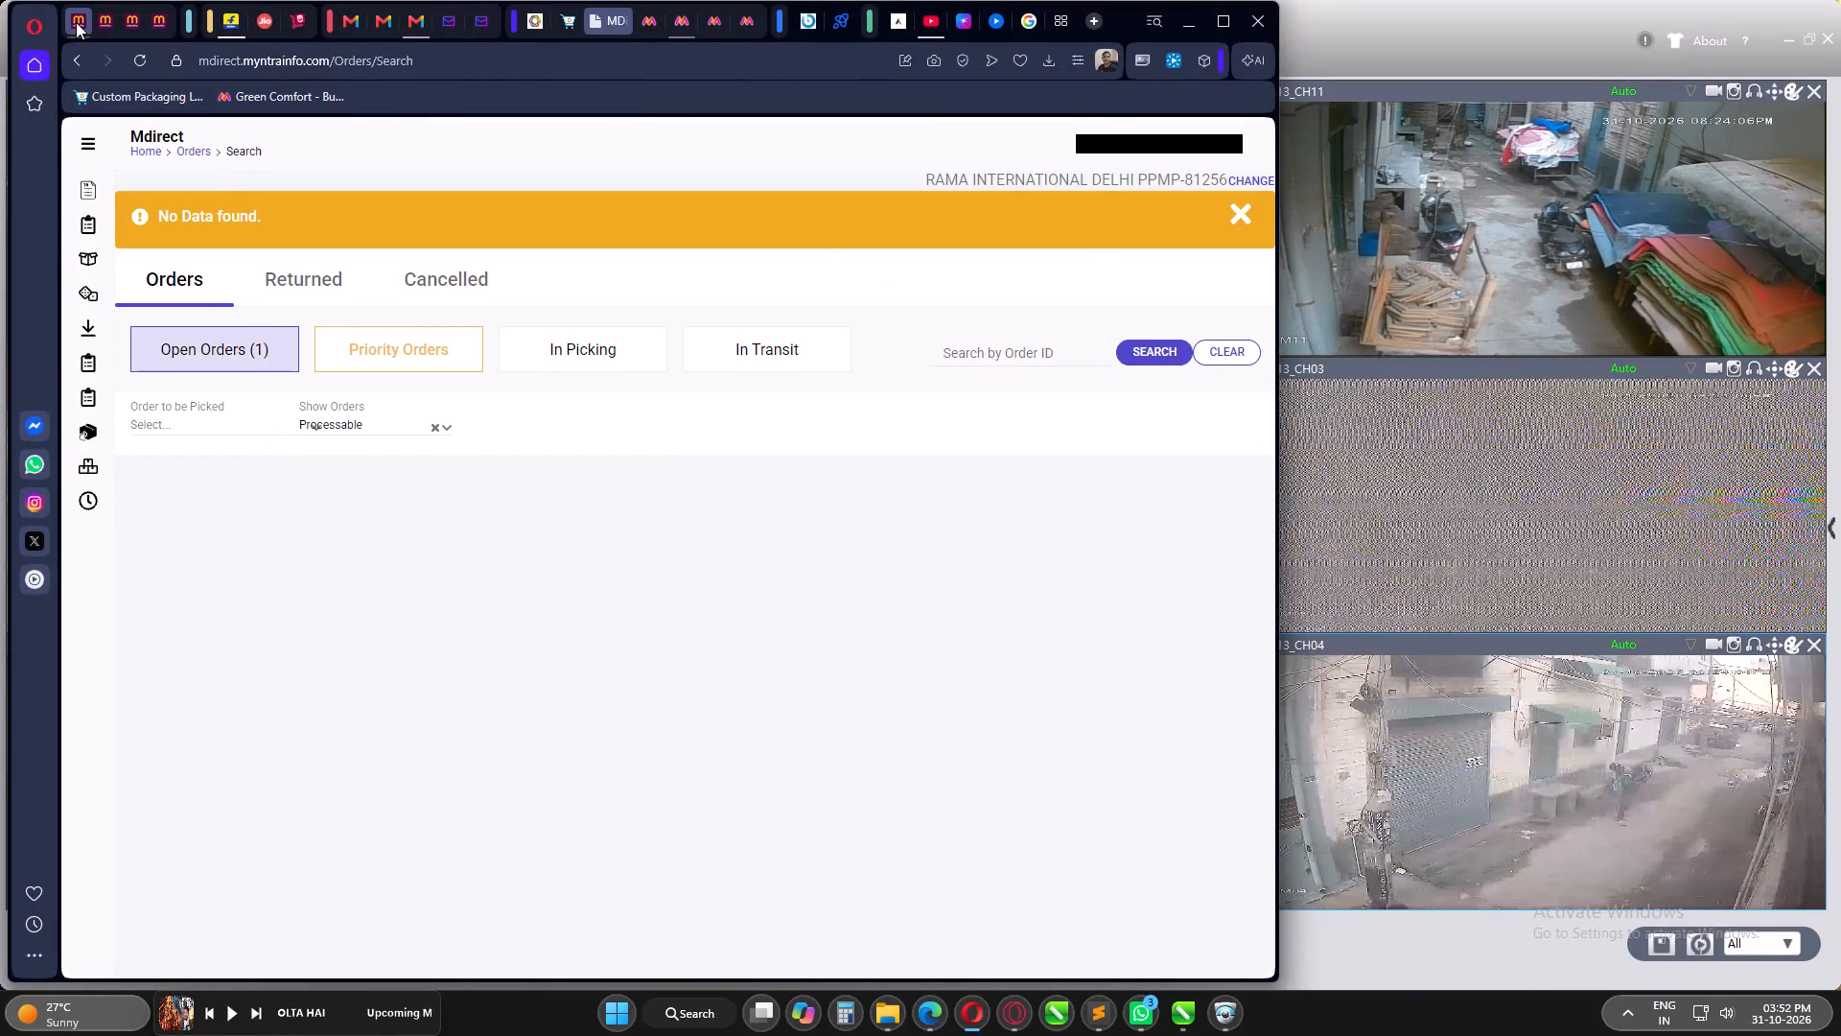
Review the Pending orders list in the first Meesho Supplier Hub account, Green Comfort.
{"action": "left_click", "coordinate": [76, 22]}
{"action": "left_click", "coordinate": [468, 559]}
{"action": "left_click", "coordinate": [410, 580]}
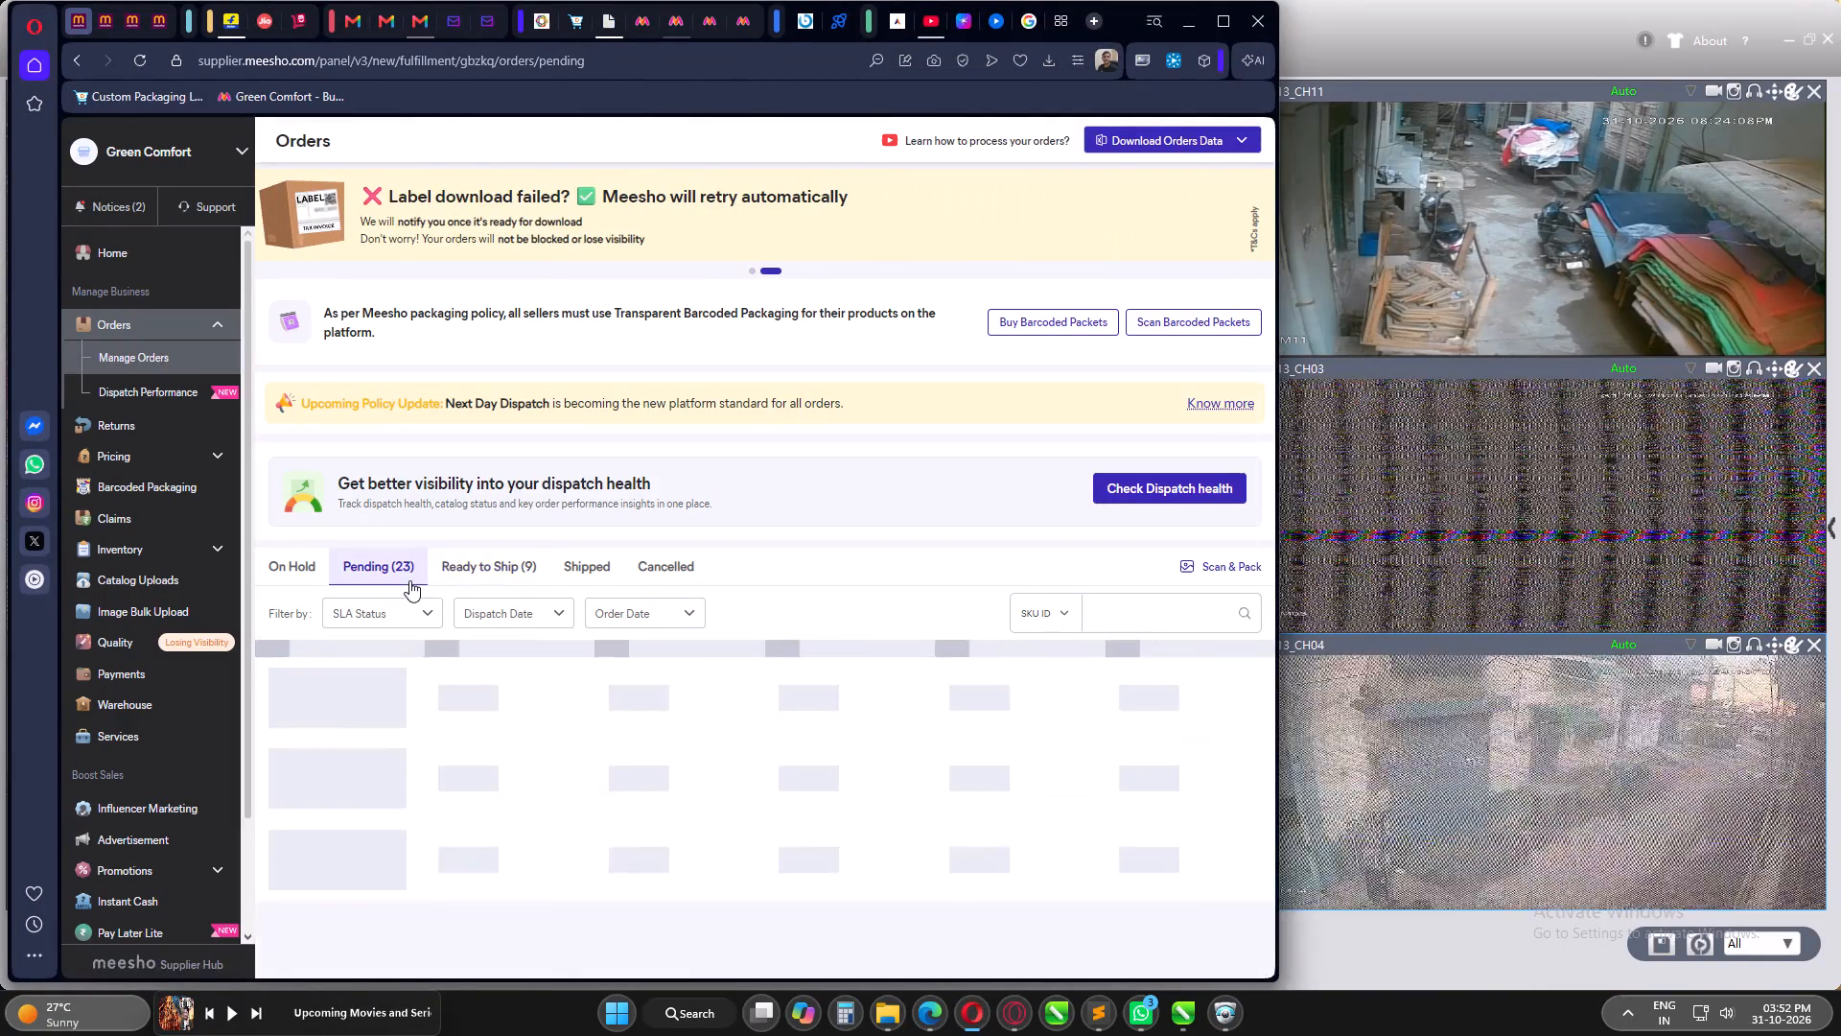
{"action": "scroll", "coordinate": [544, 472], "scroll_direction": "down", "scroll_amount": 10}
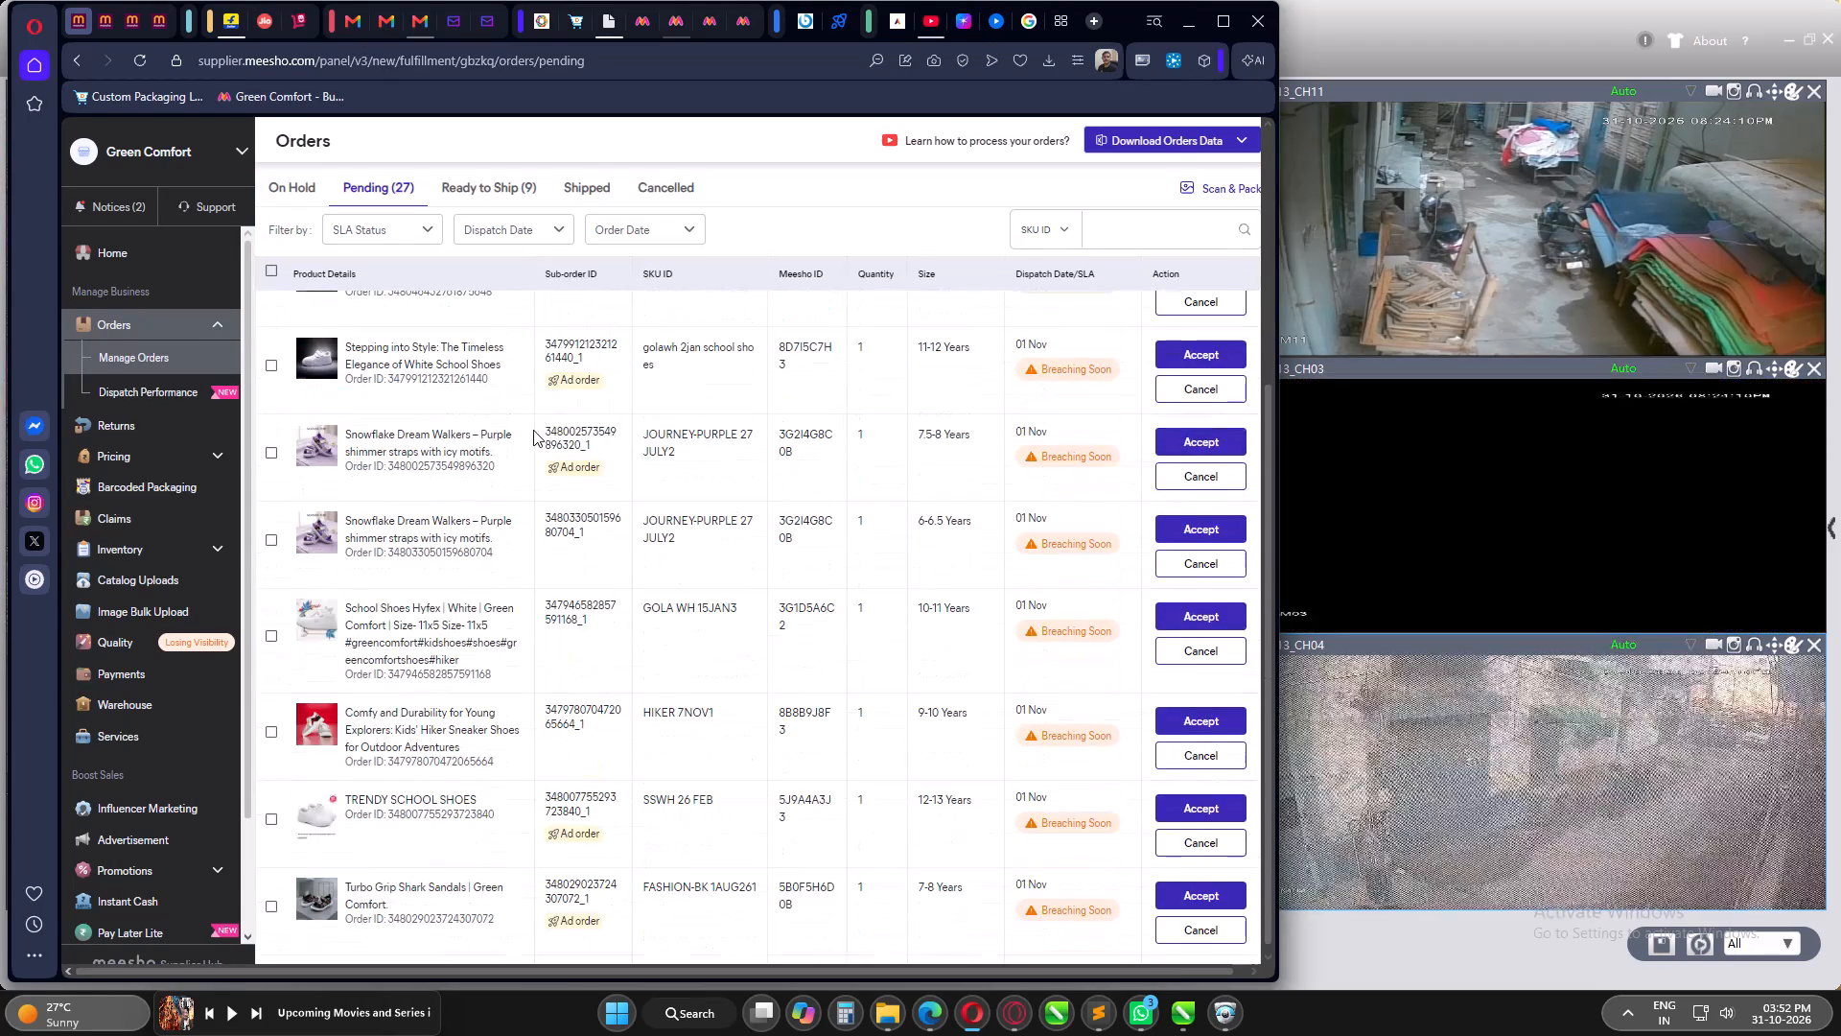
Switch to YouTube and resume the "Upcoming Movies and Series in November 2026" video.
{"action": "left_click", "coordinate": [937, 16]}
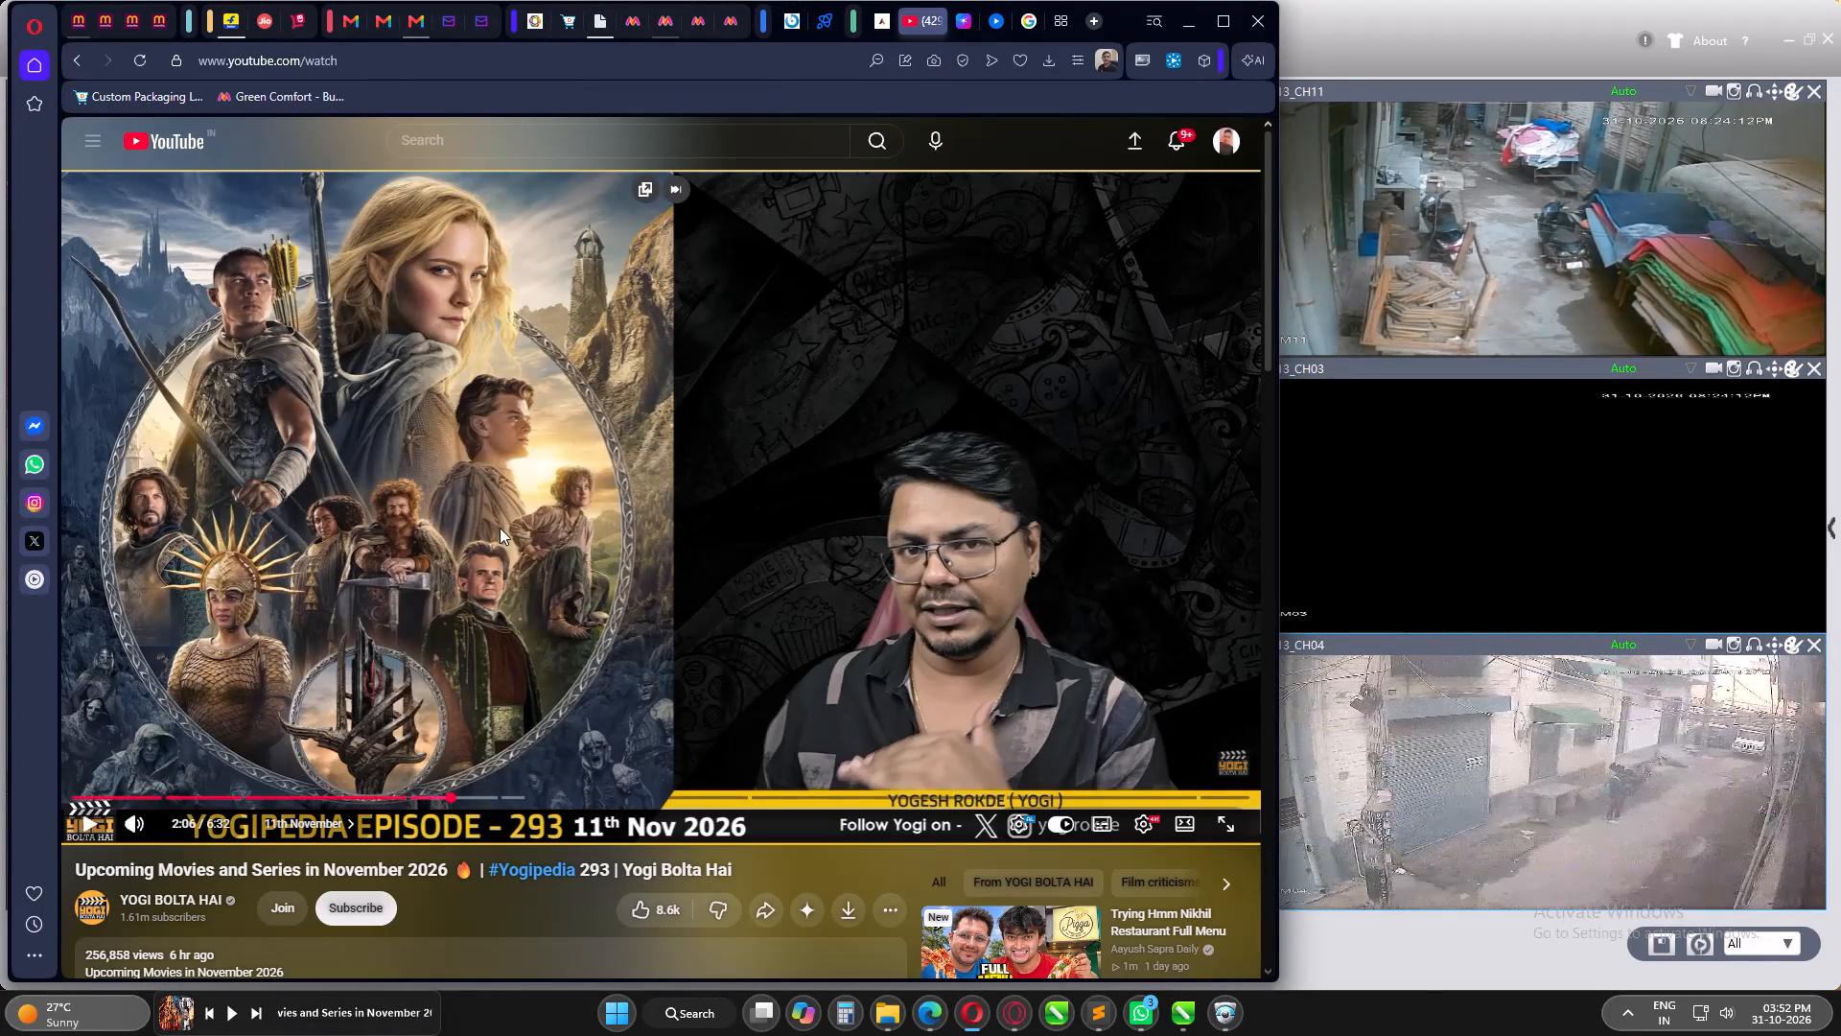
{"action": "left_click", "coordinate": [500, 528]}
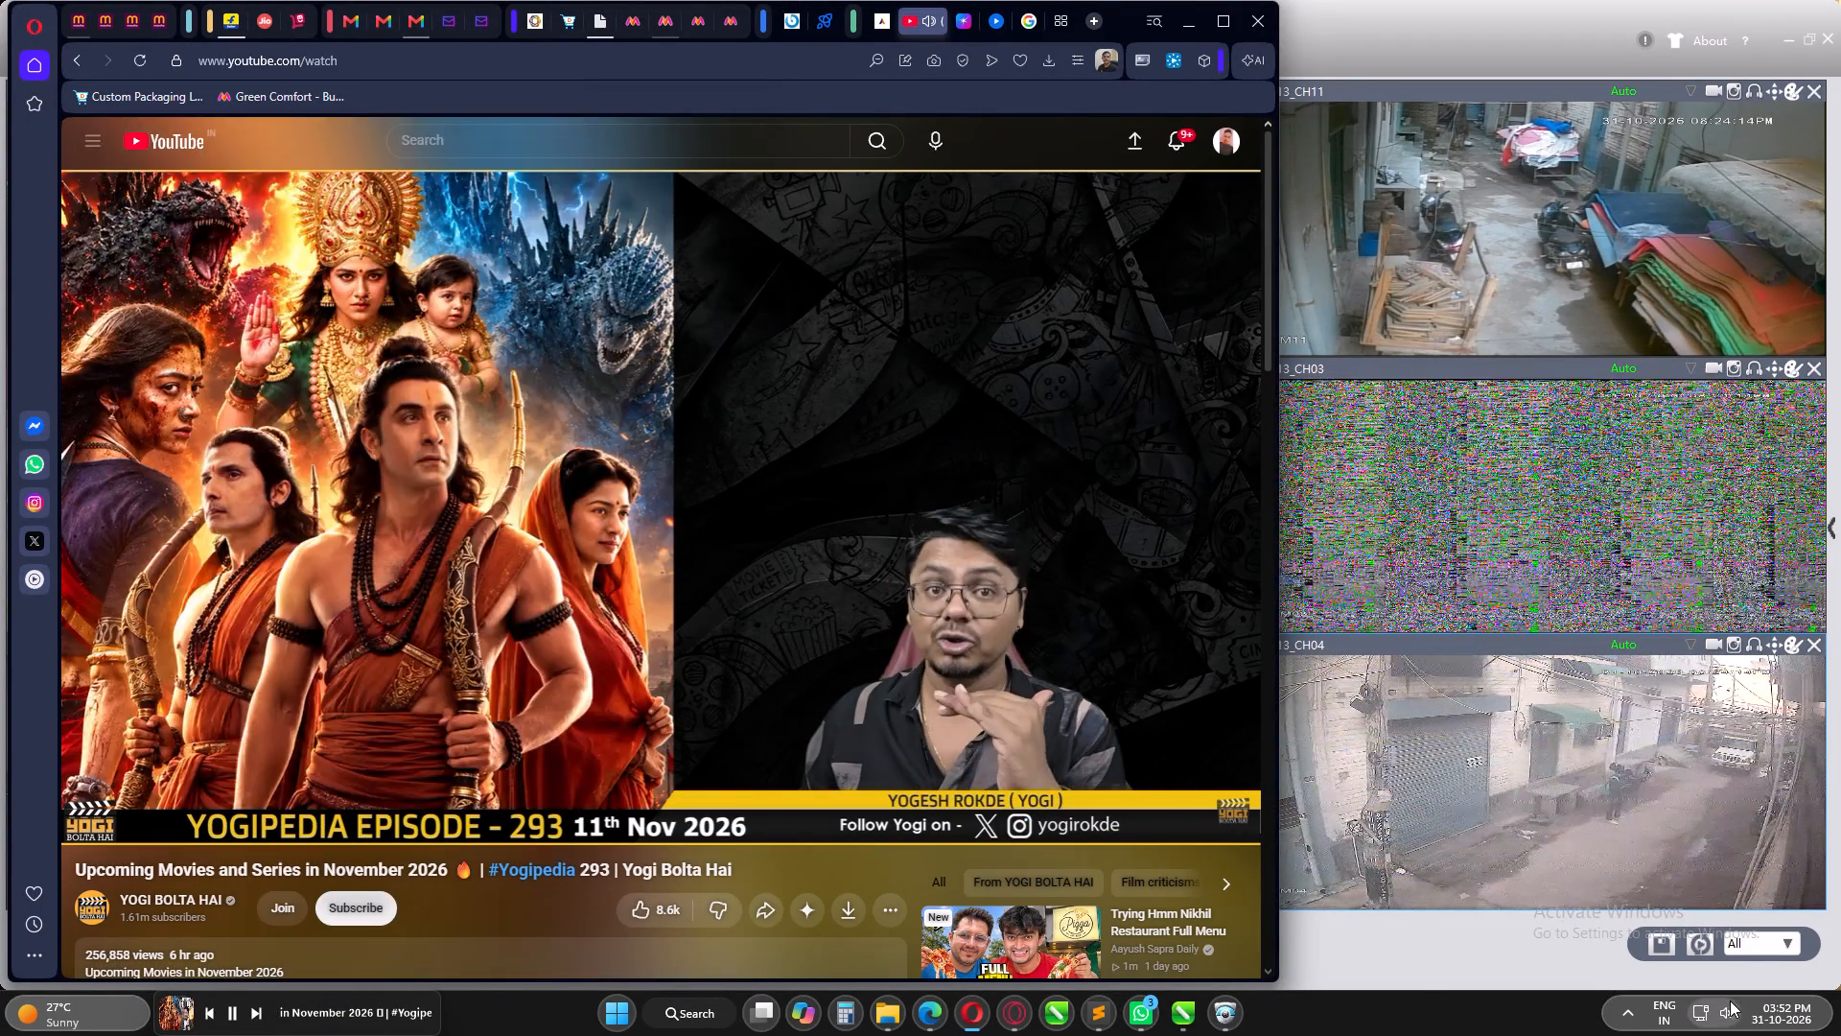
Set the sound output device to DELL S2419H (NVIDIA High Definition Audio) and lower the volume to 48.
{"action": "left_click", "coordinate": [1730, 1001]}
{"action": "left_click", "coordinate": [1798, 898]}
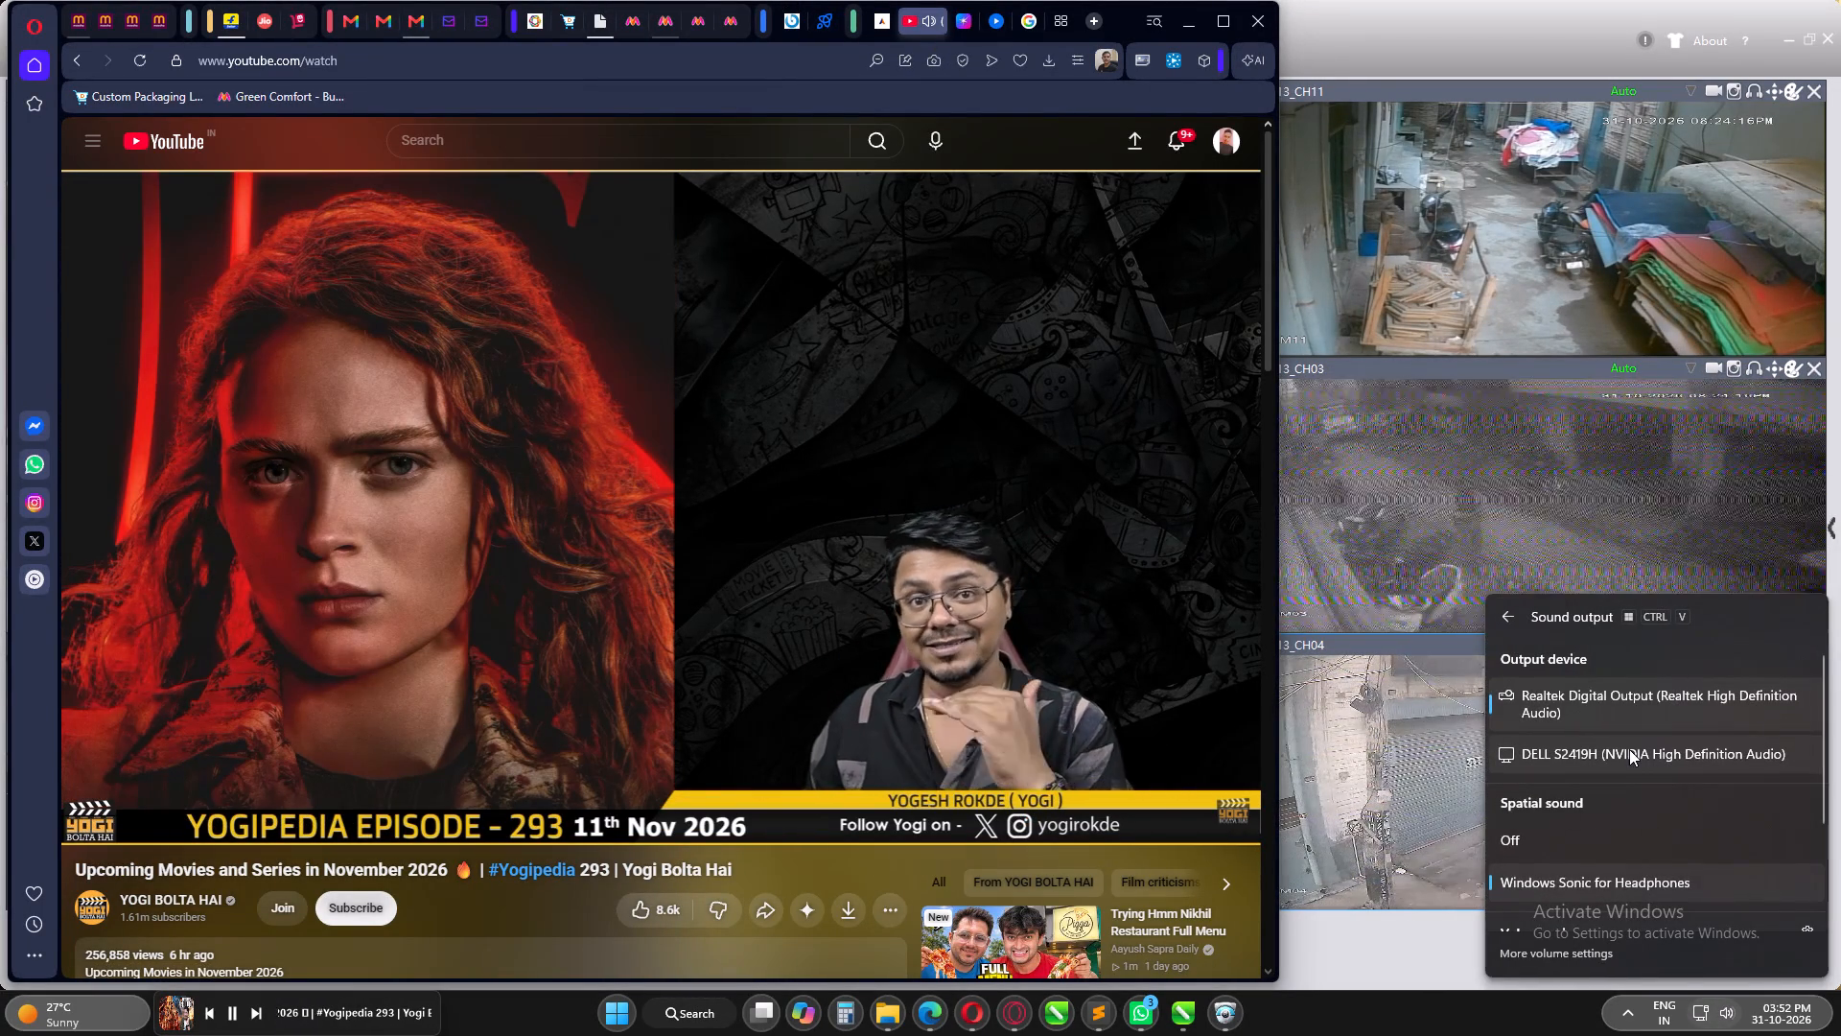
{"action": "left_click", "coordinate": [1629, 749]}
{"action": "left_click", "coordinate": [1719, 1012]}
{"action": "scroll", "coordinate": [1510, 1035], "scroll_direction": "down", "scroll_amount": 1}
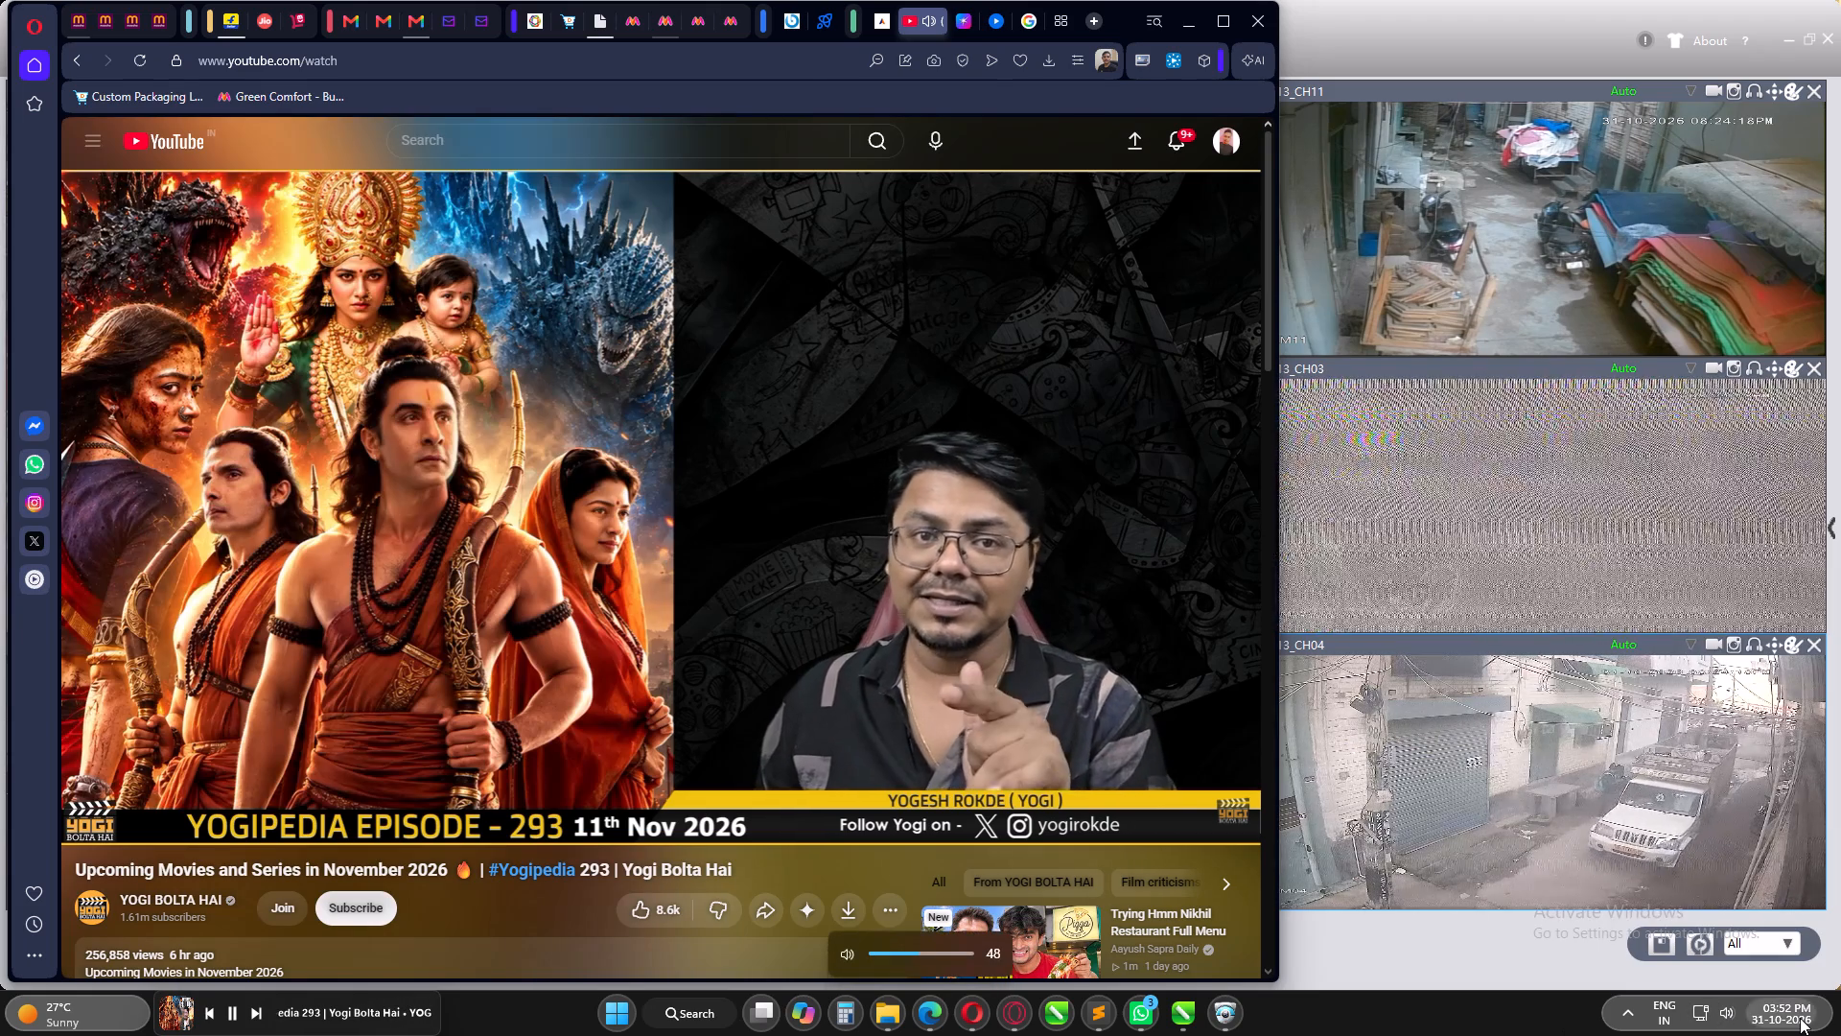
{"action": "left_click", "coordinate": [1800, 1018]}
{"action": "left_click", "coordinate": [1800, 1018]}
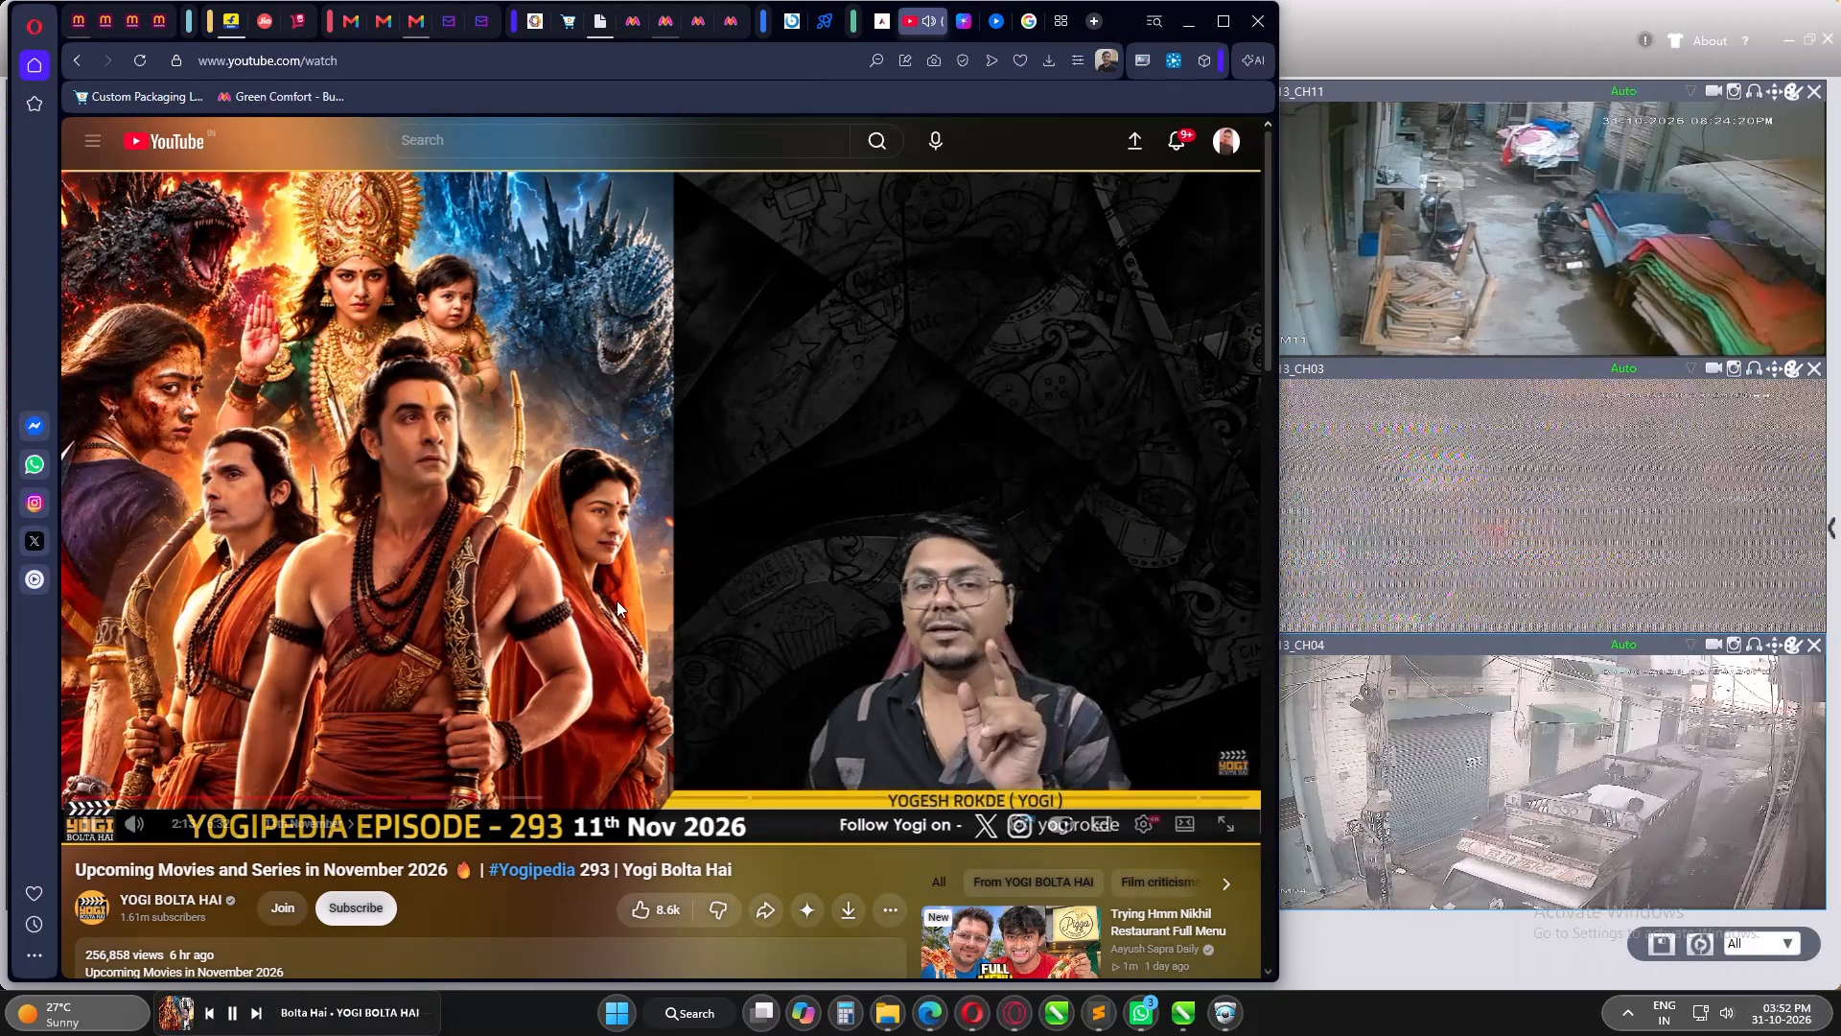
Return to the YouTube home feed and watch the Bigg Boss 20 video "Salman Ne Mahhi Ko Kyun Sunaya?".
{"action": "left_click", "coordinate": [159, 136]}
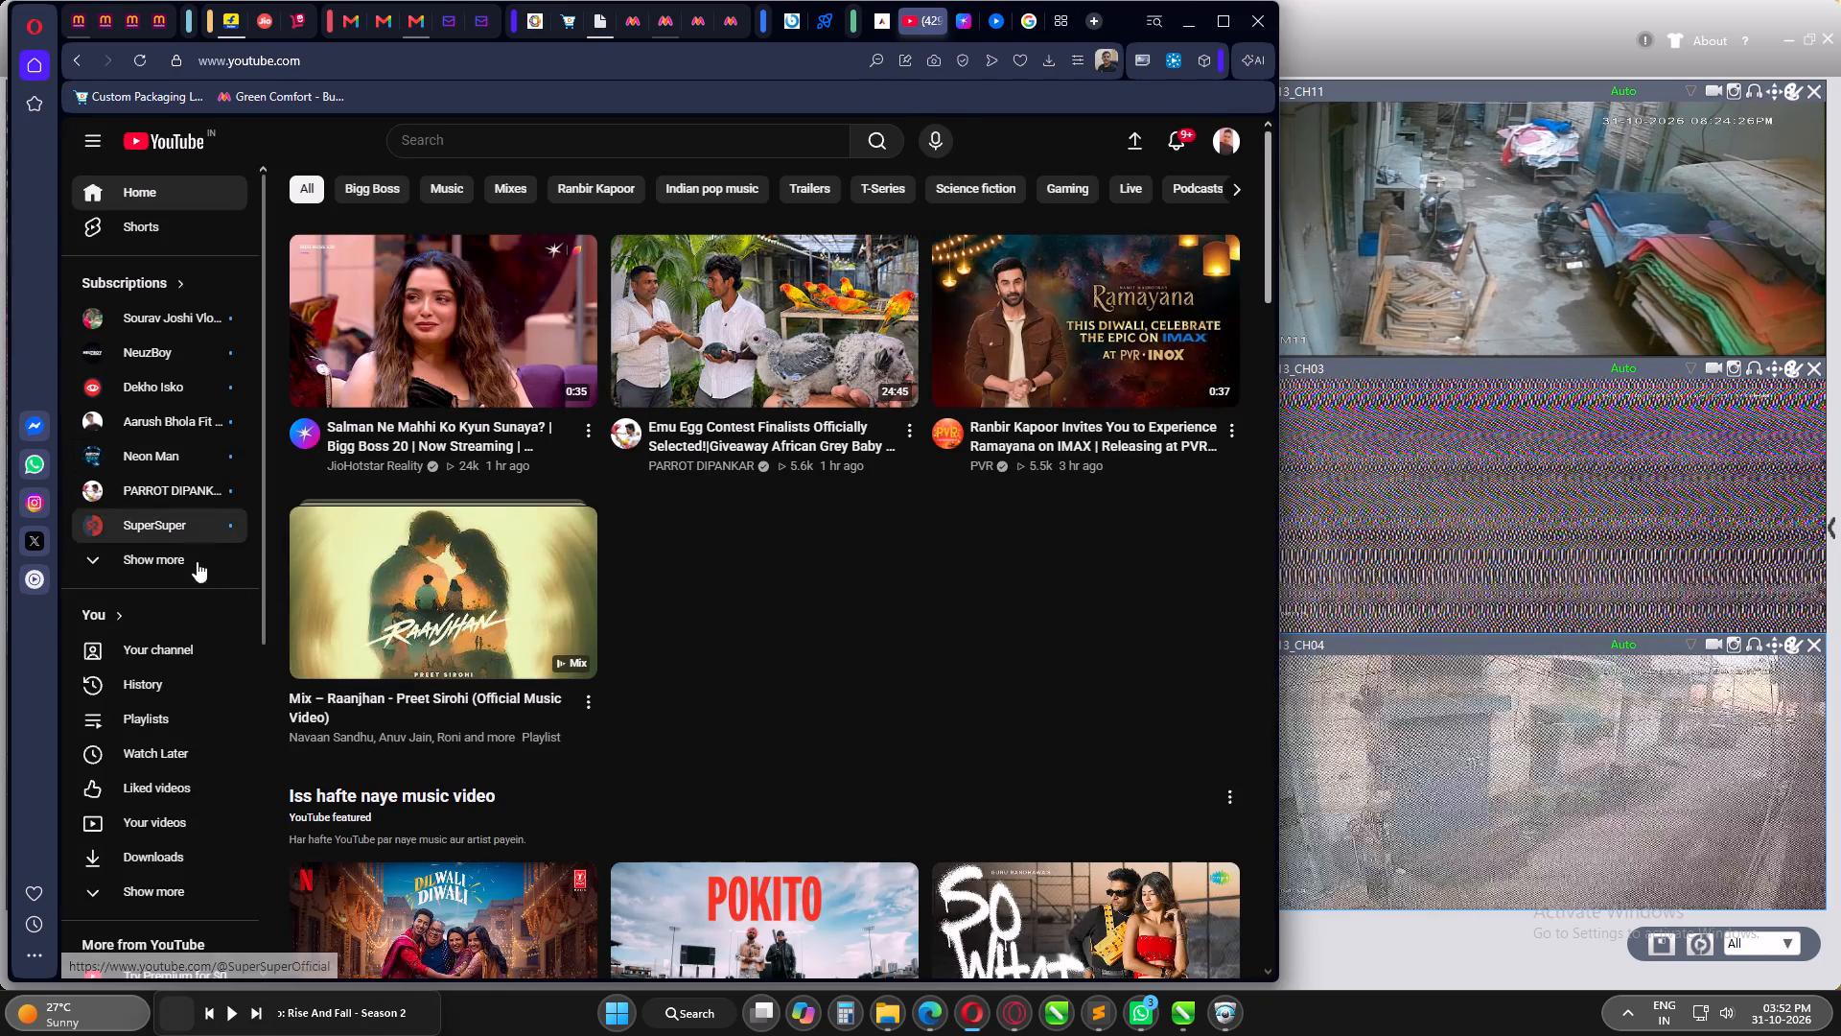
{"action": "left_click", "coordinate": [917, 615]}
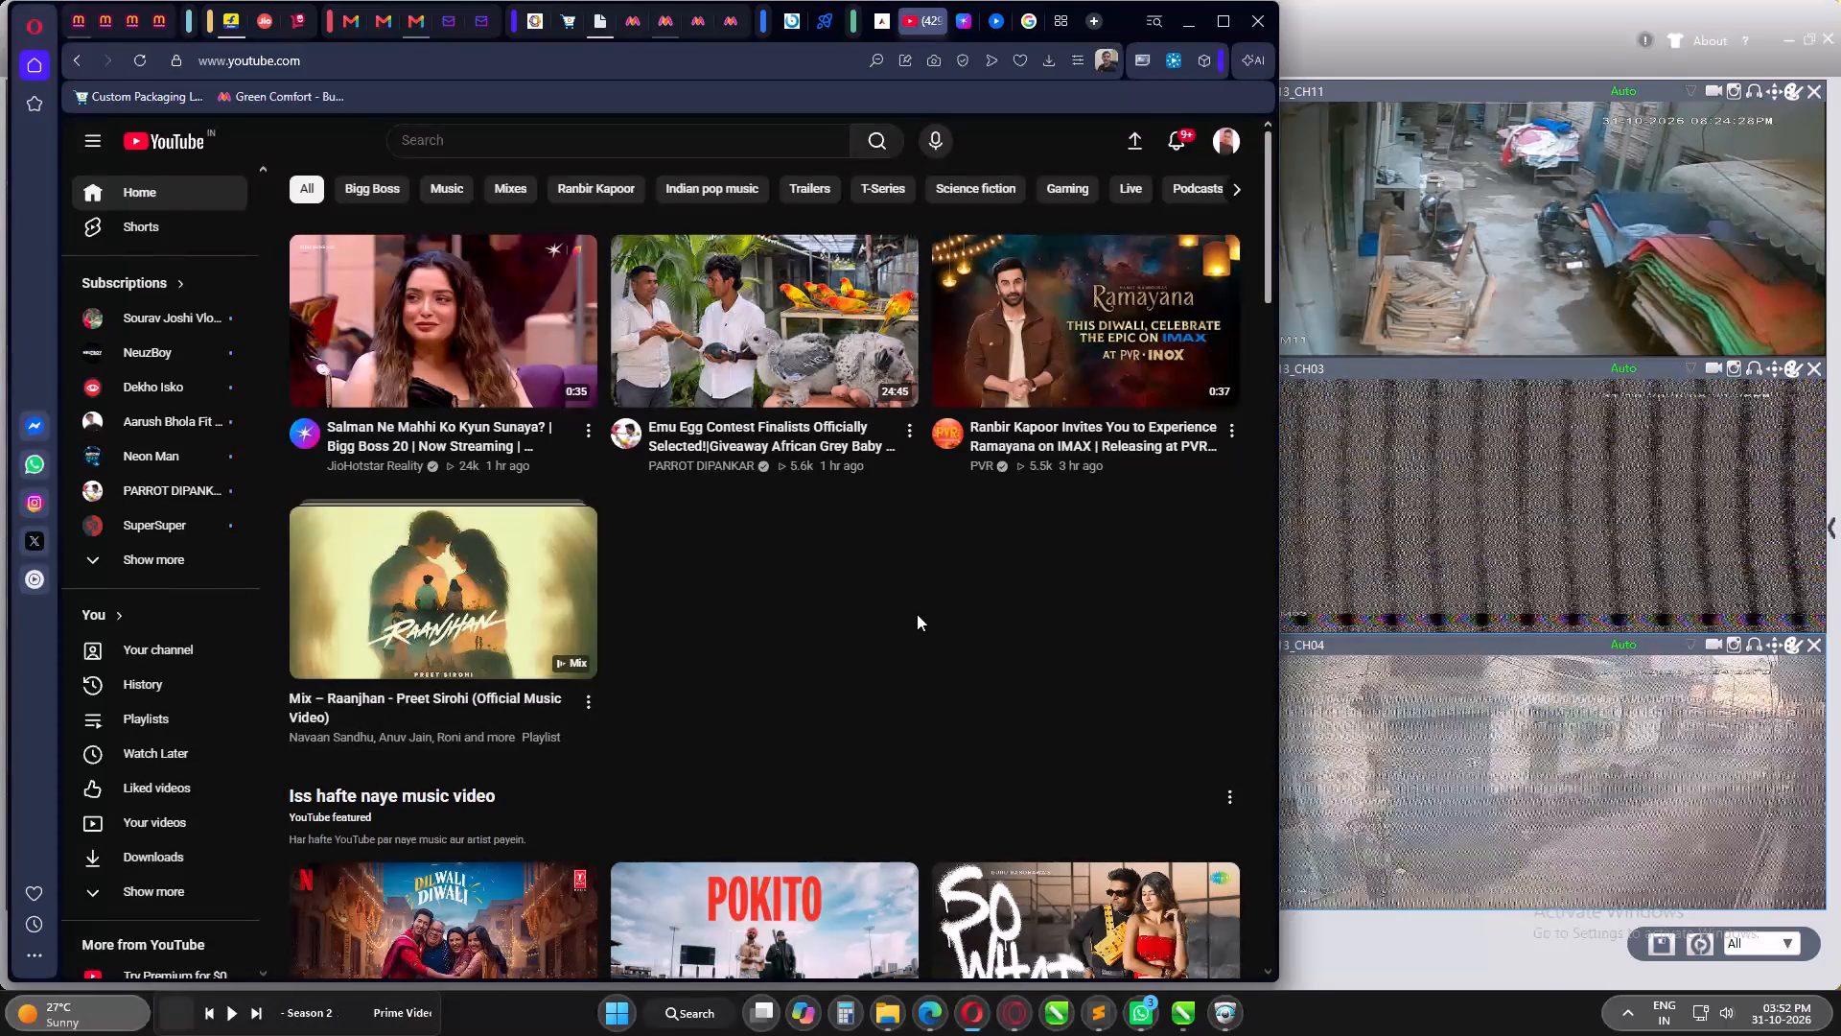
{"action": "left_click", "coordinate": [467, 340]}
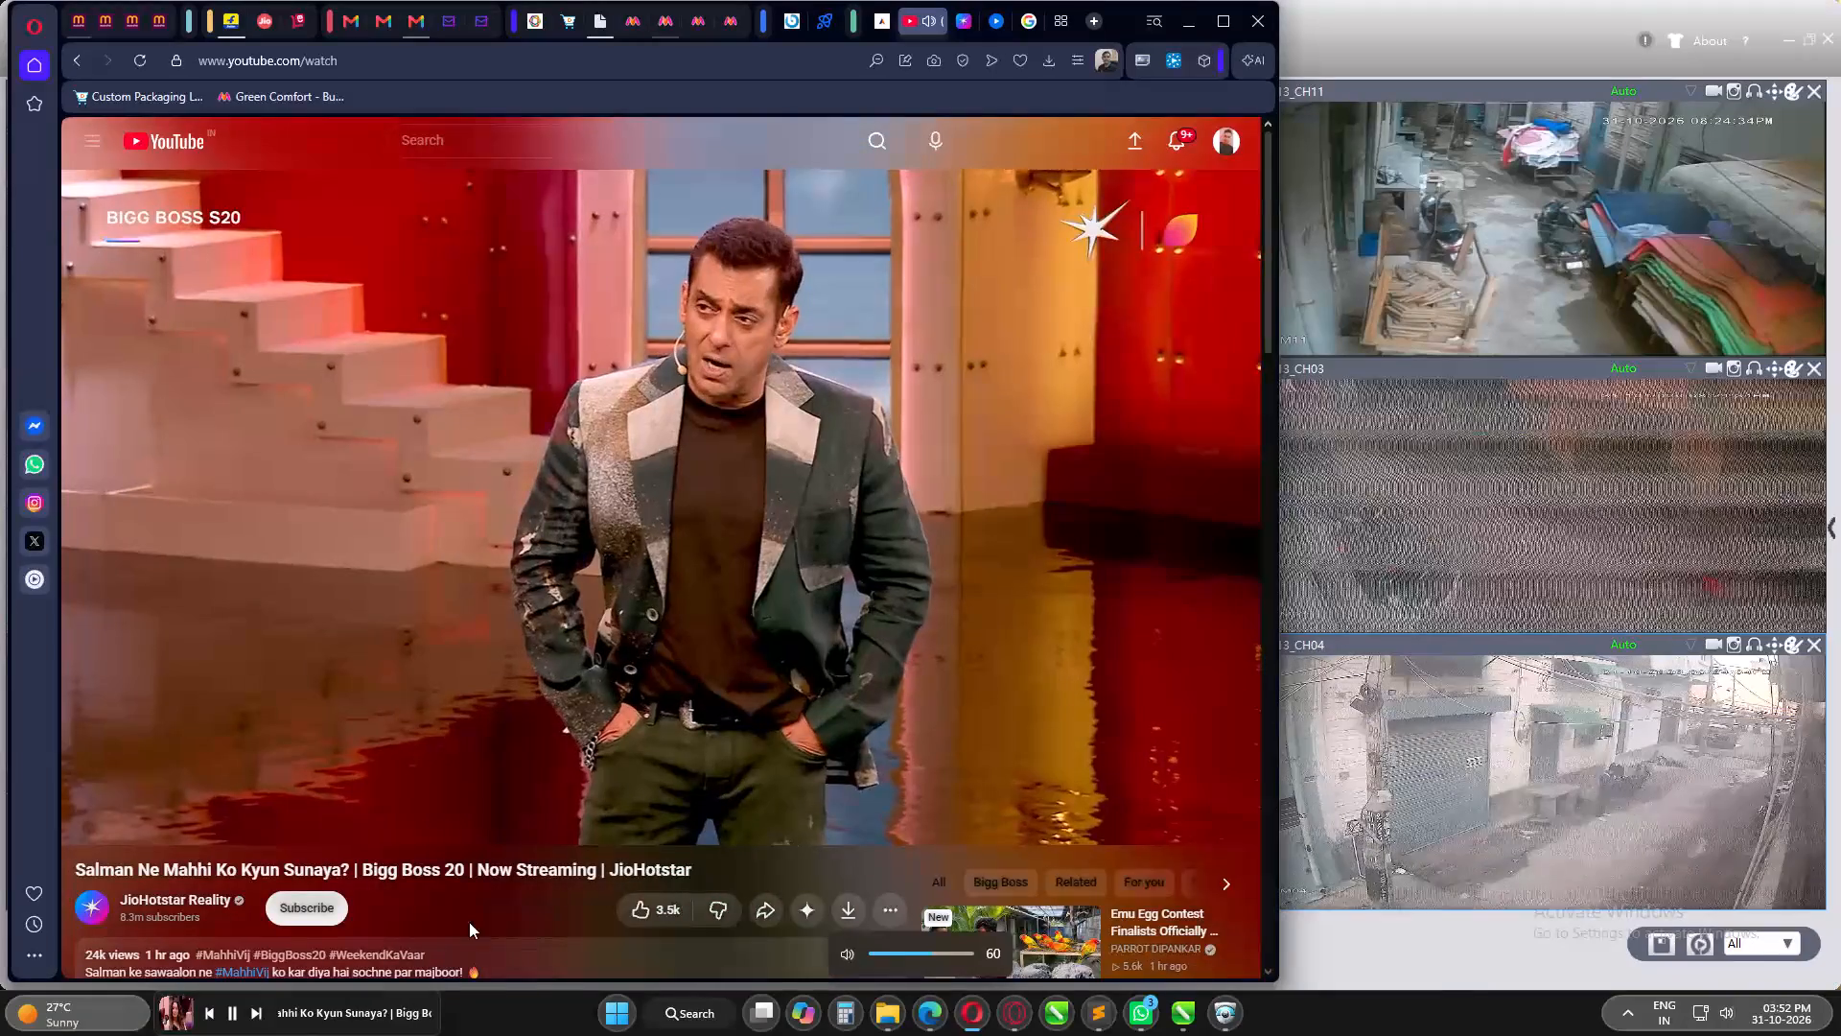
{"action": "left_click", "coordinate": [501, 878]}
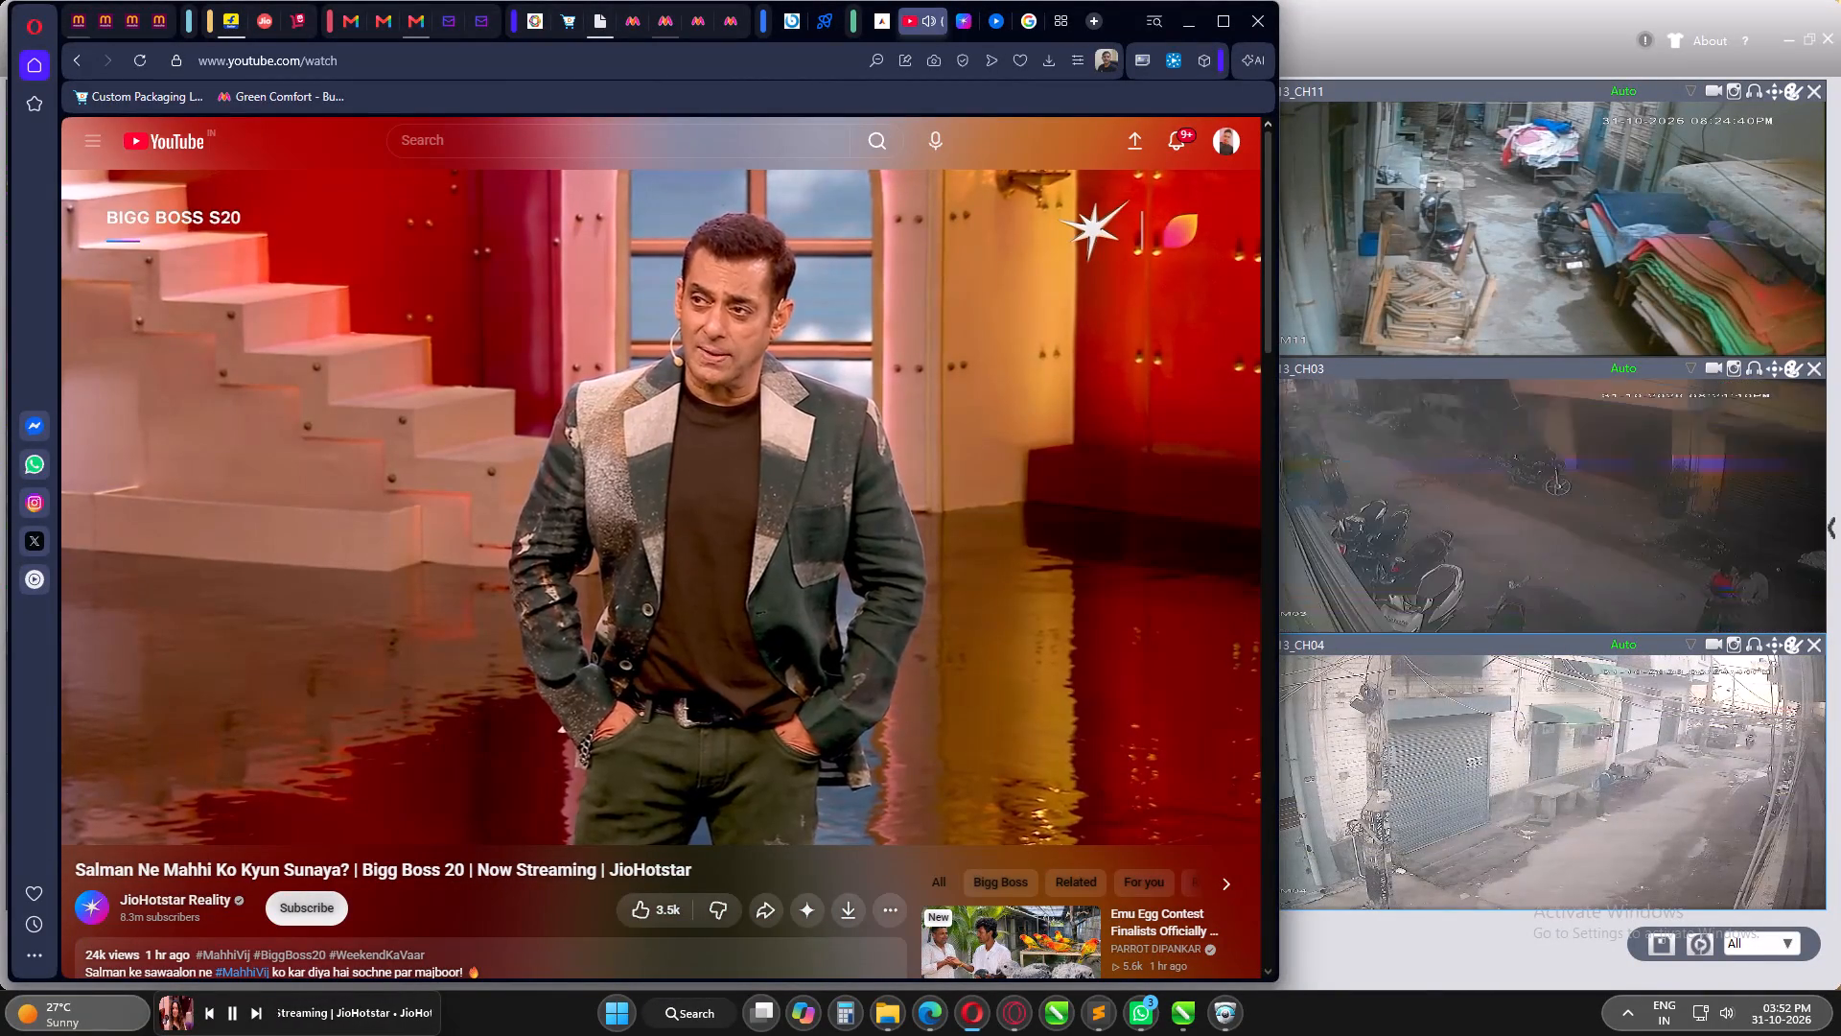
{"action": "left_click", "coordinate": [490, 873]}
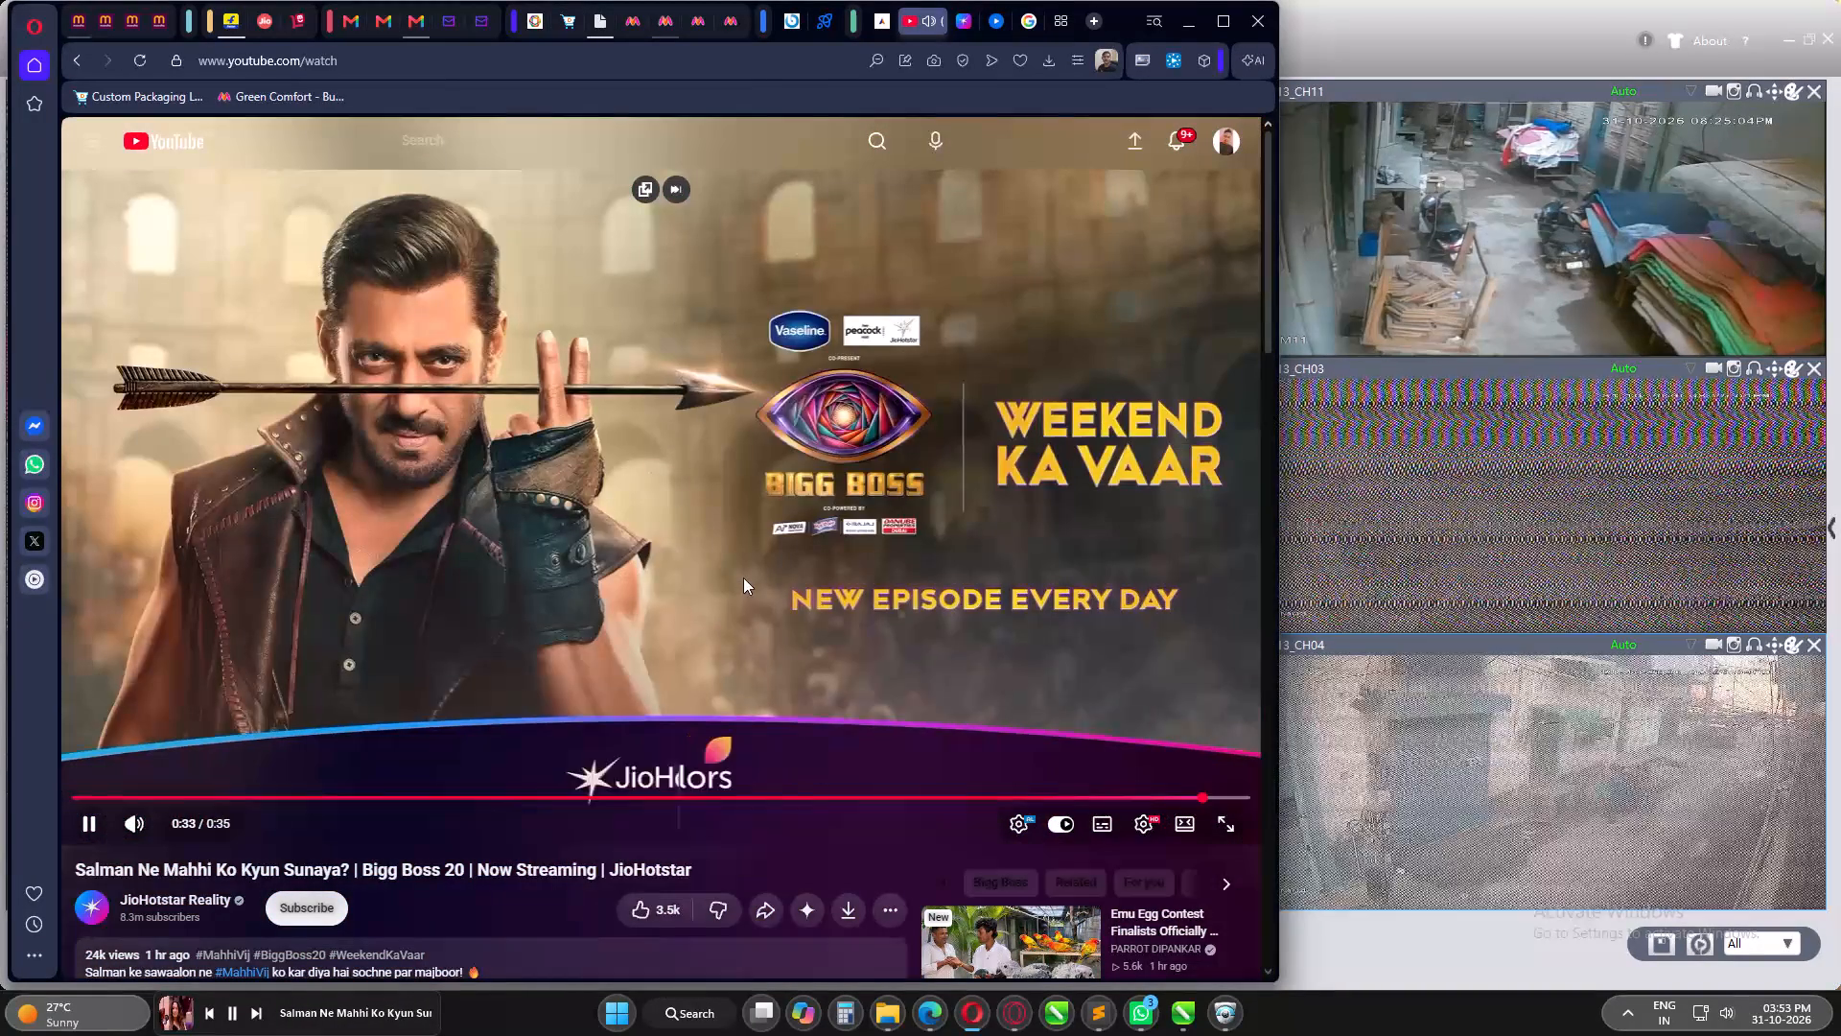
Pause the Bigg Boss 20 video near its end and look through its comments.
{"action": "left_click", "coordinate": [743, 577]}
{"action": "scroll", "coordinate": [741, 586], "scroll_direction": "down", "scroll_amount": 5}
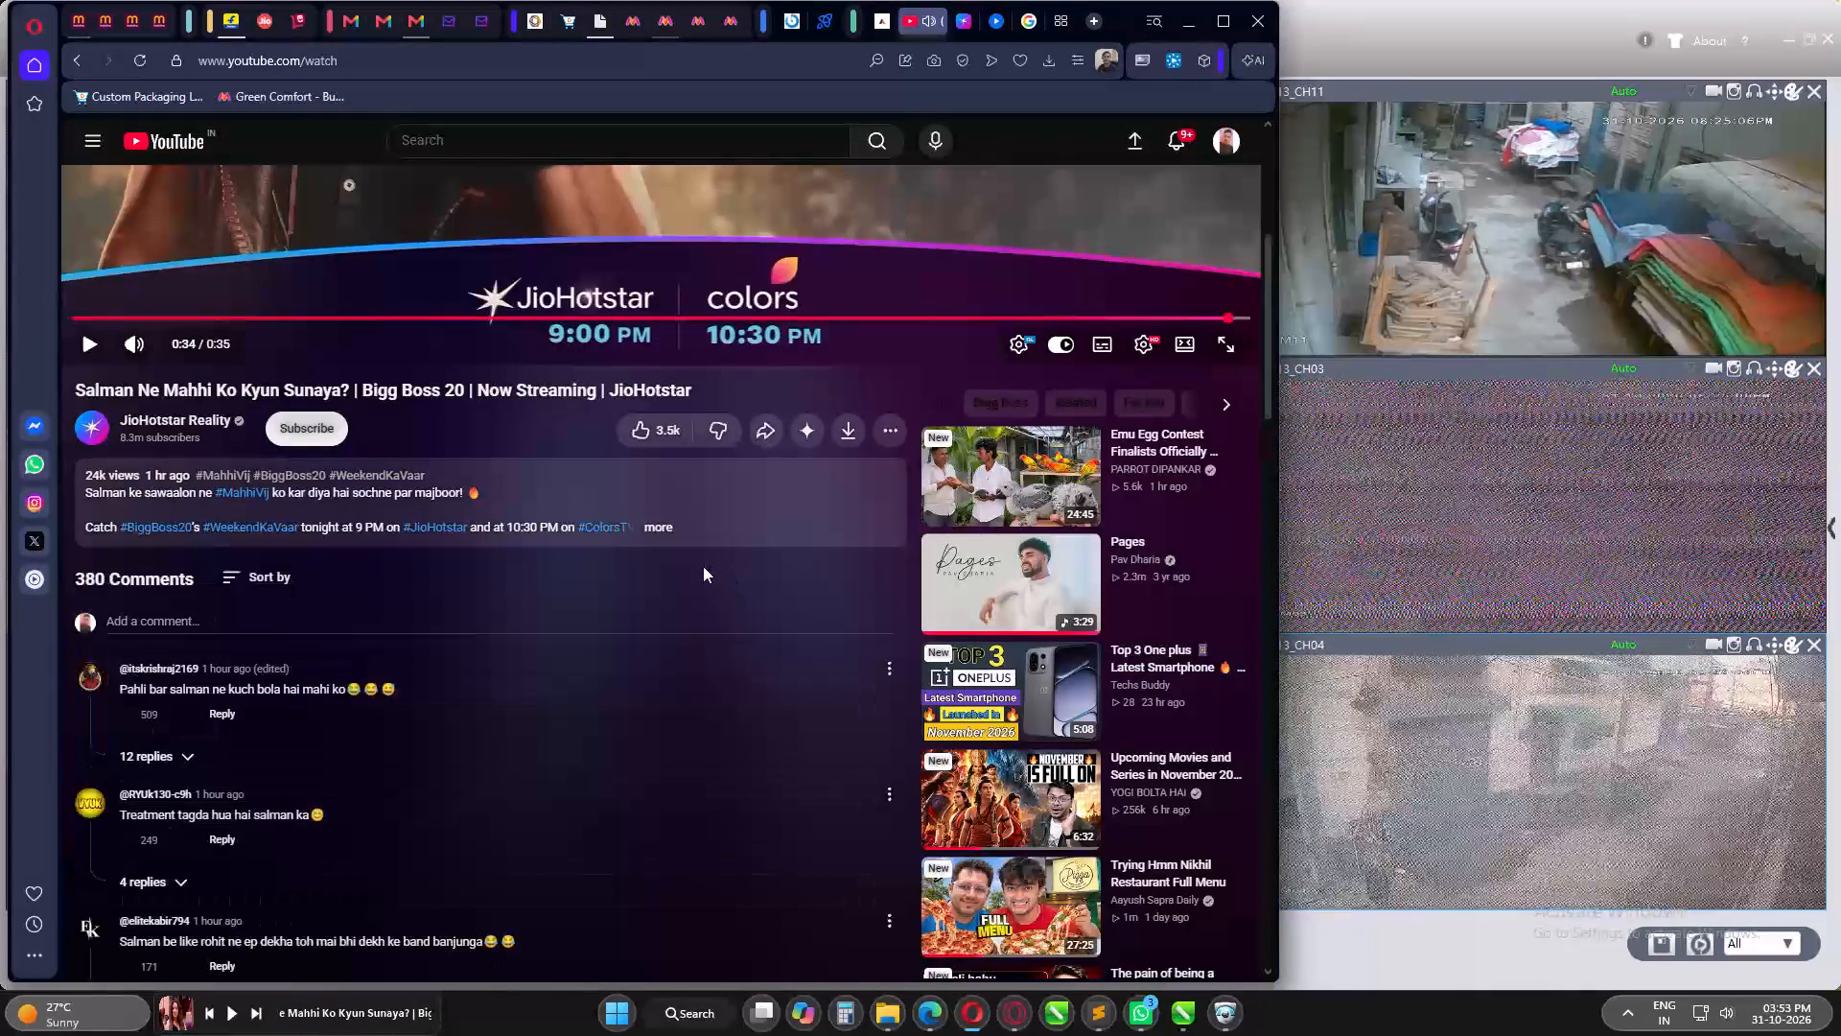
{"action": "scroll", "coordinate": [703, 566], "scroll_direction": "down", "scroll_amount": 2}
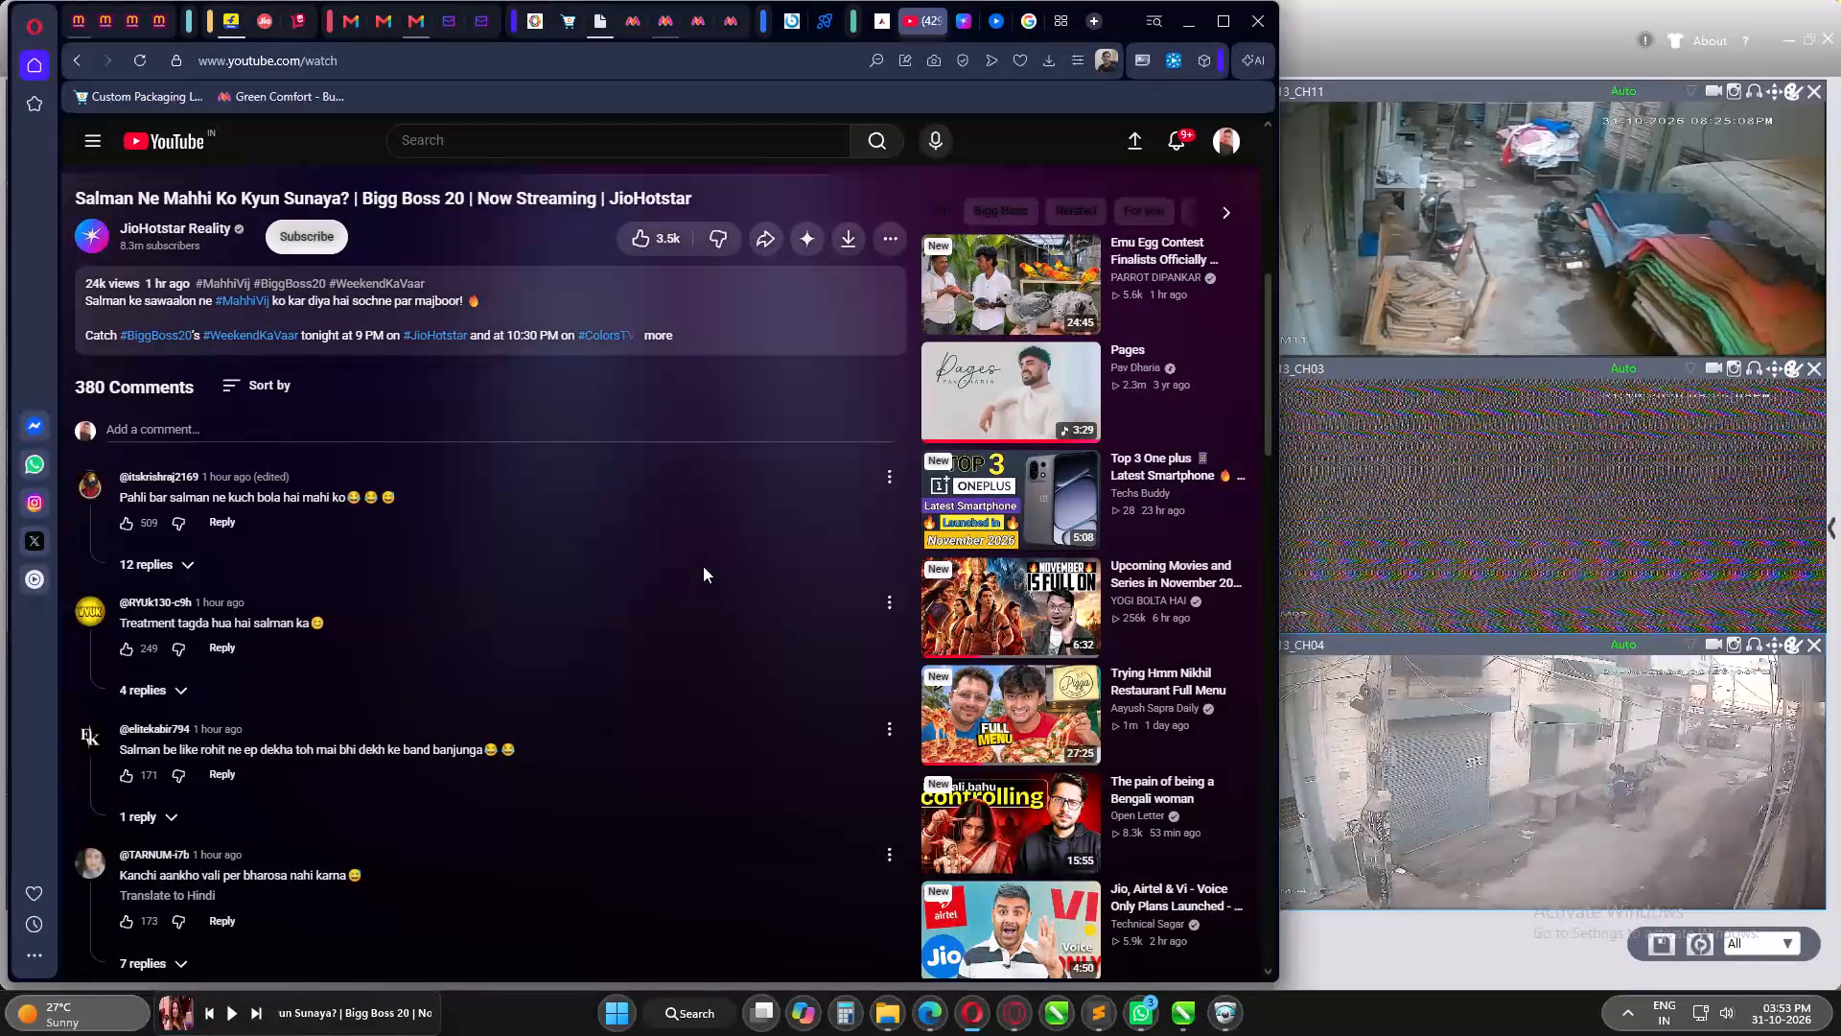
Go back to the YouTube home feed and play "The fate of the world is in his hands." from Sony Pictures Releasing Australia.
{"action": "scroll", "coordinate": [703, 566], "scroll_direction": "up", "scroll_amount": 8}
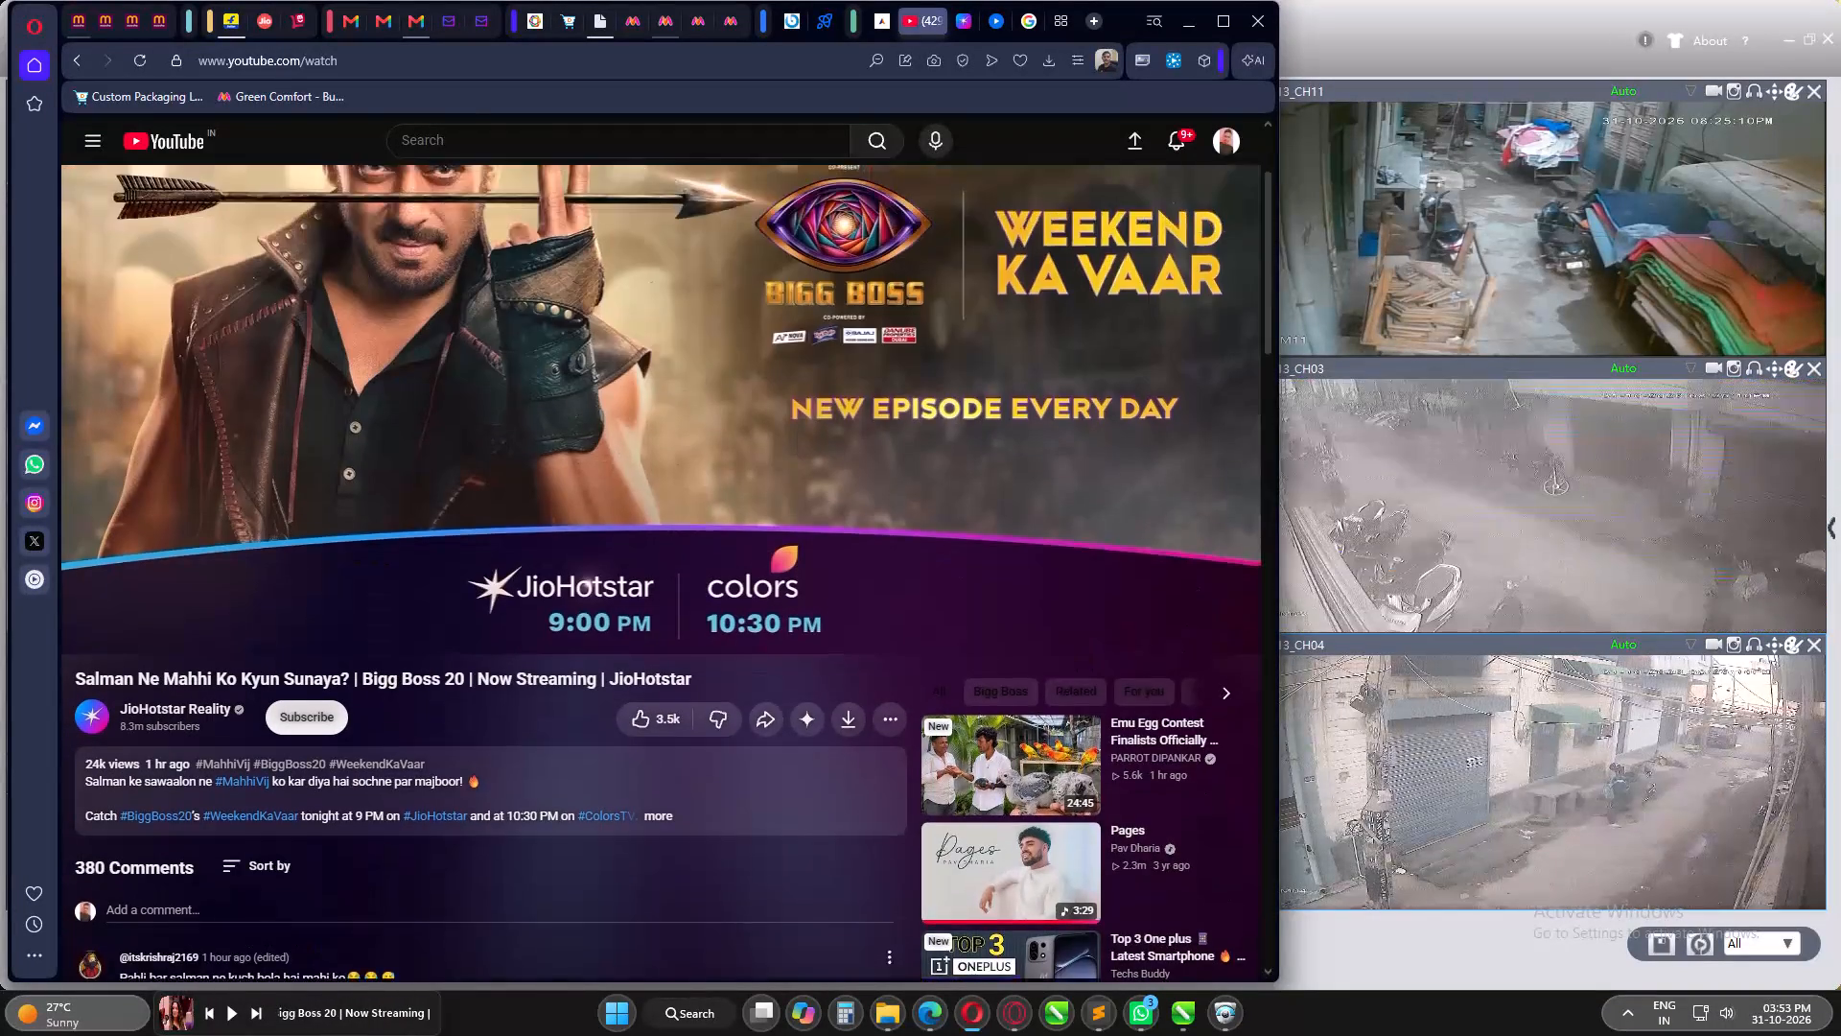
{"action": "scroll", "coordinate": [703, 566], "scroll_direction": "up", "scroll_amount": 2}
{"action": "left_click", "coordinate": [149, 148]}
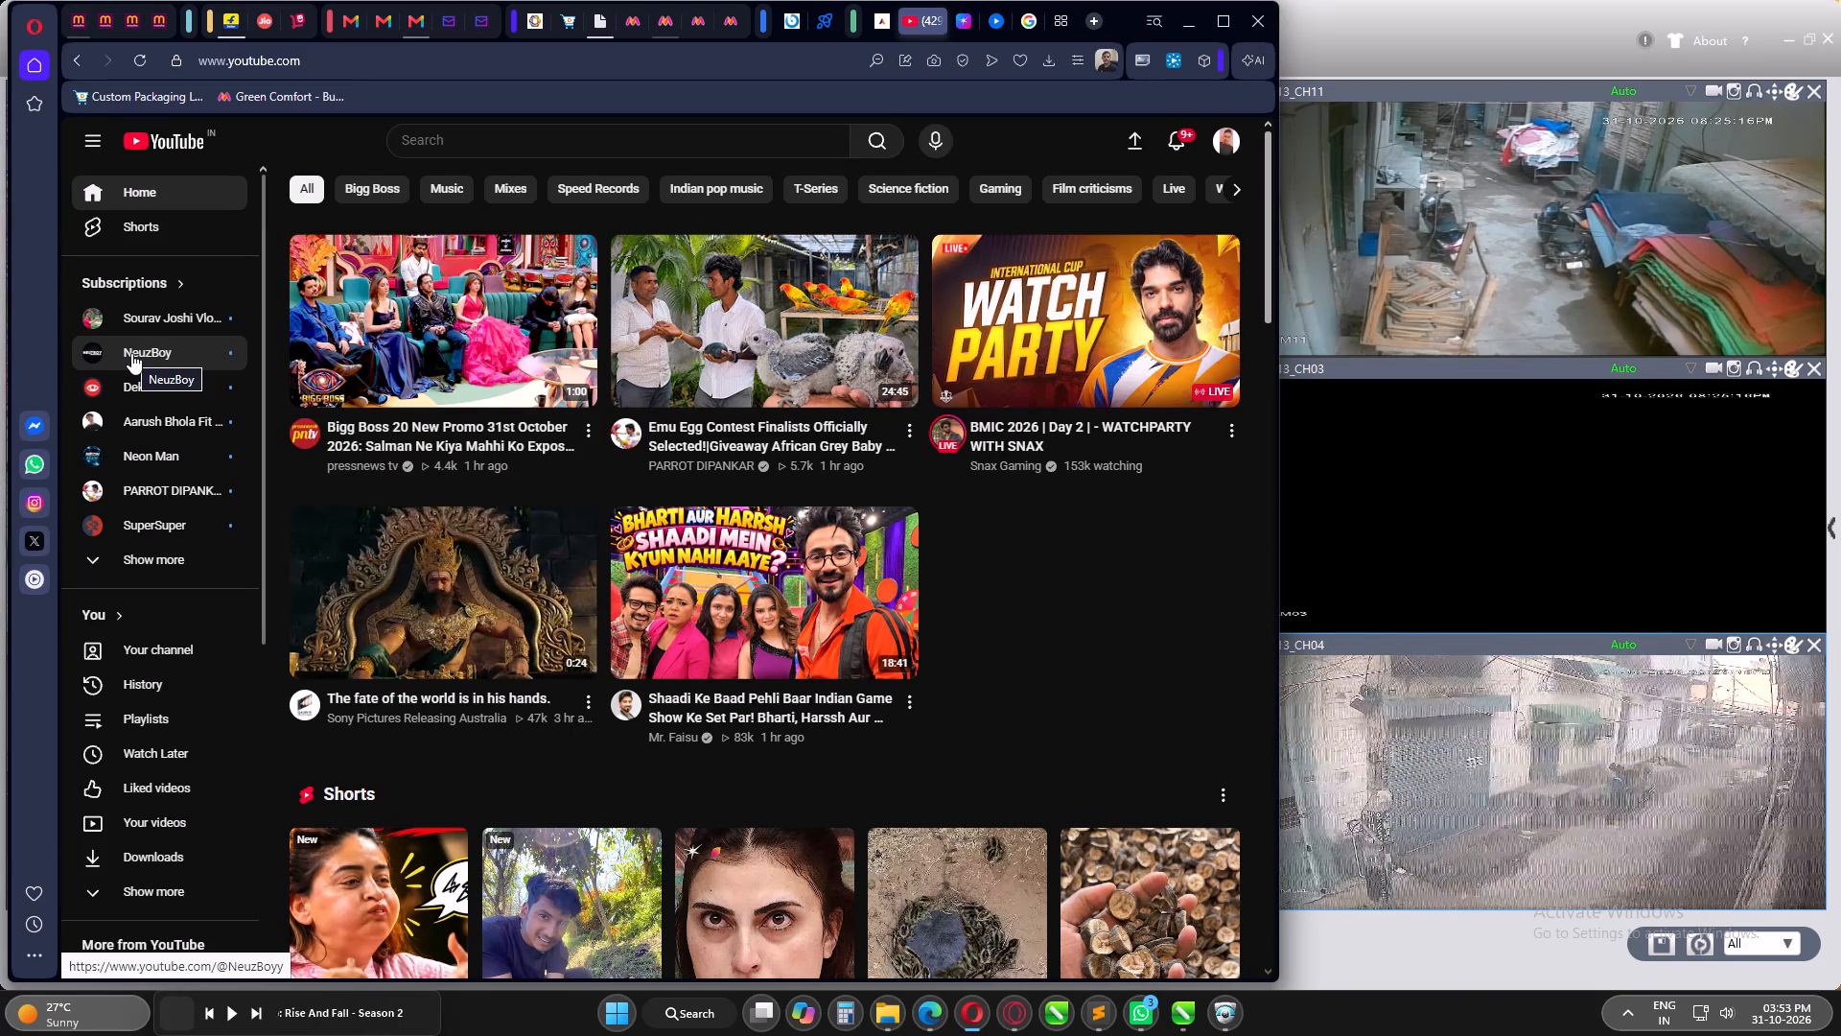
{"action": "left_click", "coordinate": [409, 554]}
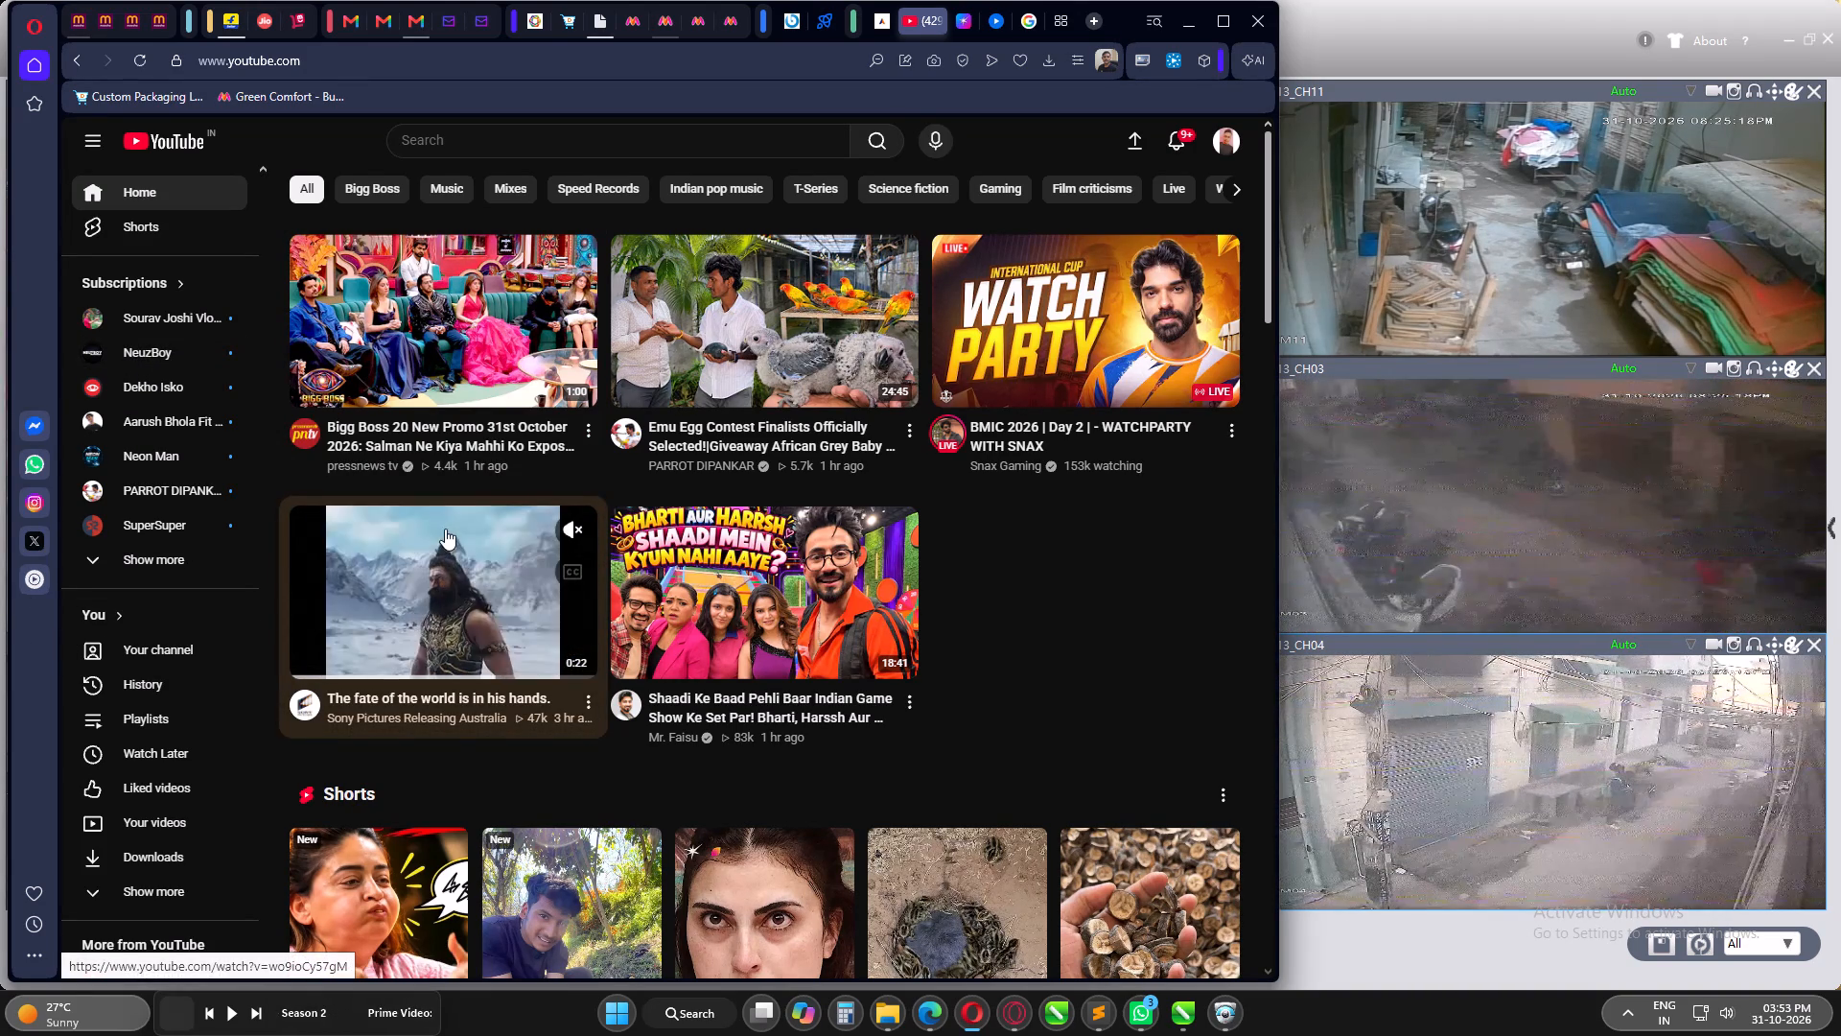
{"action": "left_click", "coordinate": [429, 564]}
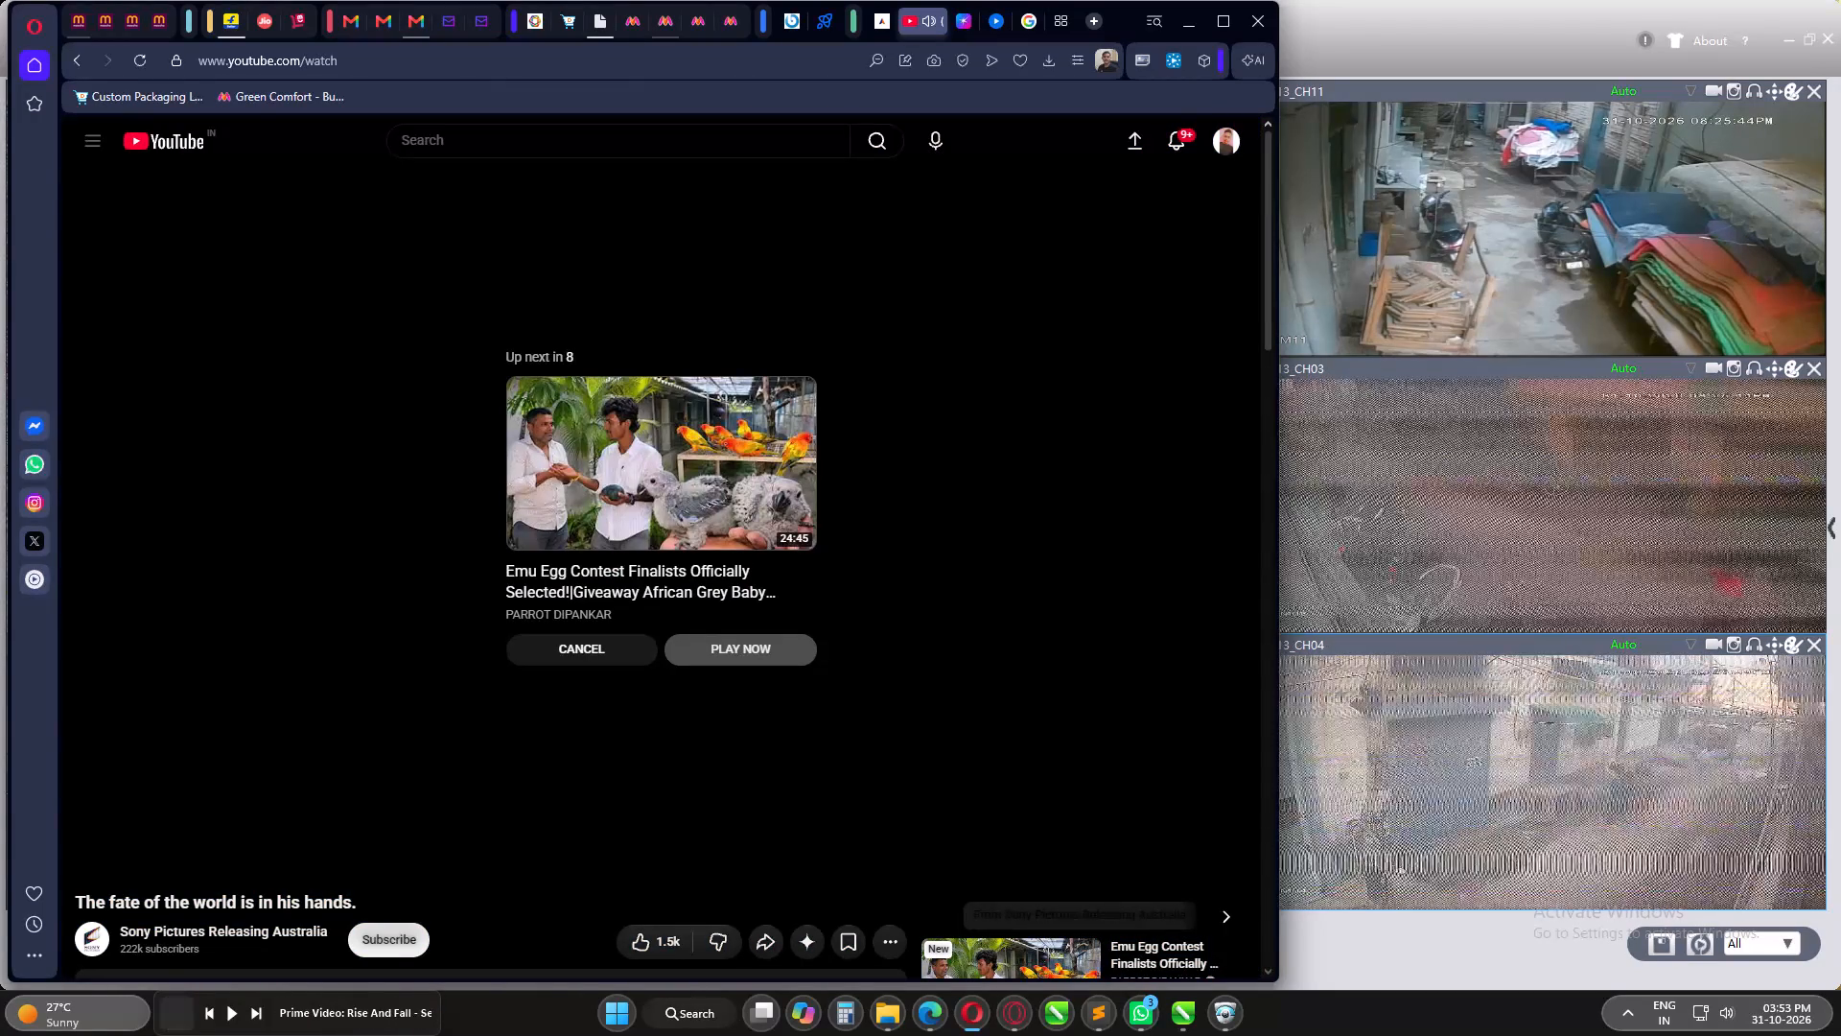
Cancel autoplay of the up-next video and read the comments under "The fate of the world is in his hands.".
{"action": "left_click", "coordinate": [561, 655]}
{"action": "scroll", "coordinate": [576, 474], "scroll_direction": "down", "scroll_amount": 4}
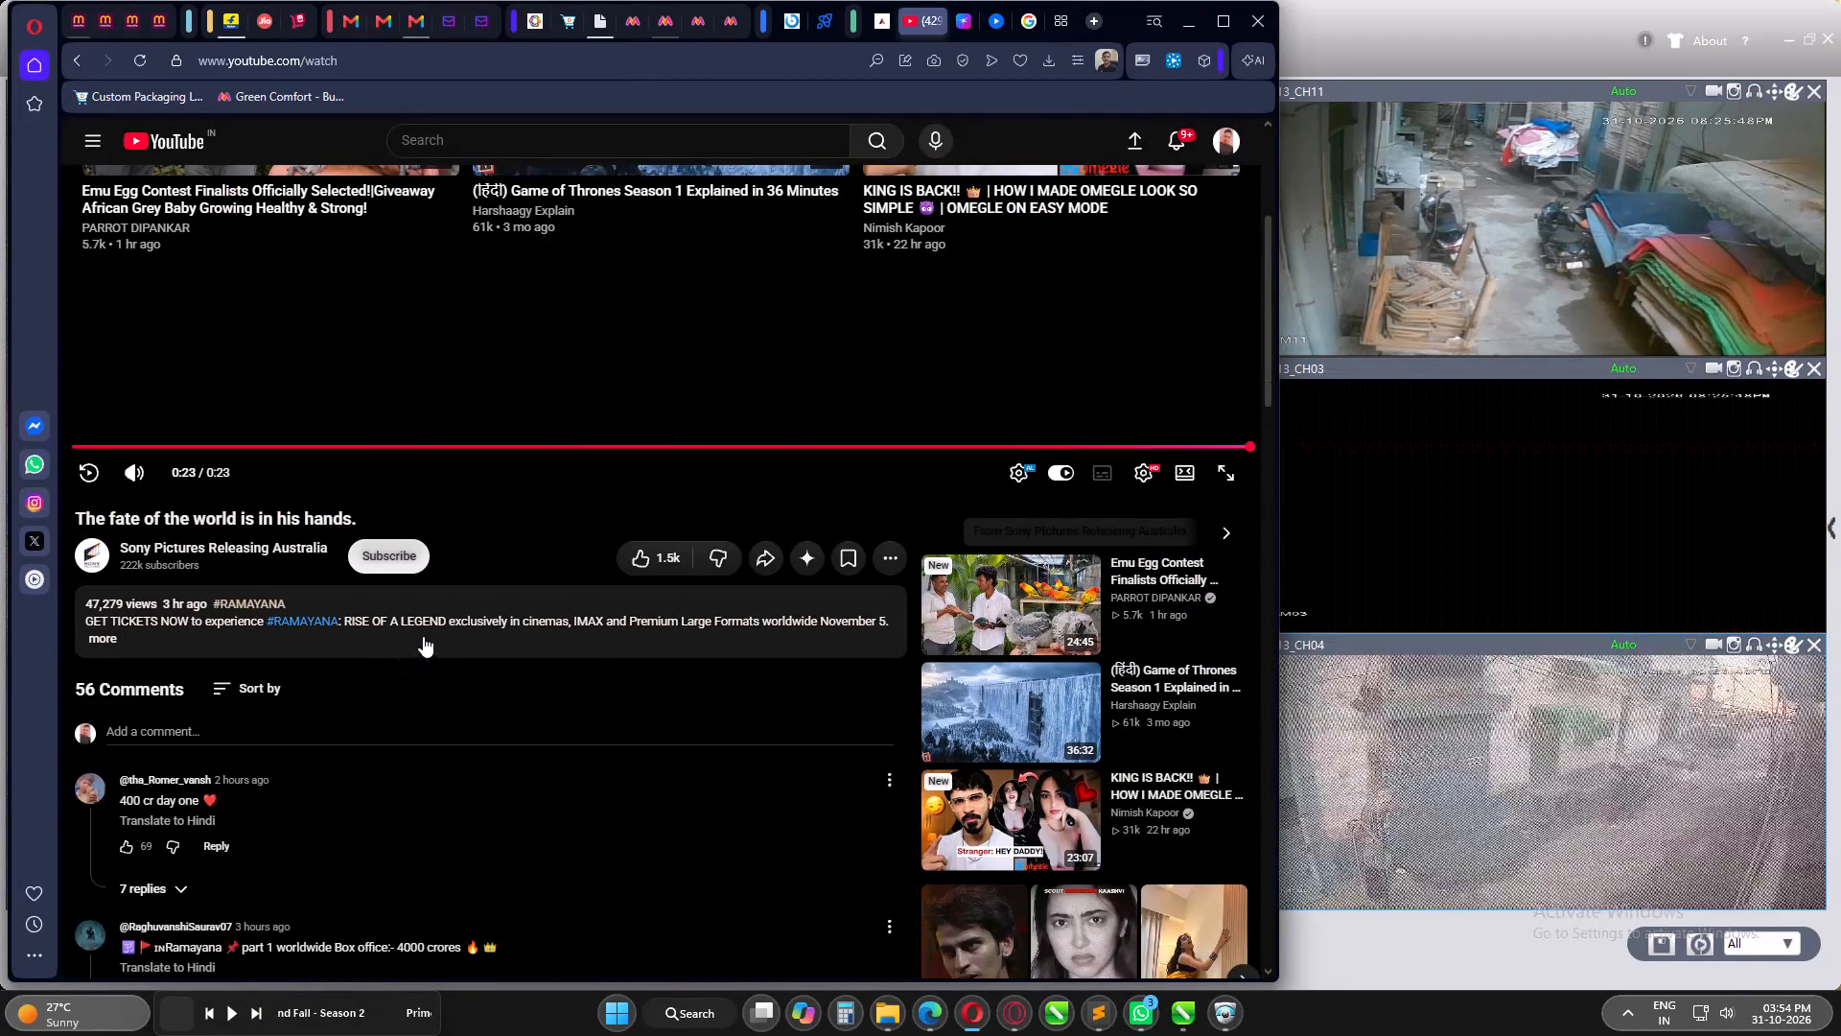
{"action": "scroll", "coordinate": [500, 609], "scroll_direction": "down", "scroll_amount": 2}
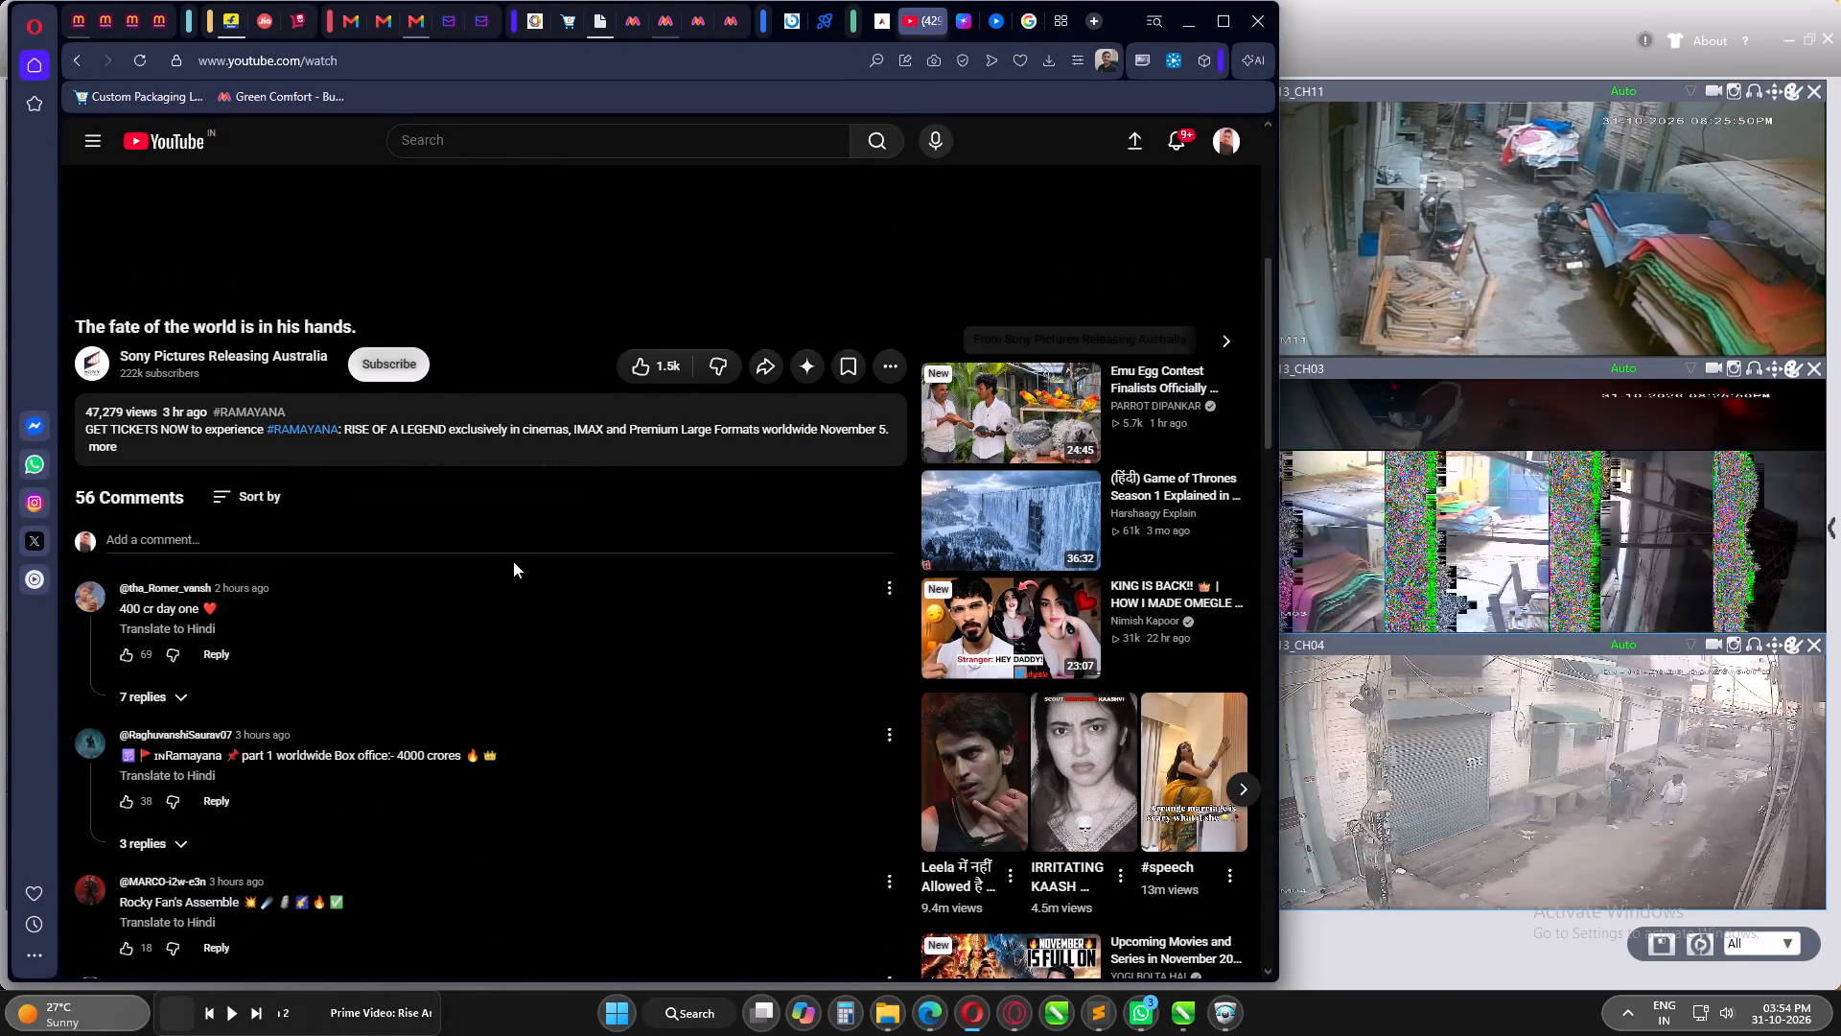
{"action": "scroll", "coordinate": [514, 560], "scroll_direction": "down", "scroll_amount": 3}
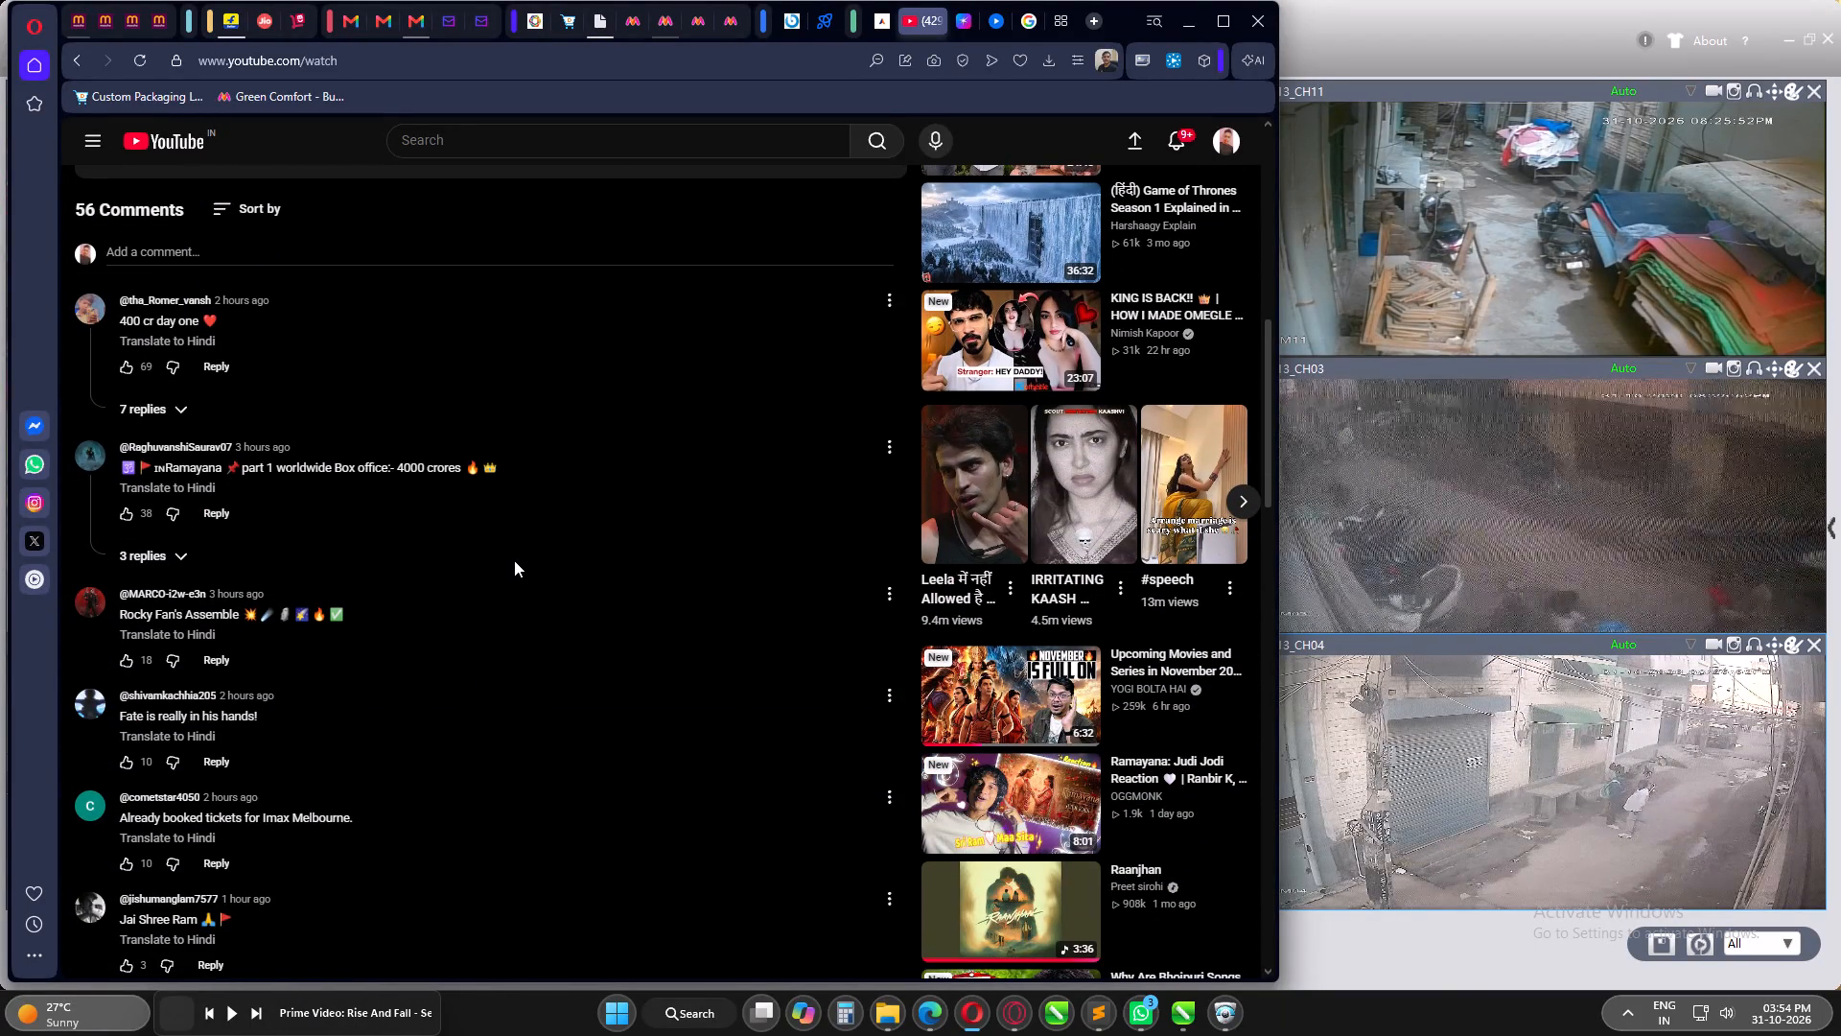
Return to the YouTube home feed from the finished video.
{"action": "scroll", "coordinate": [515, 559], "scroll_direction": "up", "scroll_amount": 13}
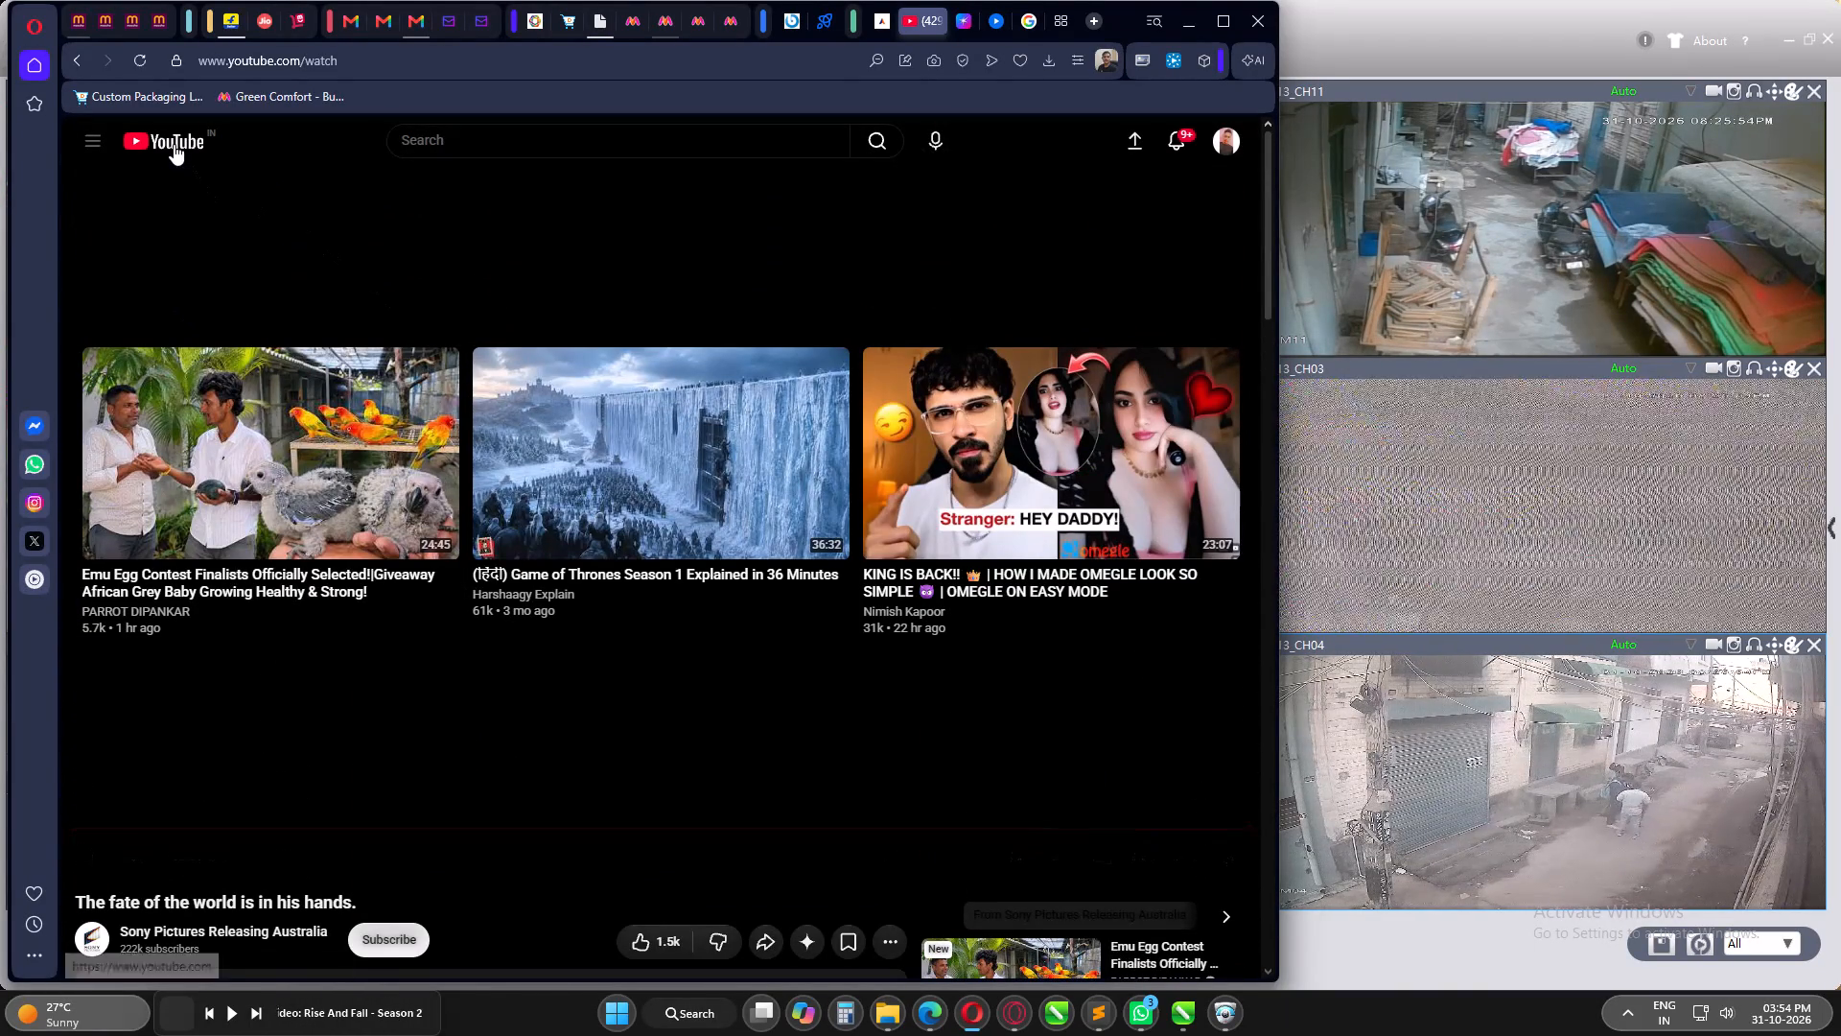
{"action": "left_click", "coordinate": [173, 140]}
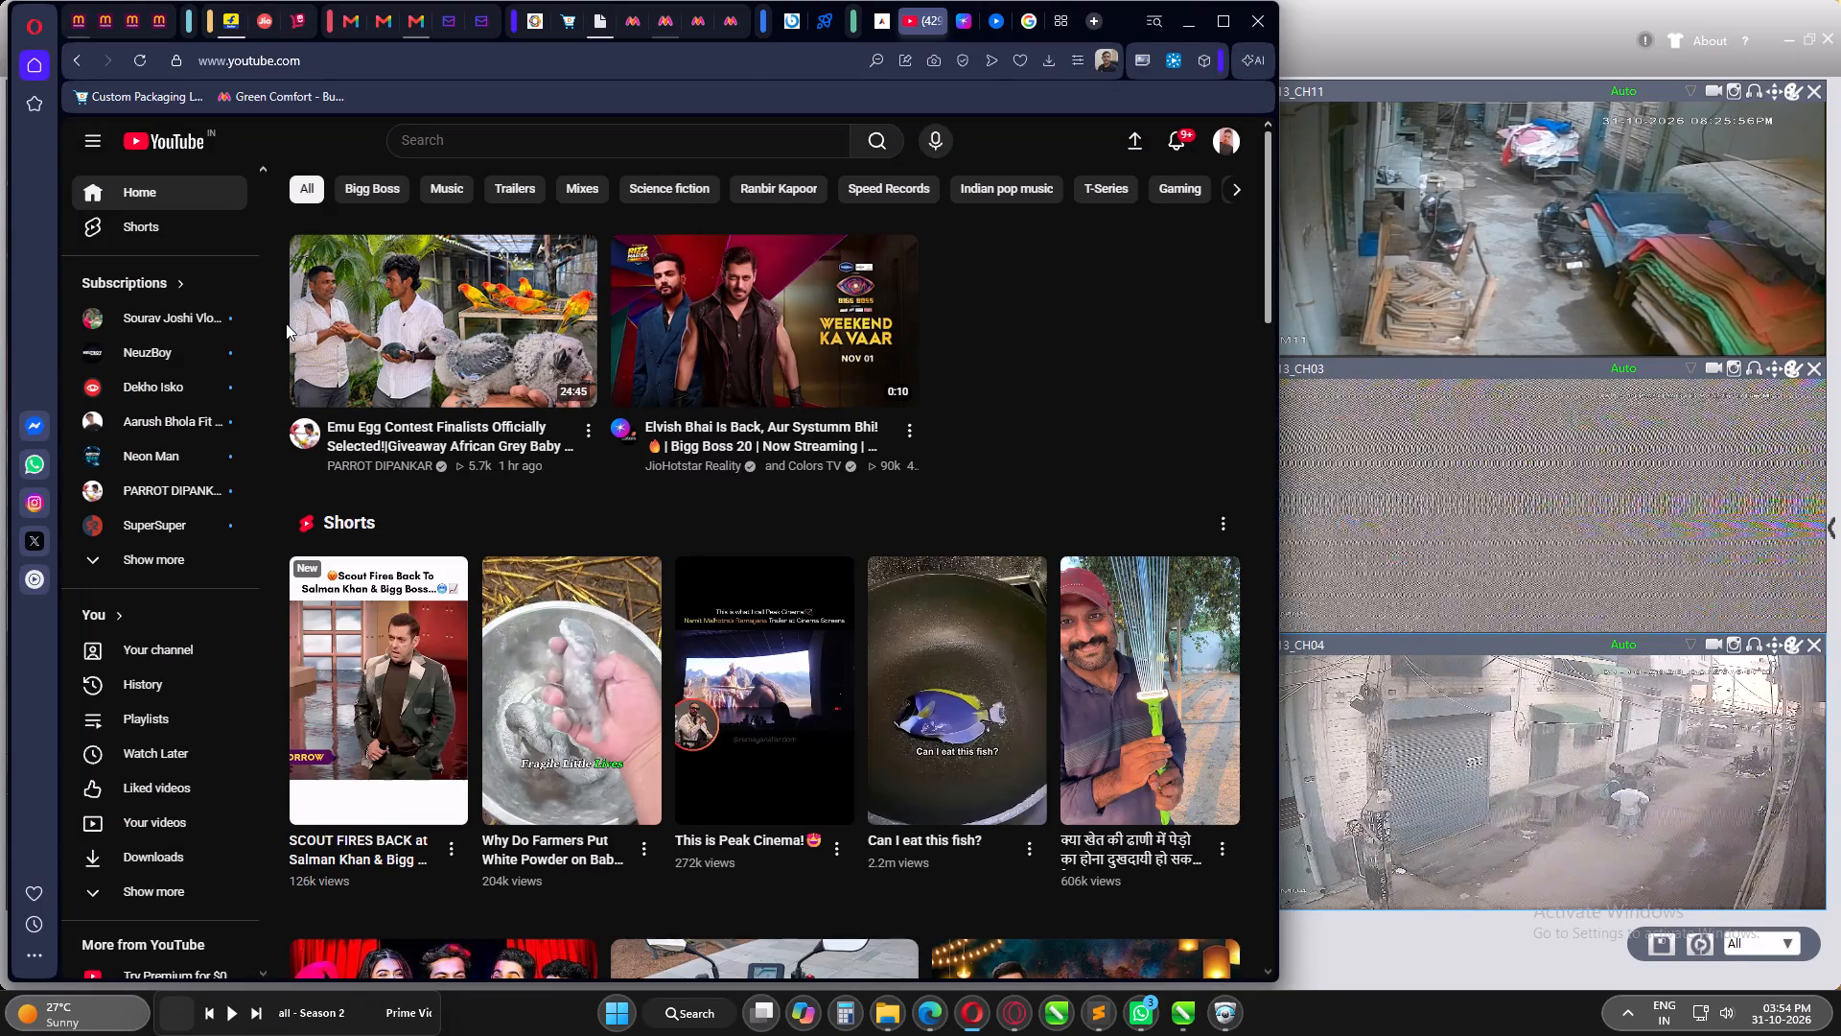
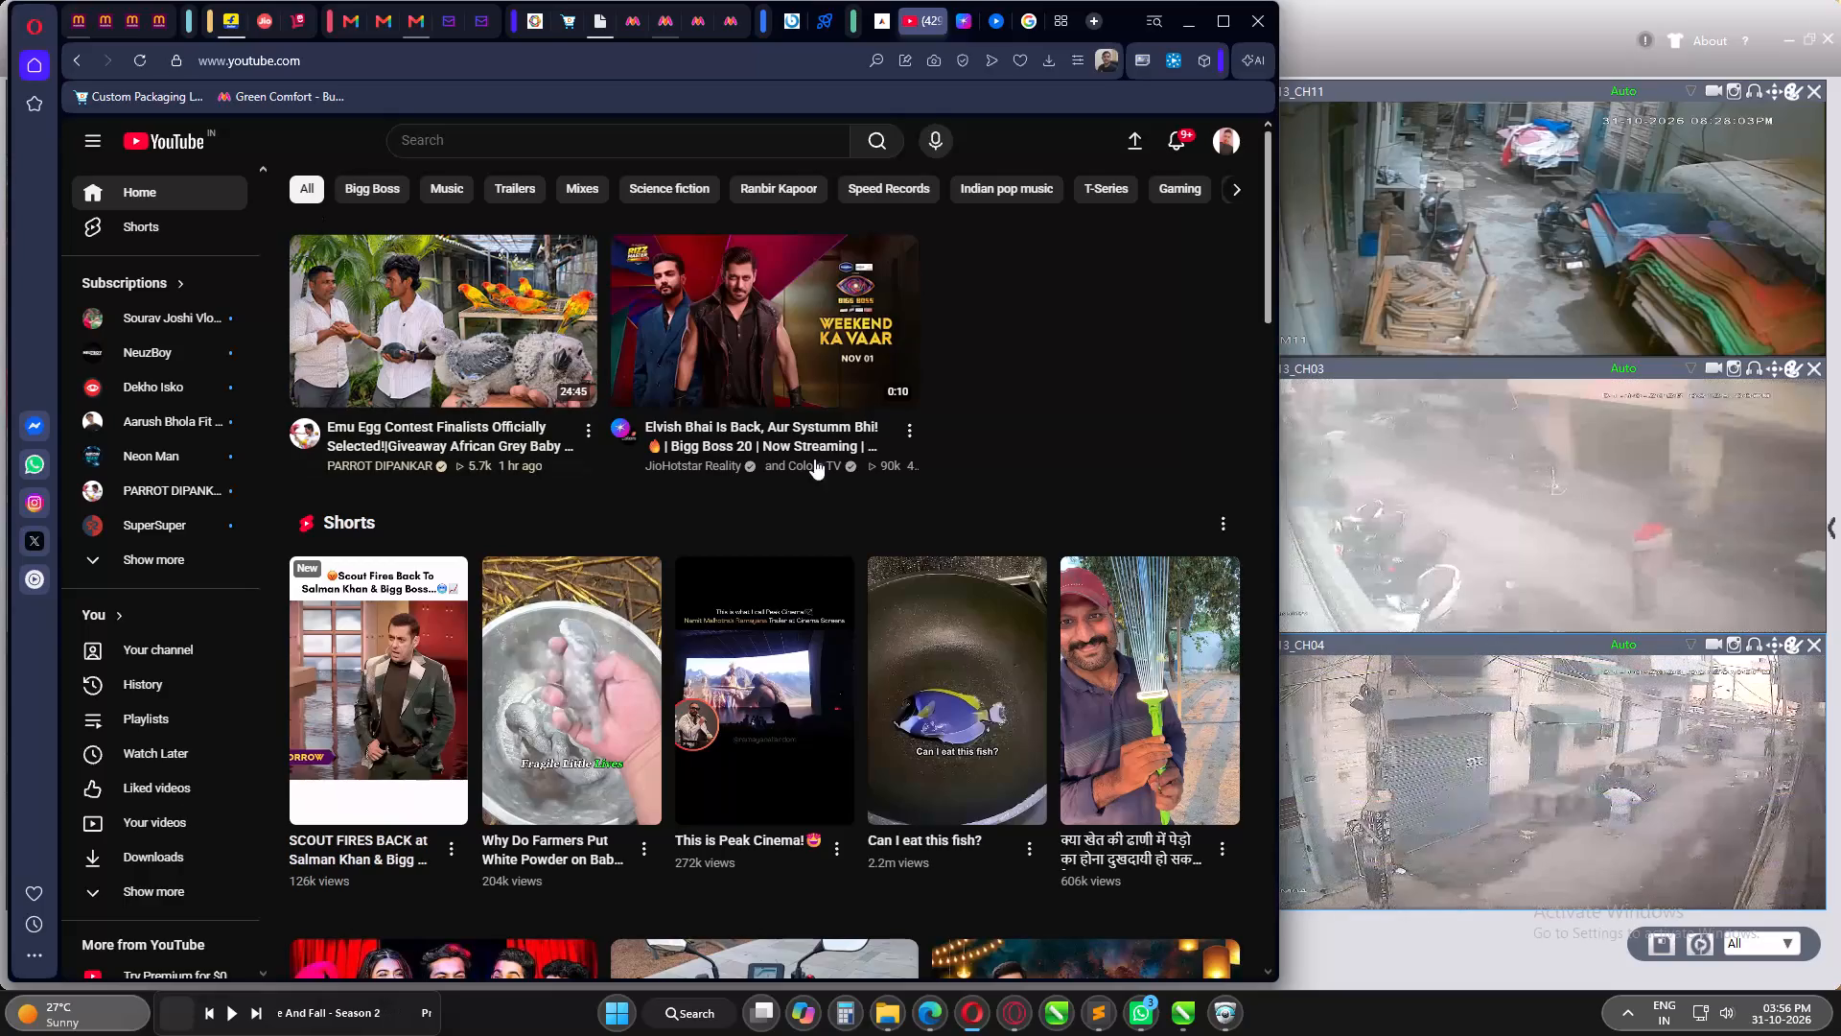
Play the "Elvish Bhai Is Back, Aur Systumm Bhi!" video, pause it, glance at its comments, and return to the YouTube home feed.
{"action": "left_click", "coordinate": [788, 289]}
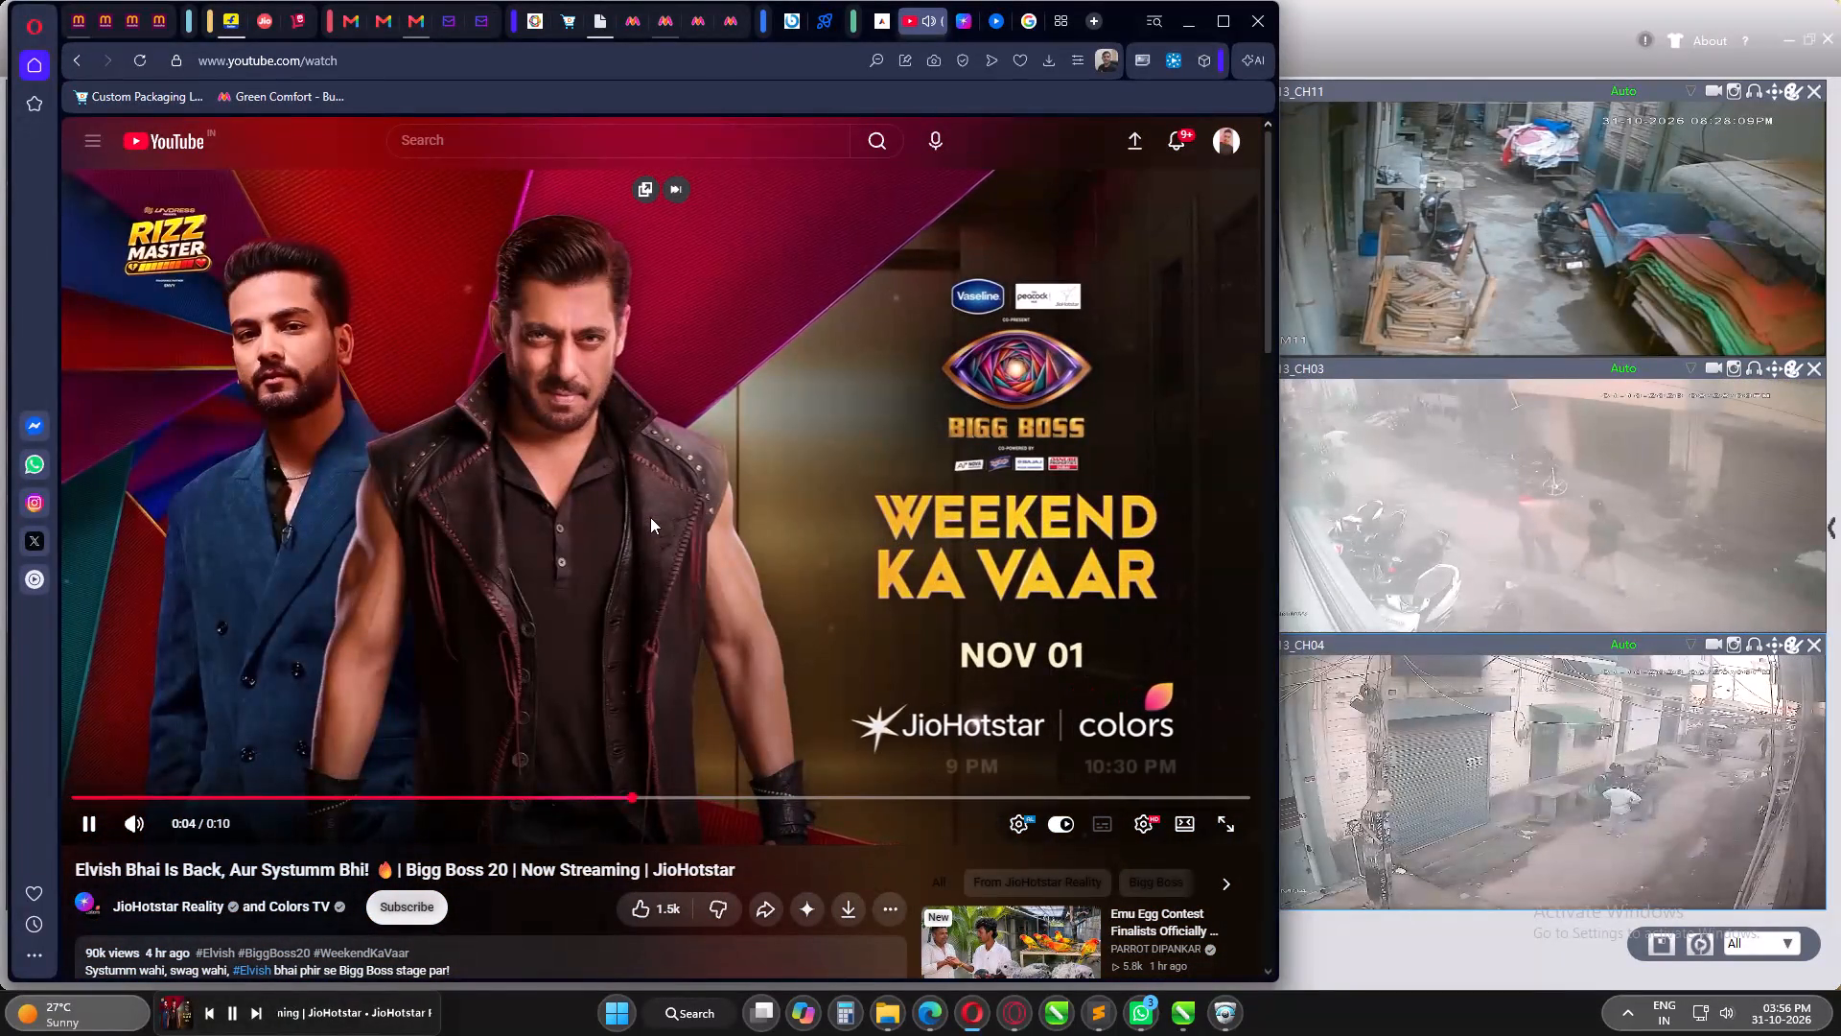
{"action": "left_click", "coordinate": [650, 516]}
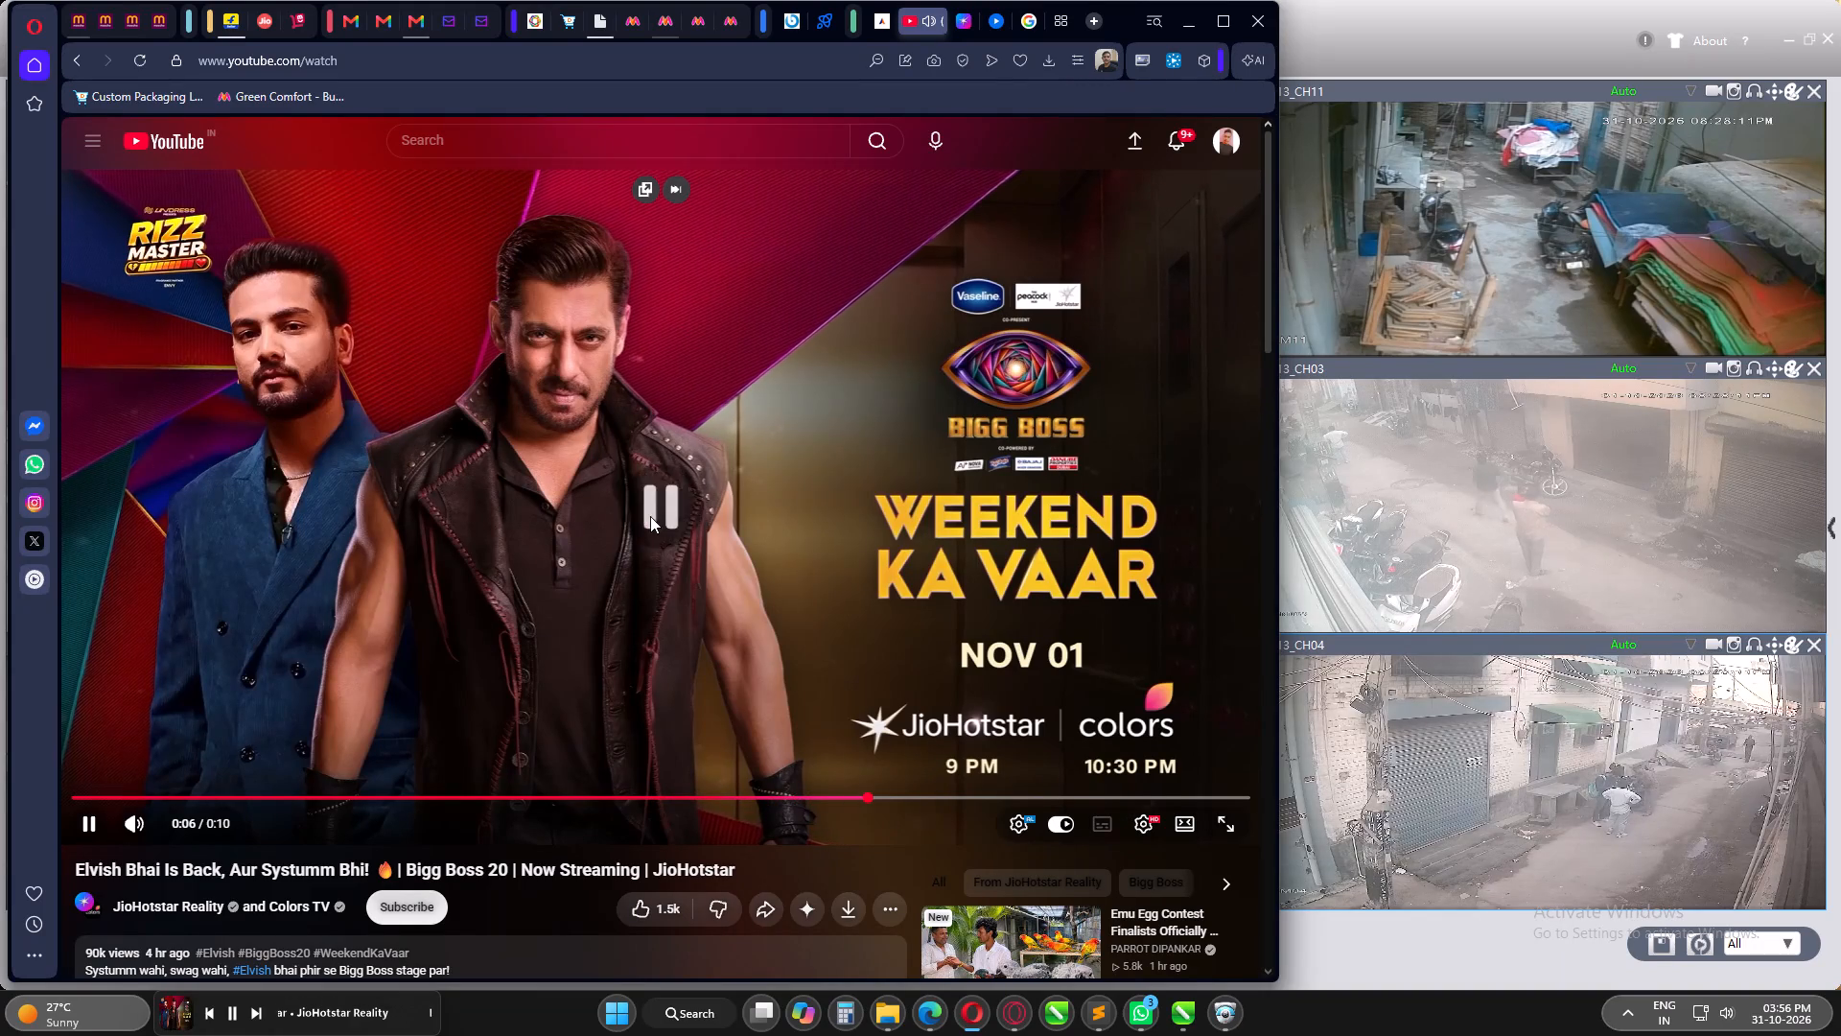
{"action": "scroll", "coordinate": [650, 516], "scroll_direction": "down", "scroll_amount": 2}
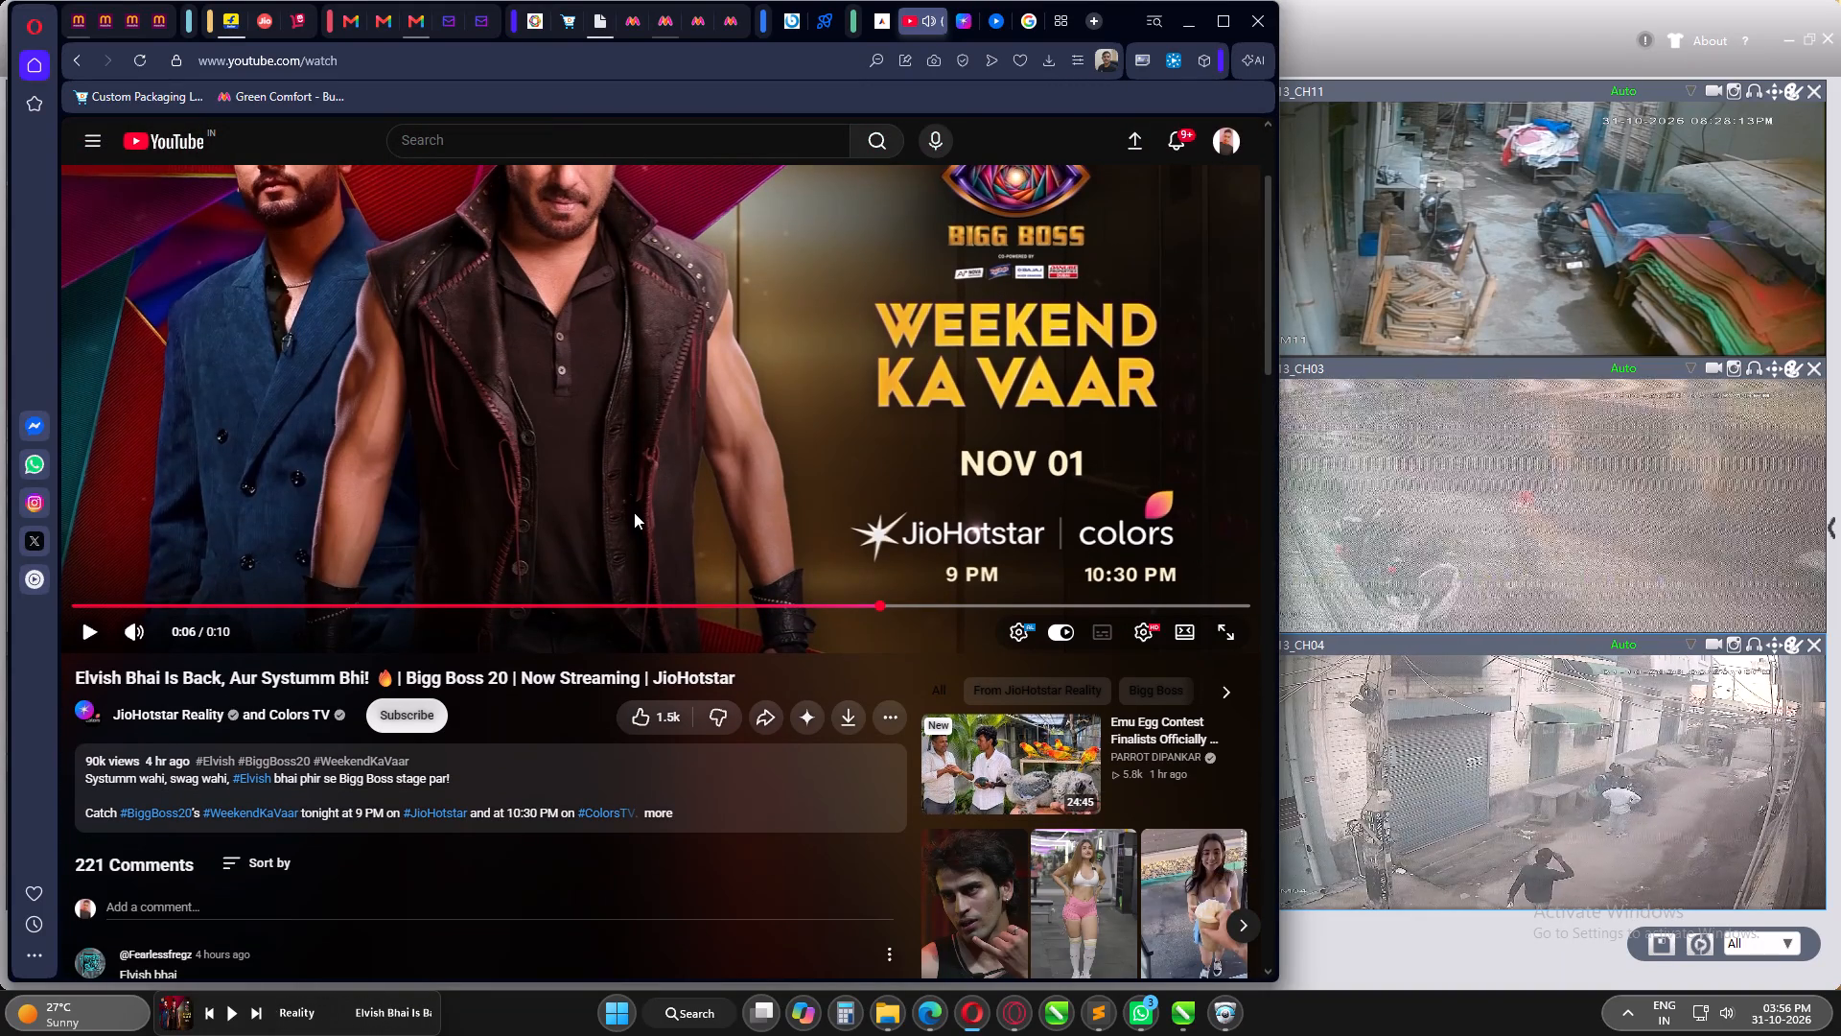
{"action": "left_click", "coordinate": [167, 143]}
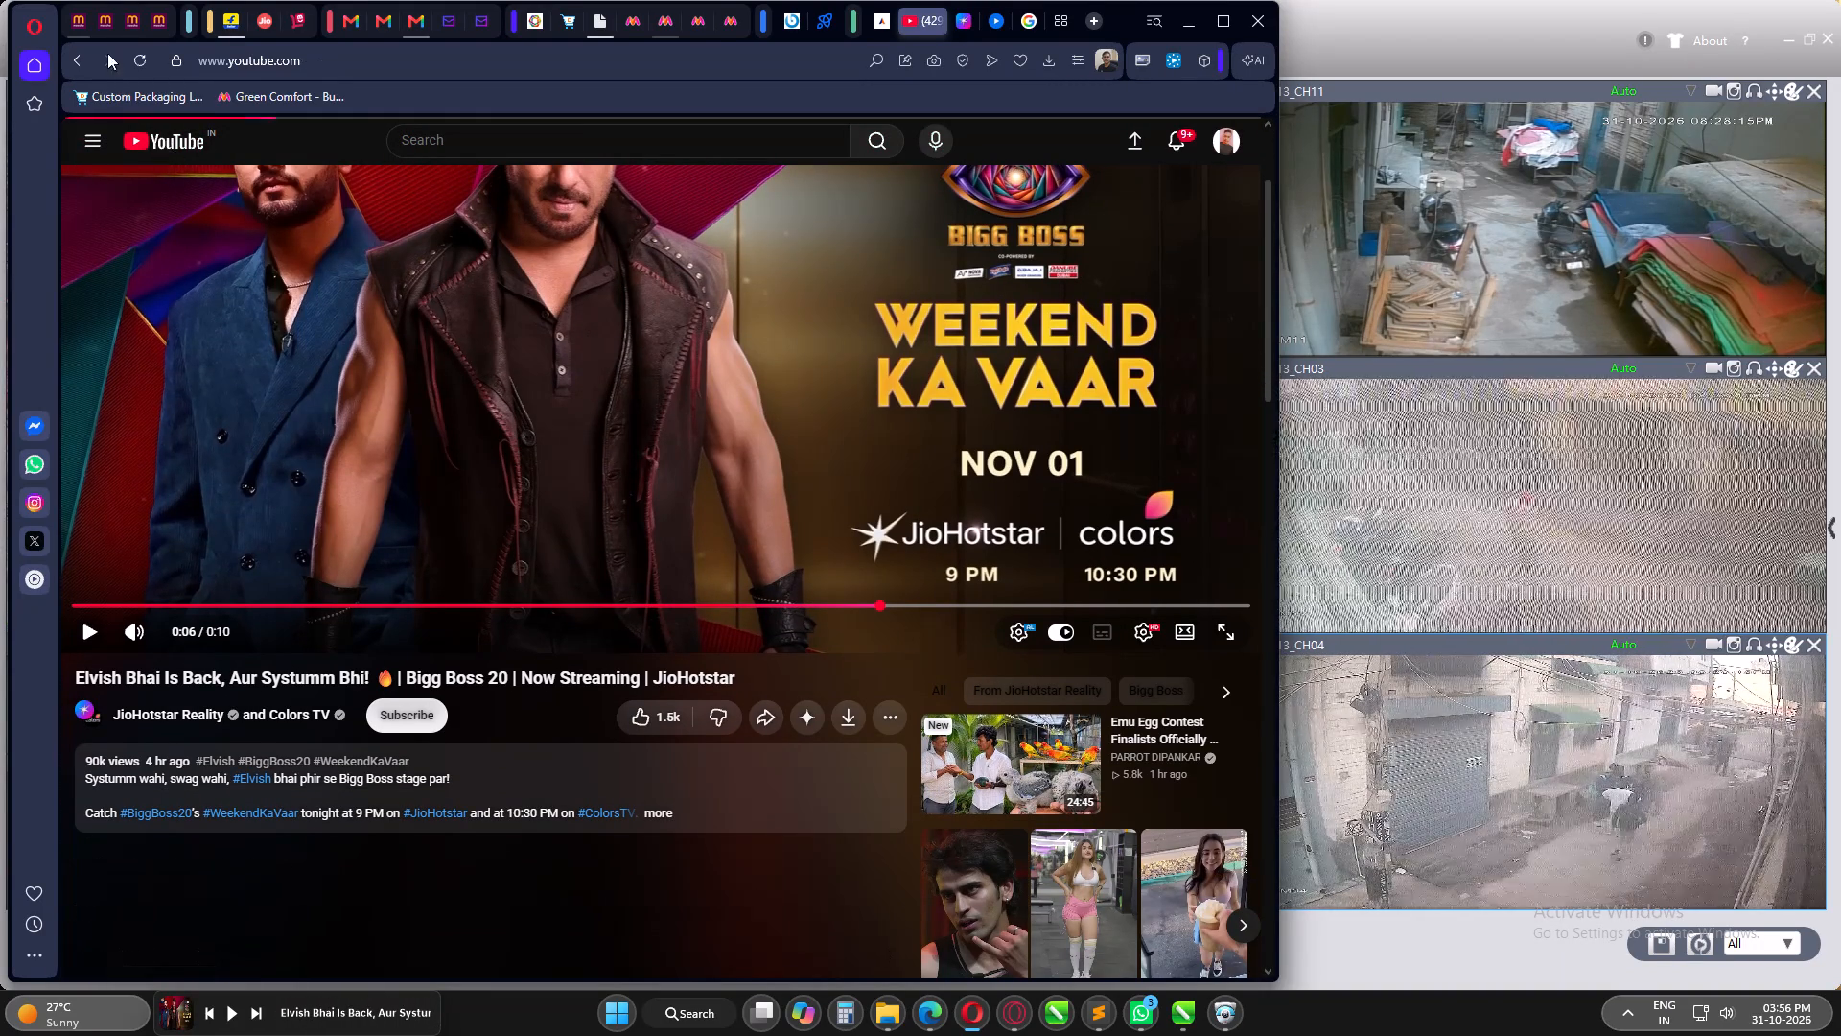
Open MYNTRA HISAB OCT 26.xlsx from the MYNTRA folder in Google Drive's My Drive, and dismiss the Office activation dialog.
{"action": "left_click", "coordinate": [79, 29]}
{"action": "left_click", "coordinate": [884, 1008]}
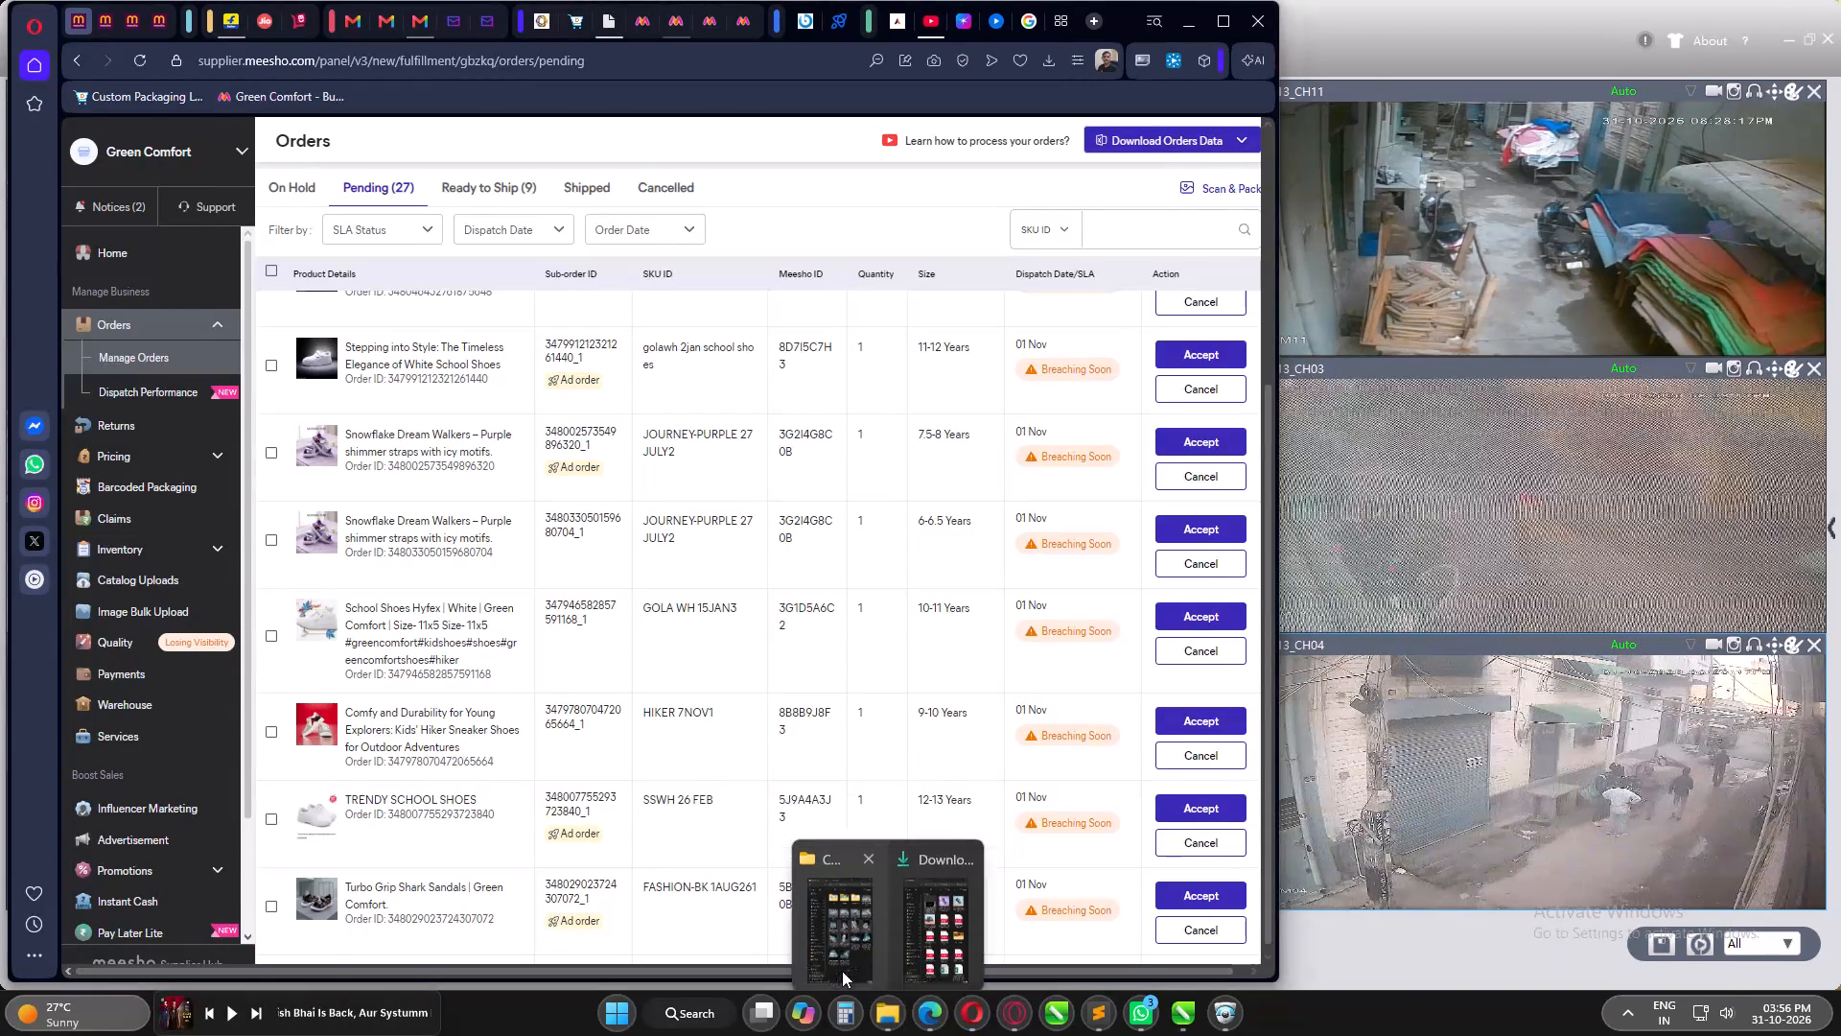
{"action": "left_click", "coordinate": [927, 906]}
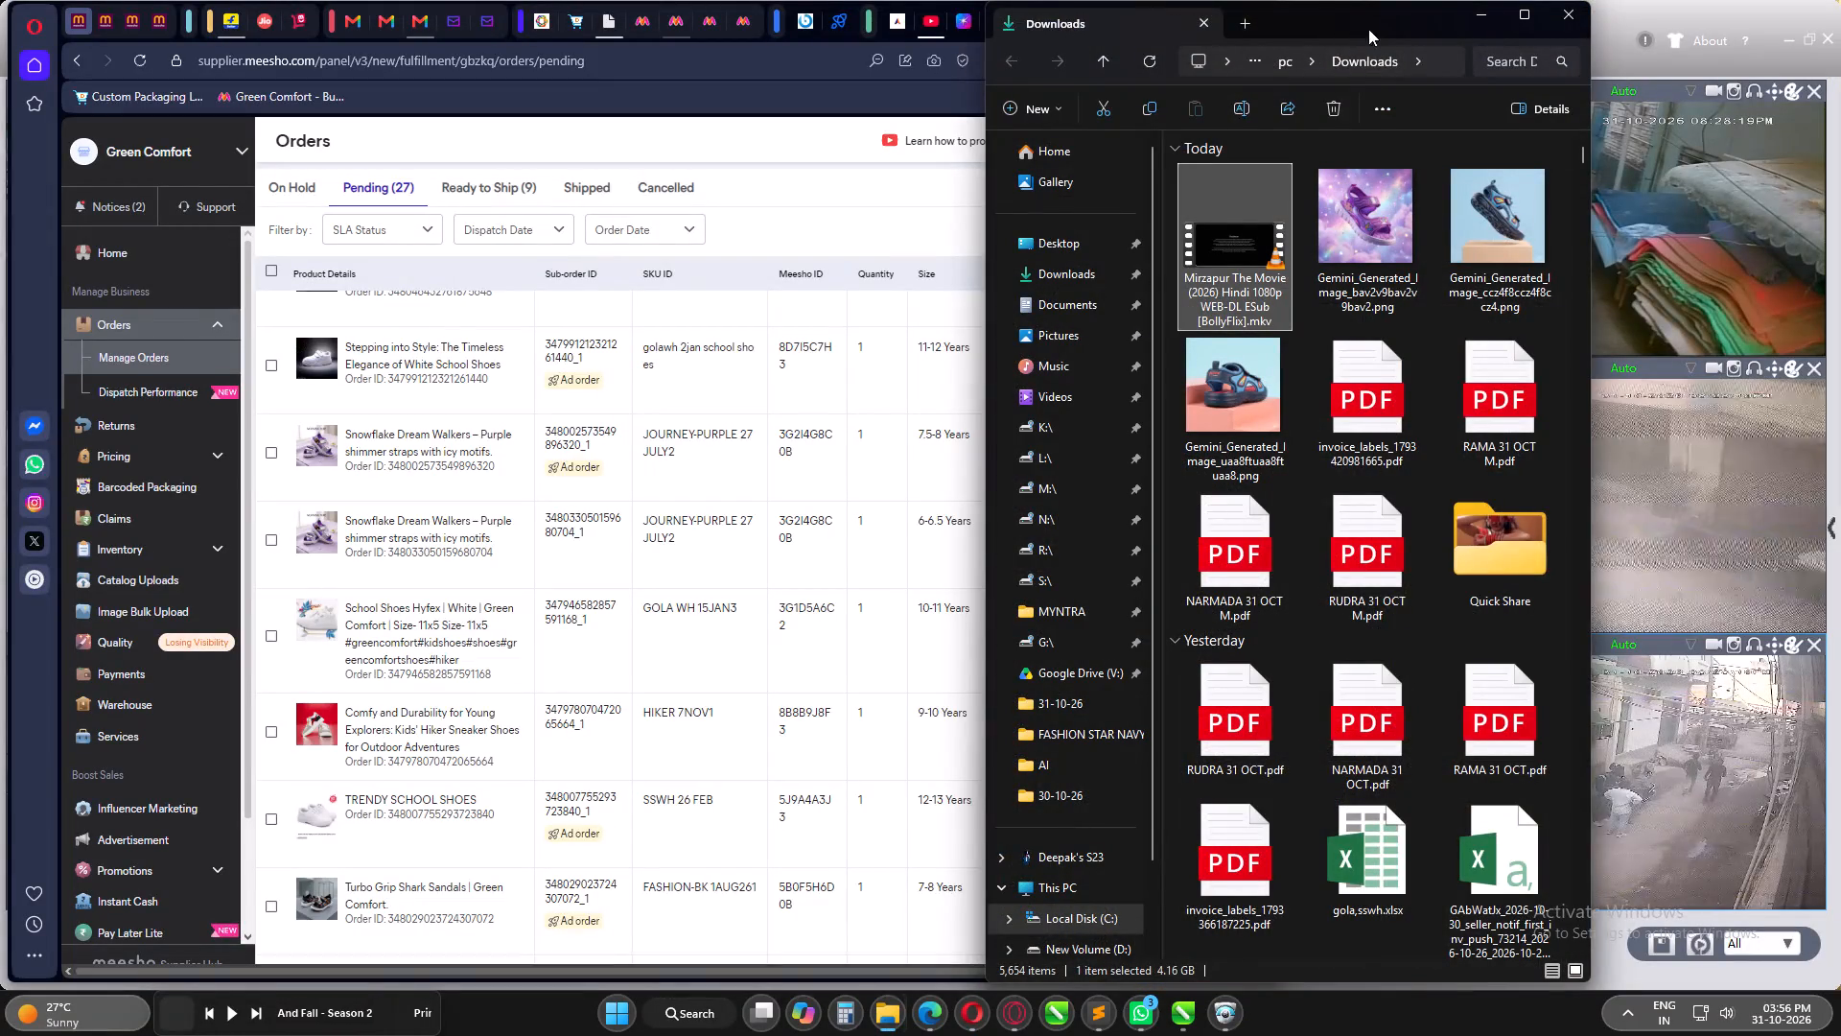
{"action": "left_click_drag", "start_coordinate": [1375, 23], "coordinate": [856, 24]}
{"action": "scroll", "coordinate": [600, 685], "scroll_direction": "down", "scroll_amount": 5}
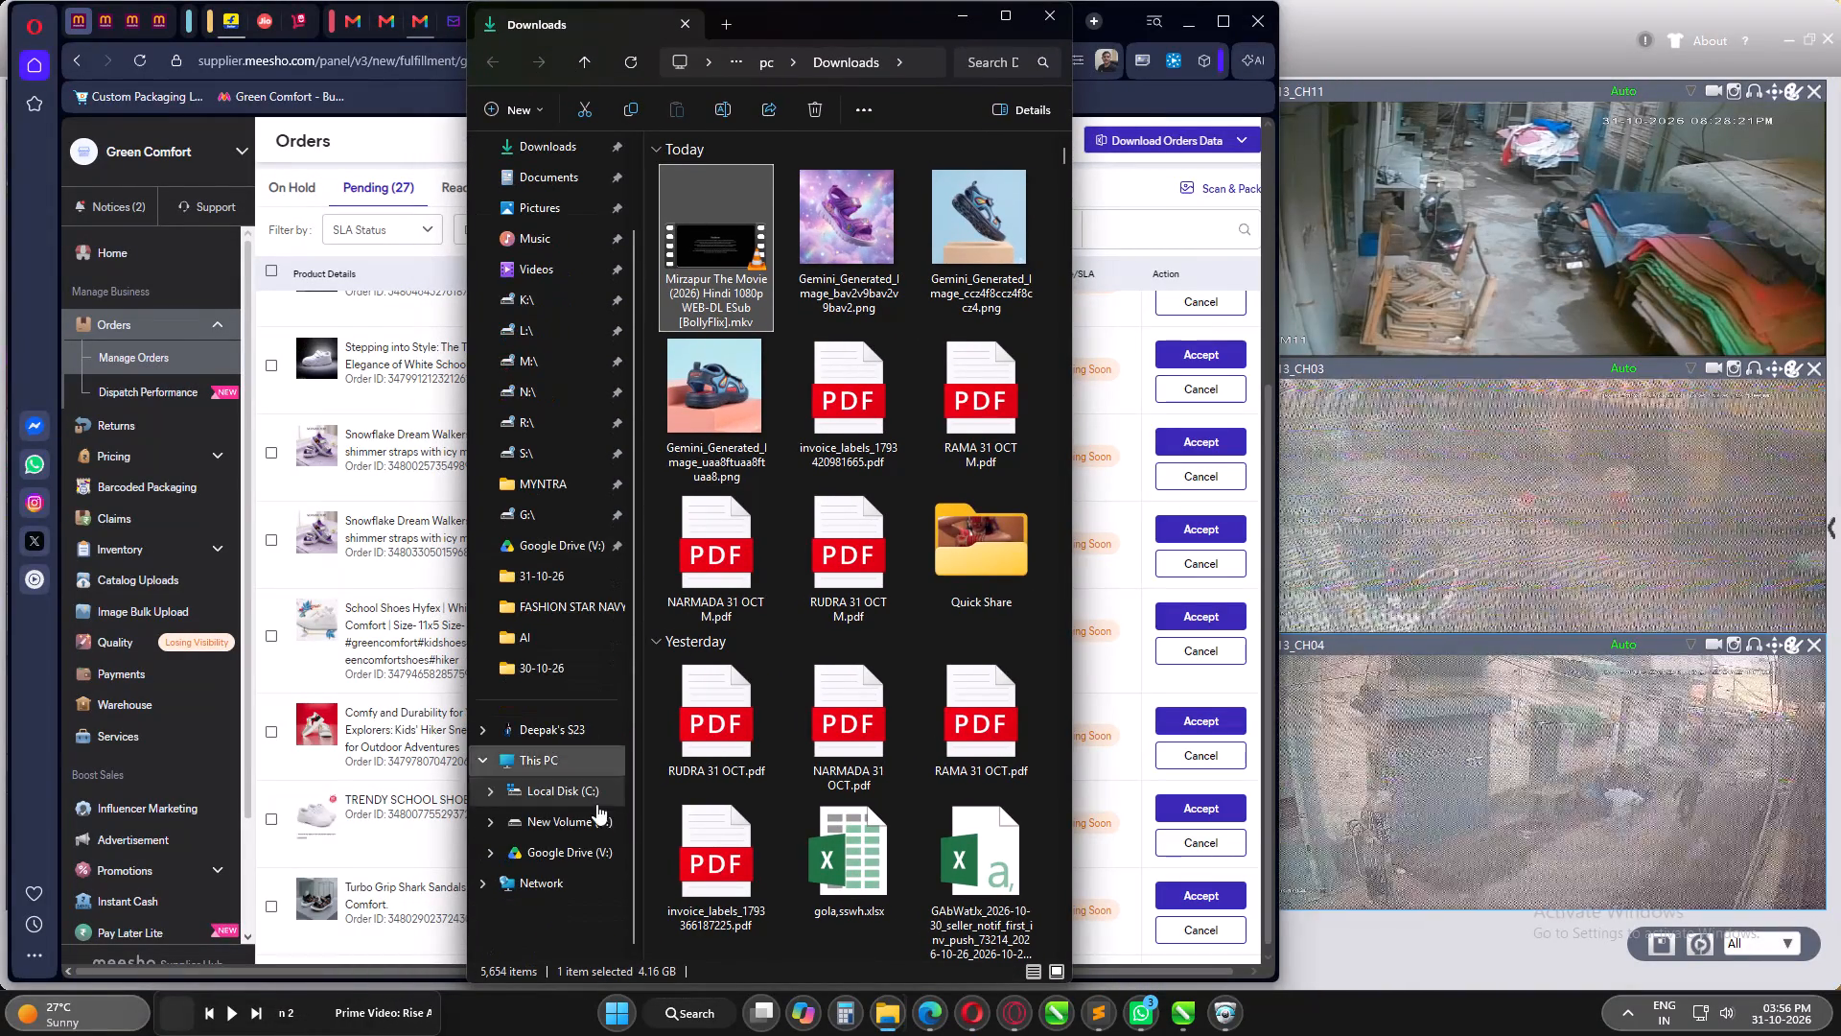
{"action": "left_click", "coordinate": [587, 852]}
{"action": "double_click", "coordinate": [690, 177]}
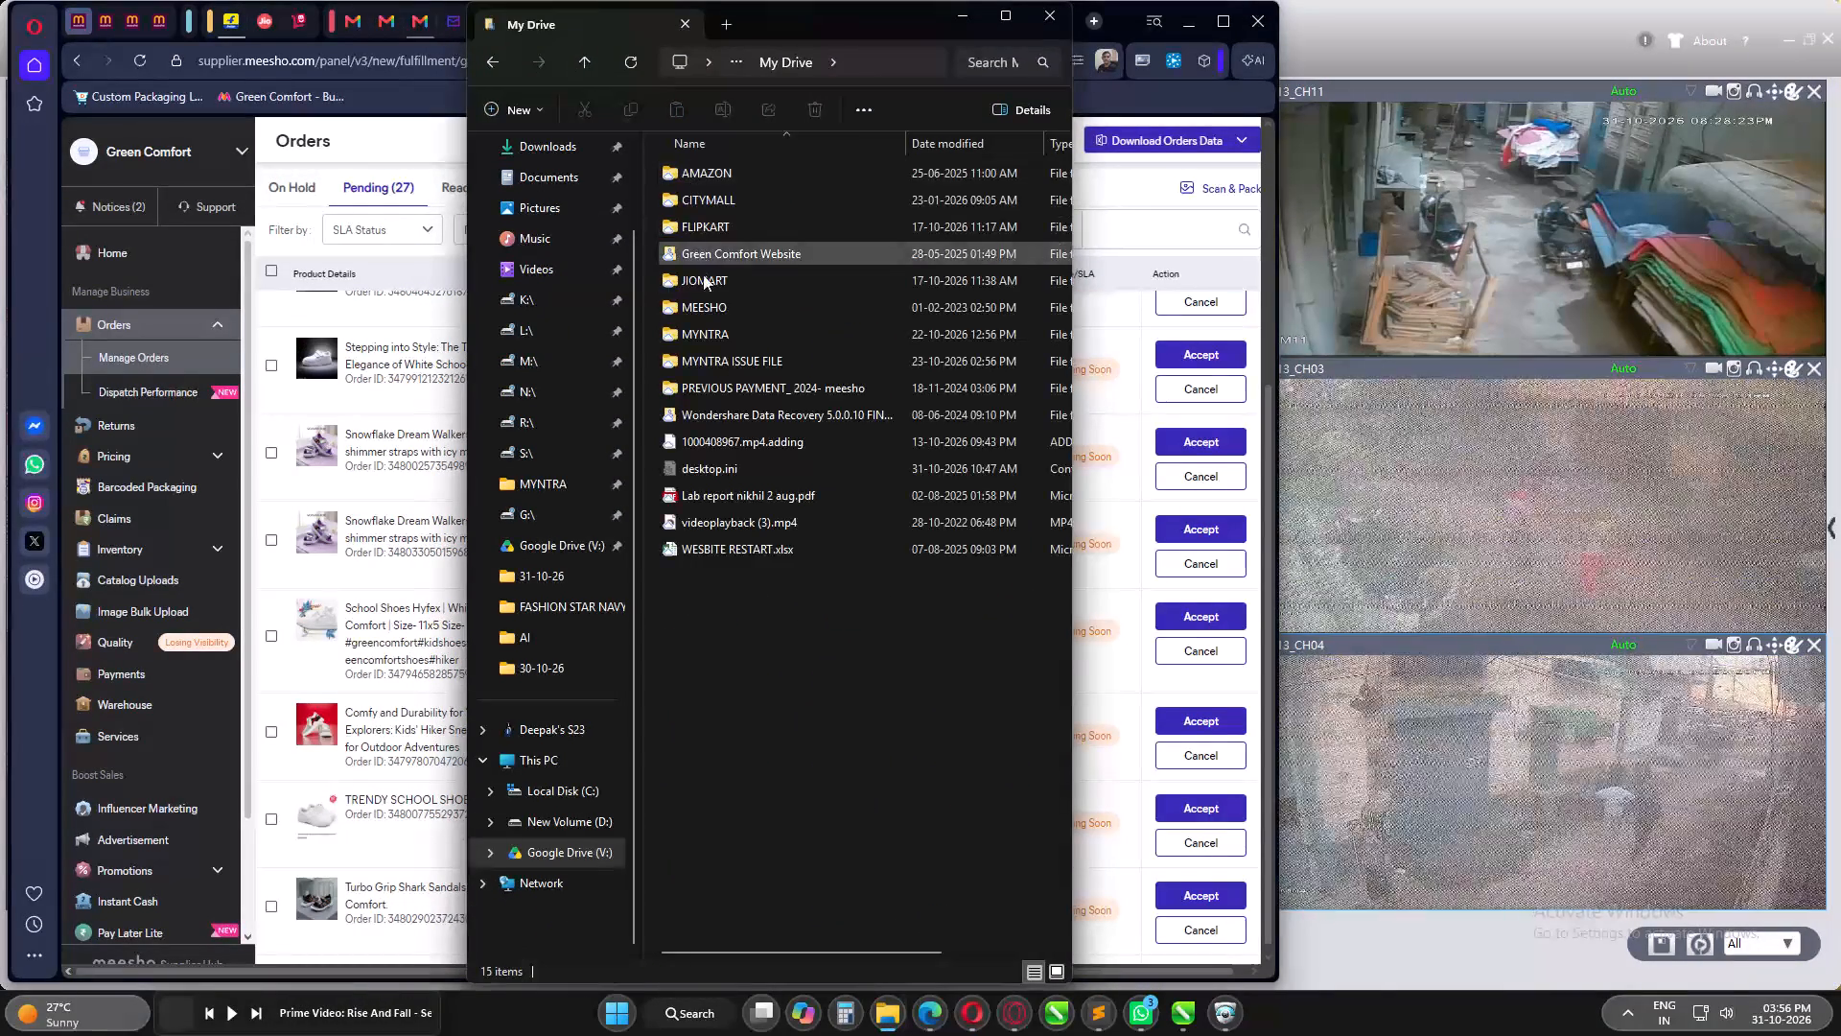
{"action": "double_click", "coordinate": [718, 336]}
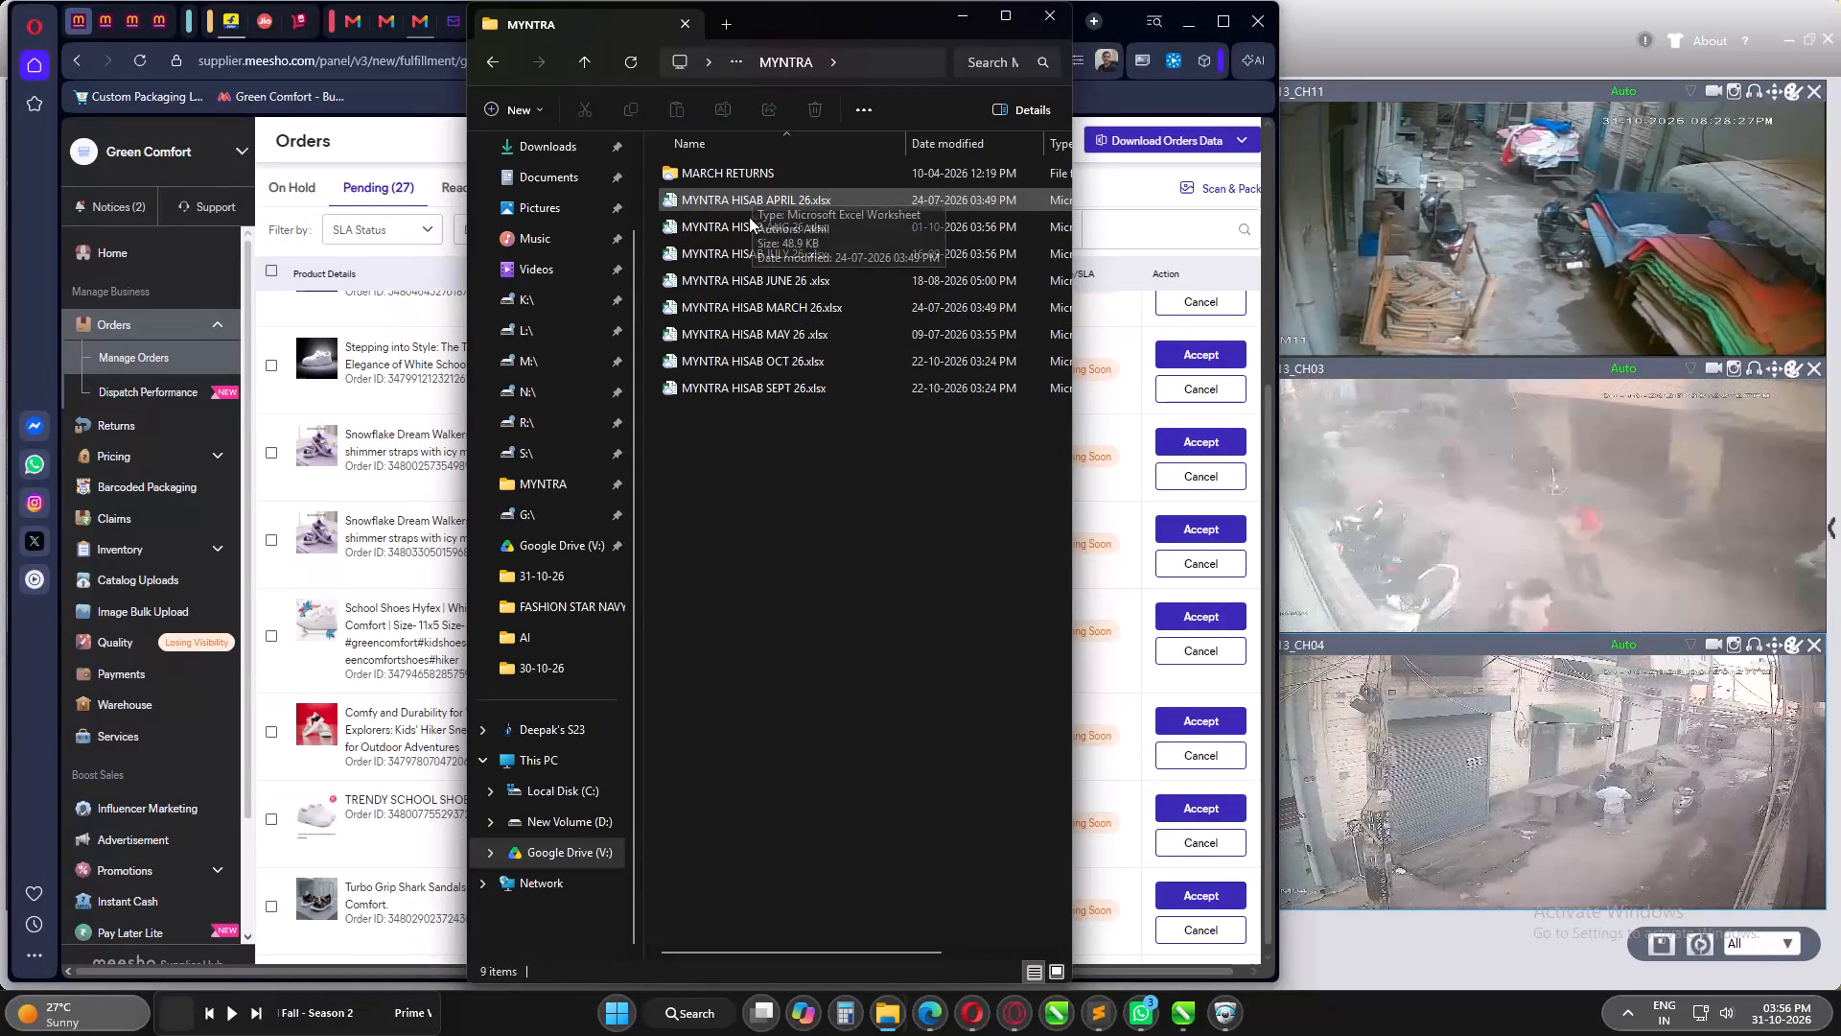
{"action": "double_click", "coordinate": [747, 365]}
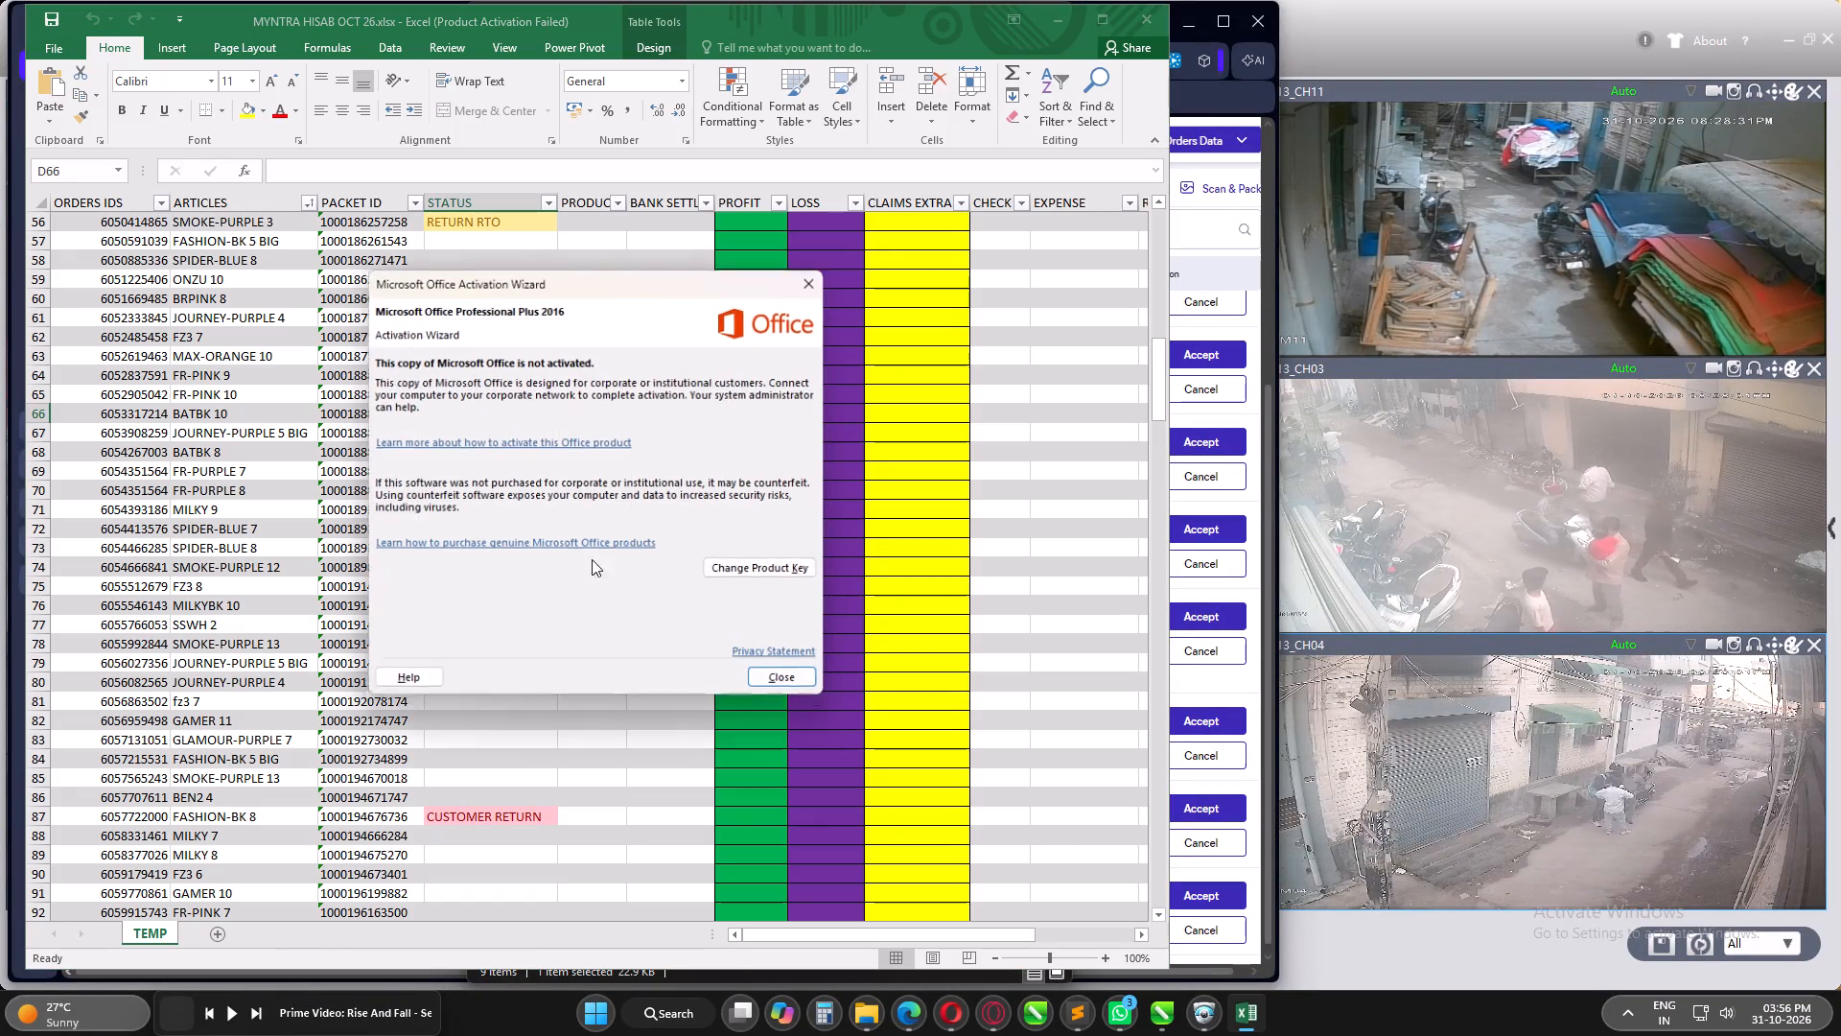
{"action": "left_click", "coordinate": [804, 279]}
{"action": "left_click", "coordinate": [169, 625]}
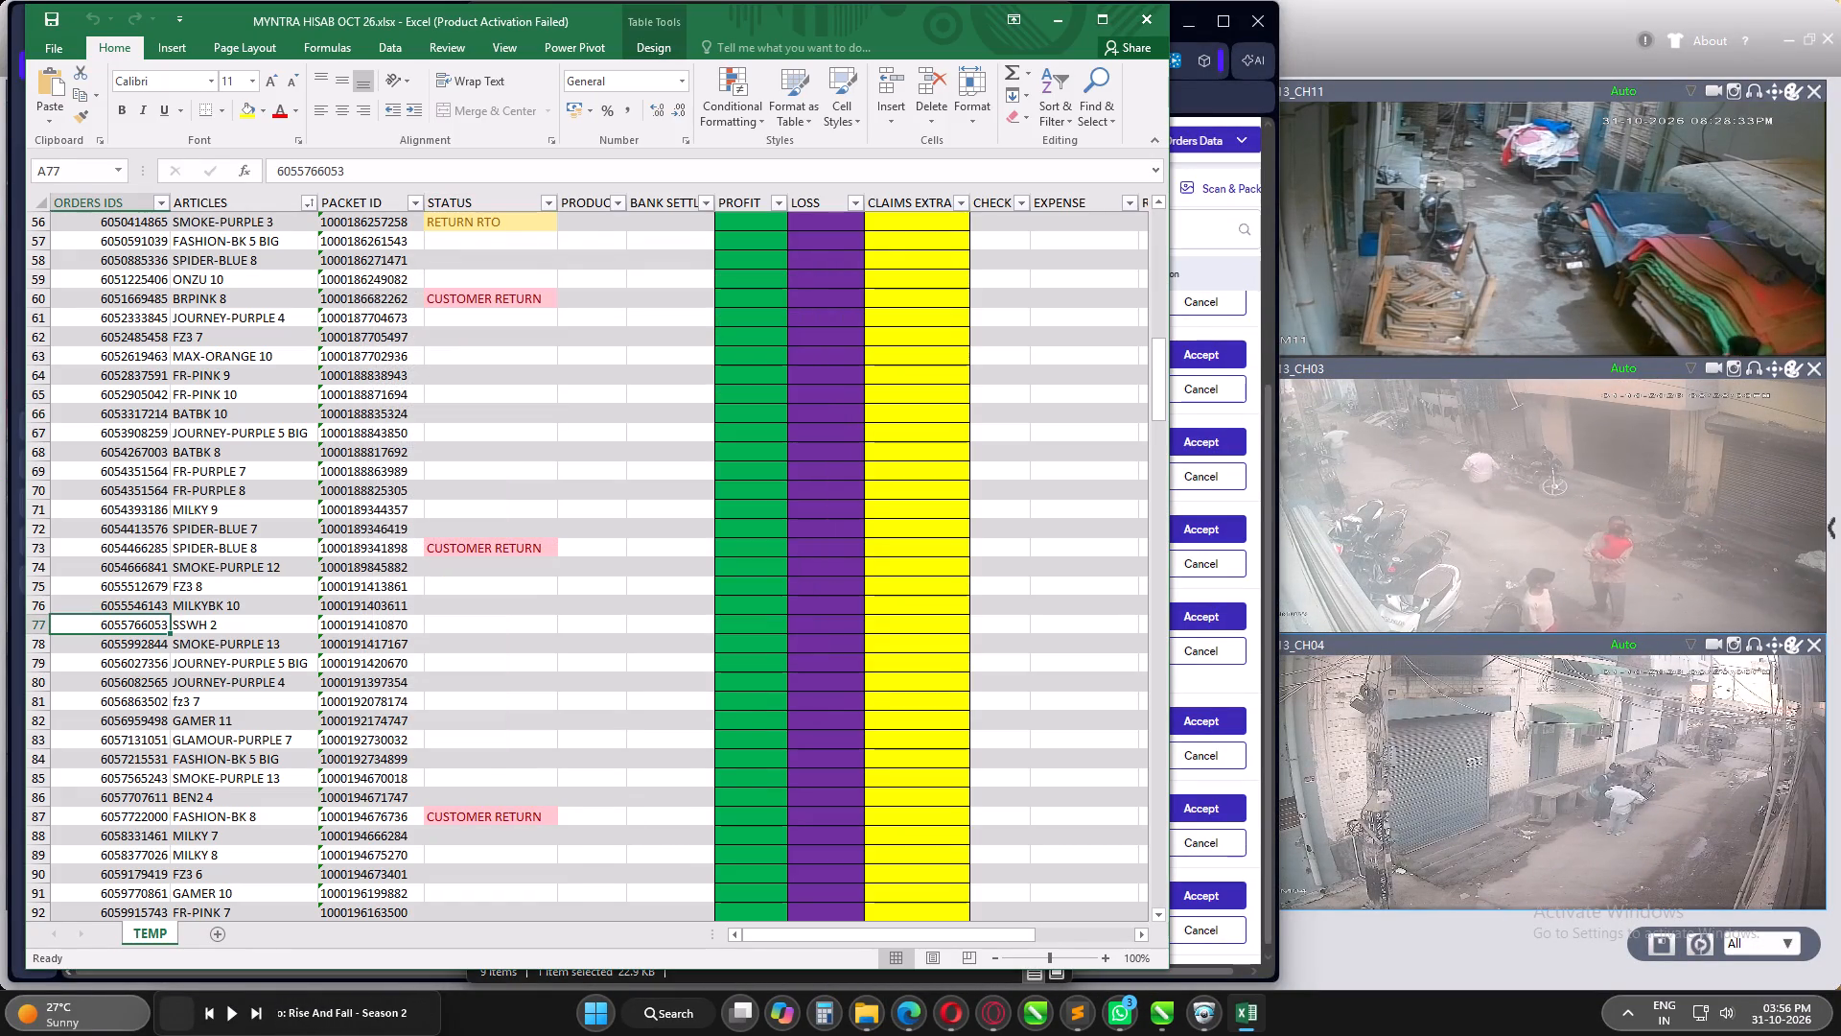
{"action": "key", "text": "ctrl+Down"}
{"action": "scroll", "coordinate": [169, 624], "scroll_direction": "down", "scroll_amount": 3}
{"action": "key", "text": "ctrl+c"}
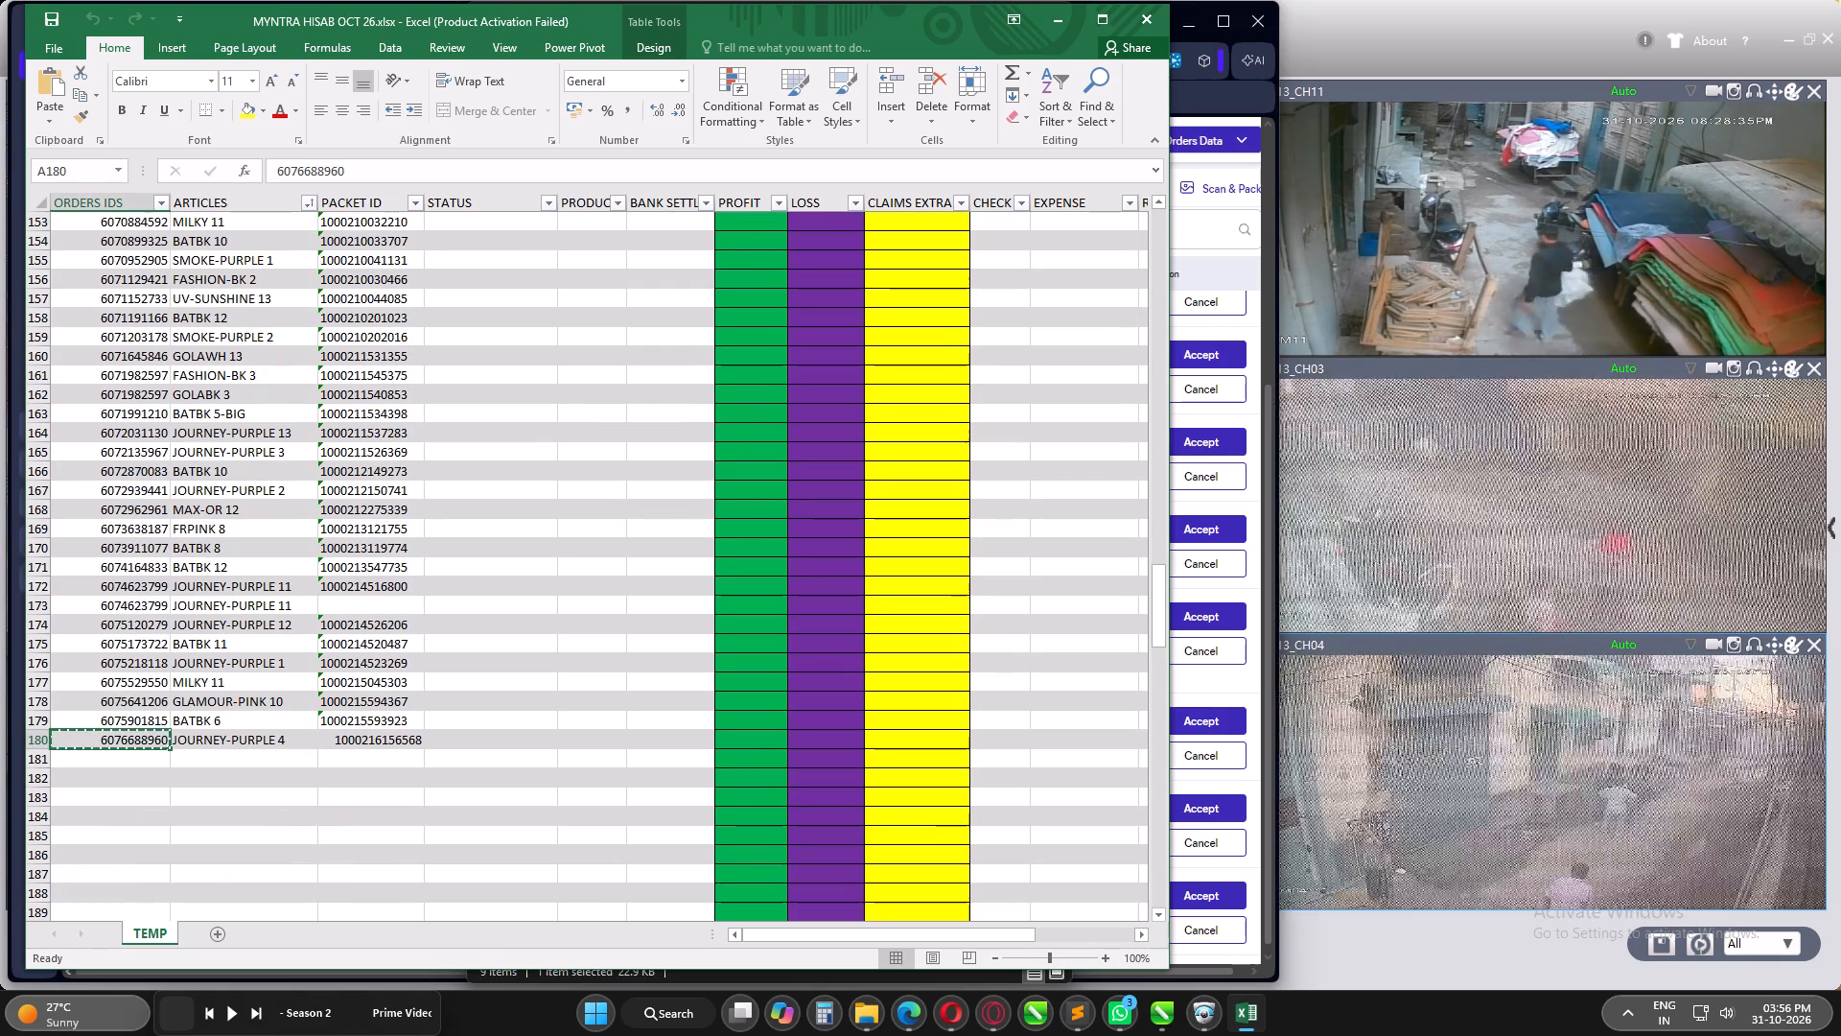
Switch to Sublime Text, save PACKET CANCEL.TXT, and close the unsaved BATBK file without saving it.
{"action": "left_click", "coordinate": [1068, 1006]}
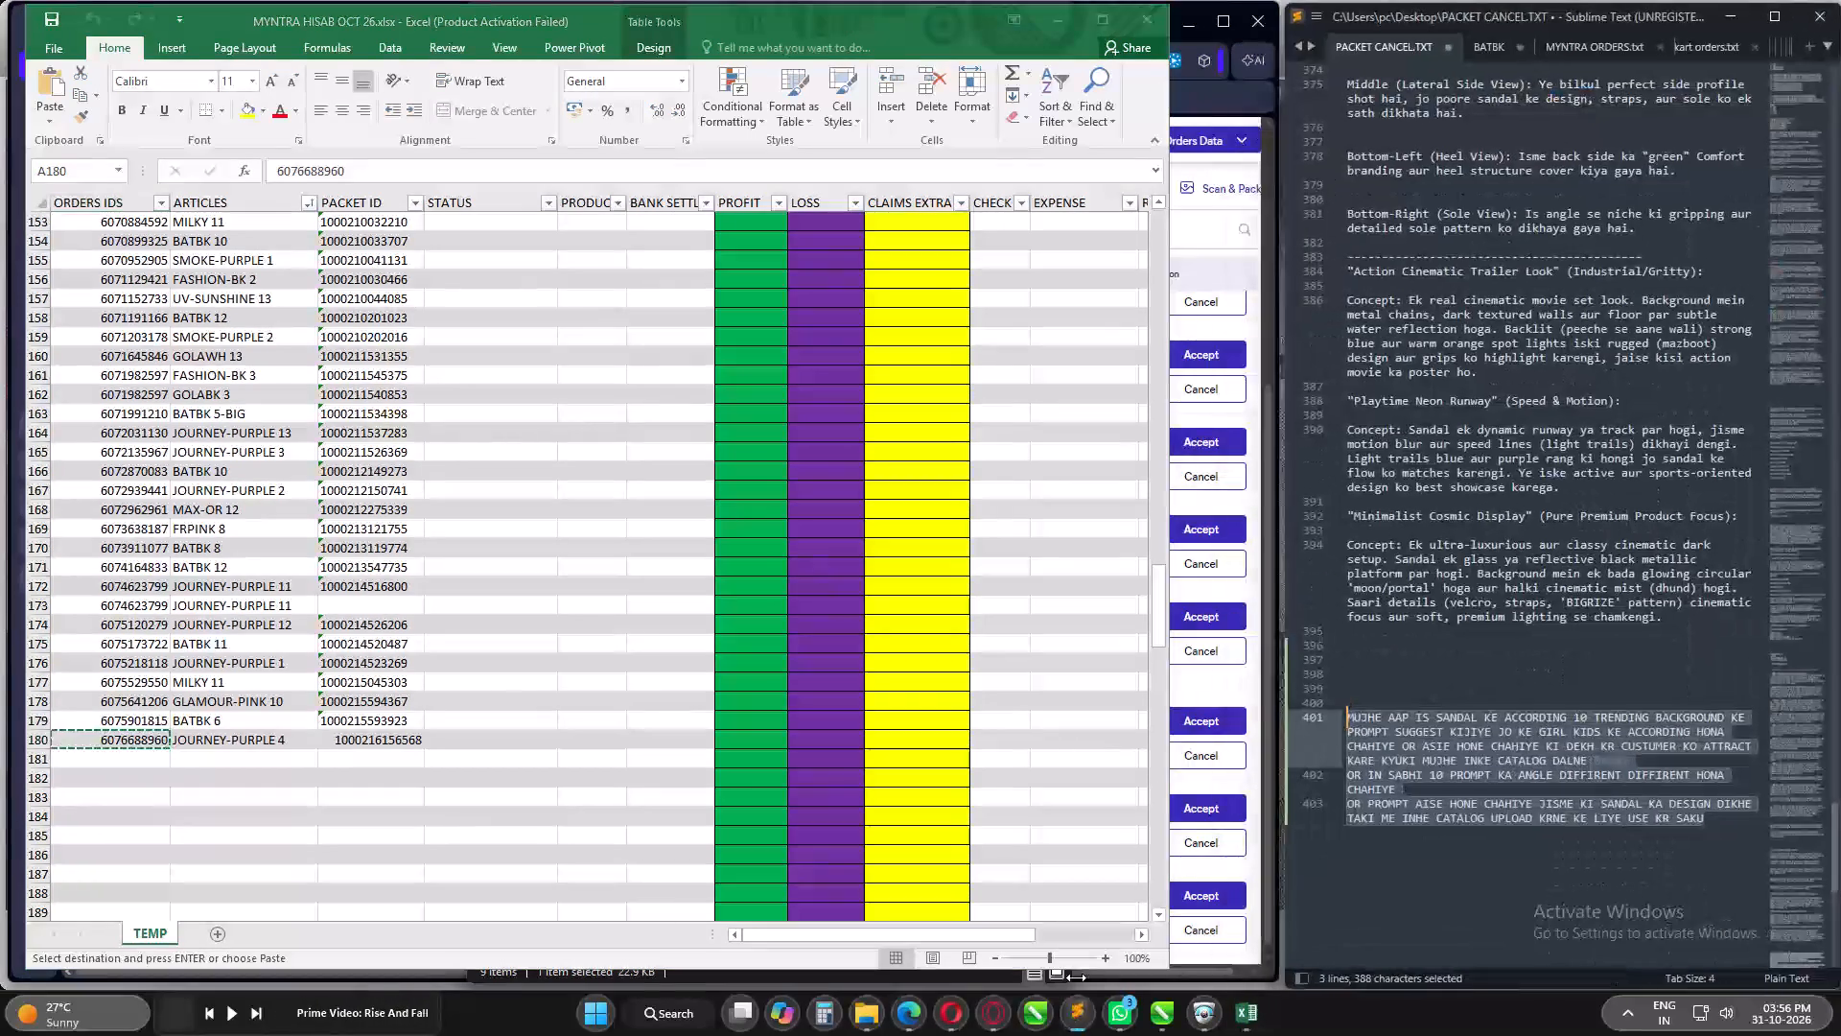
{"action": "key", "text": "ctrl+s"}
{"action": "left_click", "coordinate": [1495, 42]}
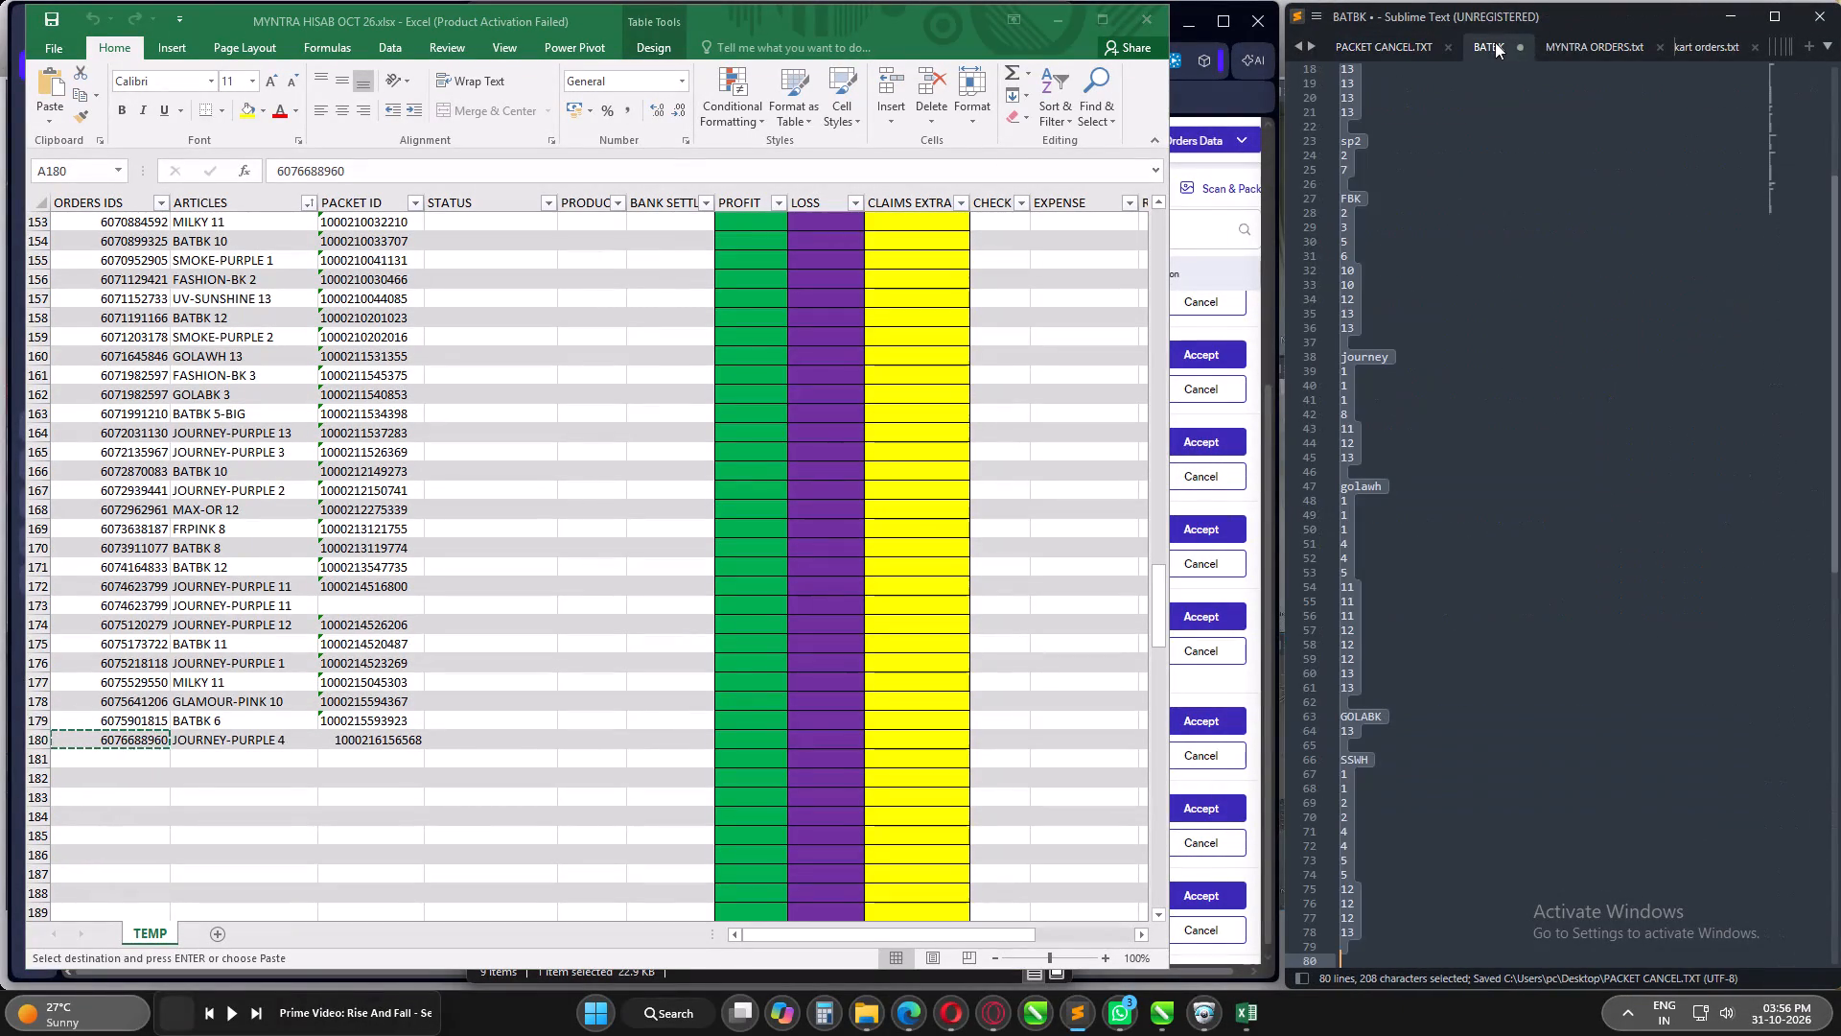
{"action": "left_click", "coordinate": [1523, 49]}
{"action": "left_click", "coordinate": [965, 573]}
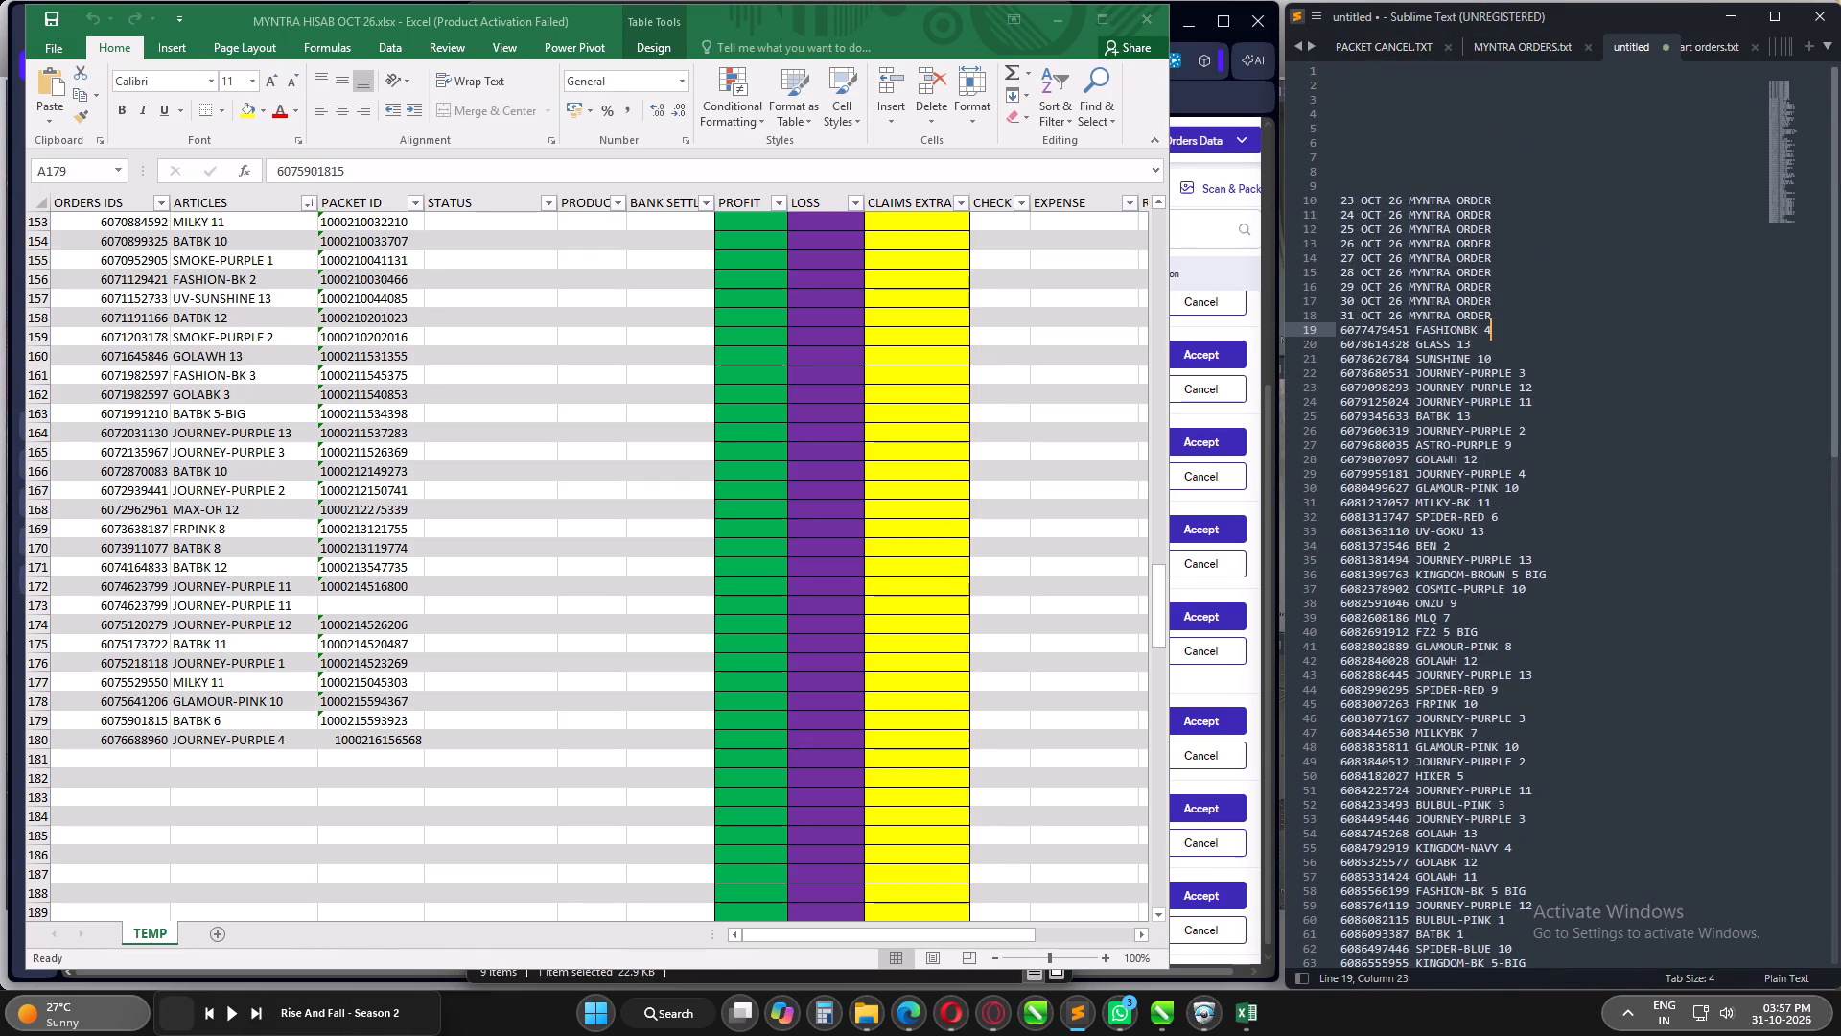
{"action": "left_click_drag", "start_coordinate": [1495, 315], "coordinate": [1149, 4]}
{"action": "key", "text": "BackSpace"}
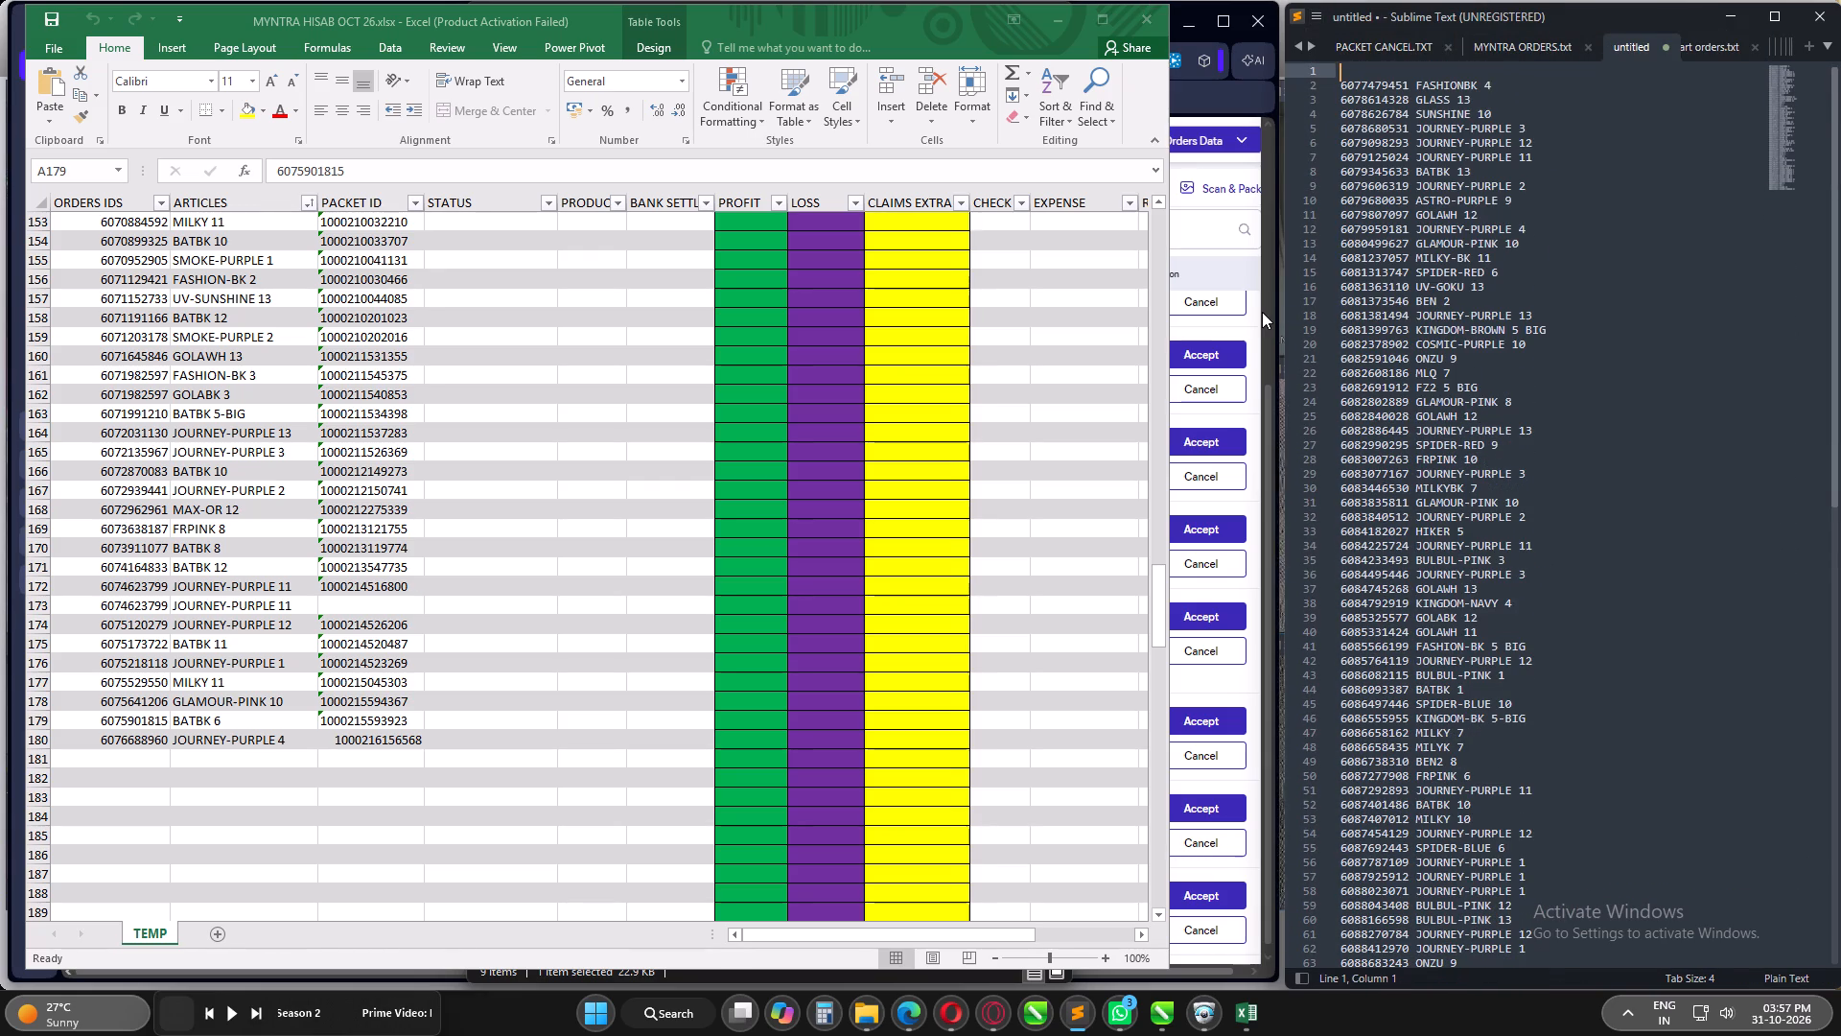
{"action": "key", "text": "Down"}
{"action": "key", "text": "BackSpace"}
Copy the whole cleaned order list and paste it into the Excel TEMP sheet starting at cell A181.
{"action": "scroll", "coordinate": [1495, 586], "scroll_direction": "down", "scroll_amount": 13}
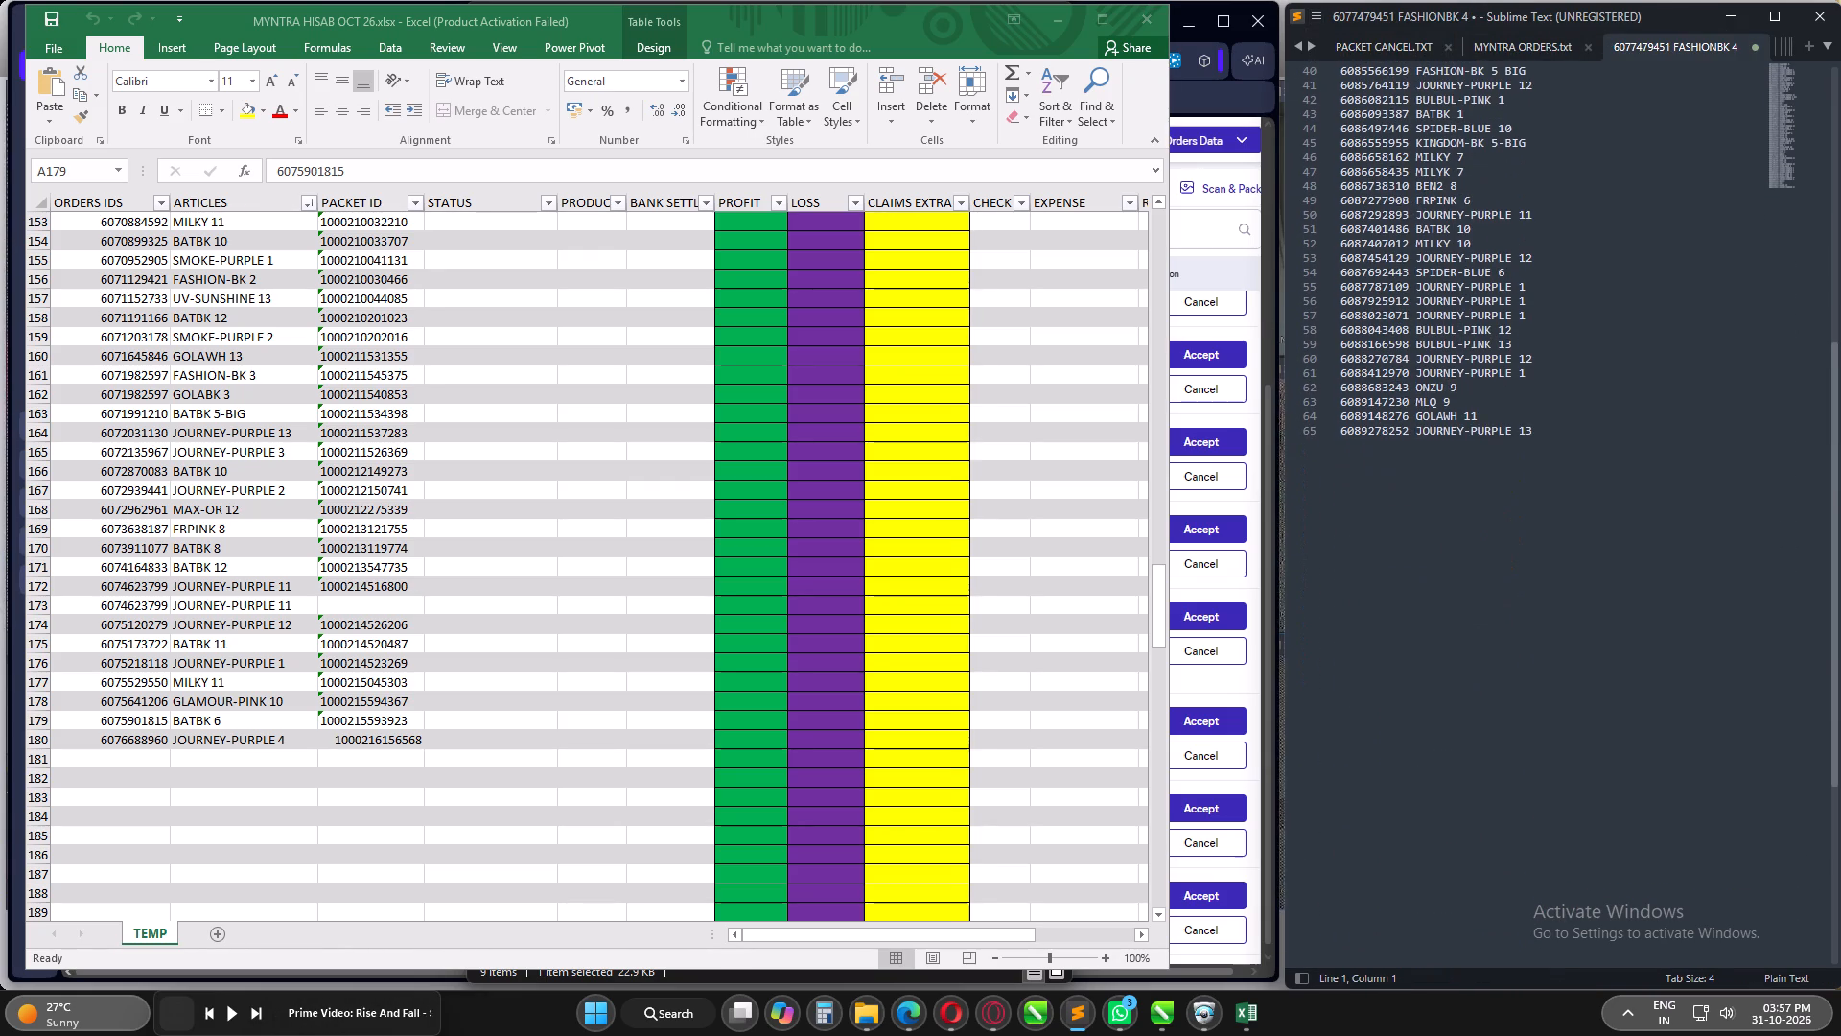
{"action": "left_click", "coordinate": [1585, 435]}
{"action": "key", "text": "ctrl+a"}
{"action": "key", "text": "ctrl+c"}
{"action": "left_click", "coordinate": [354, 775]}
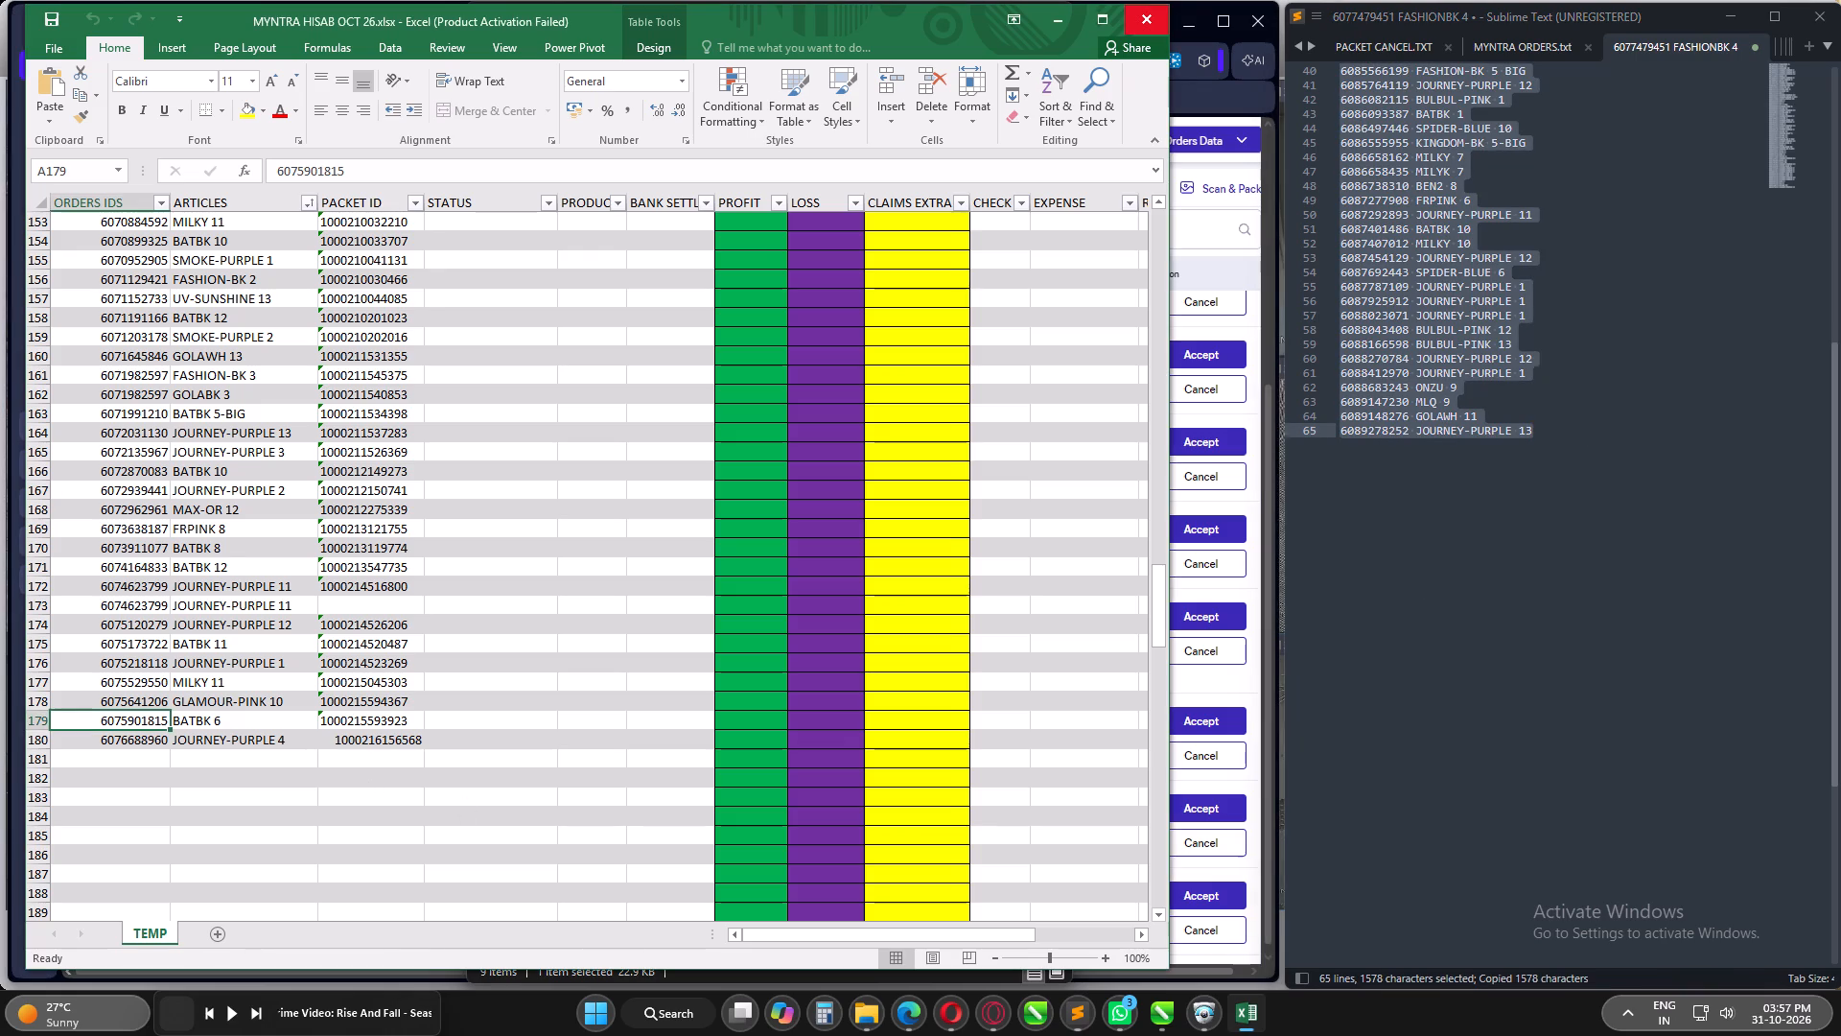
{"action": "left_click", "coordinate": [151, 754]}
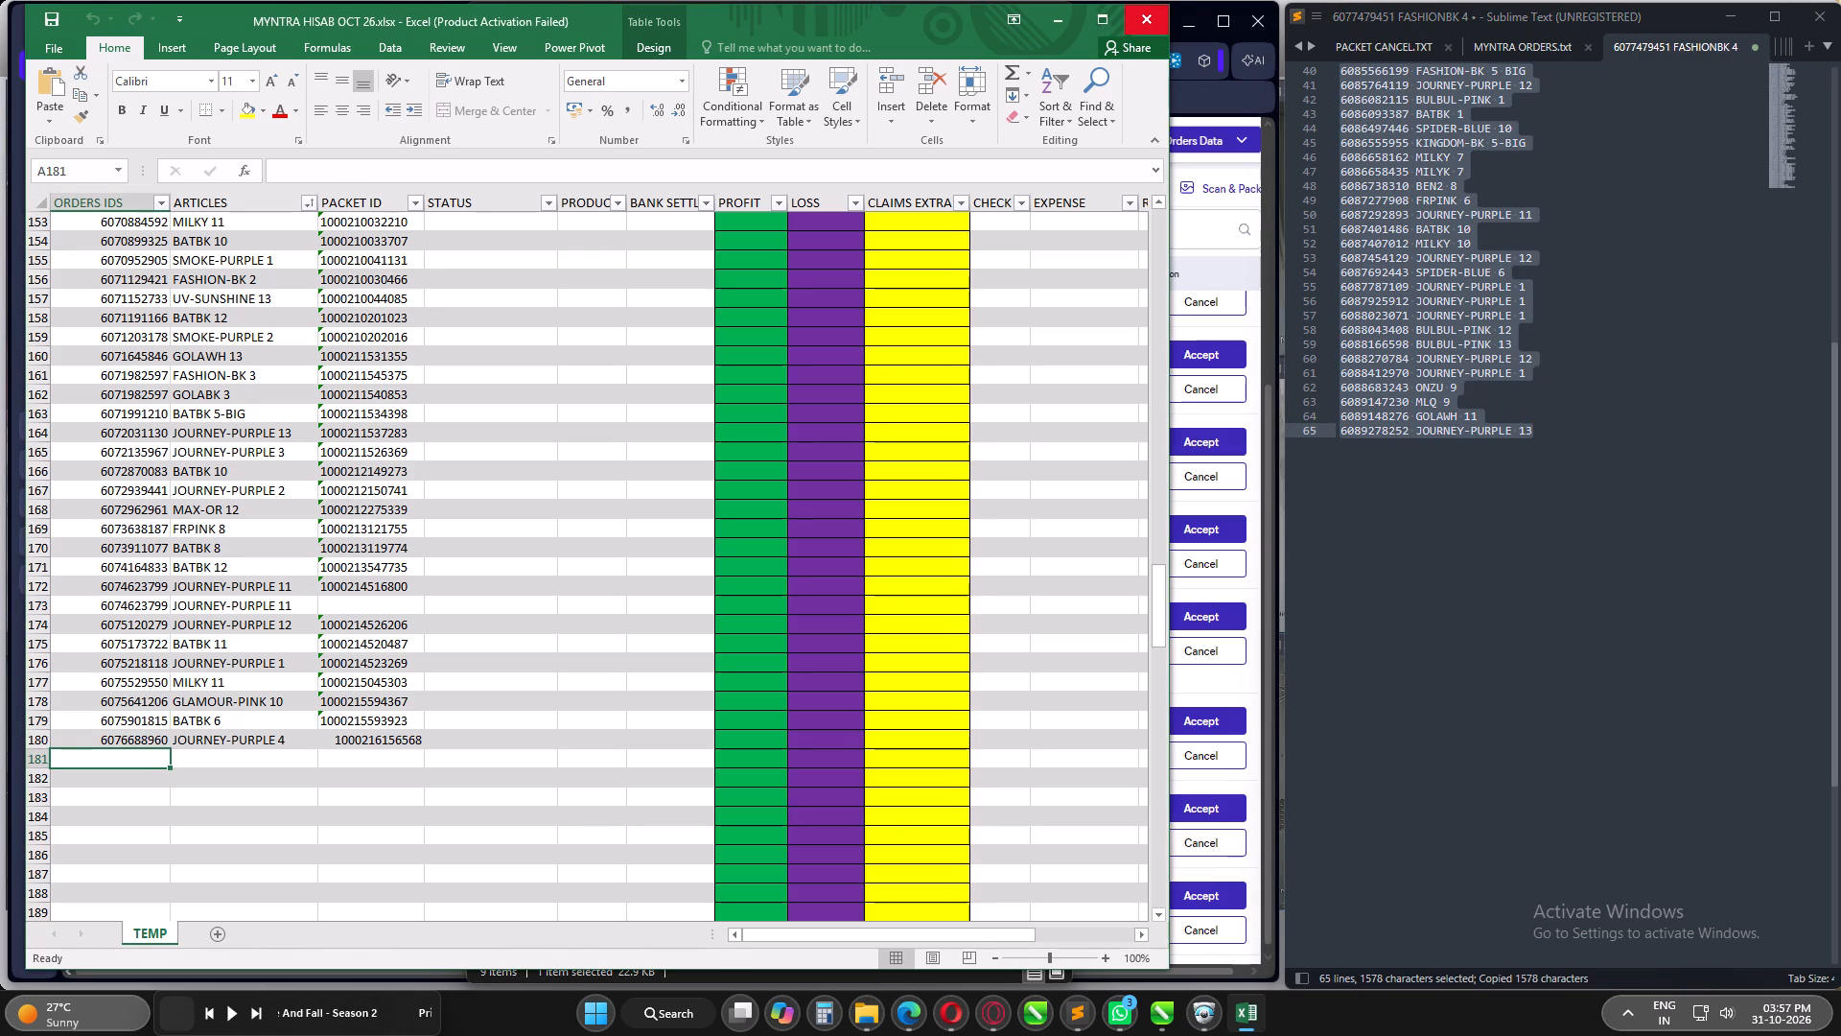
{"action": "key", "text": "ctrl+v"}
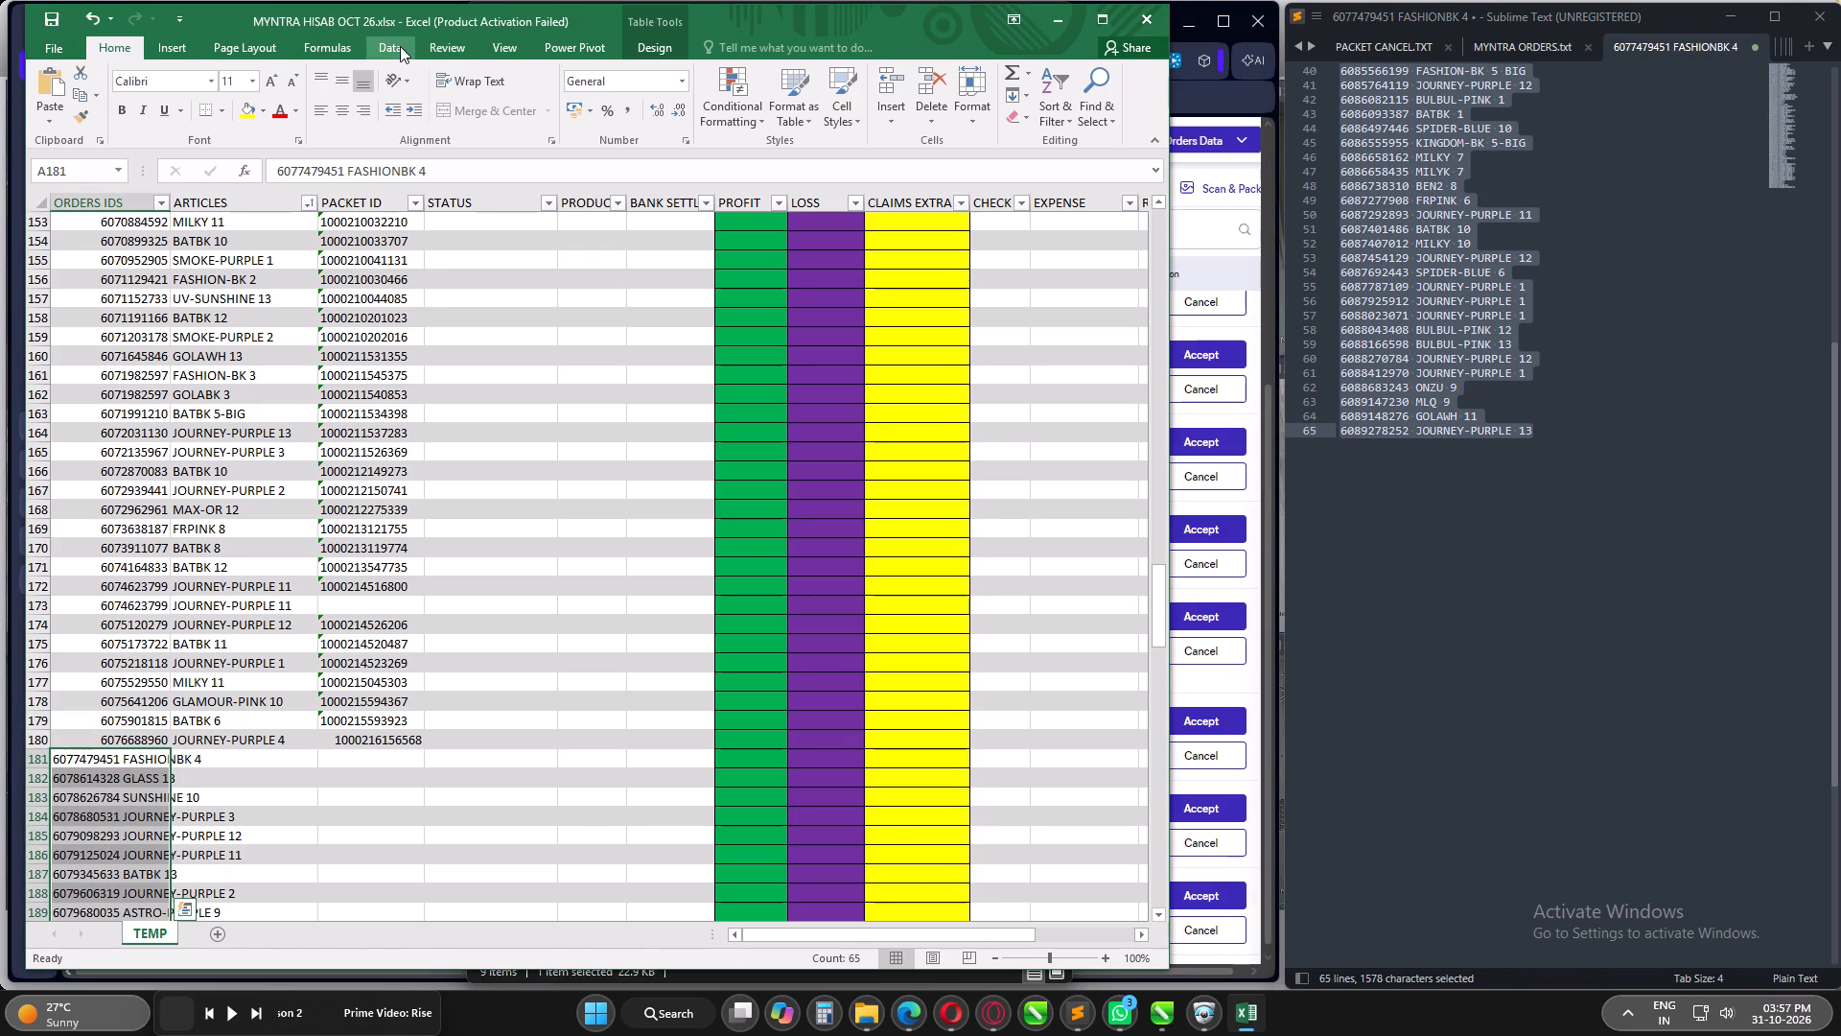
Split the pasted rows into order ID and article with fixed-width Text to Columns, moving the second break beyond the article text.
{"action": "left_click", "coordinate": [399, 46]}
{"action": "left_click", "coordinate": [621, 118]}
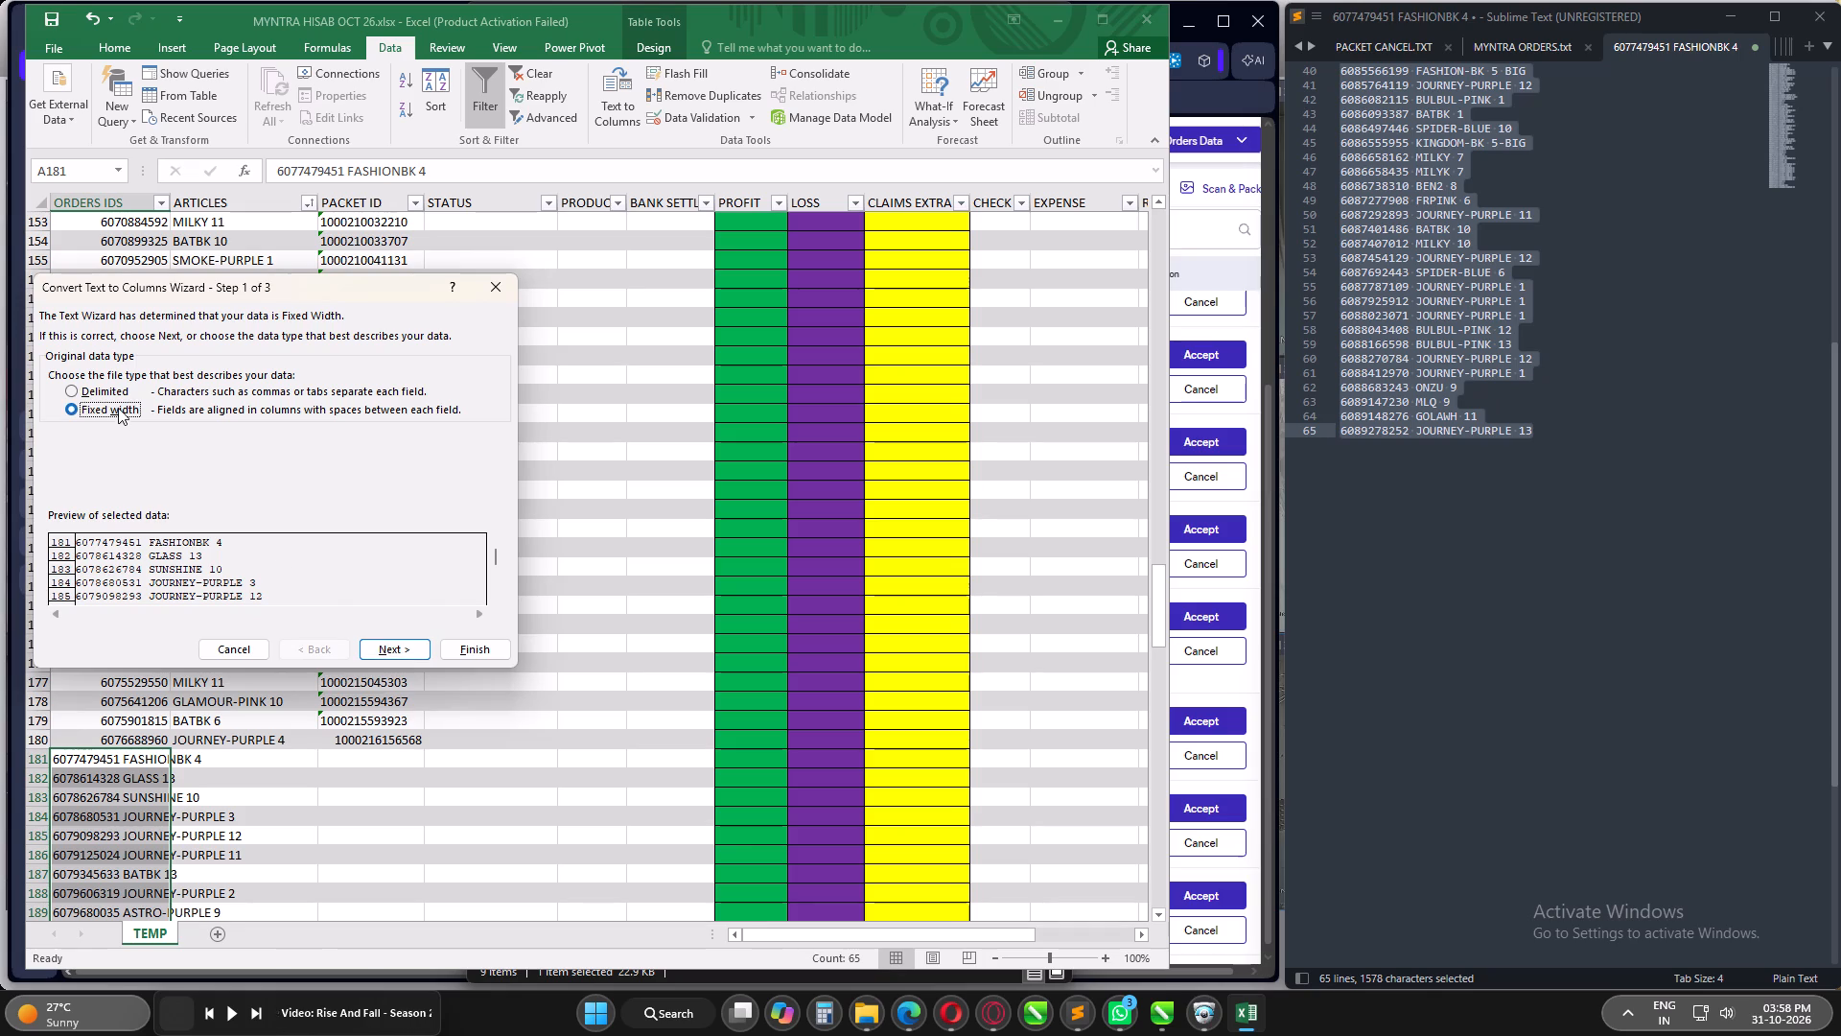
{"action": "left_click", "coordinate": [399, 645]}
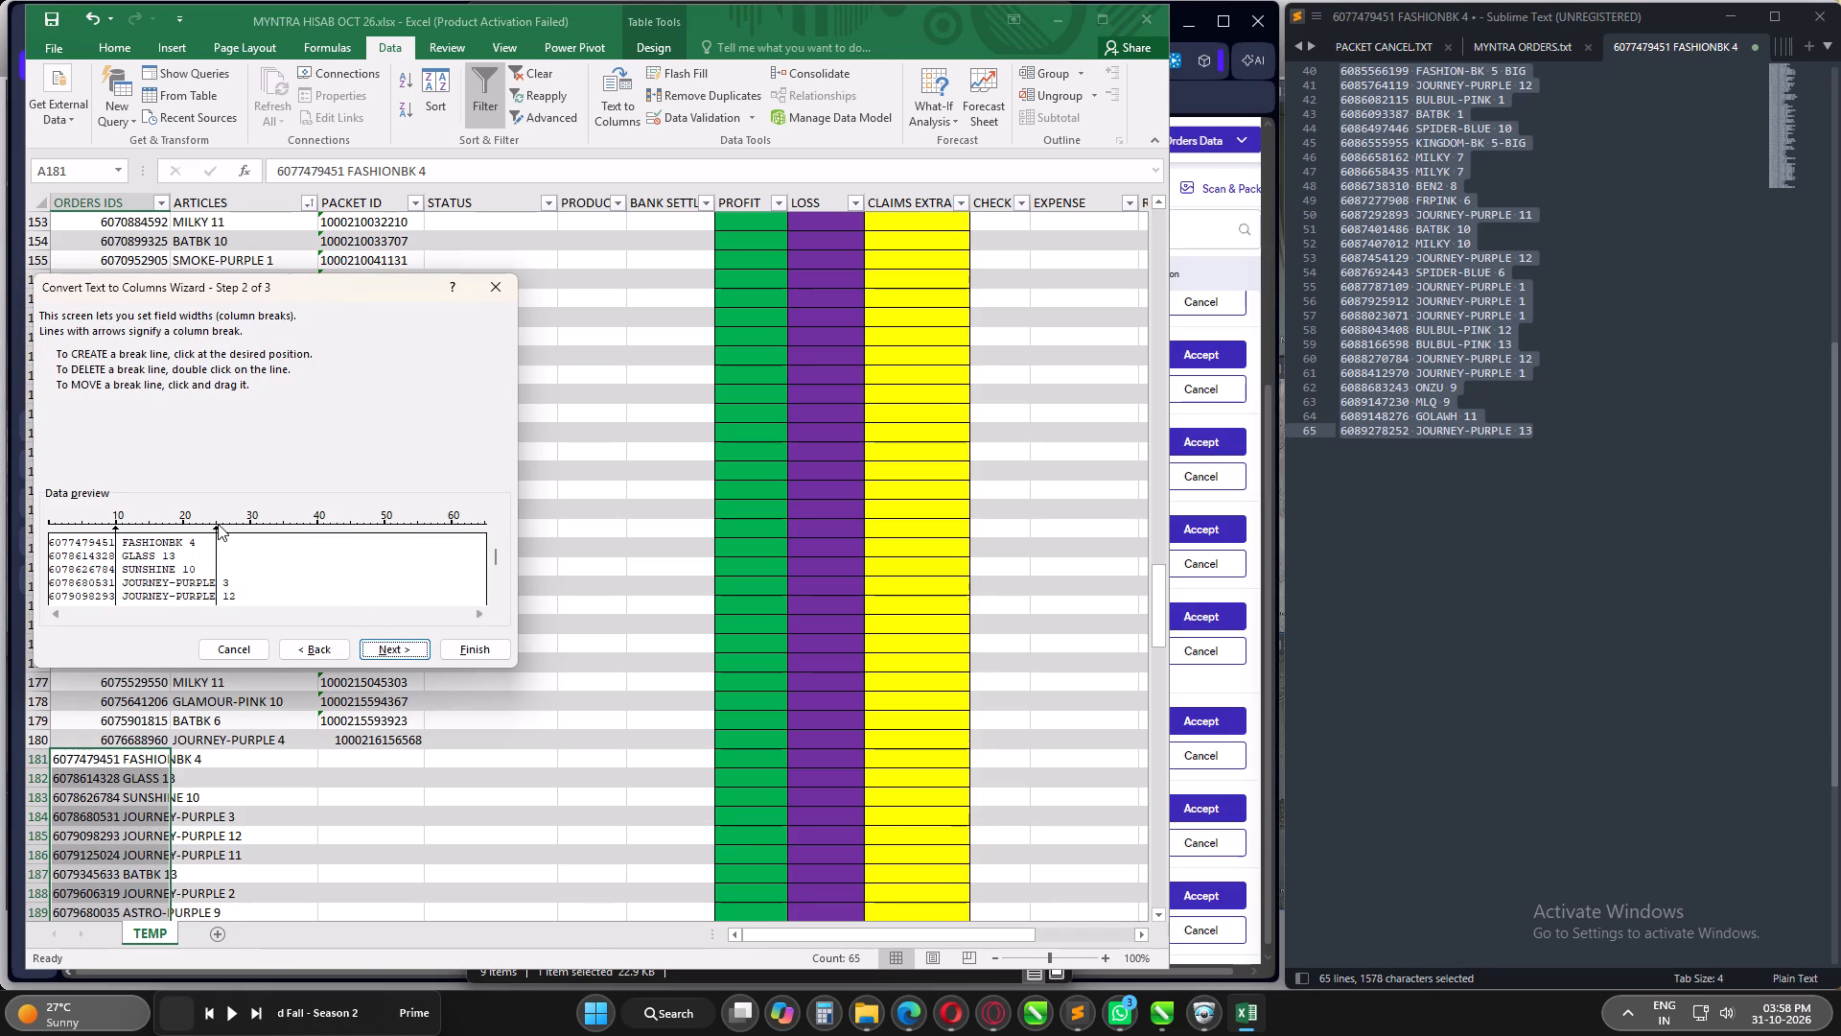
{"action": "left_click_drag", "start_coordinate": [218, 524], "coordinate": [391, 525]}
{"action": "left_click", "coordinate": [473, 647]}
Save the Myntra October workbook with the added orders and look down through the new rows.
{"action": "left_click", "coordinate": [413, 743]}
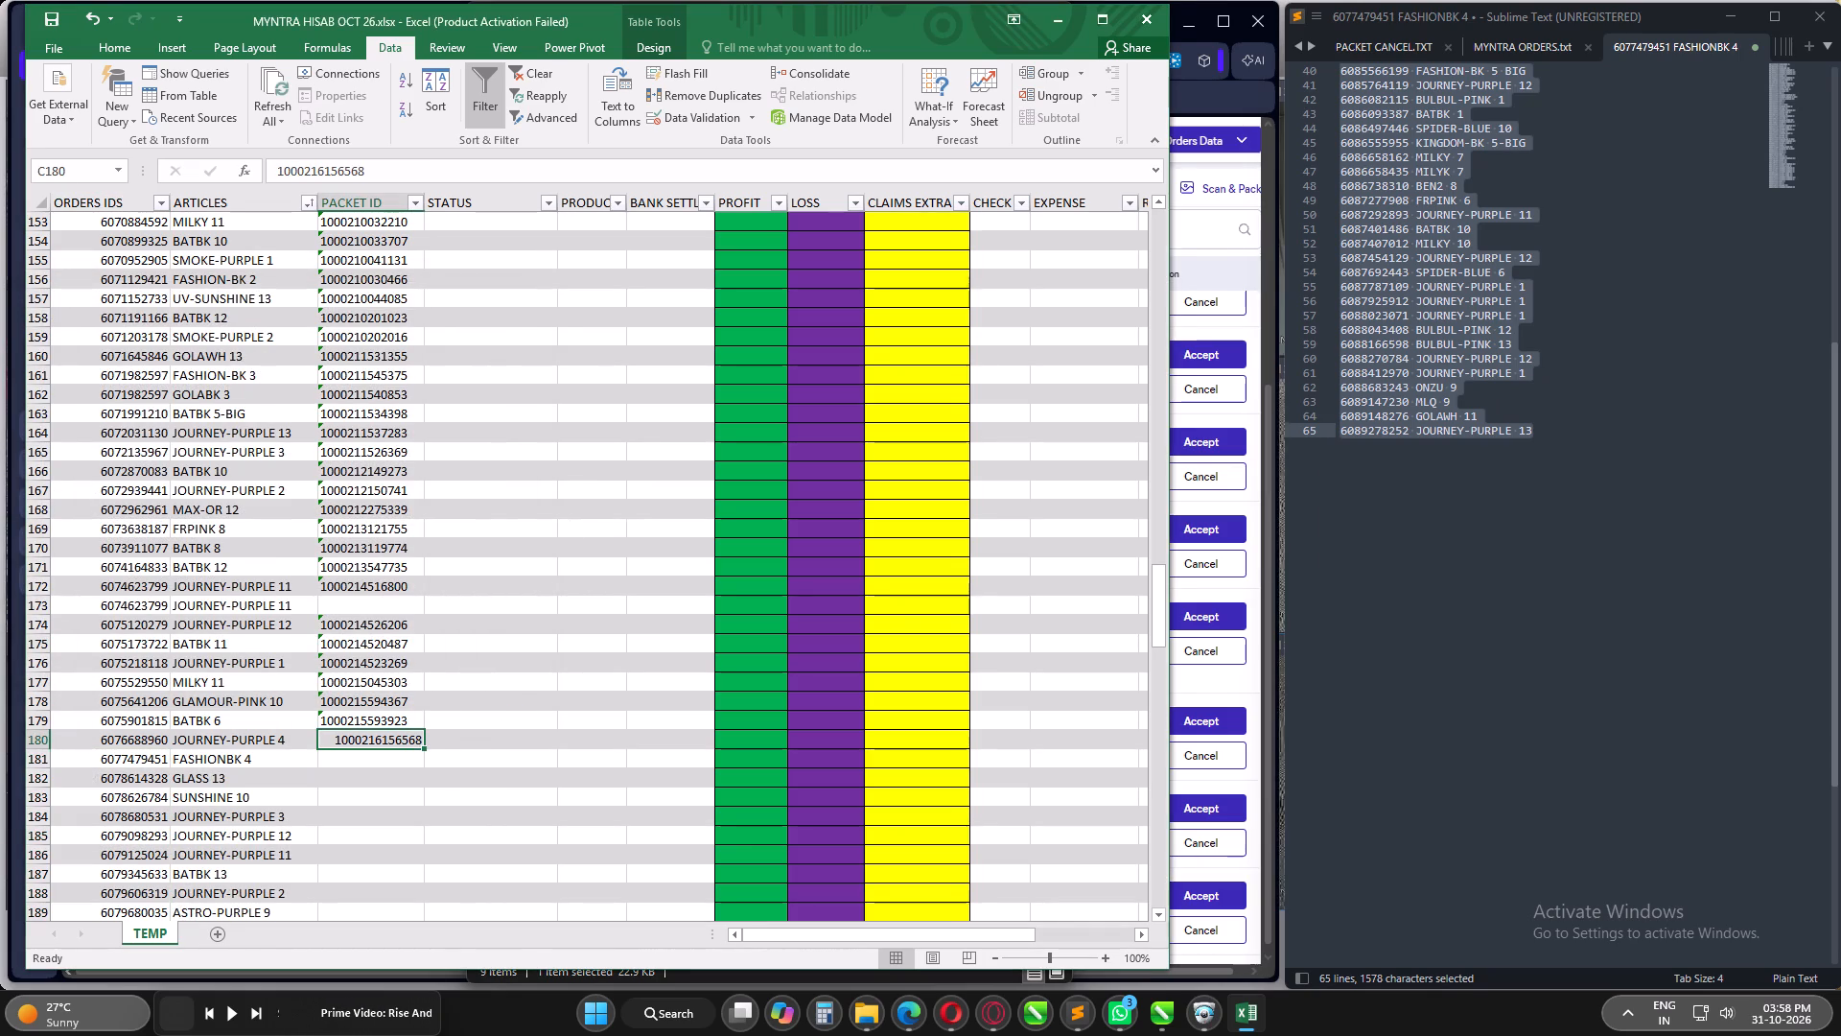
{"action": "key", "text": "ctrl+s"}
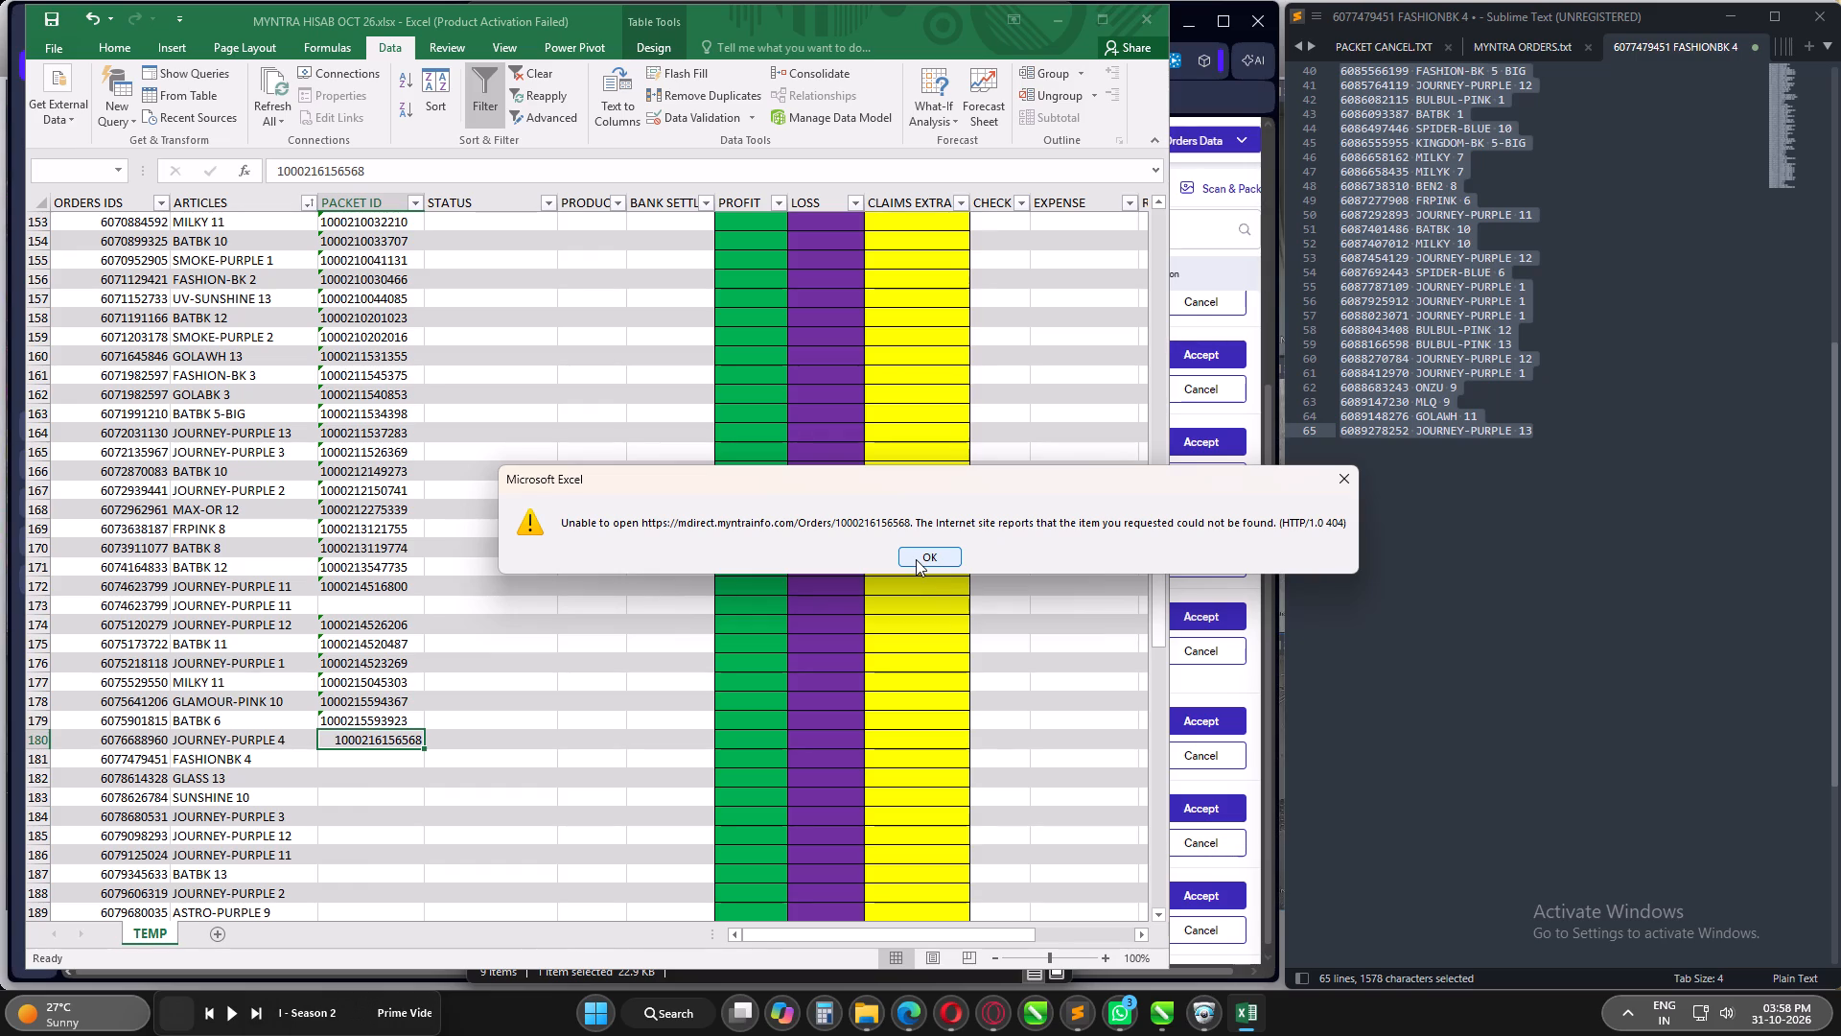
{"action": "left_click", "coordinate": [916, 559]}
{"action": "left_click", "coordinate": [416, 813]}
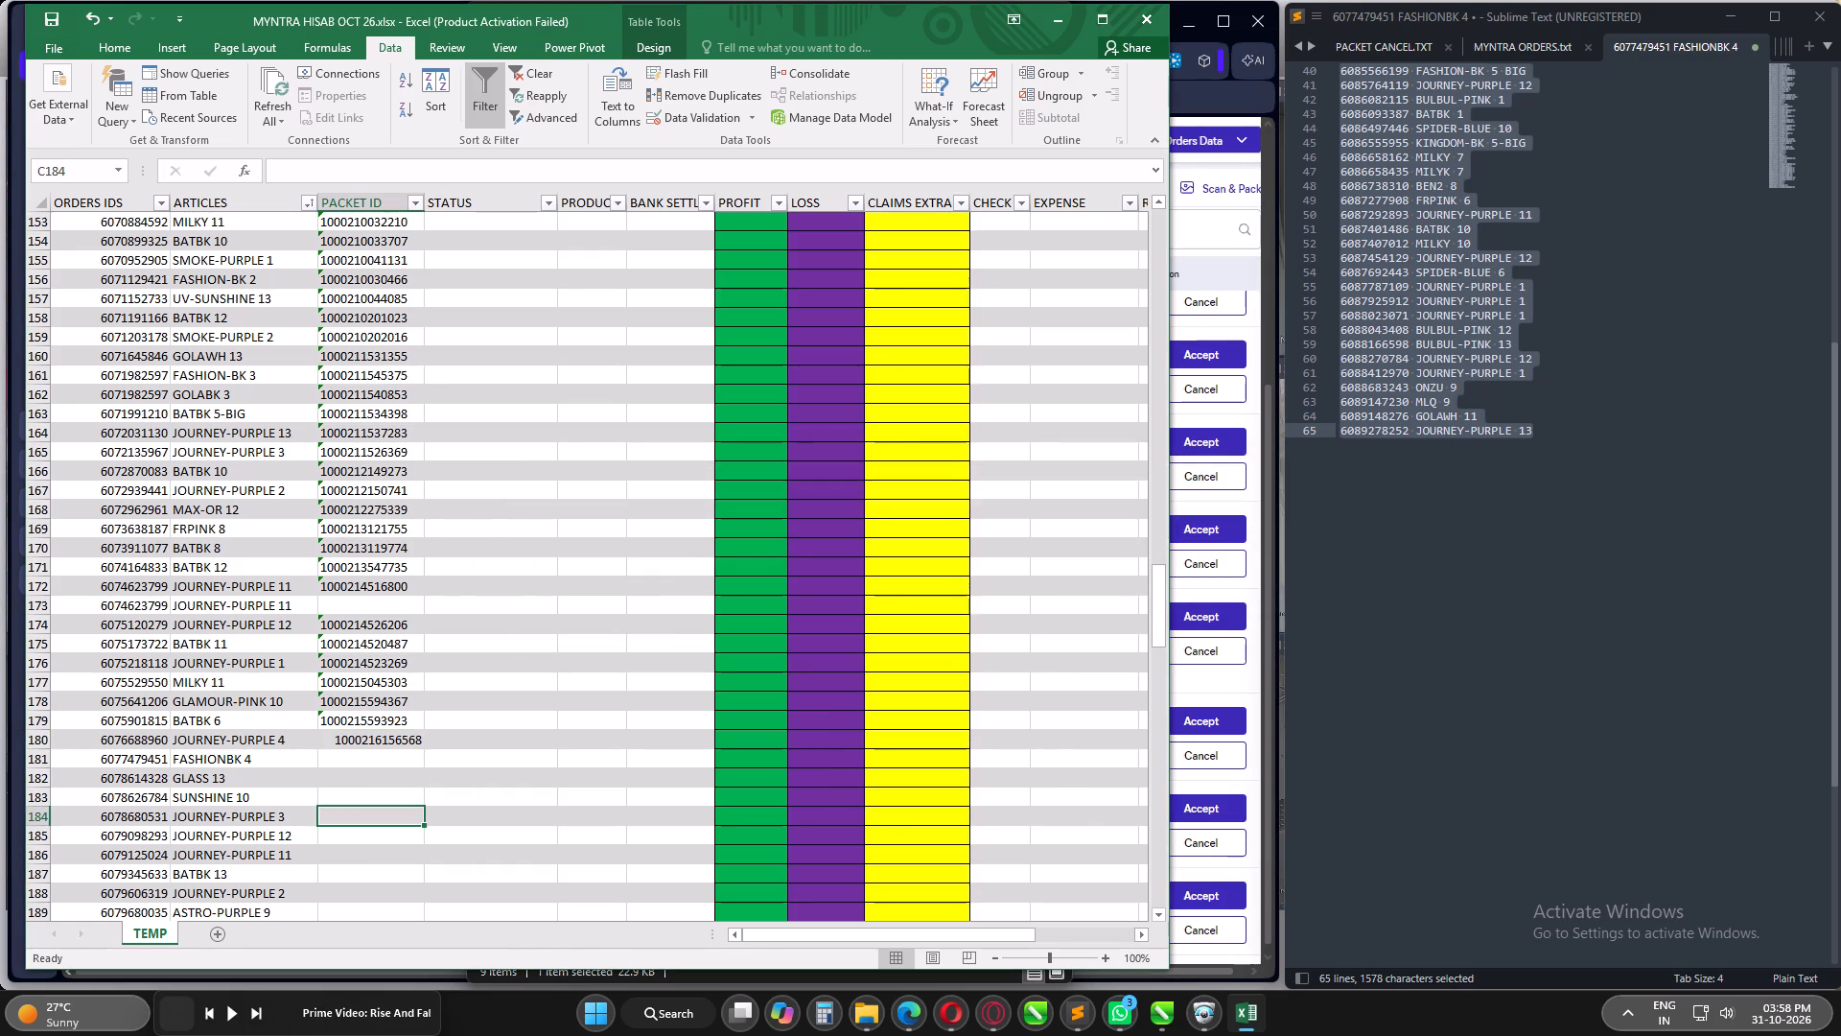
{"action": "left_click", "coordinate": [372, 782]}
{"action": "key", "text": "ctrl+s"}
{"action": "scroll", "coordinate": [370, 733], "scroll_direction": "down", "scroll_amount": 14}
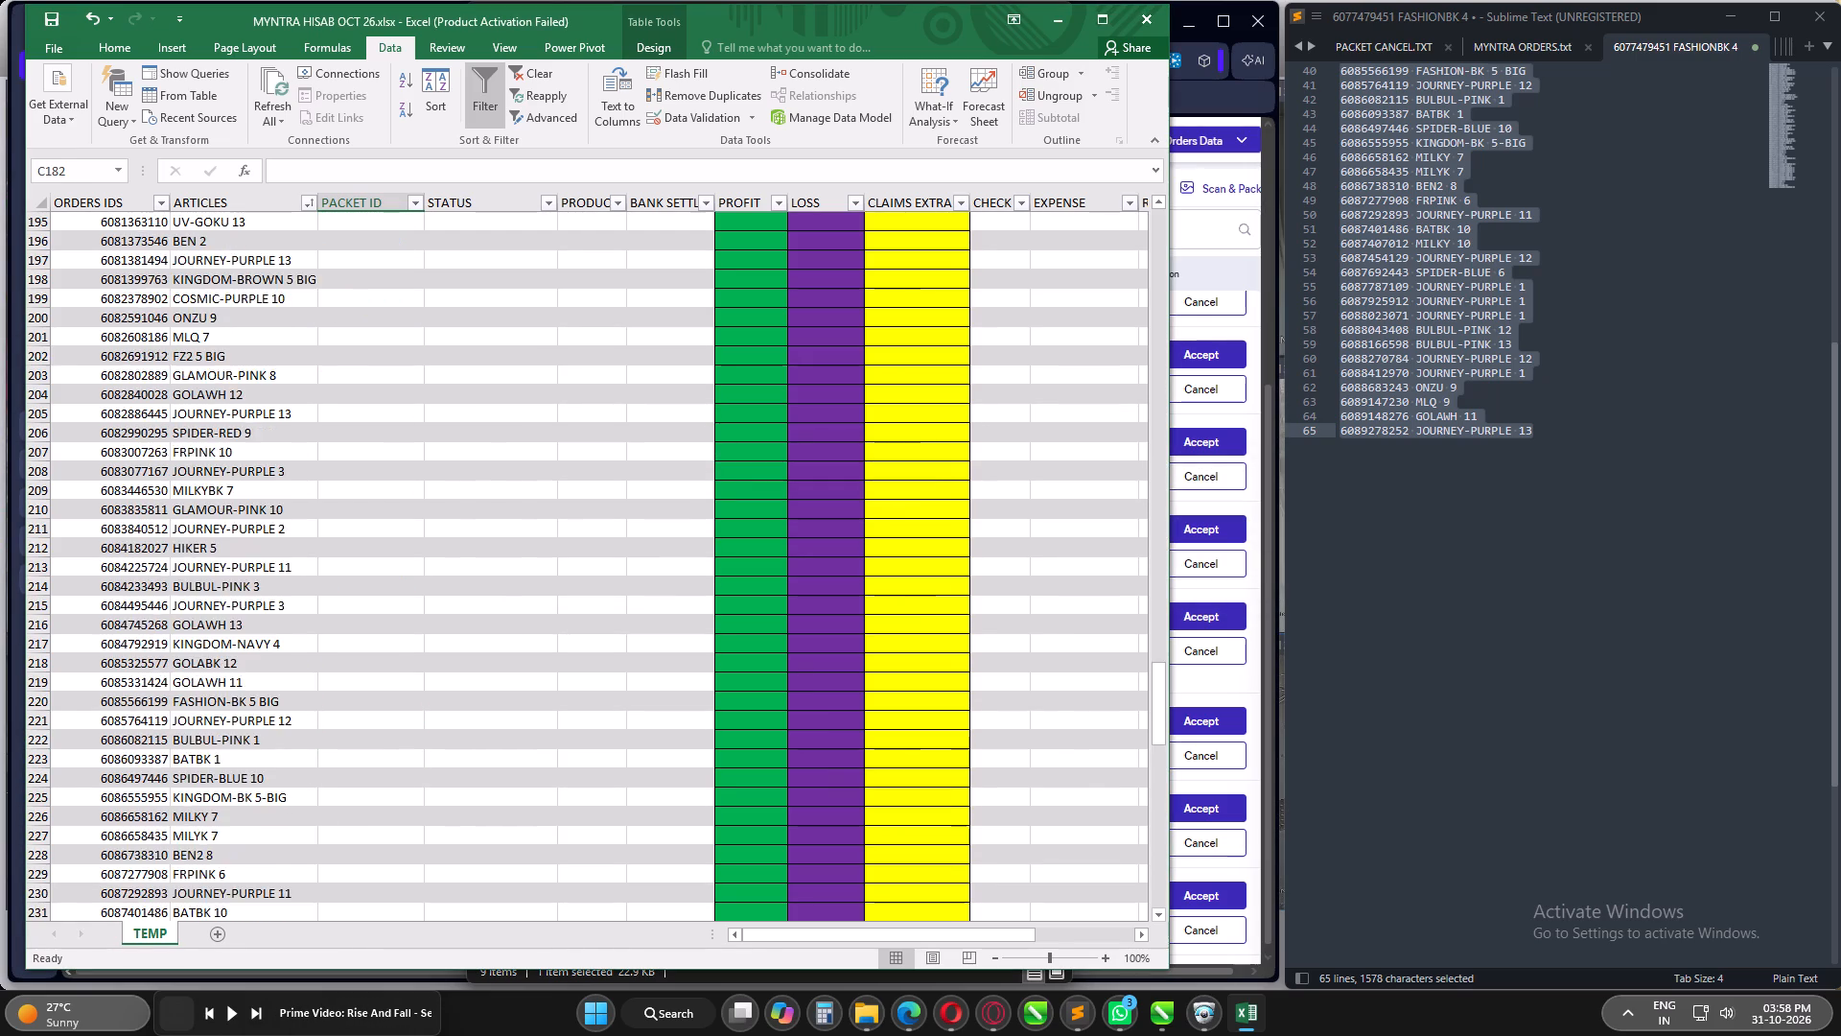
{"action": "scroll", "coordinate": [364, 710], "scroll_direction": "down", "scroll_amount": 4}
Close the temporary sorted order list without saving it and minimize Sublime Text.
{"action": "left_click", "coordinate": [1755, 44]}
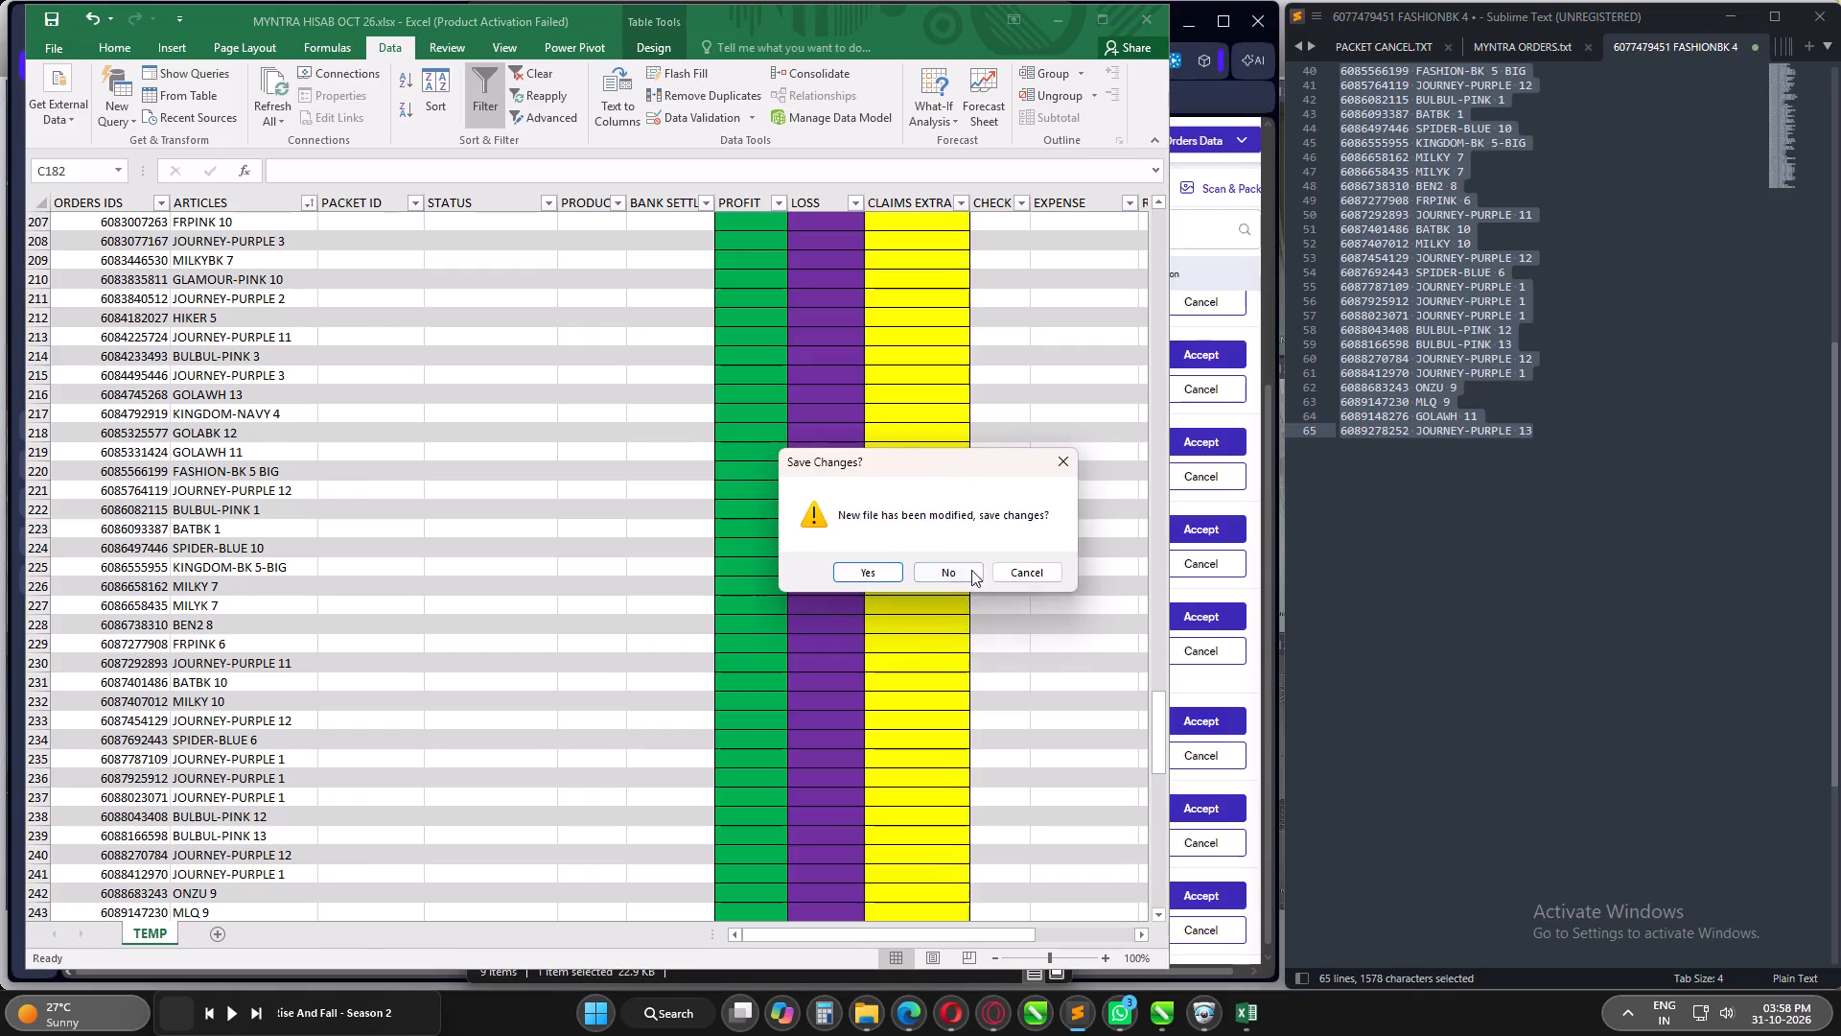
{"action": "left_click", "coordinate": [969, 569]}
{"action": "left_click", "coordinate": [1729, 16]}
Save the MYNTRA HISAB OCT 26 workbook again.
{"action": "left_click", "coordinate": [618, 642]}
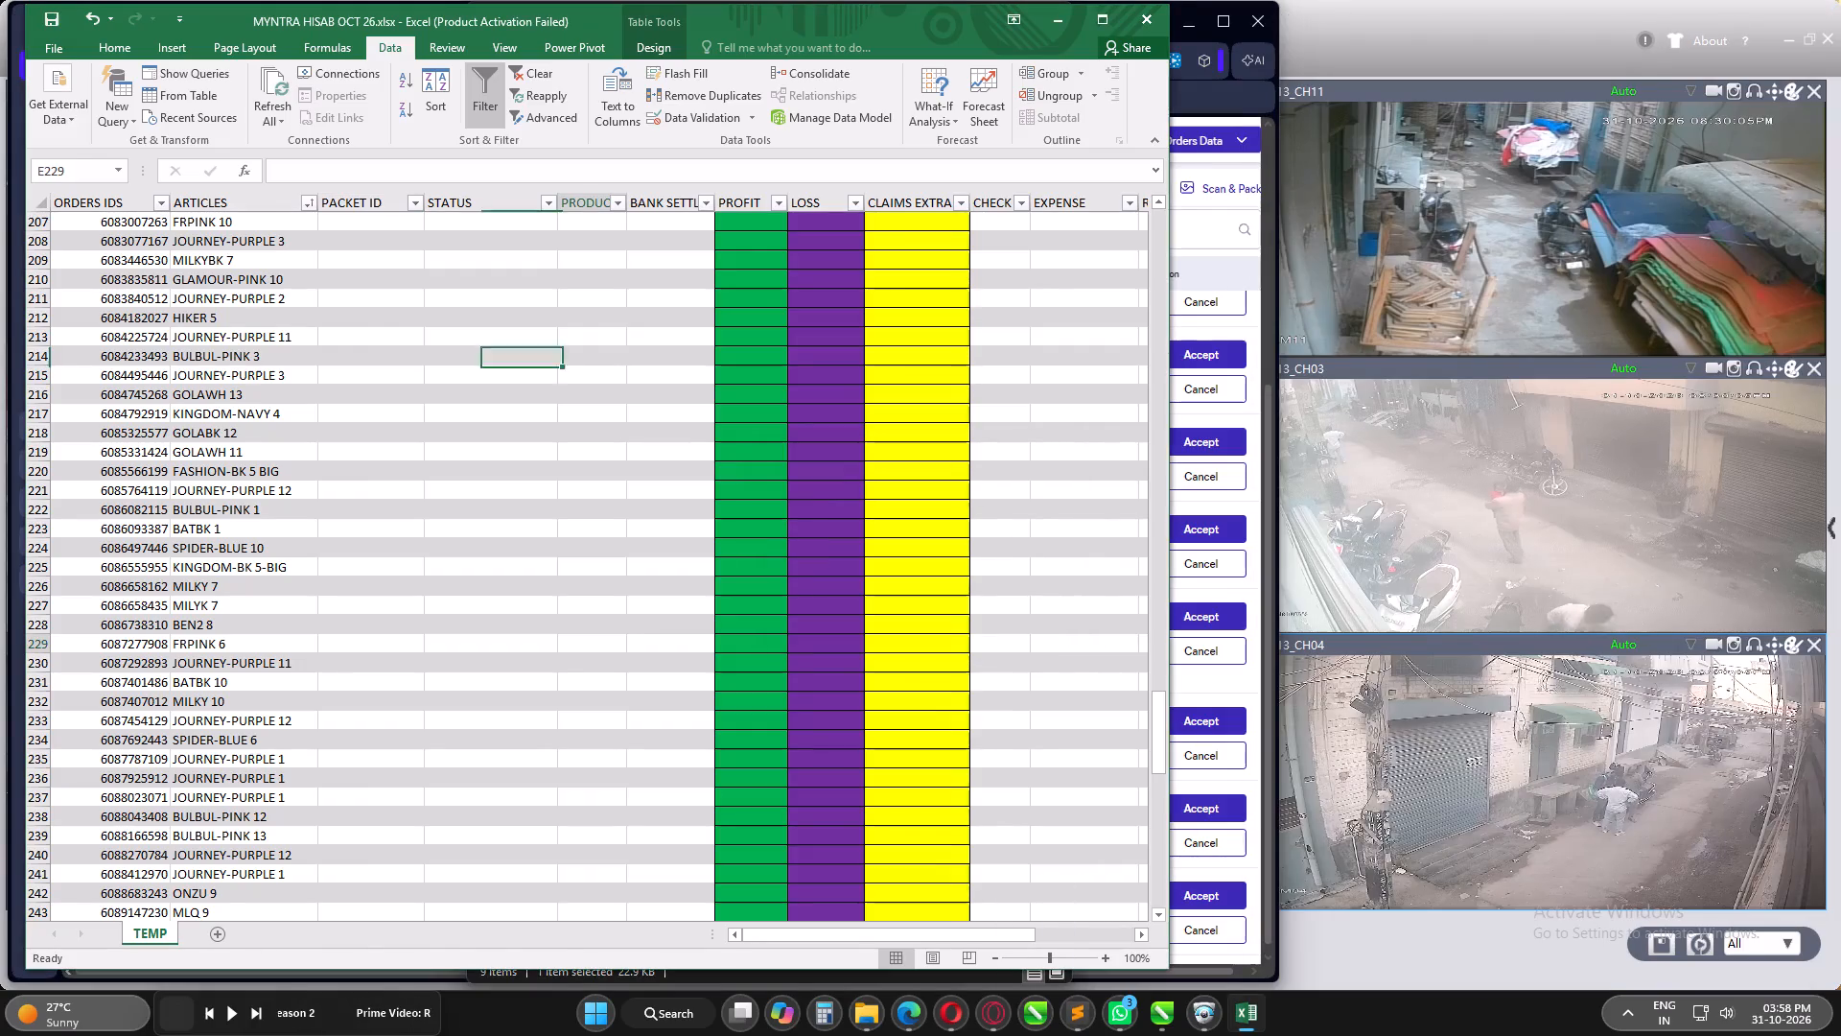
{"action": "key", "text": "ctrl+s"}
Switch to Opera and open the Operational Reports page of the Myntra Partner Portal.
{"action": "left_click", "coordinate": [948, 1012]}
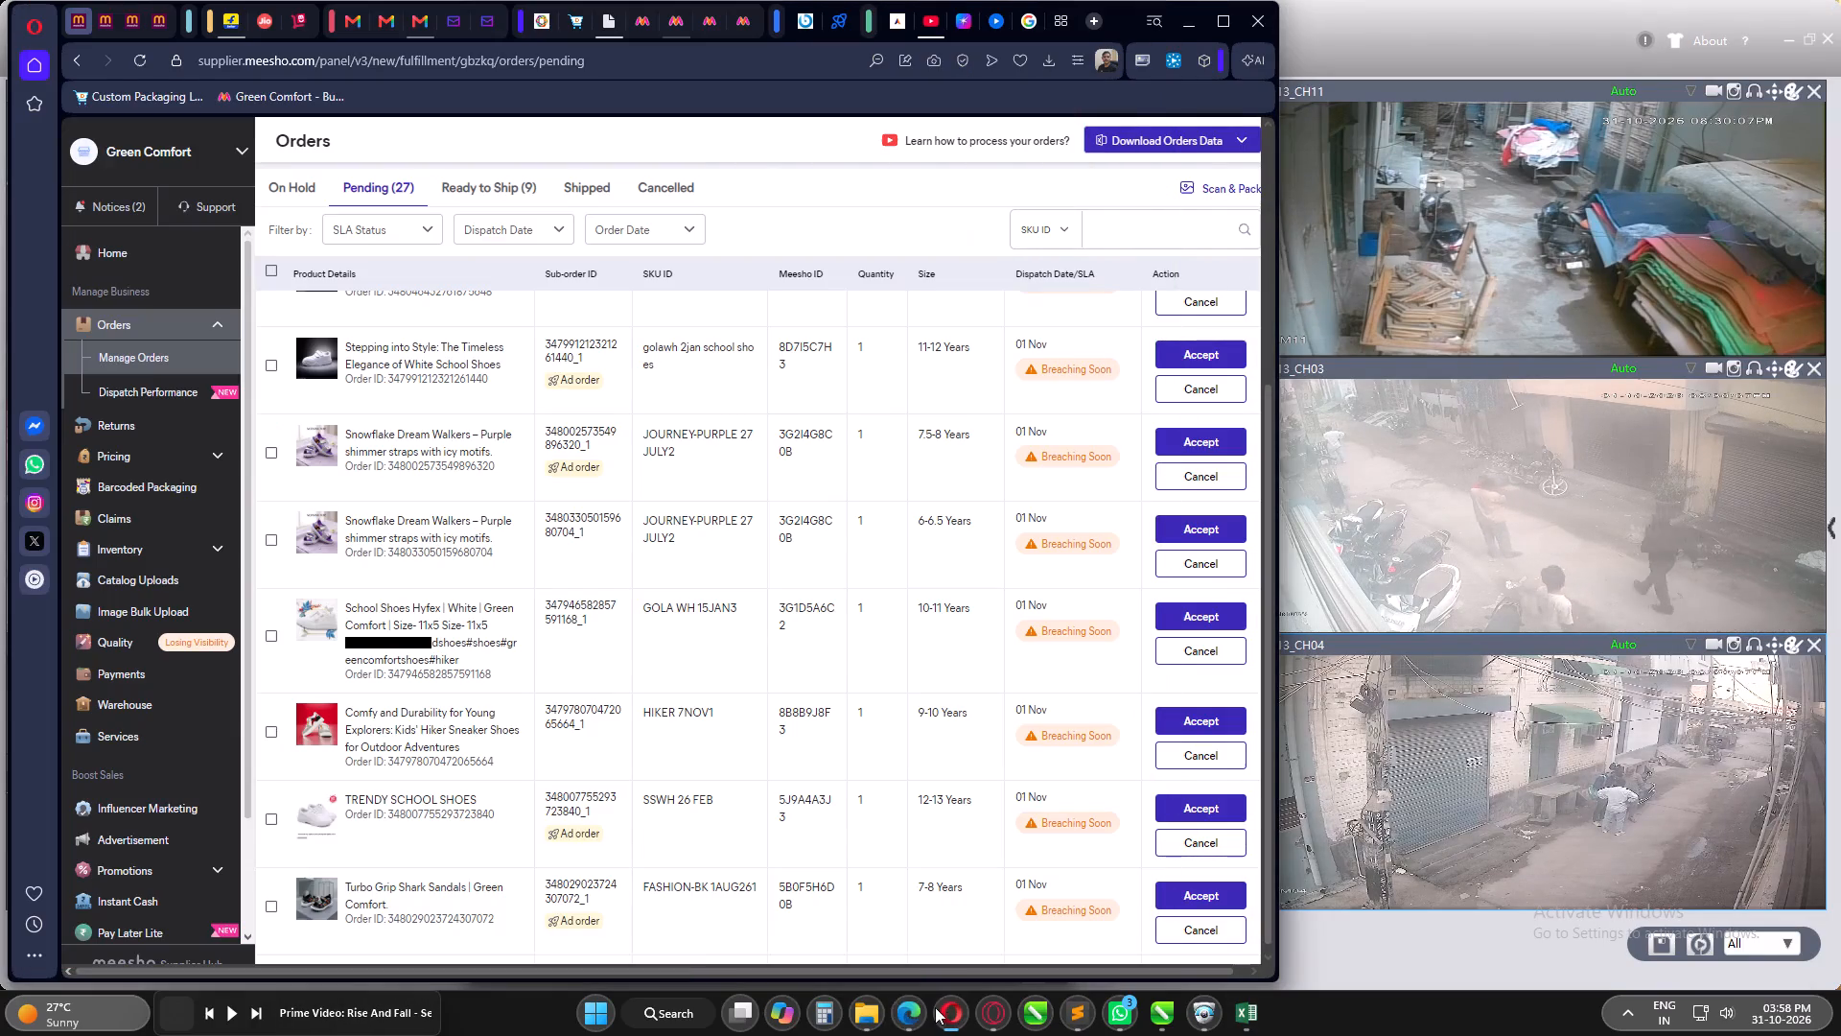
{"action": "left_click", "coordinate": [682, 23]}
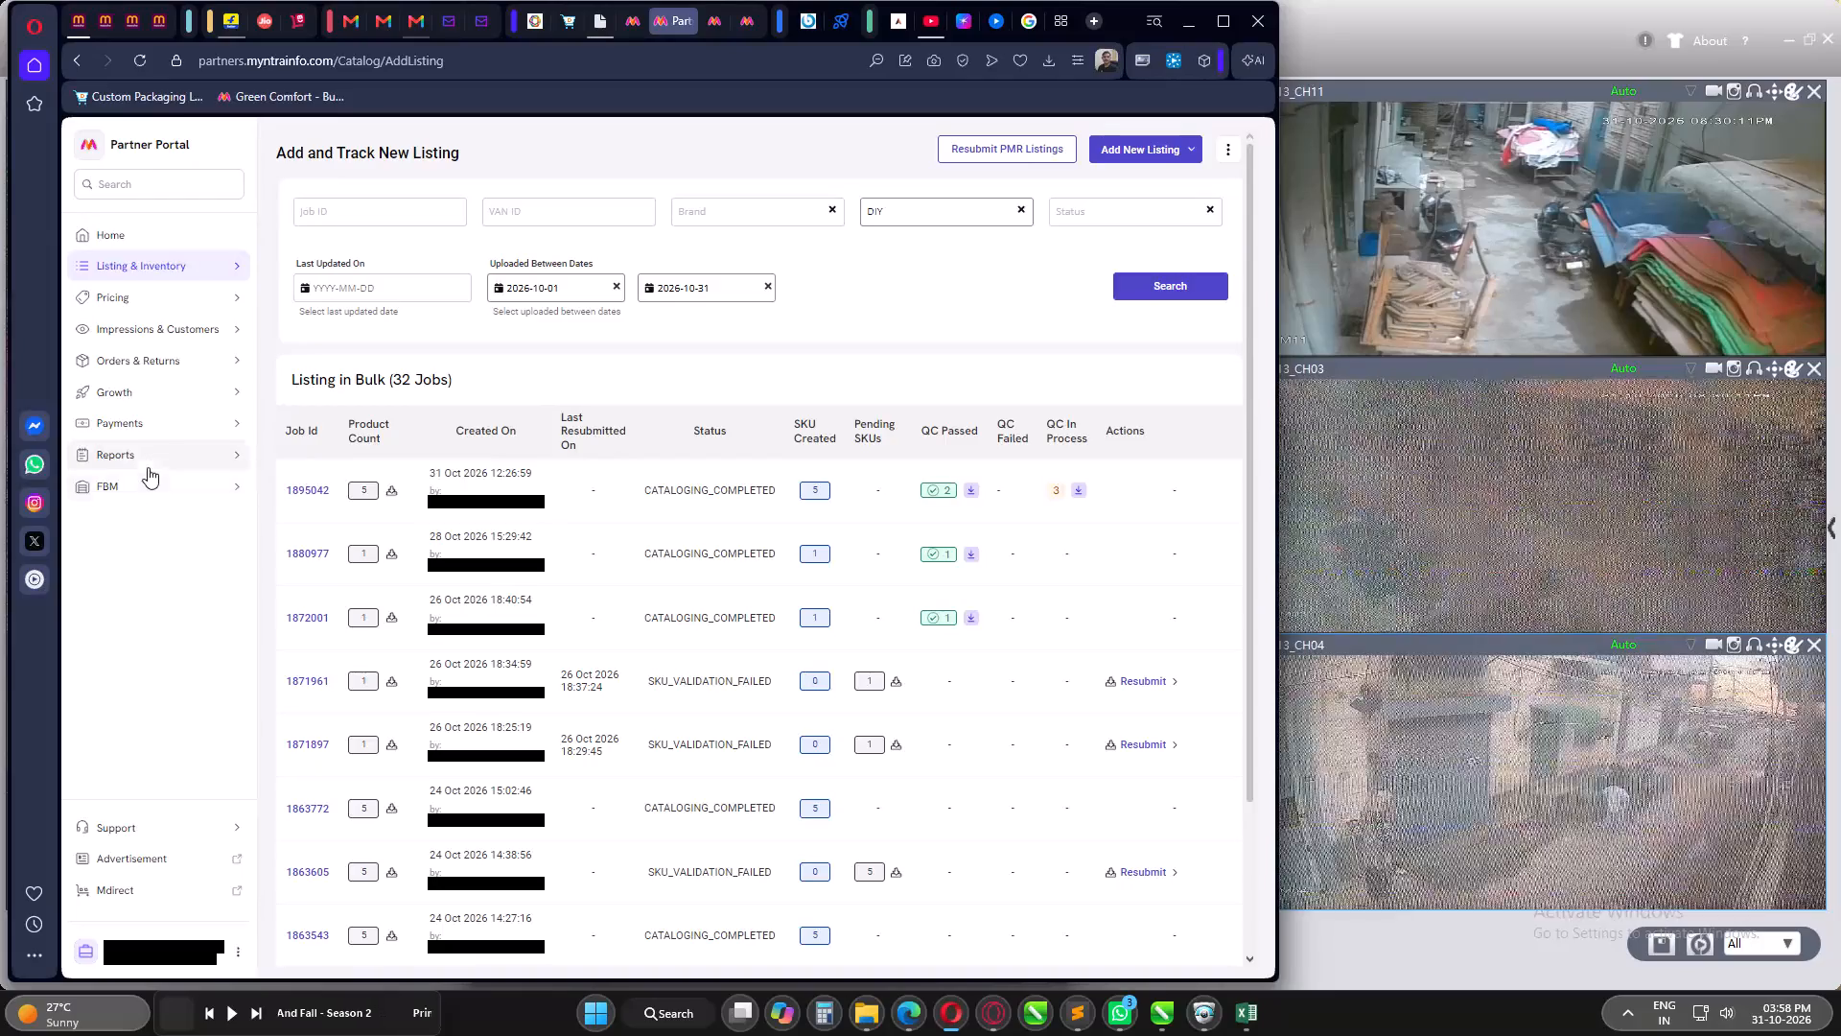
{"action": "left_click", "coordinate": [315, 459]}
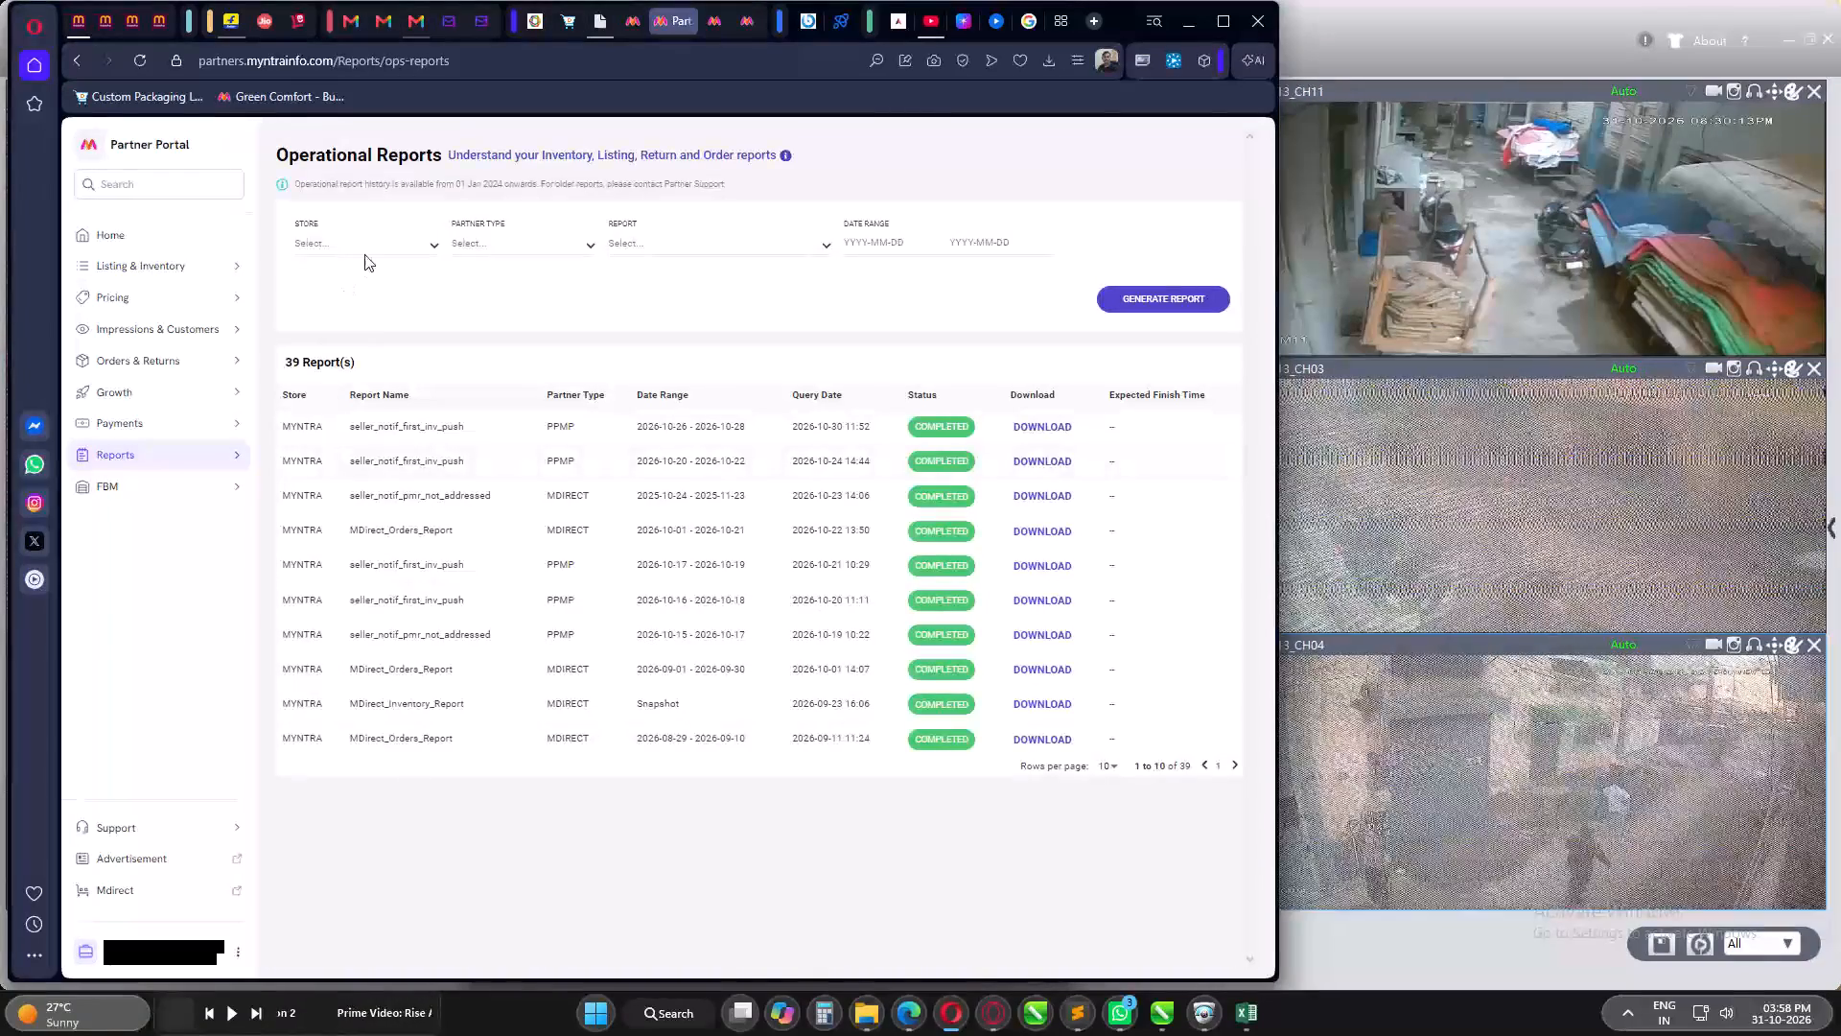
Generate an MDirect_Orders_Report for store MYNTRA and partner type MDirect, covering 2026-10-01 to 2026-10-30.
{"action": "left_click", "coordinate": [371, 240]}
{"action": "left_click", "coordinate": [359, 267]}
{"action": "left_click", "coordinate": [523, 234]}
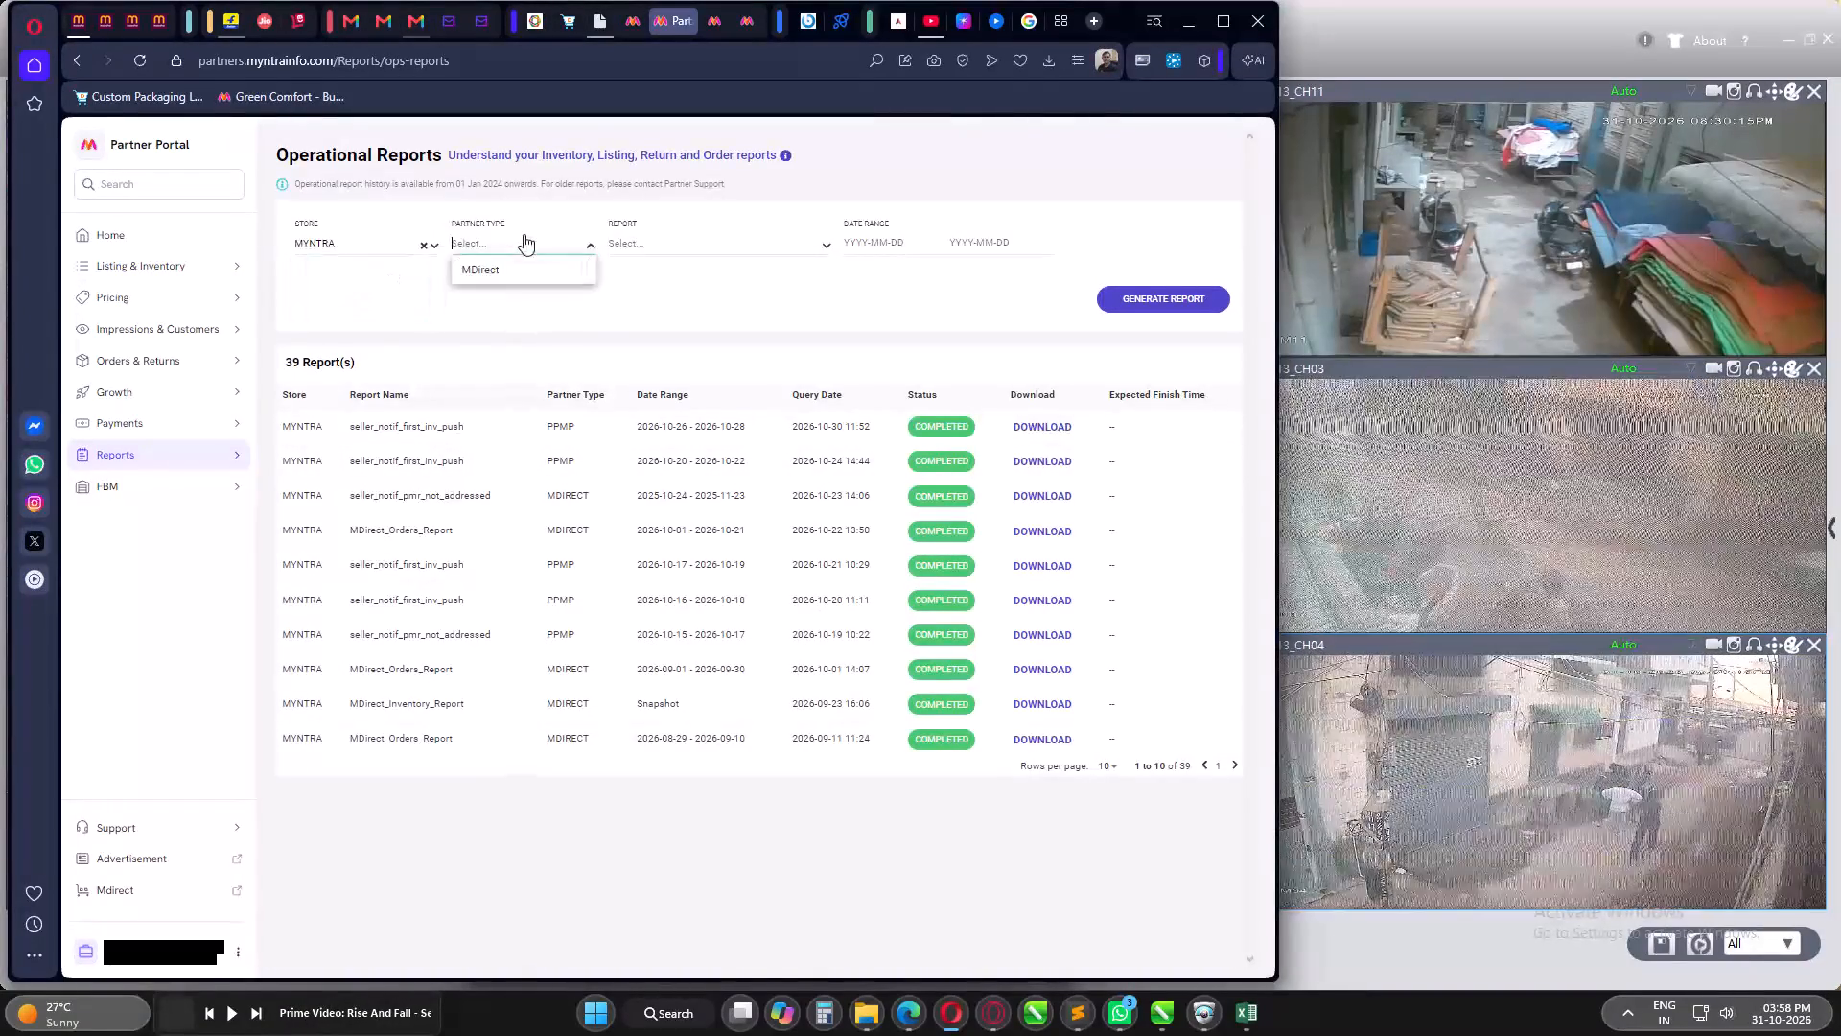
{"action": "left_click", "coordinate": [521, 262]}
{"action": "left_click", "coordinate": [683, 237]}
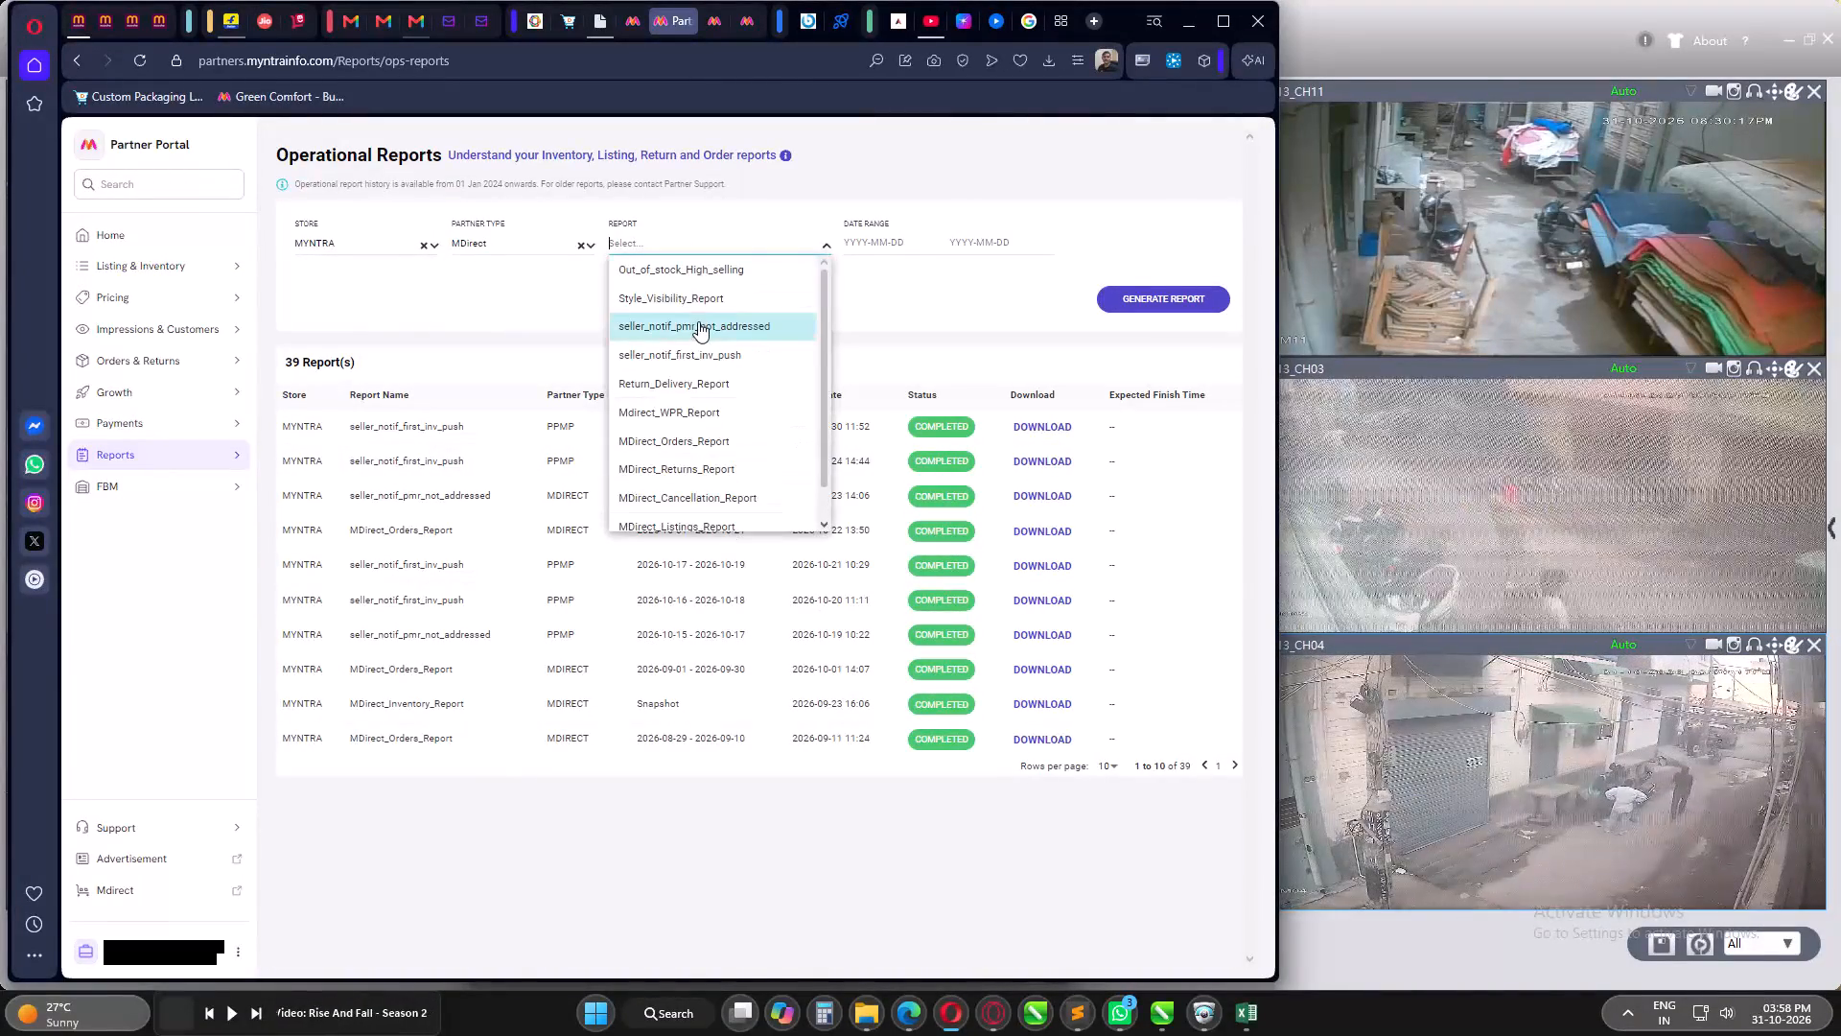
{"action": "left_click", "coordinate": [718, 443]}
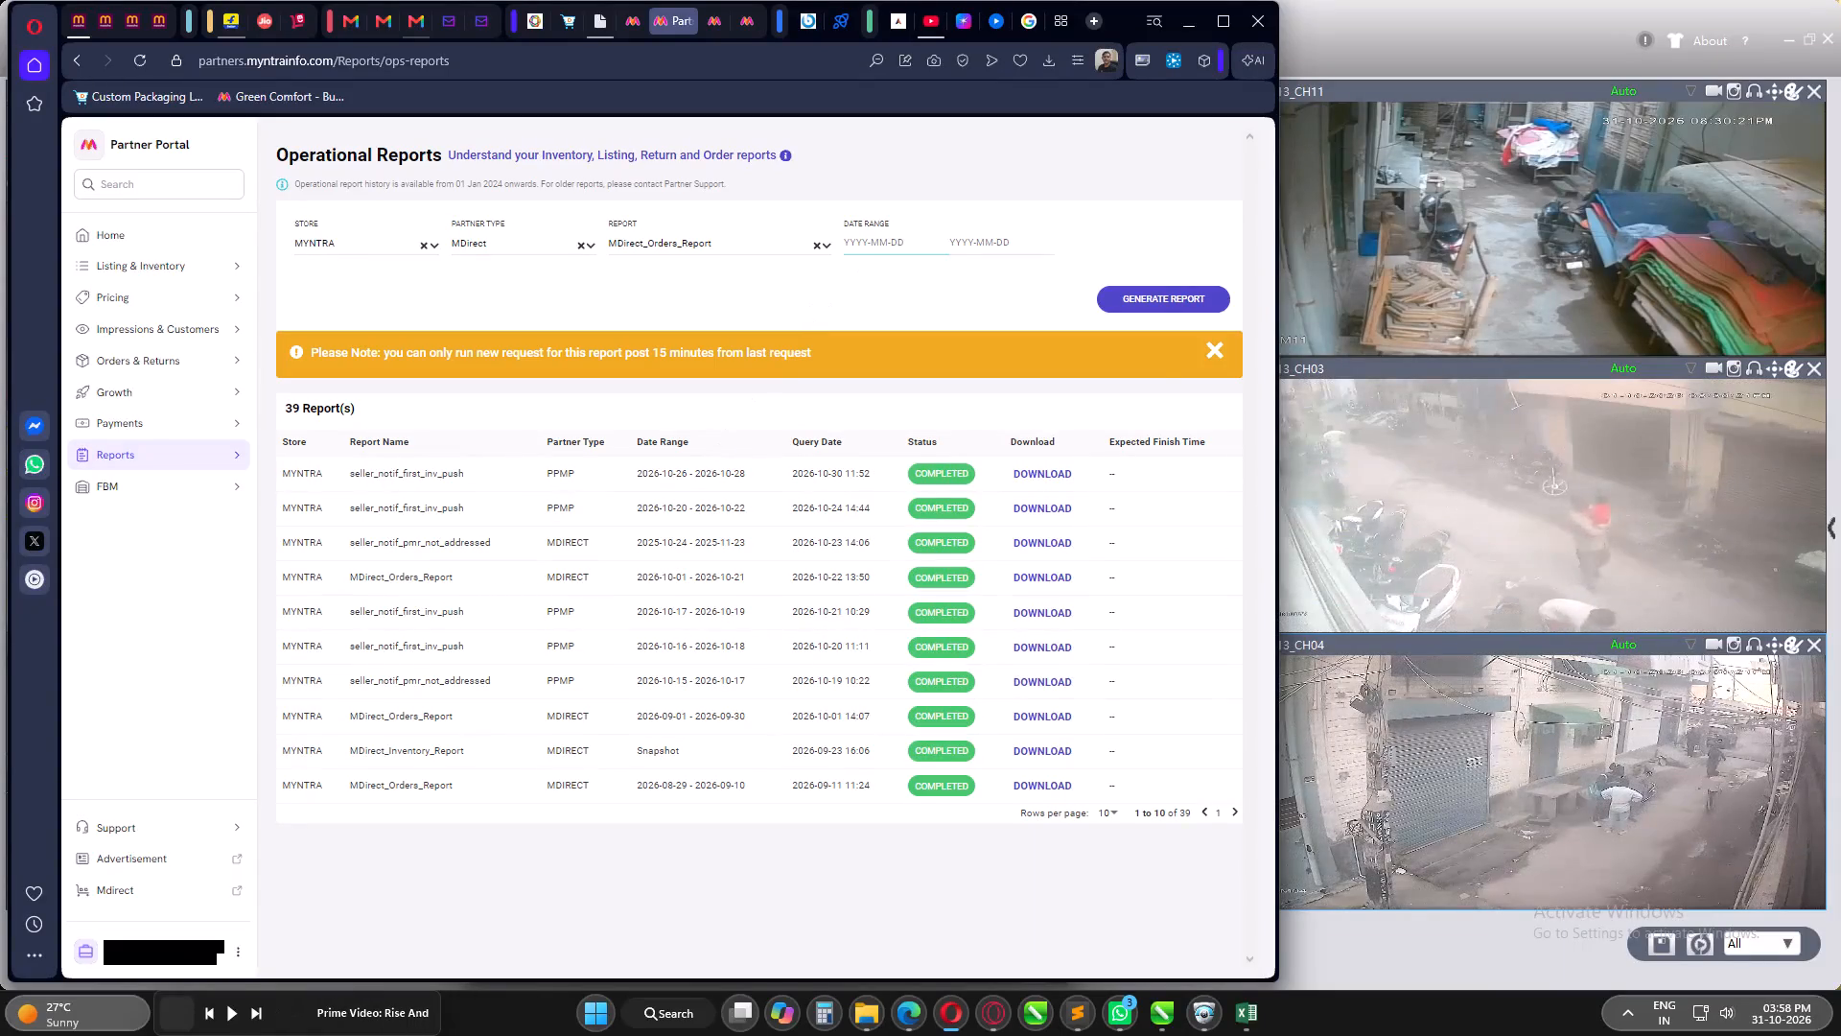
{"action": "left_click", "coordinate": [862, 245]}
{"action": "left_click", "coordinate": [945, 309]}
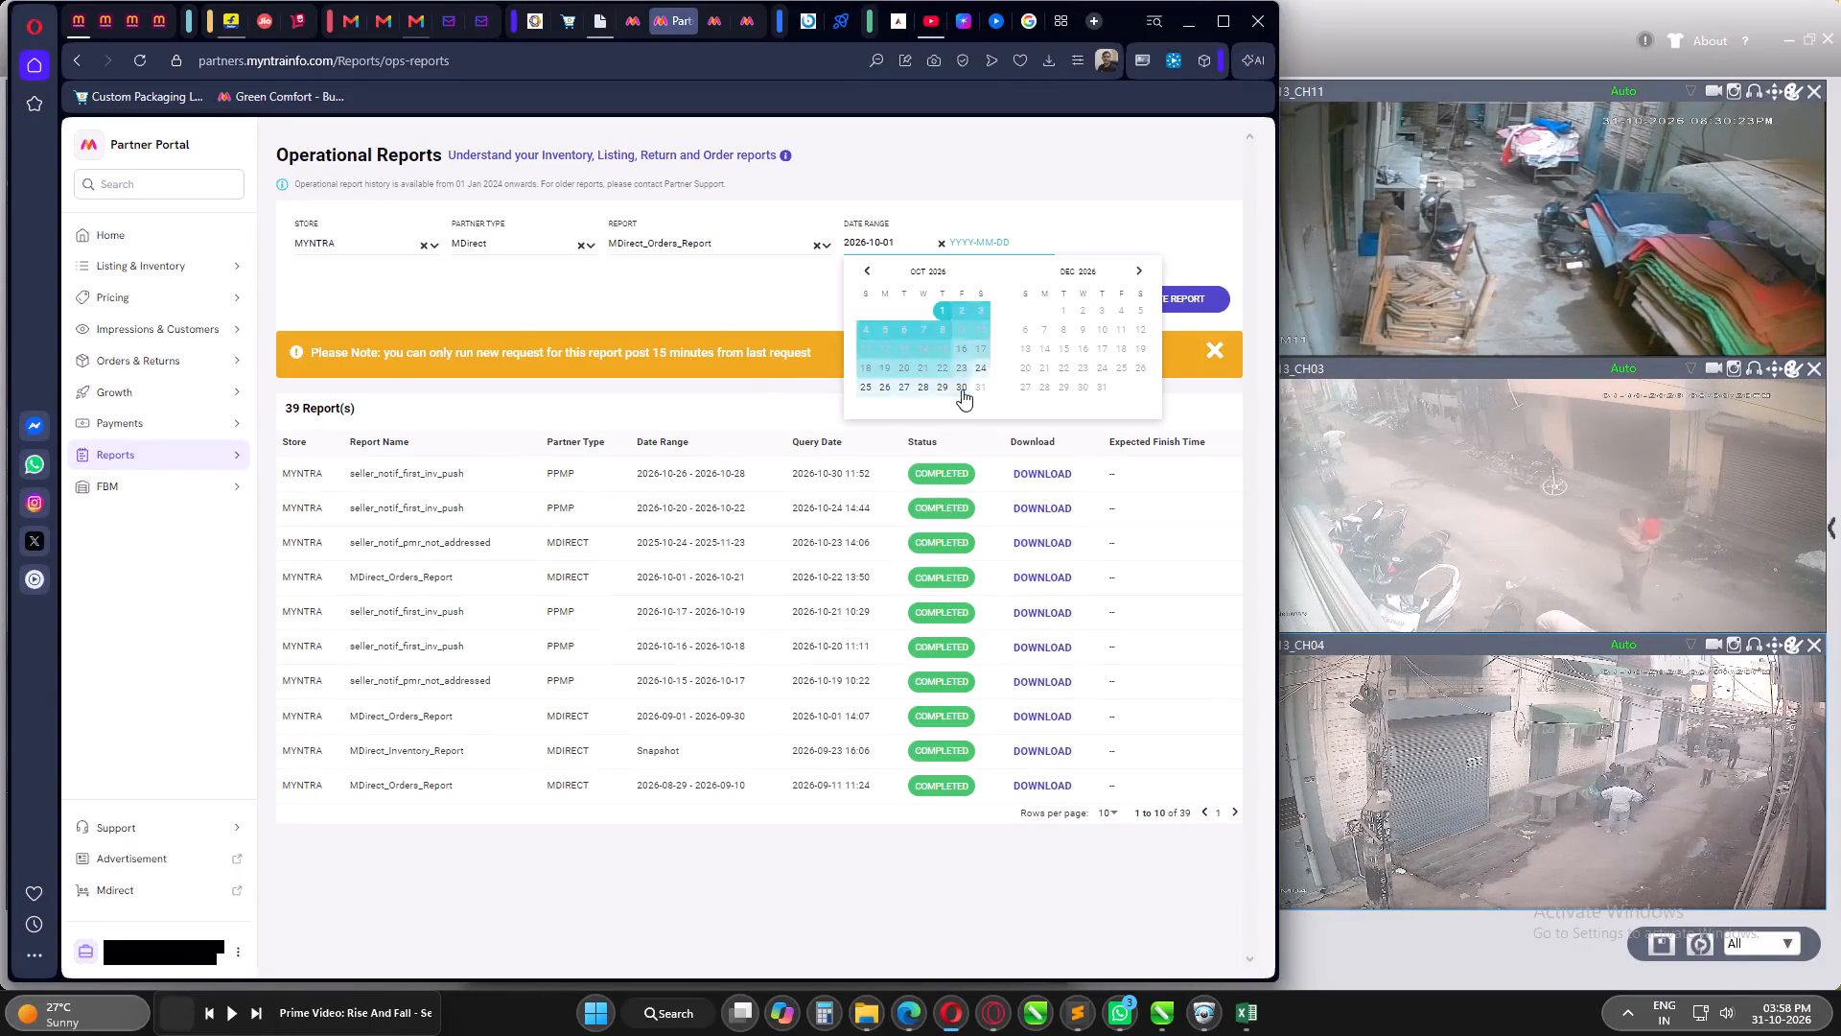
{"action": "left_click", "coordinate": [965, 390]}
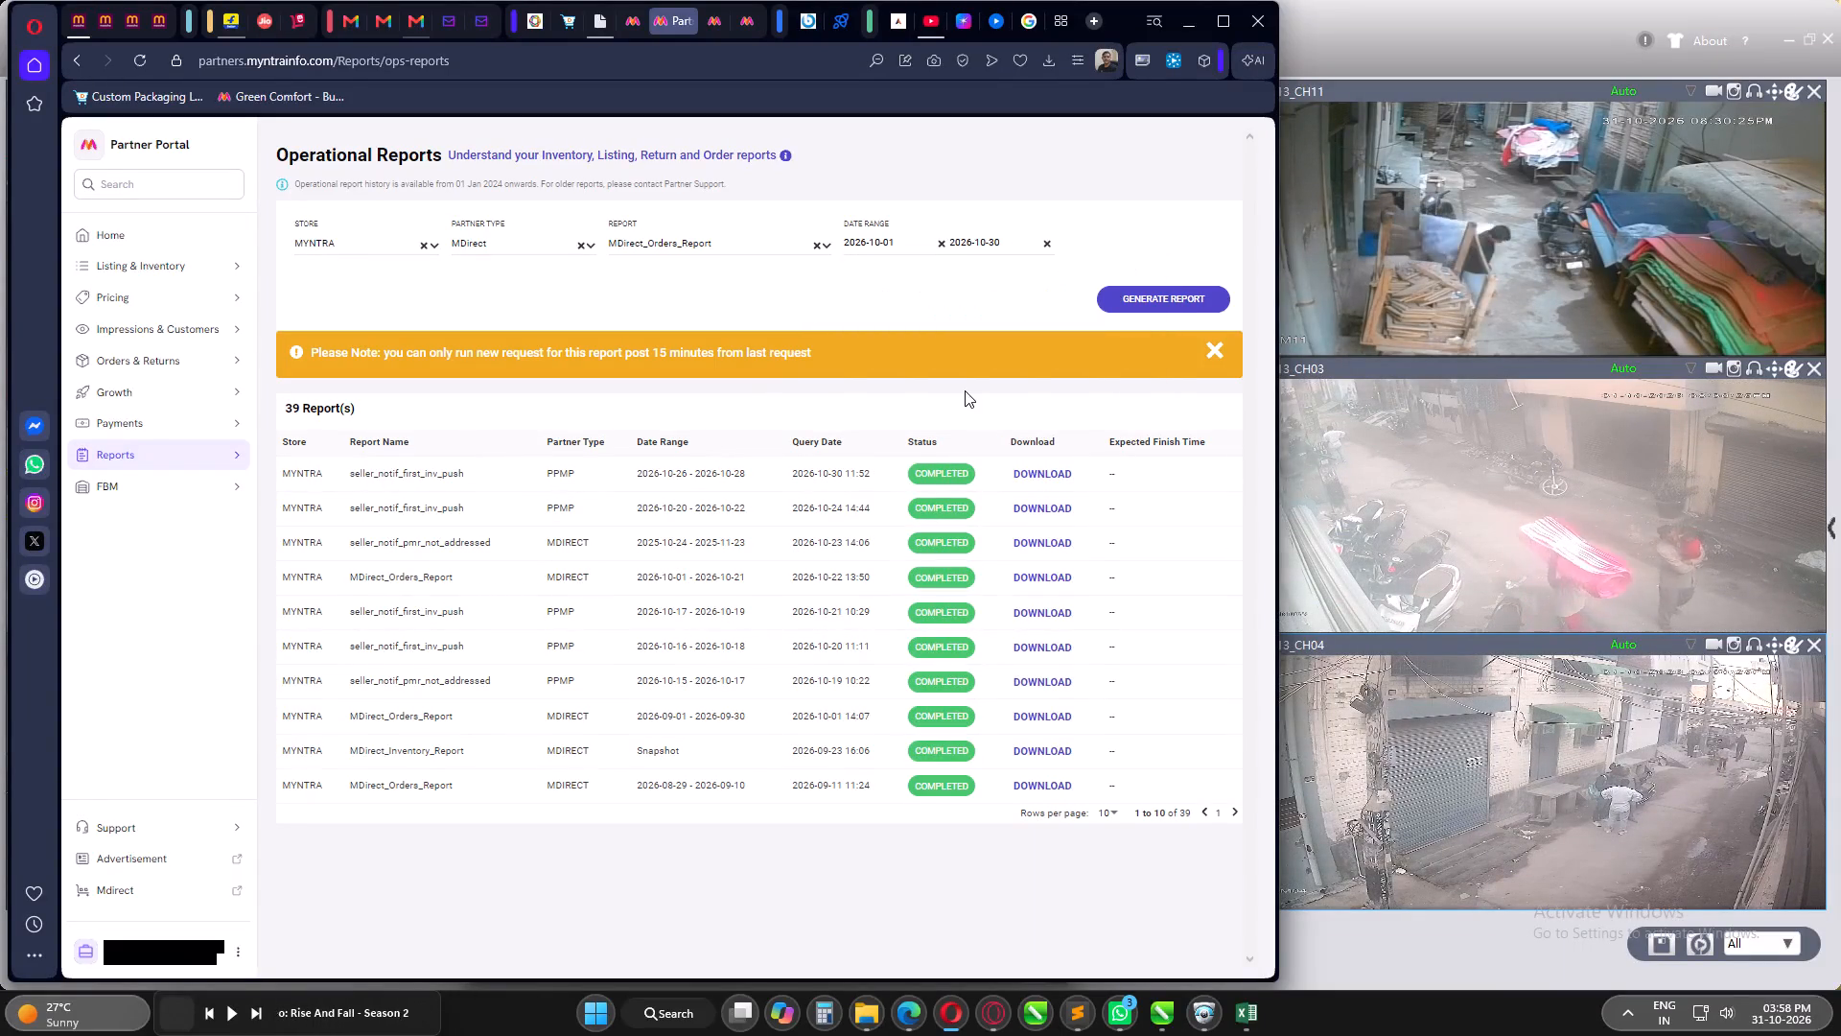
{"action": "left_click", "coordinate": [1139, 300]}
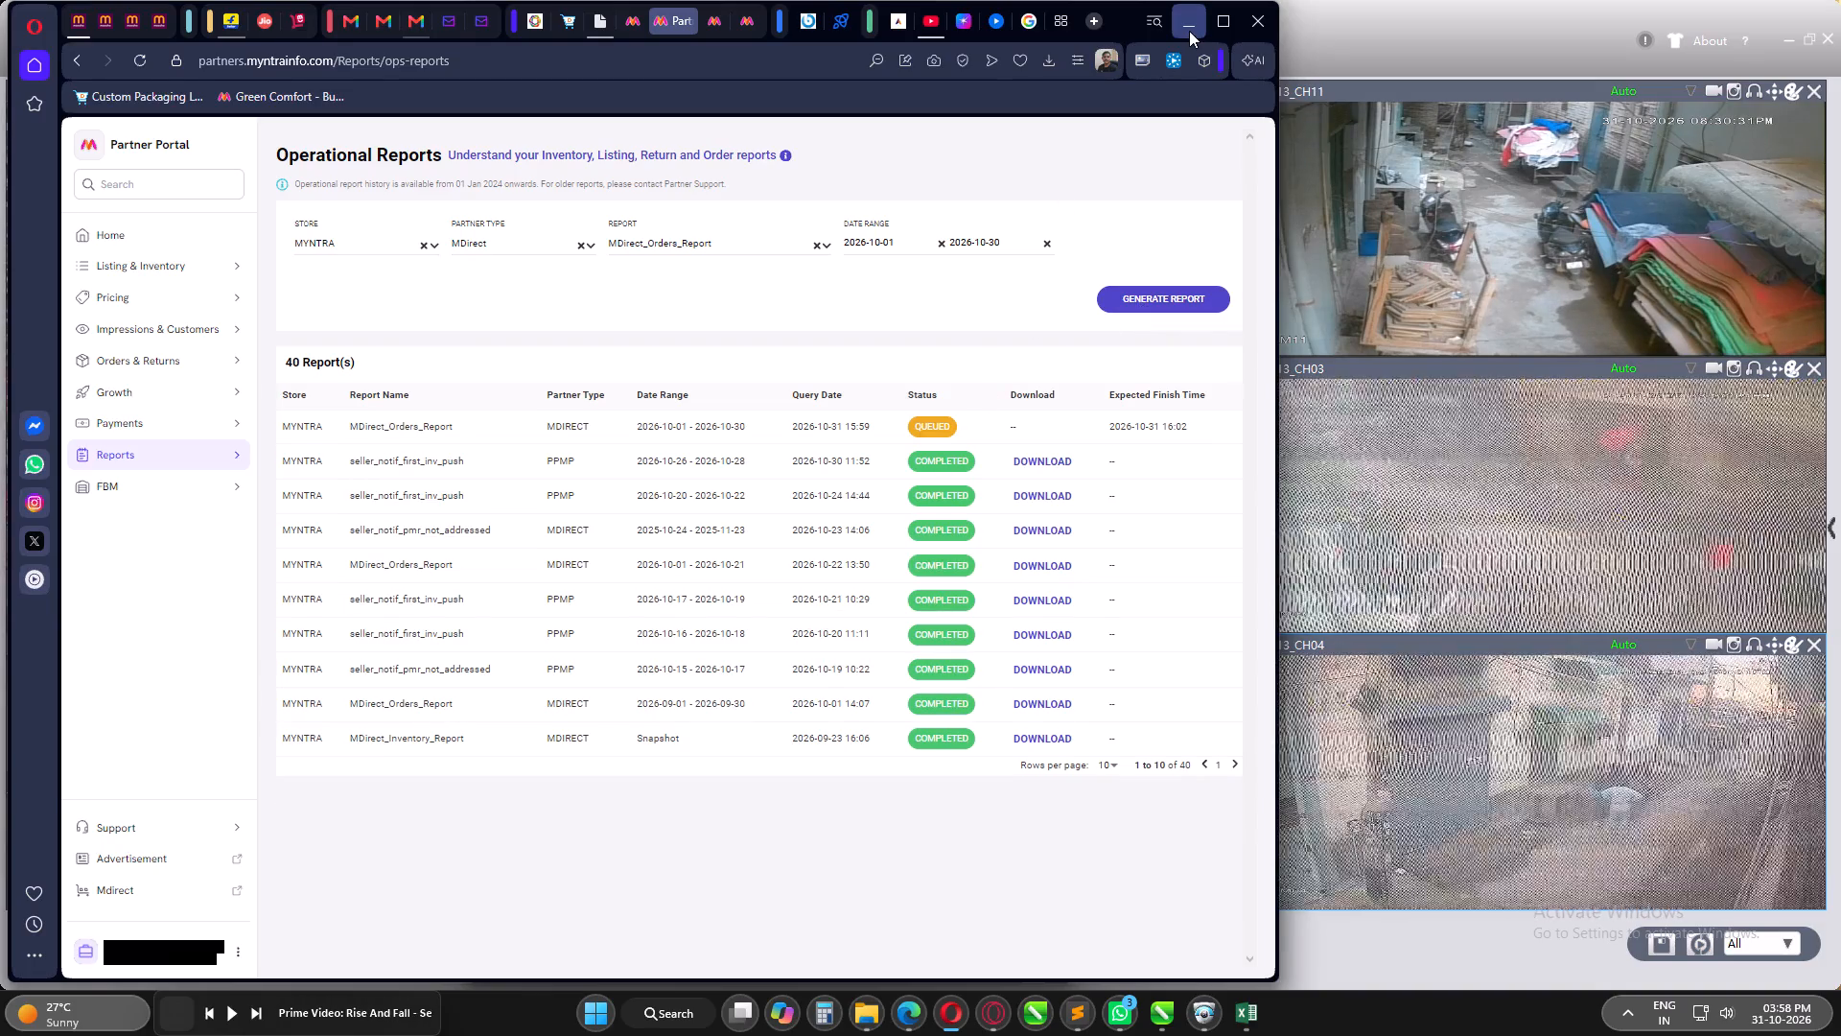
Return to the October Myntra workbook in Excel and save it.
{"action": "left_click", "coordinate": [1189, 31]}
{"action": "left_click", "coordinate": [518, 519]}
{"action": "key", "text": "ctrl+s"}
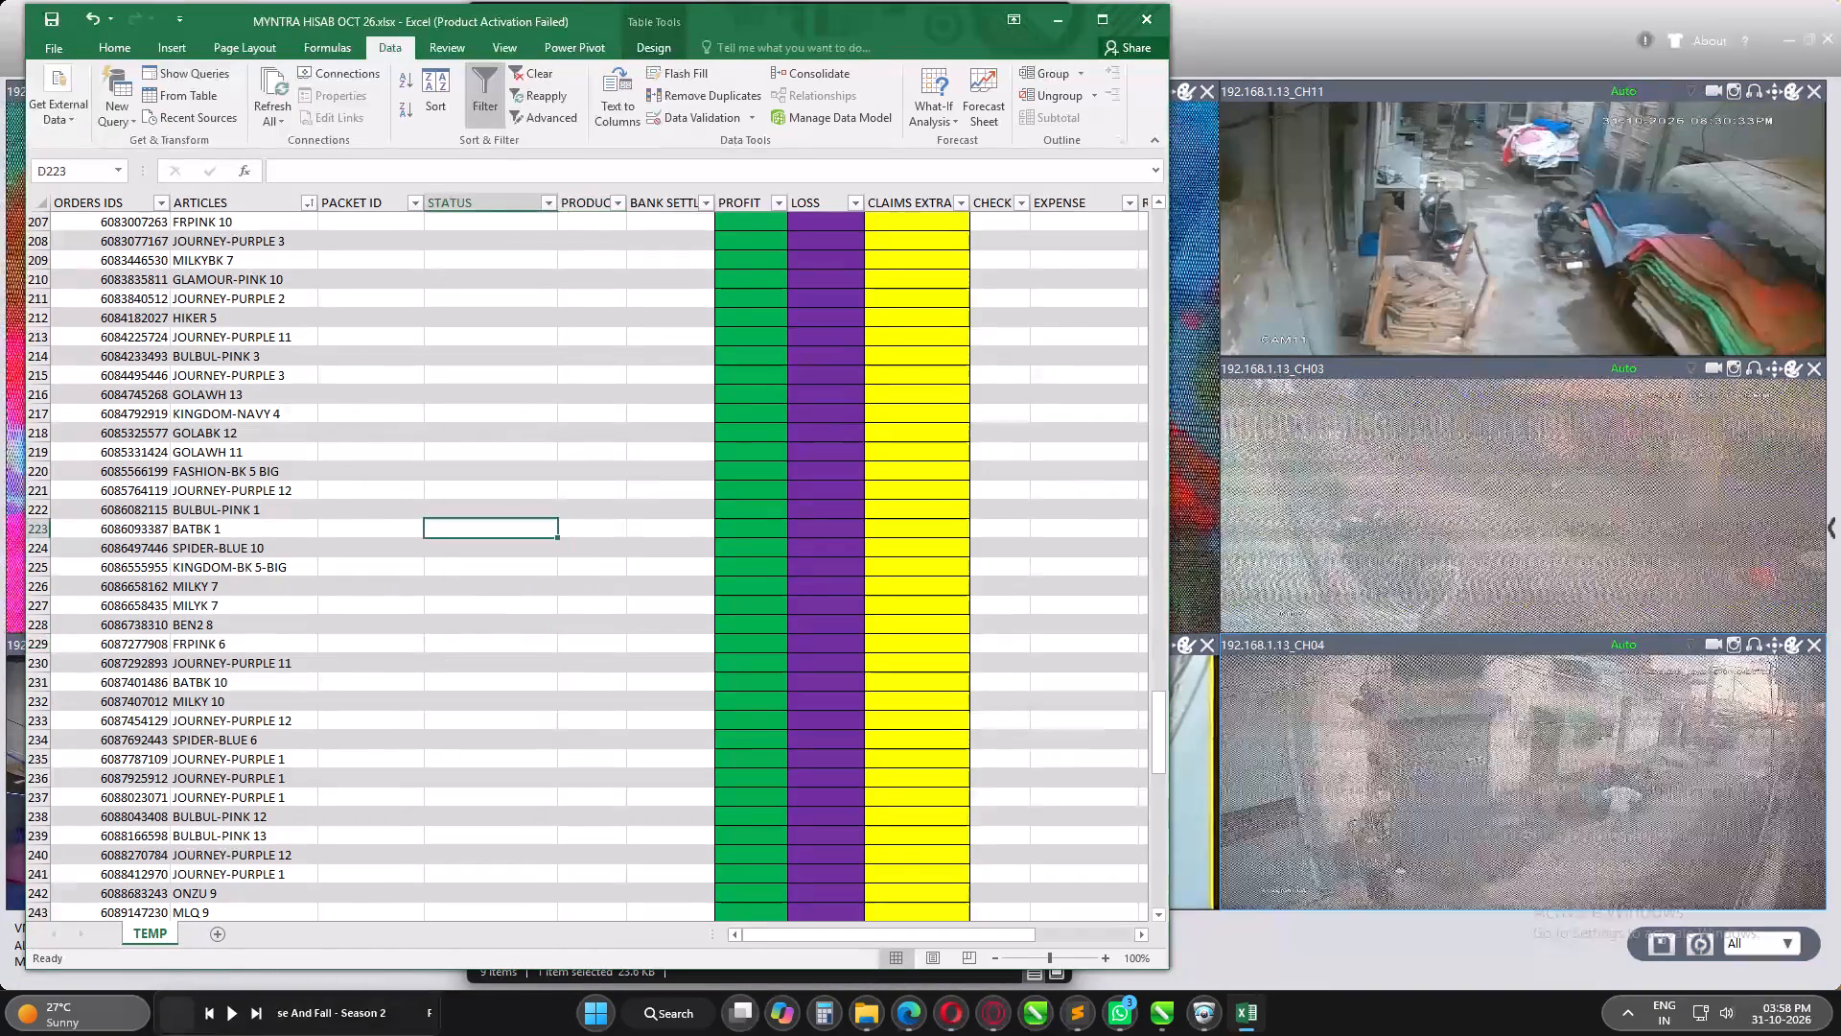
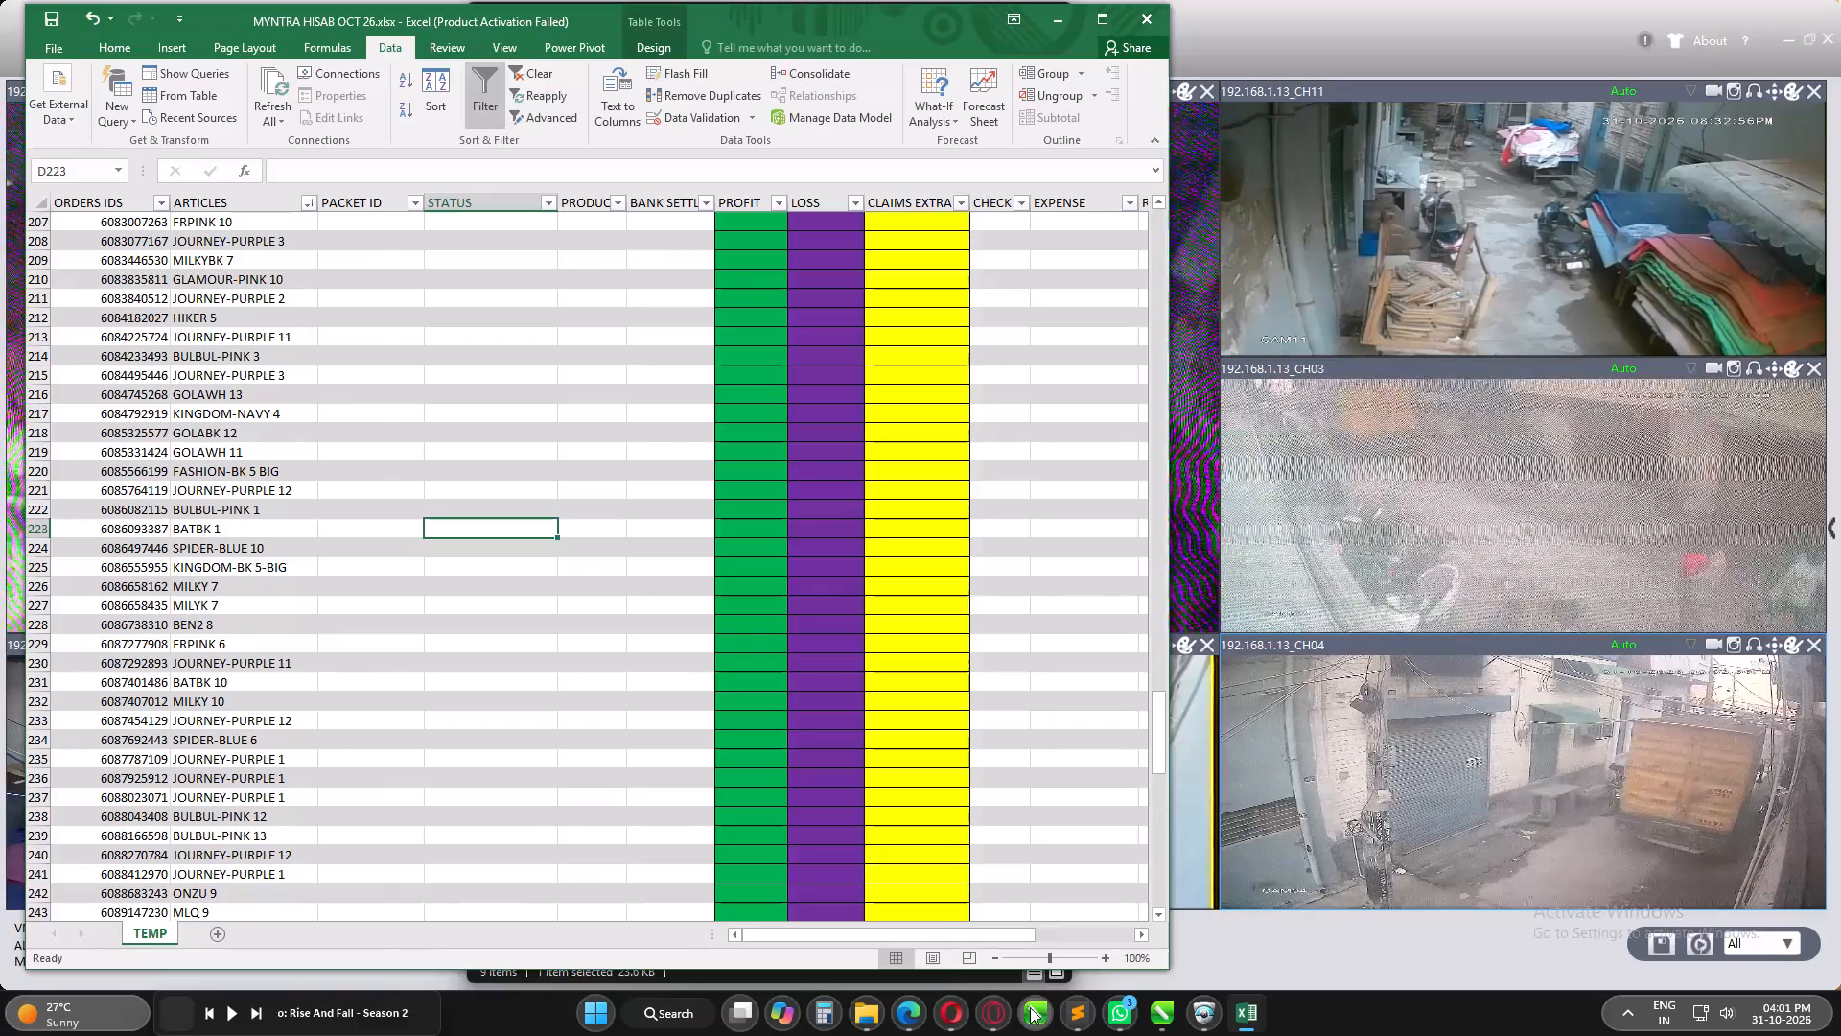
Switch to Opera, browse the refreshed YouTube home feed, and open the video "I Tried Every Level of Movie Theaters".
{"action": "left_click", "coordinate": [957, 1013]}
{"action": "left_click", "coordinate": [925, 18]}
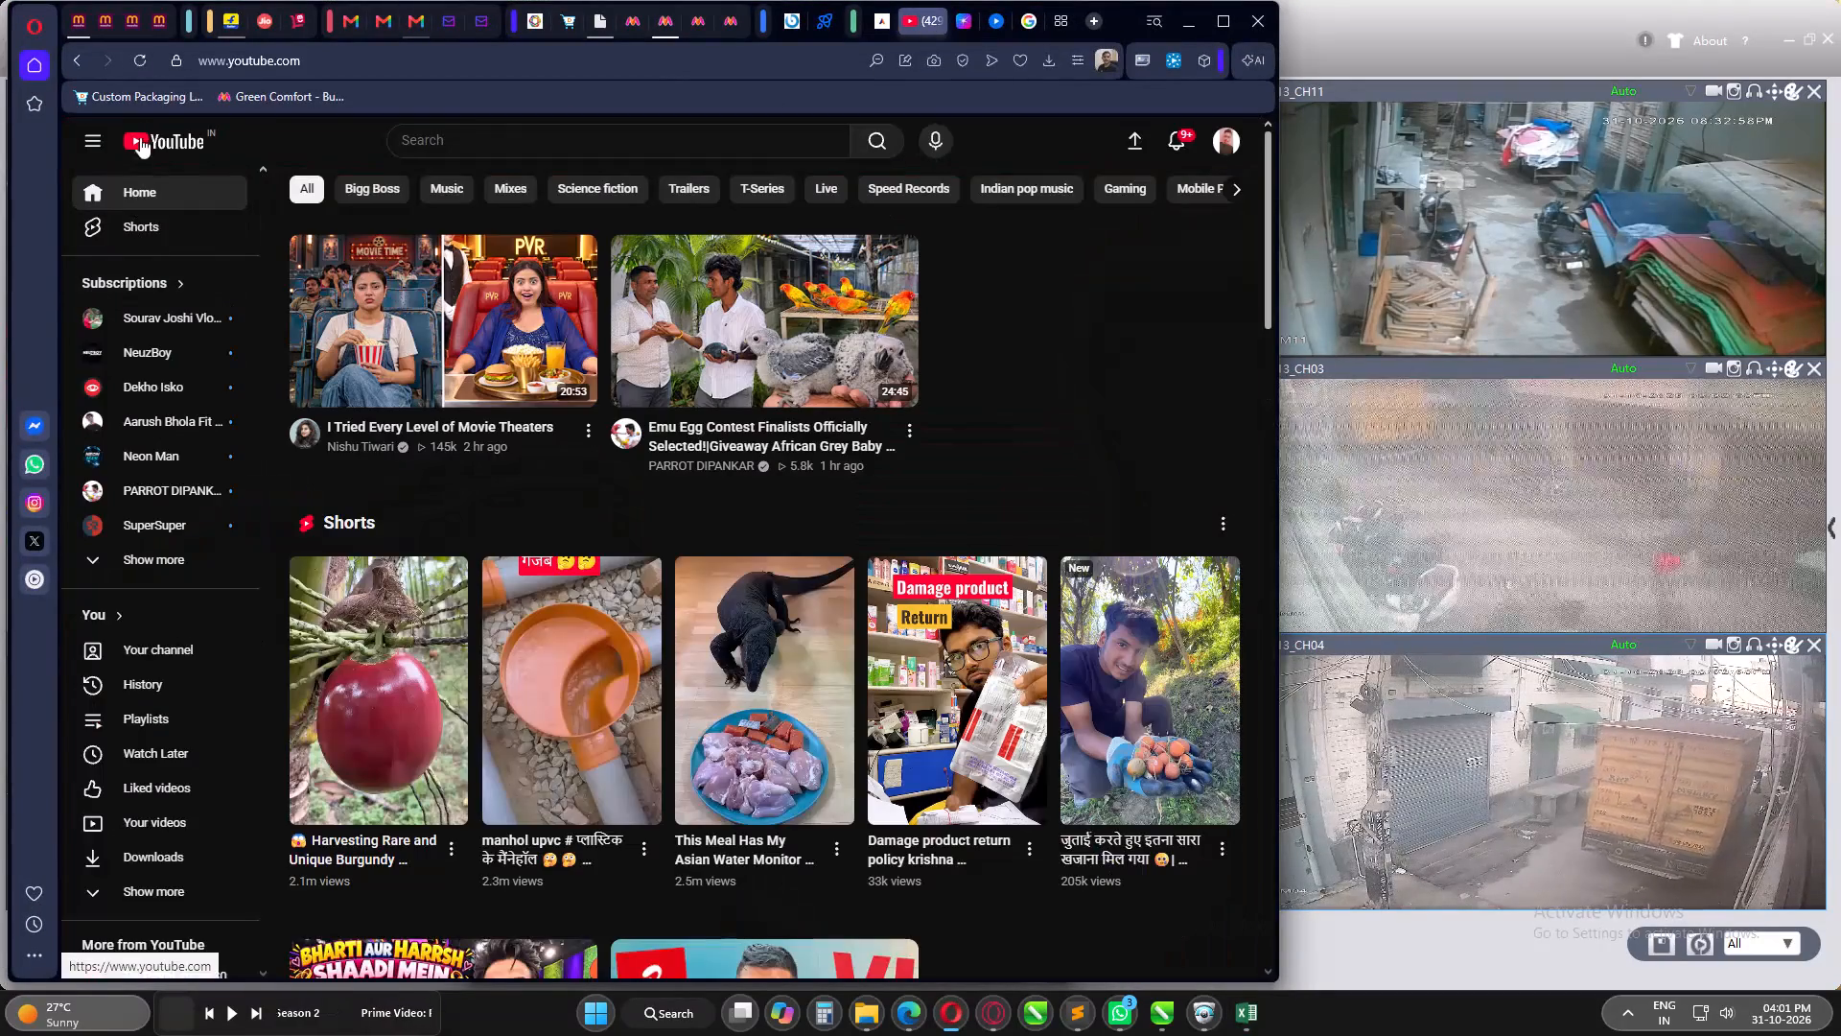
{"action": "left_click", "coordinate": [144, 123]}
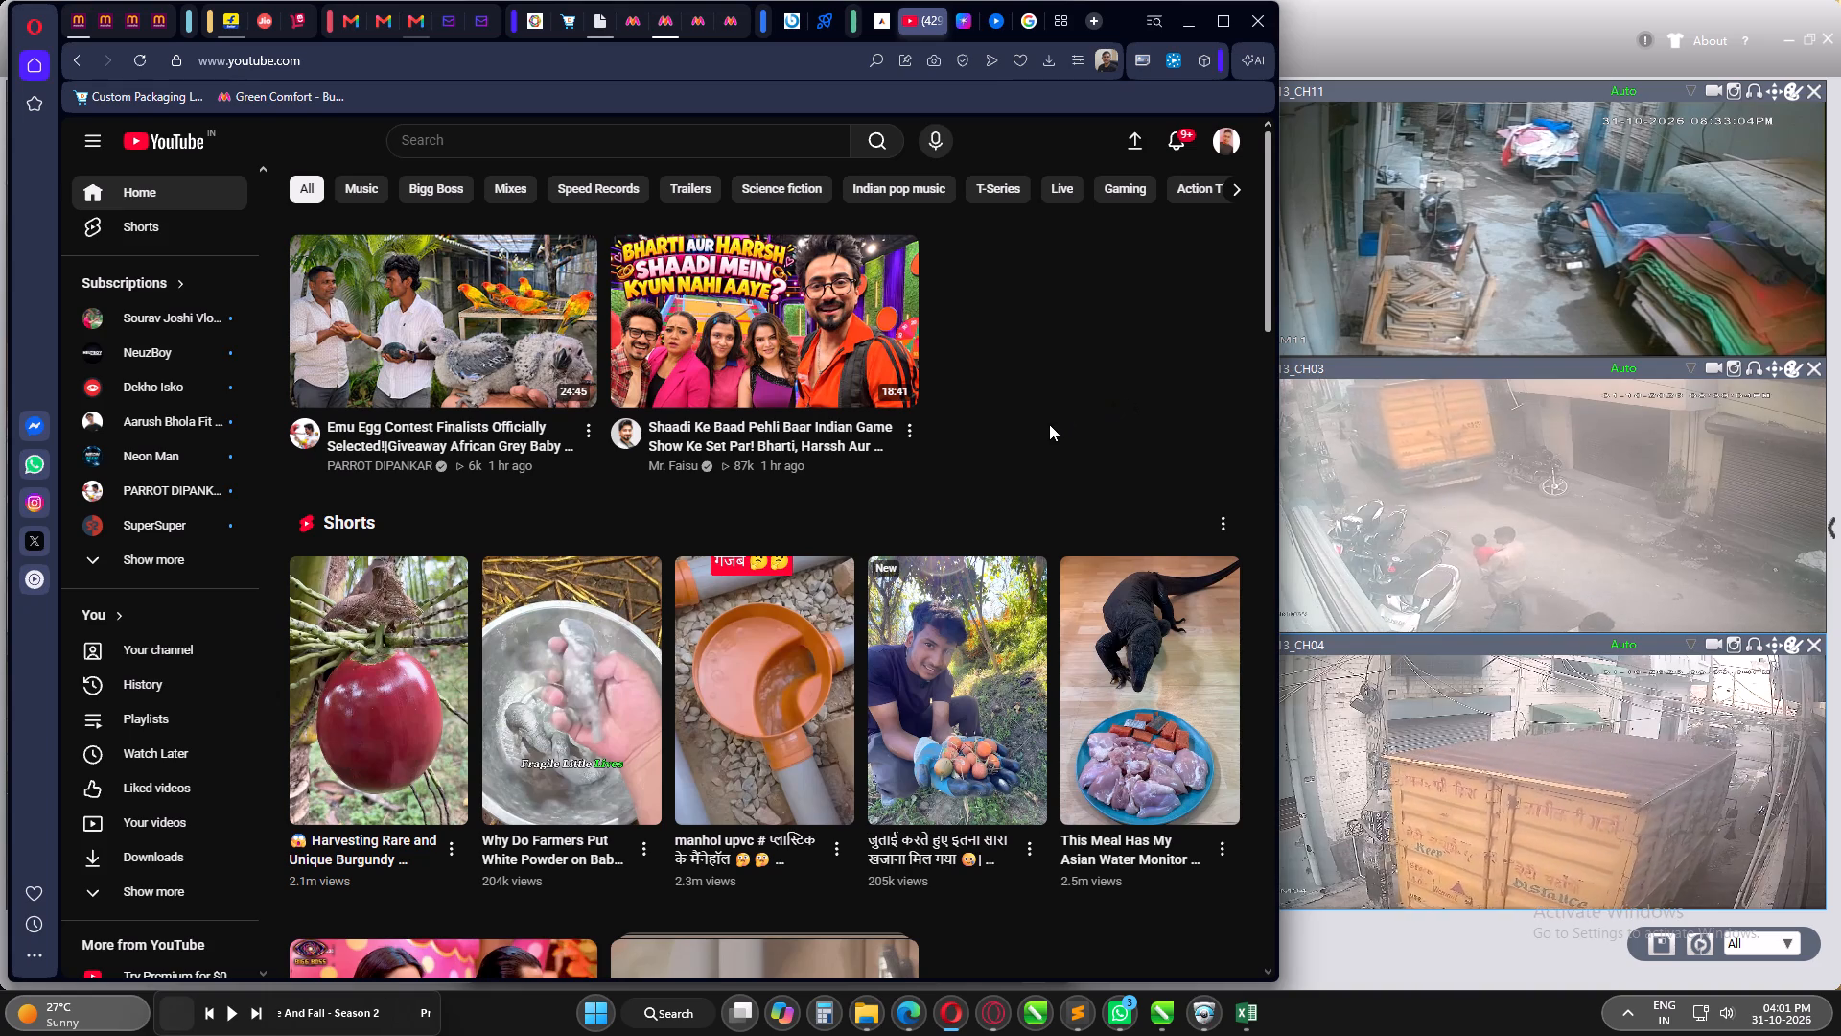
{"action": "scroll", "coordinate": [1027, 405], "scroll_direction": "down", "scroll_amount": 3}
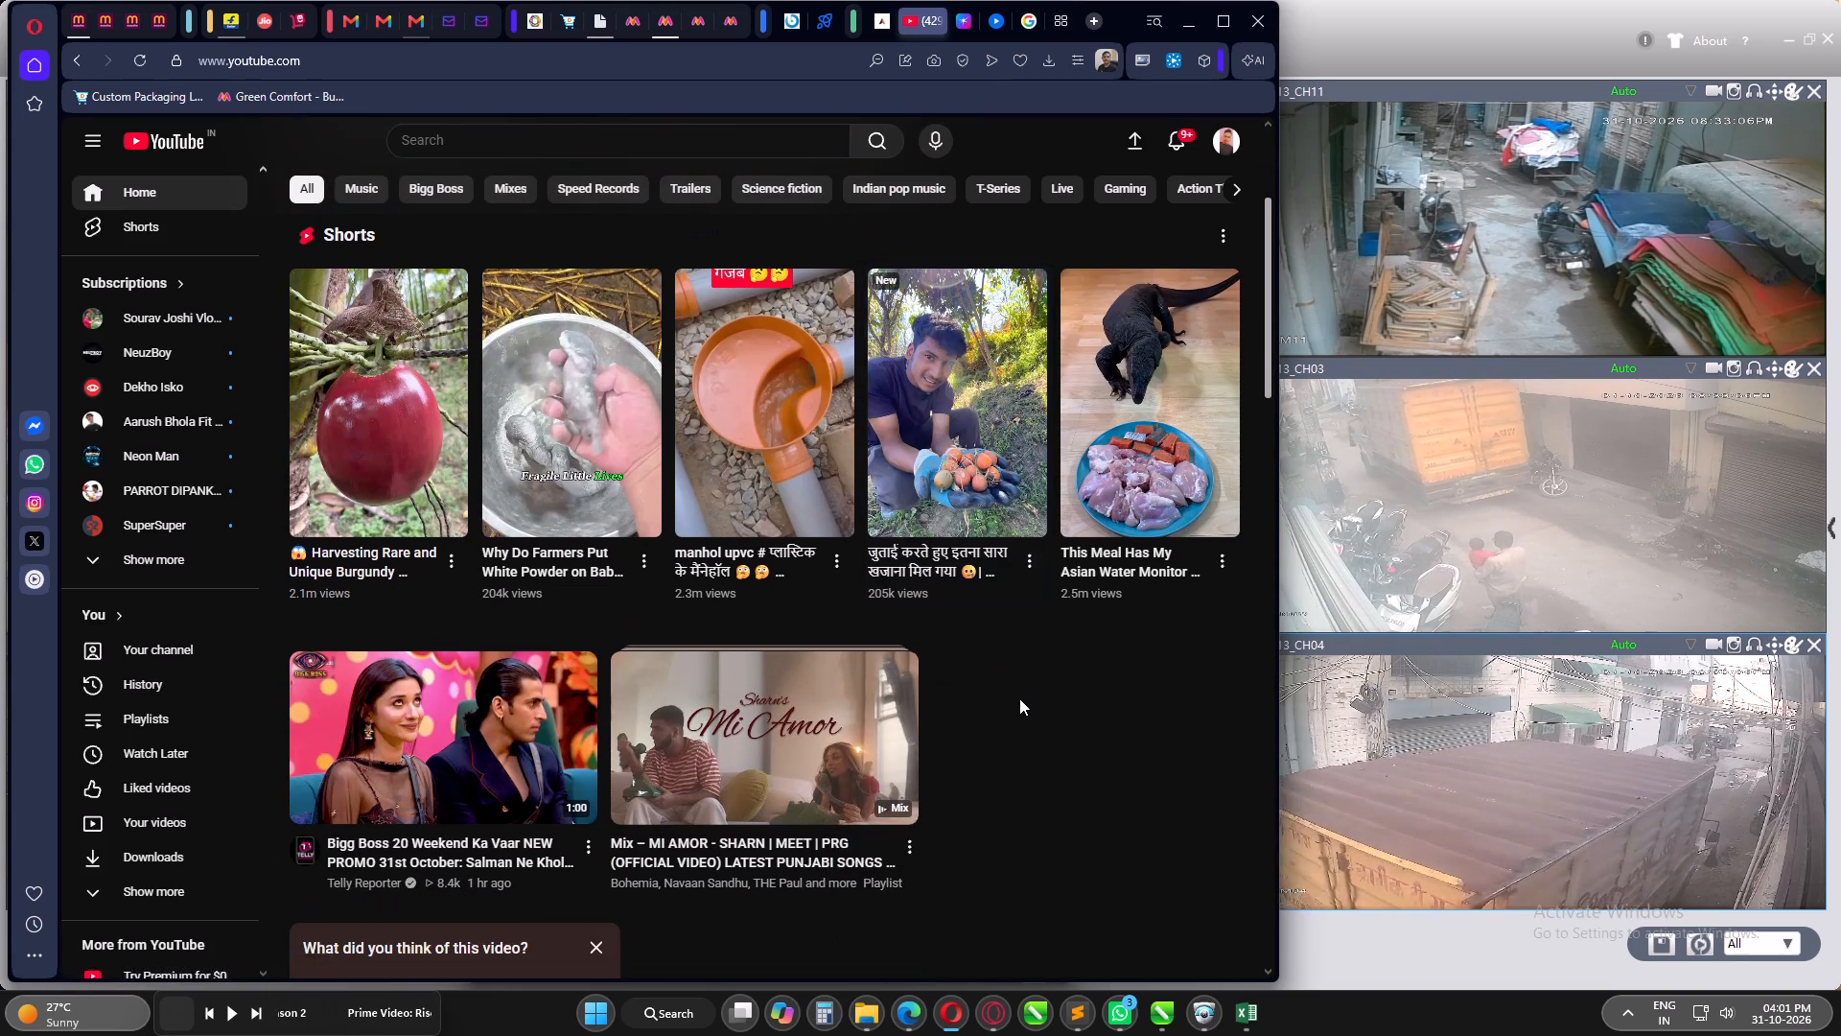
{"action": "scroll", "coordinate": [1019, 698], "scroll_direction": "down", "scroll_amount": 2}
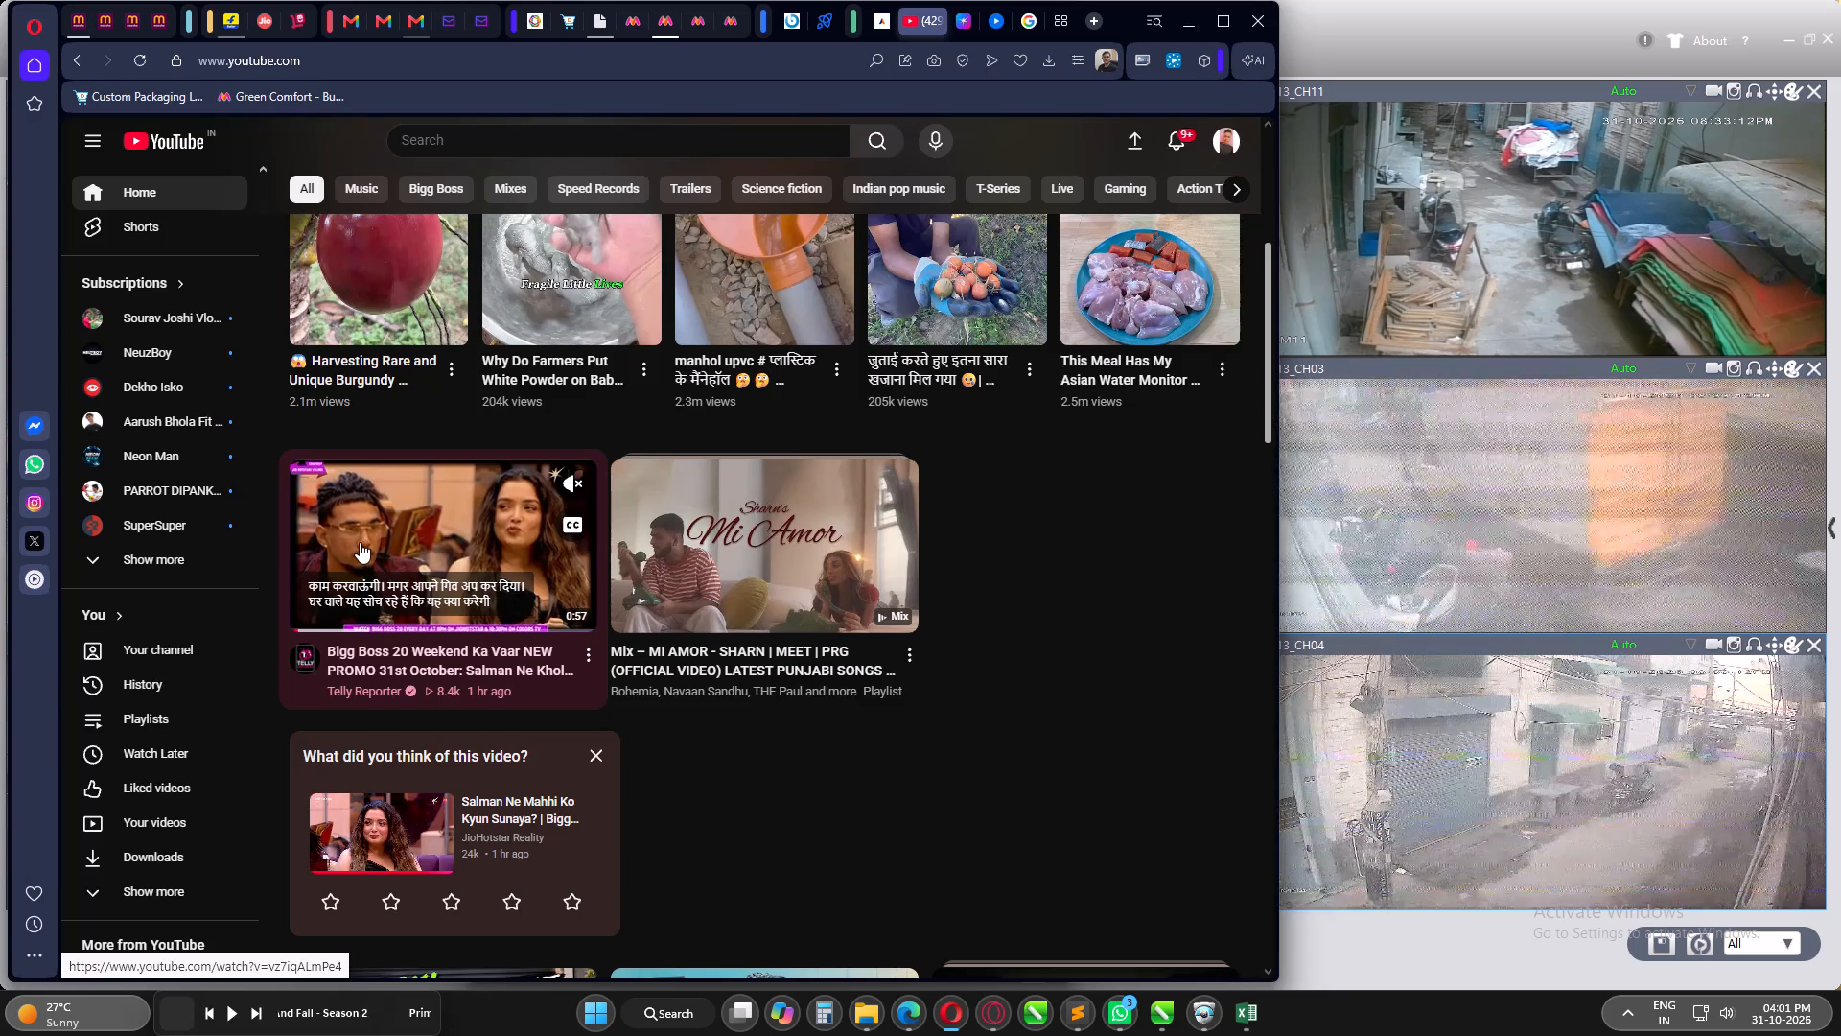
{"action": "scroll", "coordinate": [994, 412], "scroll_direction": "down", "scroll_amount": 4}
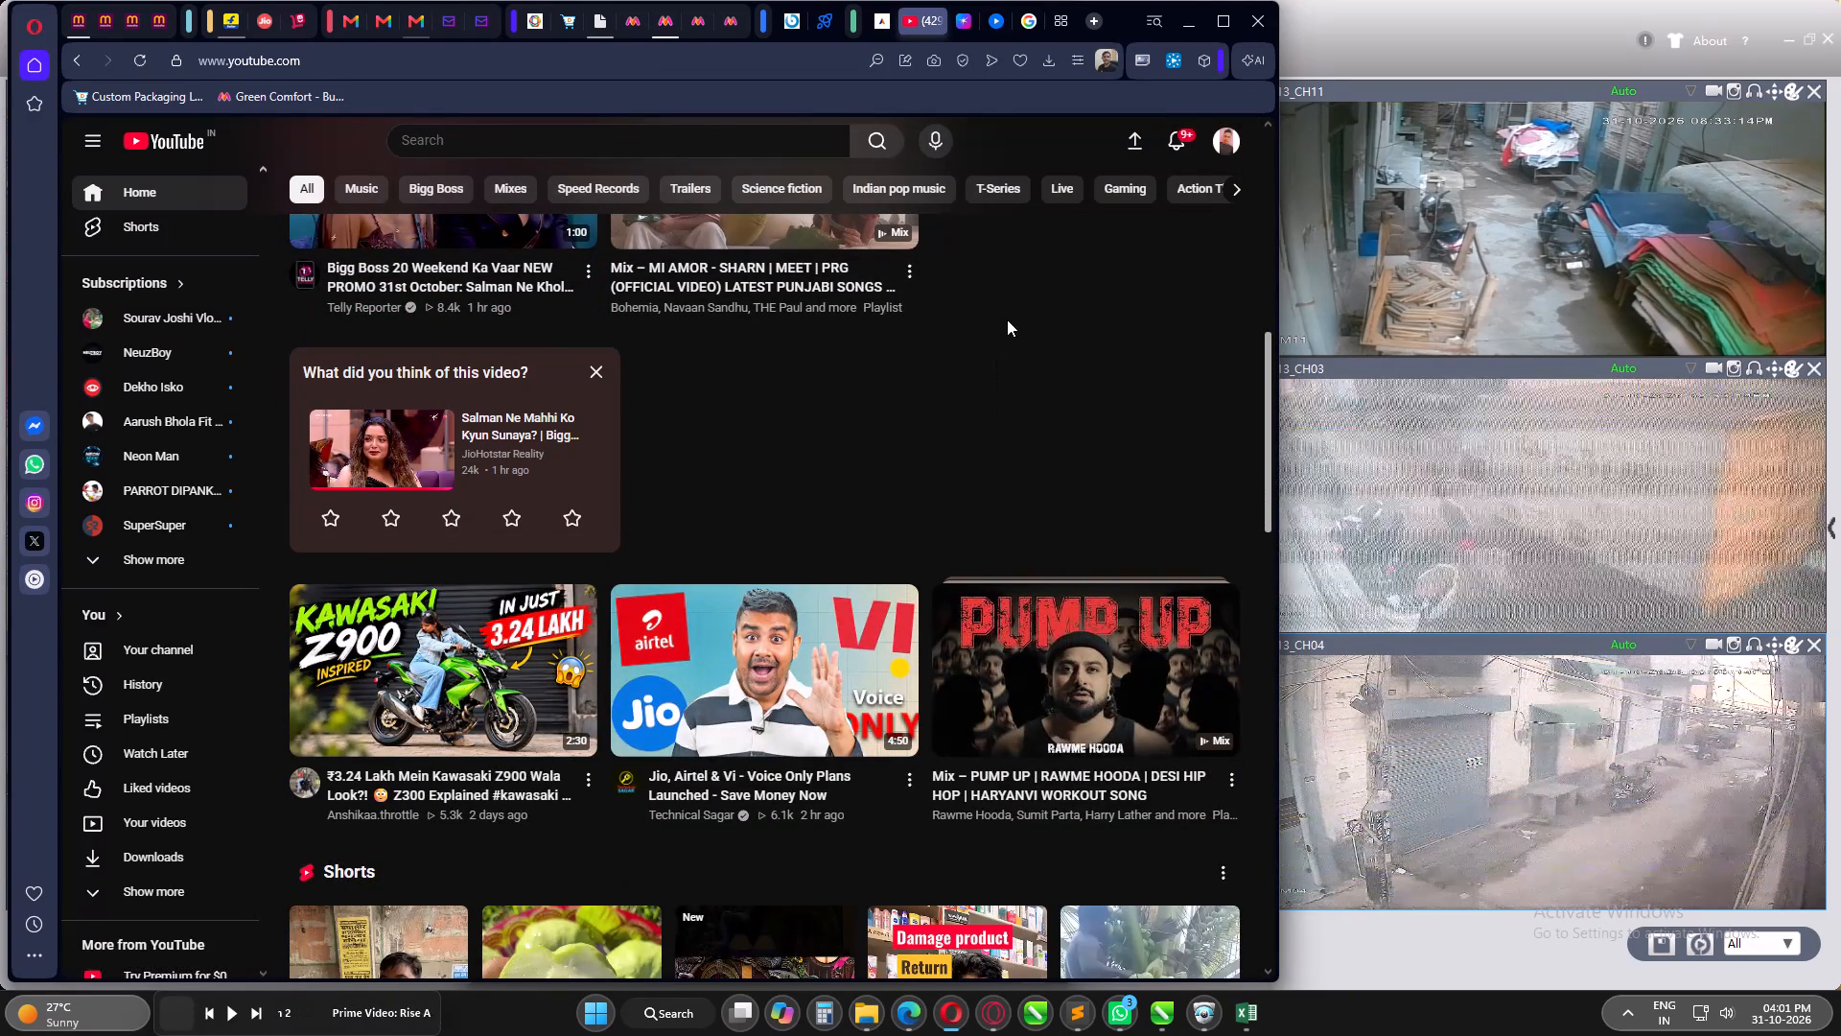
{"action": "scroll", "coordinate": [1008, 319], "scroll_direction": "down", "scroll_amount": 5}
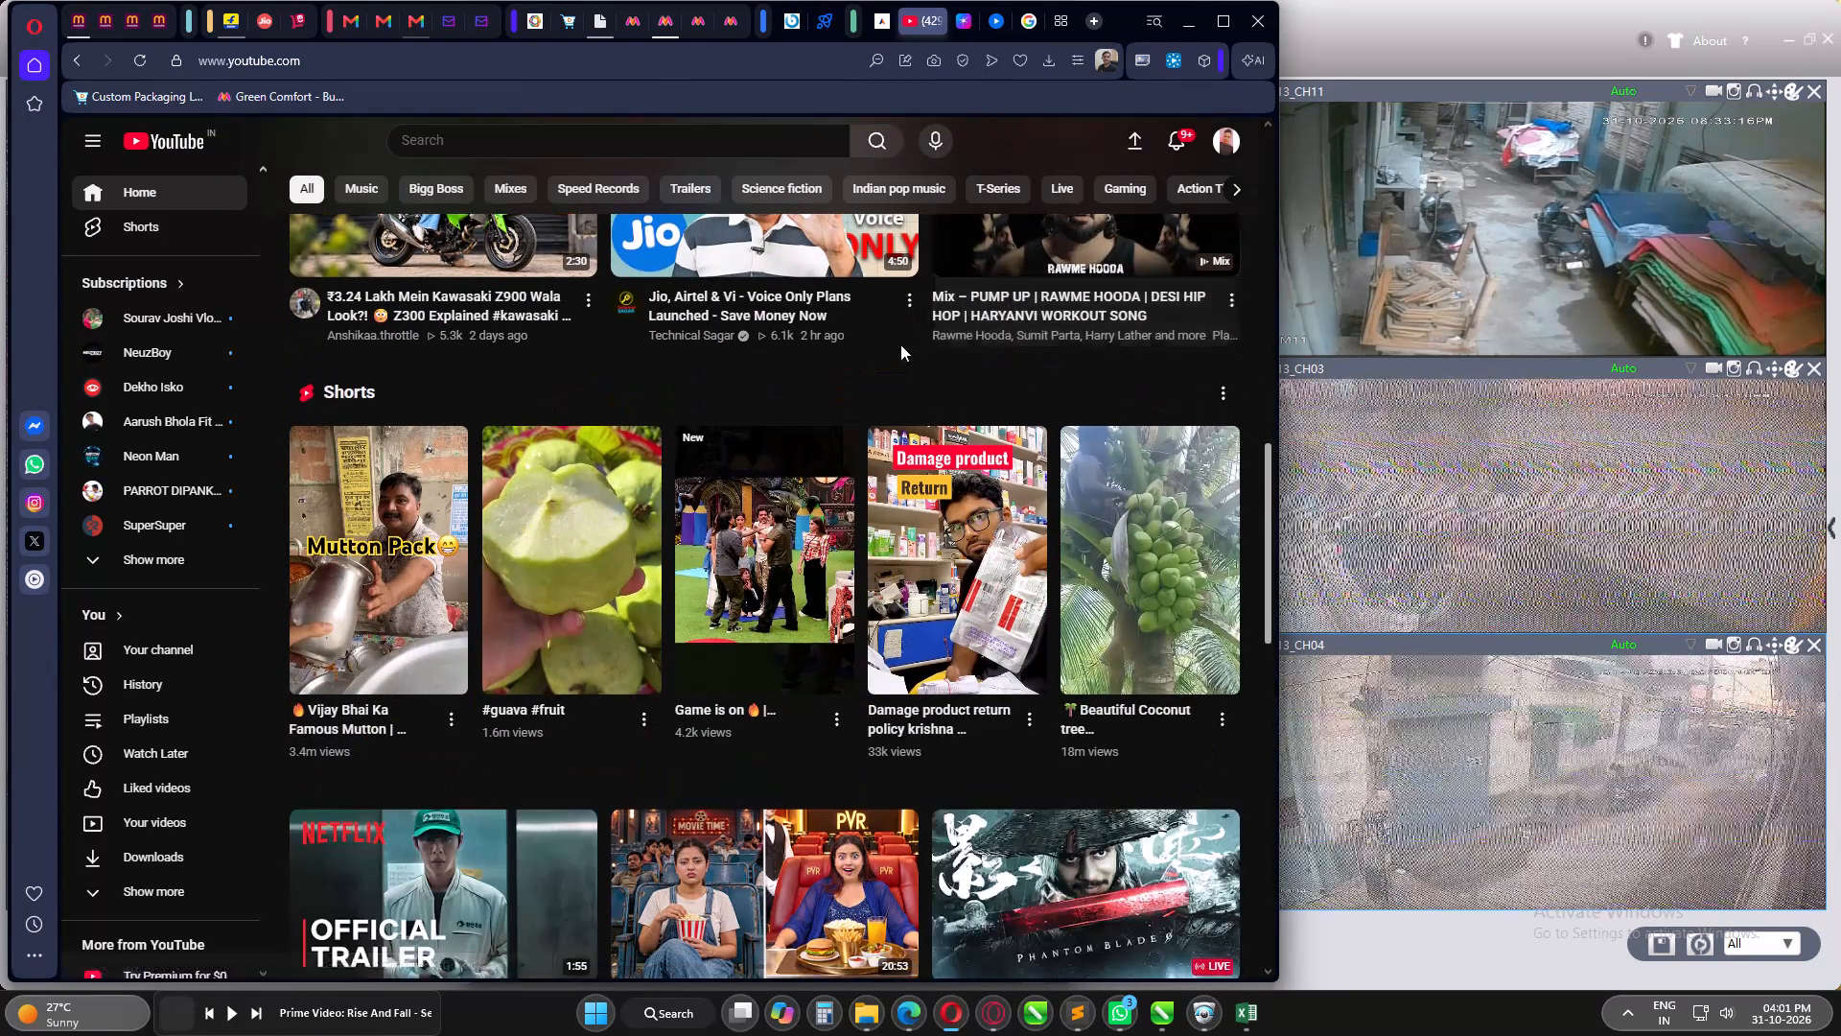
{"action": "scroll", "coordinate": [900, 344], "scroll_direction": "down", "scroll_amount": 4}
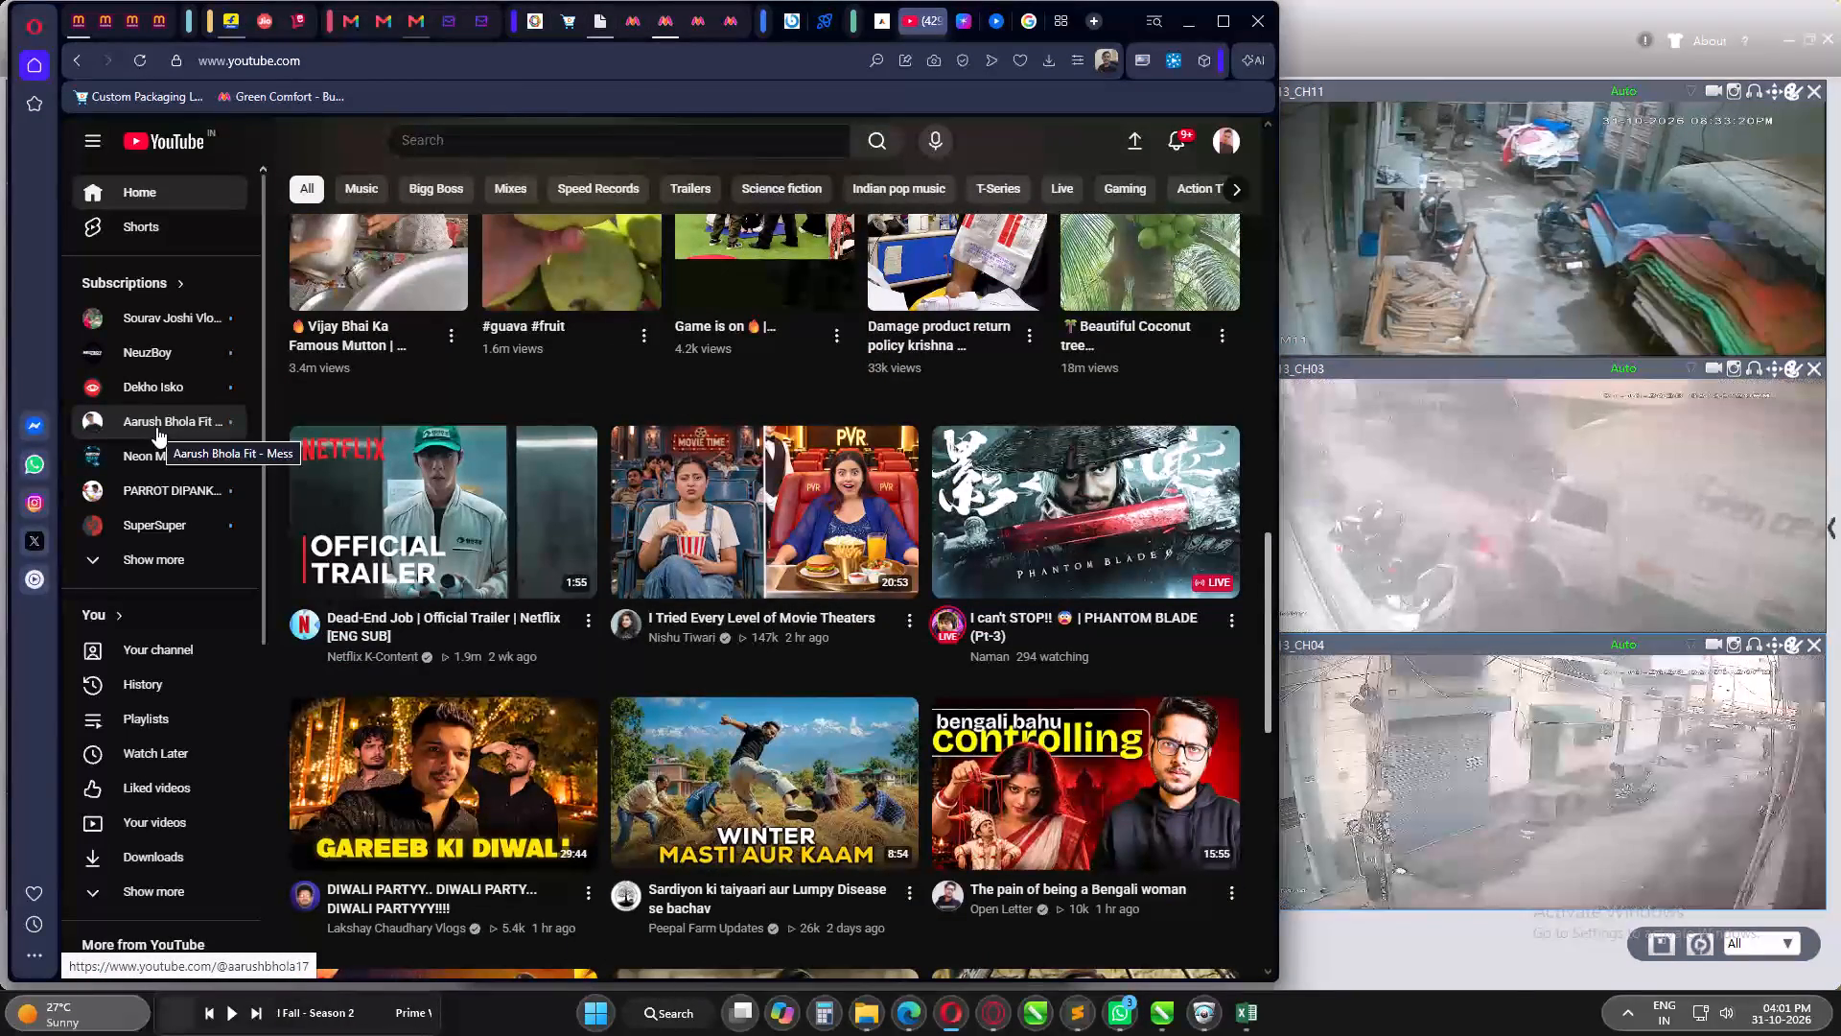
{"action": "left_click", "coordinate": [815, 485]}
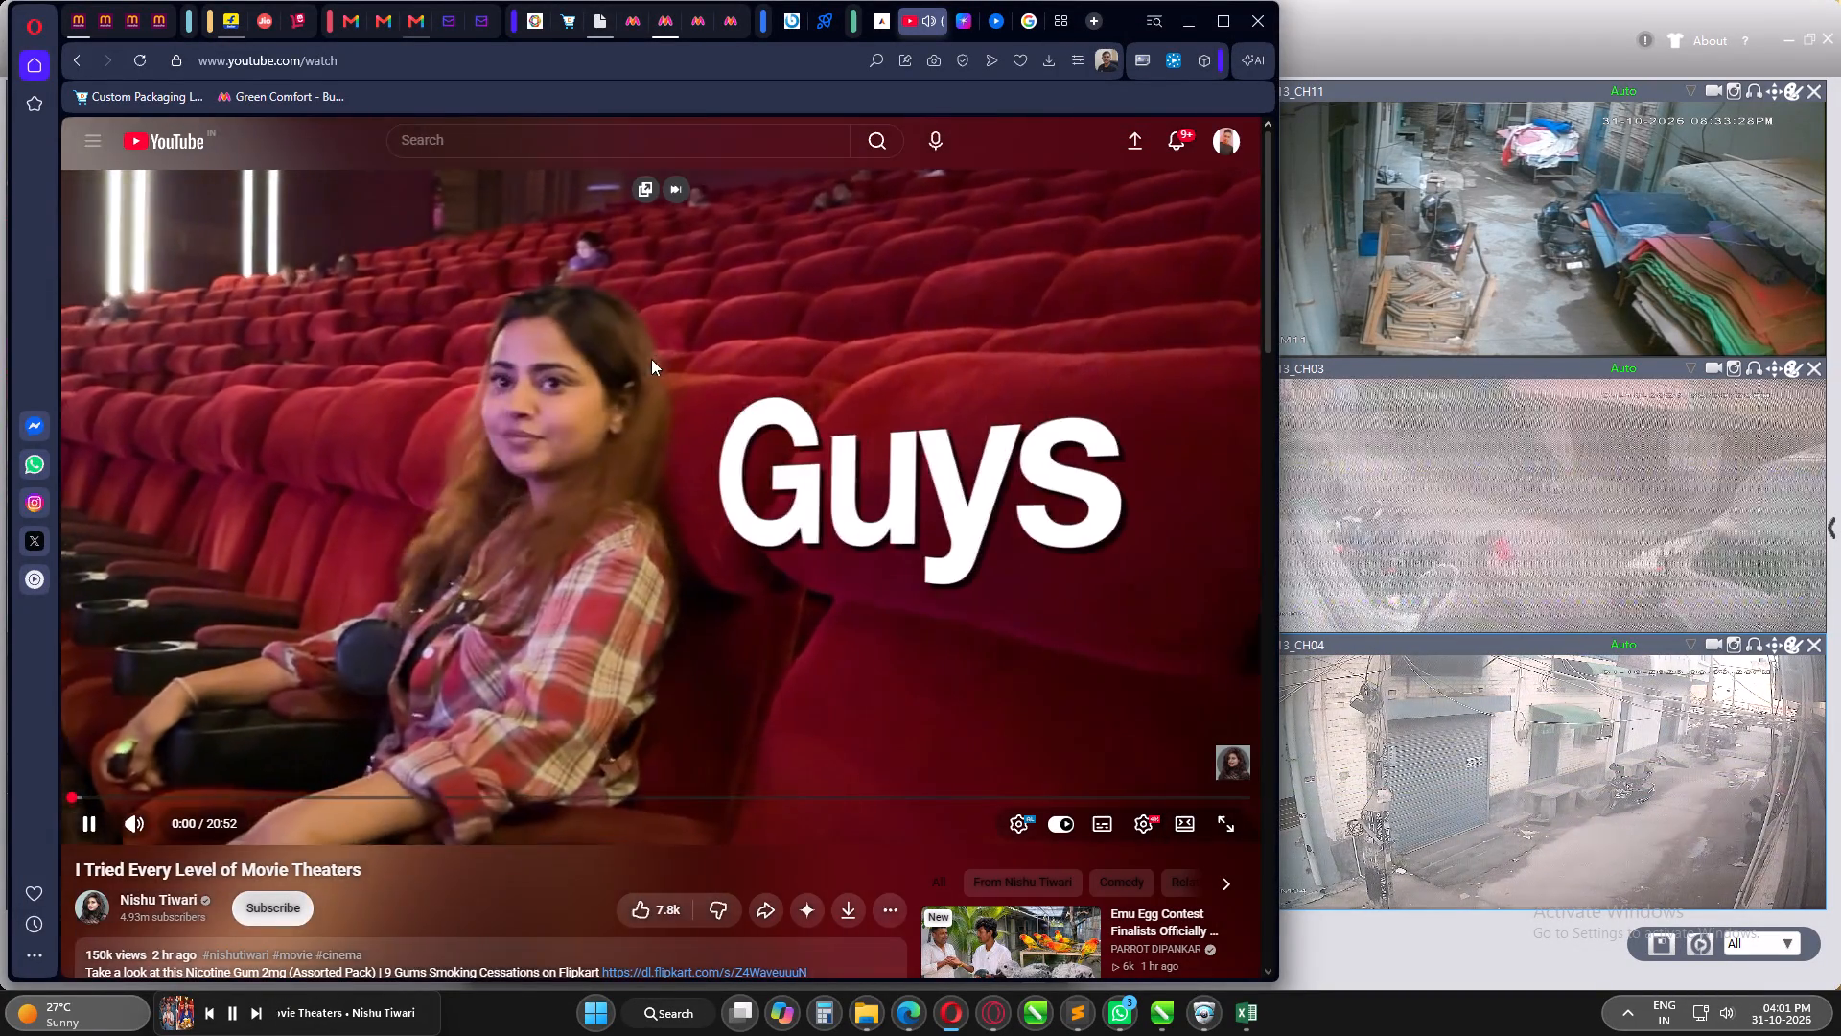
Play the video in an enlarged floating player beside the Excel workbook, over the VMS camera view.
{"action": "left_click", "coordinate": [643, 187]}
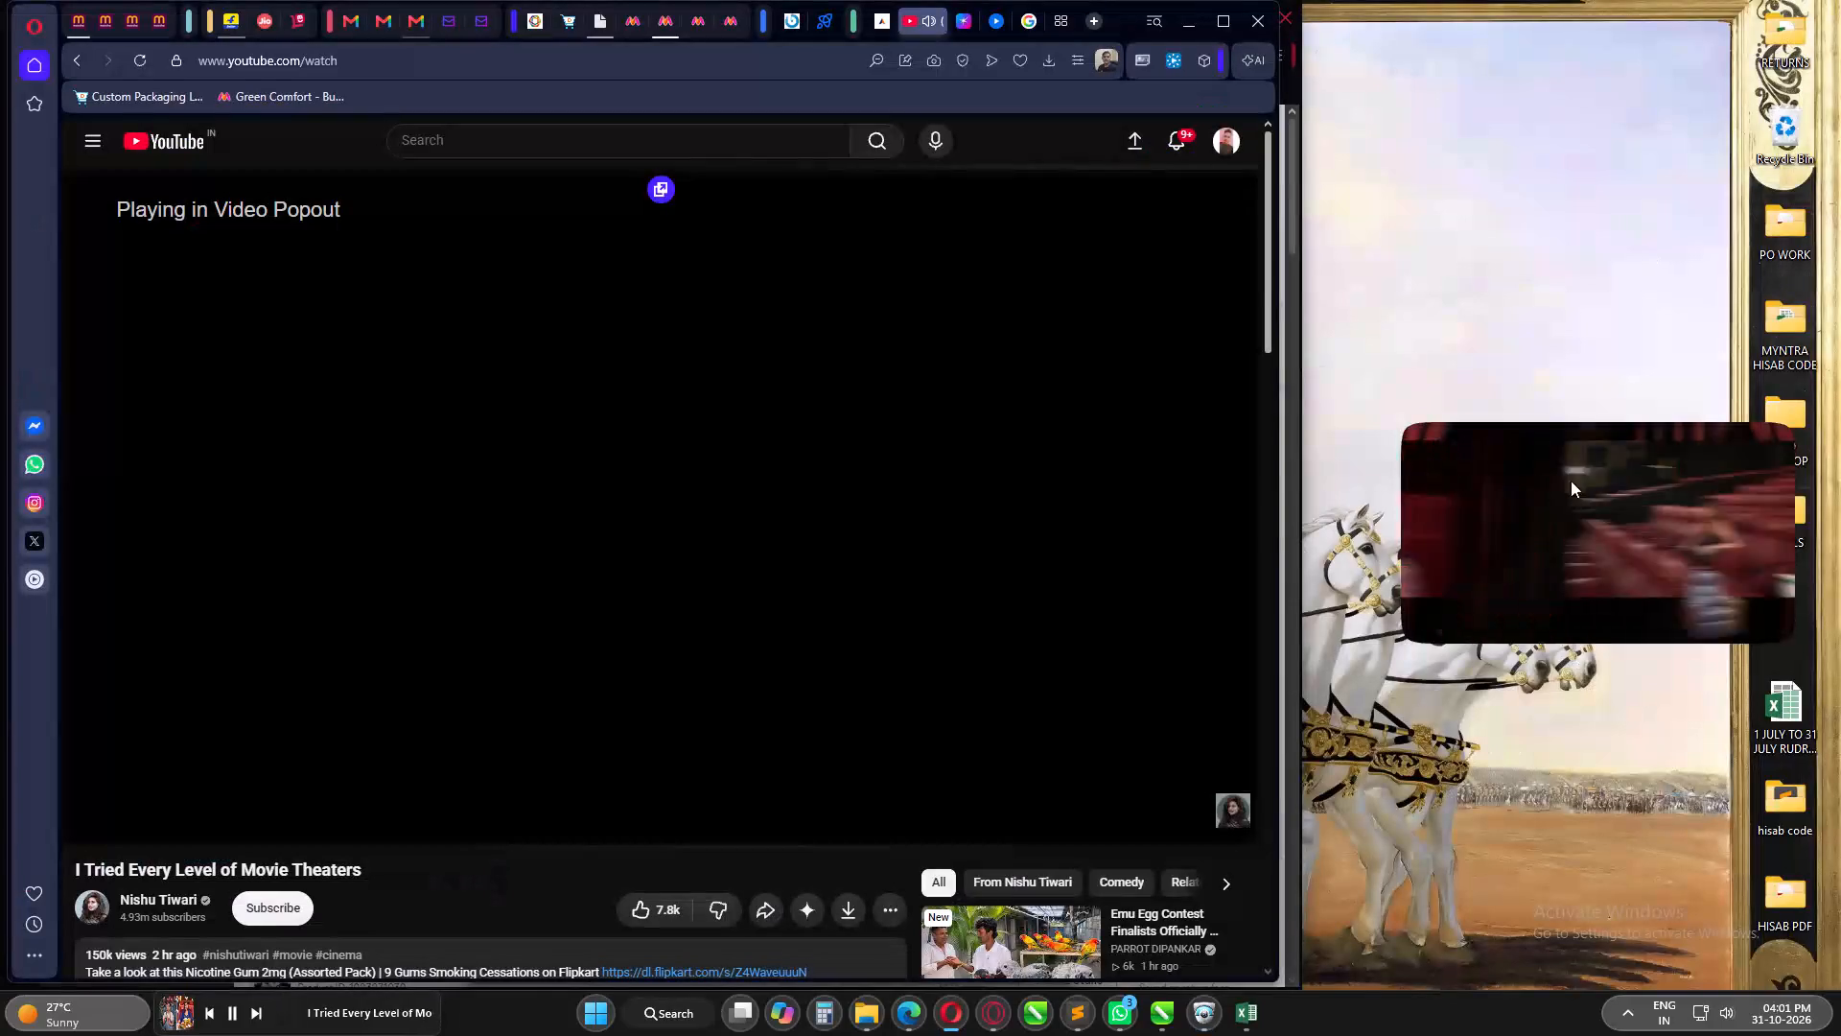
{"action": "left_click", "coordinate": [1553, 491]}
{"action": "left_click", "coordinate": [1202, 1004]}
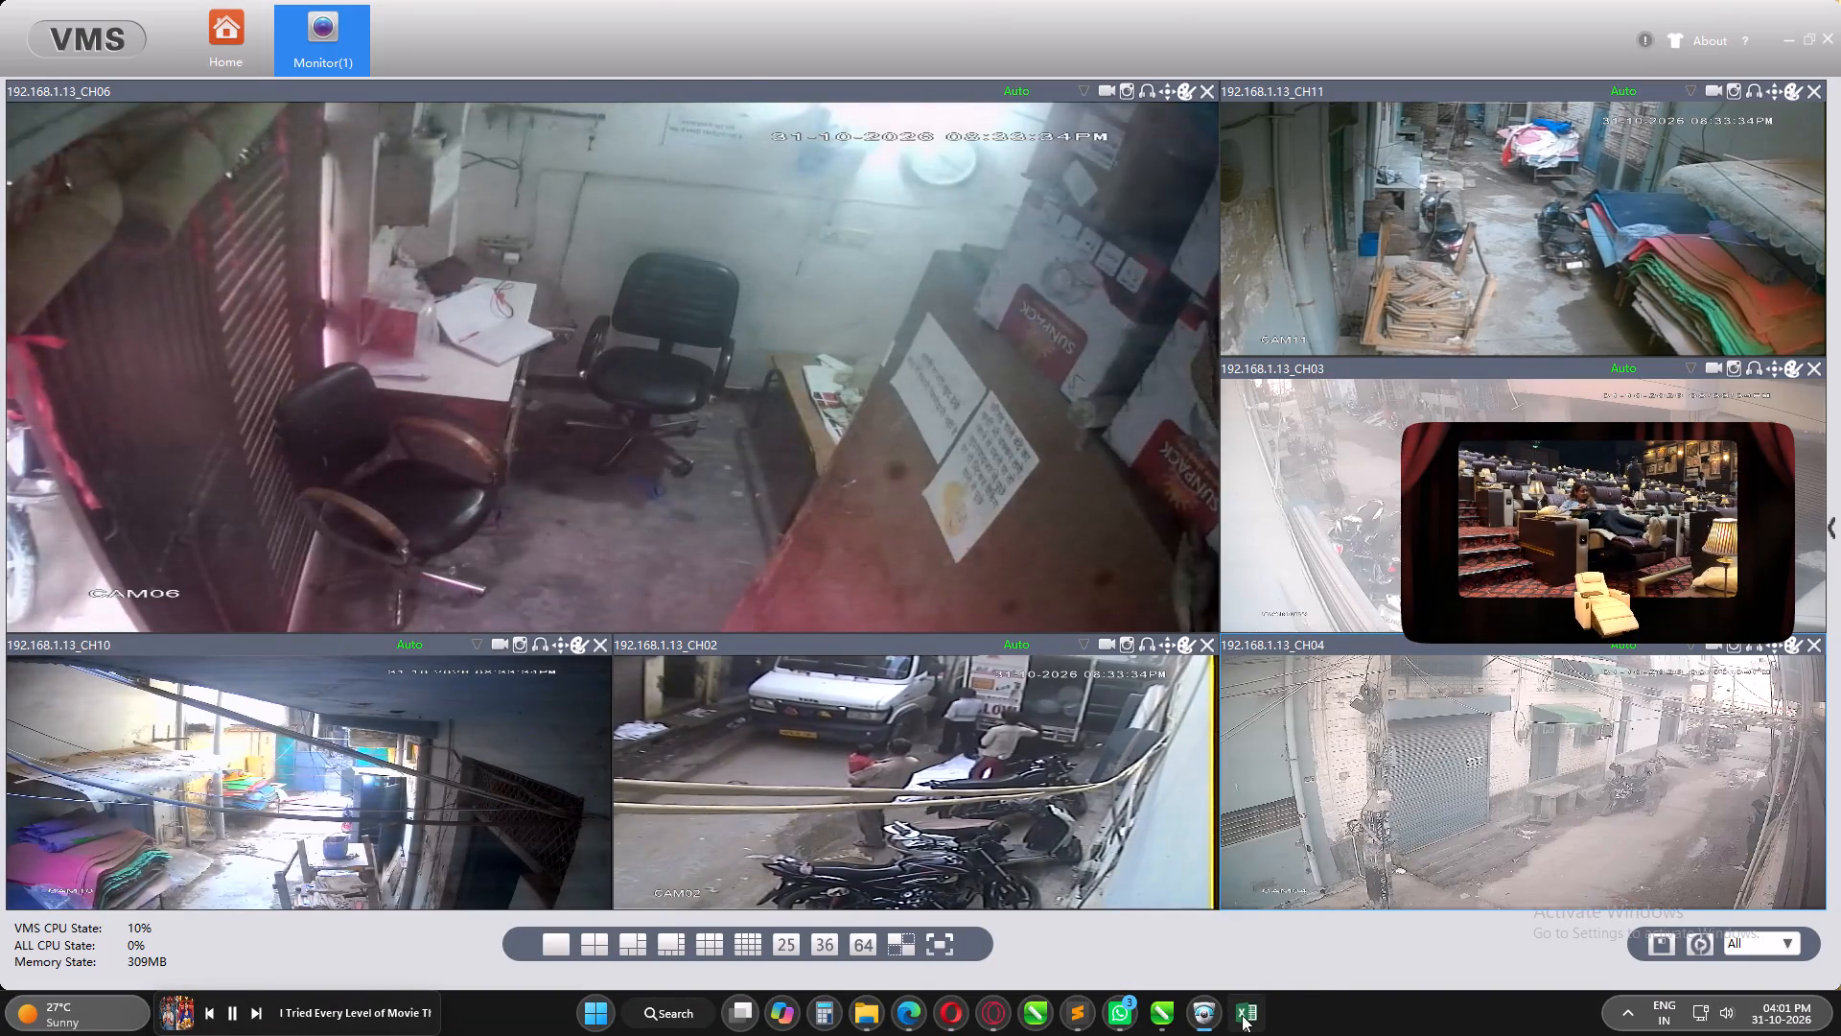
{"action": "left_click", "coordinate": [1242, 1015]}
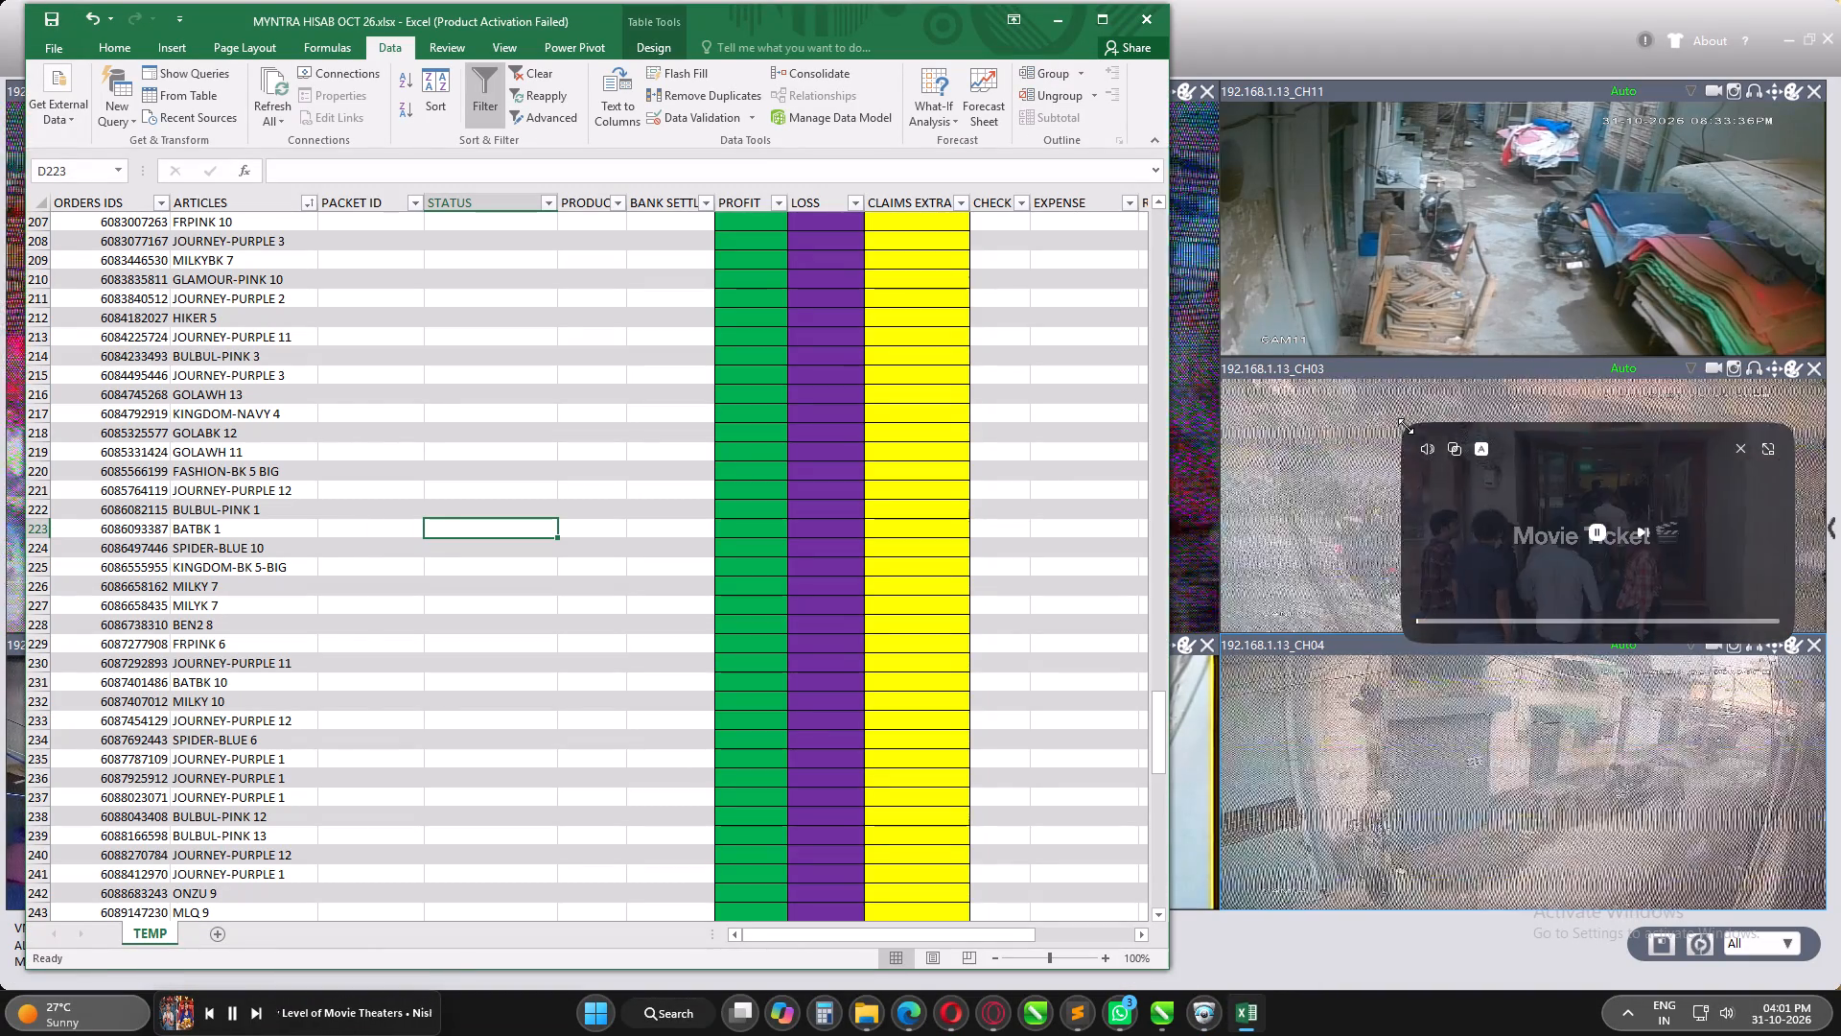
{"action": "left_click_drag", "start_coordinate": [1406, 426], "coordinate": [1310, 352]}
Return to the TEMP sheet of the October Myntra workbook and save it.
{"action": "left_click", "coordinate": [409, 579]}
{"action": "scroll", "coordinate": [406, 558], "scroll_direction": "up", "scroll_amount": 7}
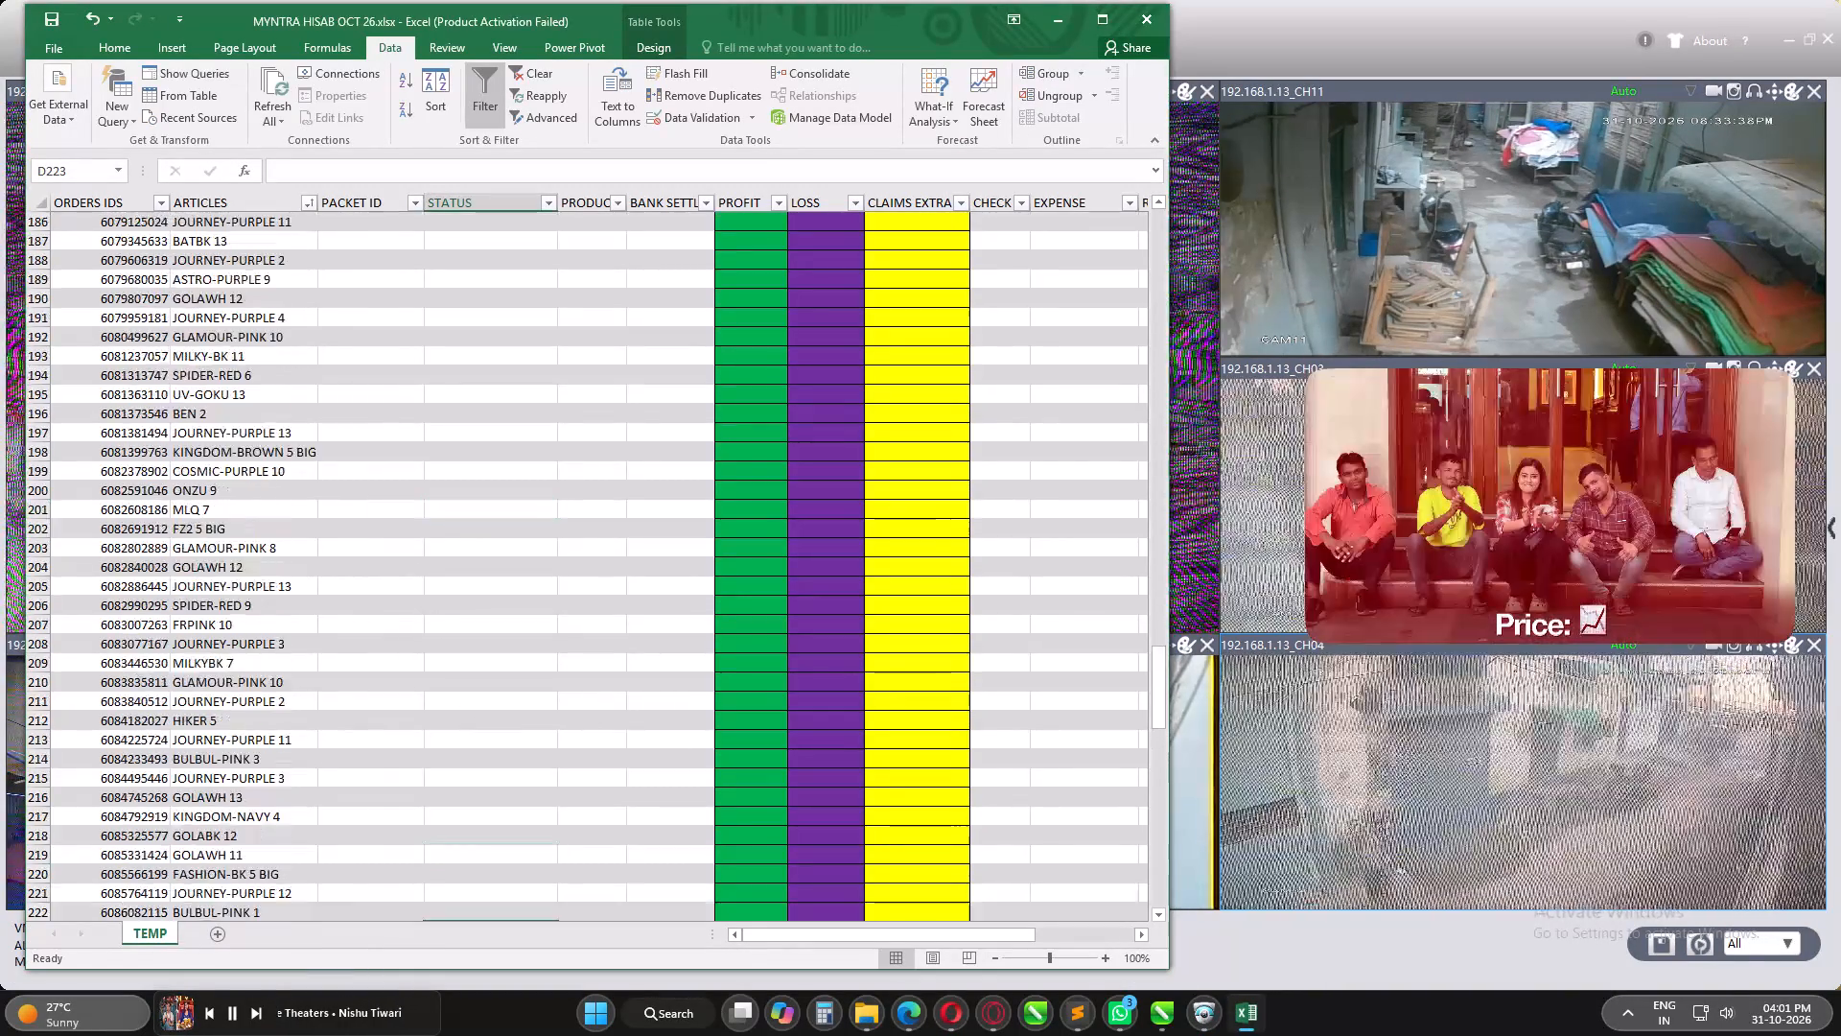
{"action": "scroll", "coordinate": [406, 558], "scroll_direction": "up", "scroll_amount": 11}
{"action": "left_click", "coordinate": [512, 457]}
{"action": "key", "text": "ctrl+s"}
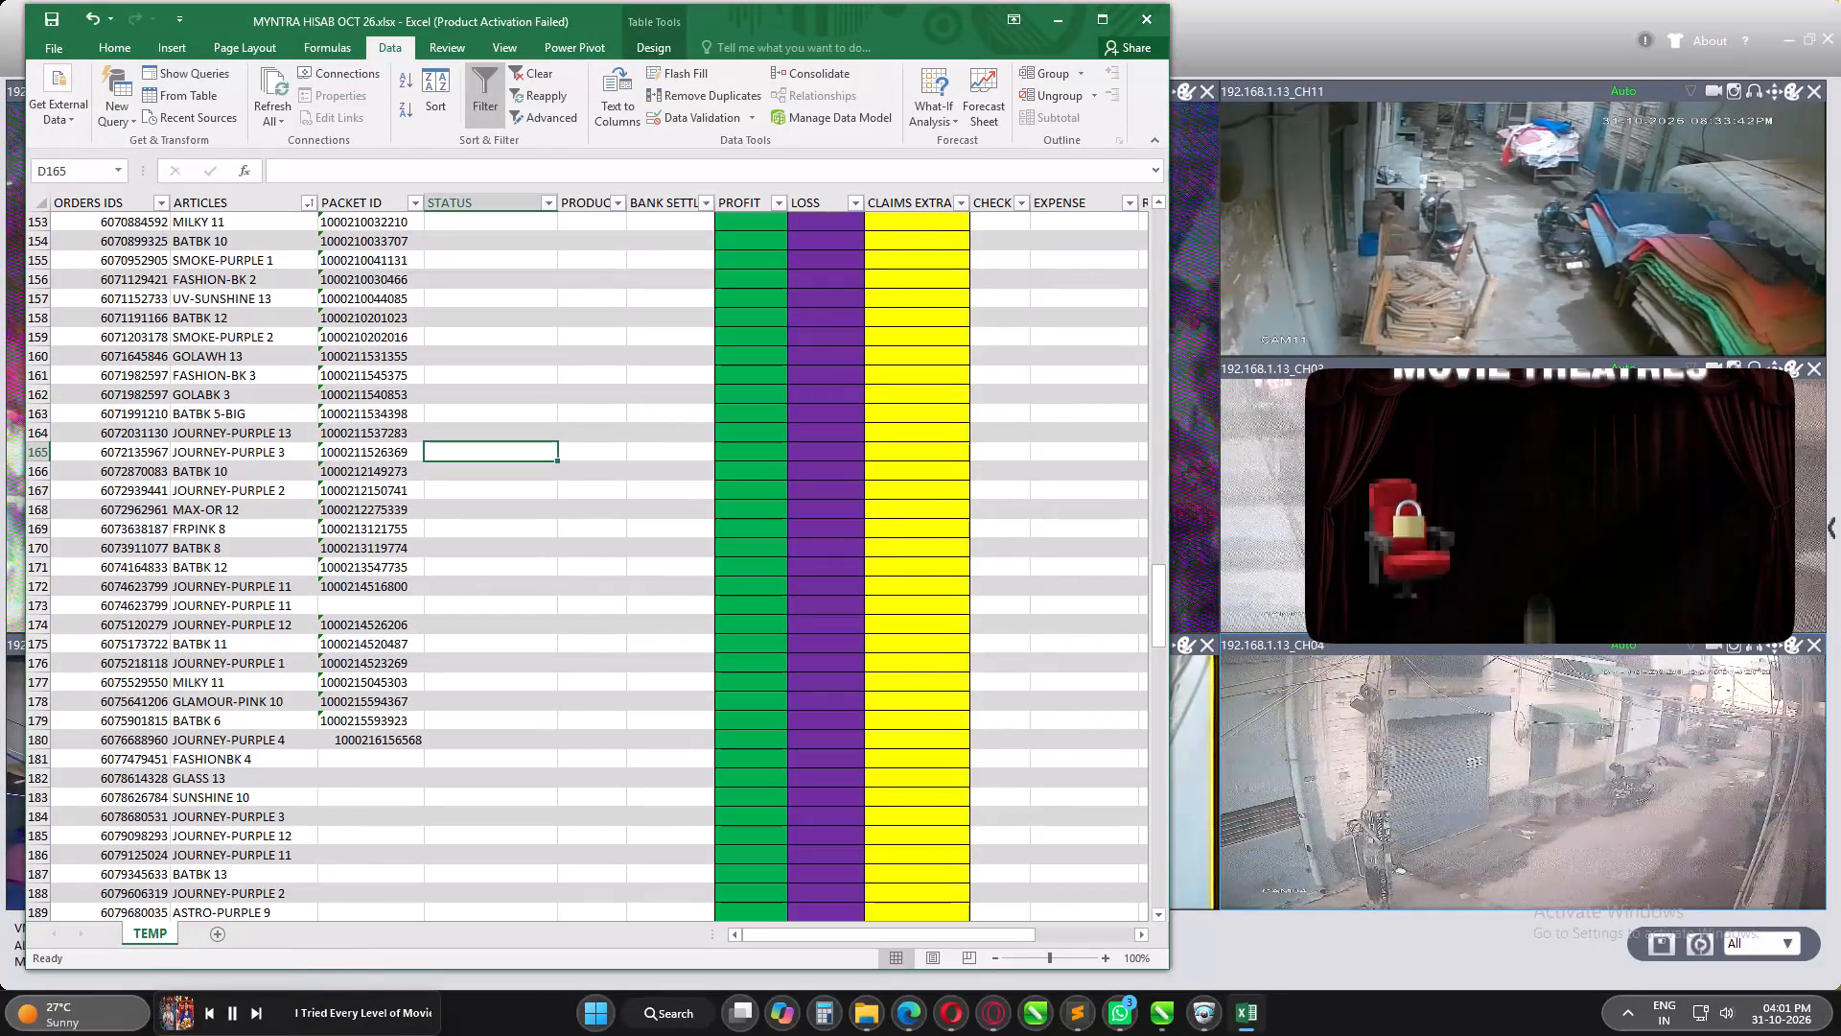
{"action": "left_click", "coordinate": [499, 512]}
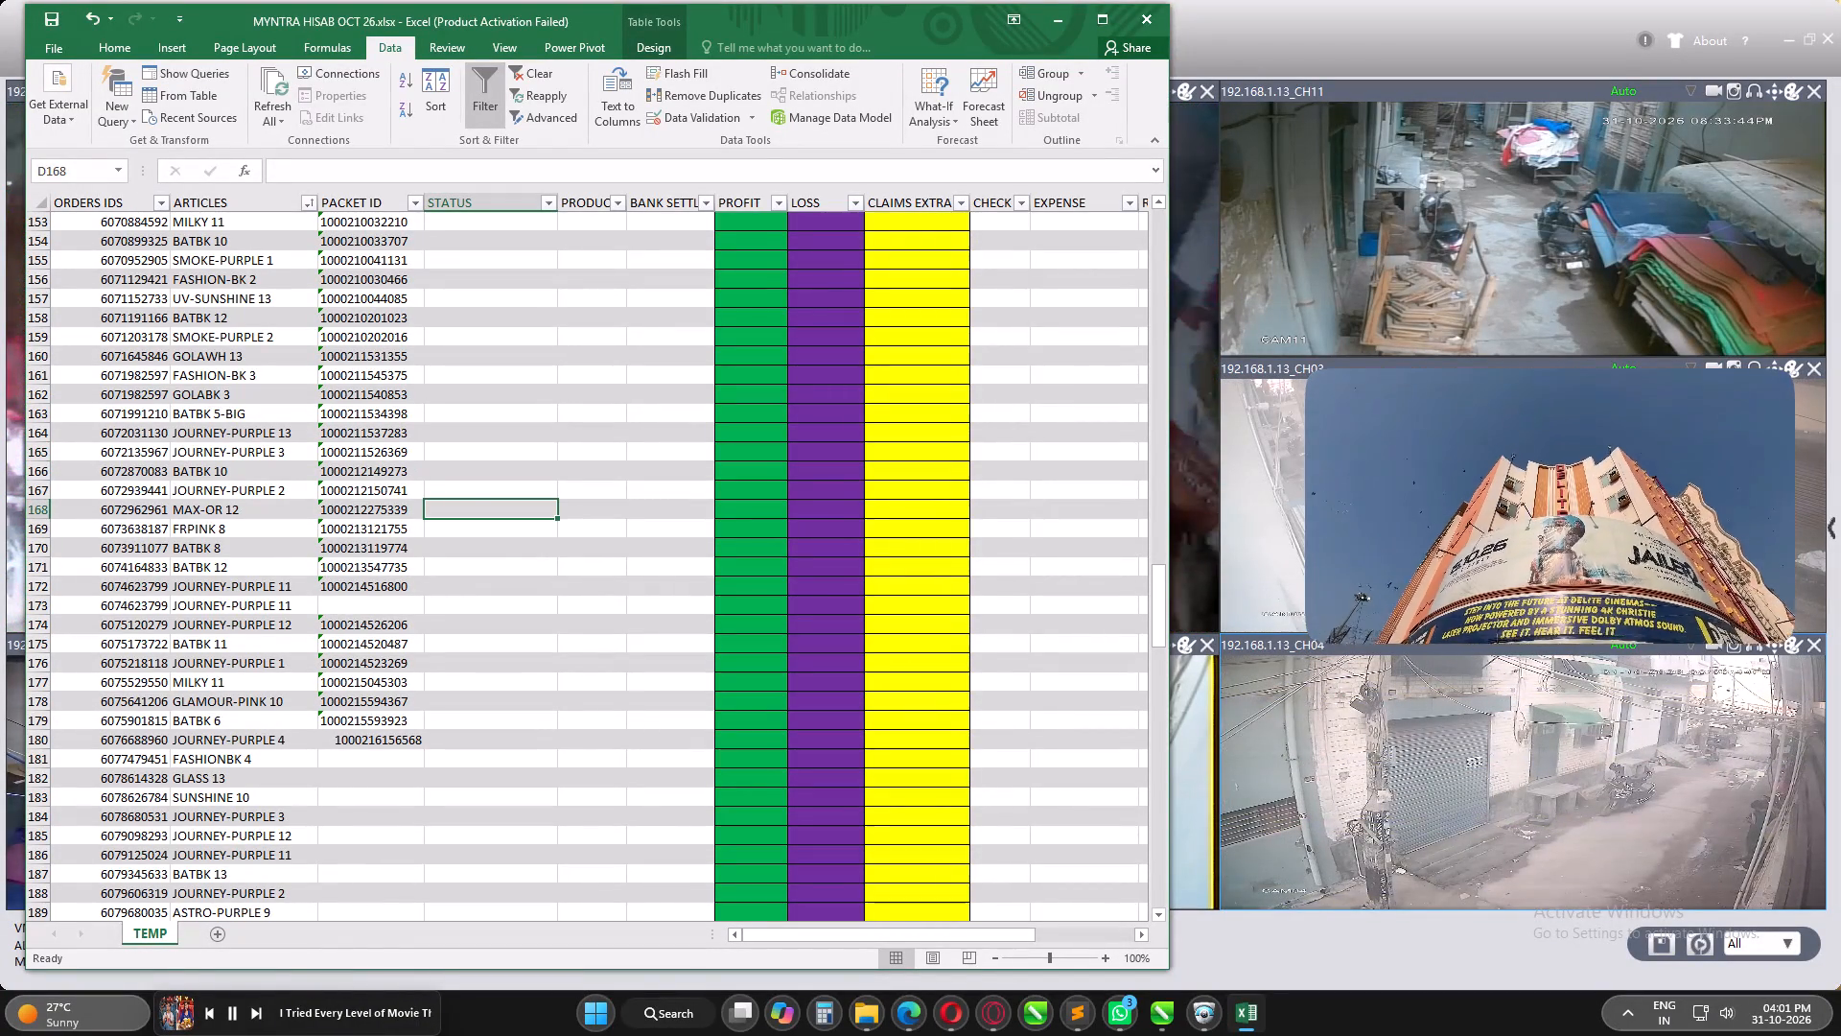
{"action": "key", "text": "ctrl+f"}
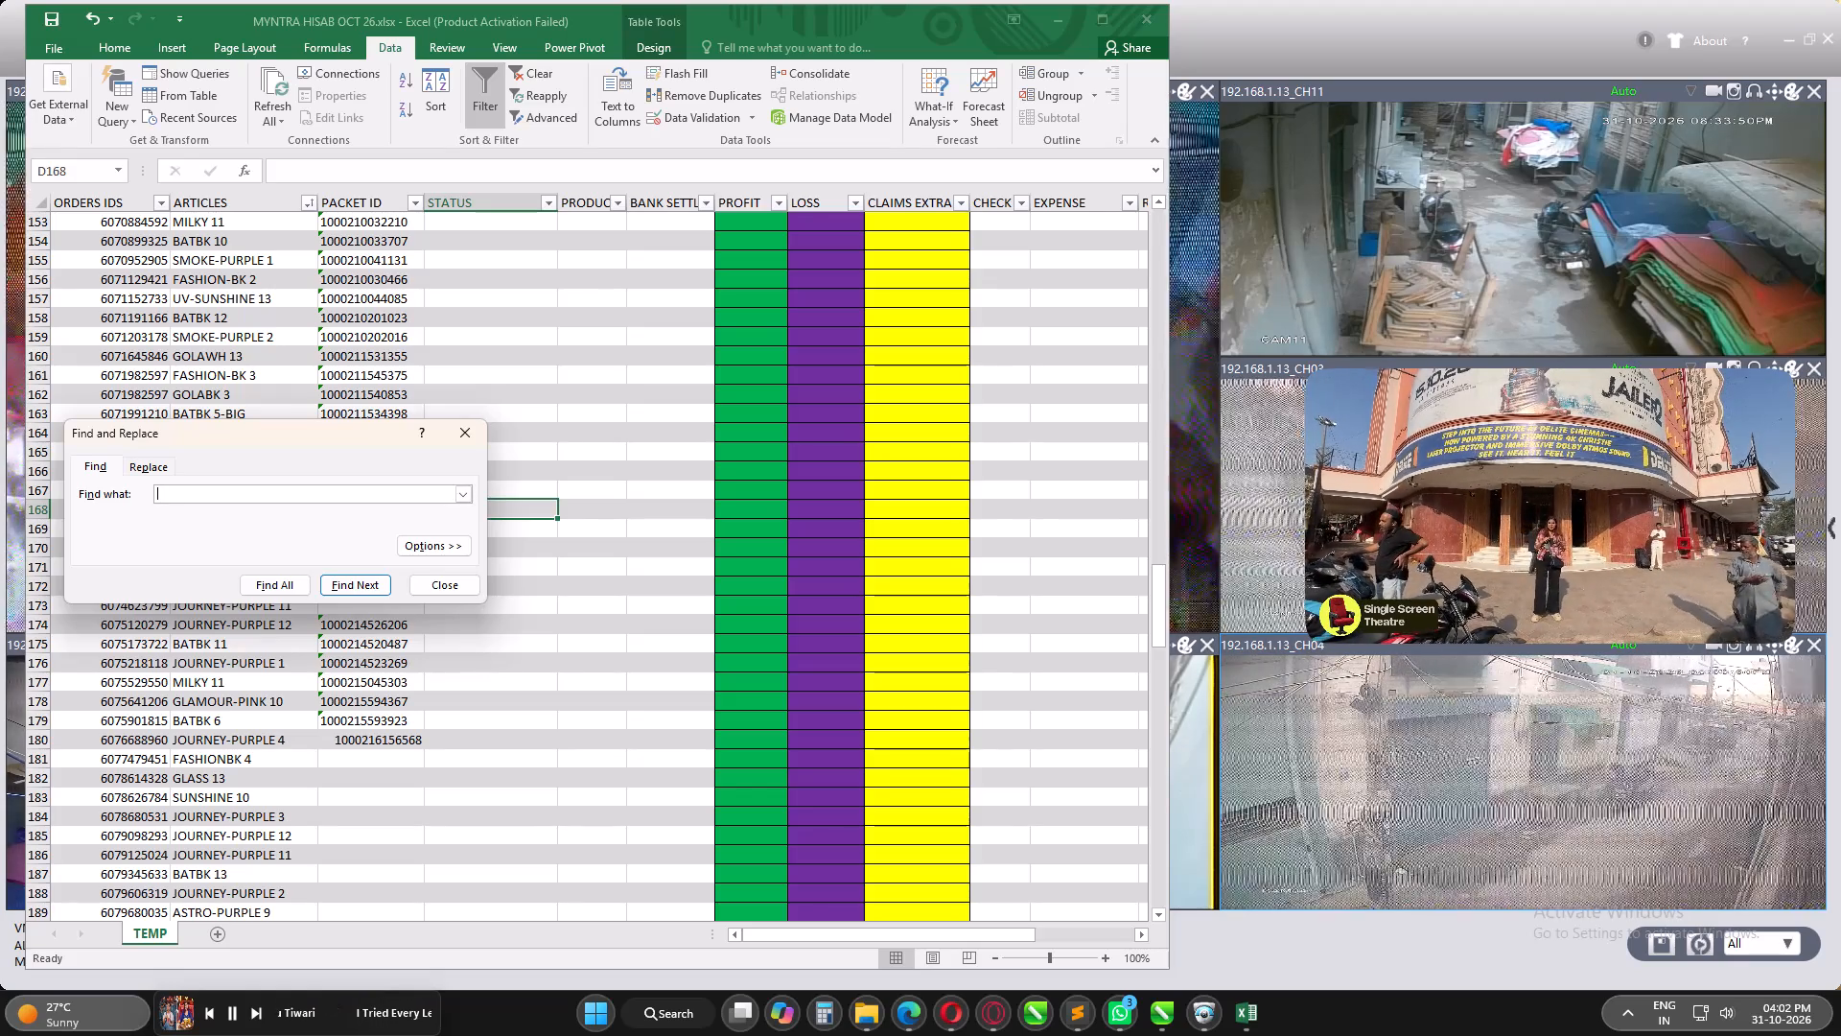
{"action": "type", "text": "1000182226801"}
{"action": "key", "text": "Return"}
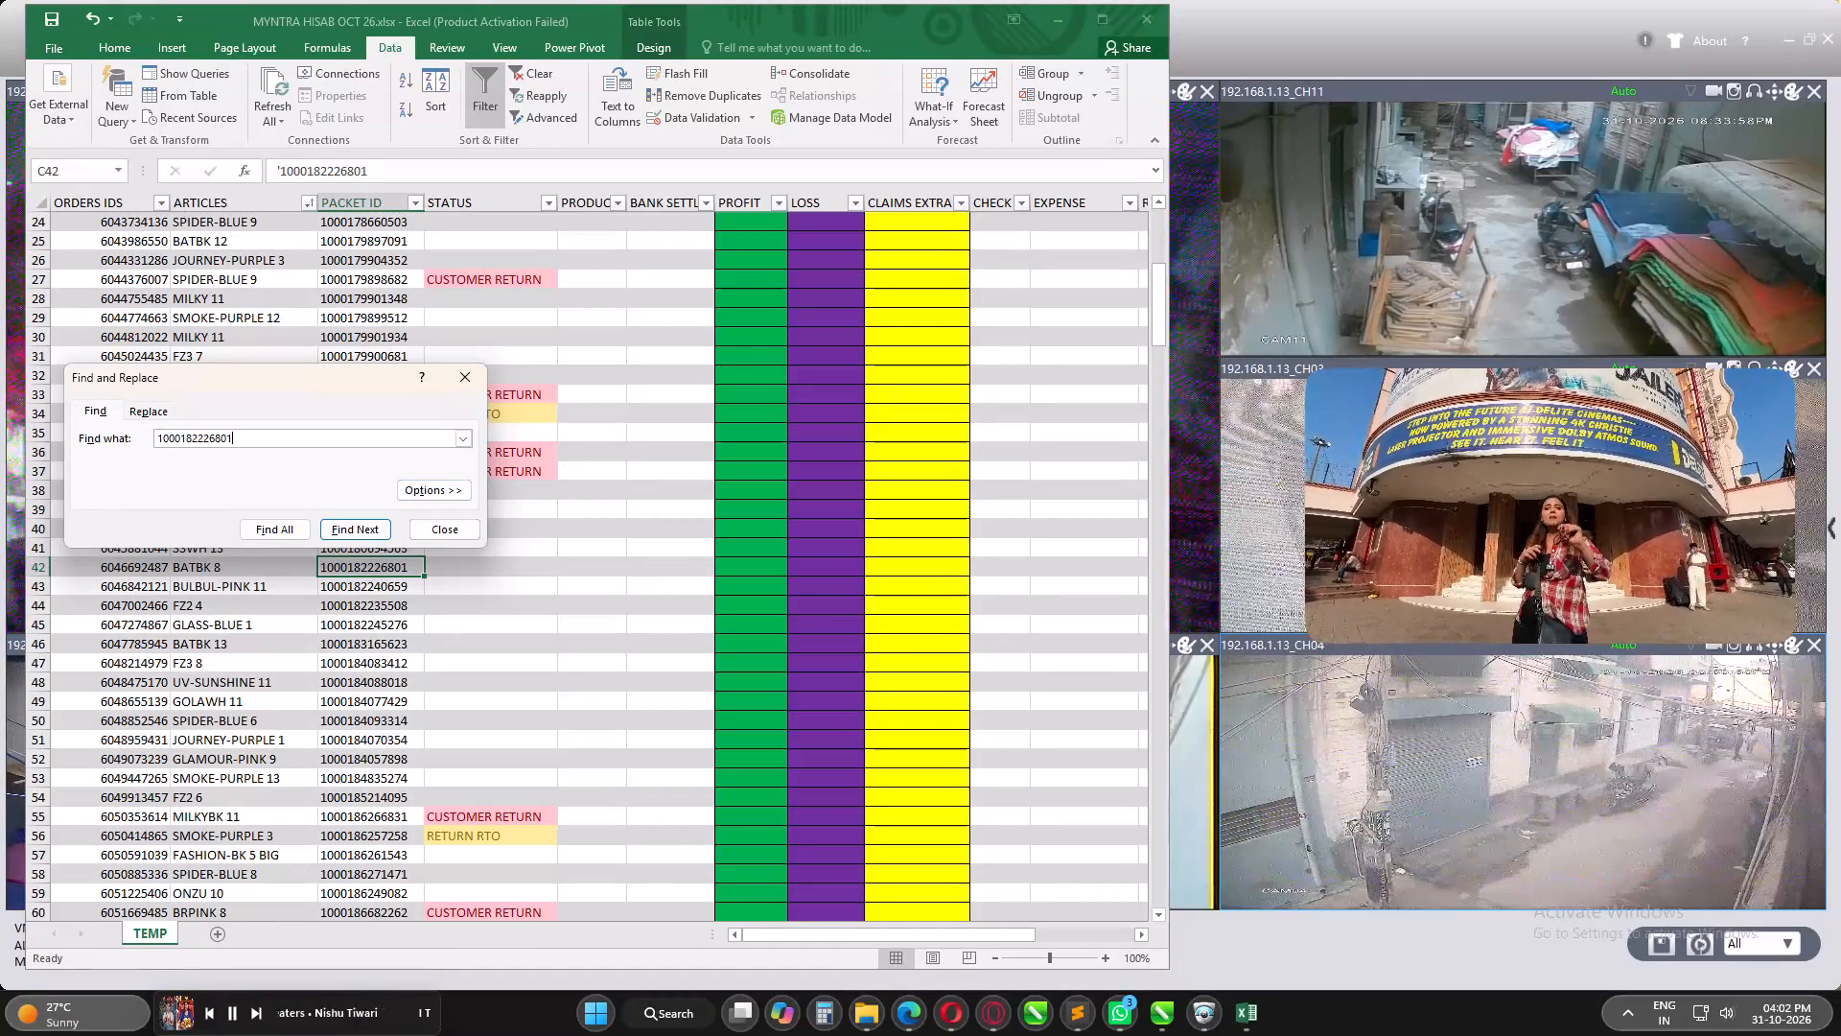
{"action": "left_click", "coordinate": [485, 564]}
{"action": "key", "text": "c"}
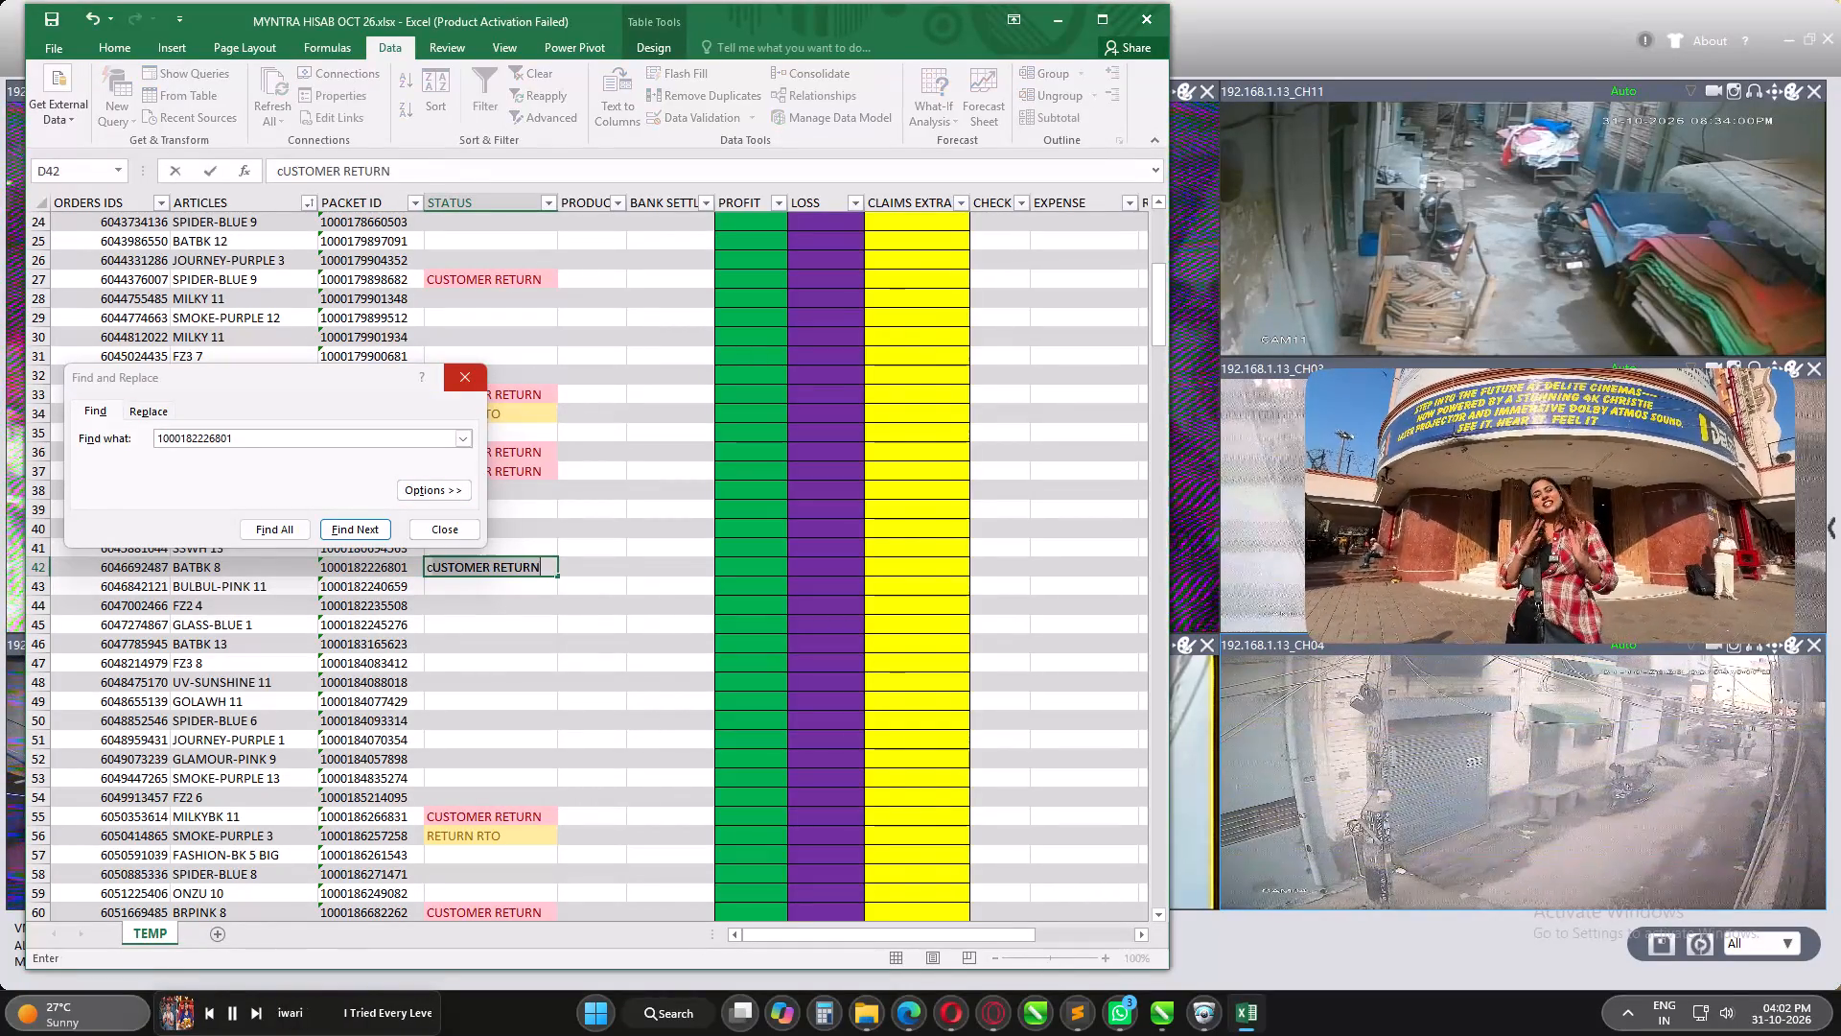
{"action": "key", "text": "Return"}
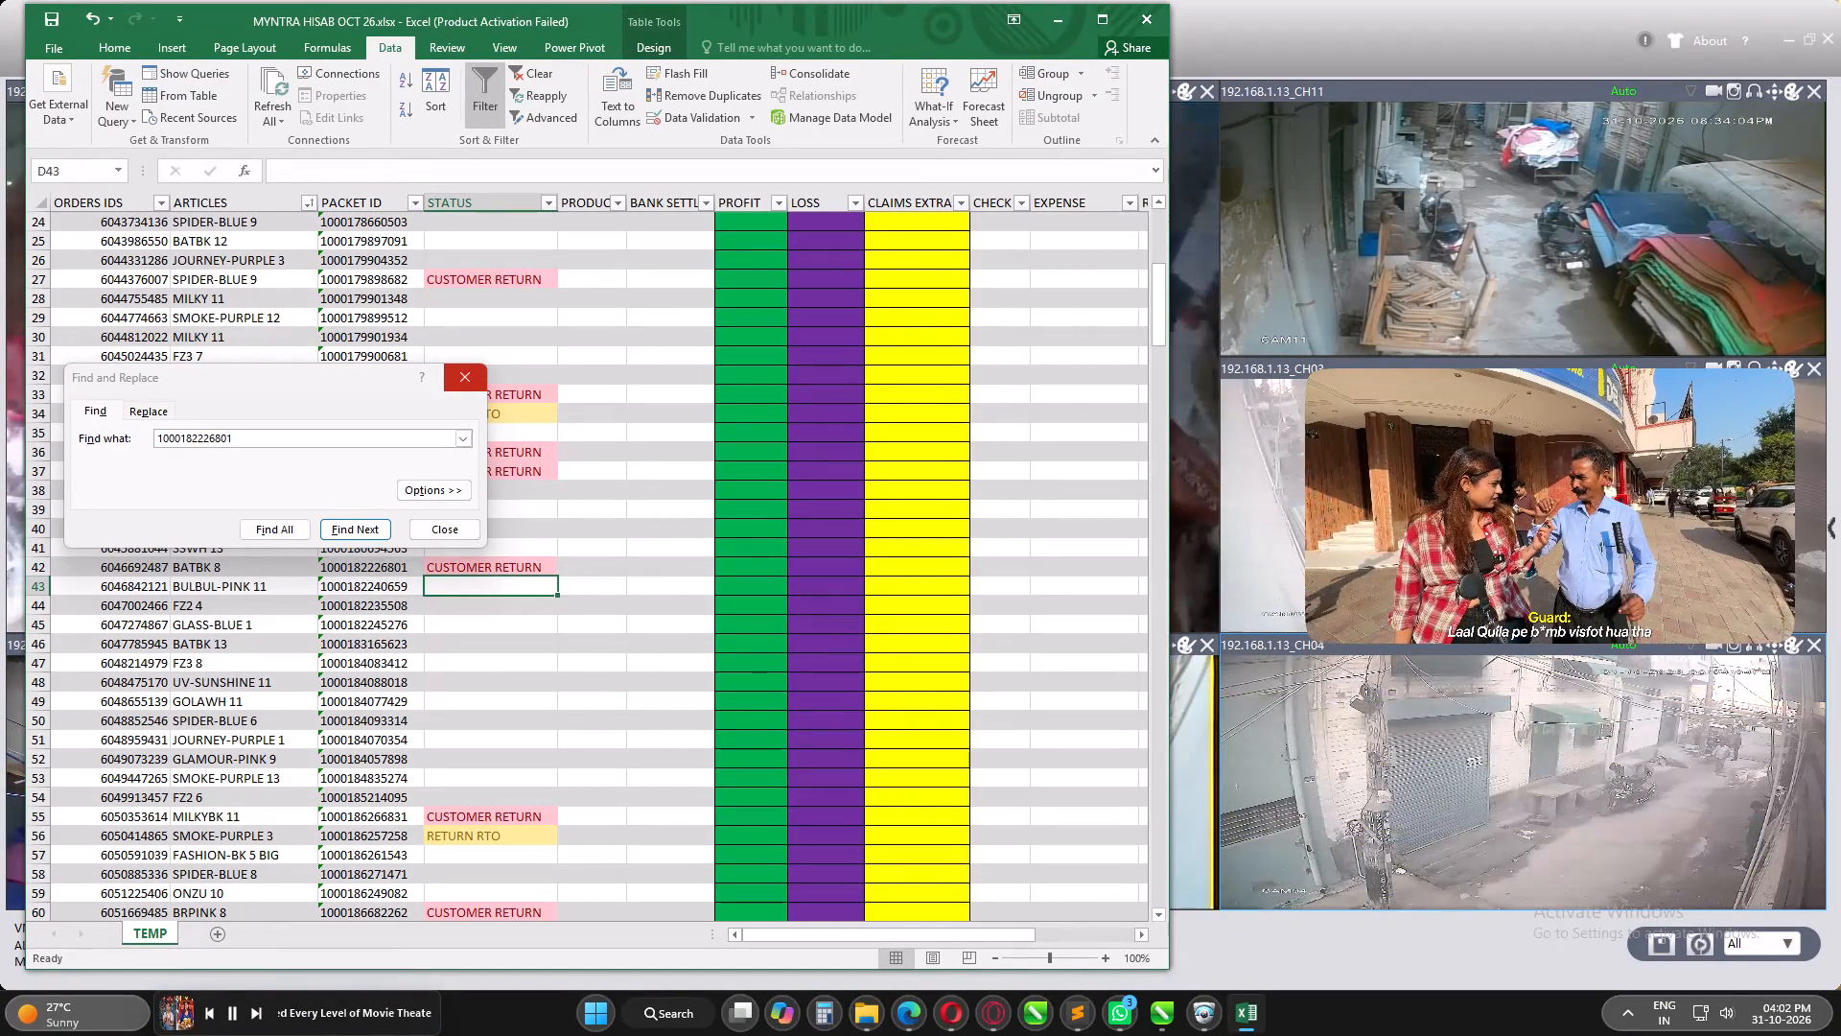
{"action": "double_click", "coordinate": [187, 439]}
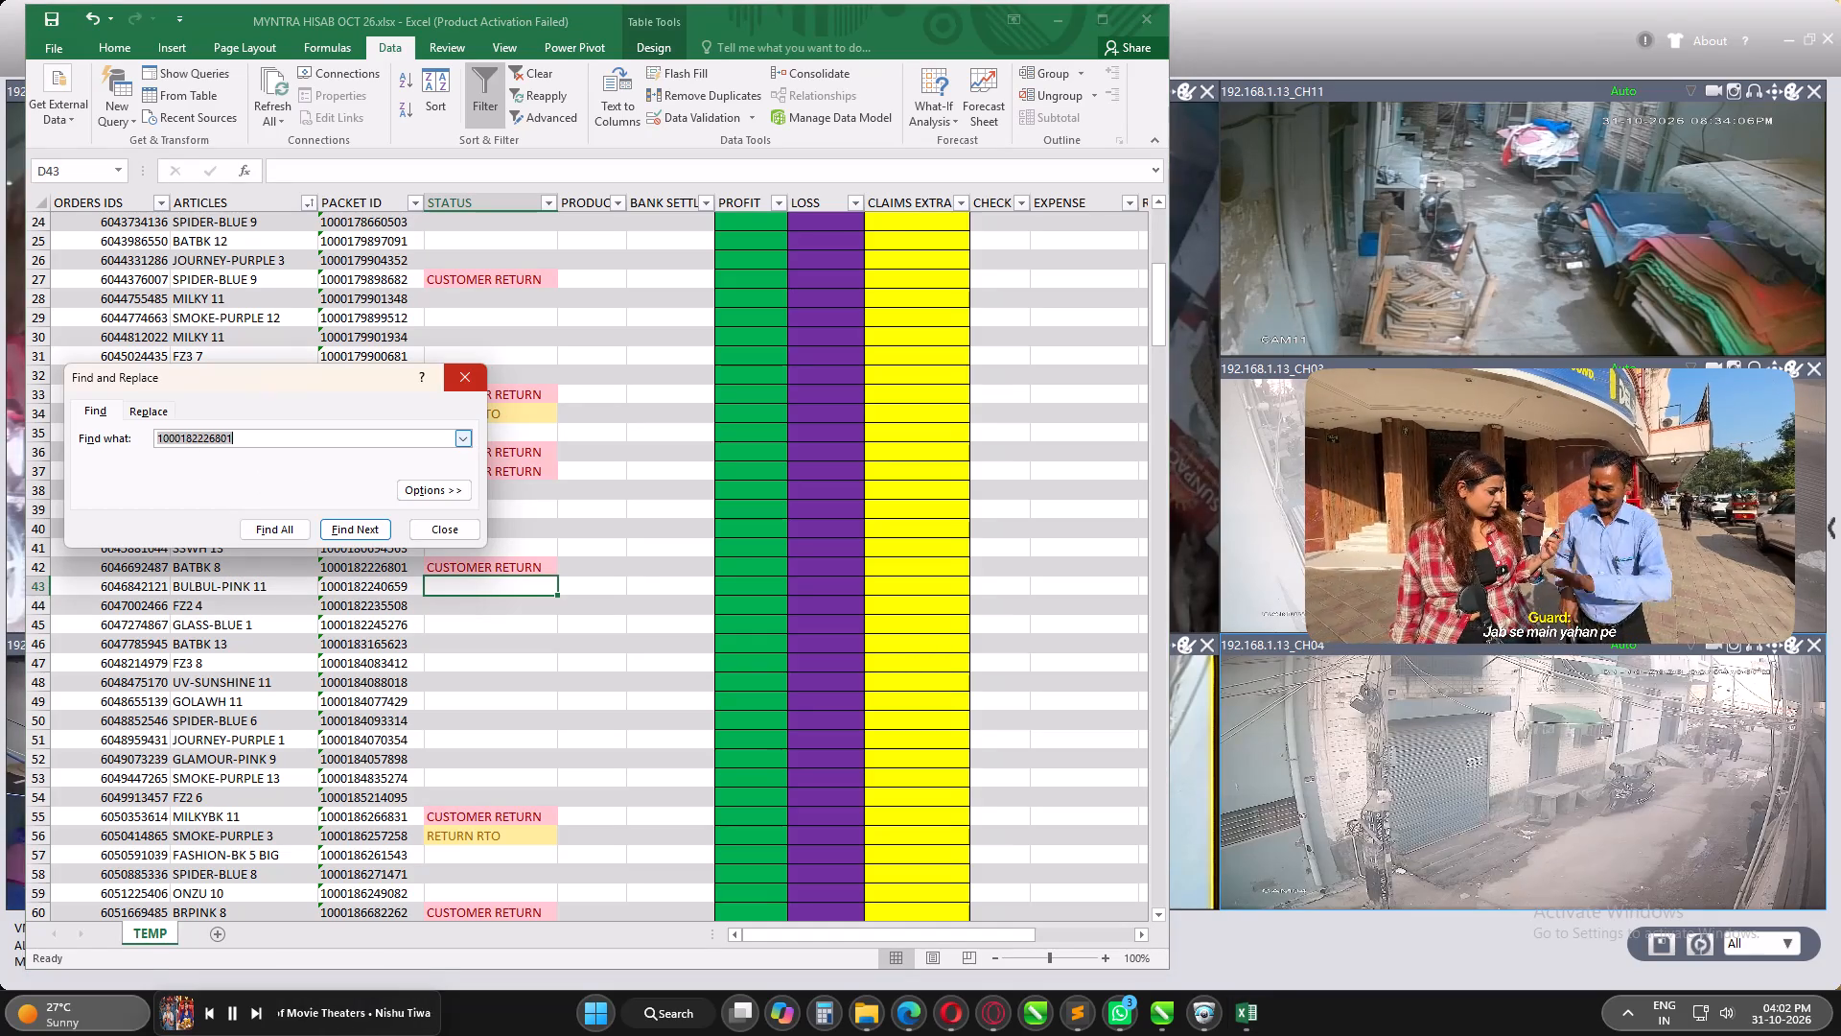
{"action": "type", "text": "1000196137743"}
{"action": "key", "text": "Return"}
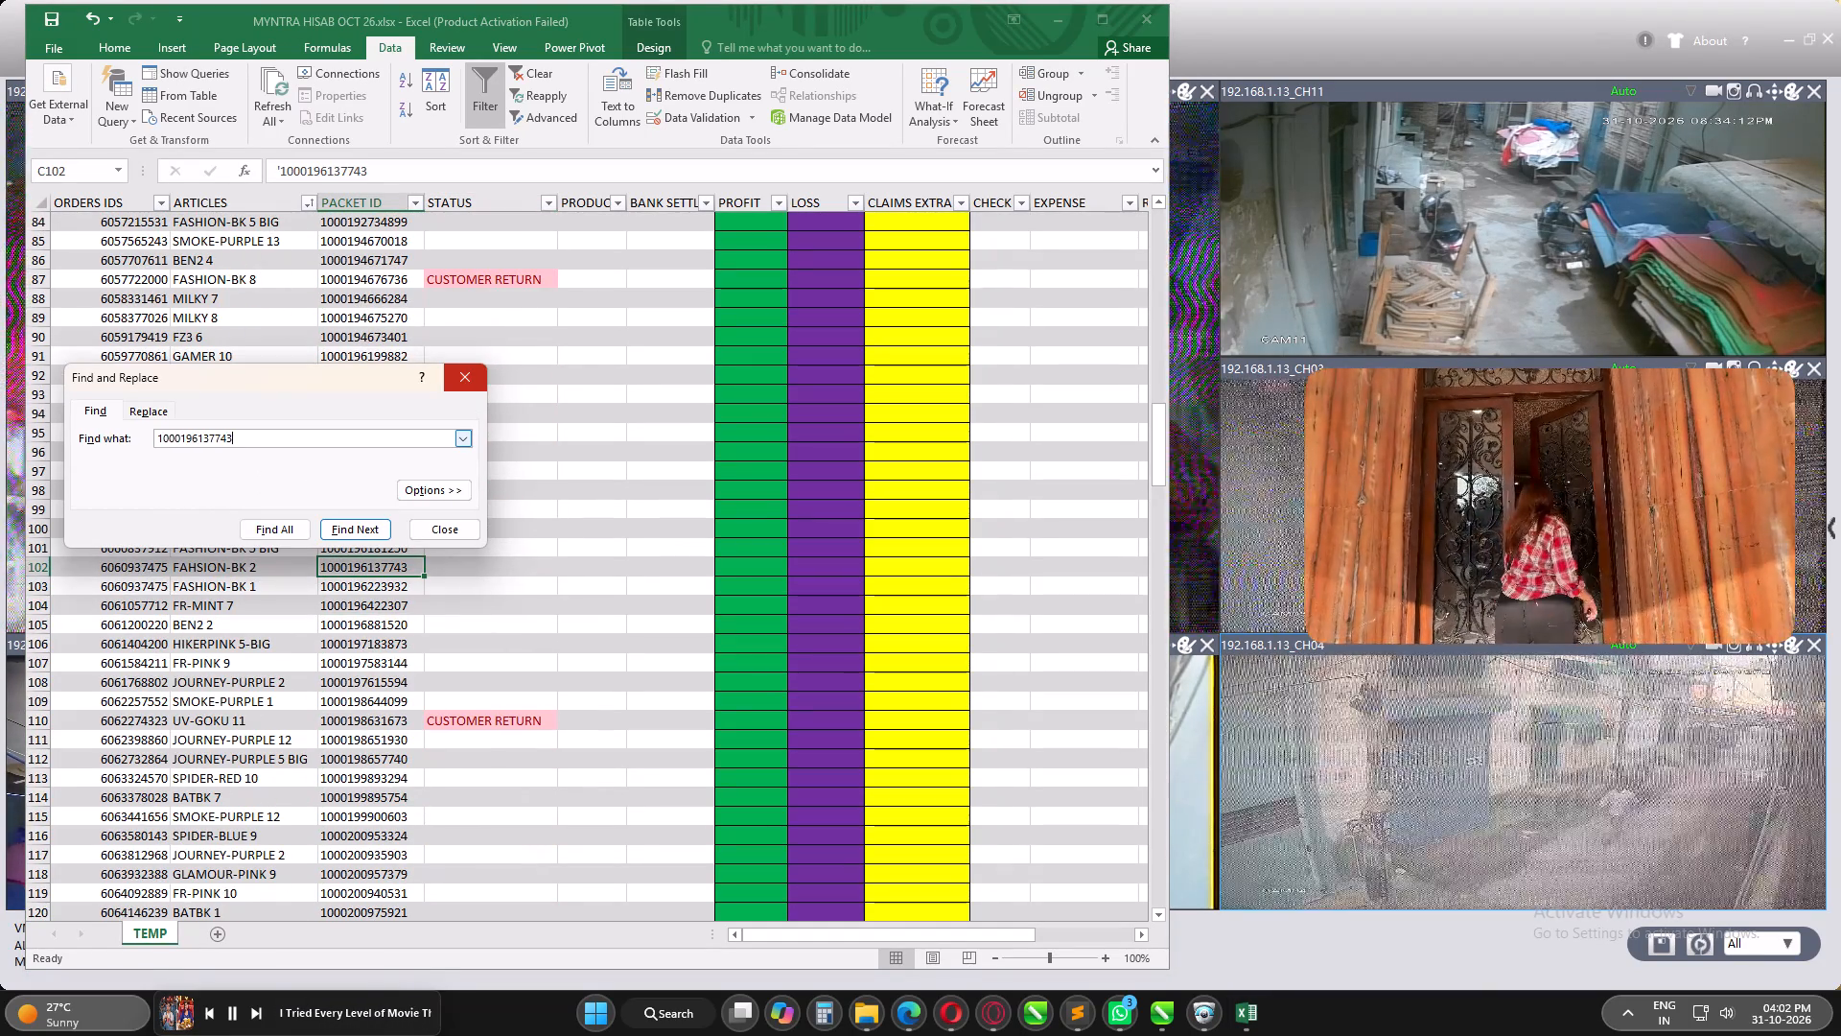
{"action": "left_click", "coordinate": [485, 568]}
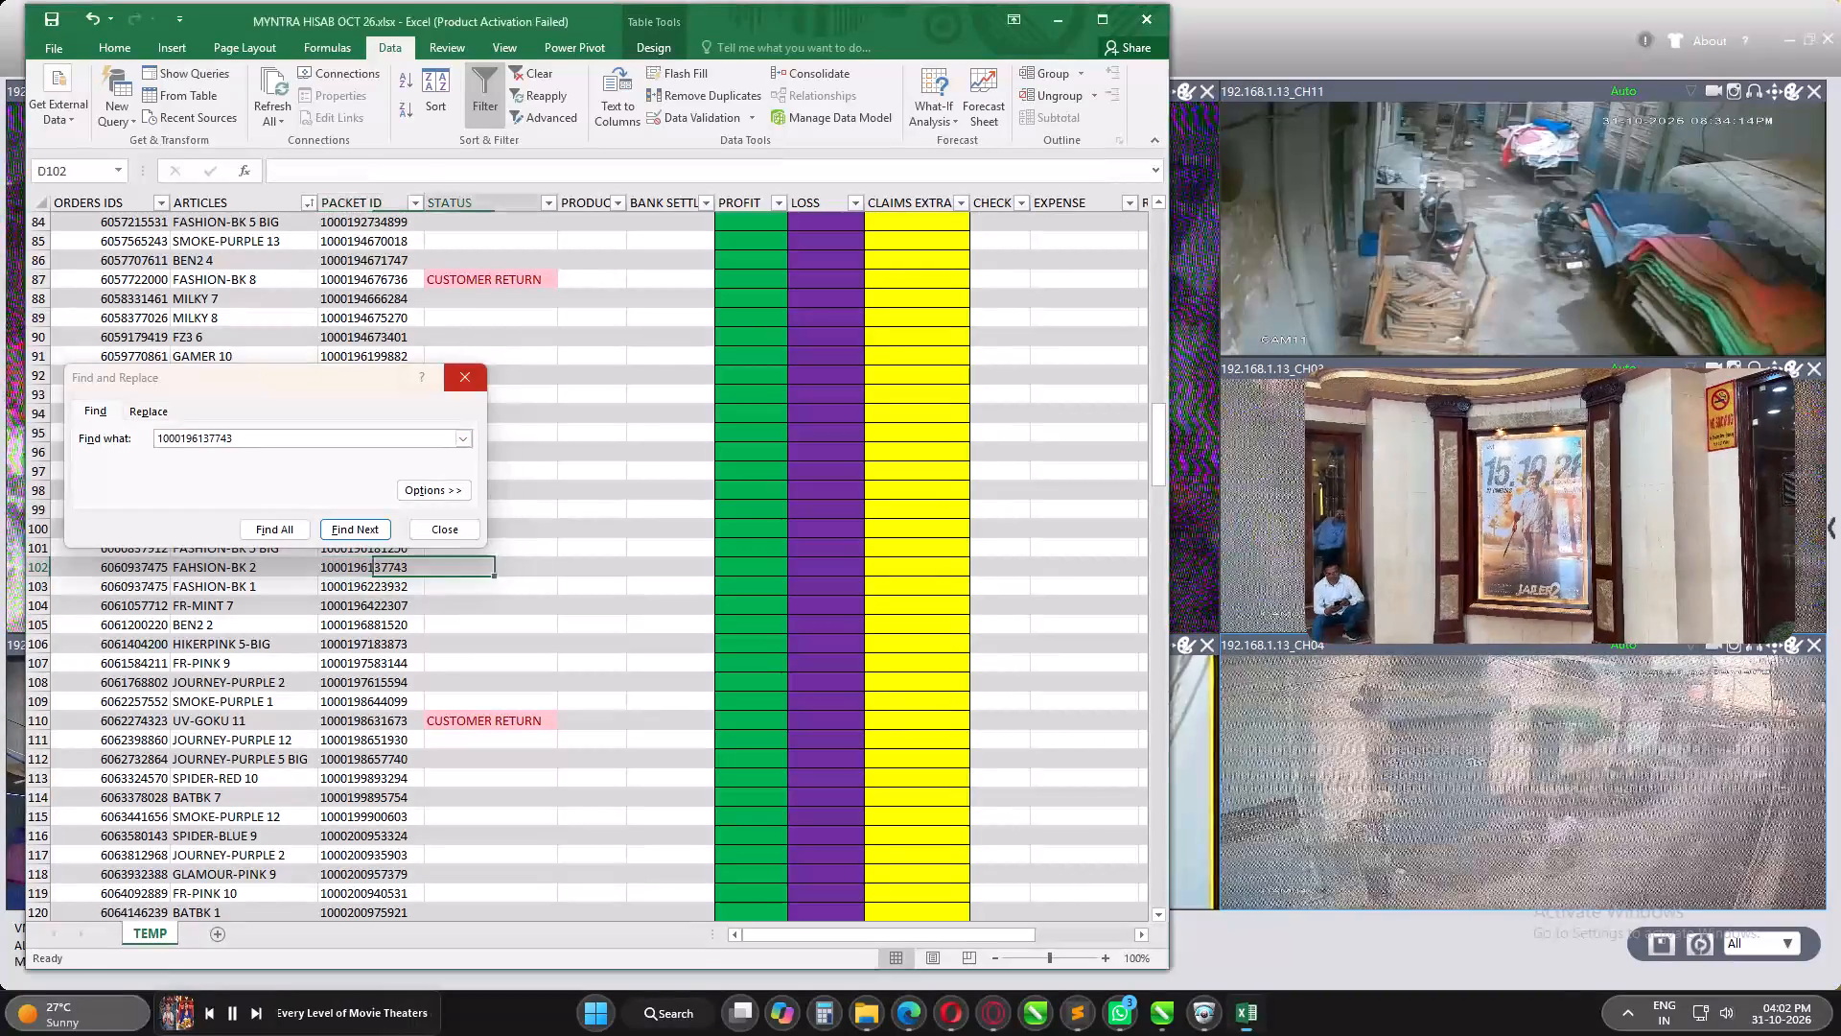
{"action": "type", "text": "cu"}
{"action": "key", "text": "Return"}
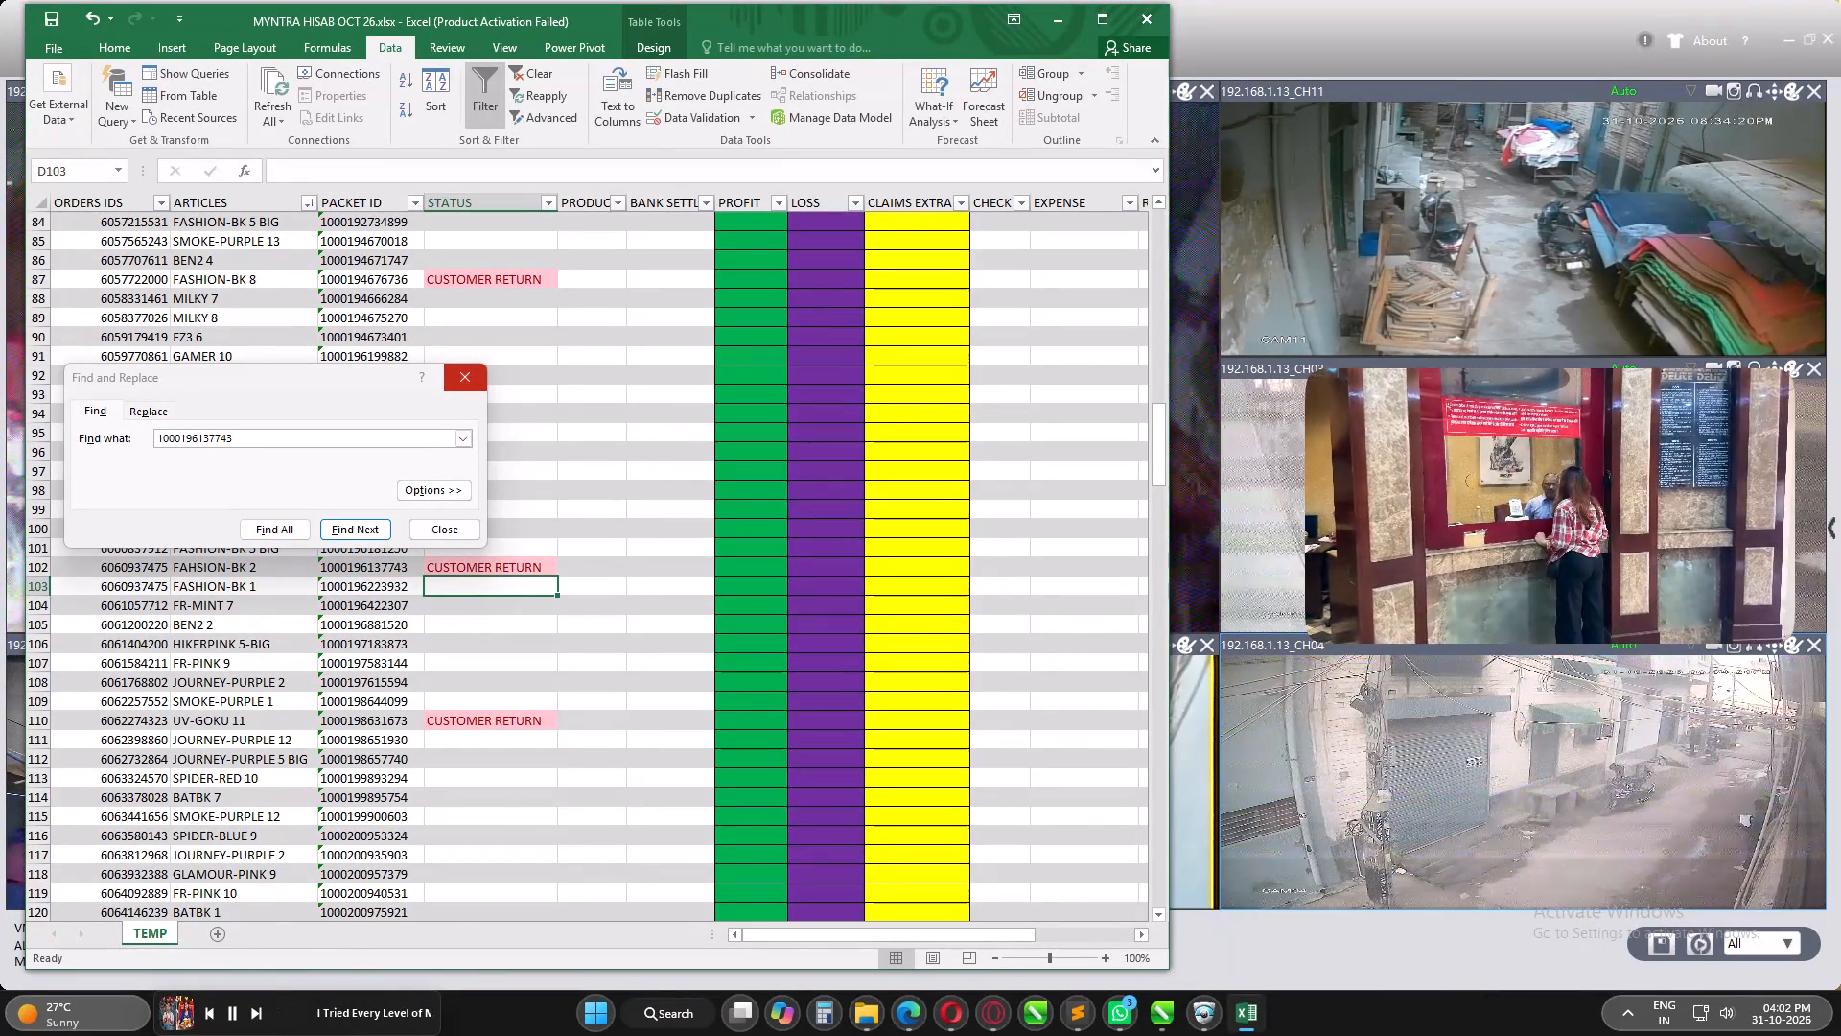
{"action": "double_click", "coordinate": [229, 438]}
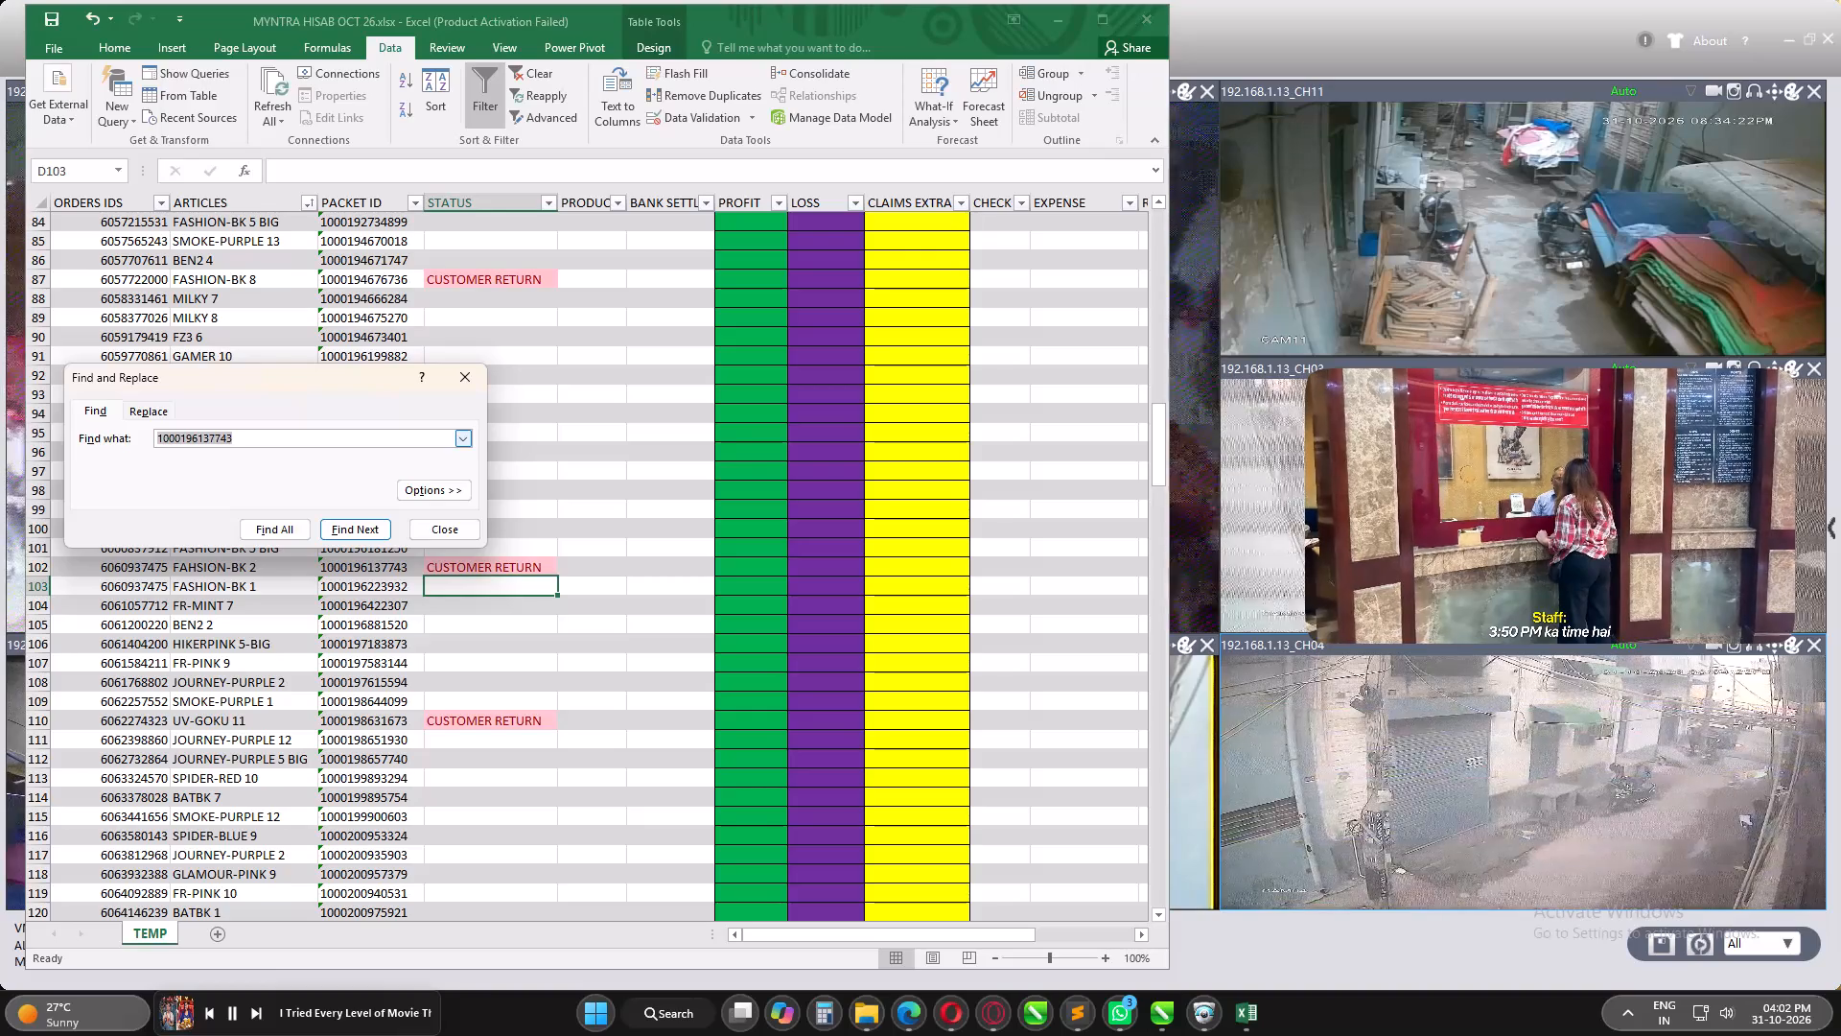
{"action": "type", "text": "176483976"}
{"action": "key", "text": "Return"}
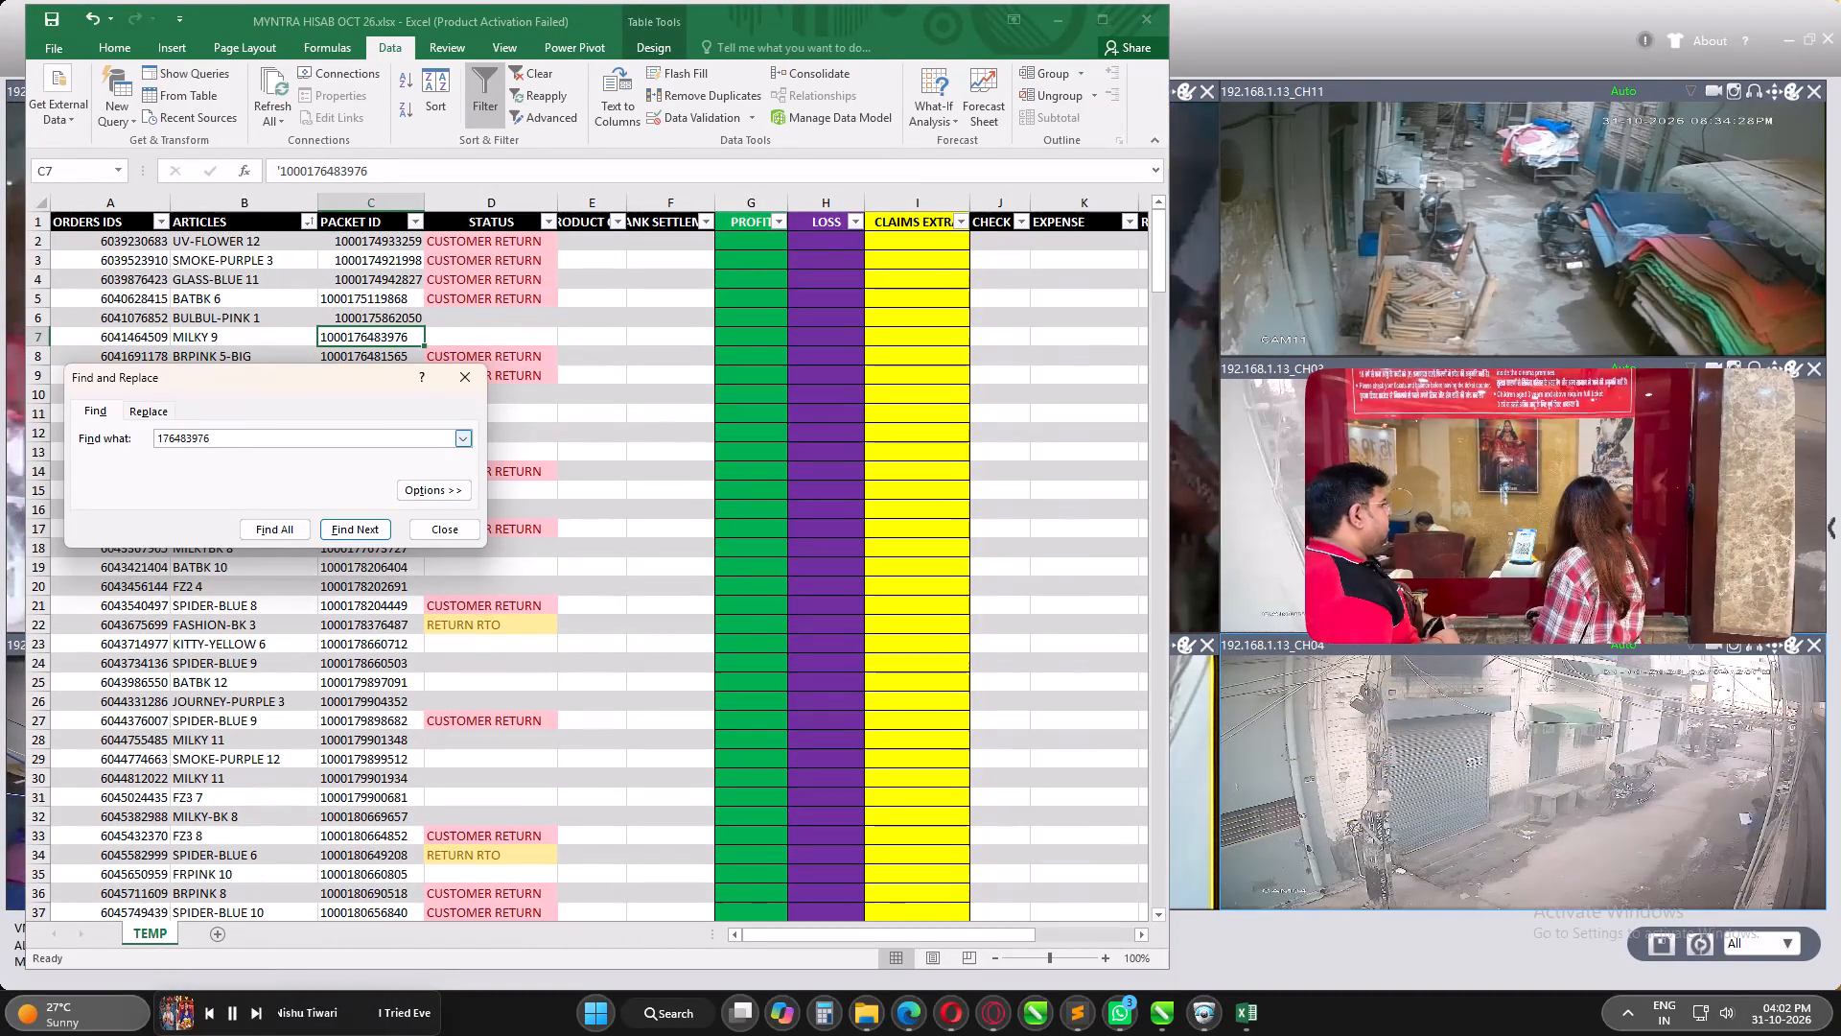
{"action": "left_click", "coordinate": [453, 332]}
{"action": "key", "text": "c"}
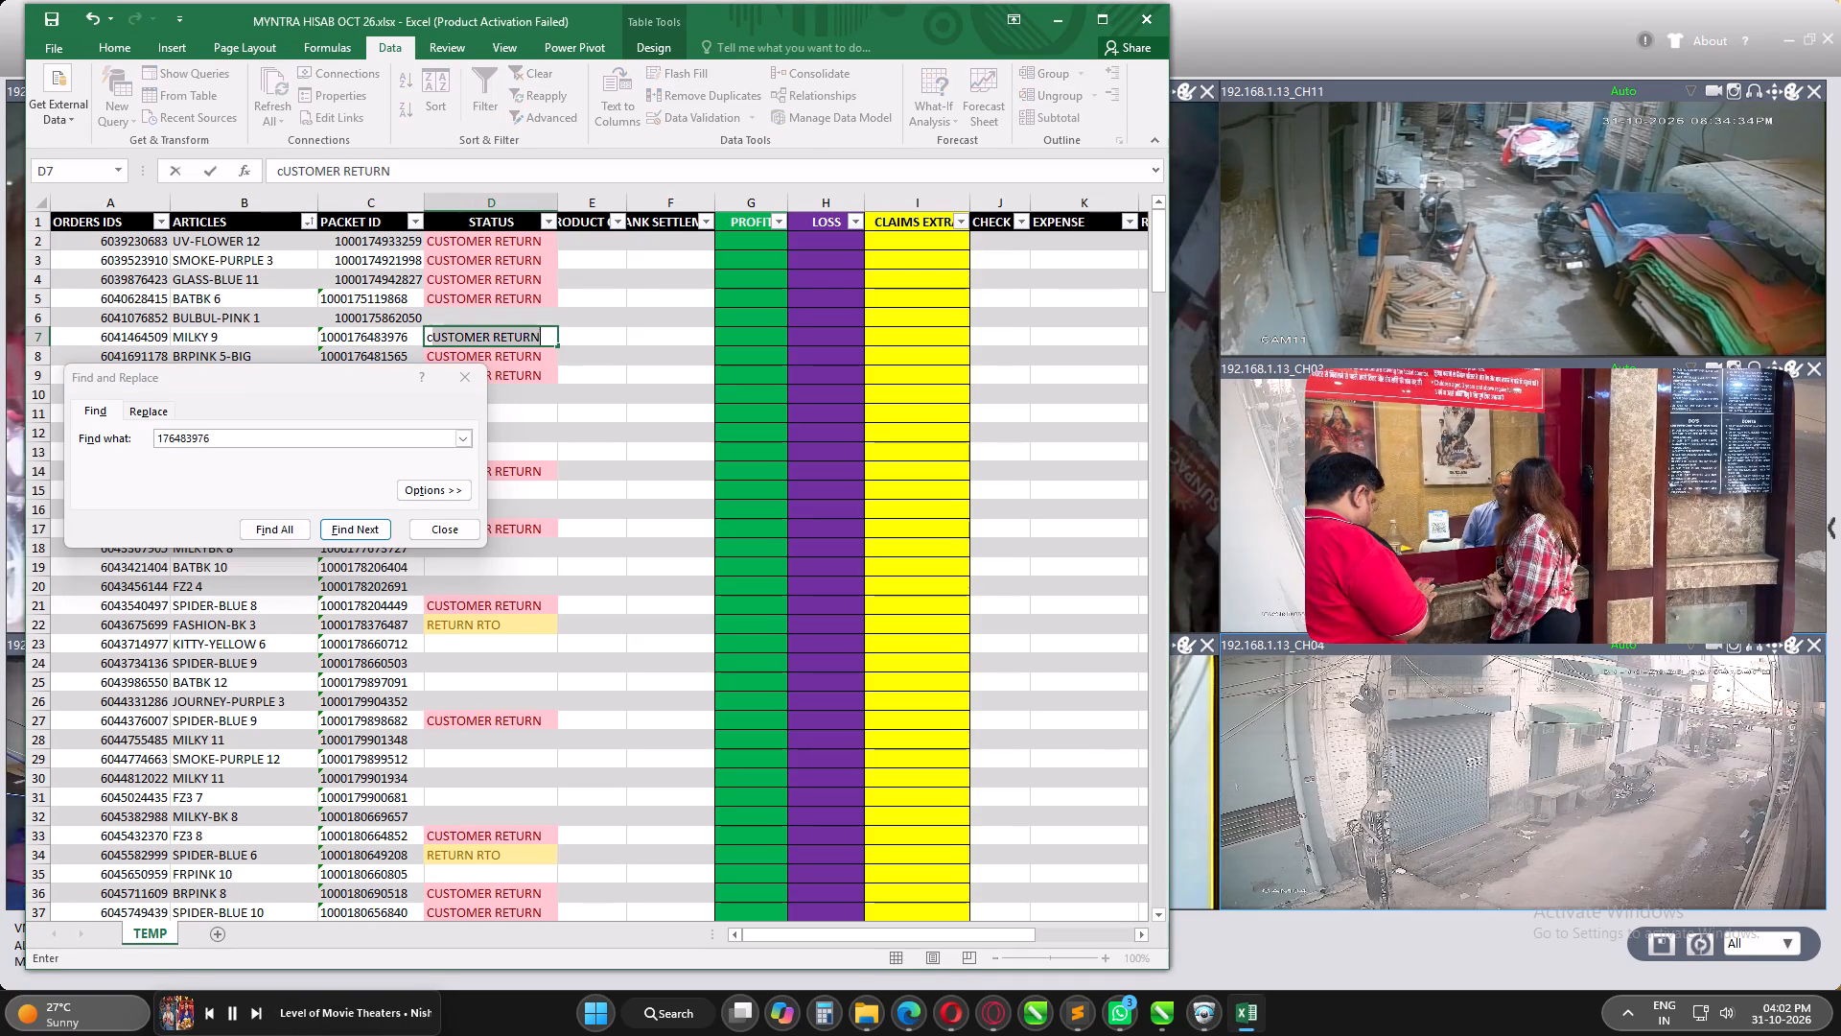
{"action": "key", "text": "Return"}
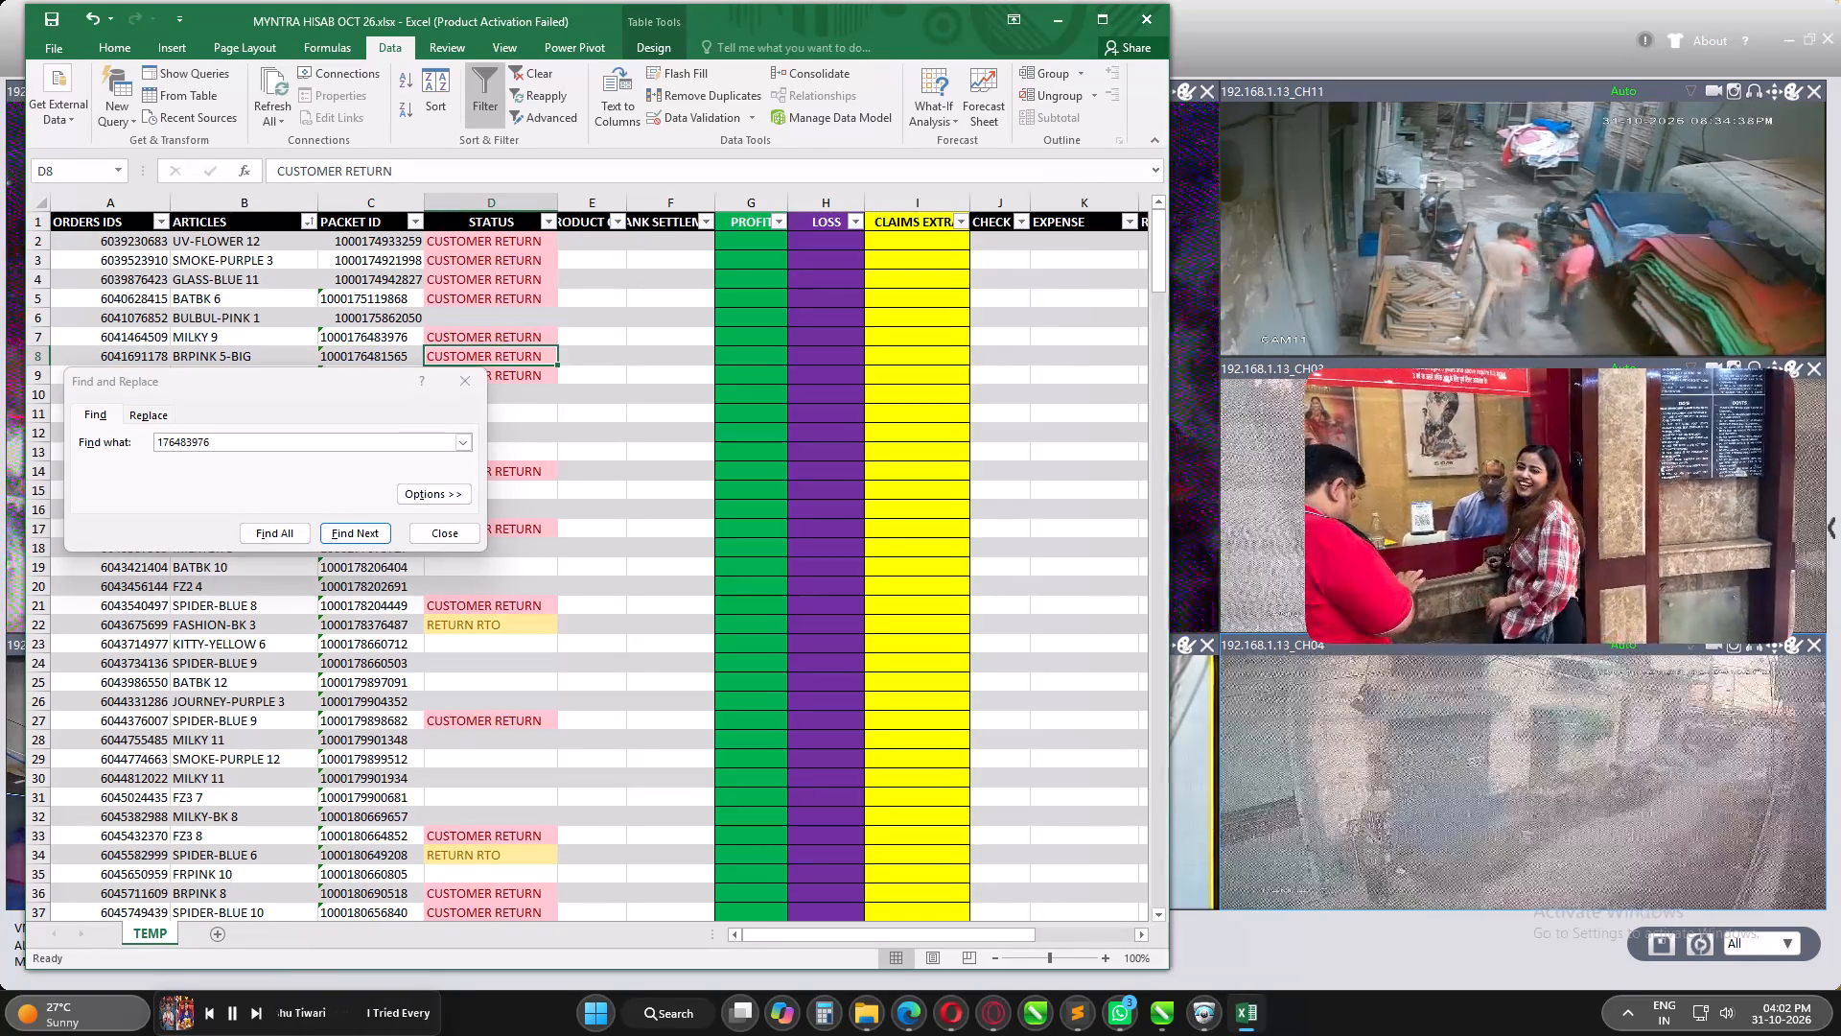
{"action": "double_click", "coordinate": [181, 442]}
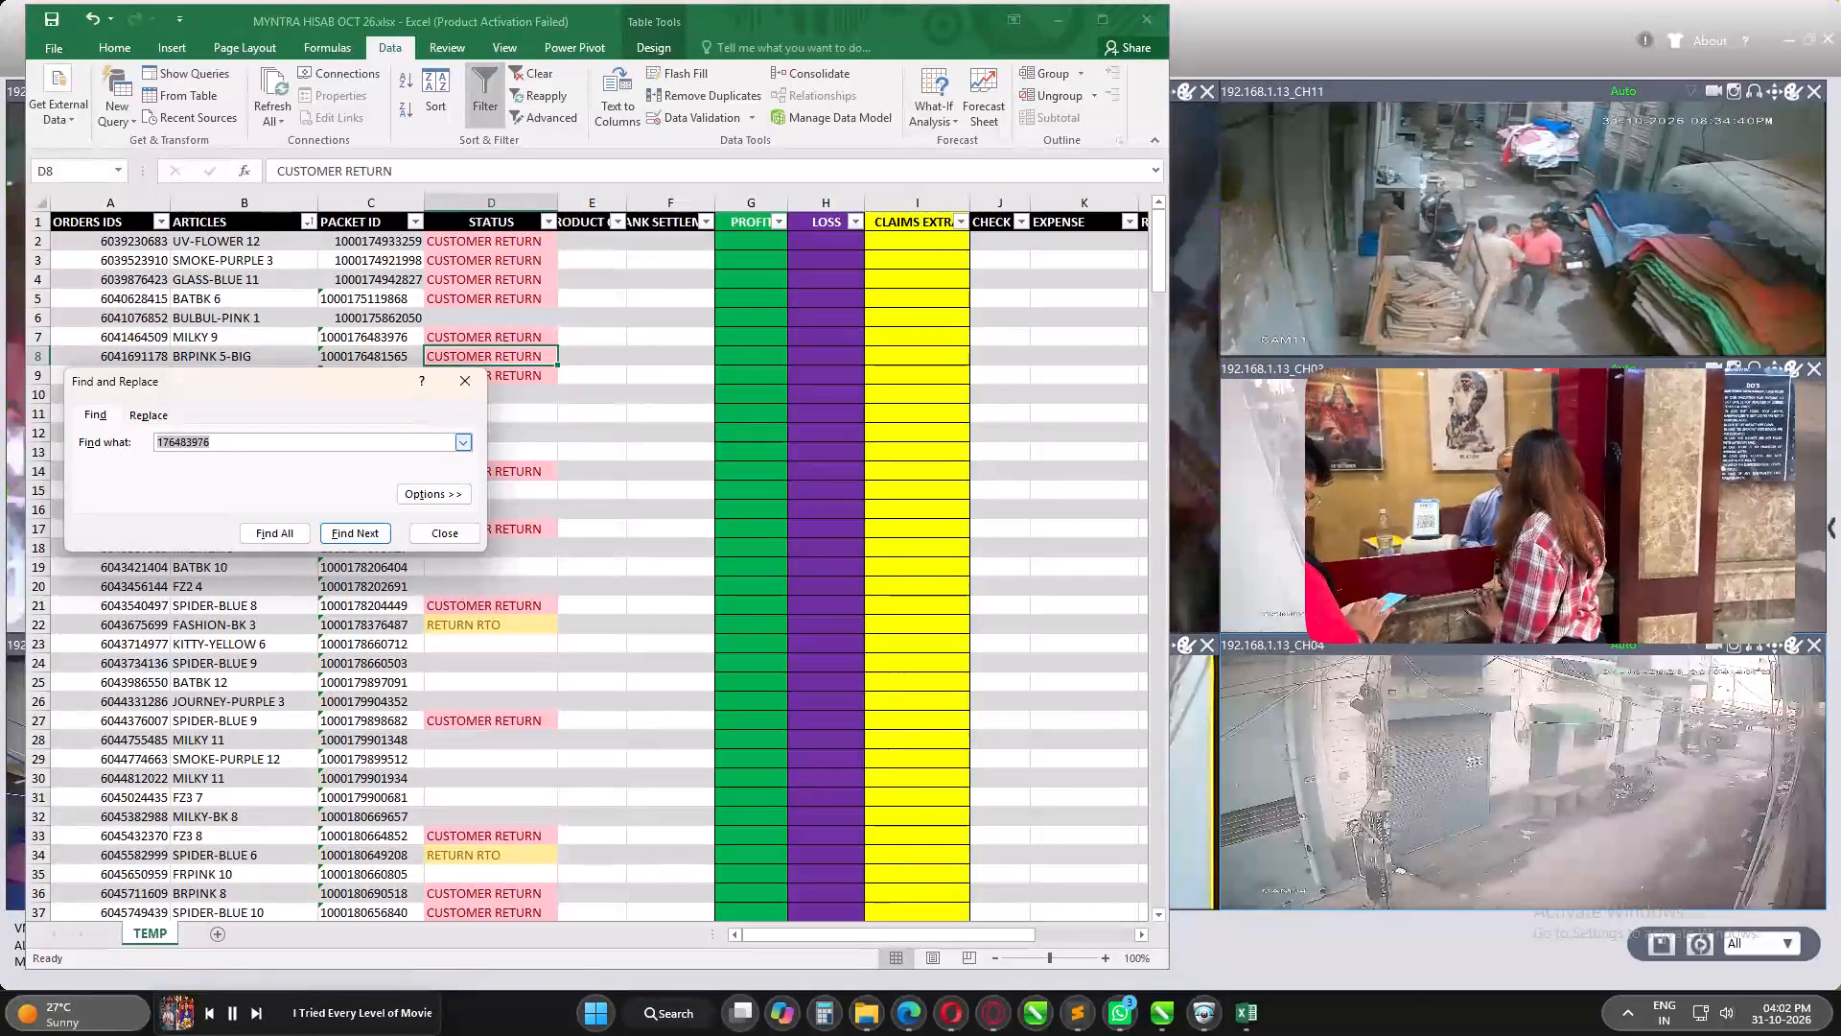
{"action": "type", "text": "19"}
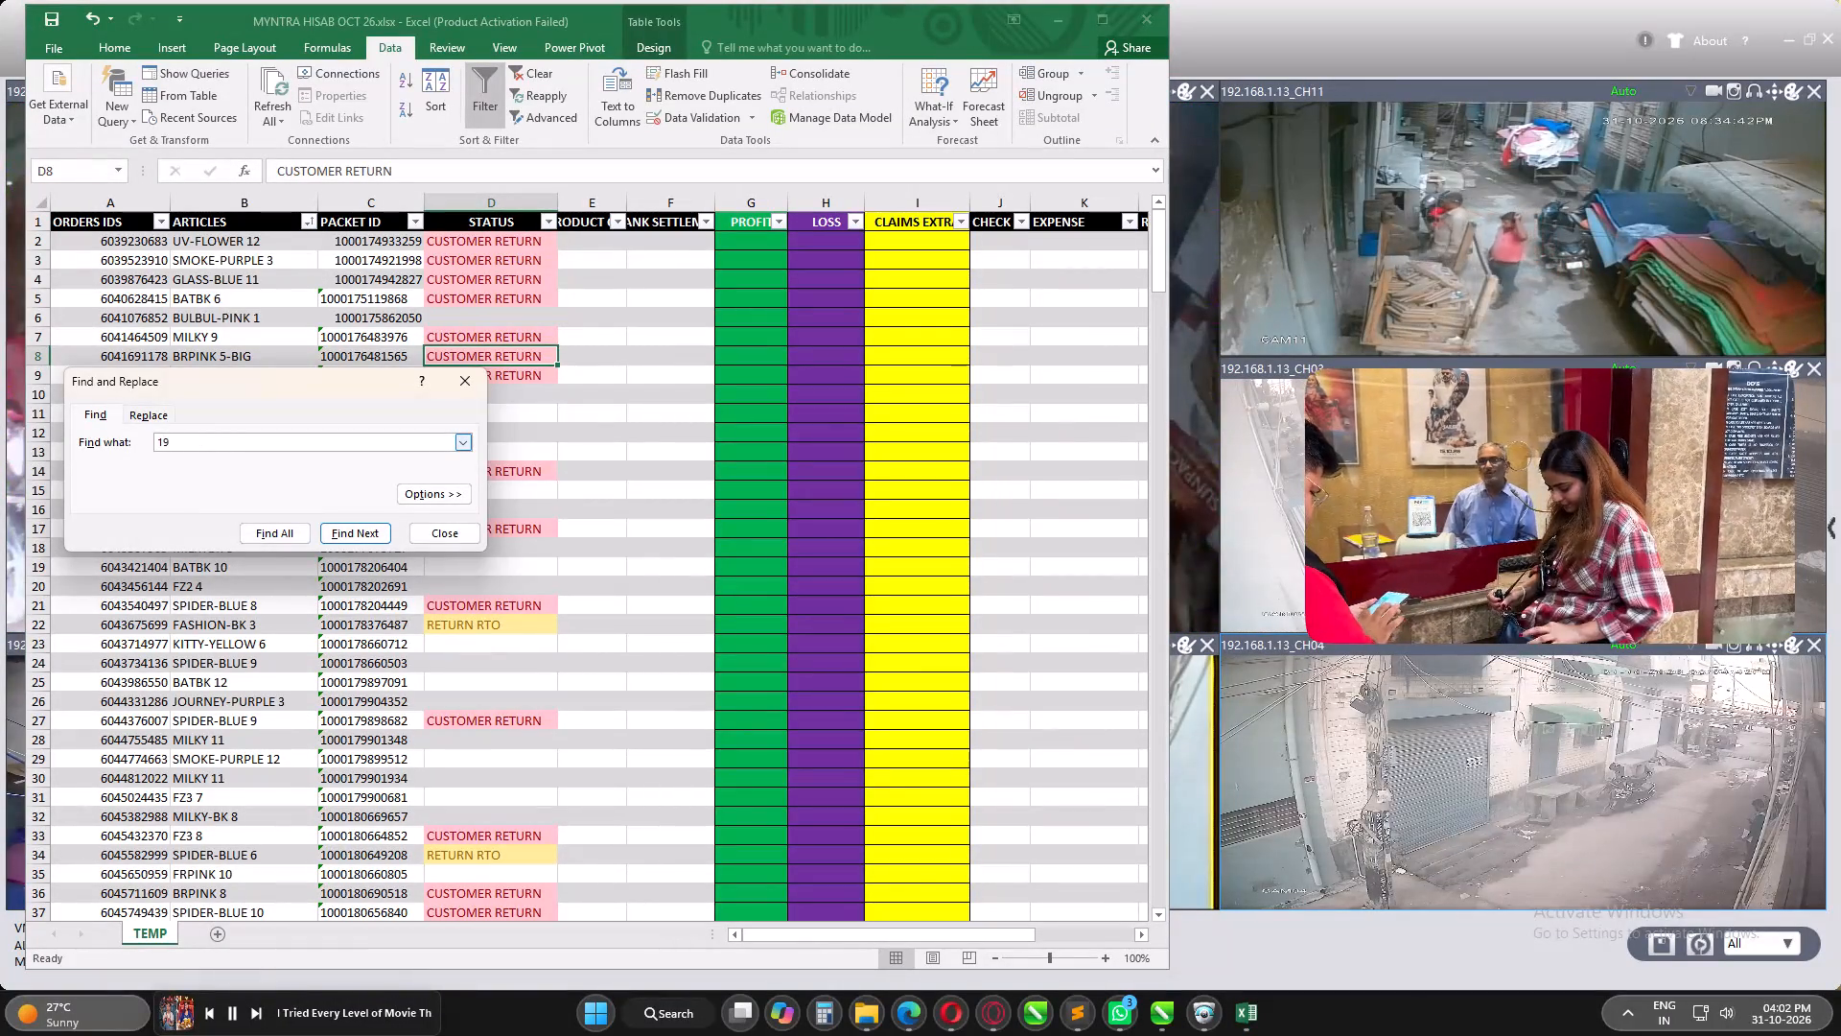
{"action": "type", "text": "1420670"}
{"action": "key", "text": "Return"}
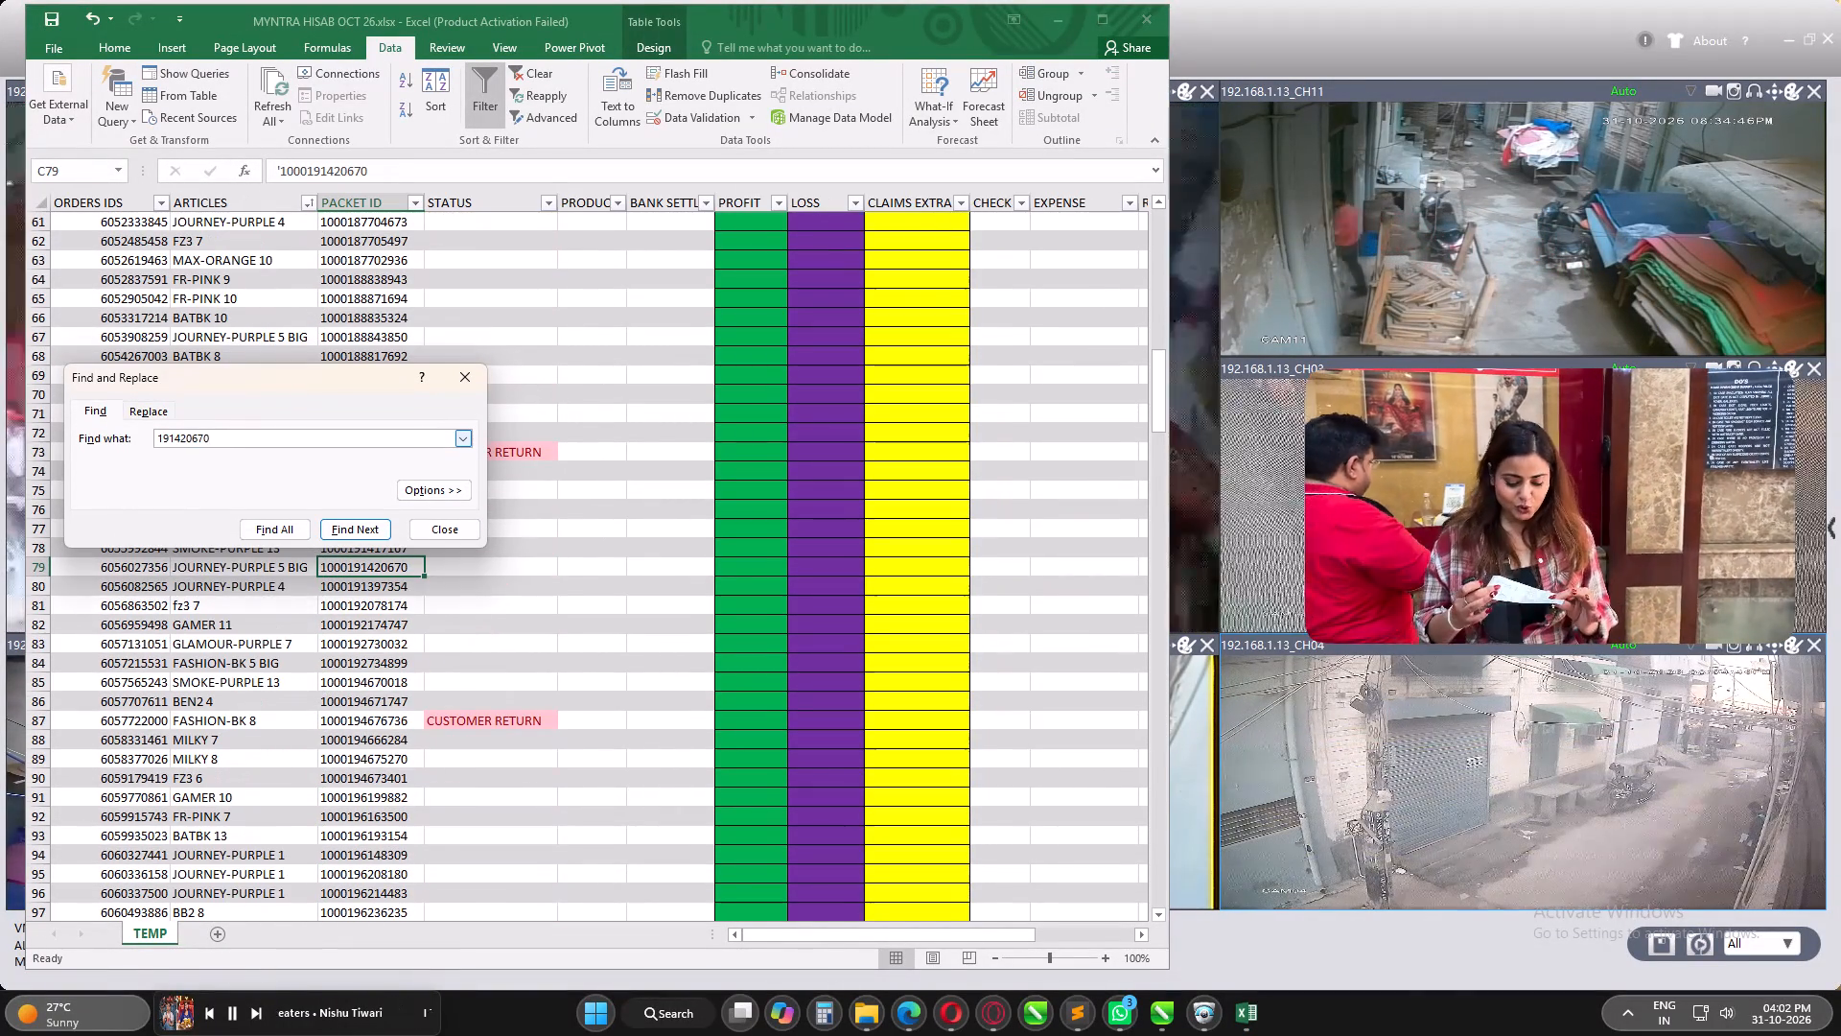
{"action": "left_click", "coordinate": [464, 567]}
{"action": "key", "text": "c"}
{"action": "key", "text": "Return"}
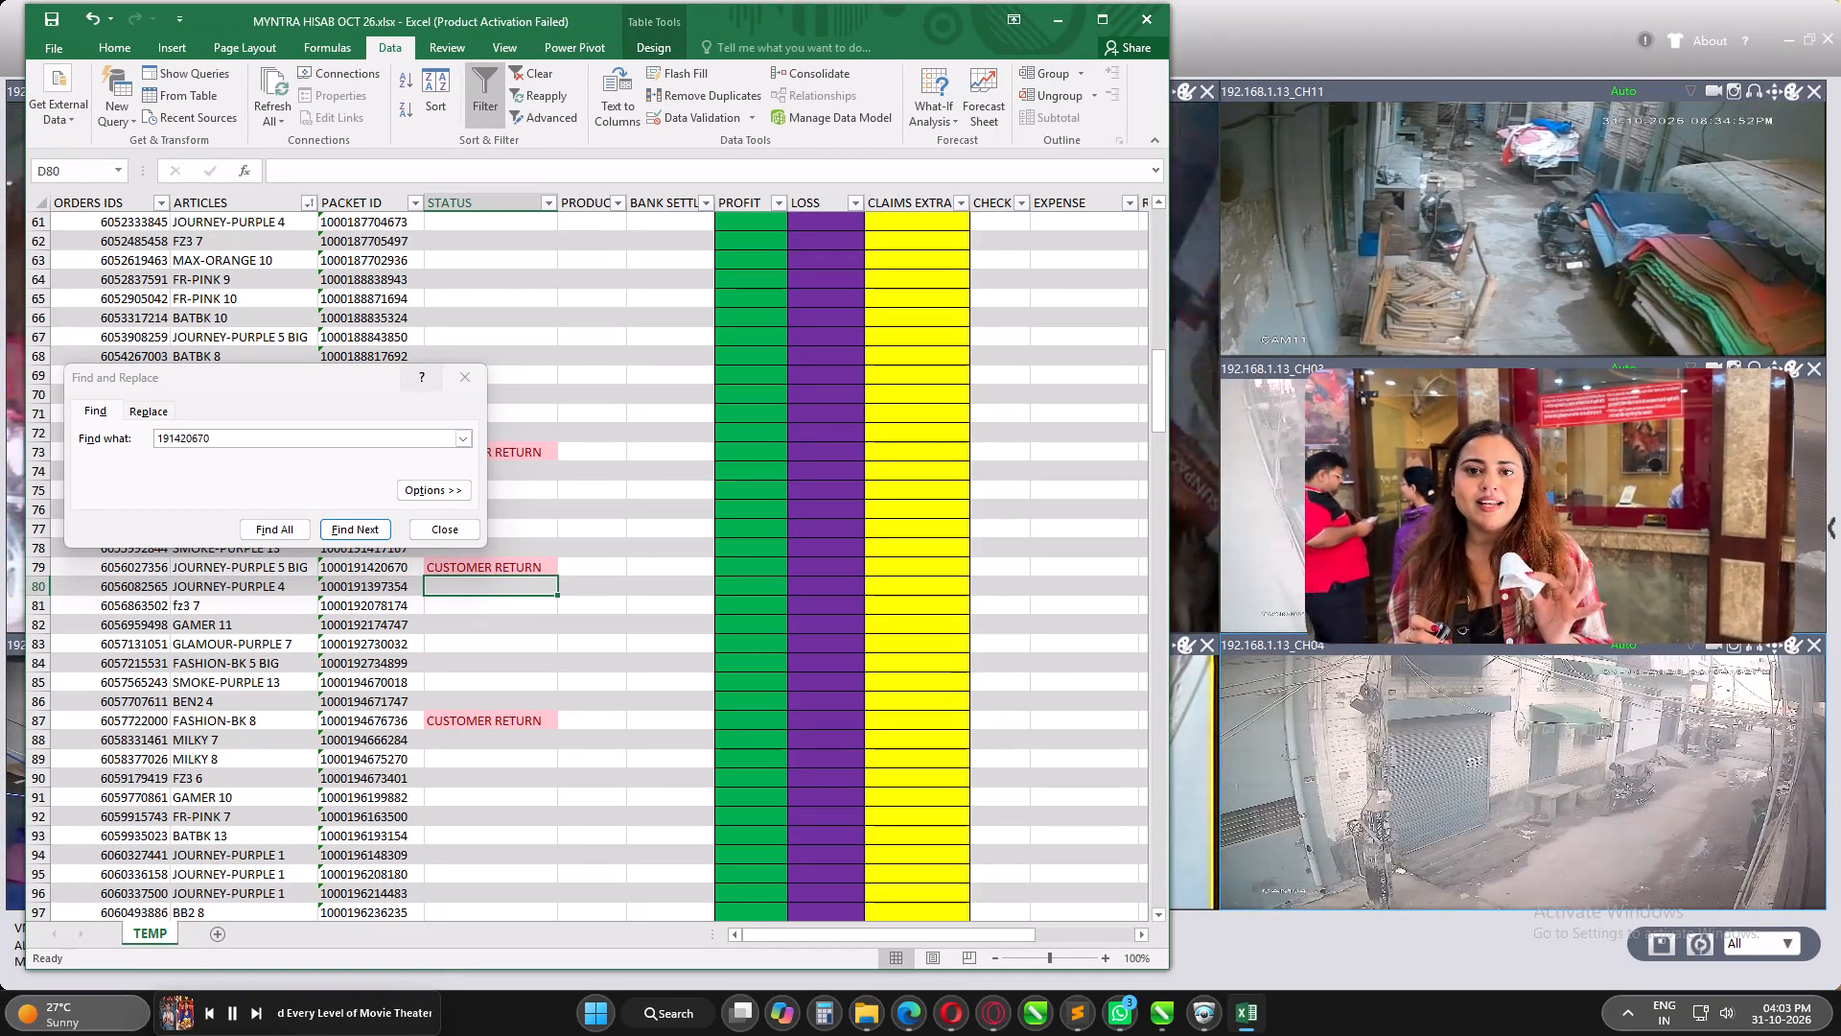
{"action": "double_click", "coordinate": [197, 439]}
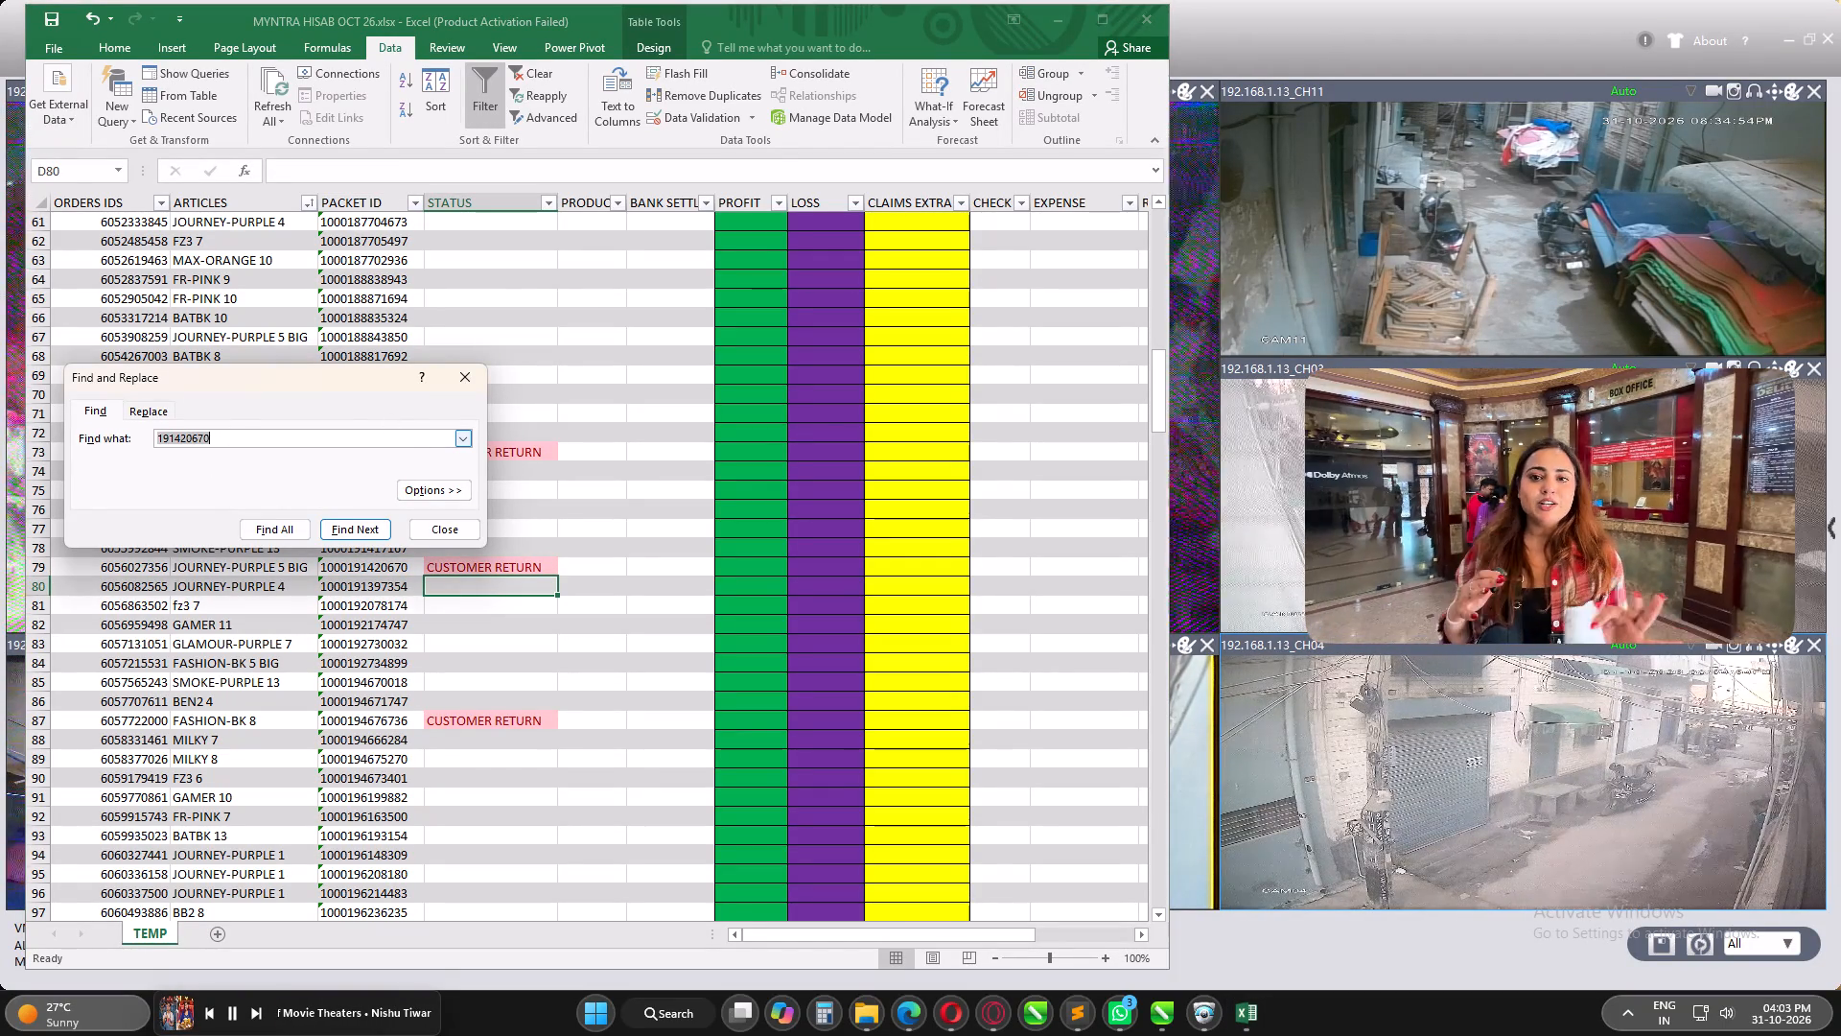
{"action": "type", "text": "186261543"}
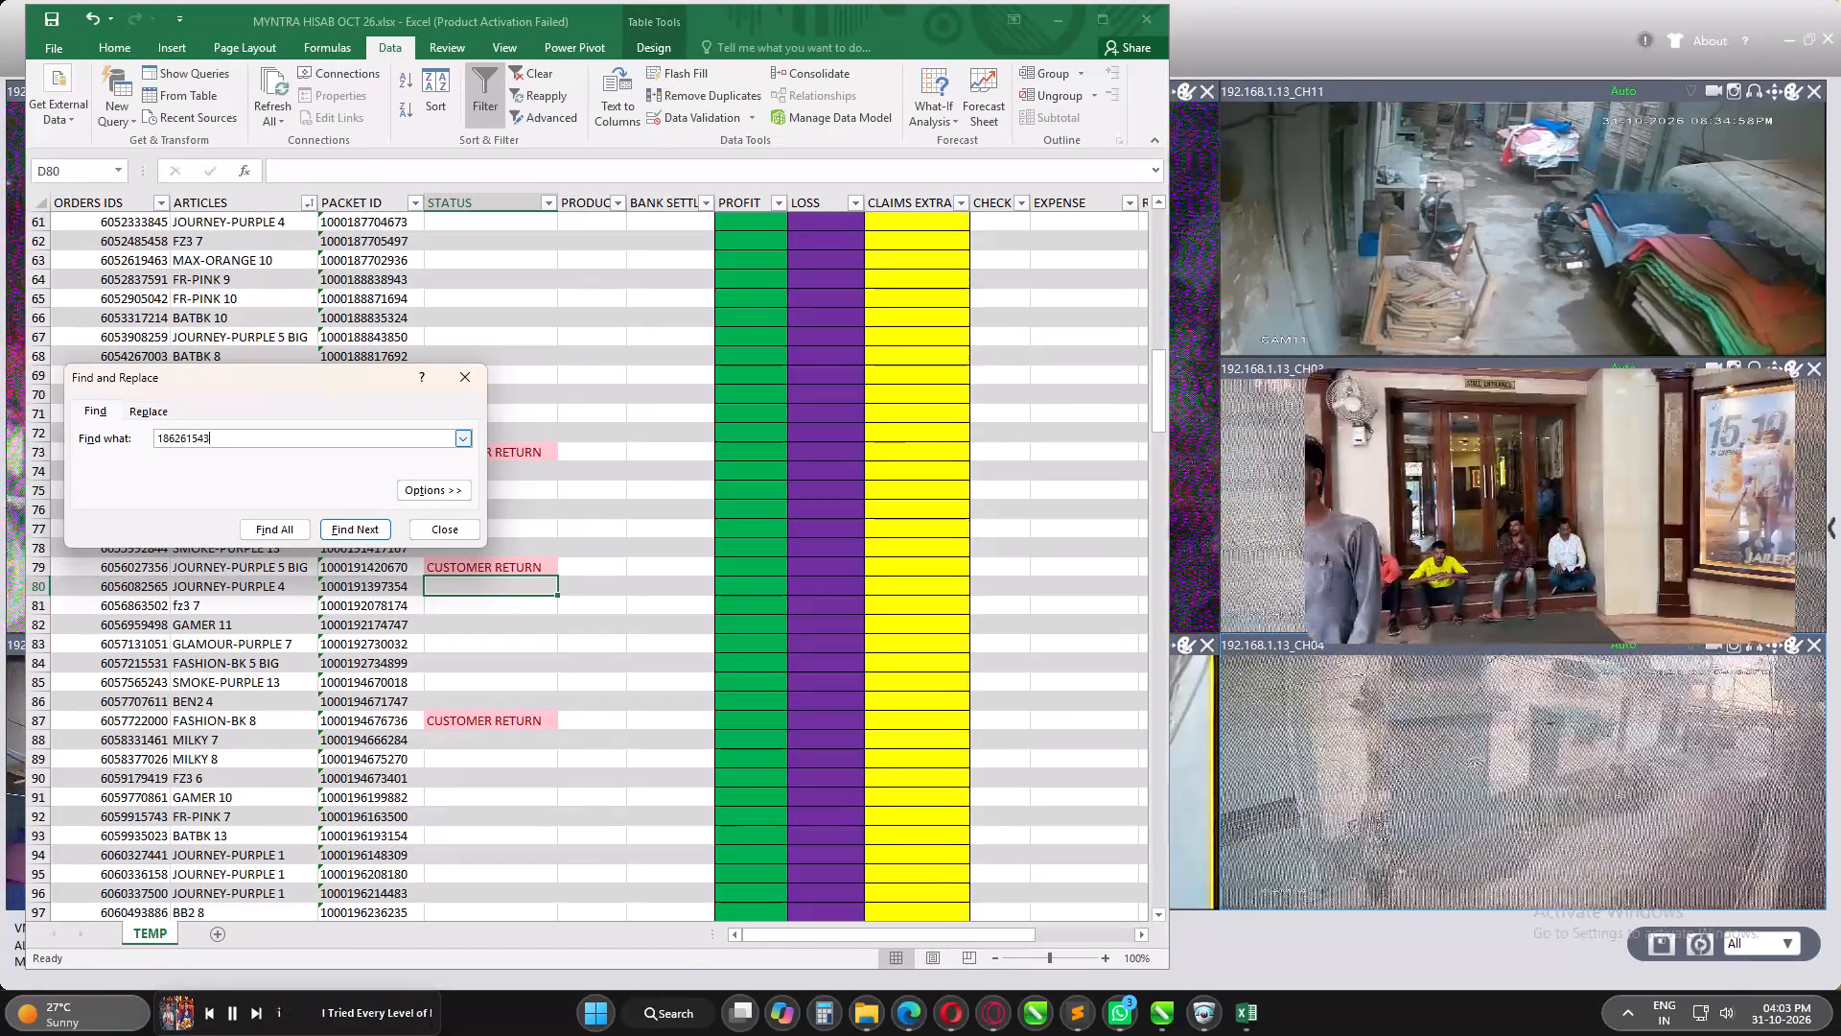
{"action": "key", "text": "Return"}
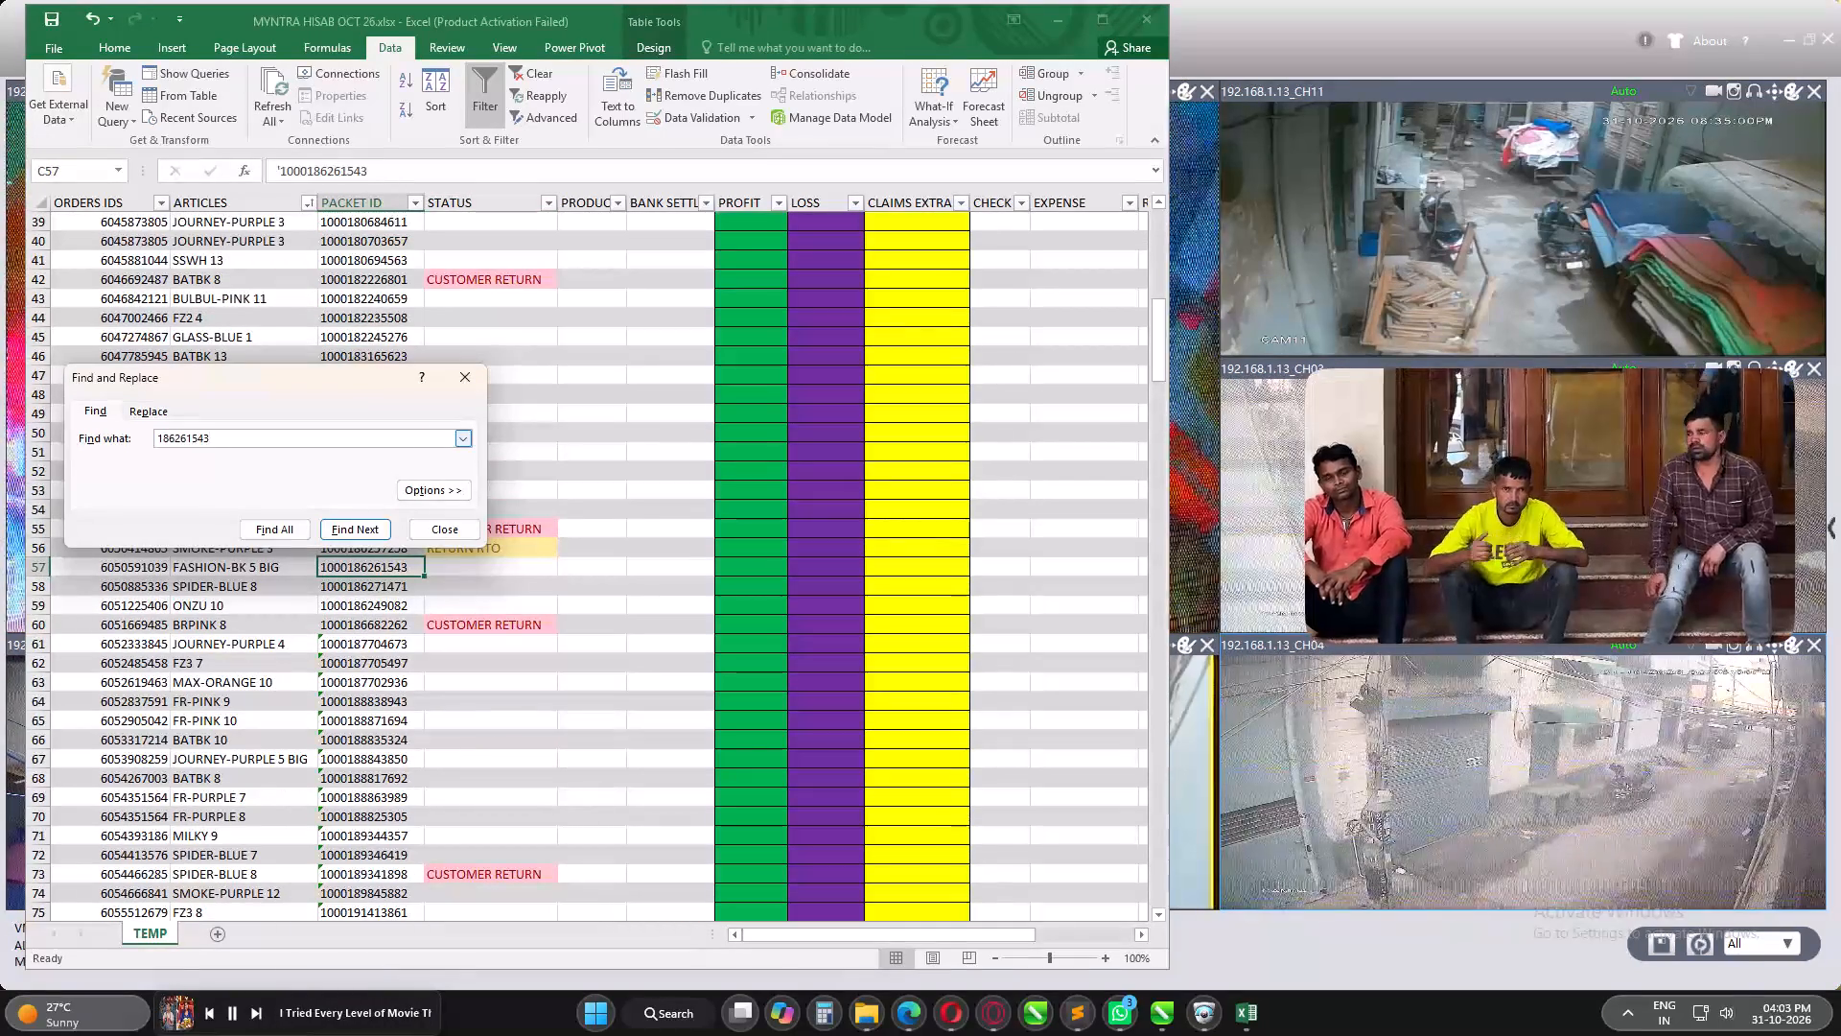
{"action": "left_click", "coordinate": [499, 568]}
{"action": "key", "text": "c"}
{"action": "key", "text": "Return"}
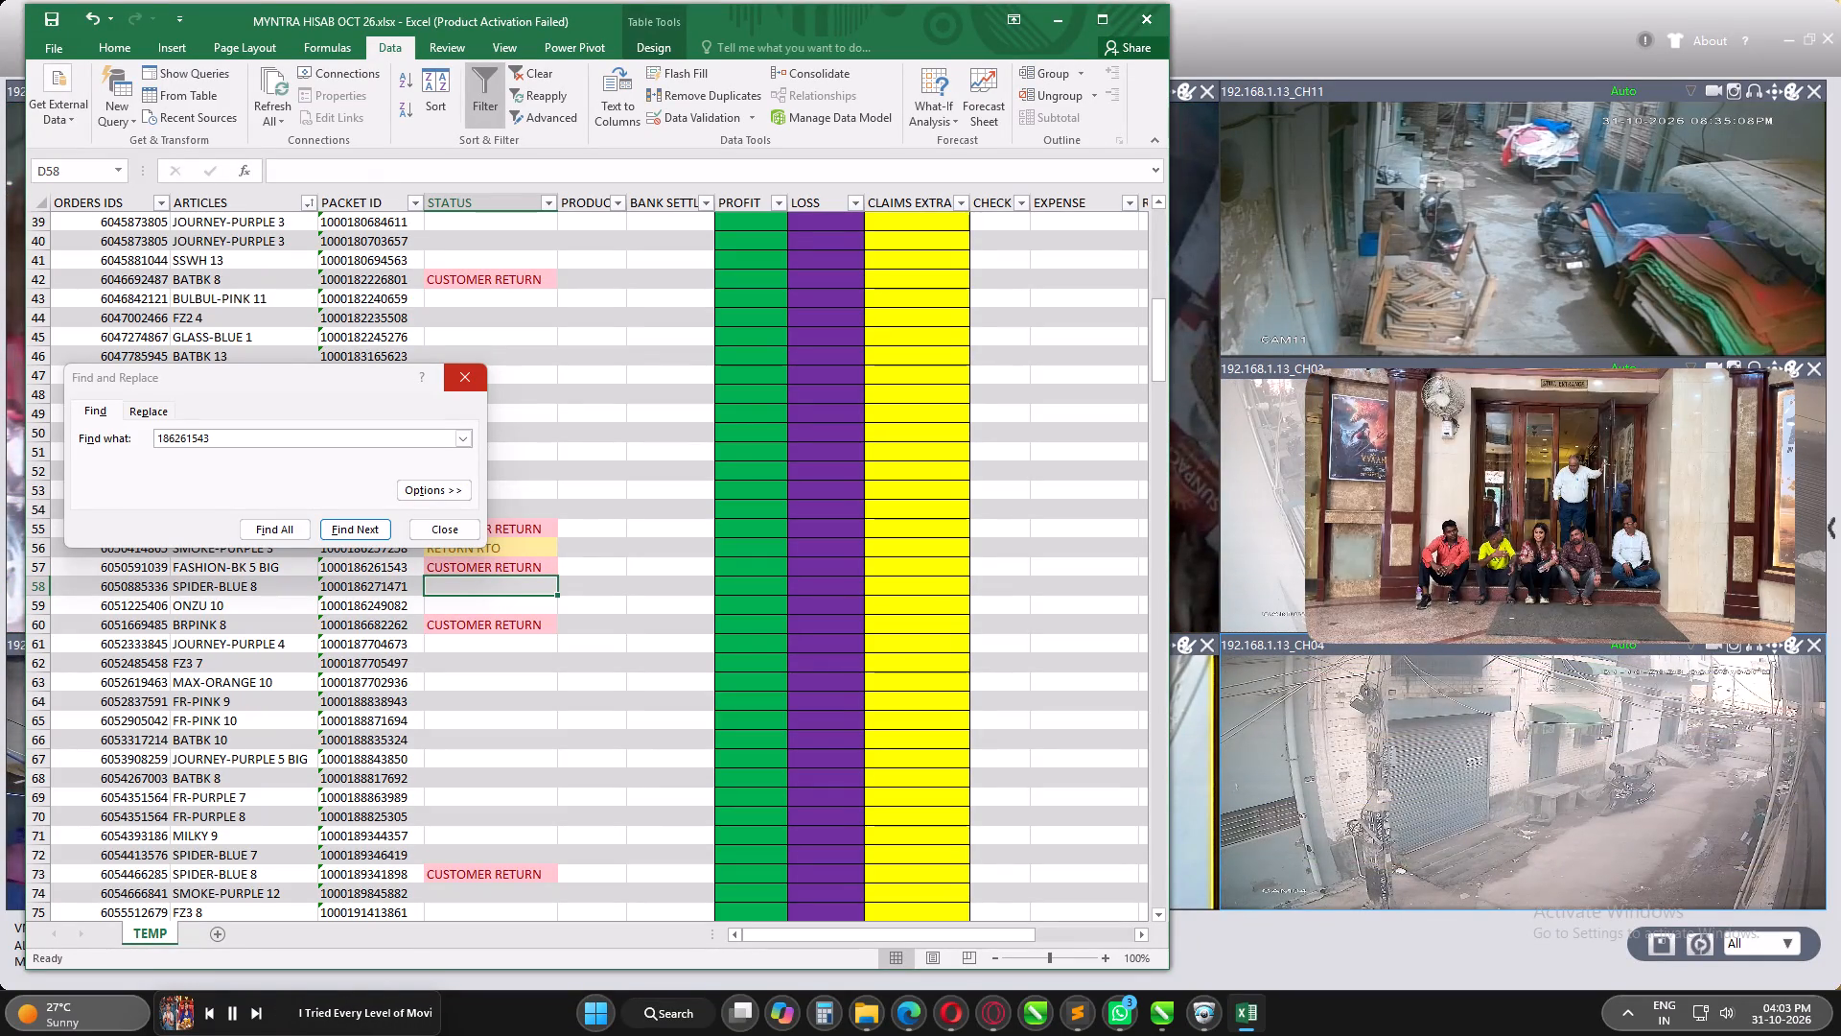
{"action": "double_click", "coordinate": [179, 436]}
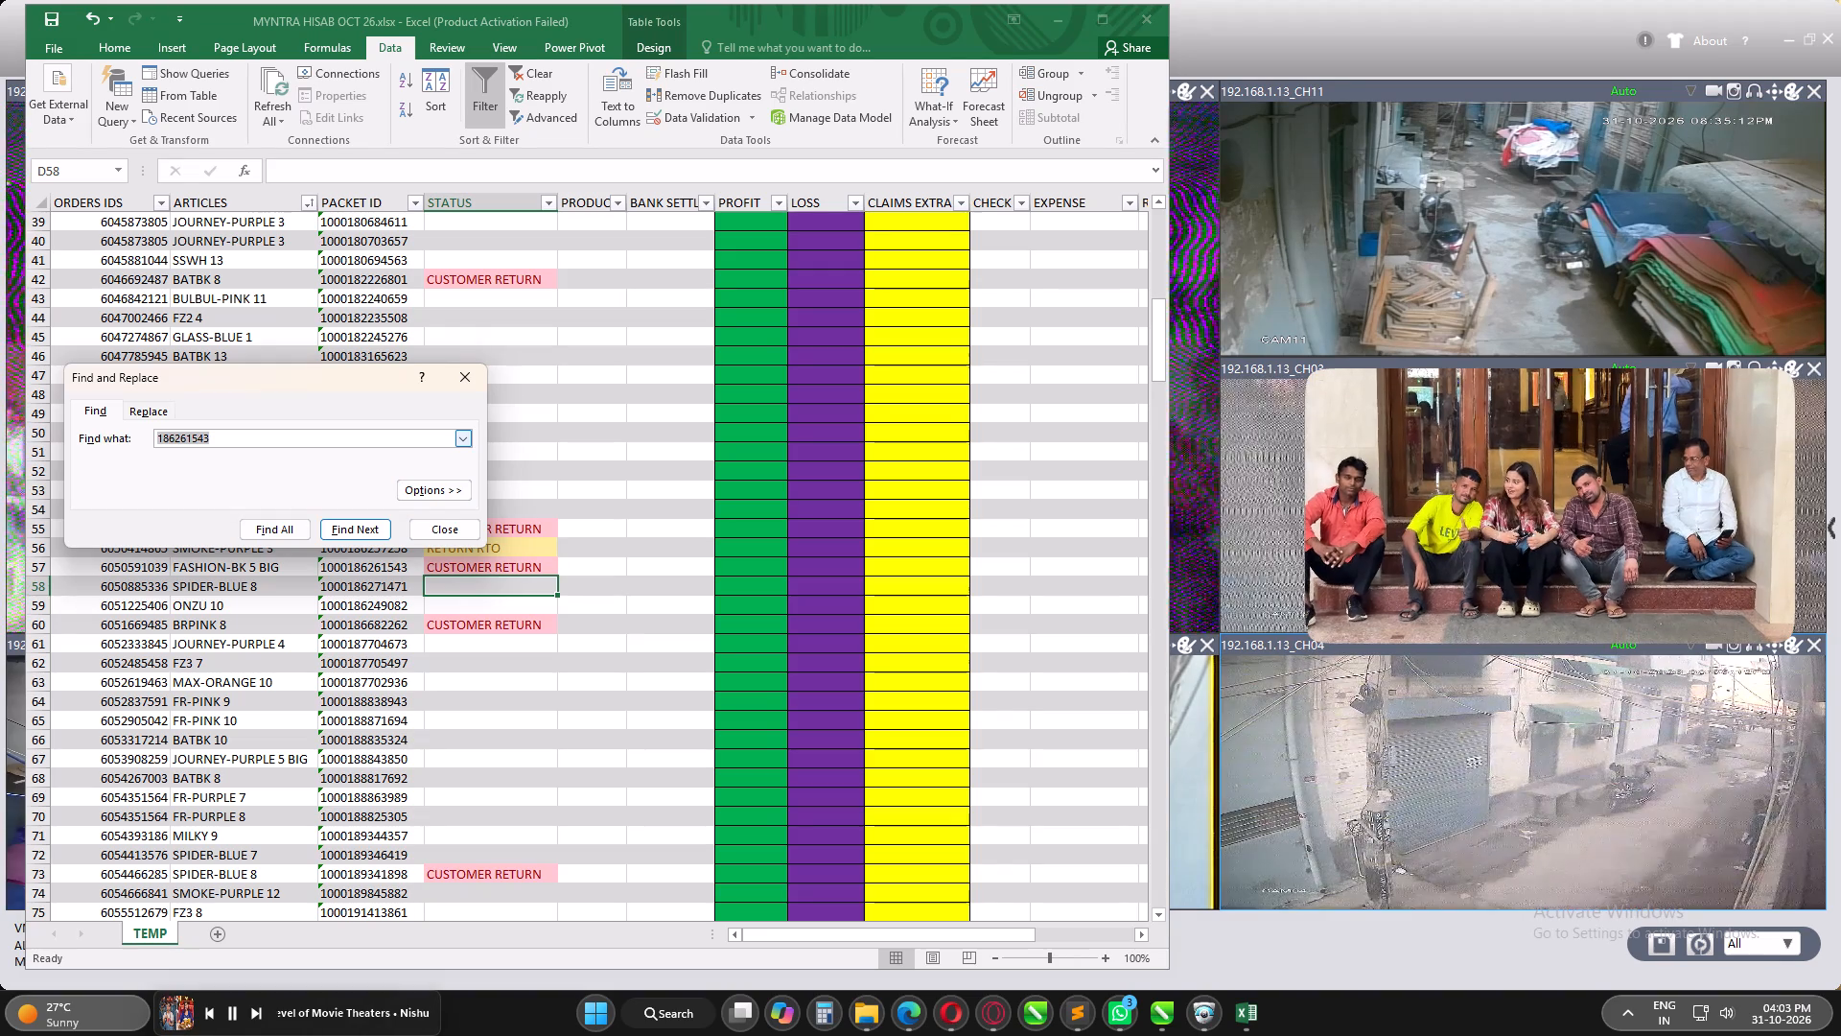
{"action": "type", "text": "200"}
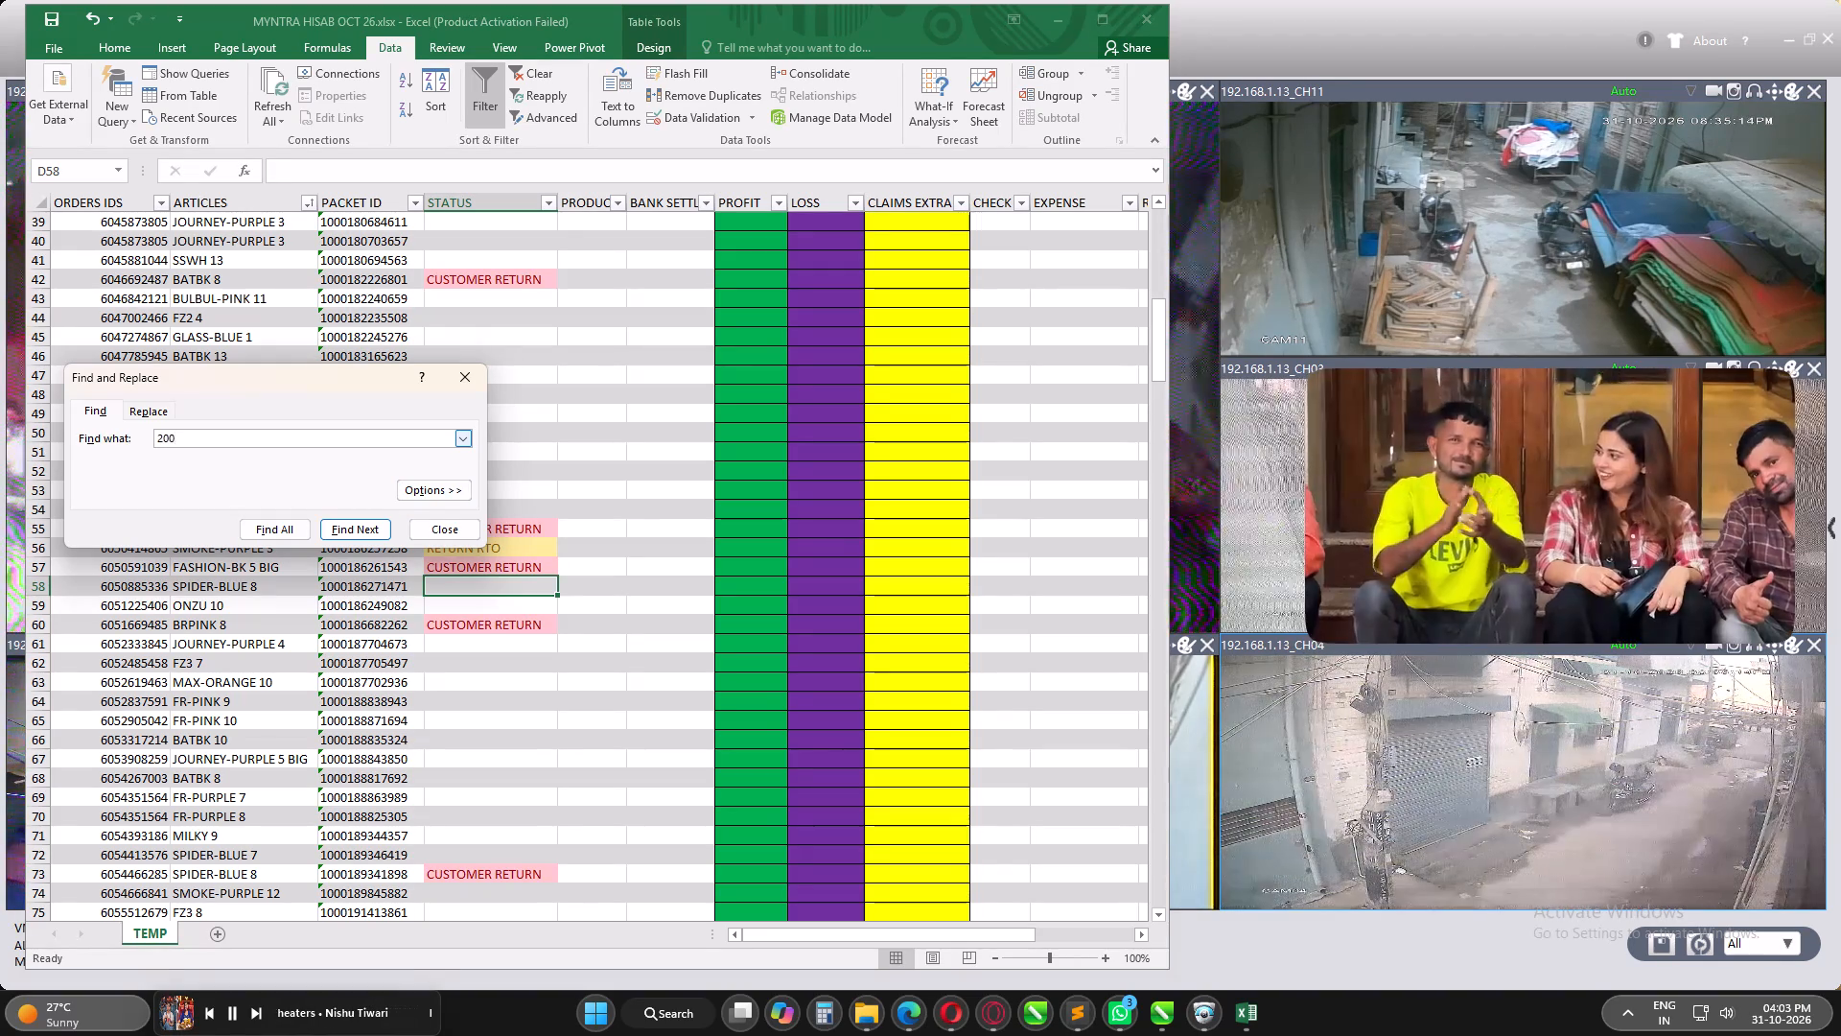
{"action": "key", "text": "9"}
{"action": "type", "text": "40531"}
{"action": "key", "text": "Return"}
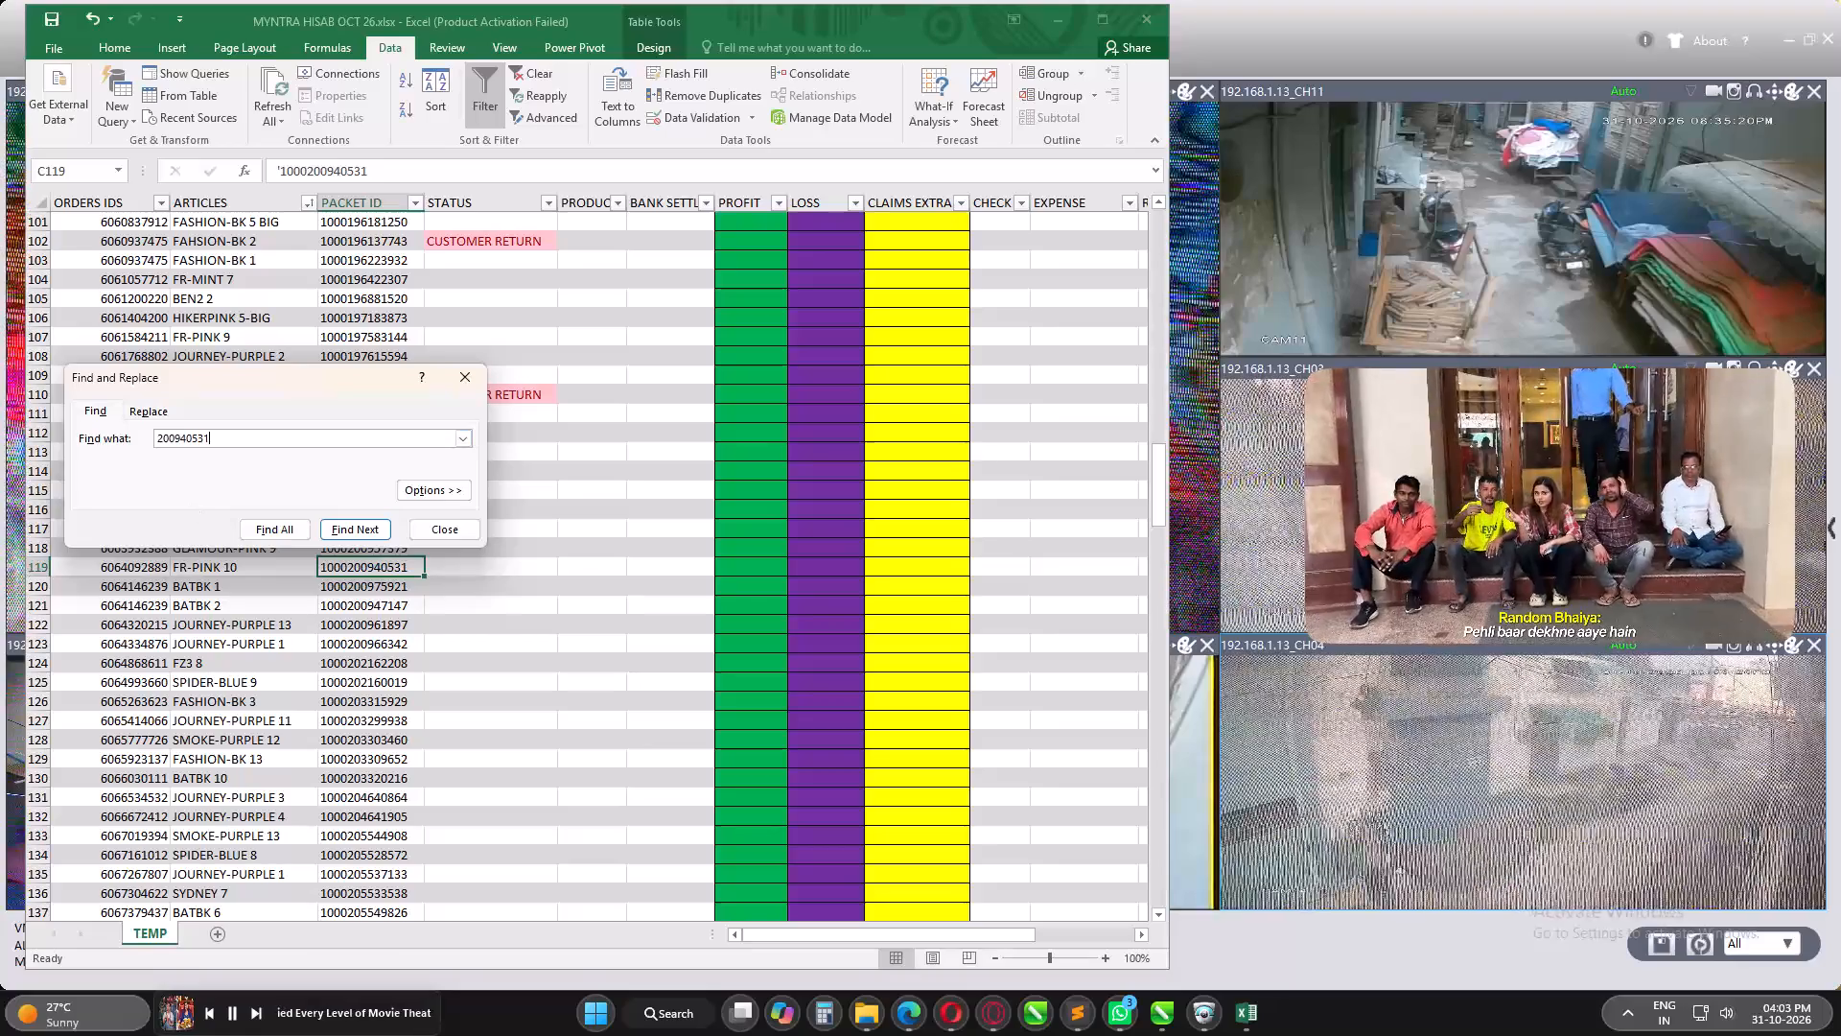
{"action": "left_click", "coordinate": [450, 563]}
{"action": "key", "text": "c"}
{"action": "key", "text": "Return"}
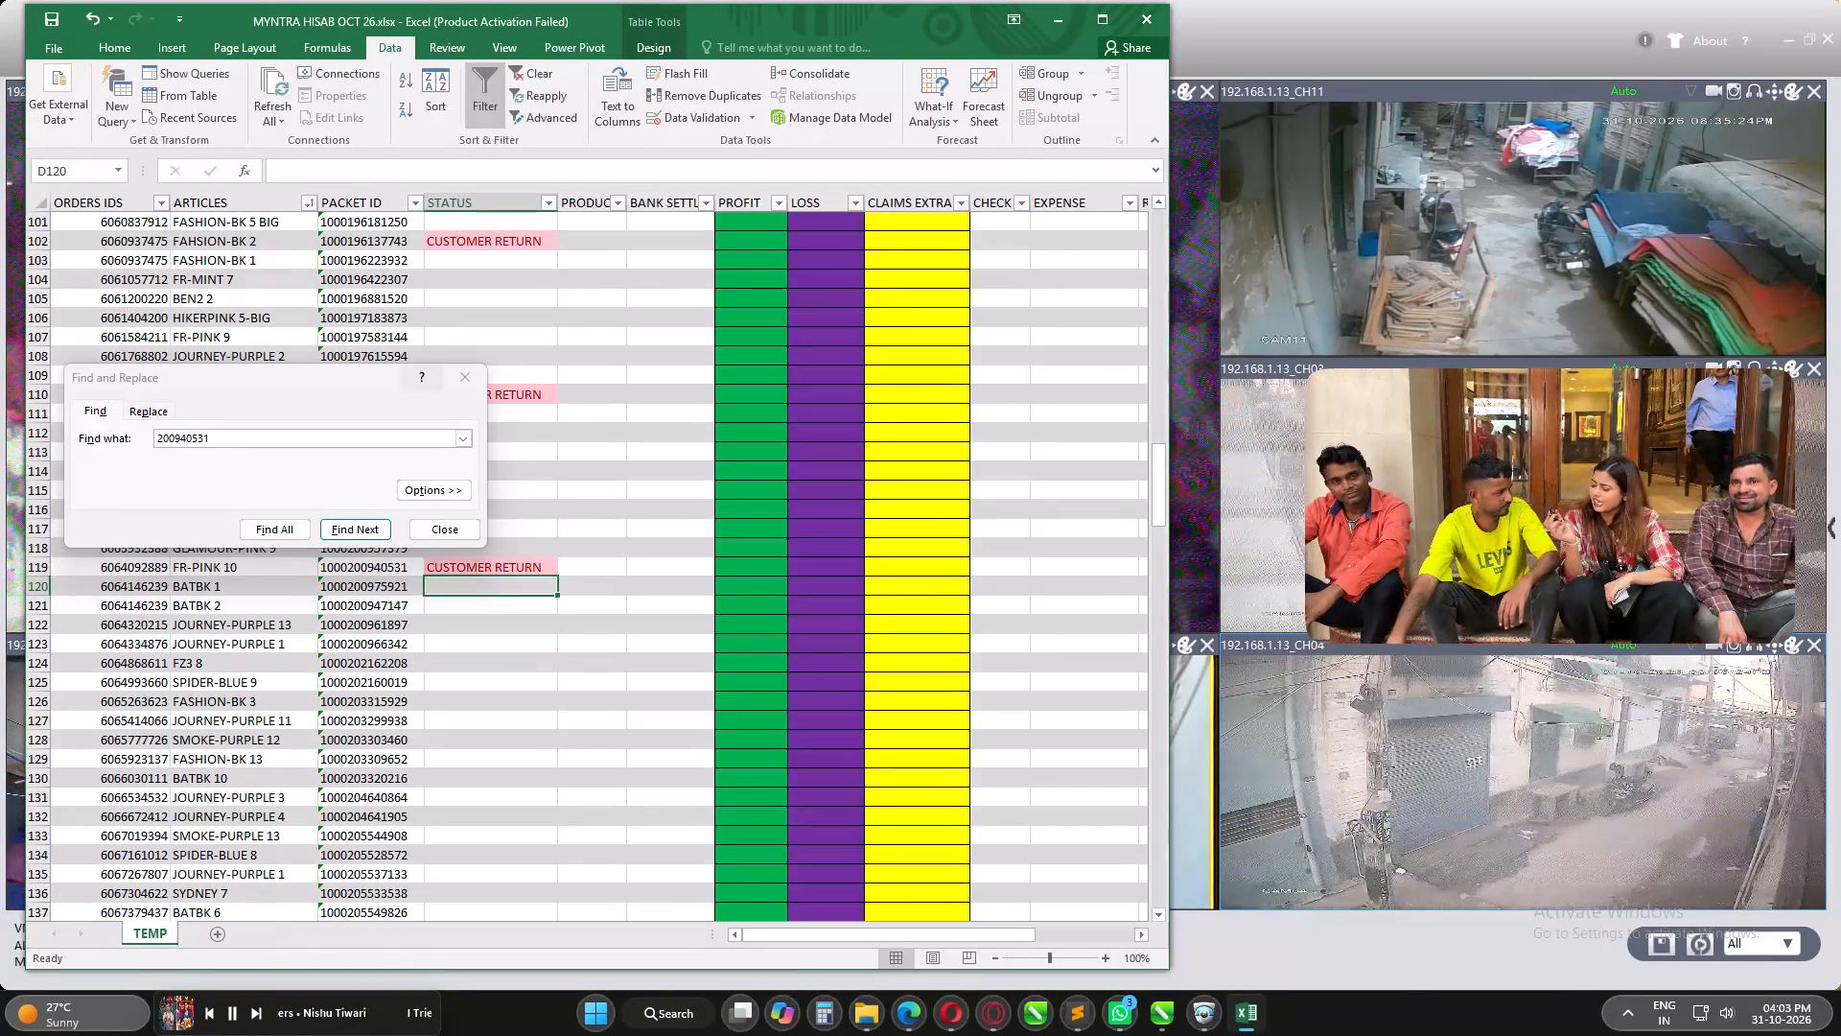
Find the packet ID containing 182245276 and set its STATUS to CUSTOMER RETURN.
{"action": "double_click", "coordinate": [198, 436]}
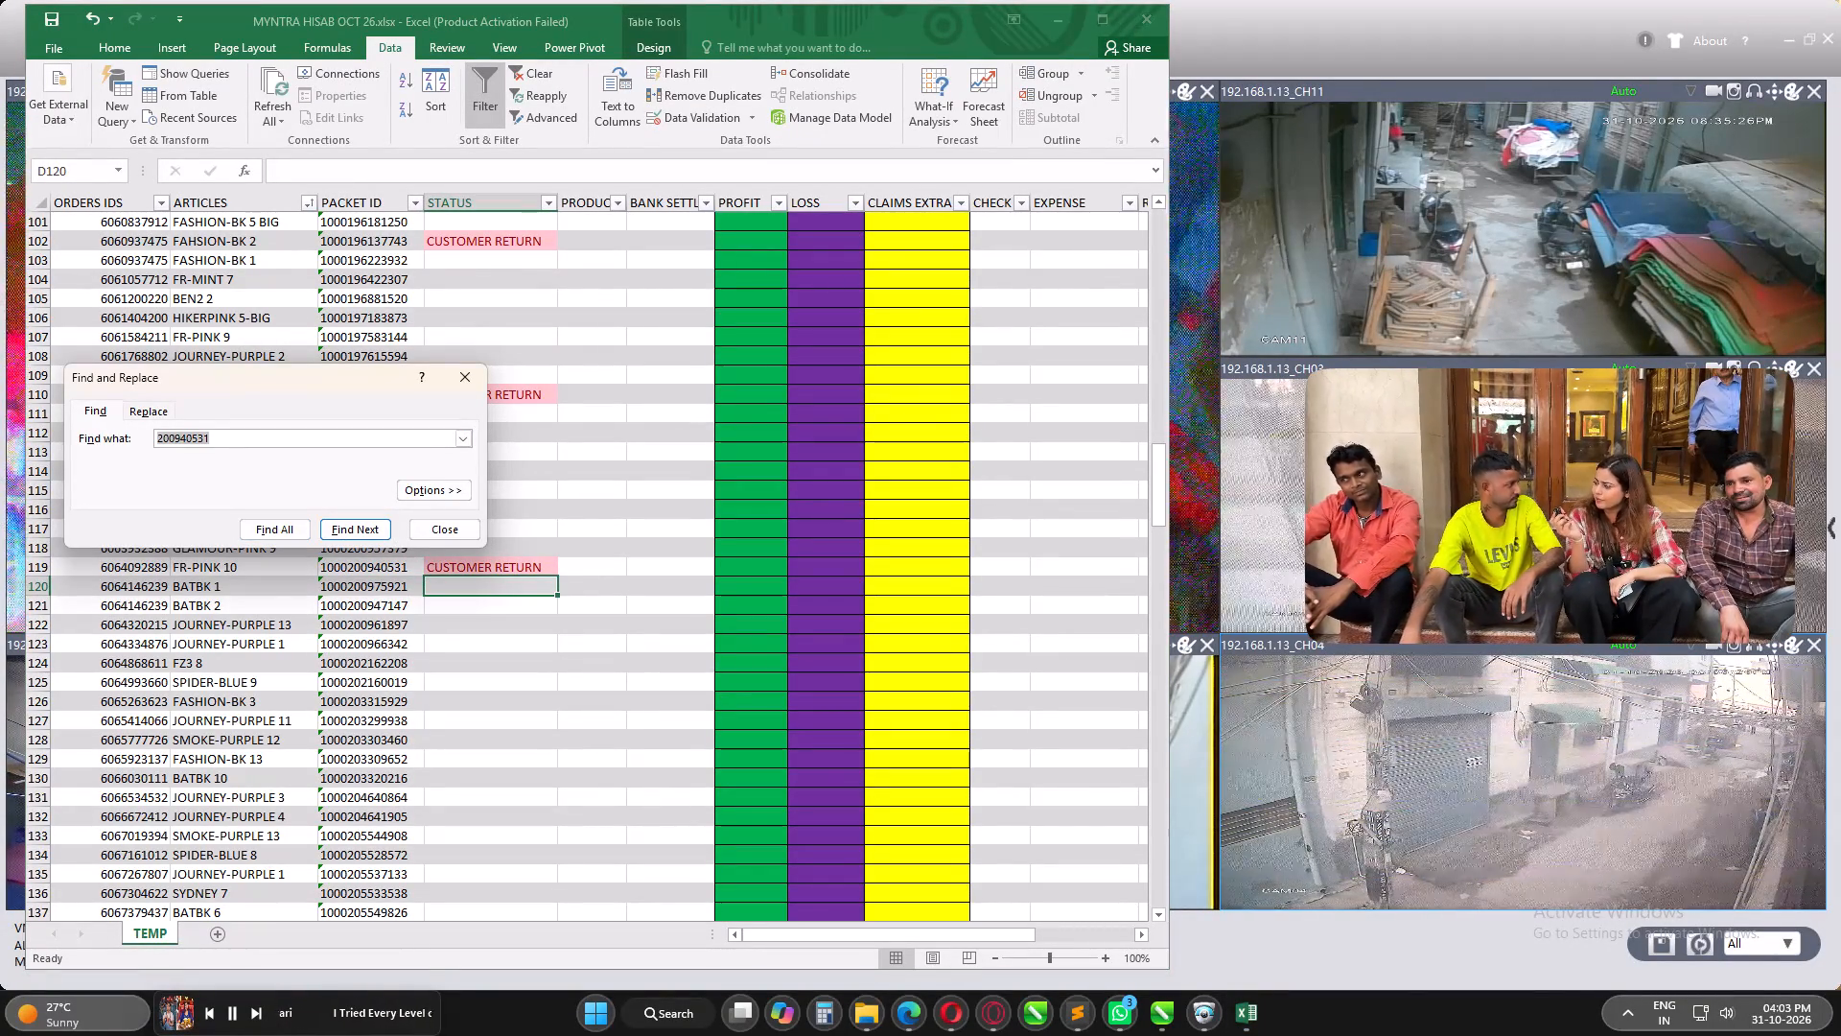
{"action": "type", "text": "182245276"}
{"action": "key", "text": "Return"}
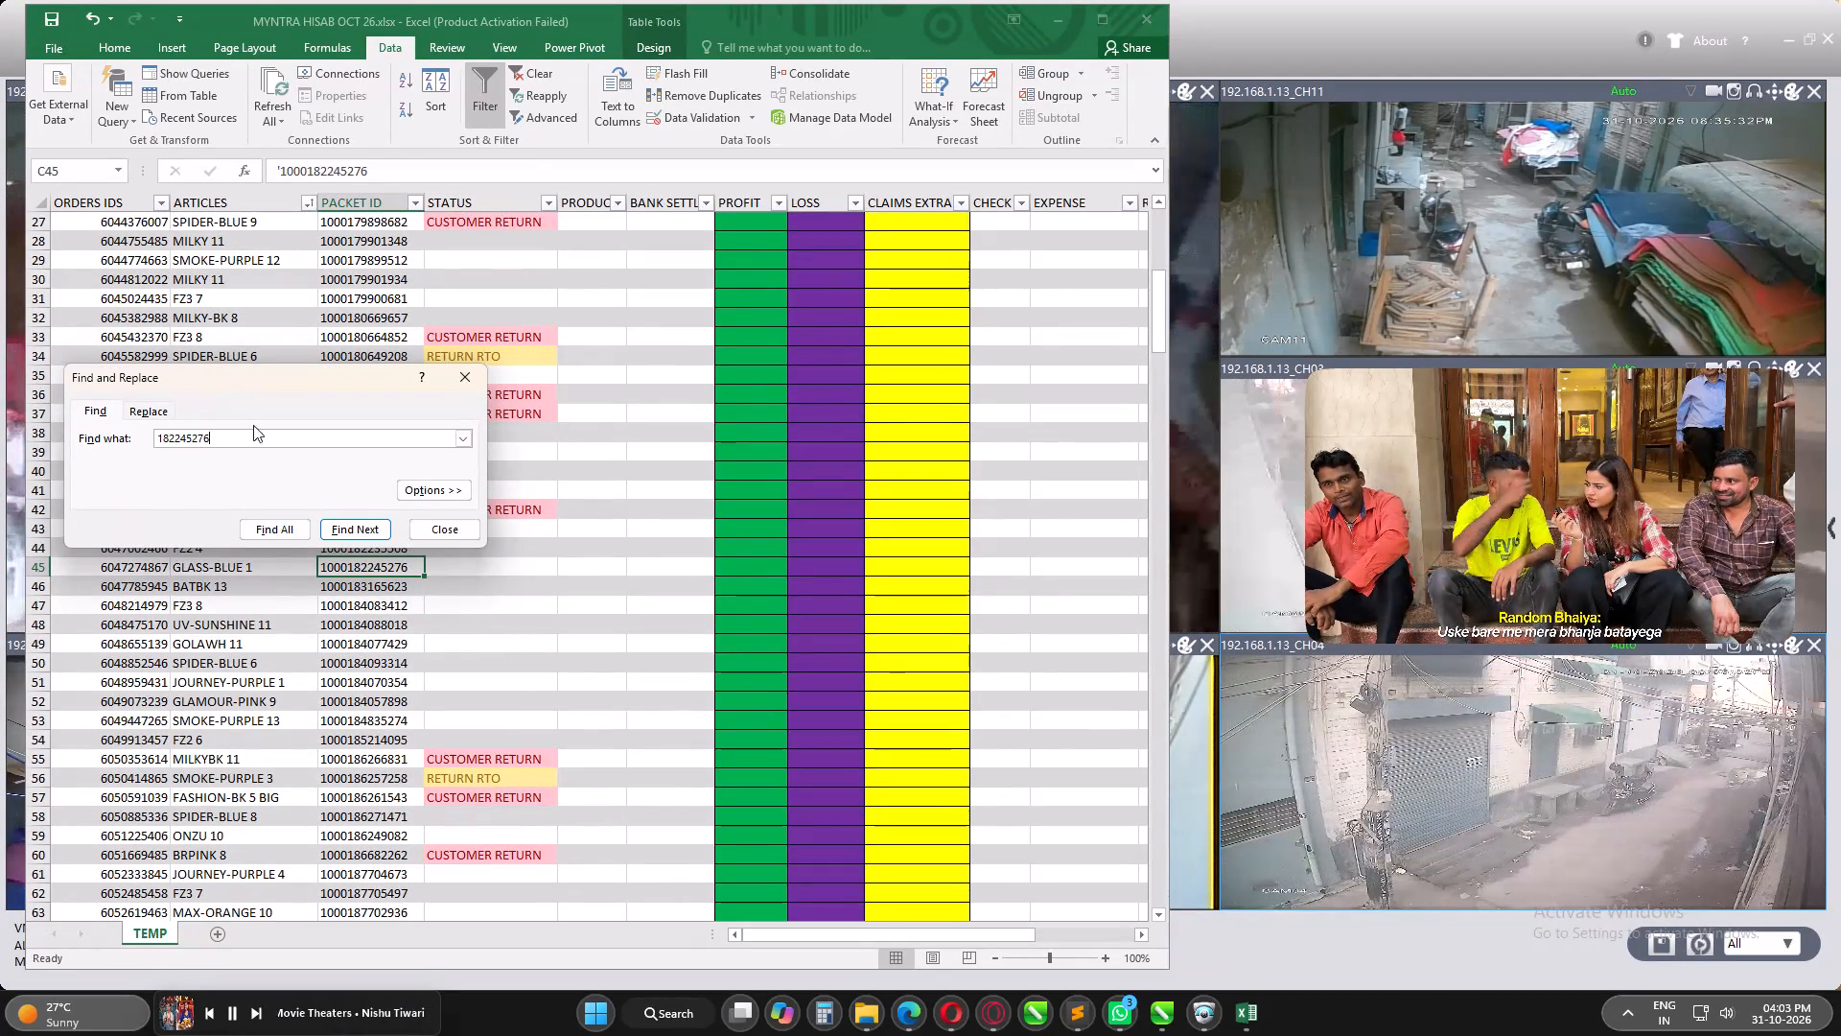
{"action": "left_click", "coordinate": [522, 572]}
{"action": "key", "text": "c"}
{"action": "key", "text": "Return"}
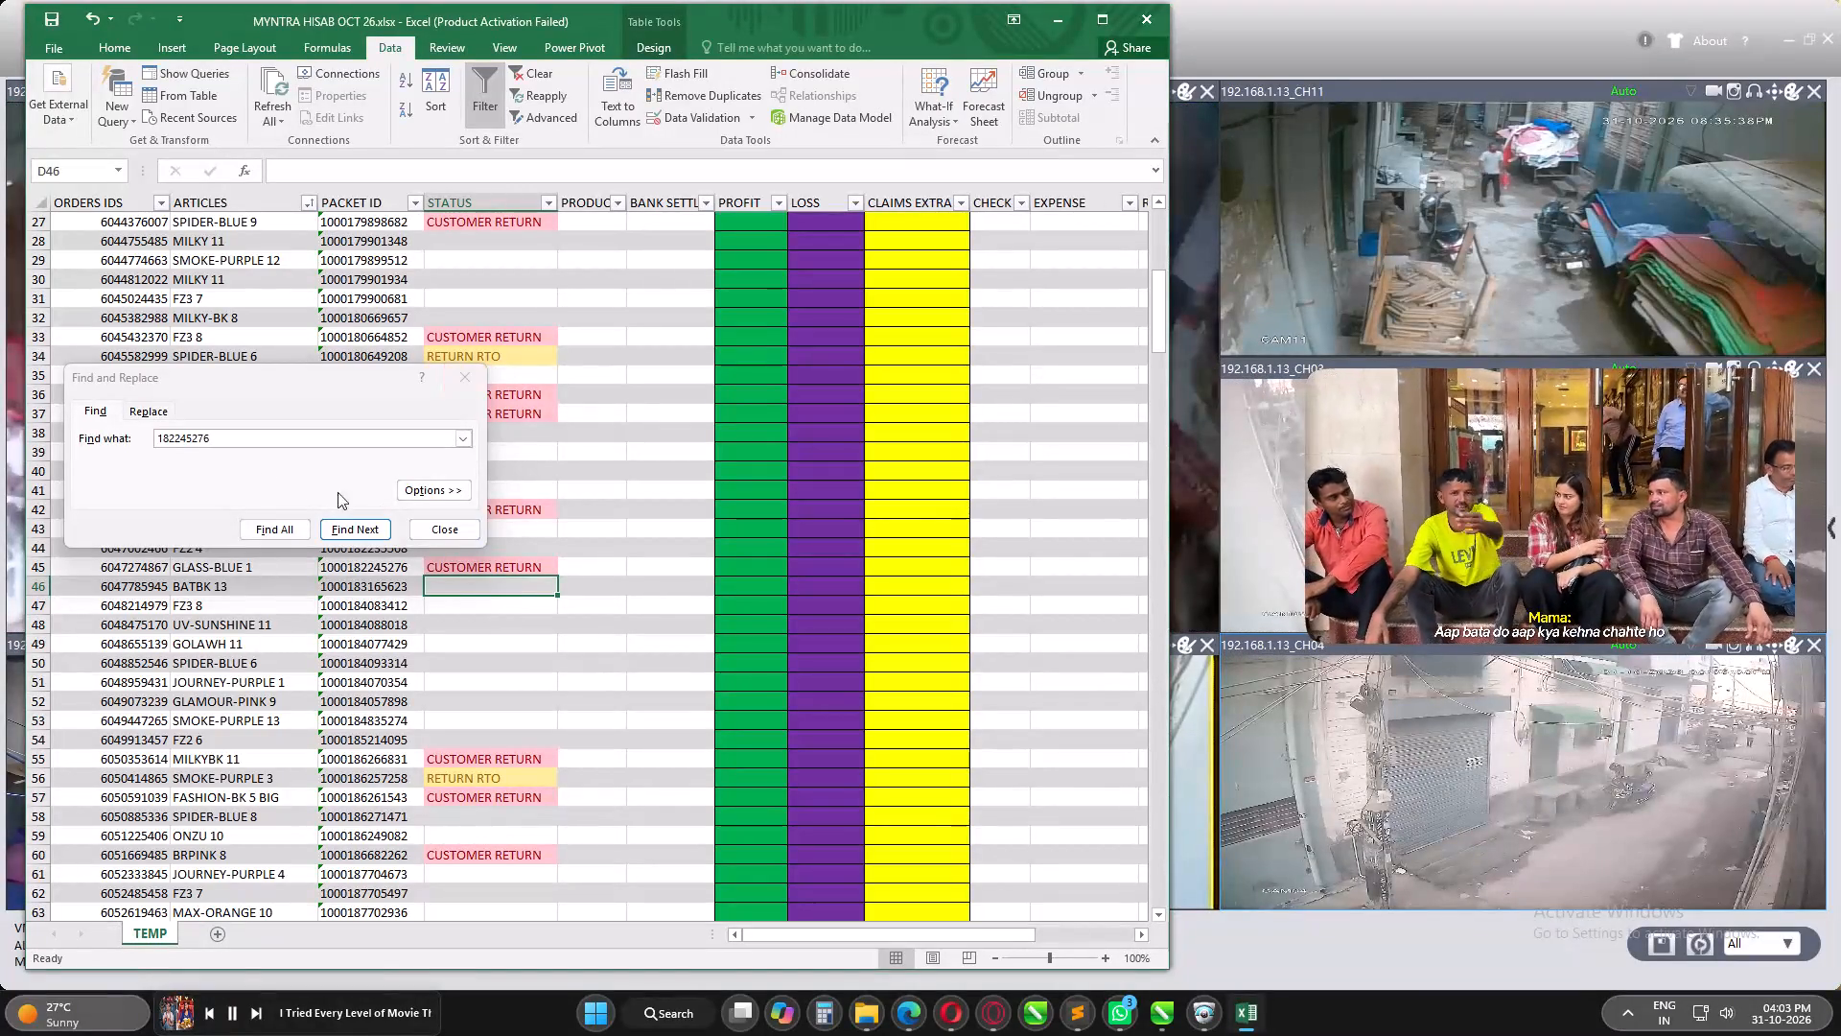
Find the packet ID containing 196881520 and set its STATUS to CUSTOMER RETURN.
{"action": "double_click", "coordinate": [185, 438]}
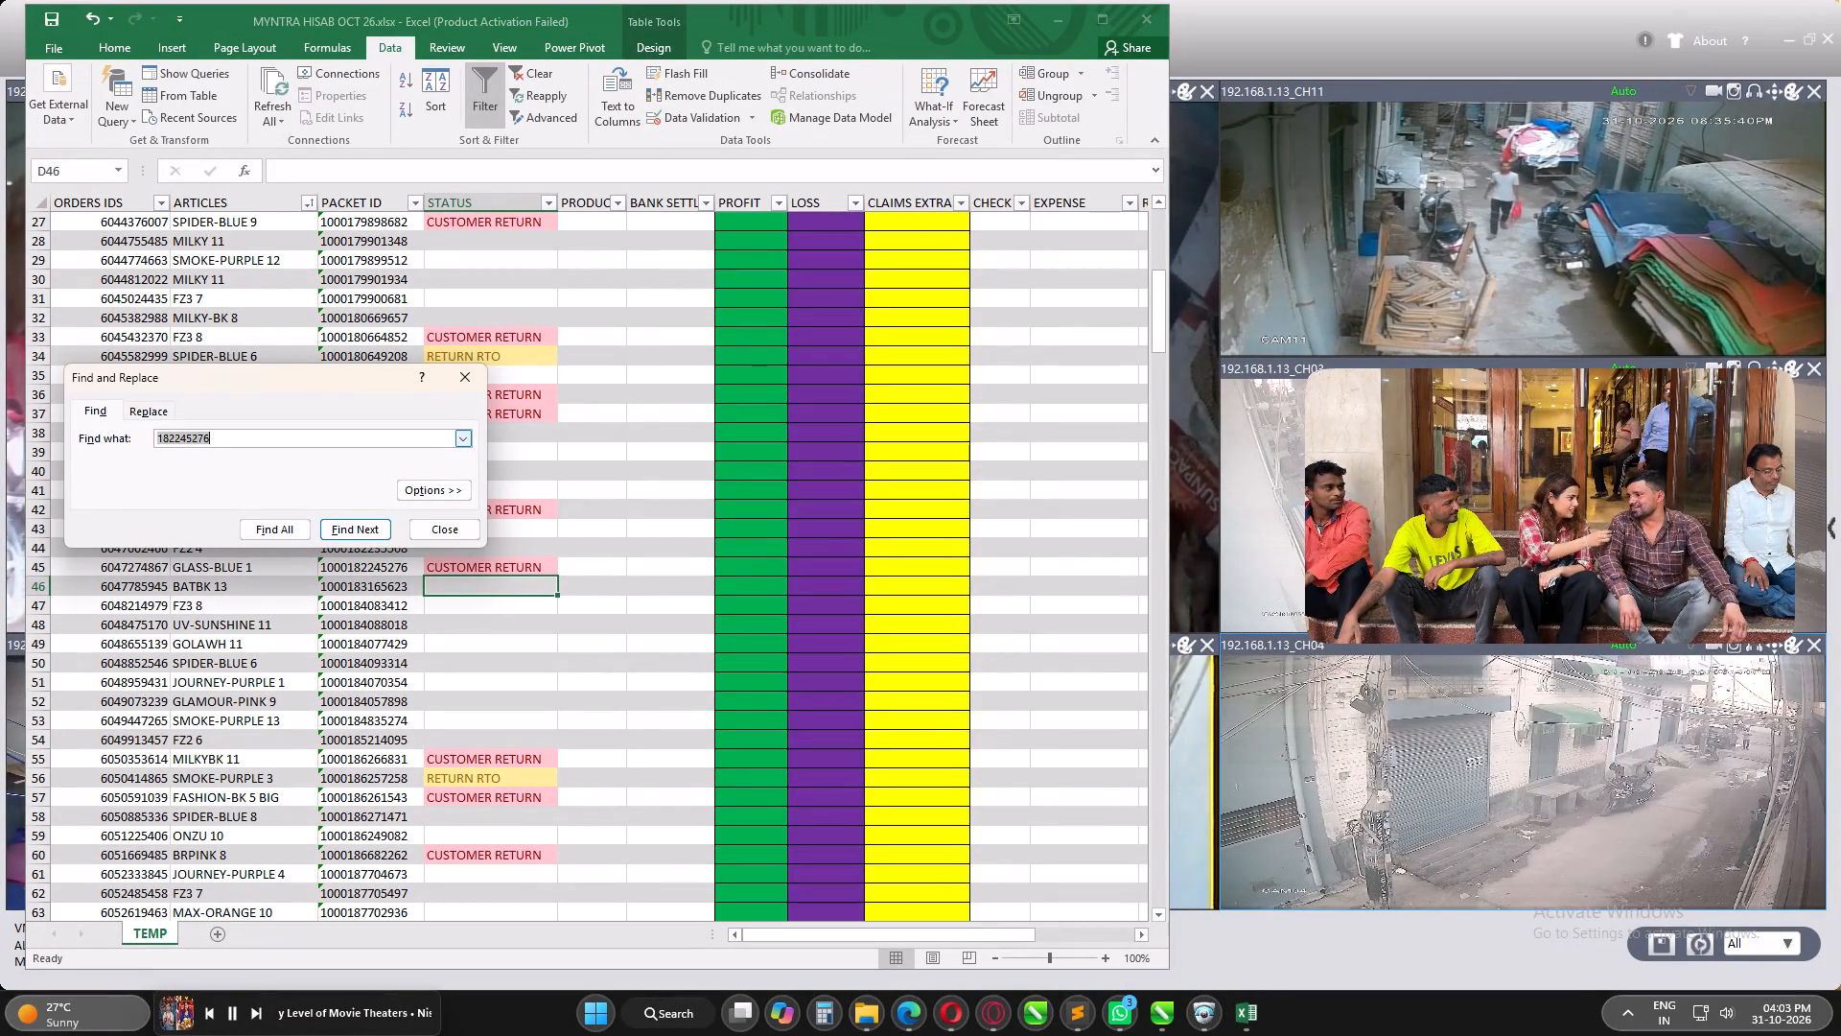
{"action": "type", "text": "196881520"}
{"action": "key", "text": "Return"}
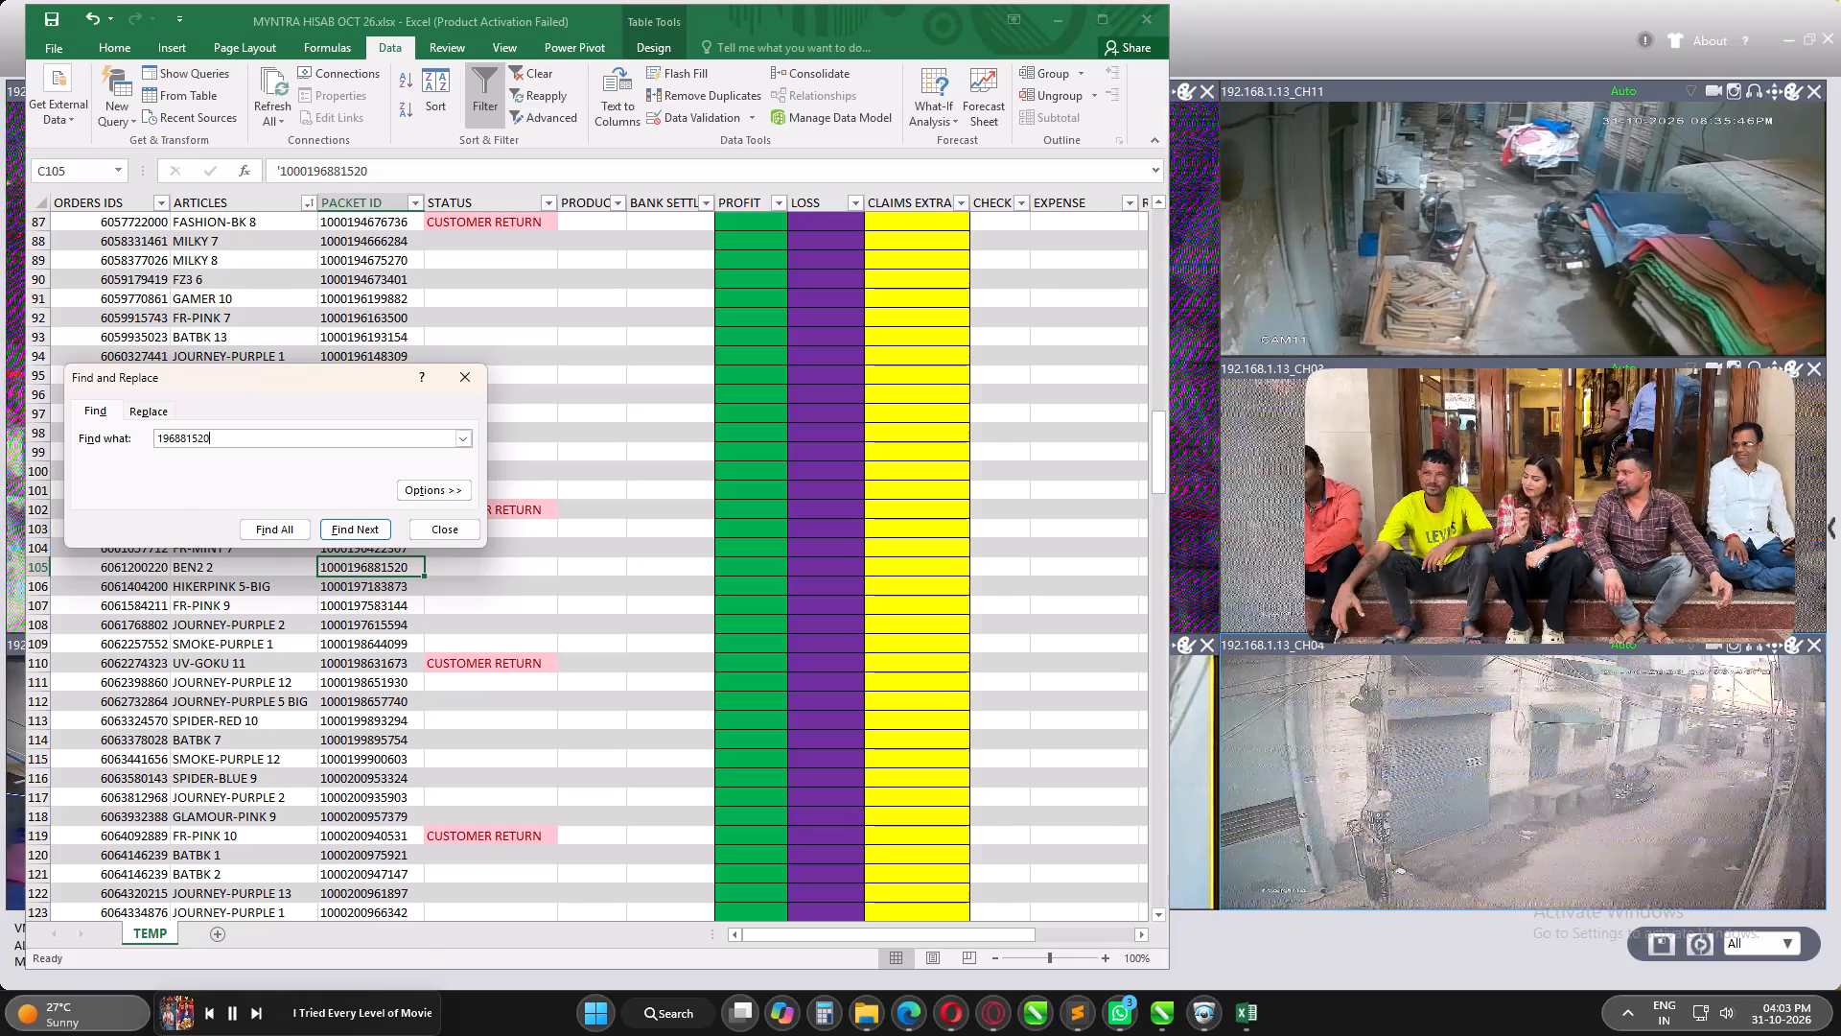
{"action": "left_click", "coordinate": [455, 571]}
{"action": "key", "text": "c"}
{"action": "key", "text": "Return"}
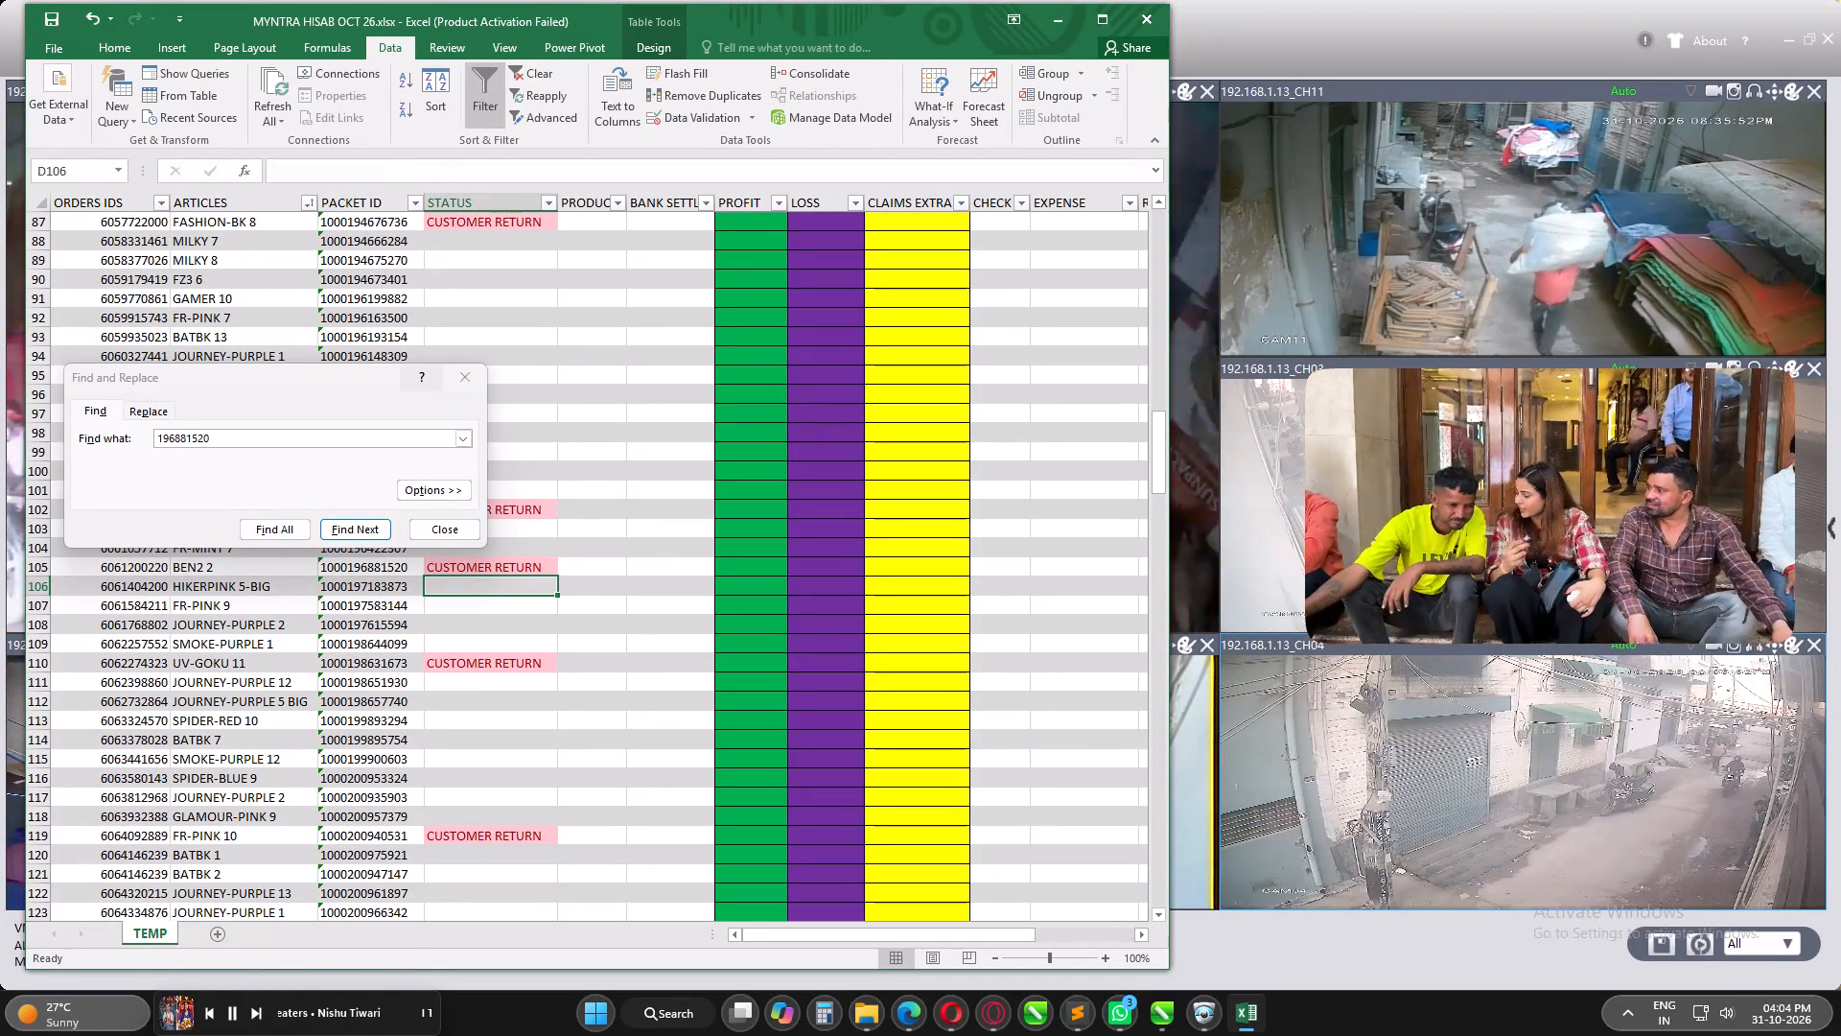
{"action": "double_click", "coordinate": [174, 436]}
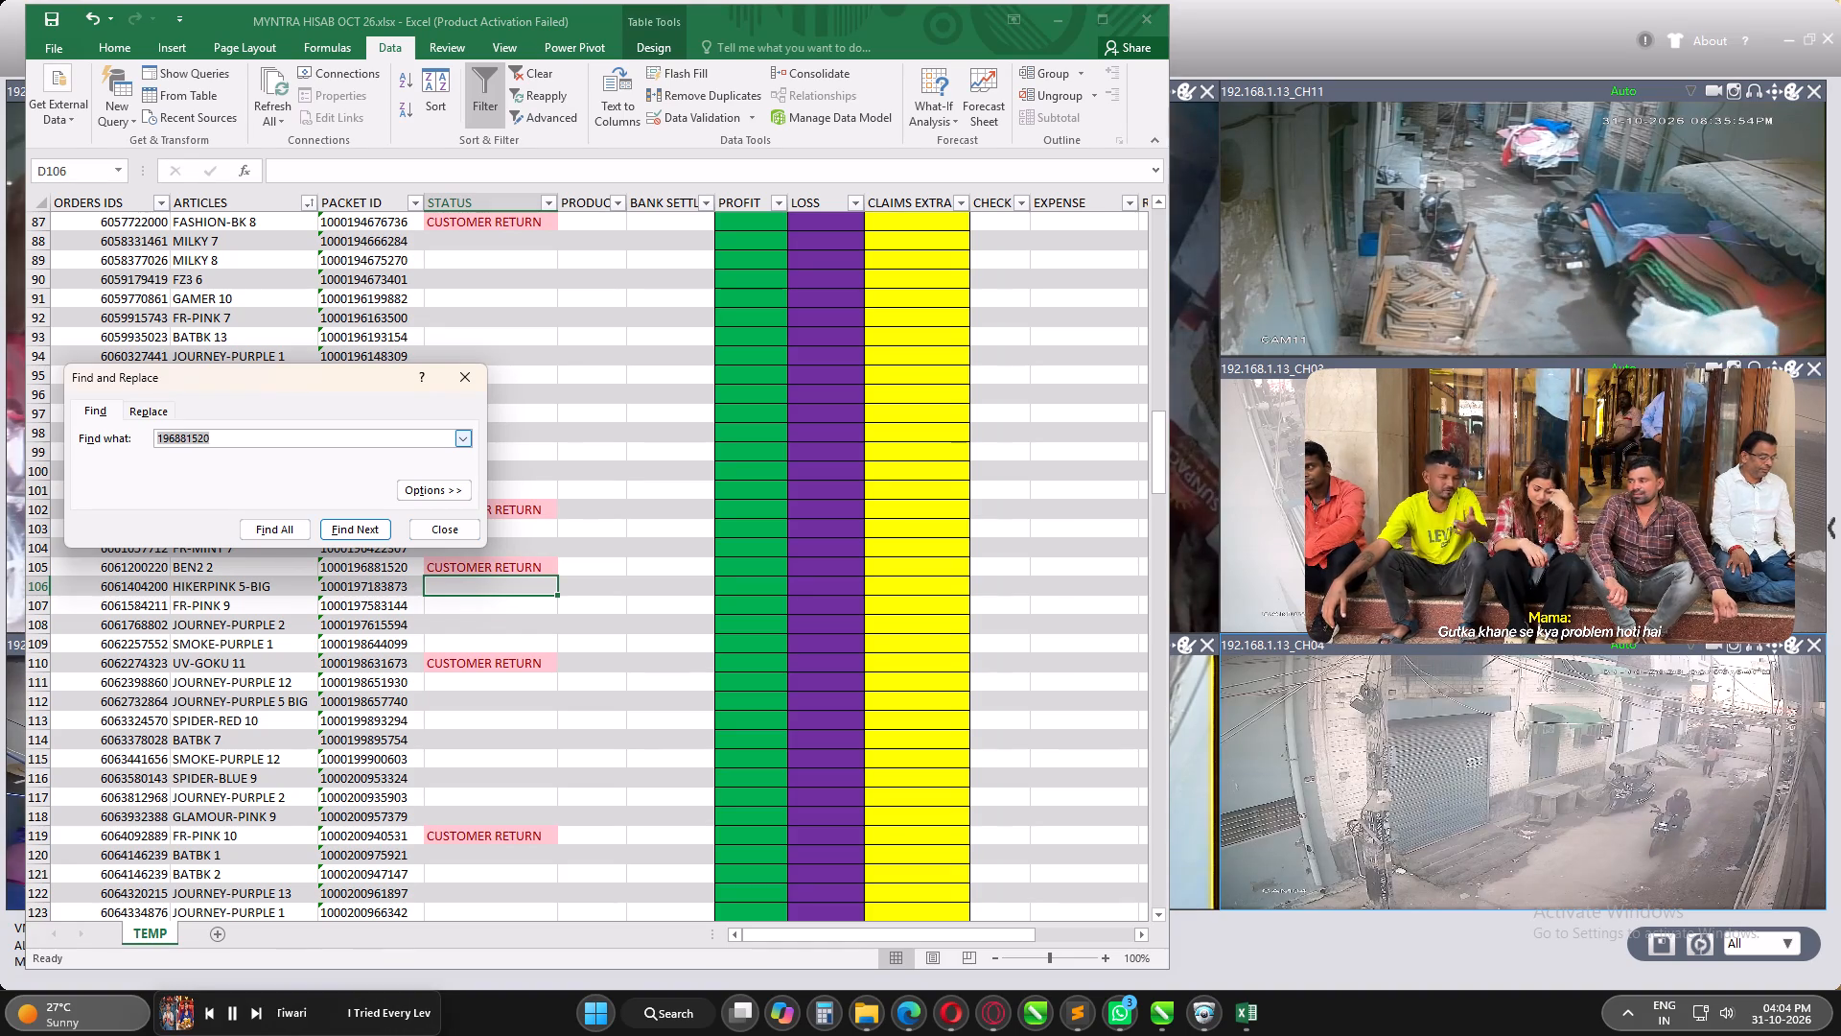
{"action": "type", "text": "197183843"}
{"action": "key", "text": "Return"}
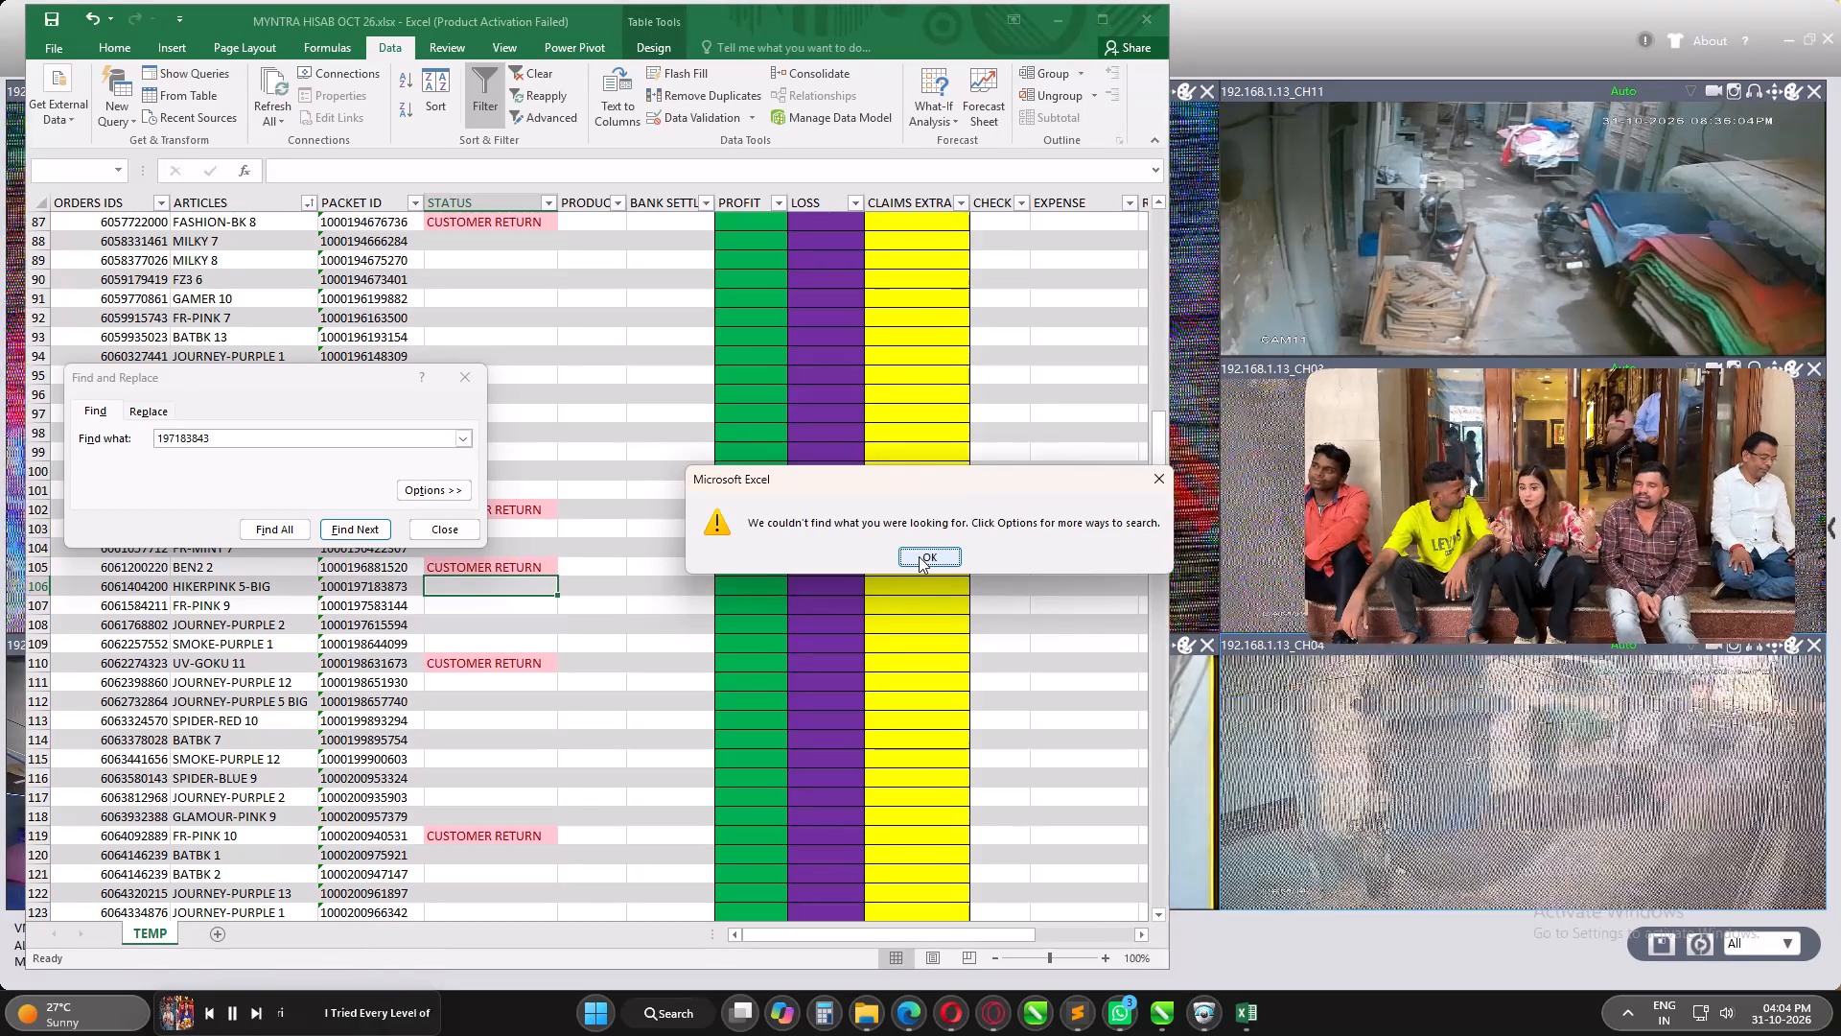
{"action": "left_click", "coordinate": [931, 561]}
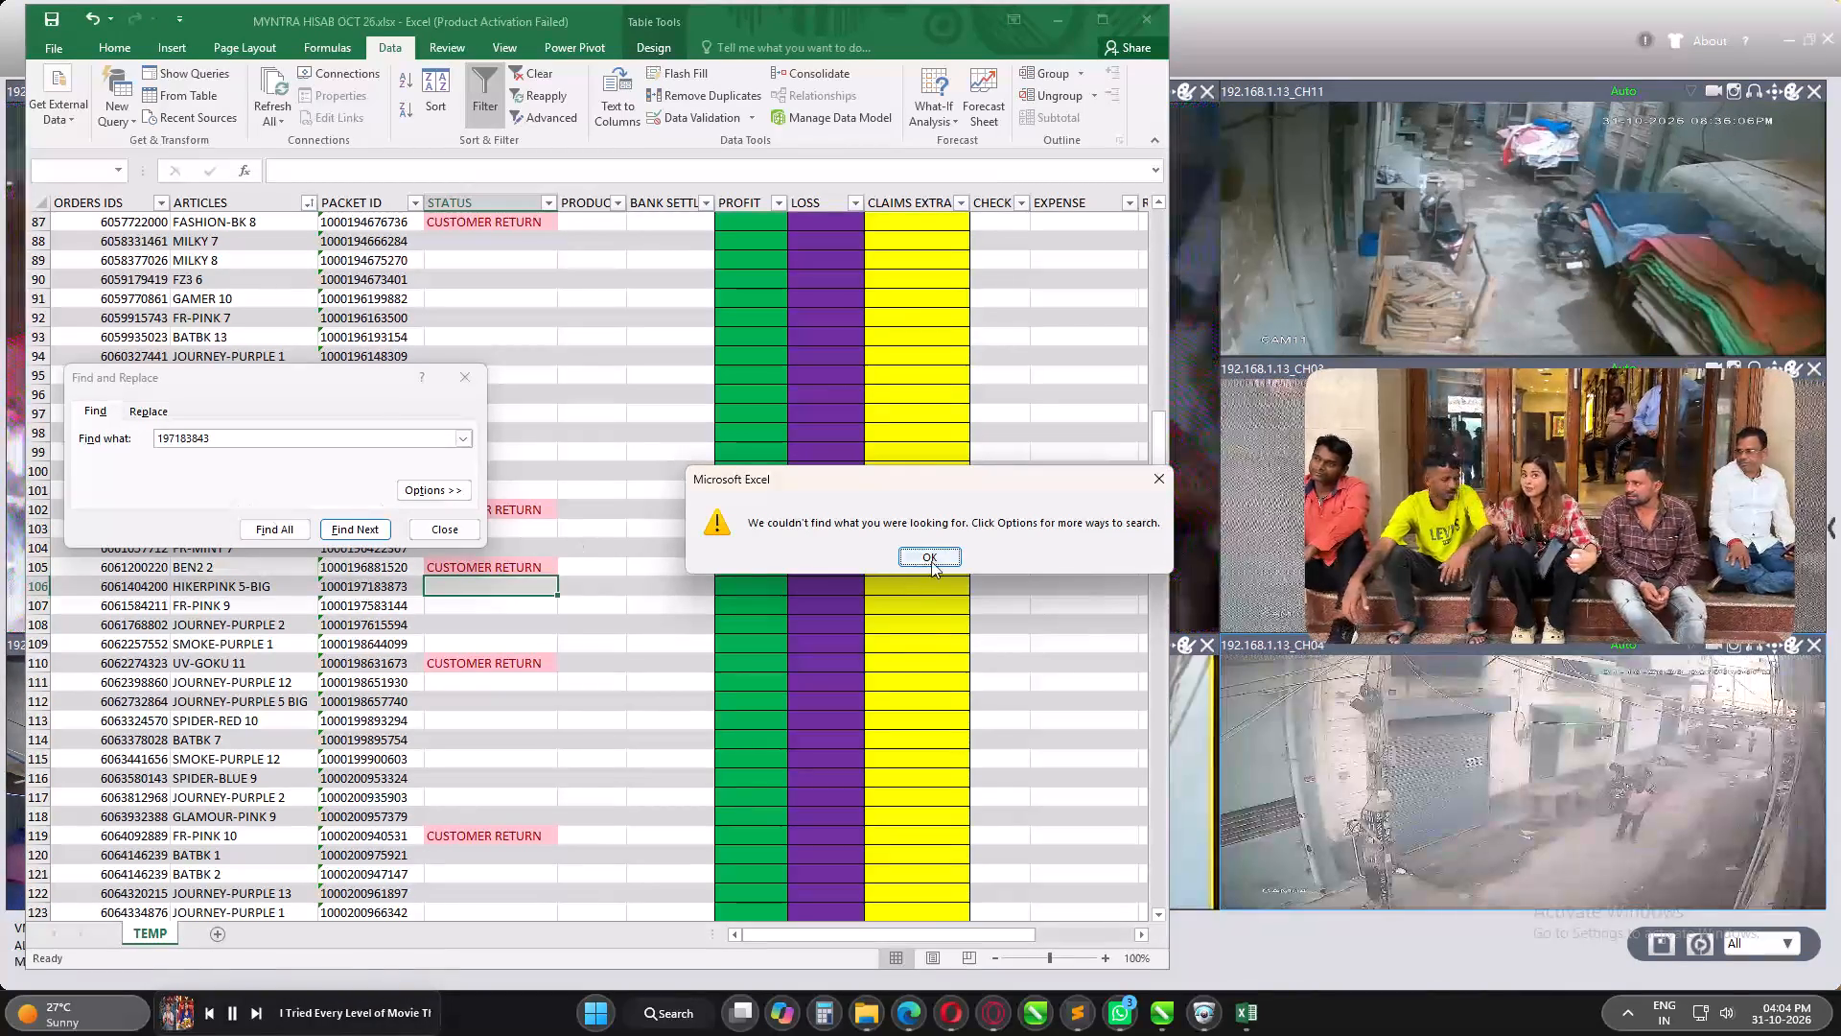
{"action": "left_click", "coordinate": [191, 437]}
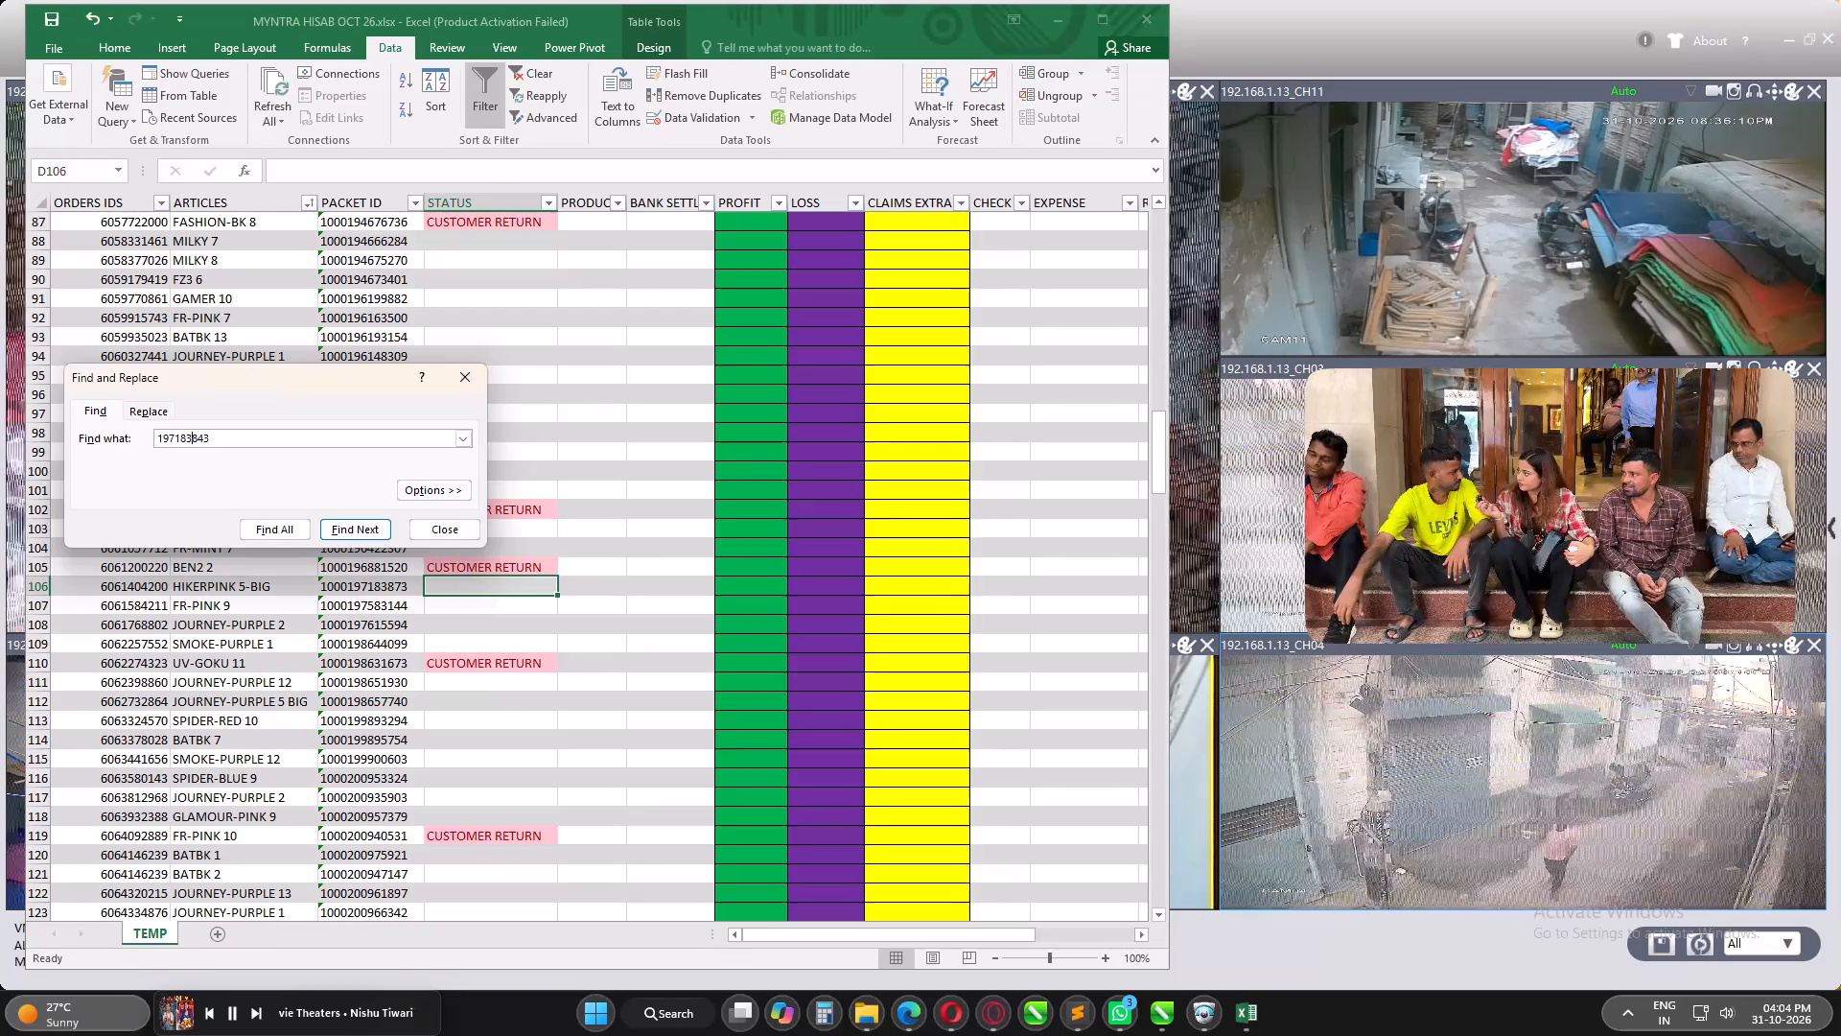
{"action": "key", "text": "Right"}
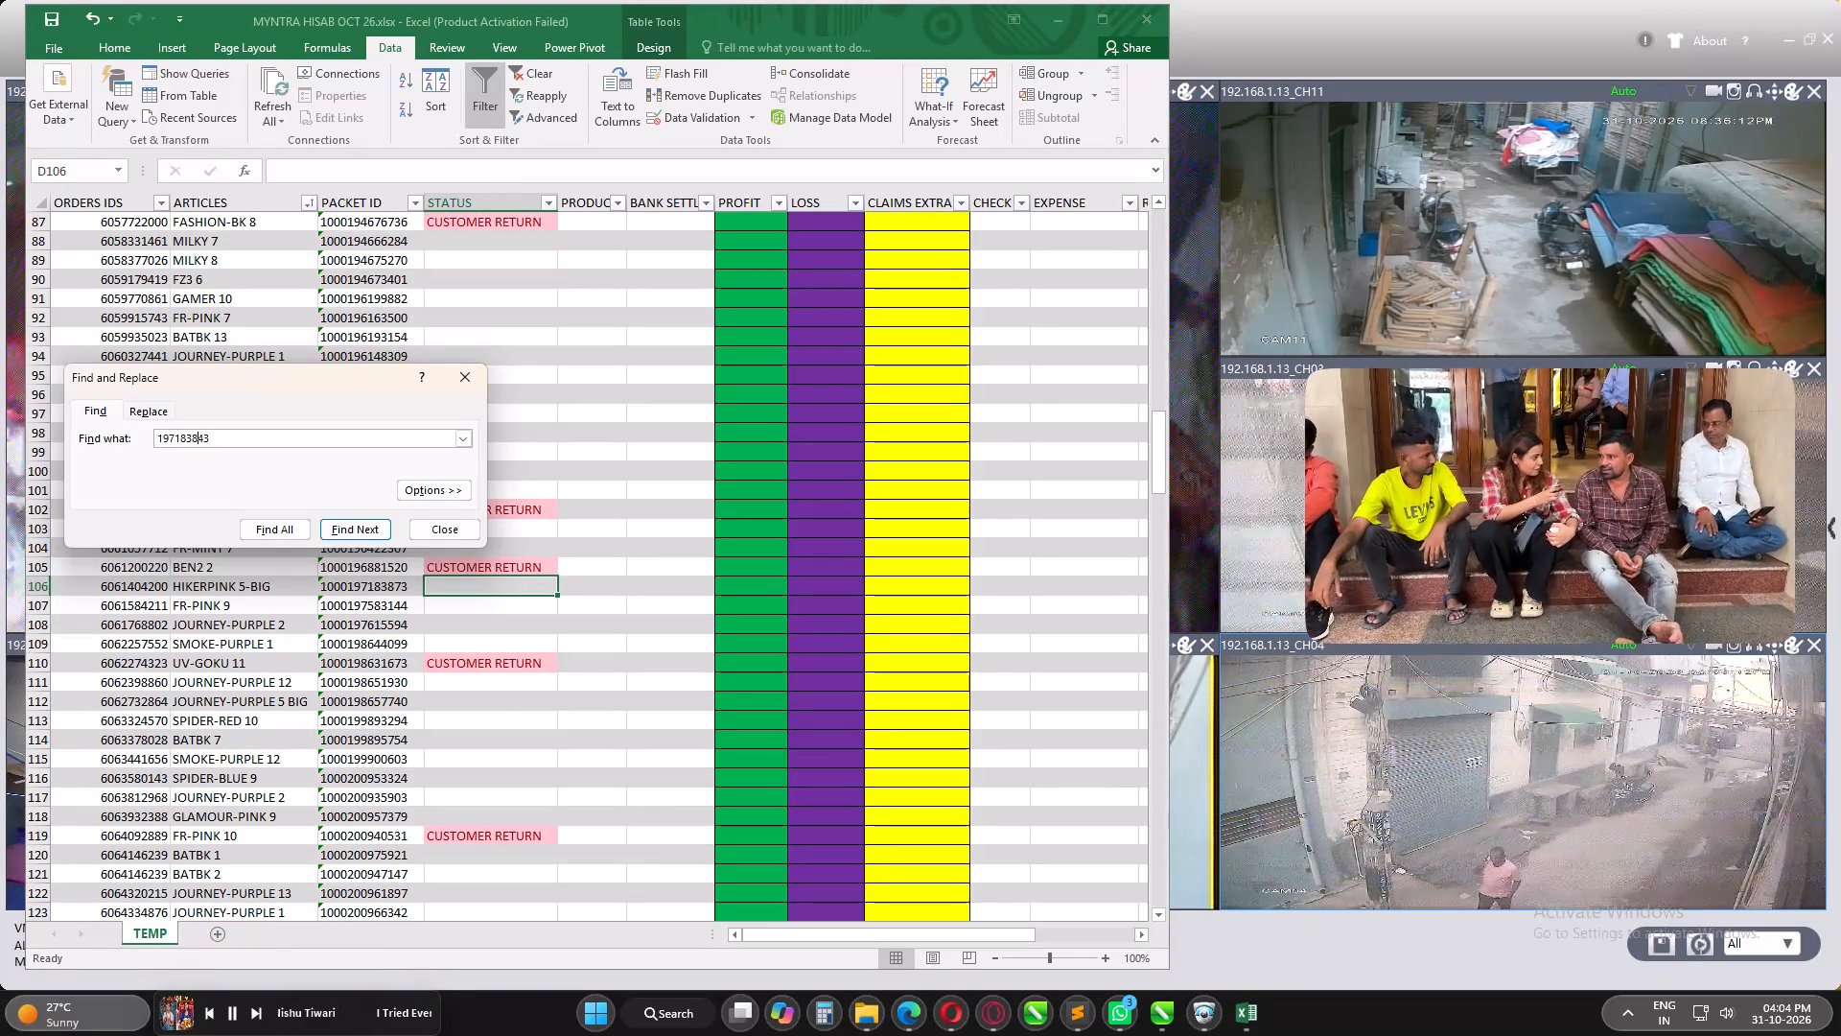
{"action": "key", "text": "Right"}
{"action": "key", "text": "BackSpace"}
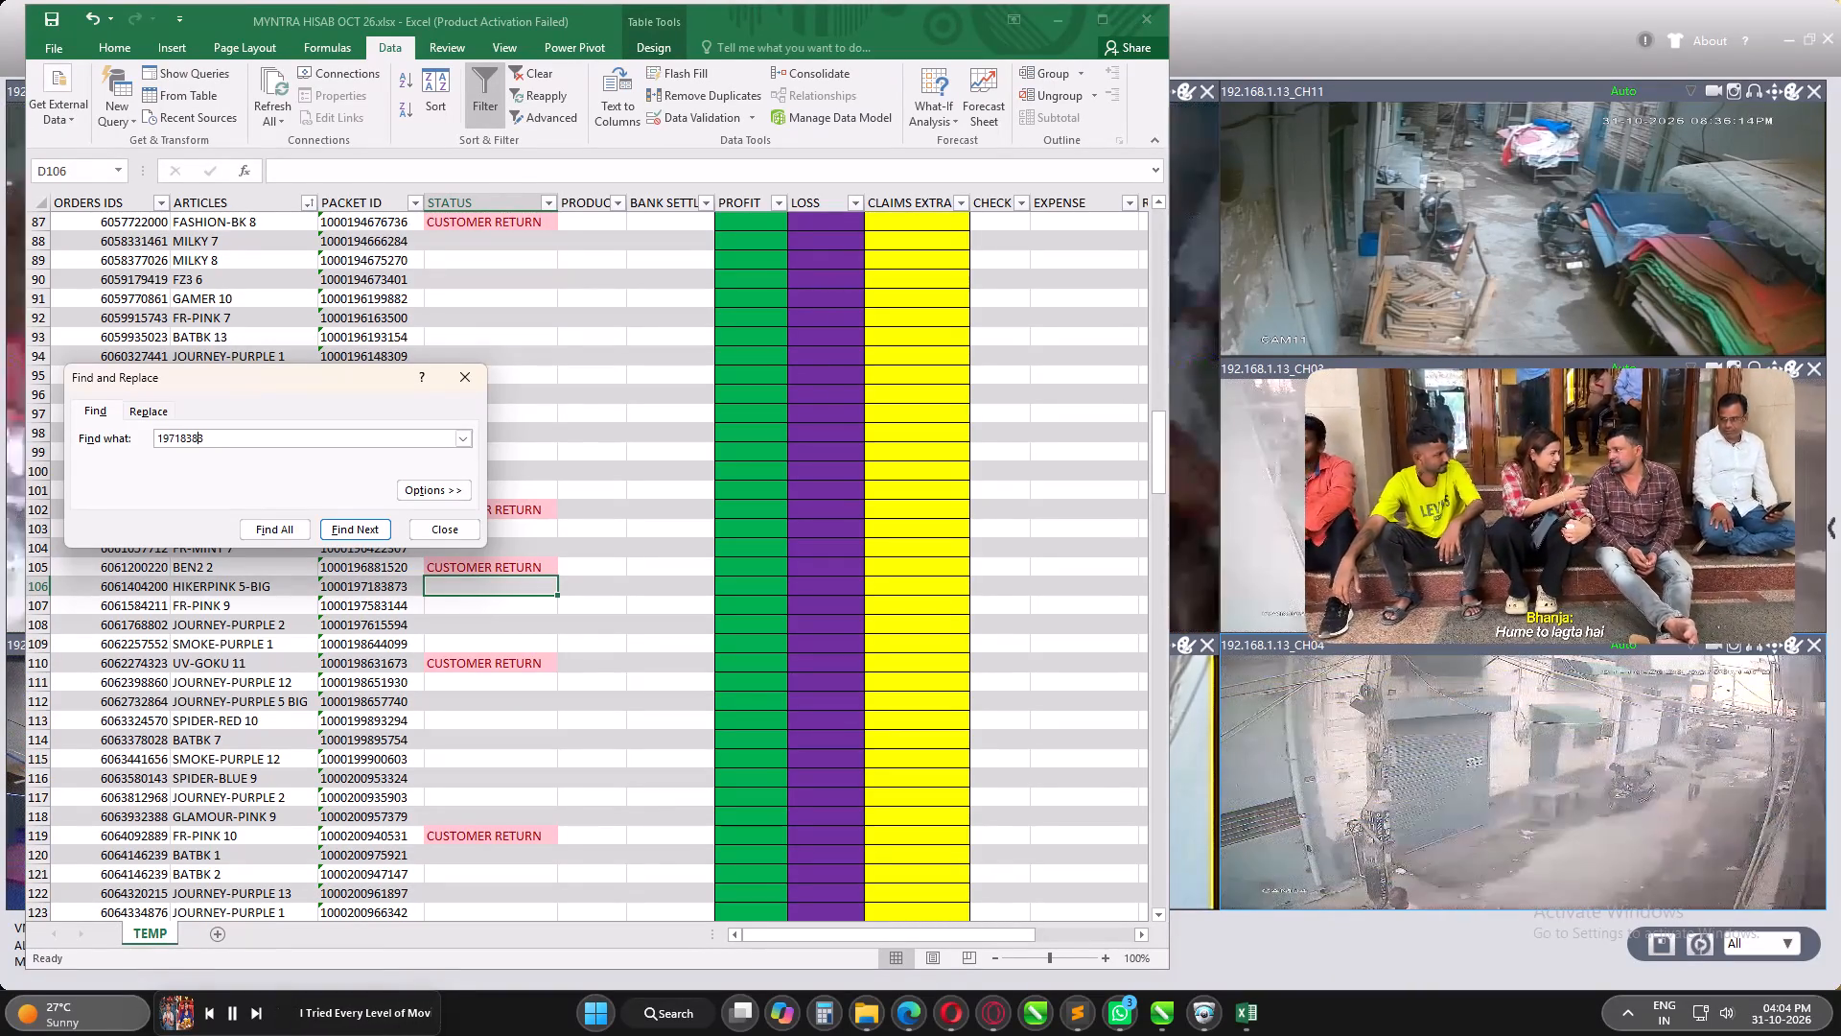
{"action": "key", "text": "7"}
{"action": "key", "text": "Return"}
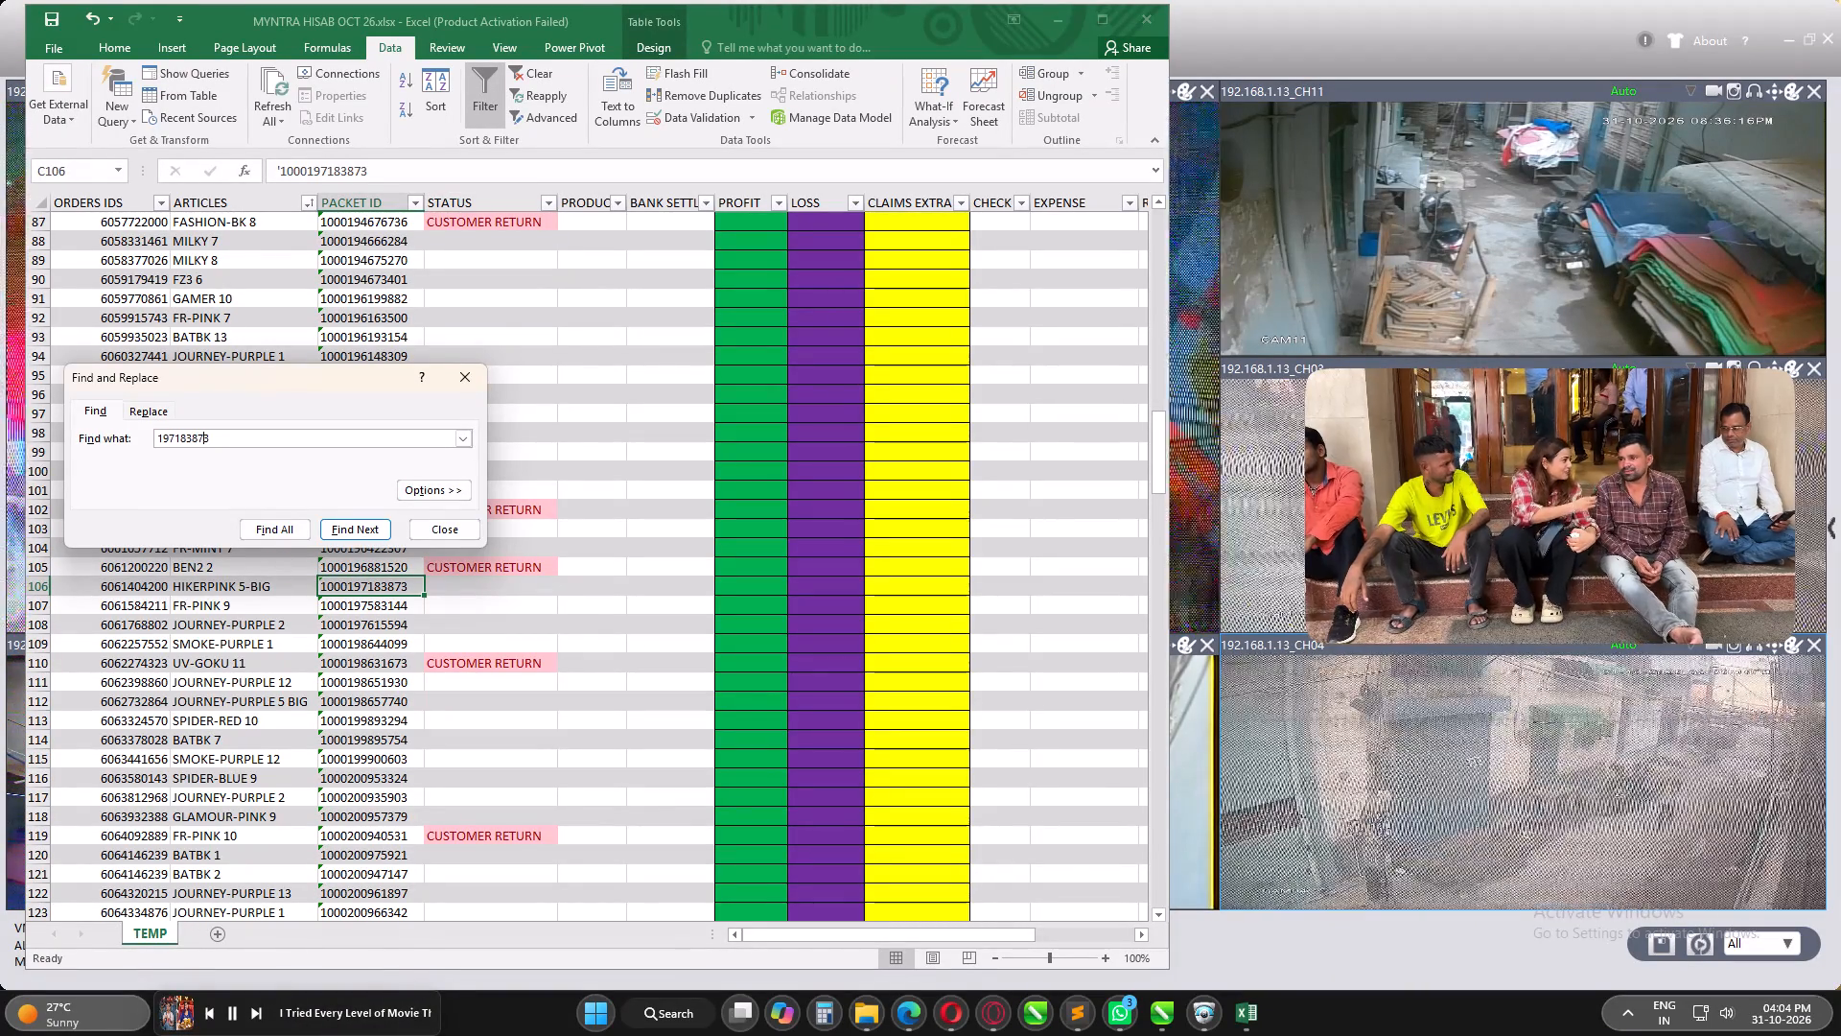
{"action": "left_click", "coordinate": [485, 590]}
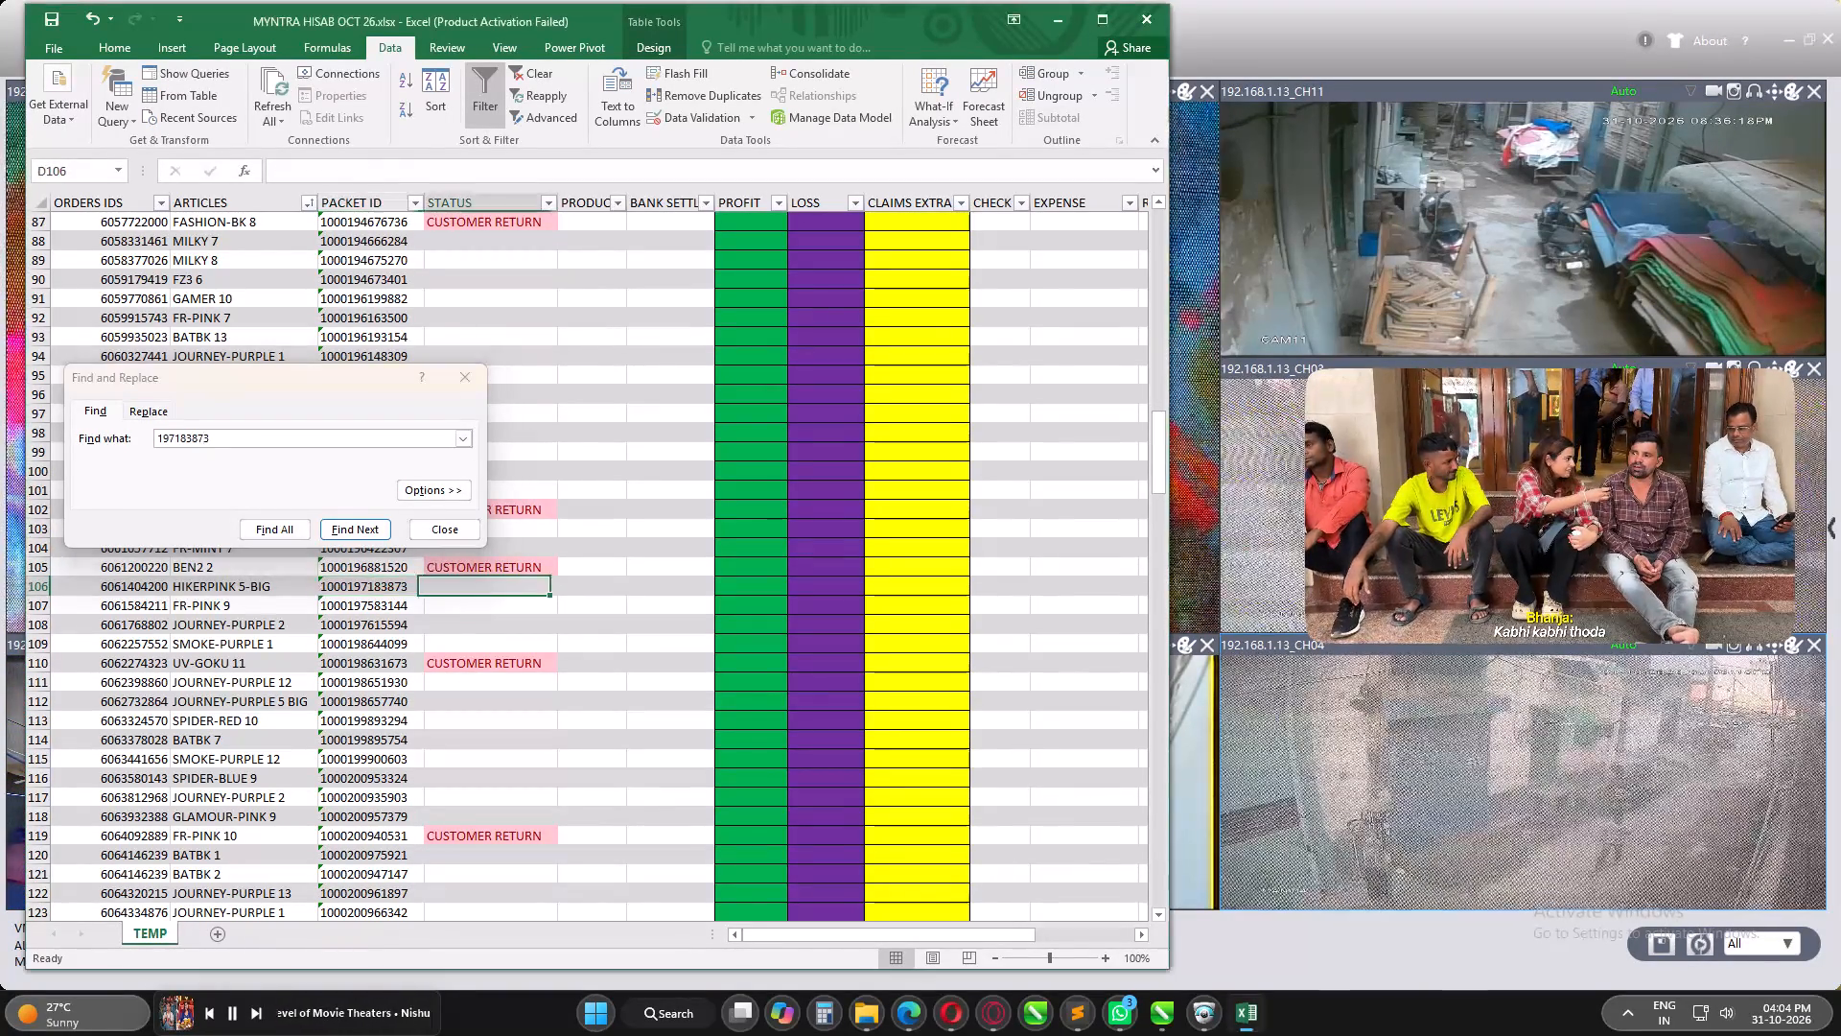
{"action": "key", "text": "c"}
{"action": "key", "text": "Return"}
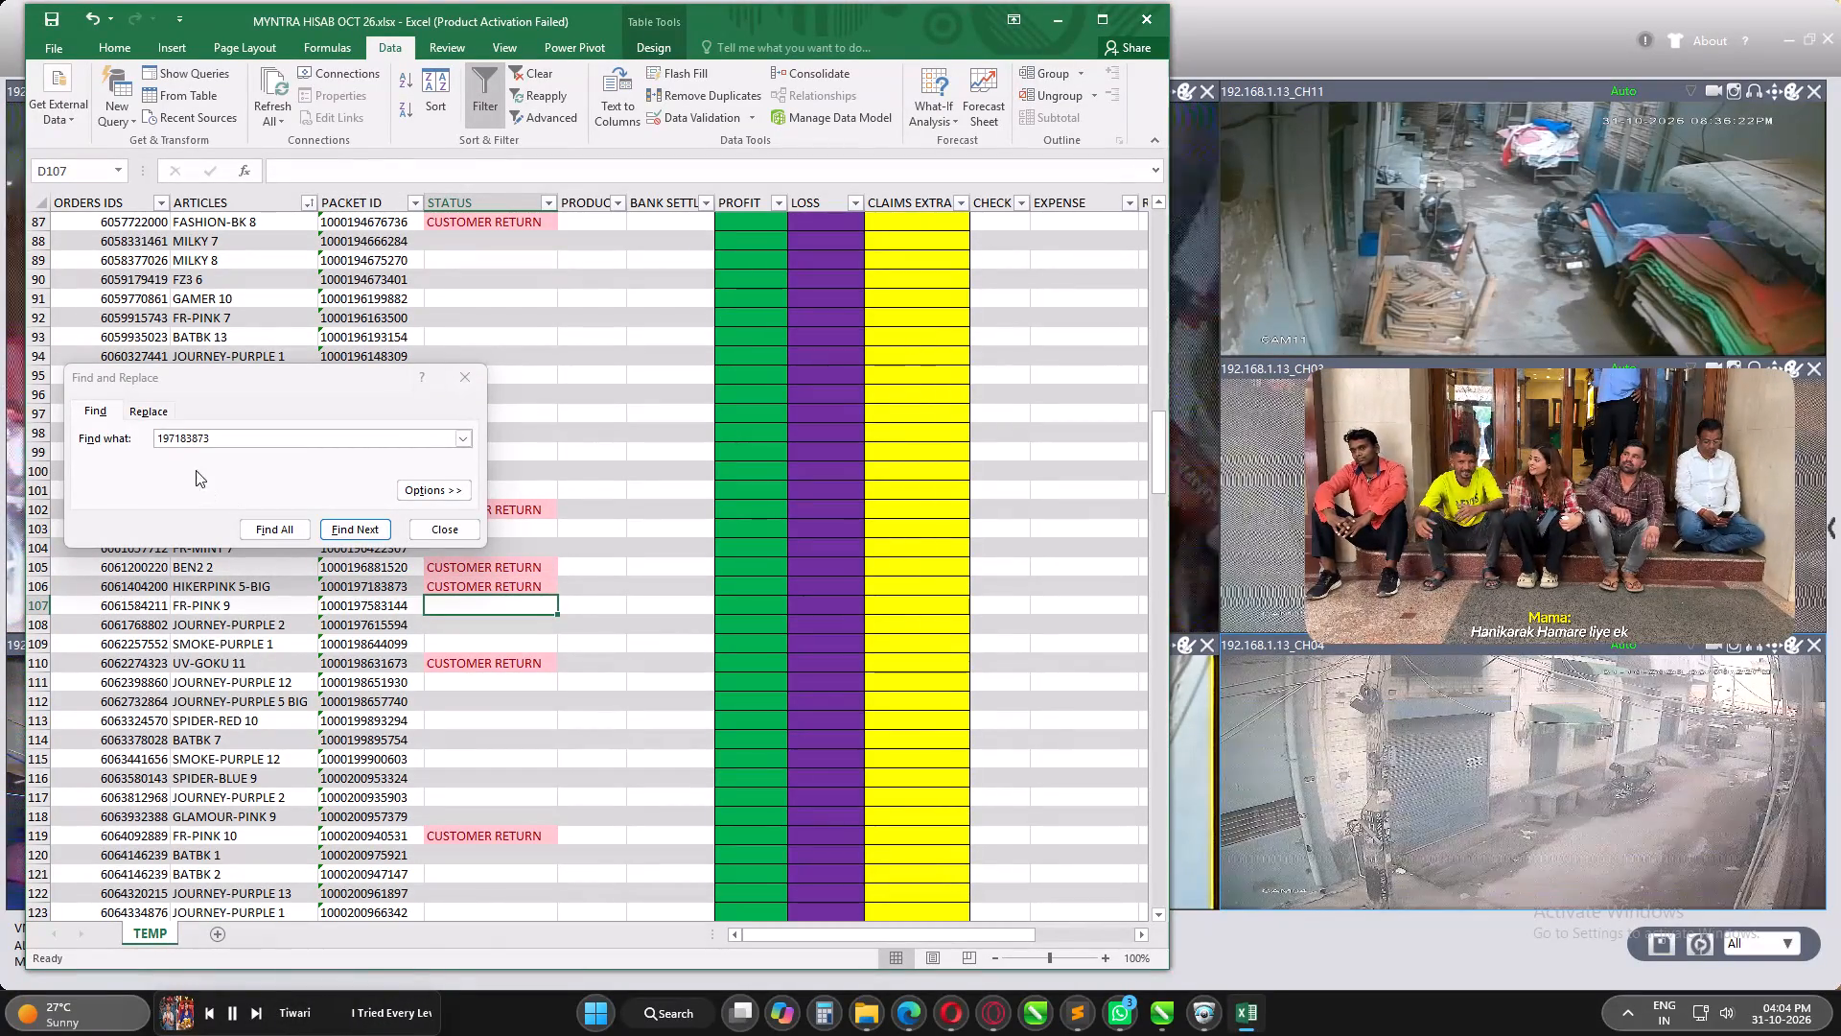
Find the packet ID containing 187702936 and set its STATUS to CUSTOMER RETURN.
{"action": "double_click", "coordinate": [189, 441]}
{"action": "key", "text": "1"}
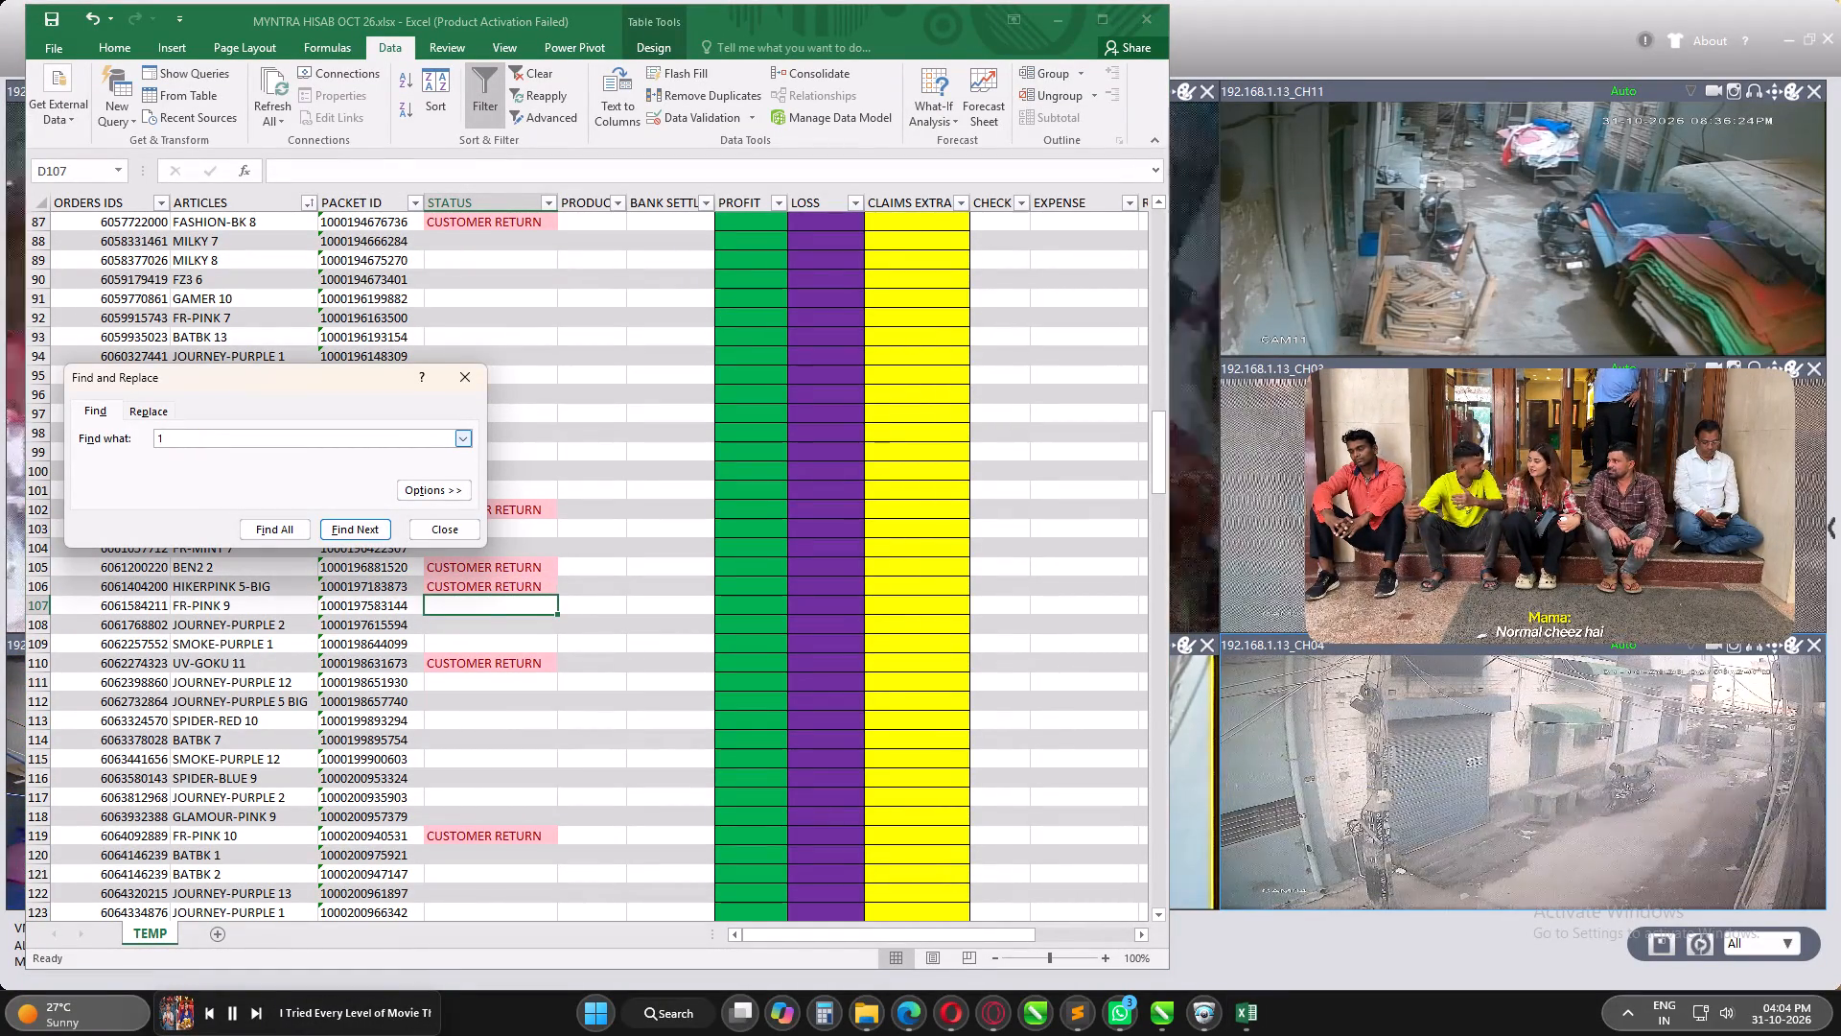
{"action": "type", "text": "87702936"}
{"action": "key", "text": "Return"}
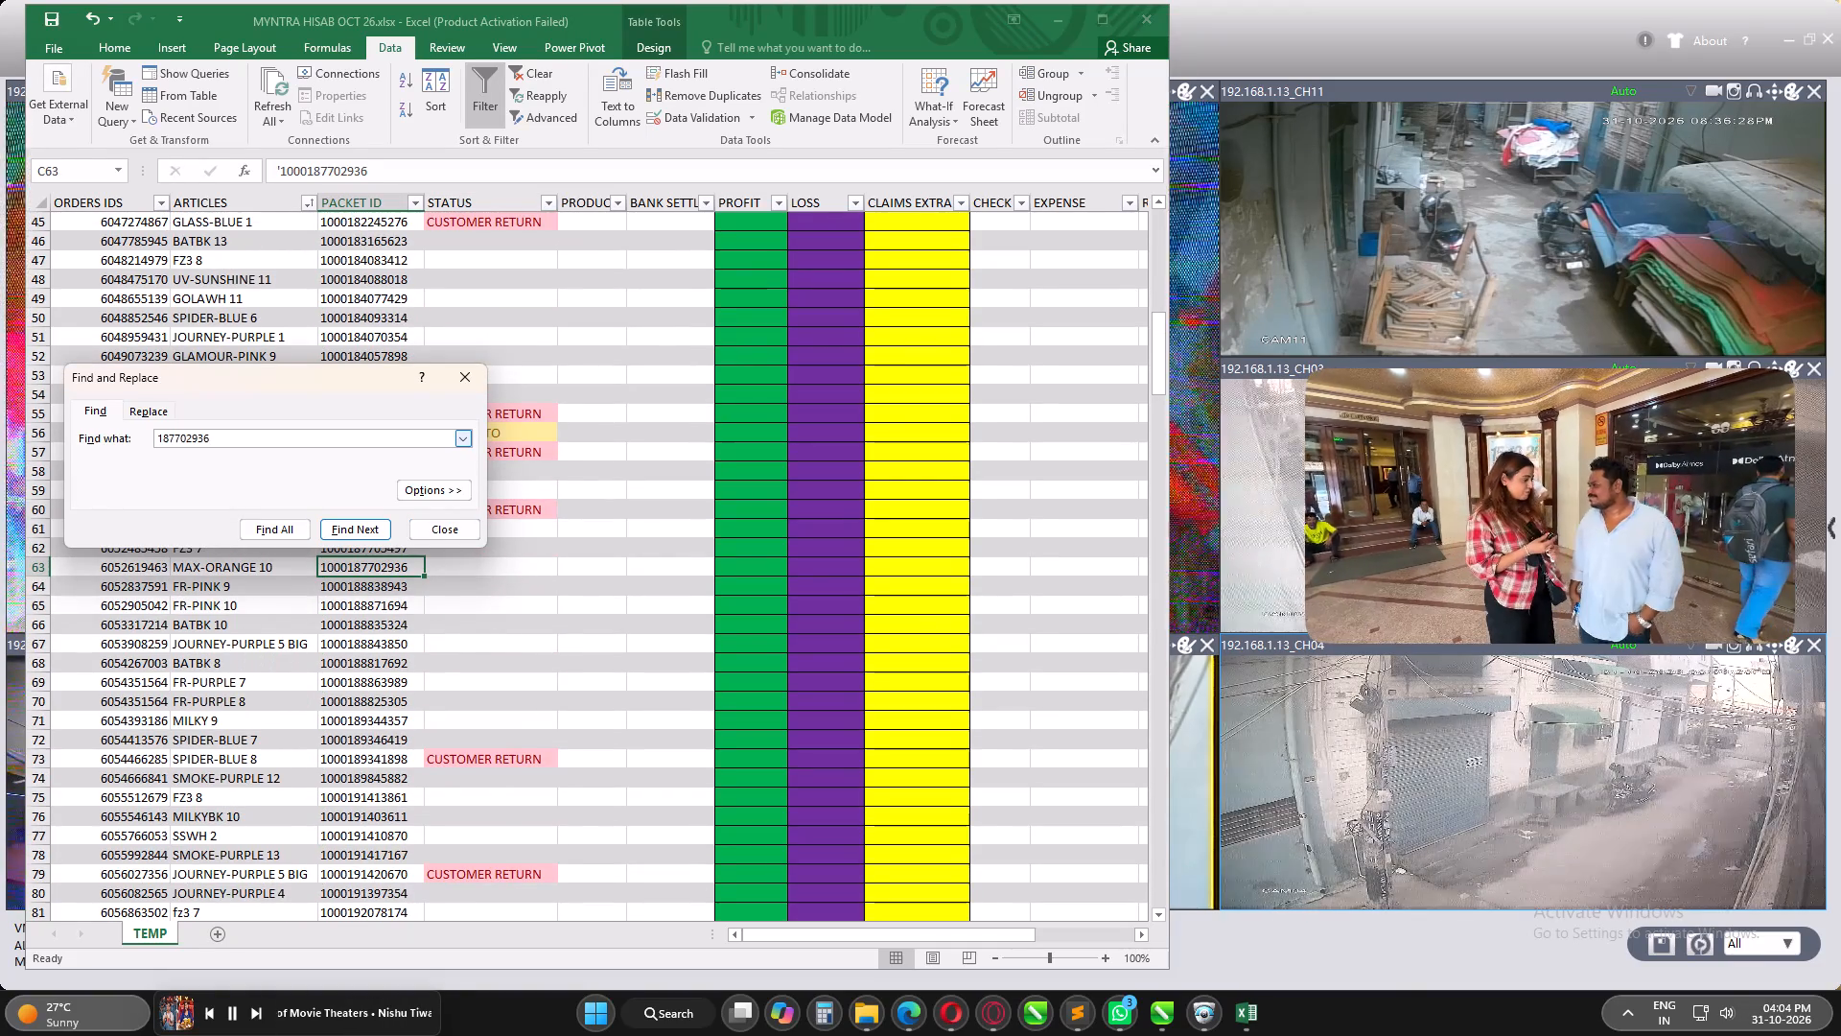
{"action": "left_click", "coordinate": [475, 568]}
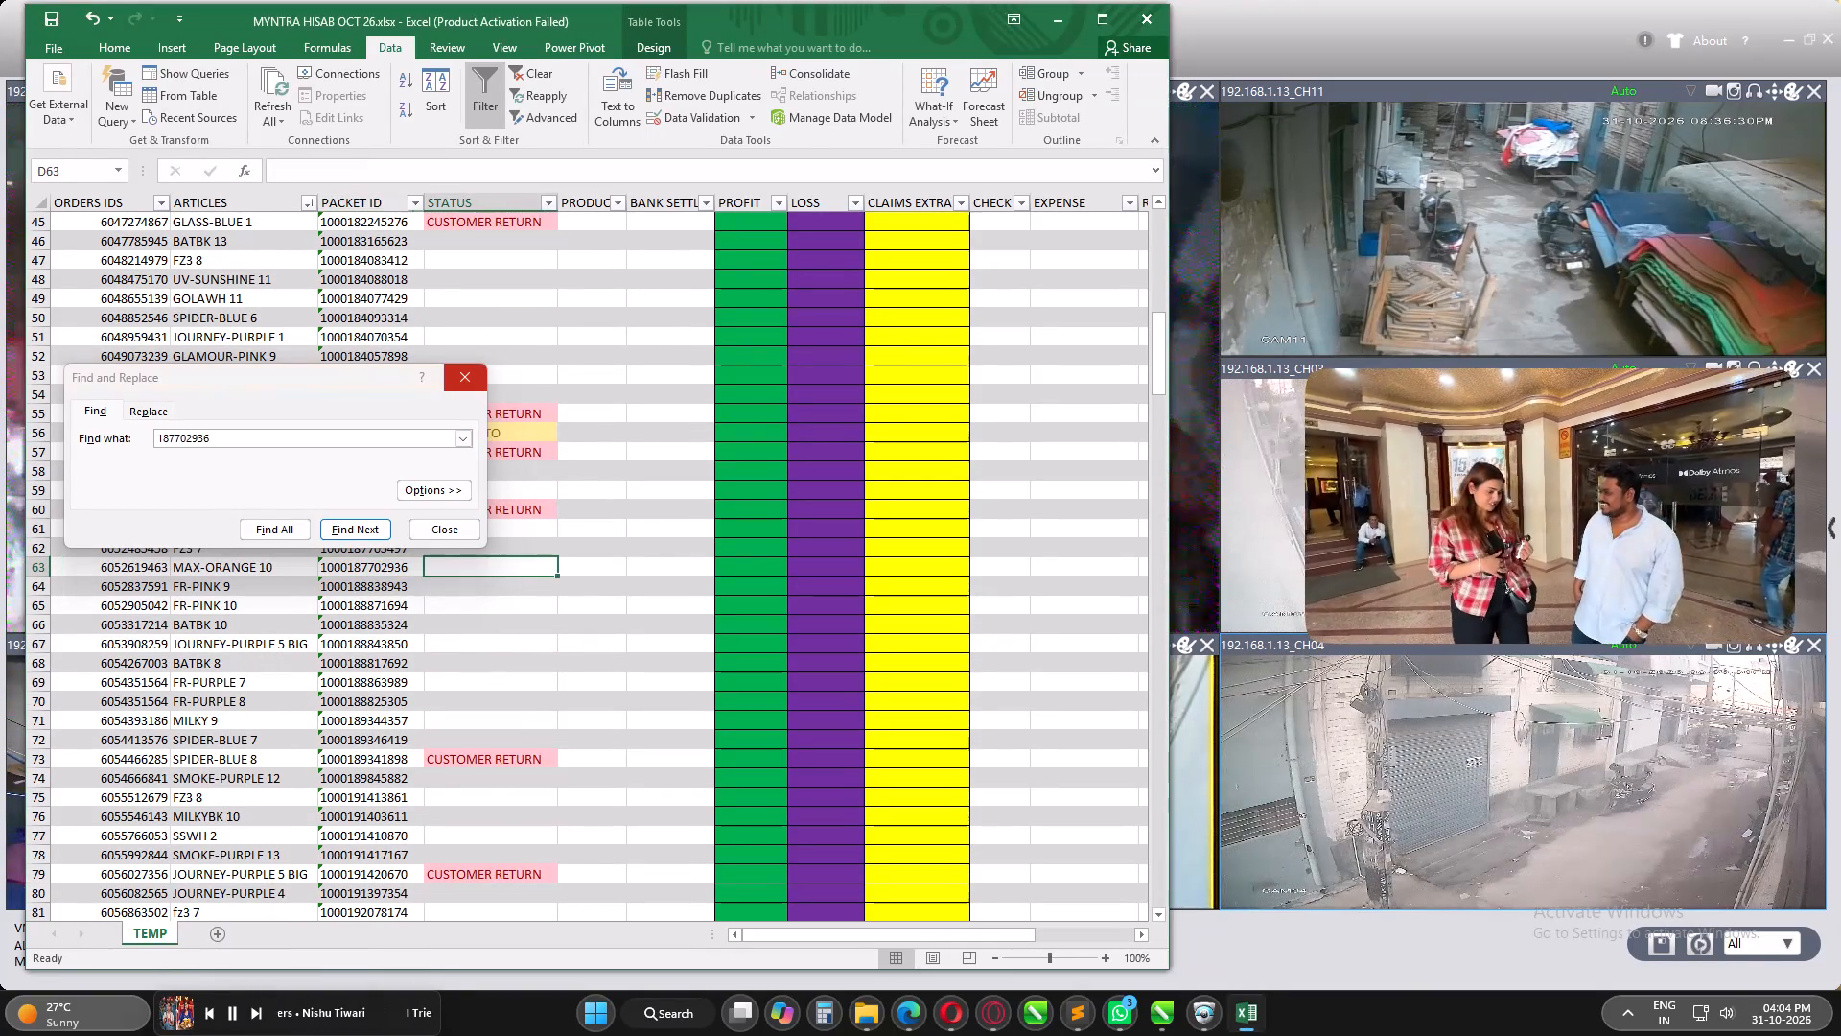
{"action": "key", "text": "c"}
{"action": "key", "text": "Return"}
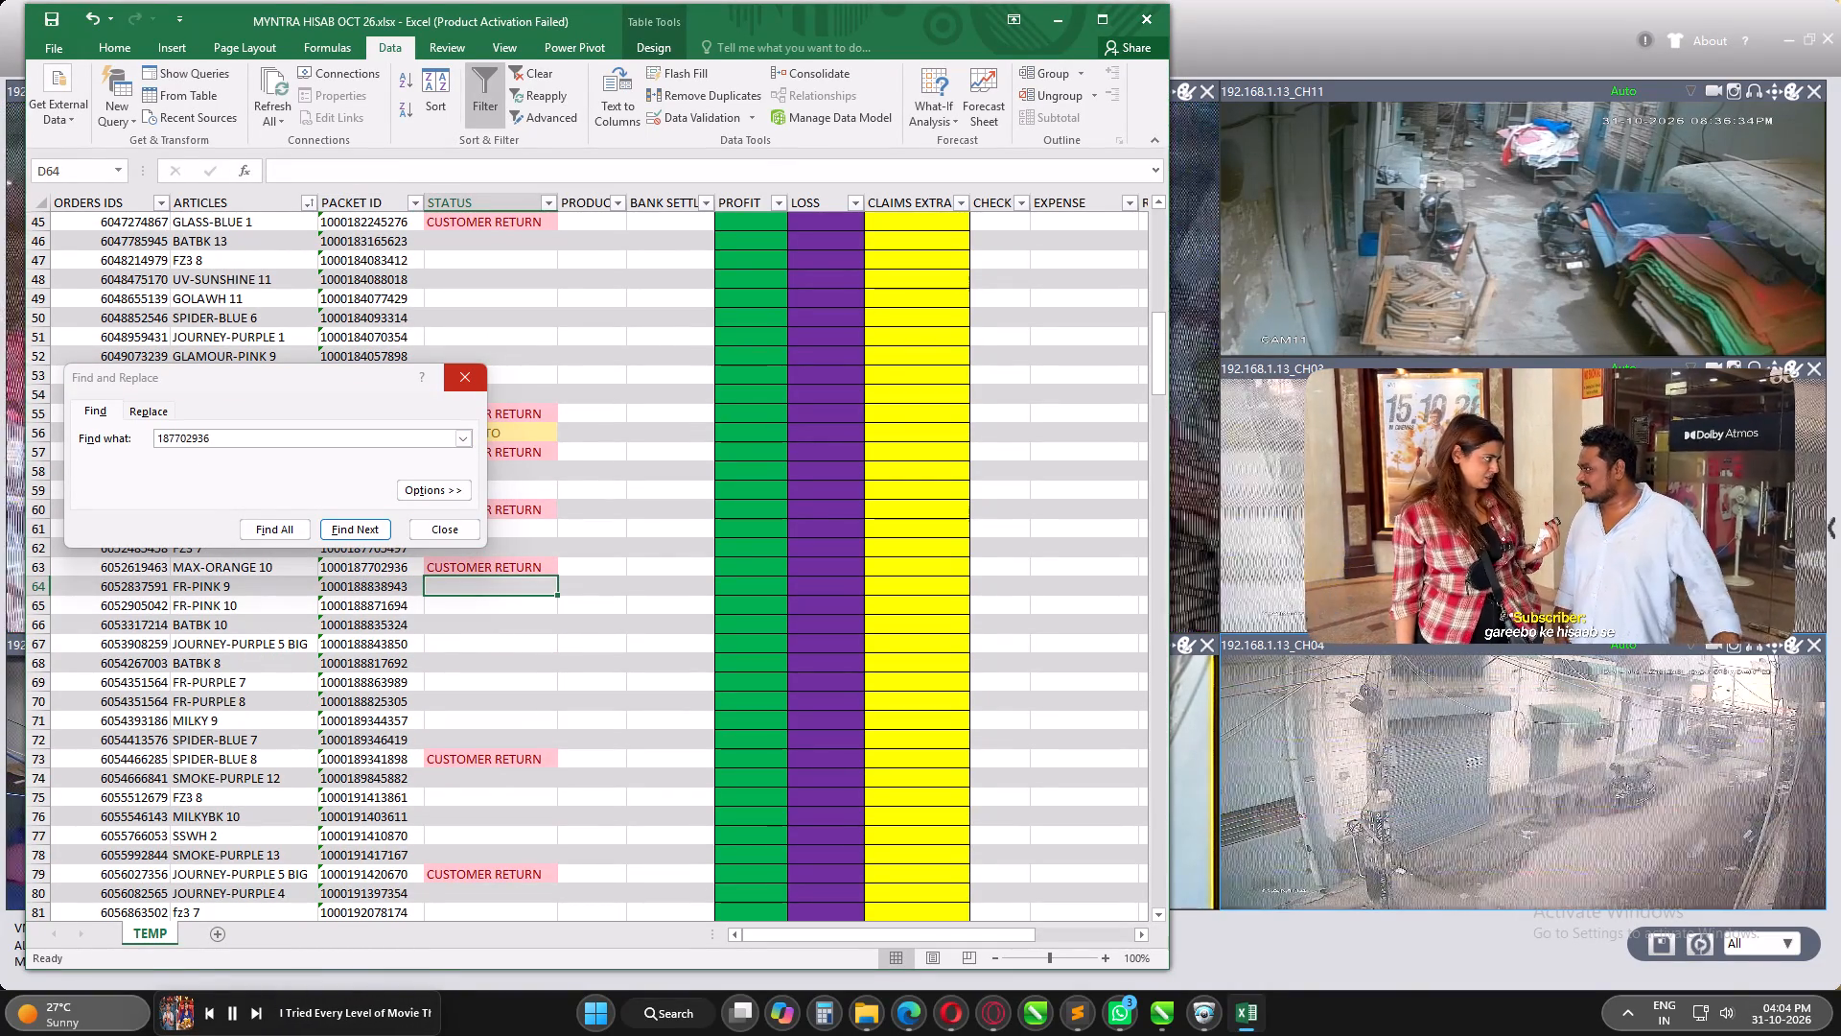
{"action": "double_click", "coordinate": [164, 438]}
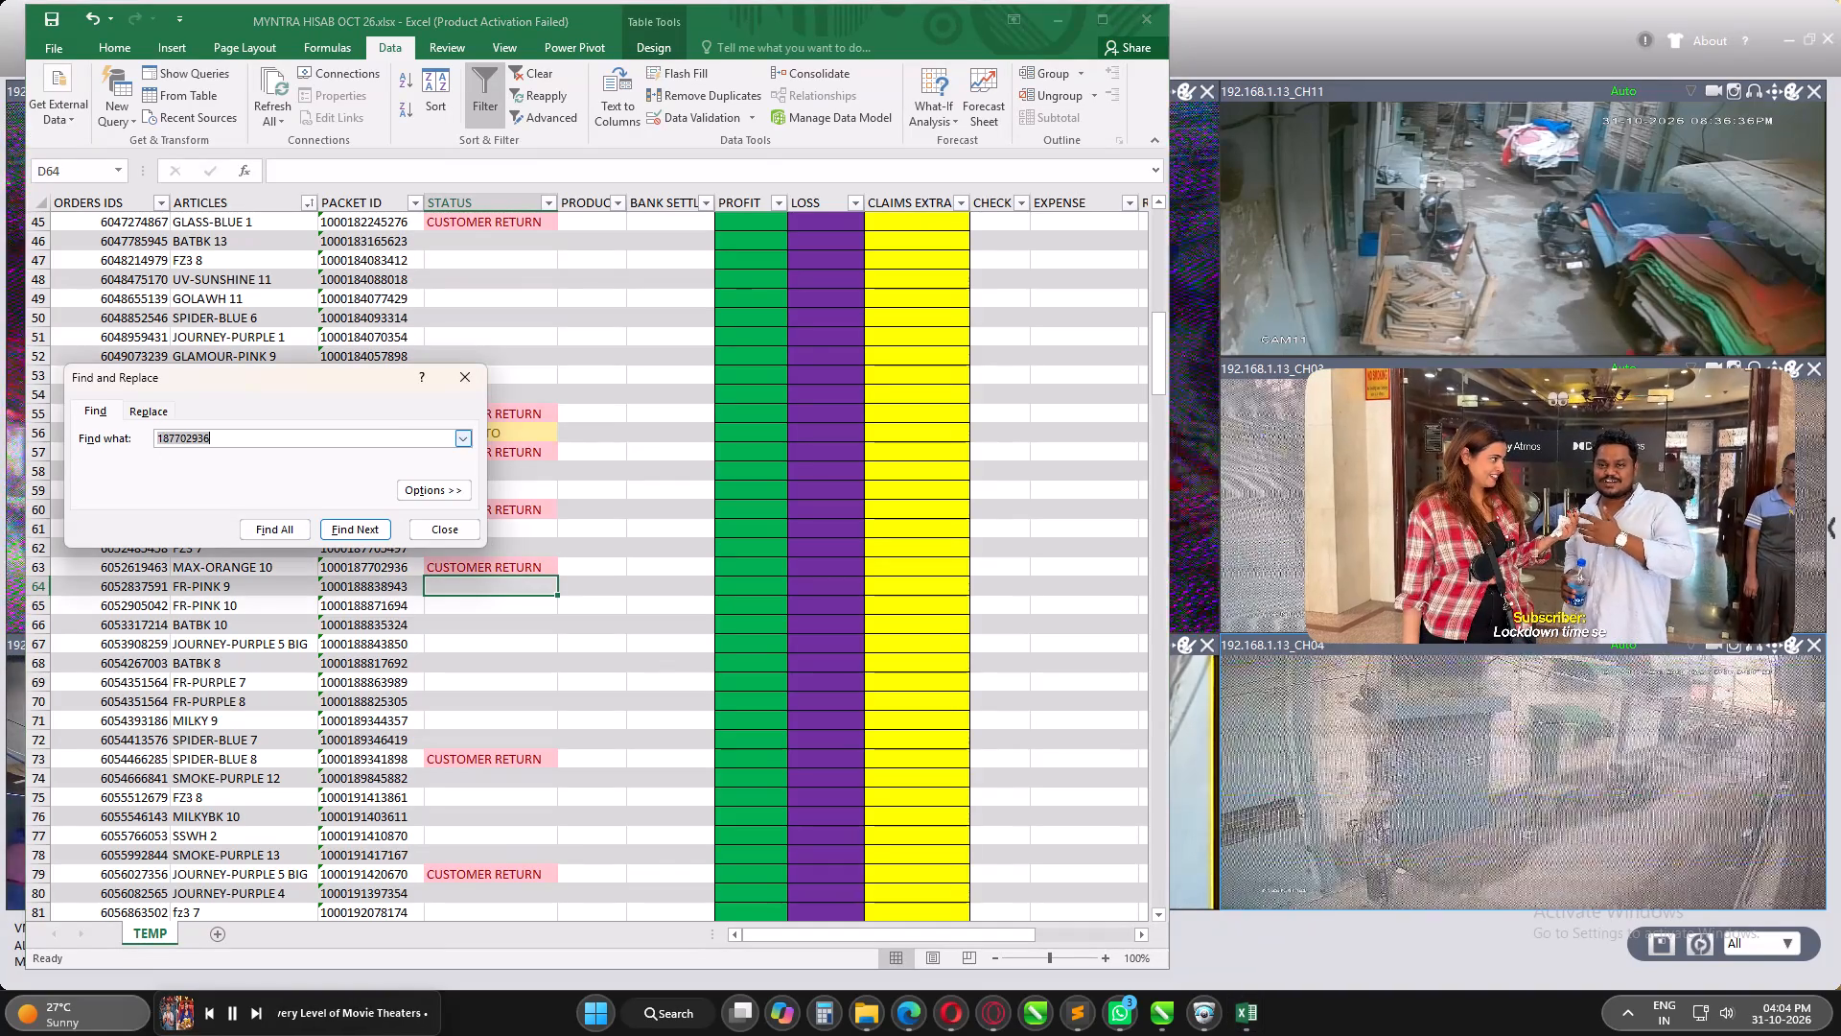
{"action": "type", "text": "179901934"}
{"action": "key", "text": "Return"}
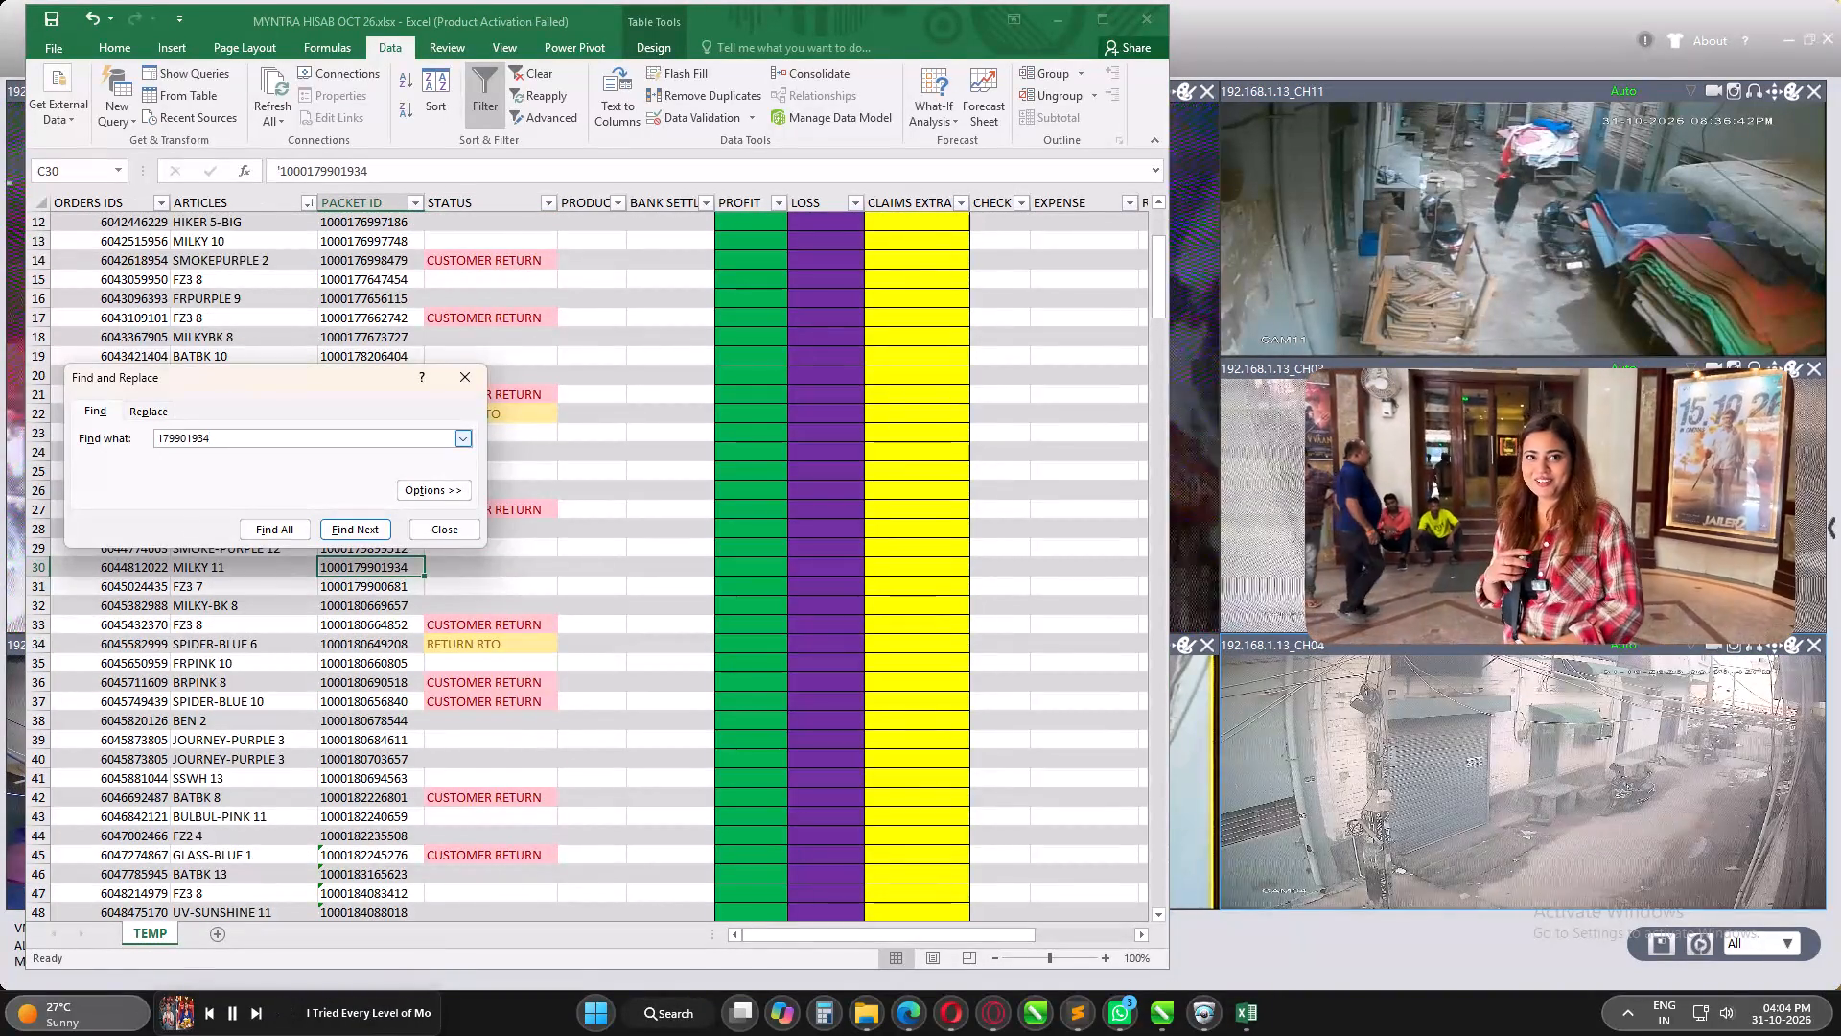
{"action": "left_click", "coordinate": [440, 575]}
{"action": "key", "text": "c"}
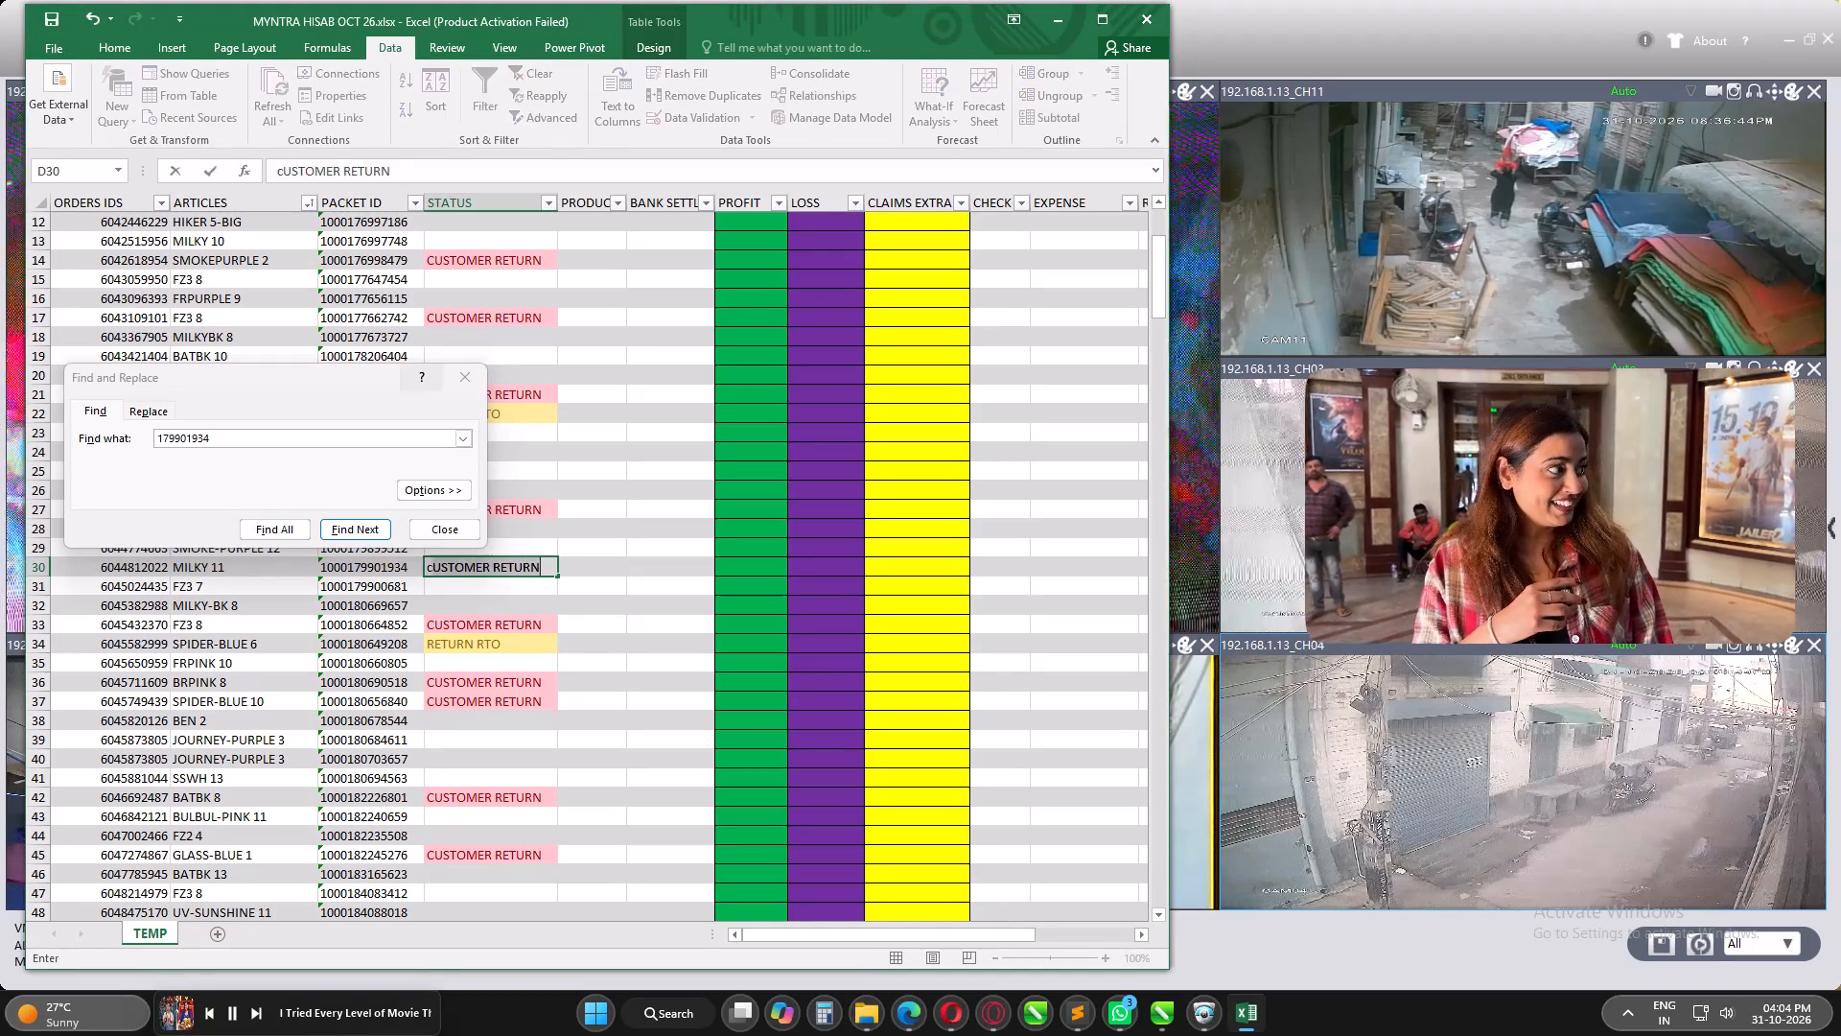
{"action": "key", "text": "Return"}
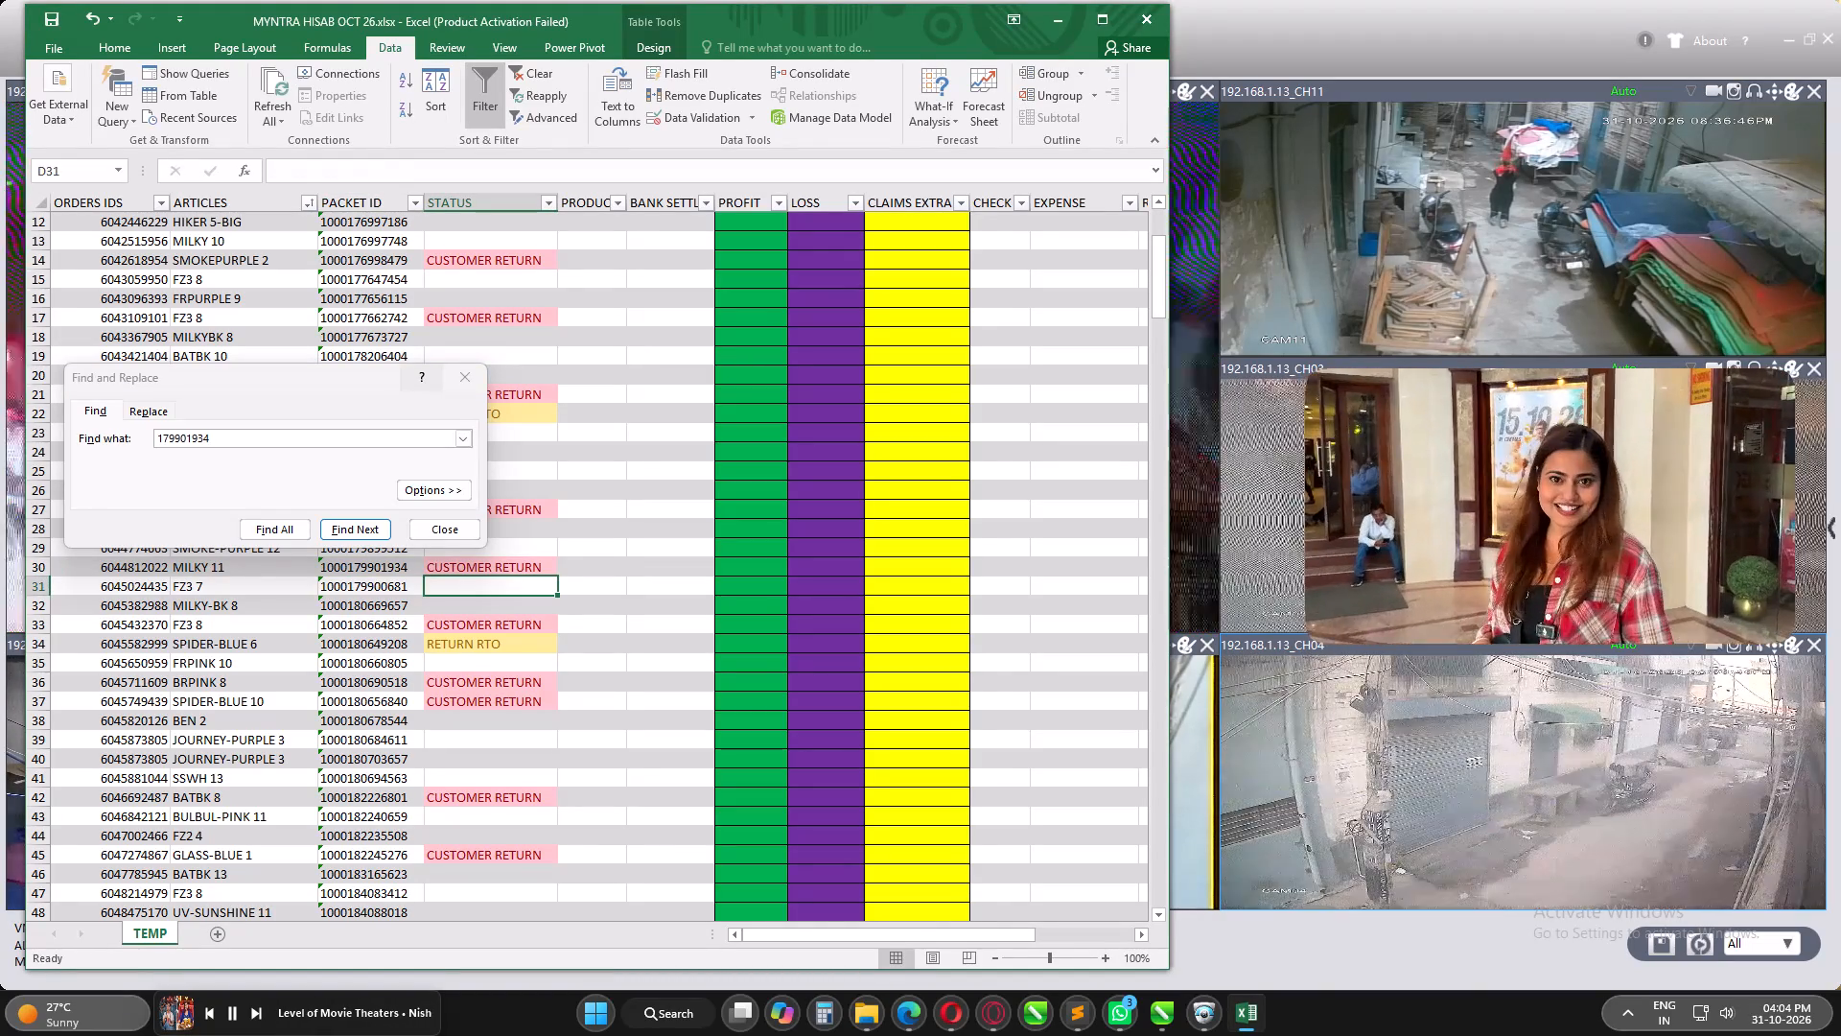
{"action": "double_click", "coordinate": [176, 438]}
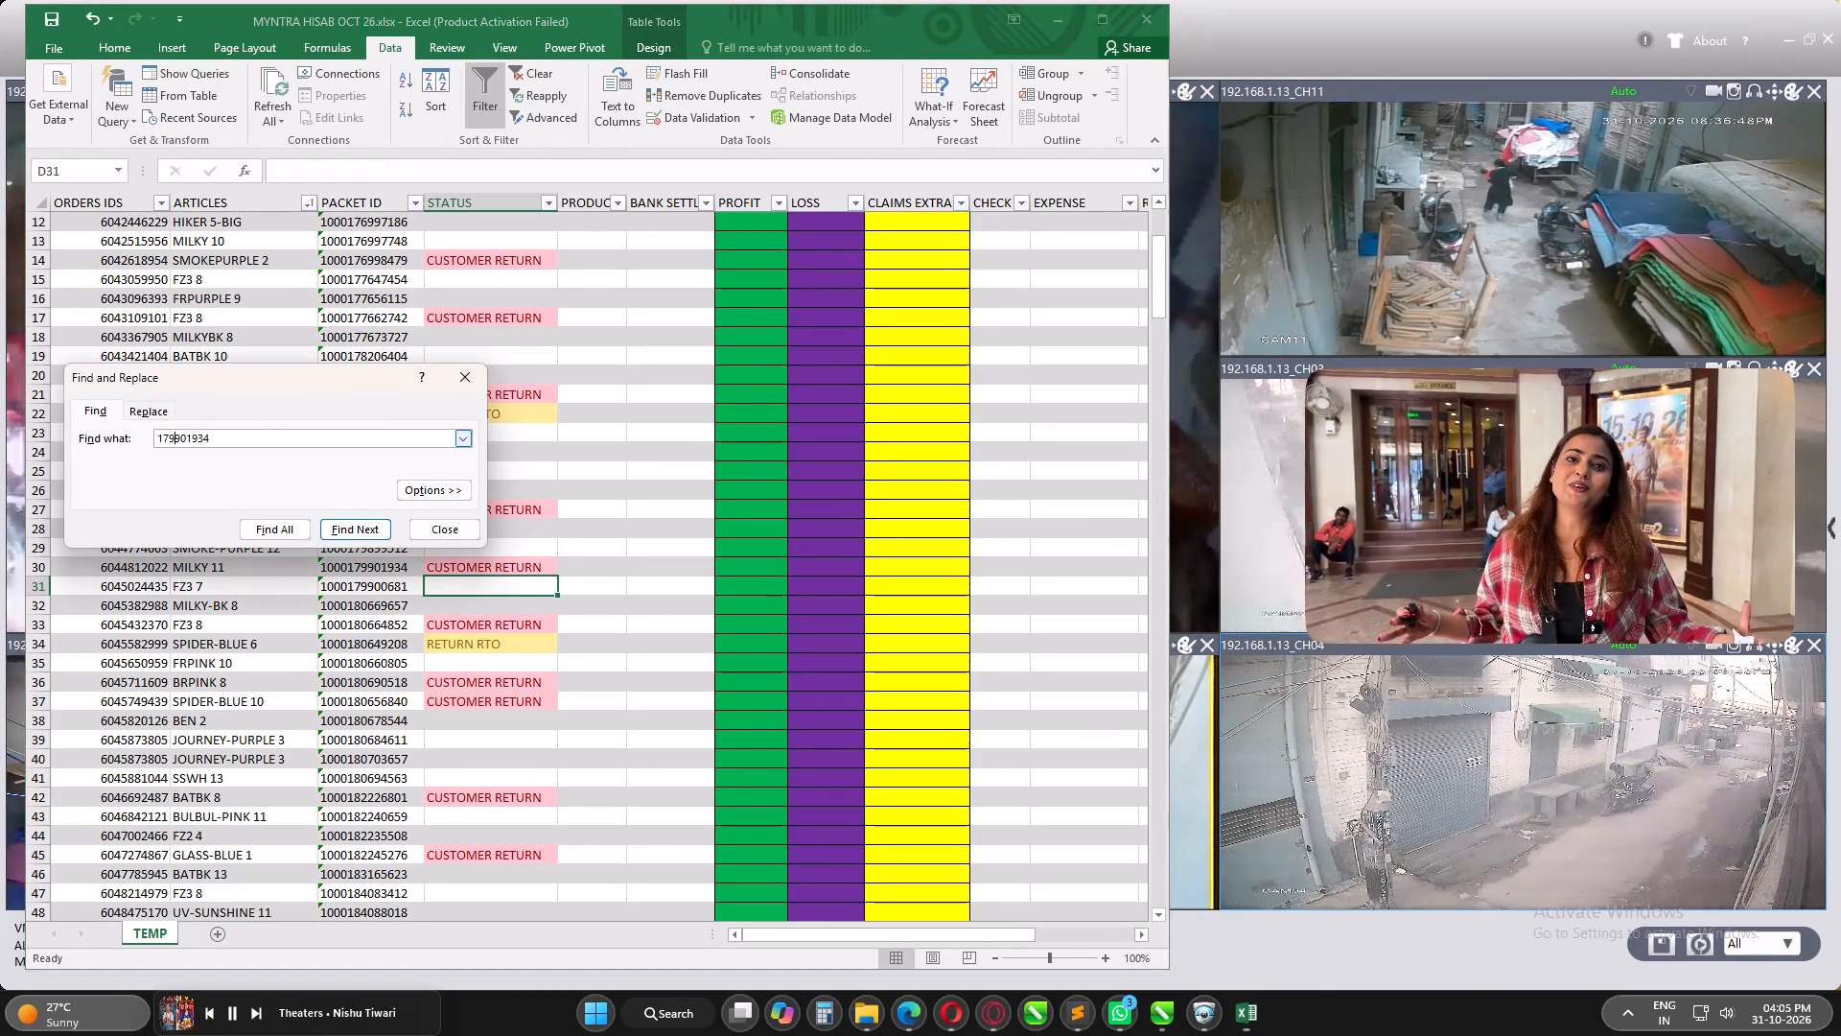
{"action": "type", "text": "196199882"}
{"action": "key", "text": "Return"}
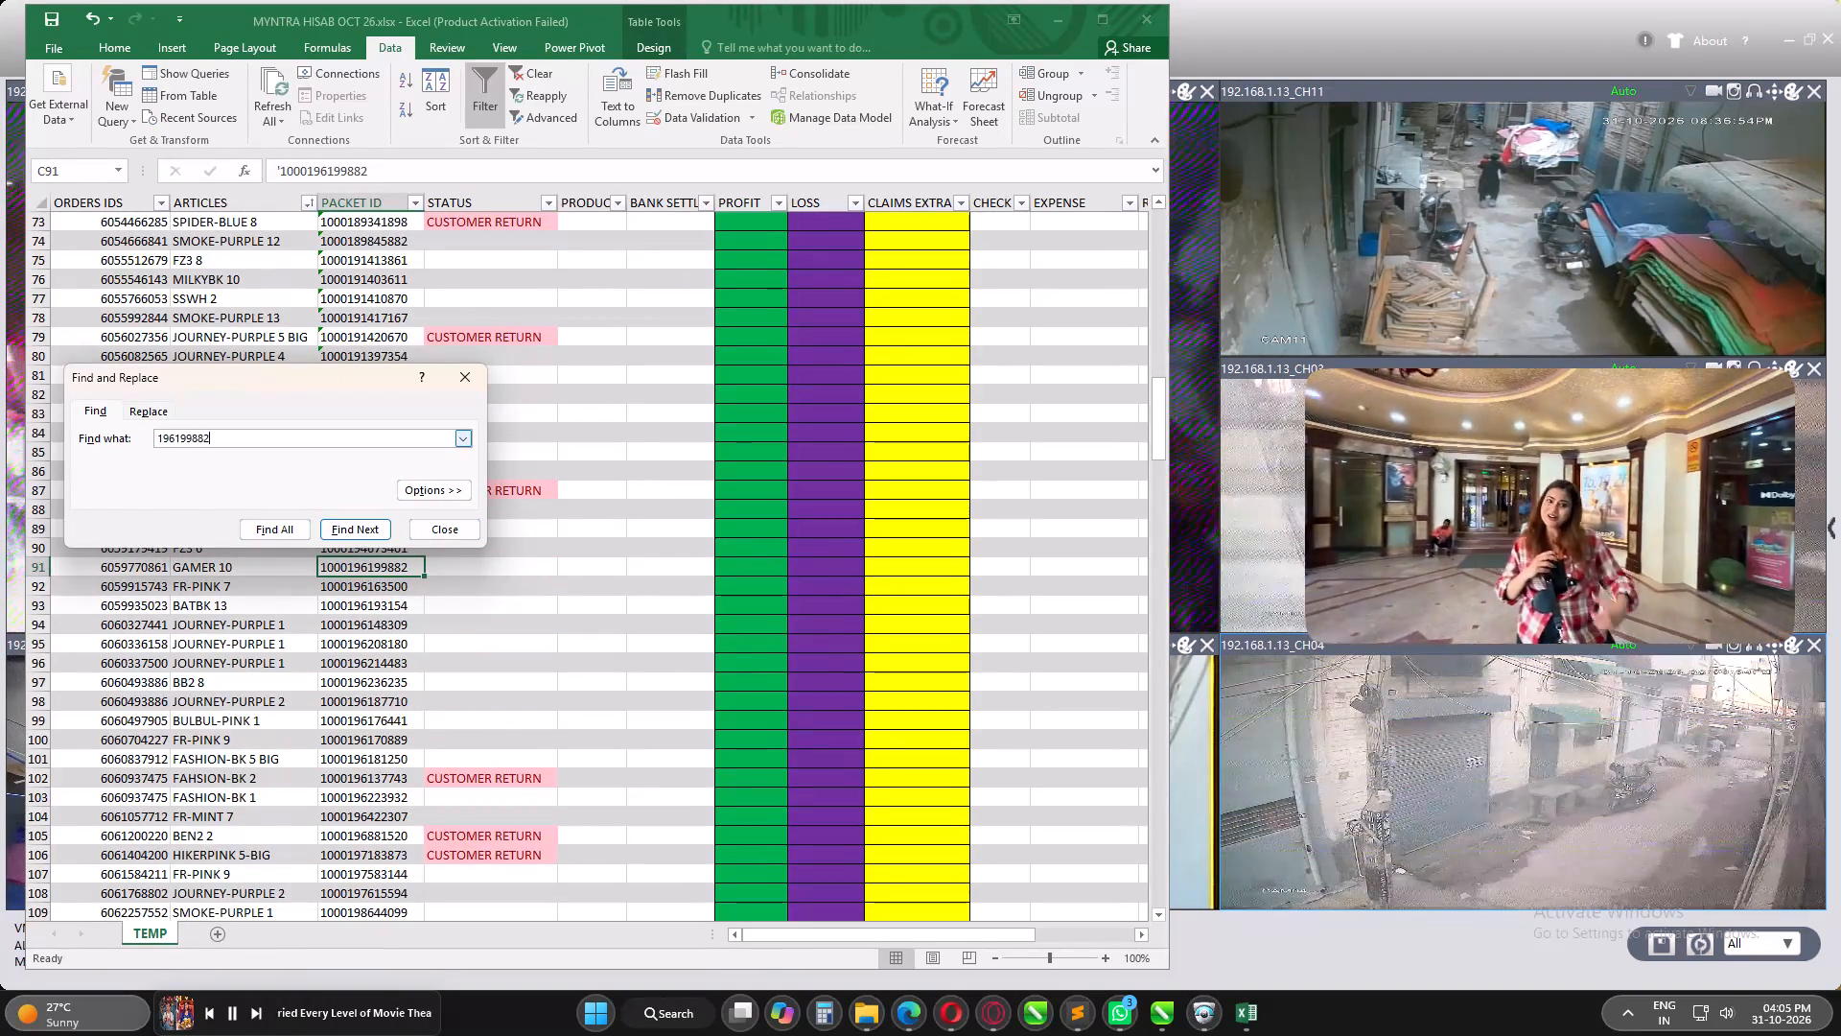
{"action": "left_click", "coordinate": [478, 567]}
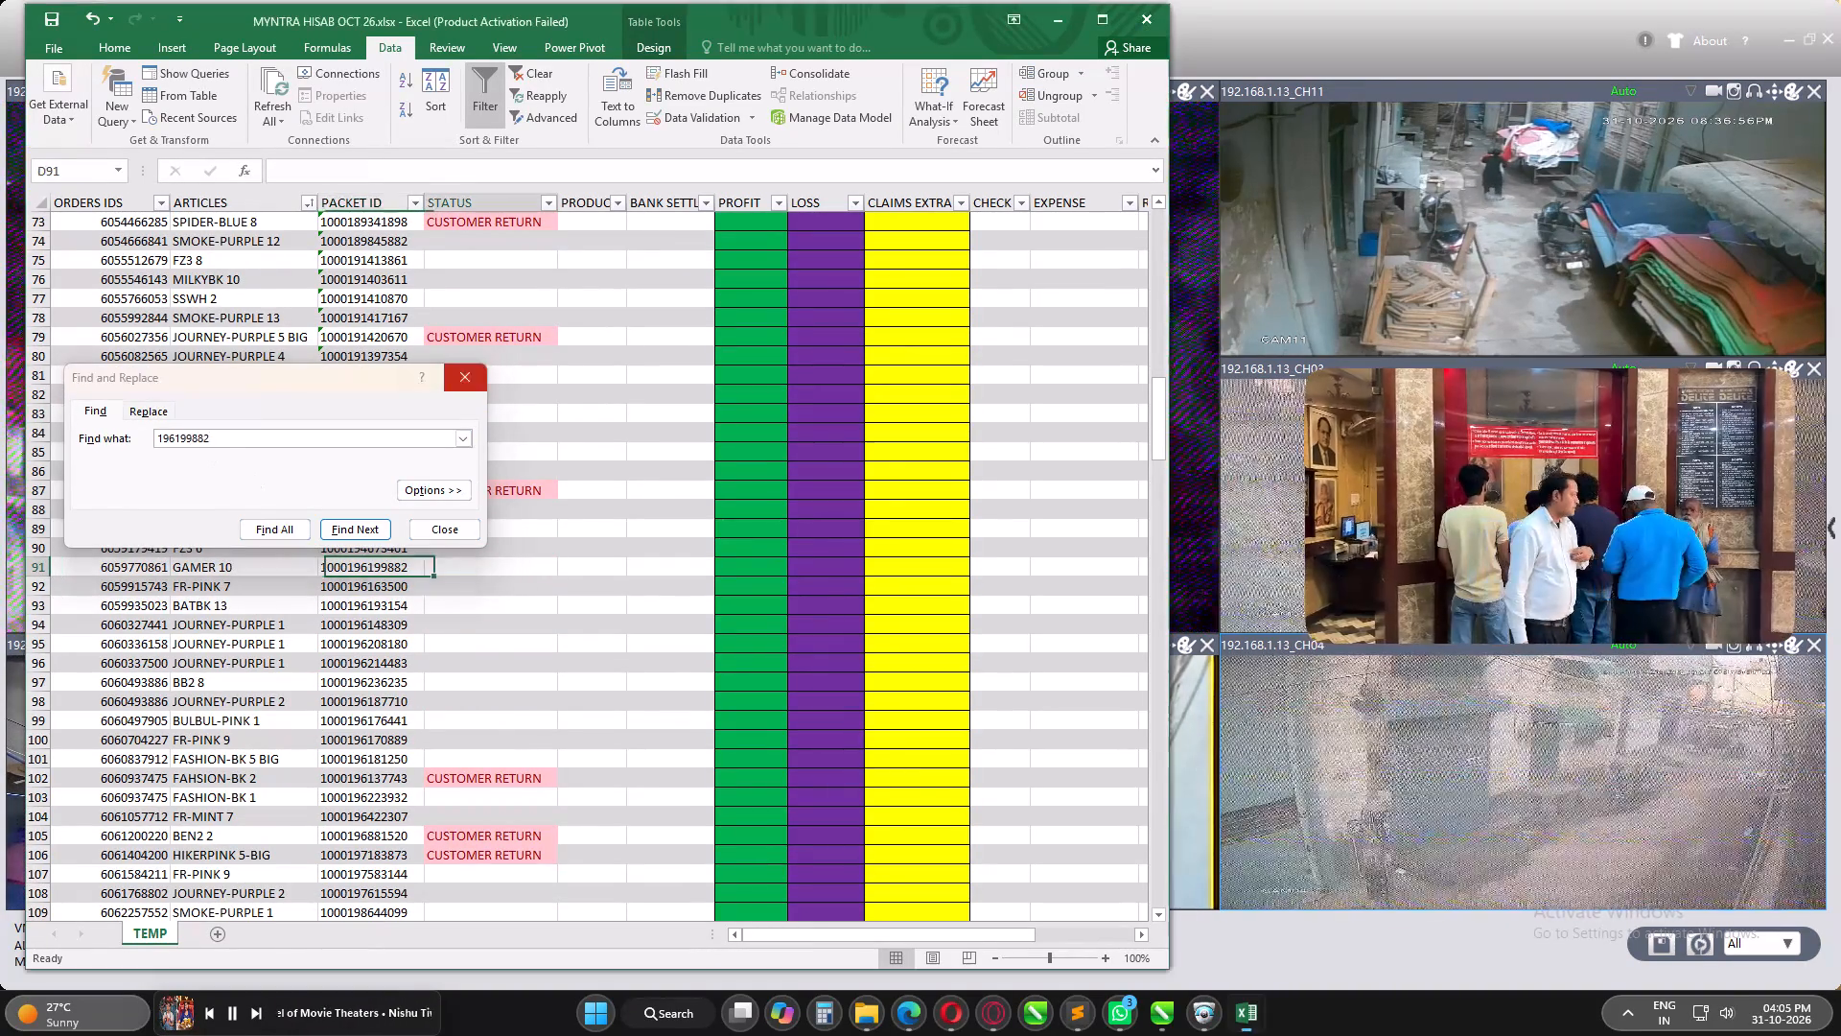
{"action": "key", "text": "c"}
{"action": "key", "text": "Return"}
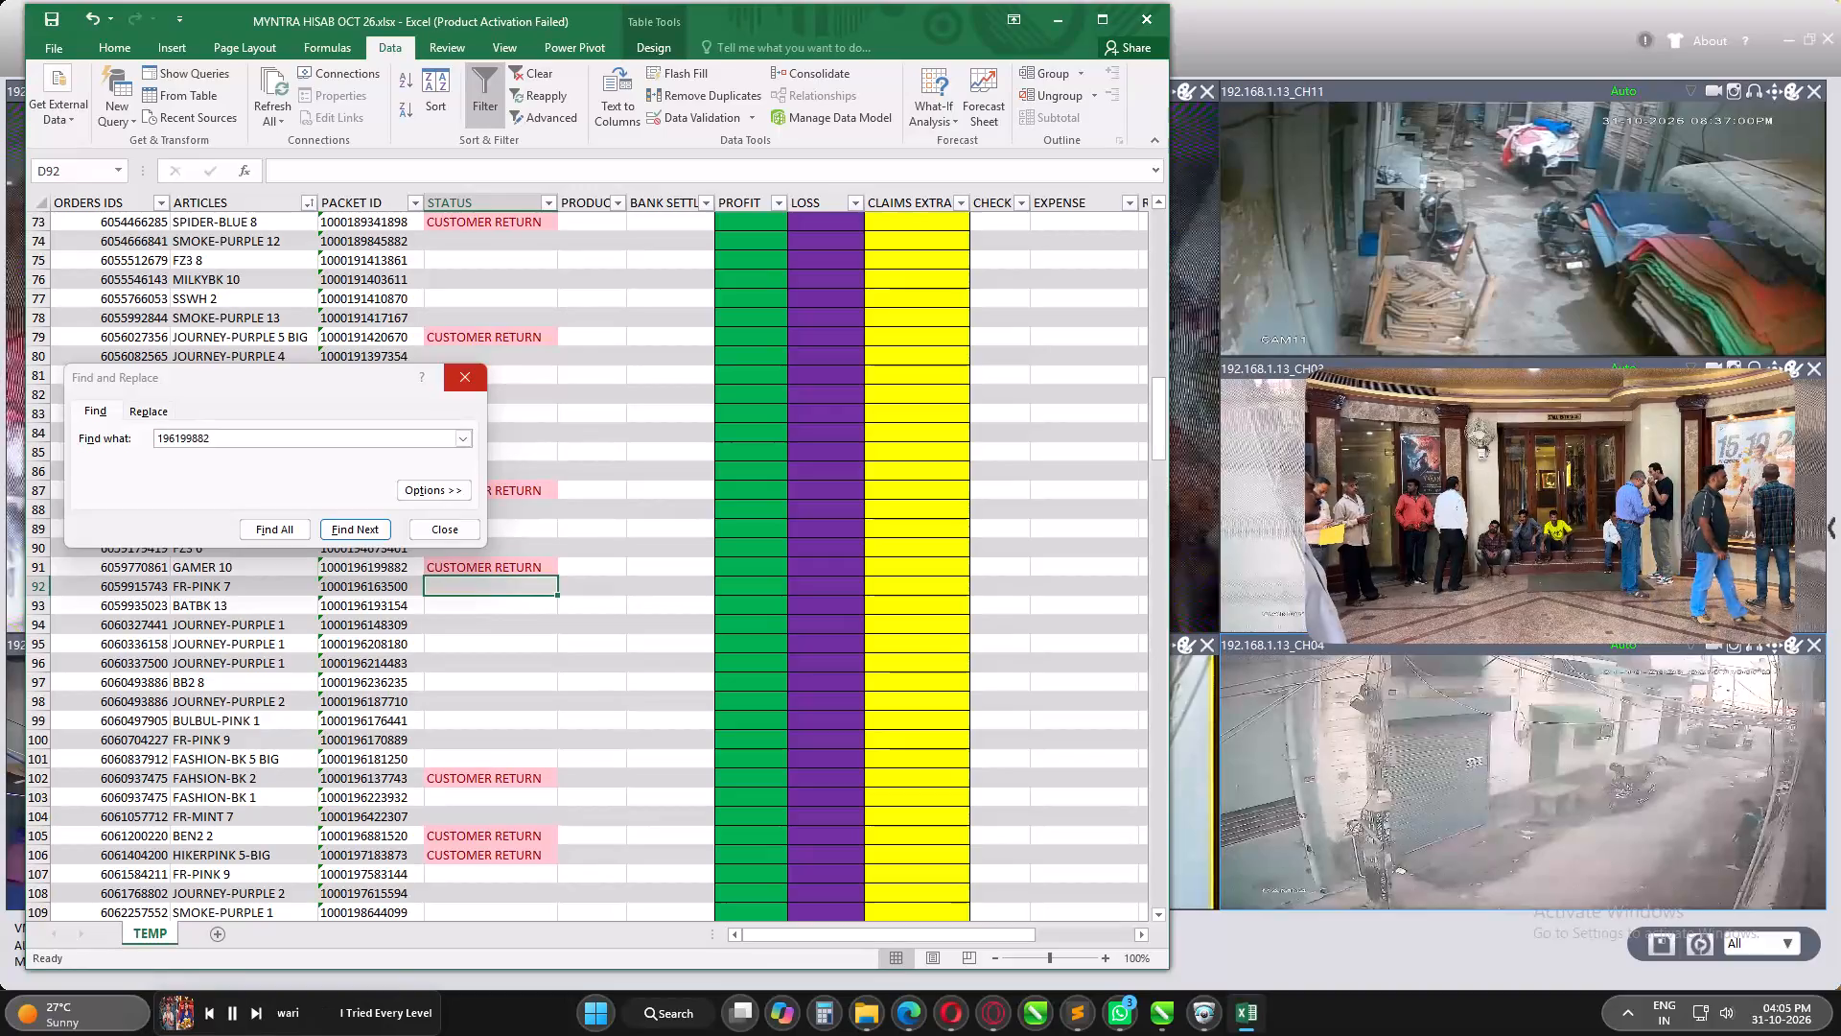
{"action": "double_click", "coordinate": [196, 443]}
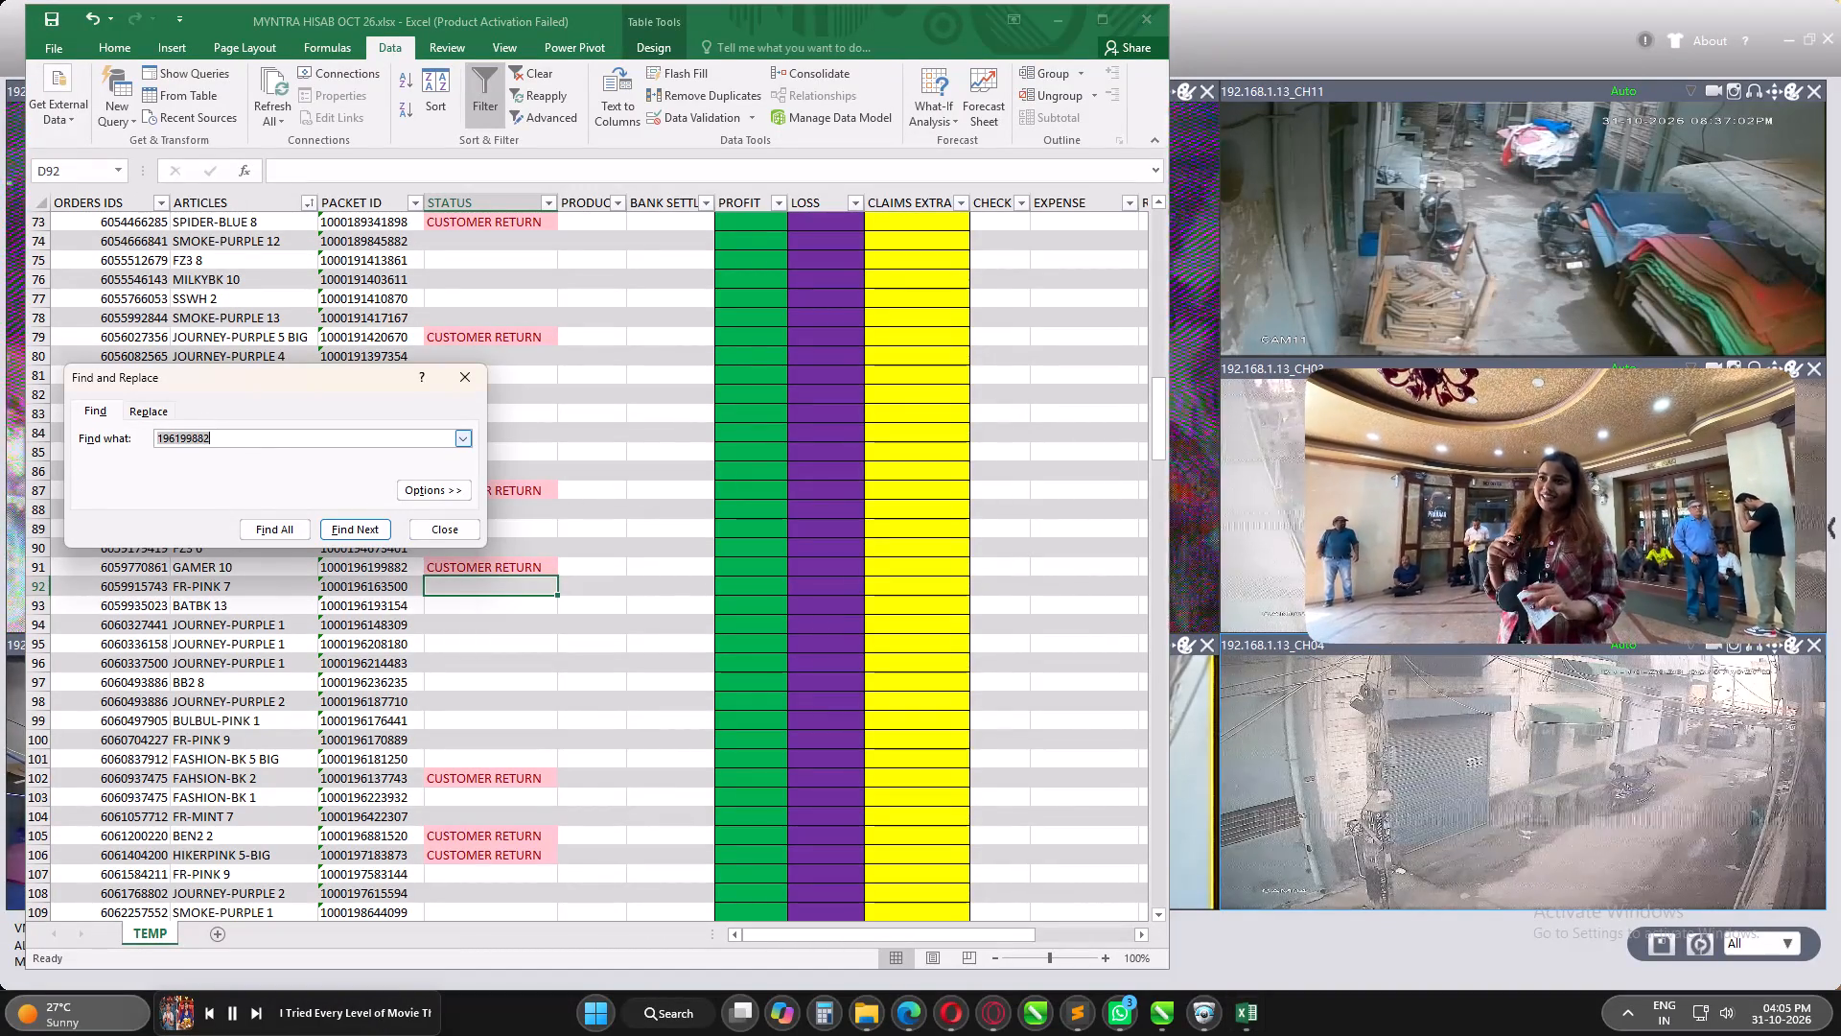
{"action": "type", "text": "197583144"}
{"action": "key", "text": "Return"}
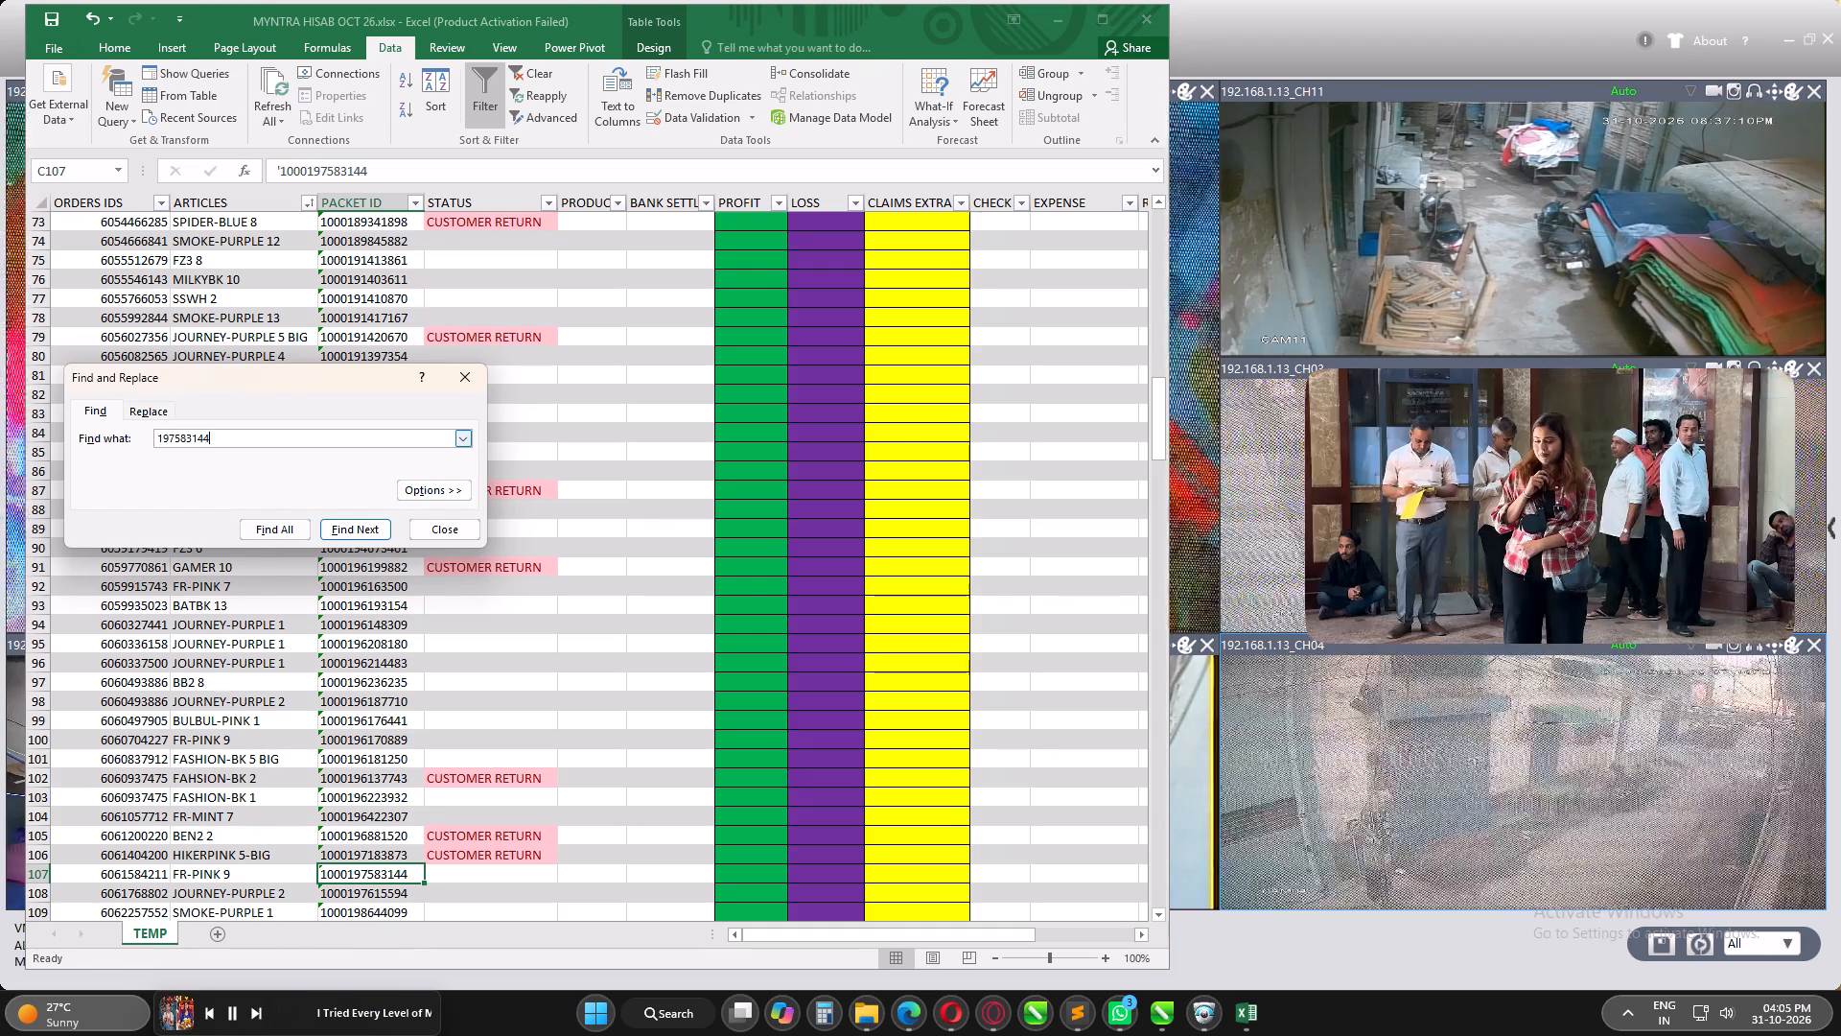
{"action": "left_click", "coordinate": [491, 882]}
{"action": "key", "text": "c"}
{"action": "key", "text": "Return"}
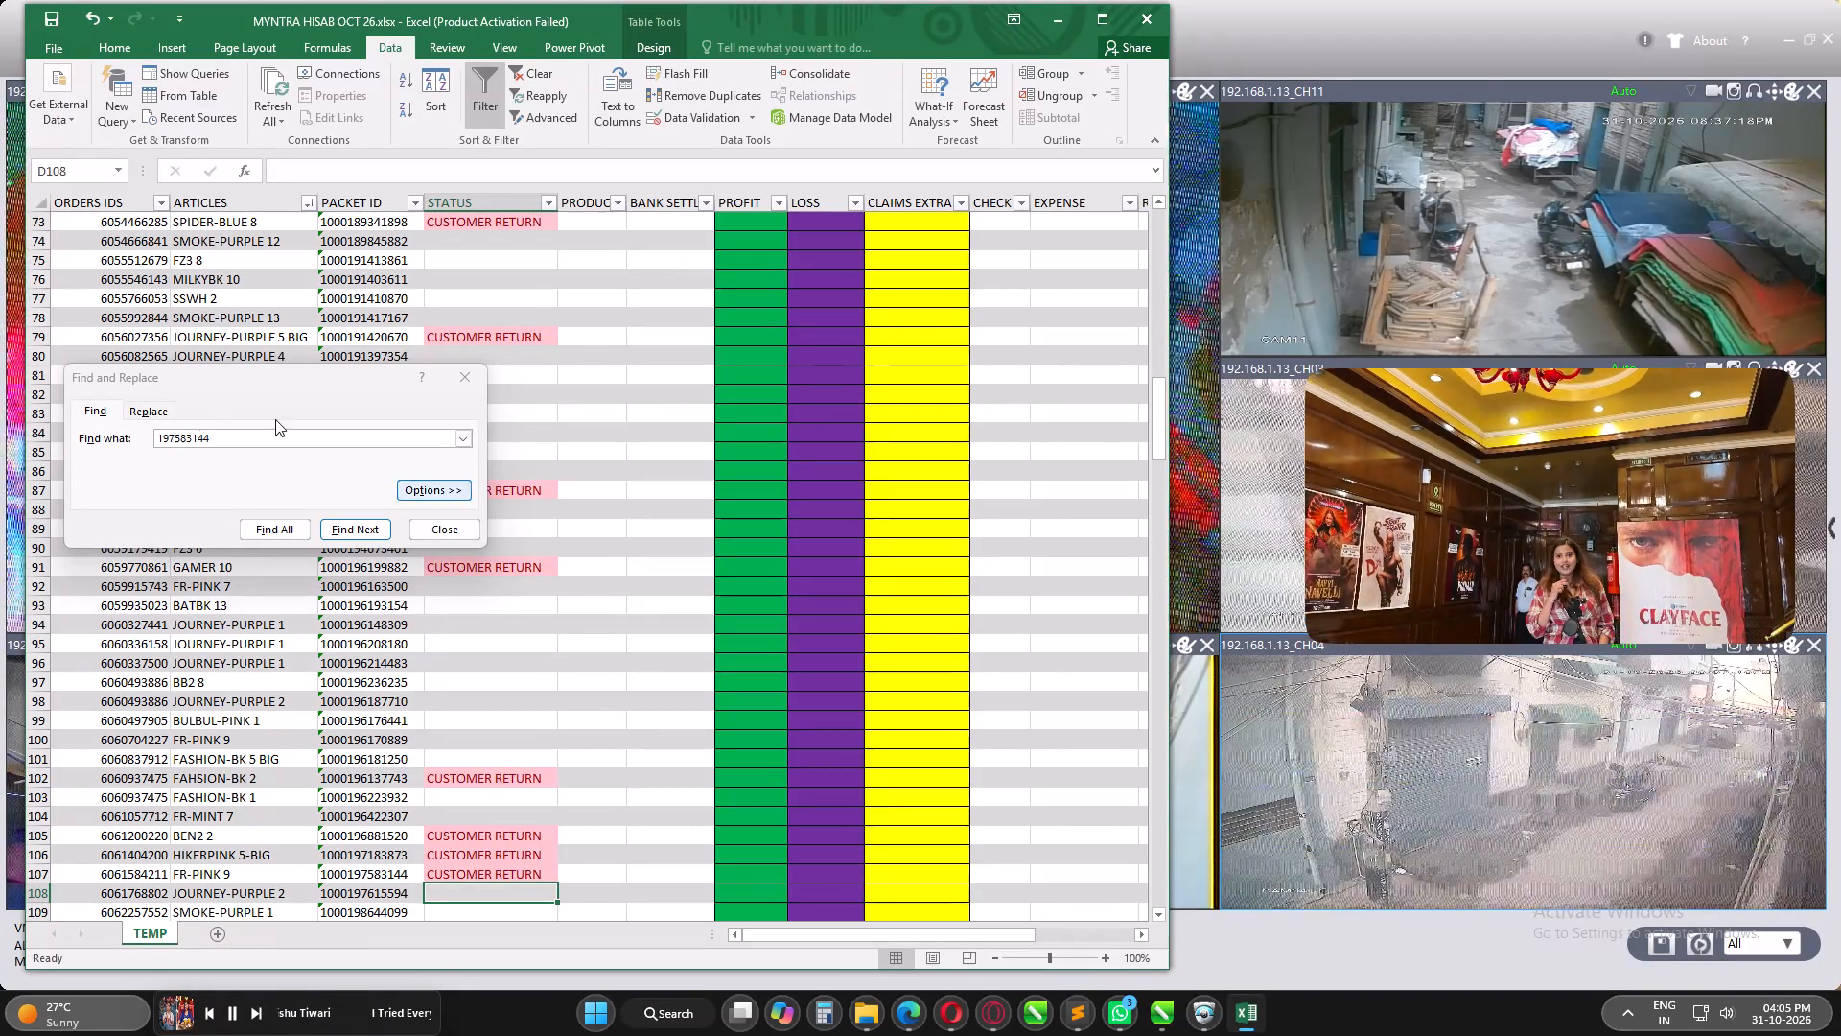
{"action": "double_click", "coordinate": [186, 442]}
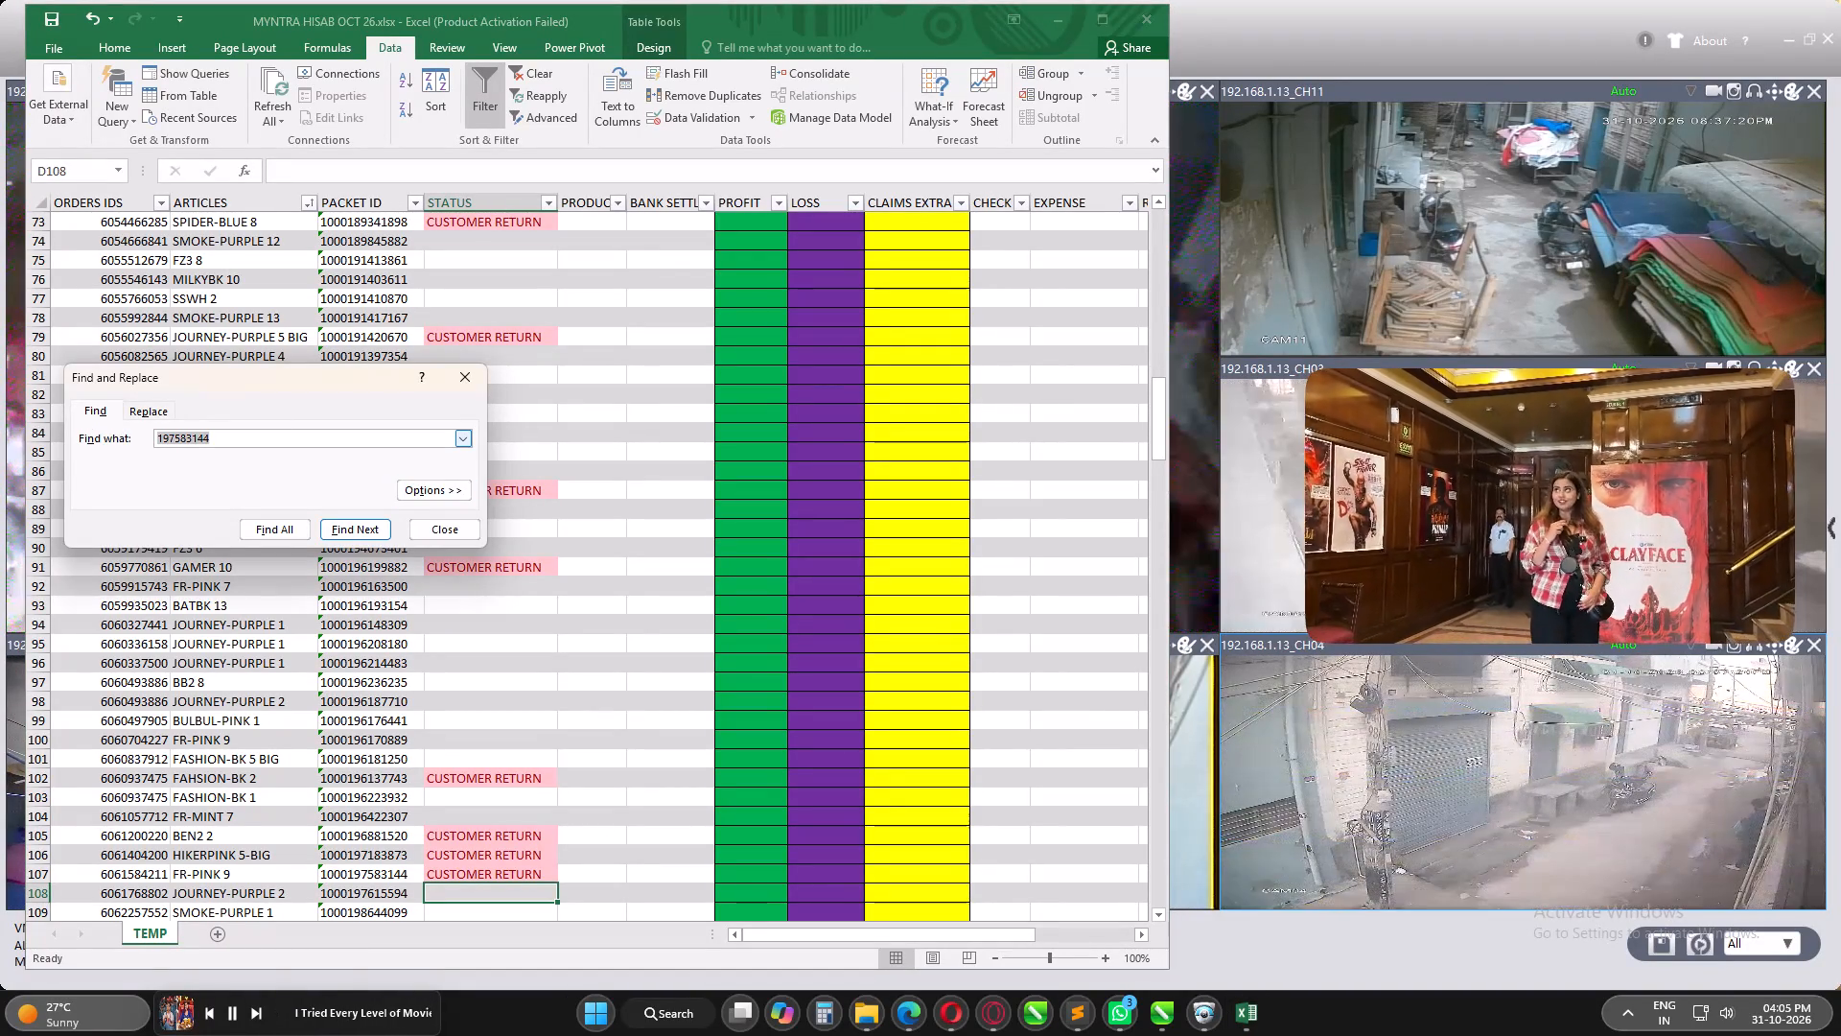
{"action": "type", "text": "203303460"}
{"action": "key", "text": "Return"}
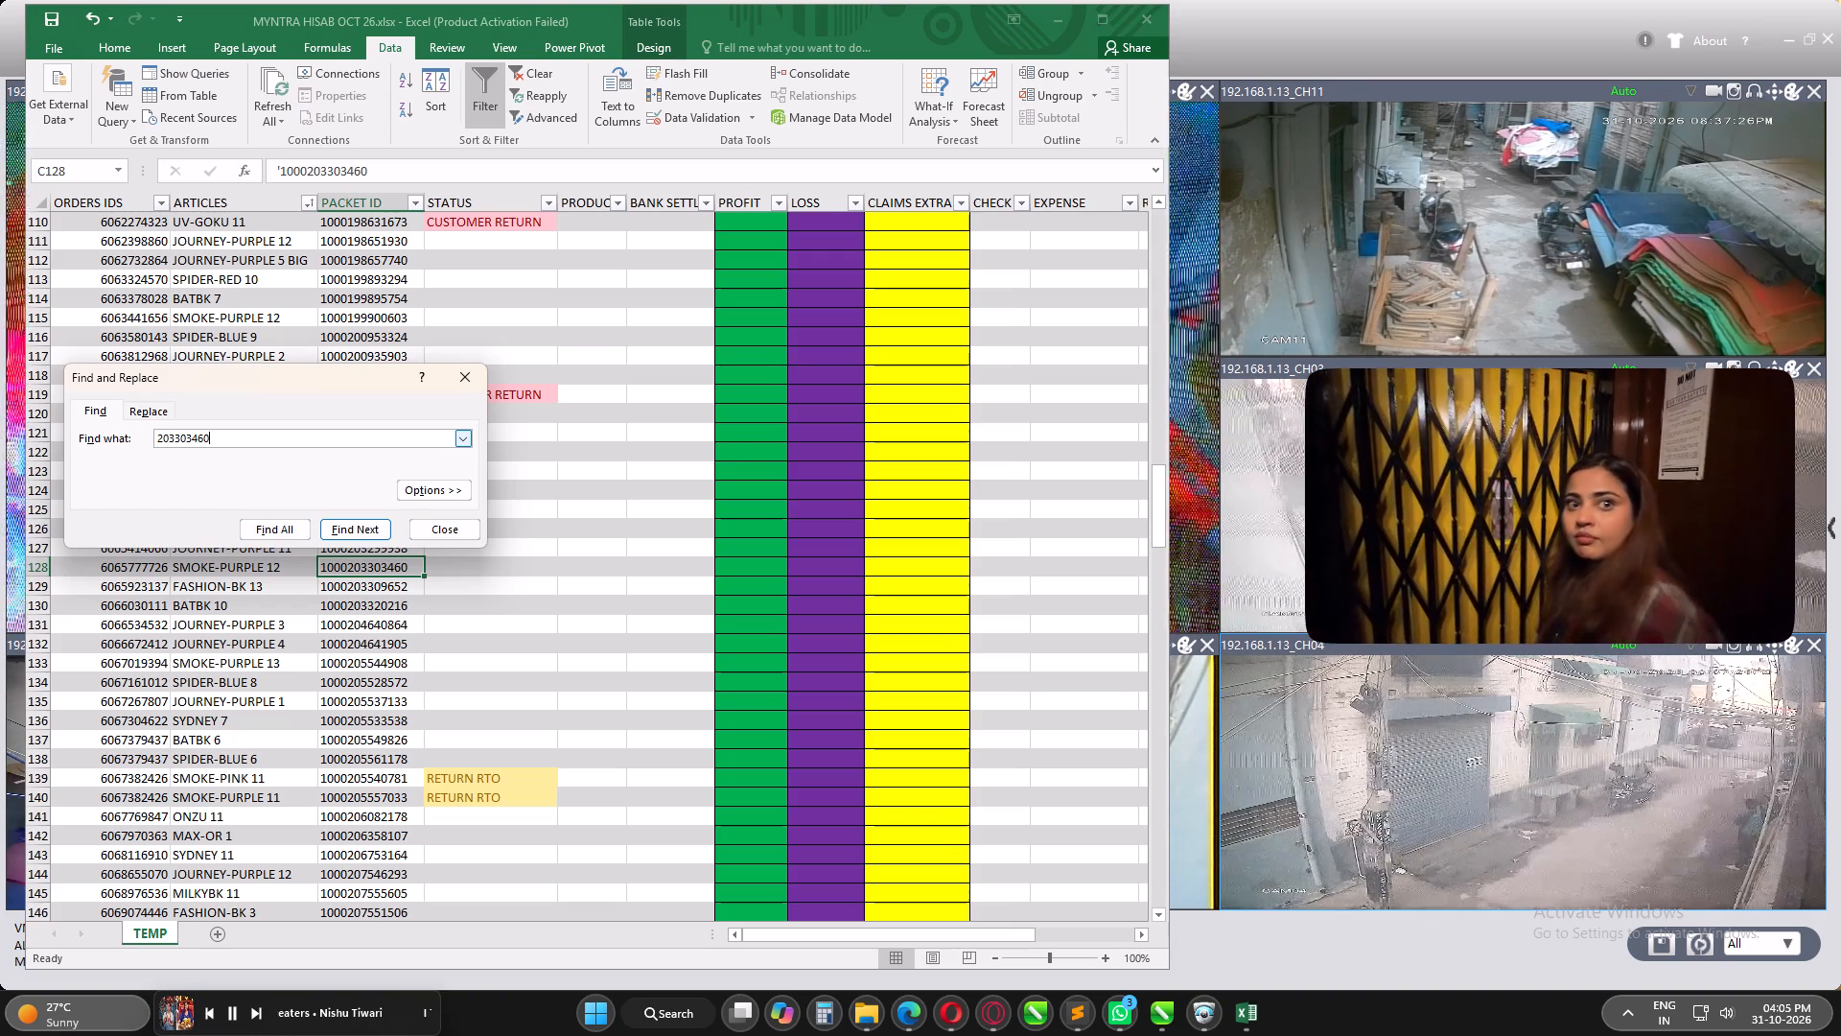
{"action": "left_click", "coordinate": [483, 568]}
{"action": "key", "text": "c"}
{"action": "key", "text": "Return"}
{"action": "key", "text": "ctrl+s"}
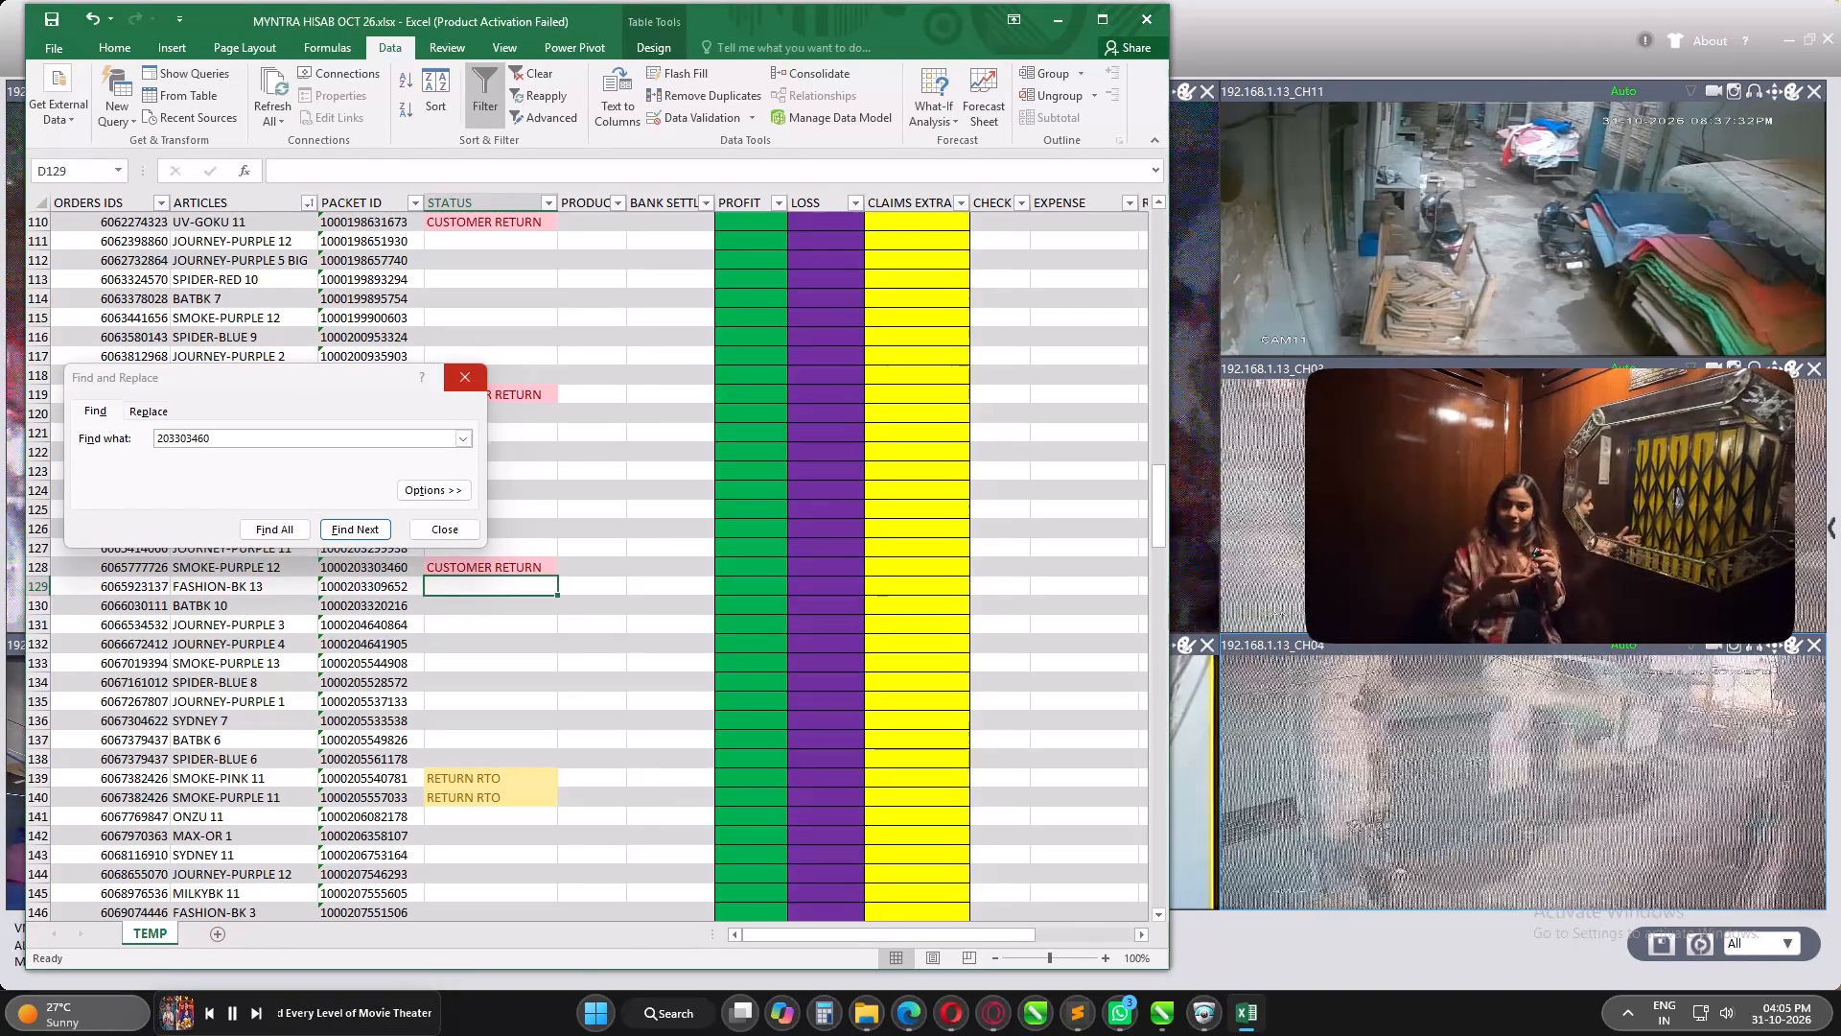
{"action": "double_click", "coordinate": [175, 438]}
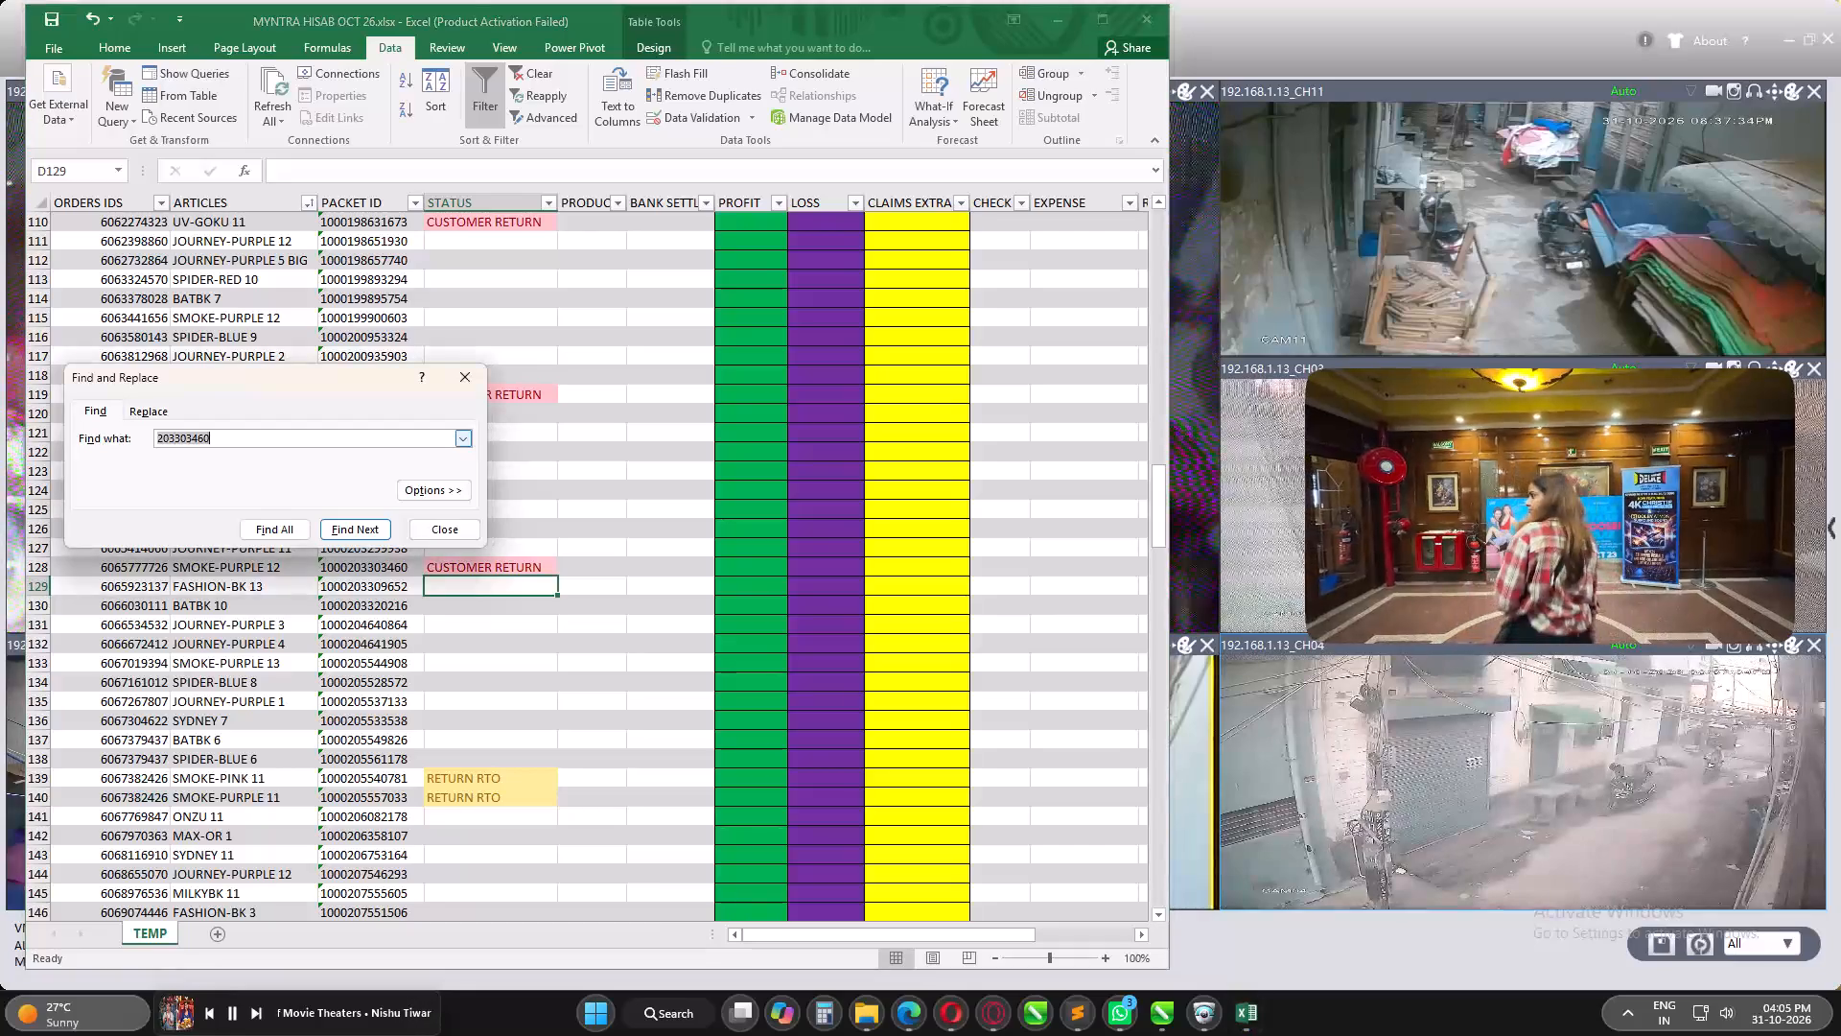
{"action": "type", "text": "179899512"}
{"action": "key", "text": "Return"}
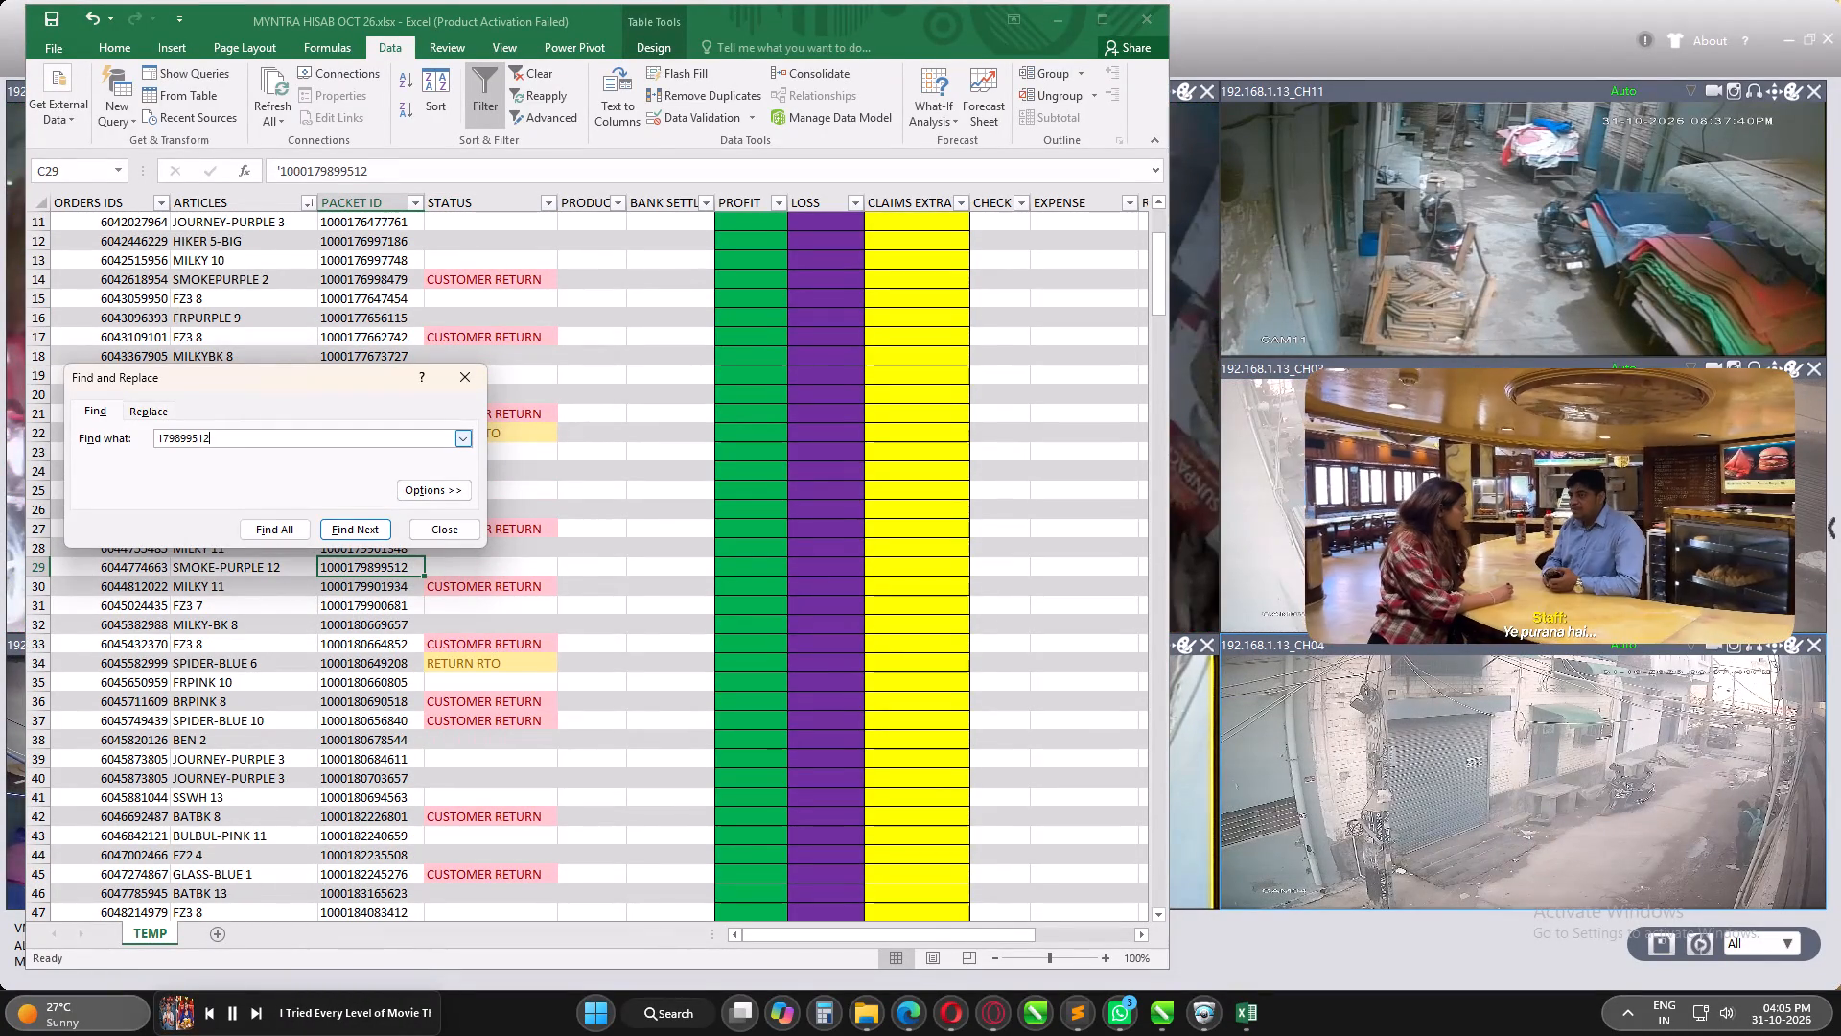
{"action": "left_click", "coordinate": [506, 570]}
{"action": "key", "text": "c"}
{"action": "key", "text": "Return"}
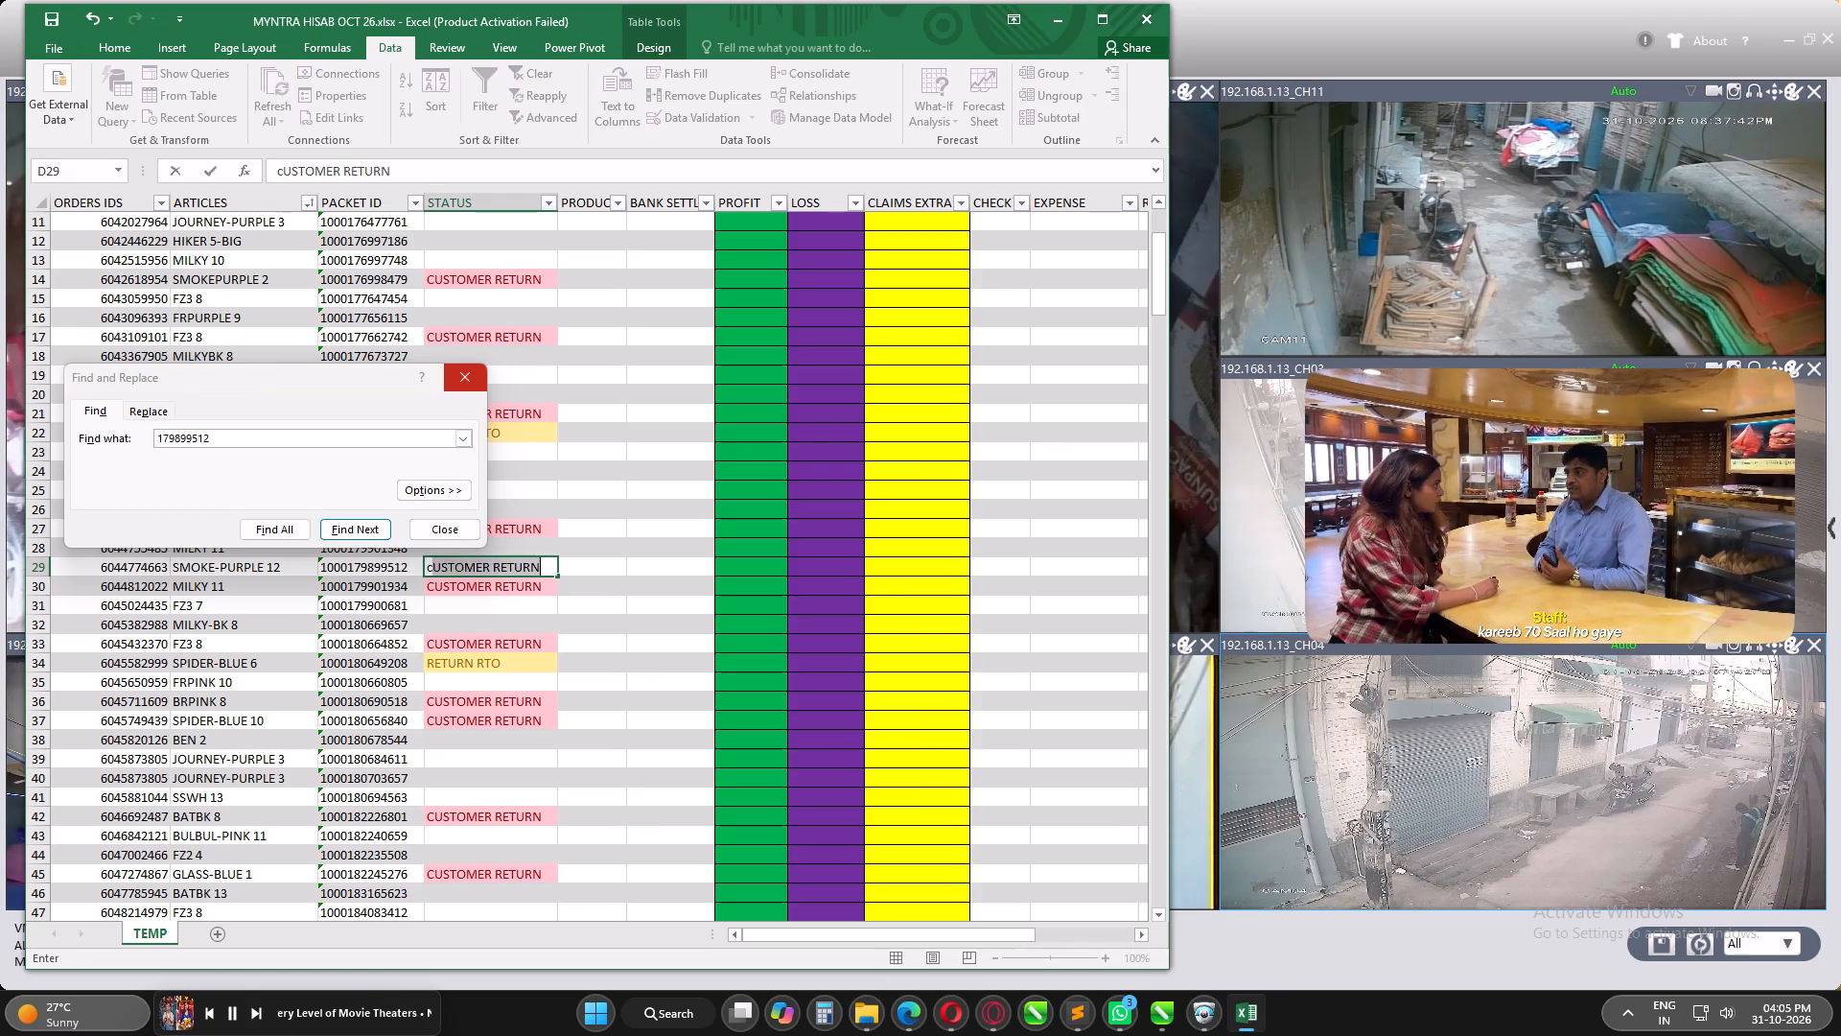
{"action": "key", "text": "ctrl+s"}
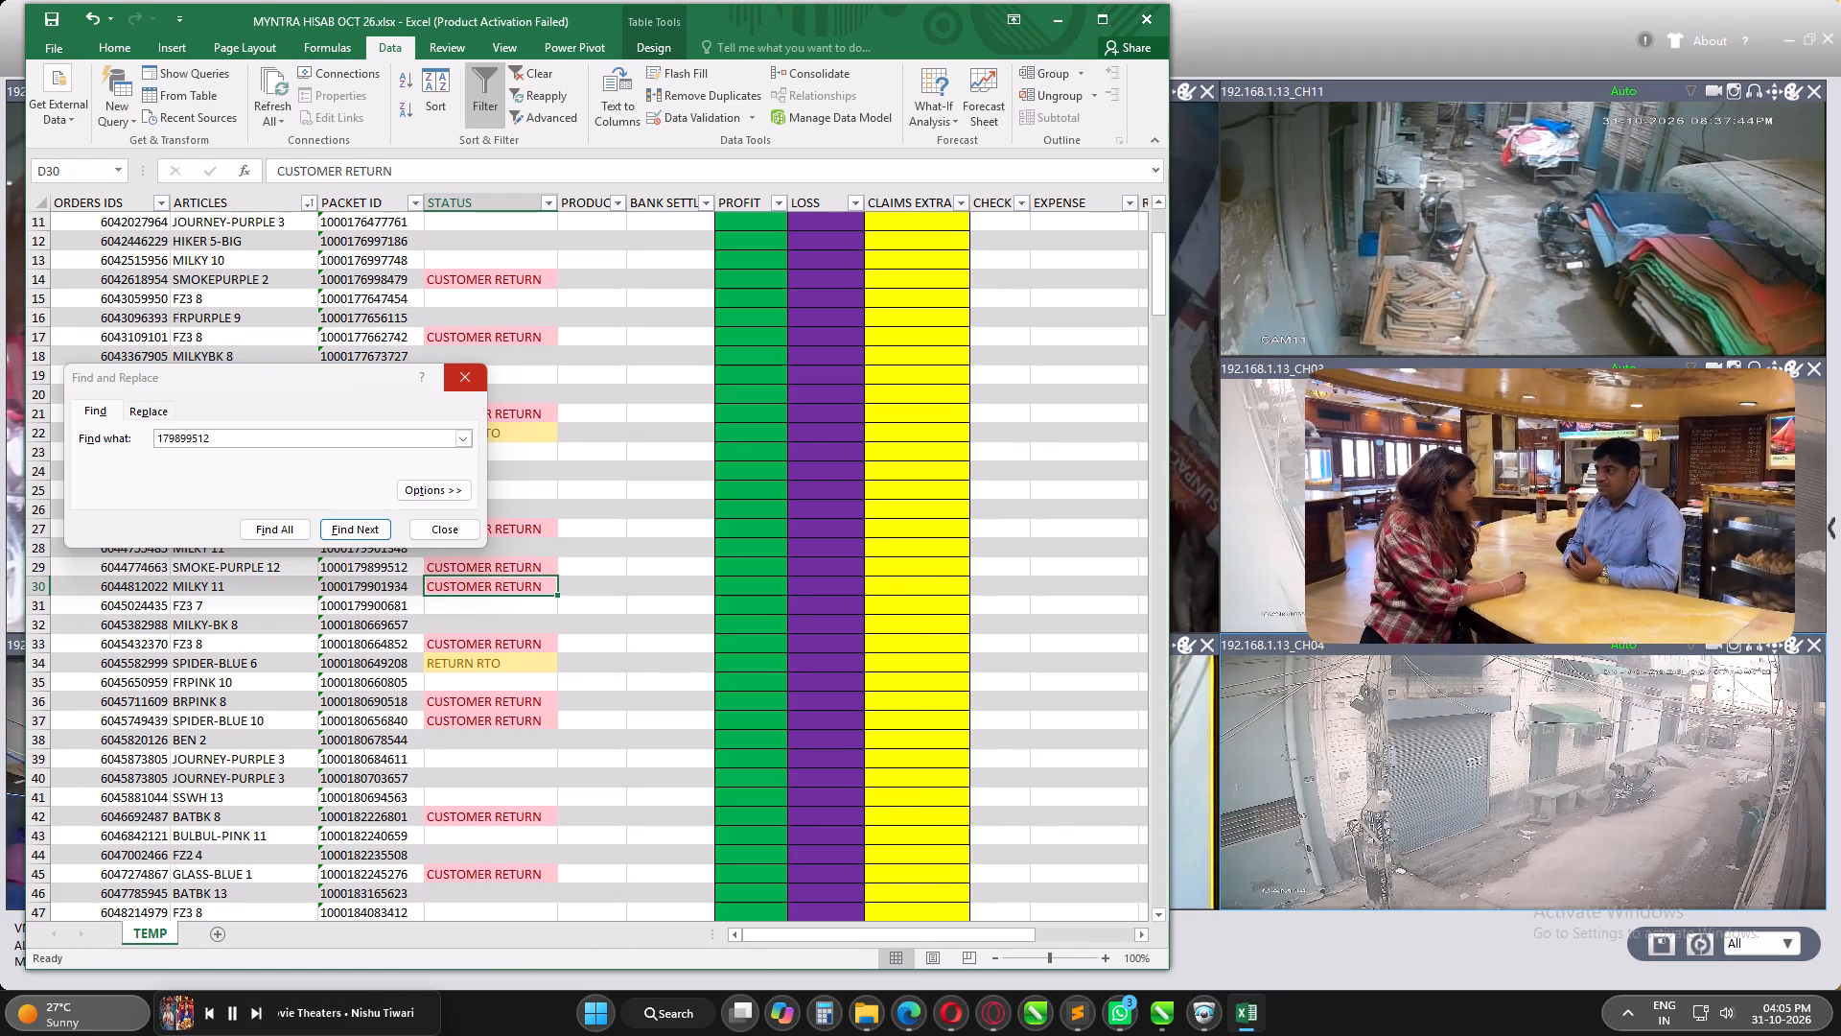
{"action": "double_click", "coordinate": [198, 441]}
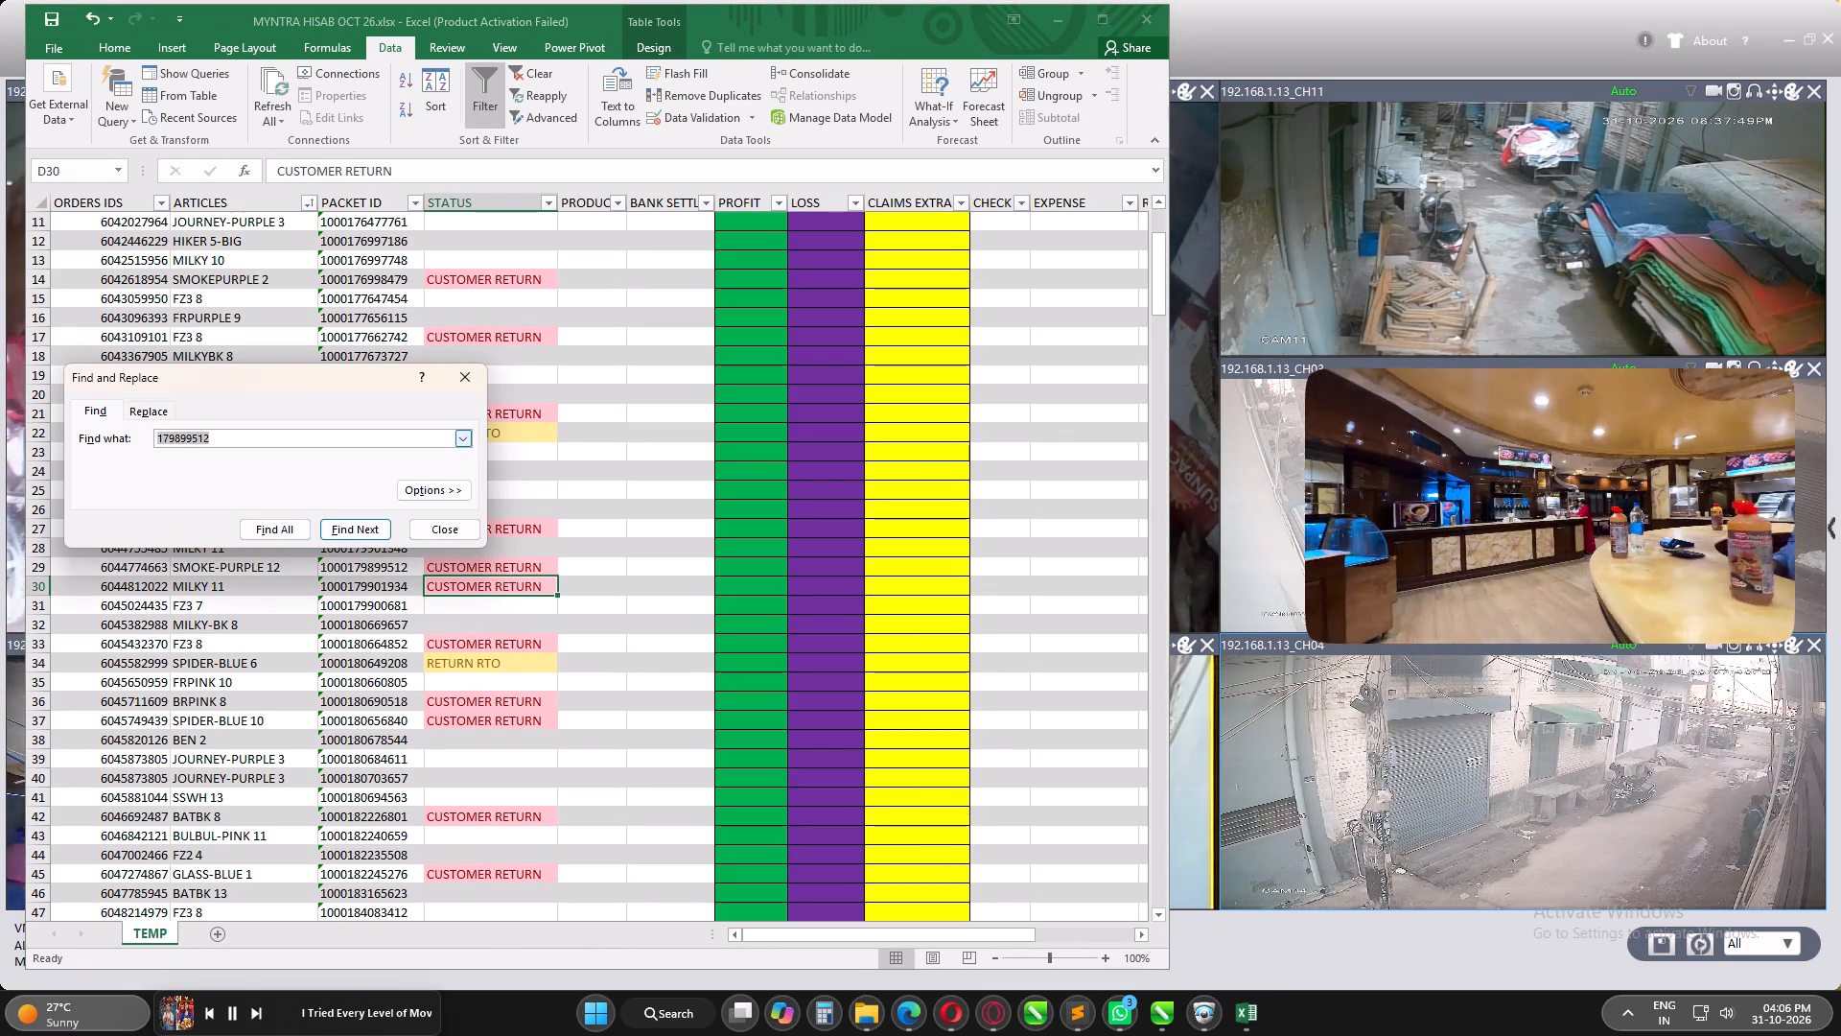
{"action": "key", "text": "1"}
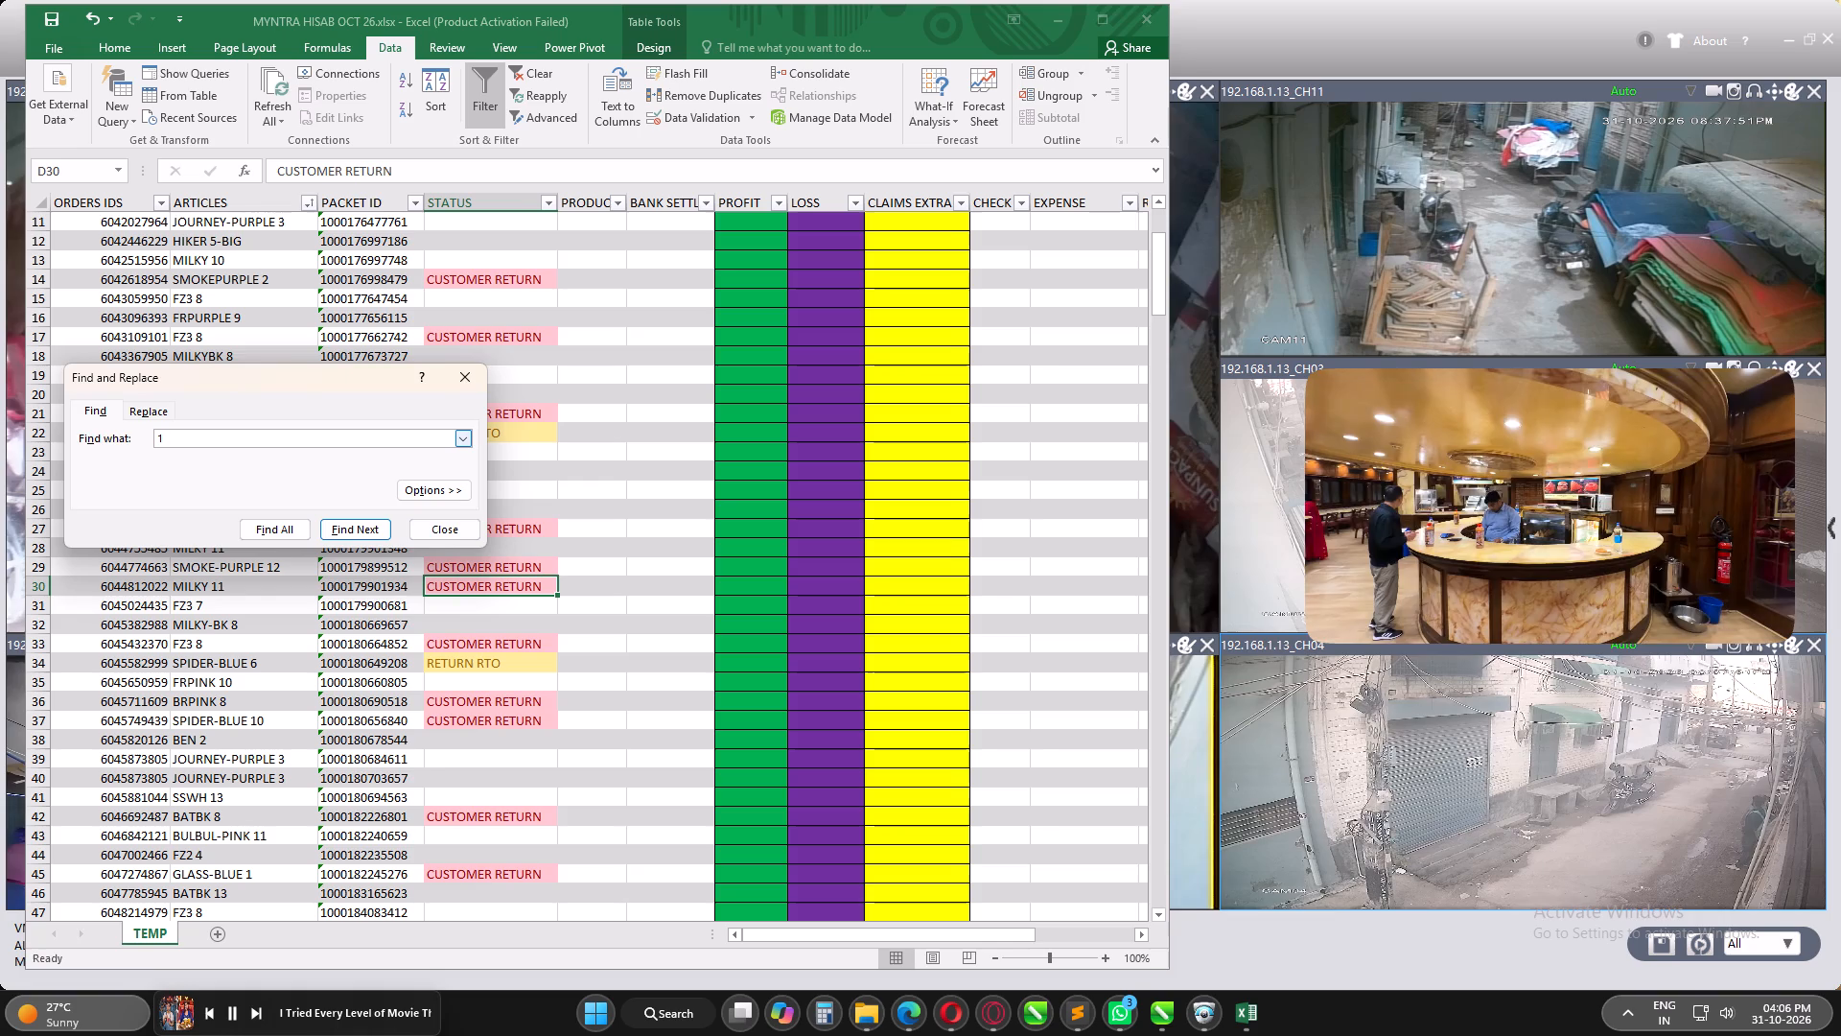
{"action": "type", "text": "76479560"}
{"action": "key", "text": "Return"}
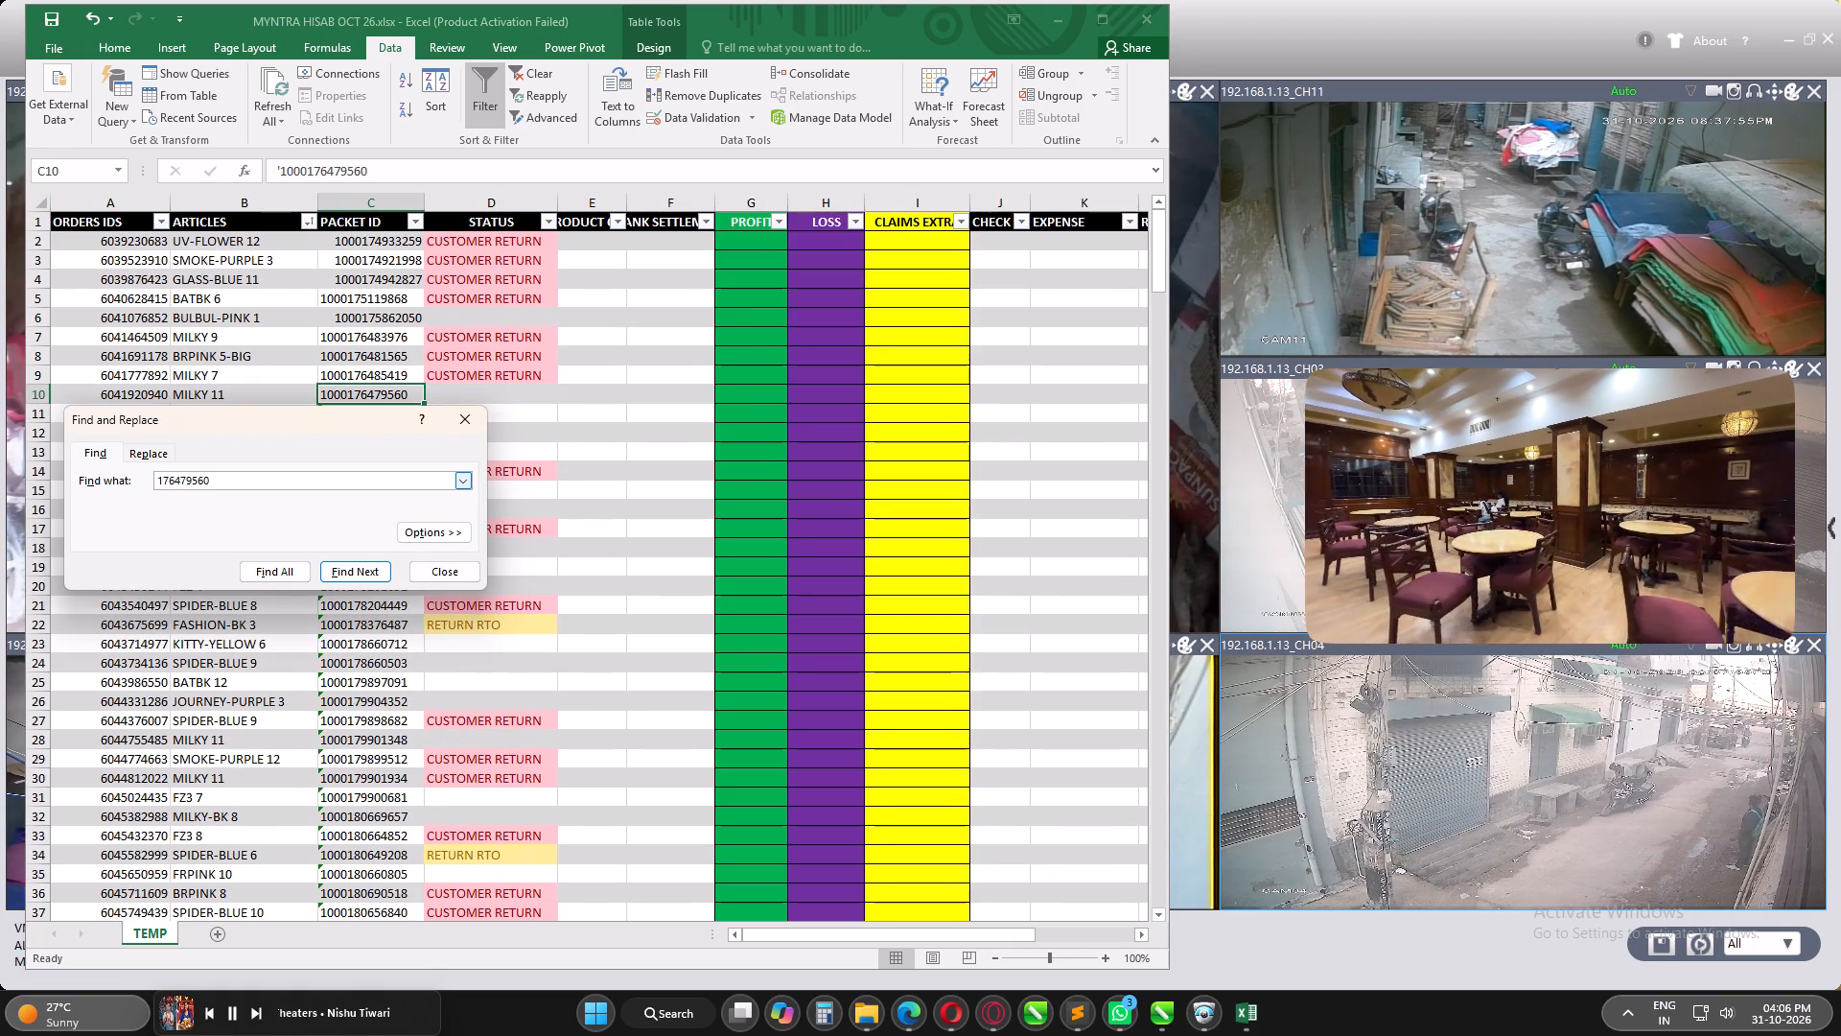
{"action": "left_click", "coordinate": [521, 389]}
{"action": "key", "text": "c"}
{"action": "key", "text": "Return"}
{"action": "key", "text": "ctrl+s"}
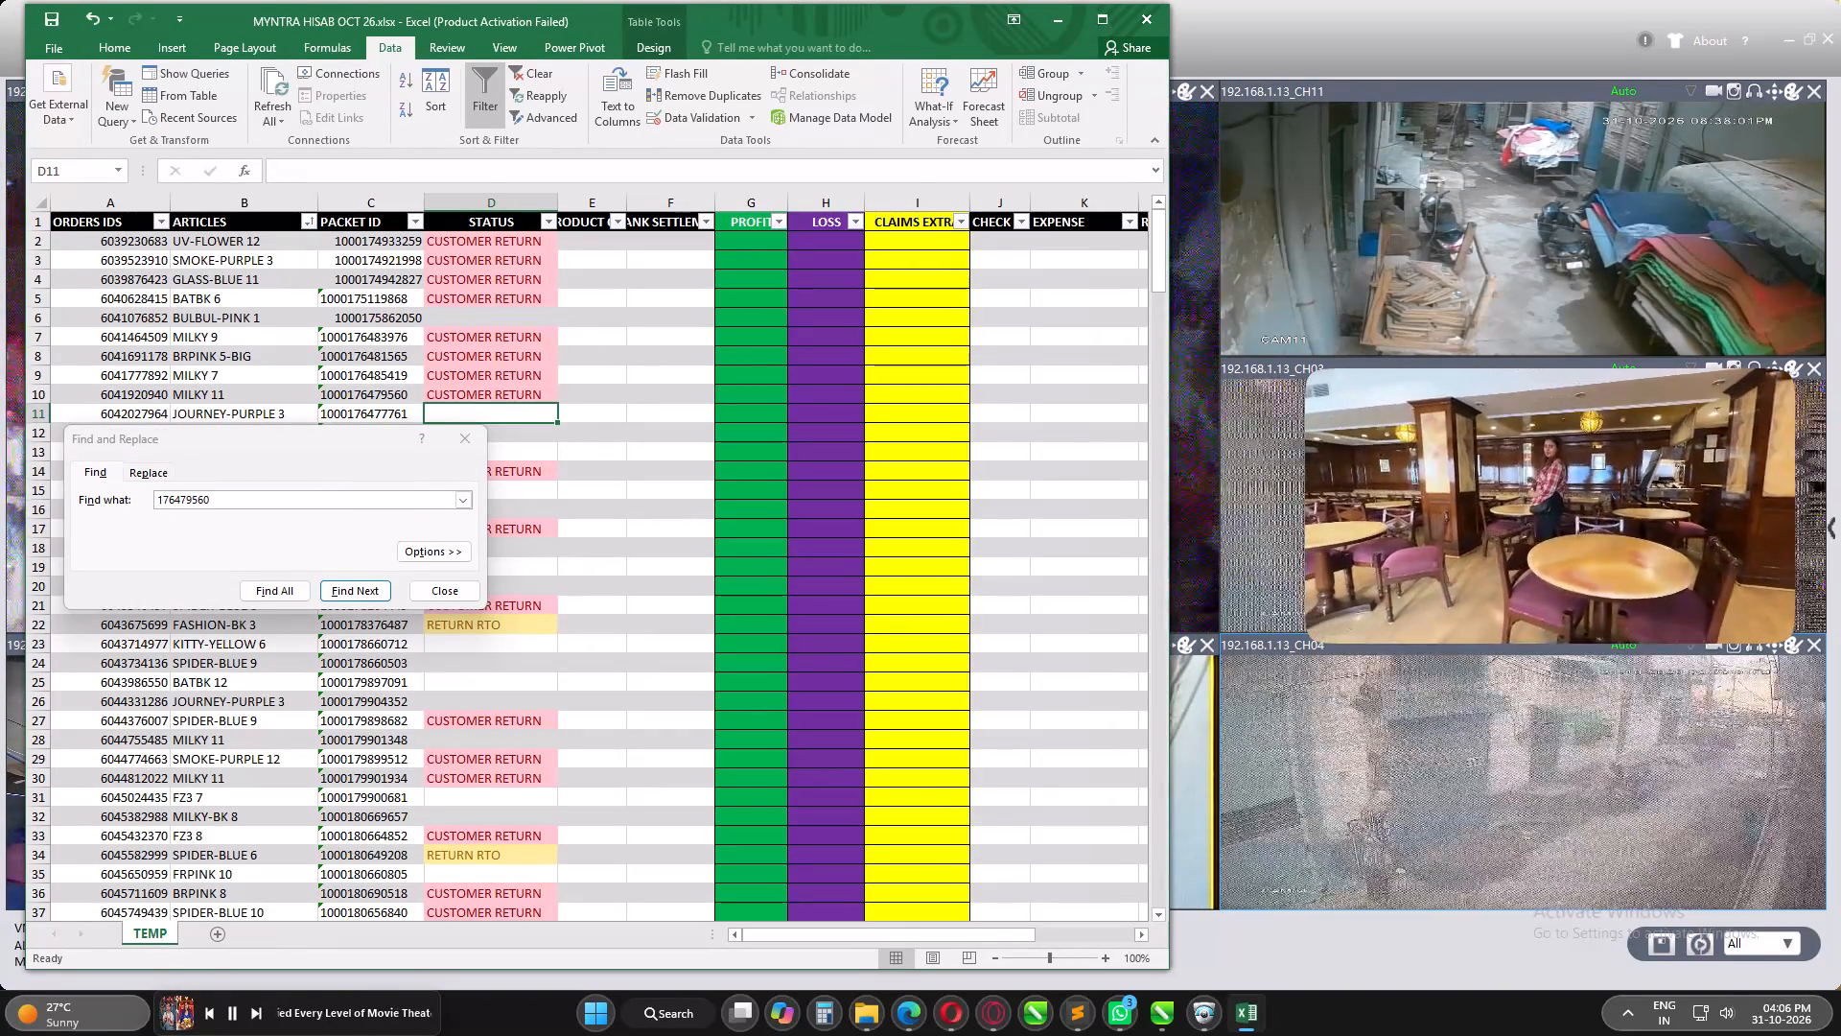
{"action": "double_click", "coordinate": [200, 504]}
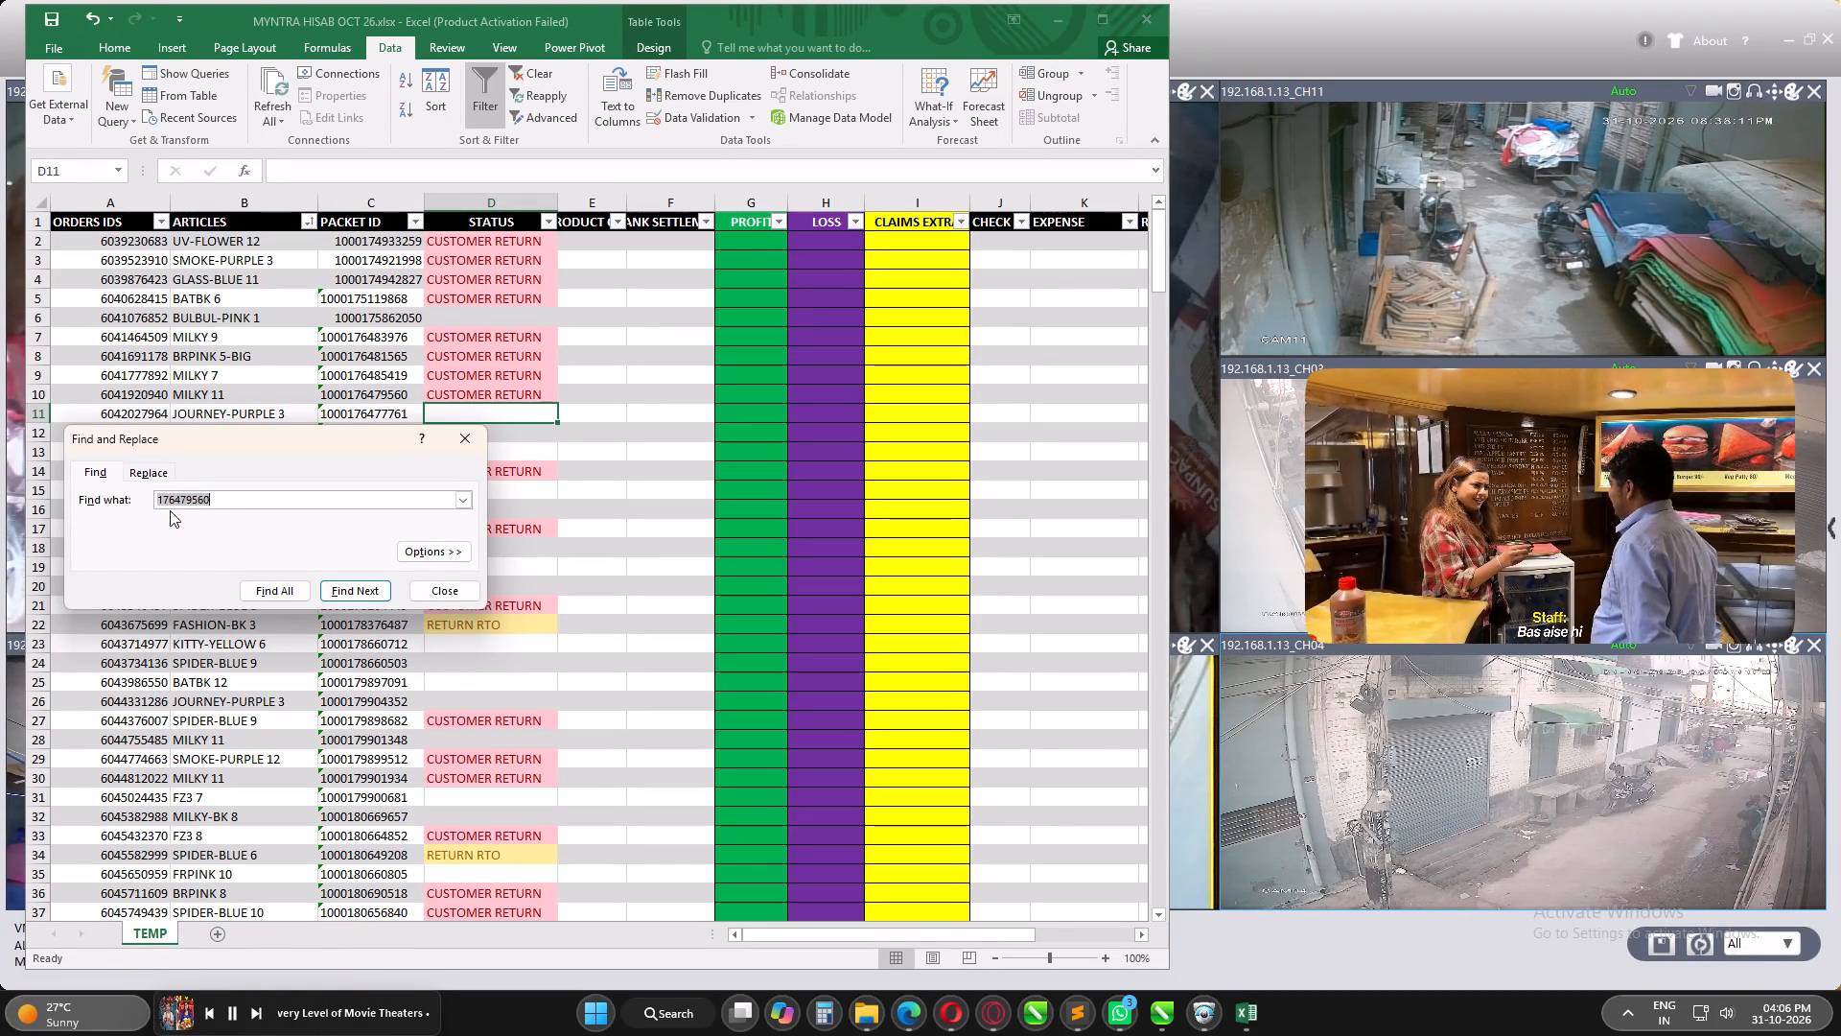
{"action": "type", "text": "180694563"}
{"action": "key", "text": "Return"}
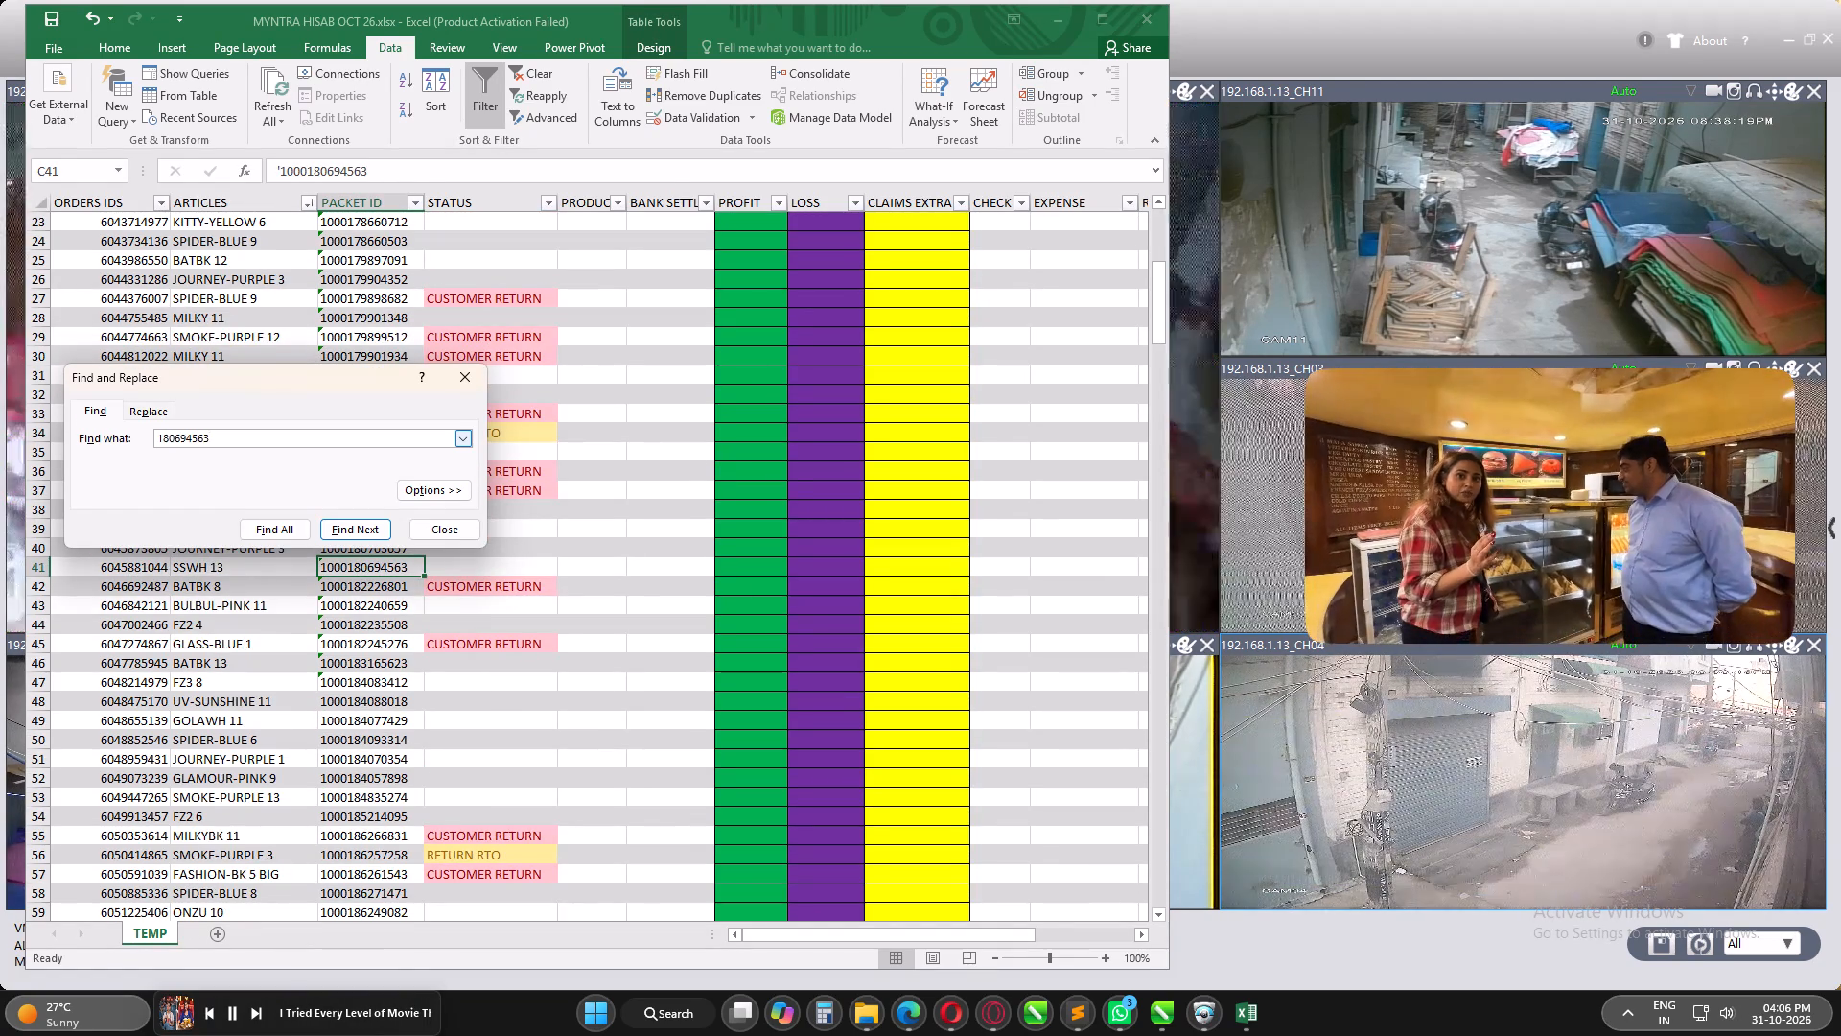
{"action": "left_click", "coordinate": [452, 566]}
{"action": "key", "text": "c"}
{"action": "key", "text": "Return"}
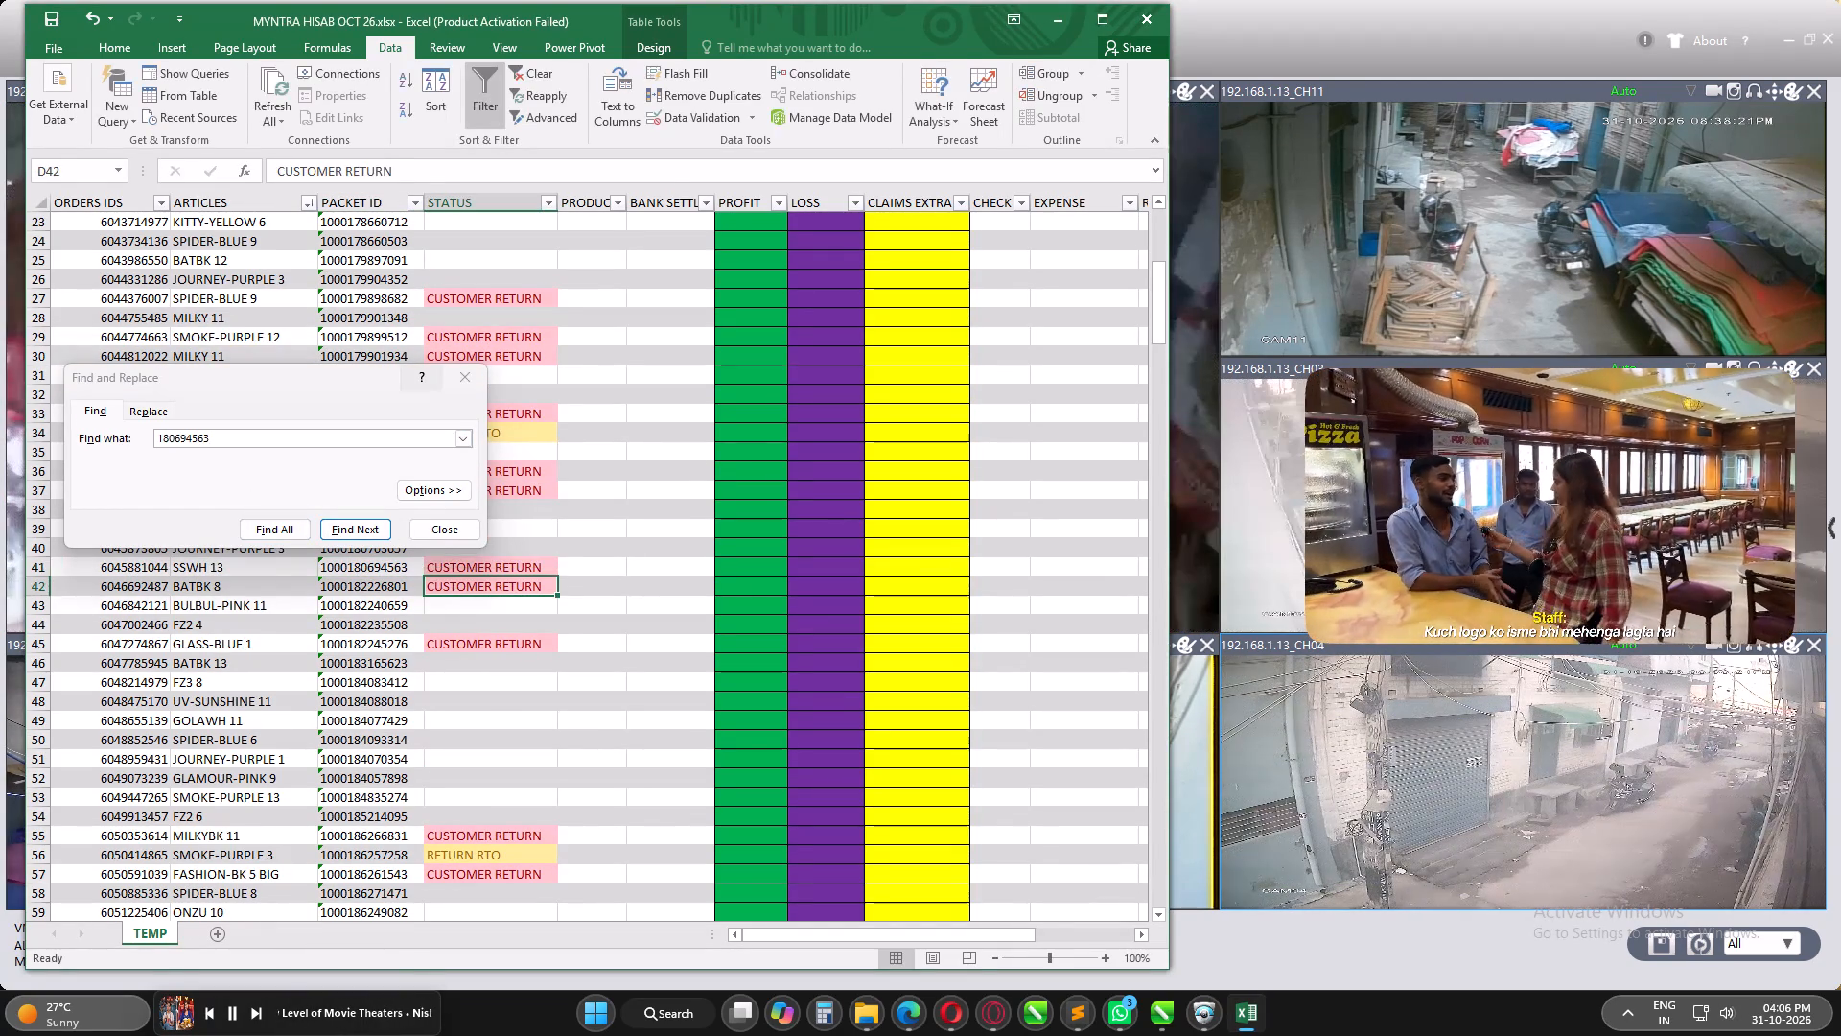
{"action": "key", "text": "ctrl+s"}
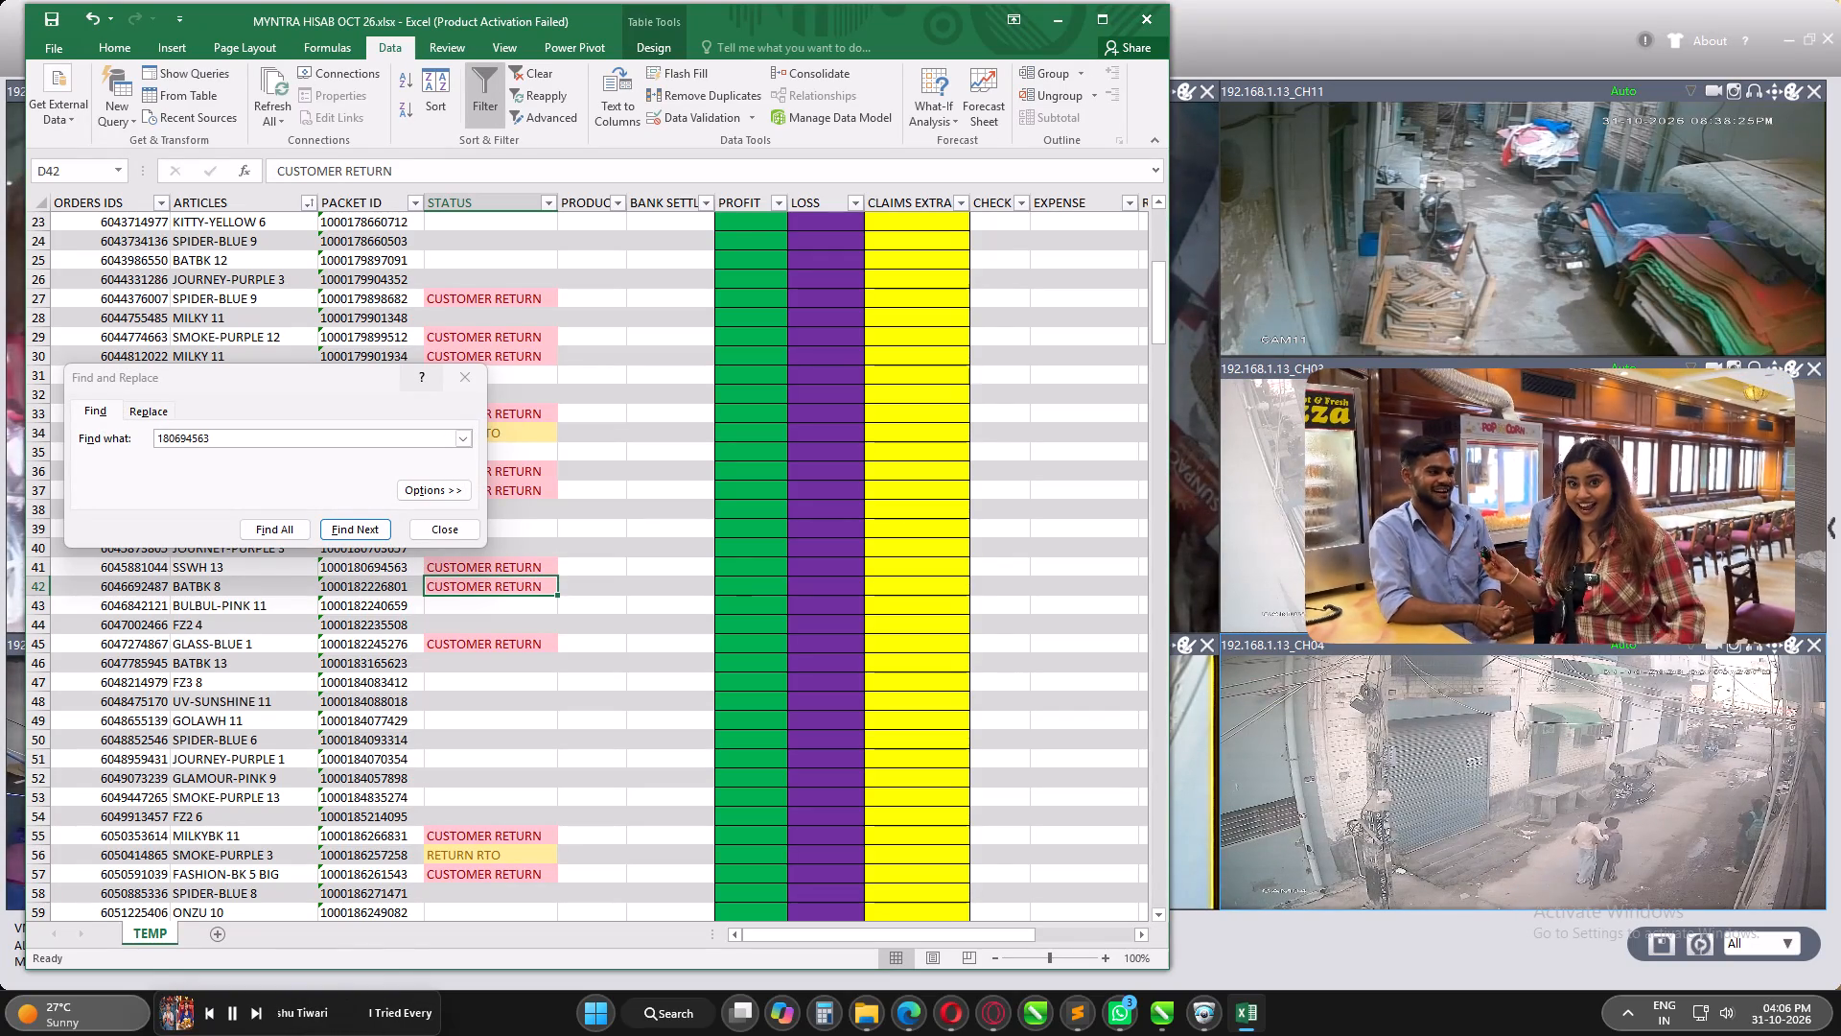
{"action": "double_click", "coordinate": [189, 436]}
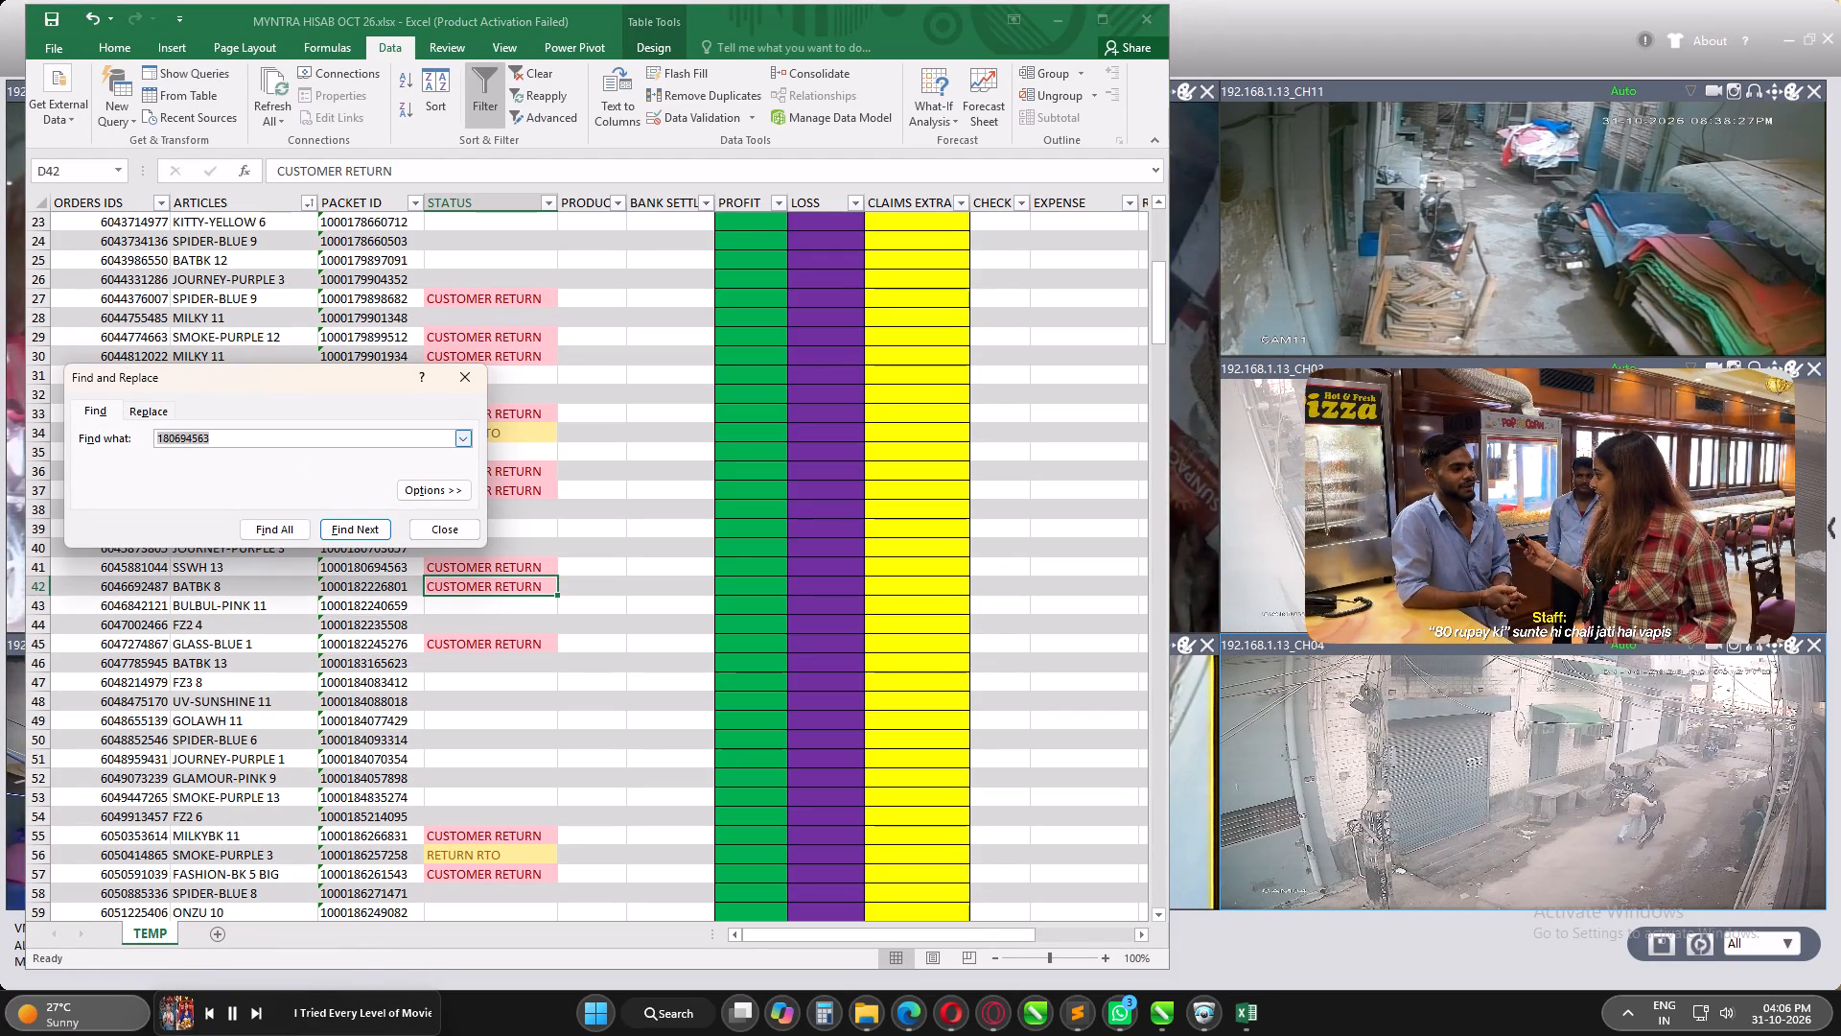
{"action": "key", "text": "1"}
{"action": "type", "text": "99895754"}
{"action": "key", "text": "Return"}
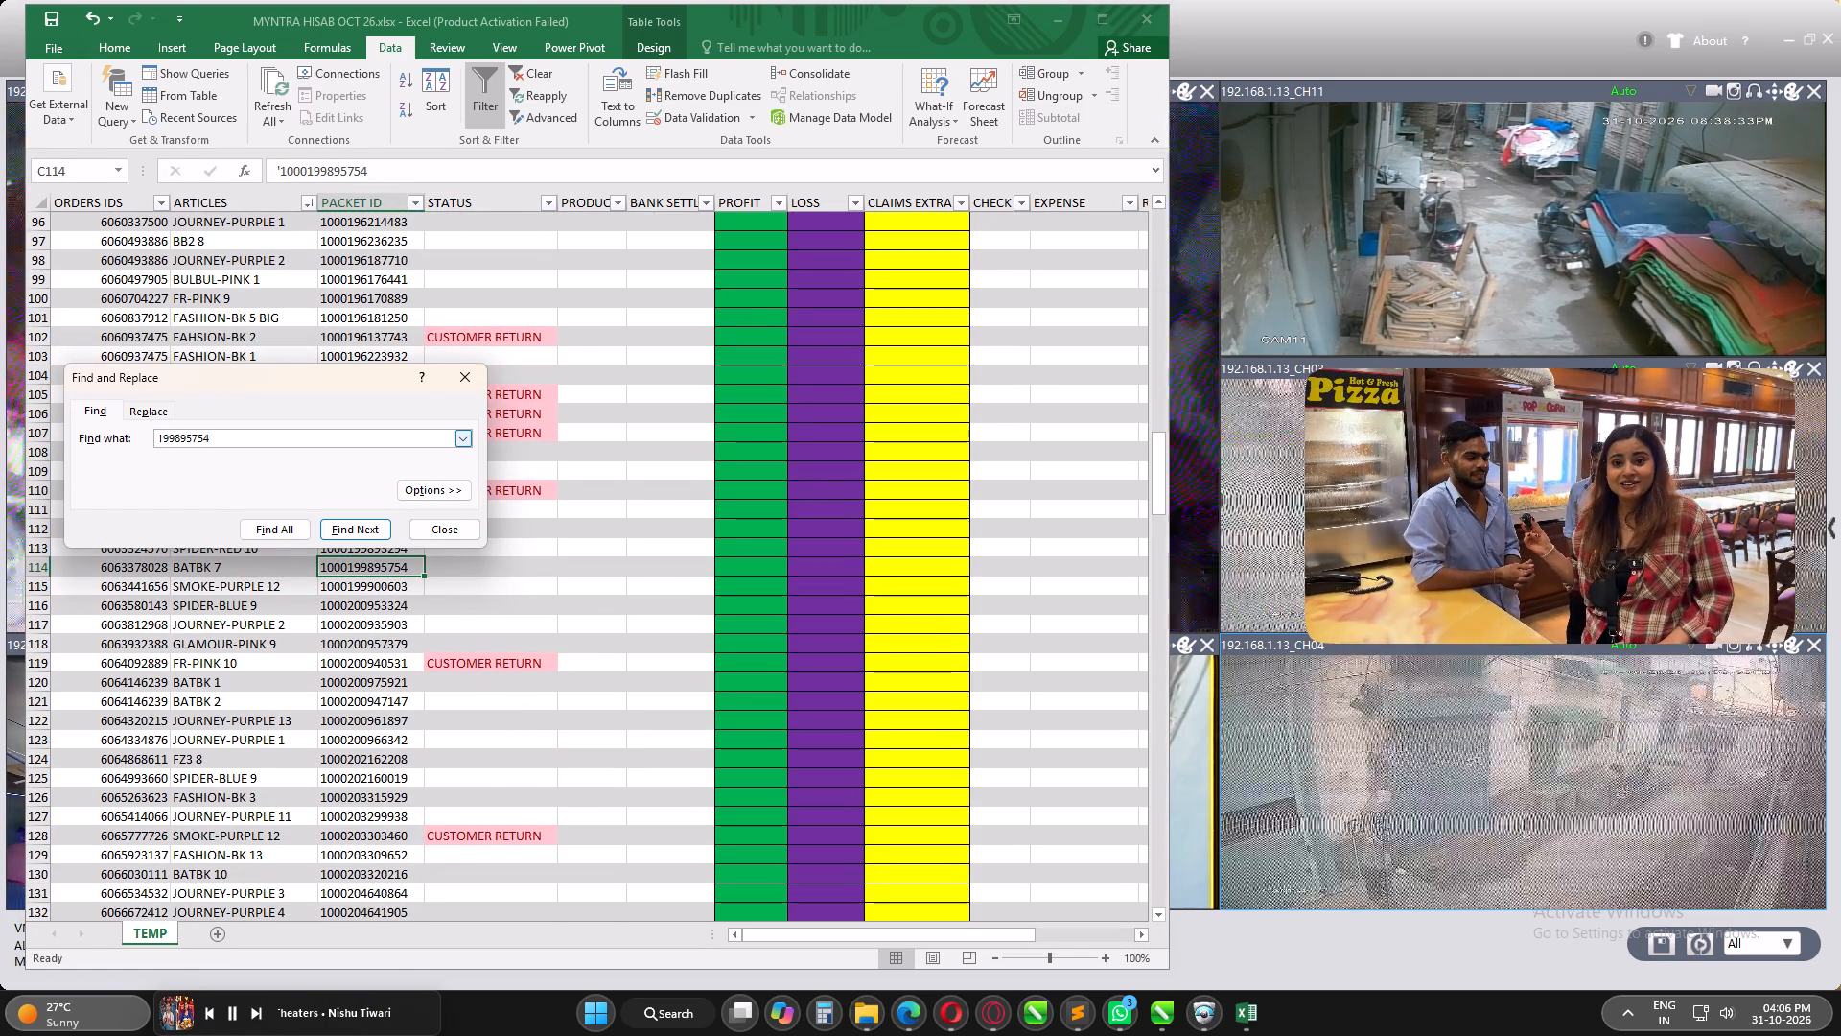
{"action": "left_click", "coordinate": [468, 564]}
{"action": "key", "text": "c"}
{"action": "key", "text": "Return"}
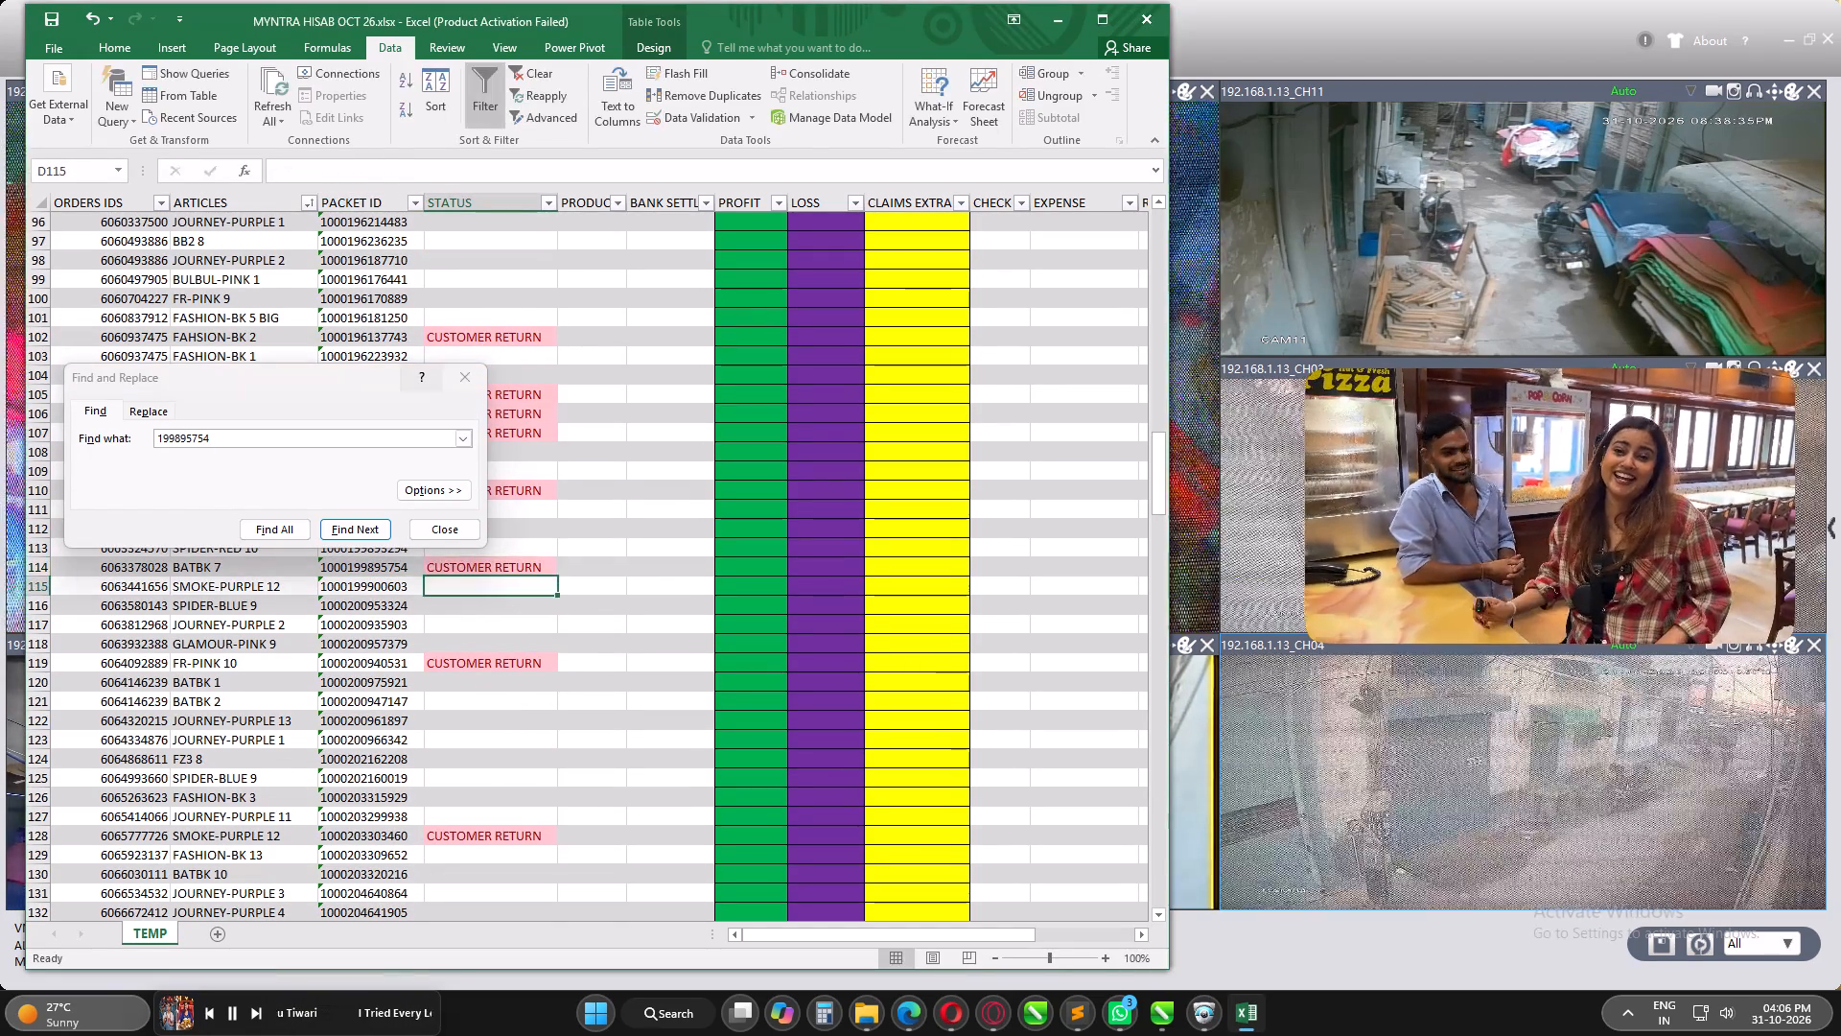
{"action": "key", "text": "ctrl+s"}
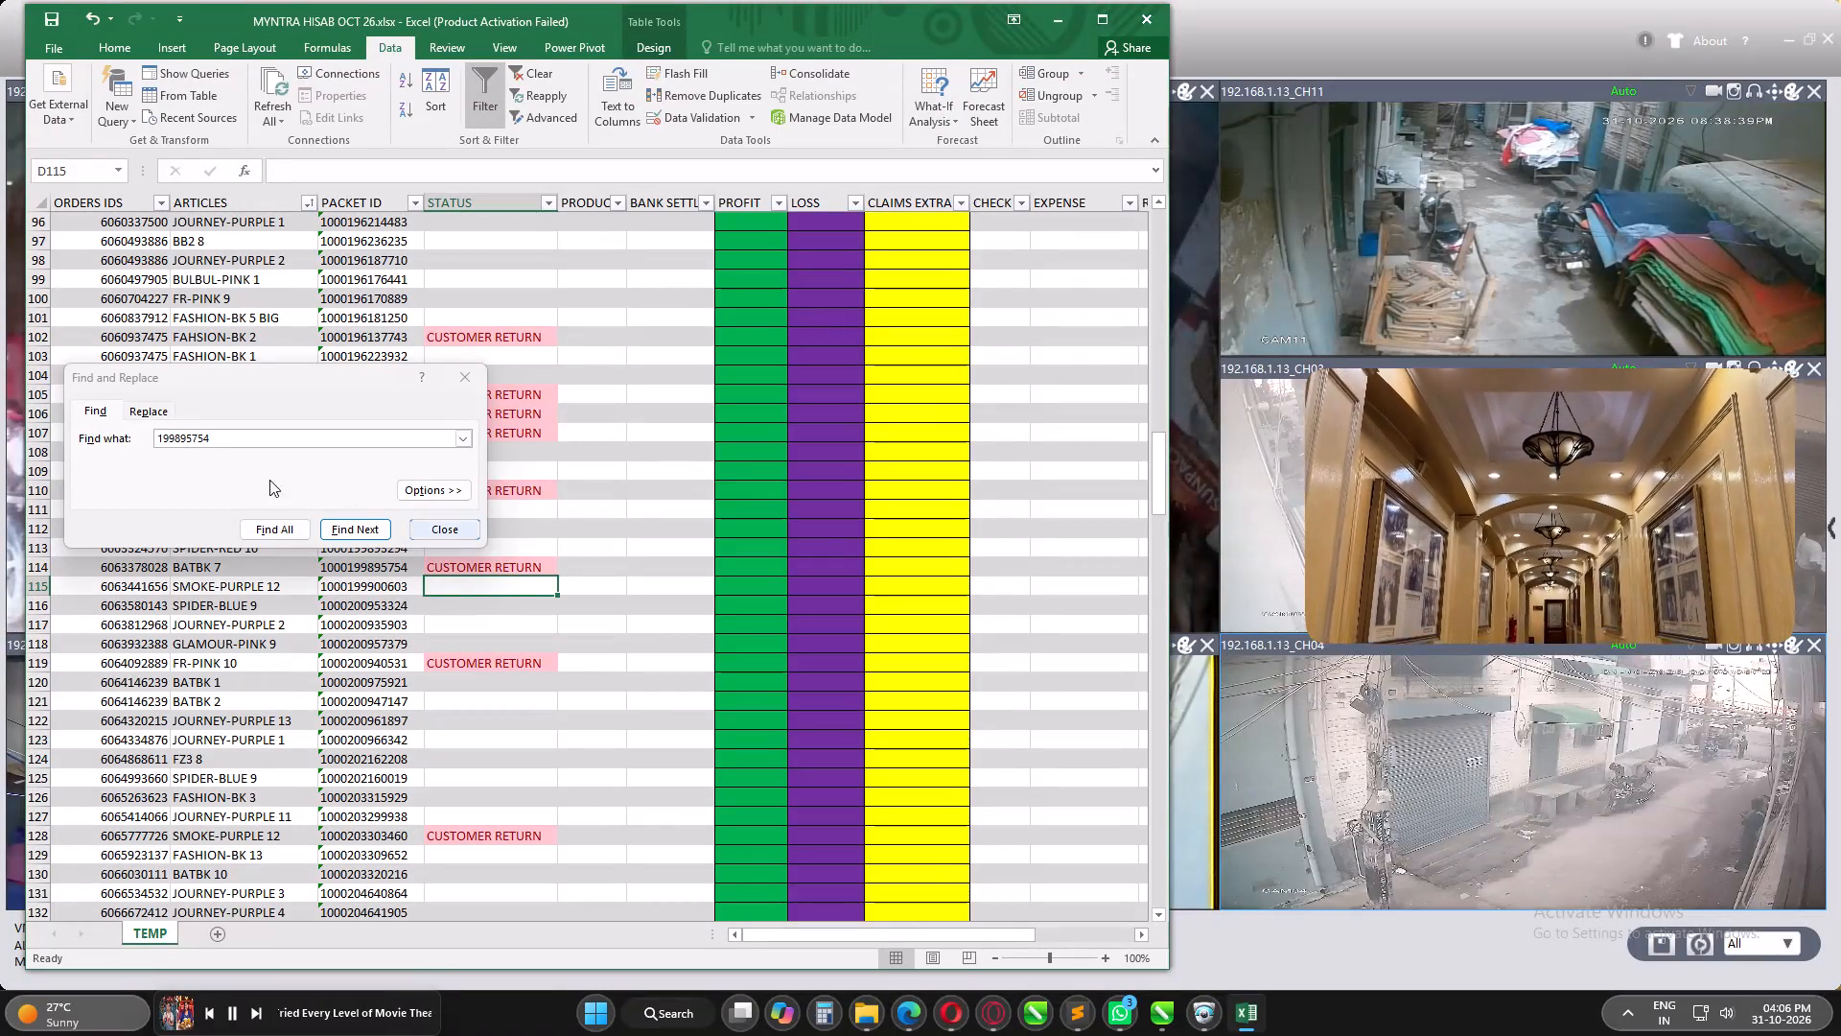
{"action": "double_click", "coordinate": [191, 433]}
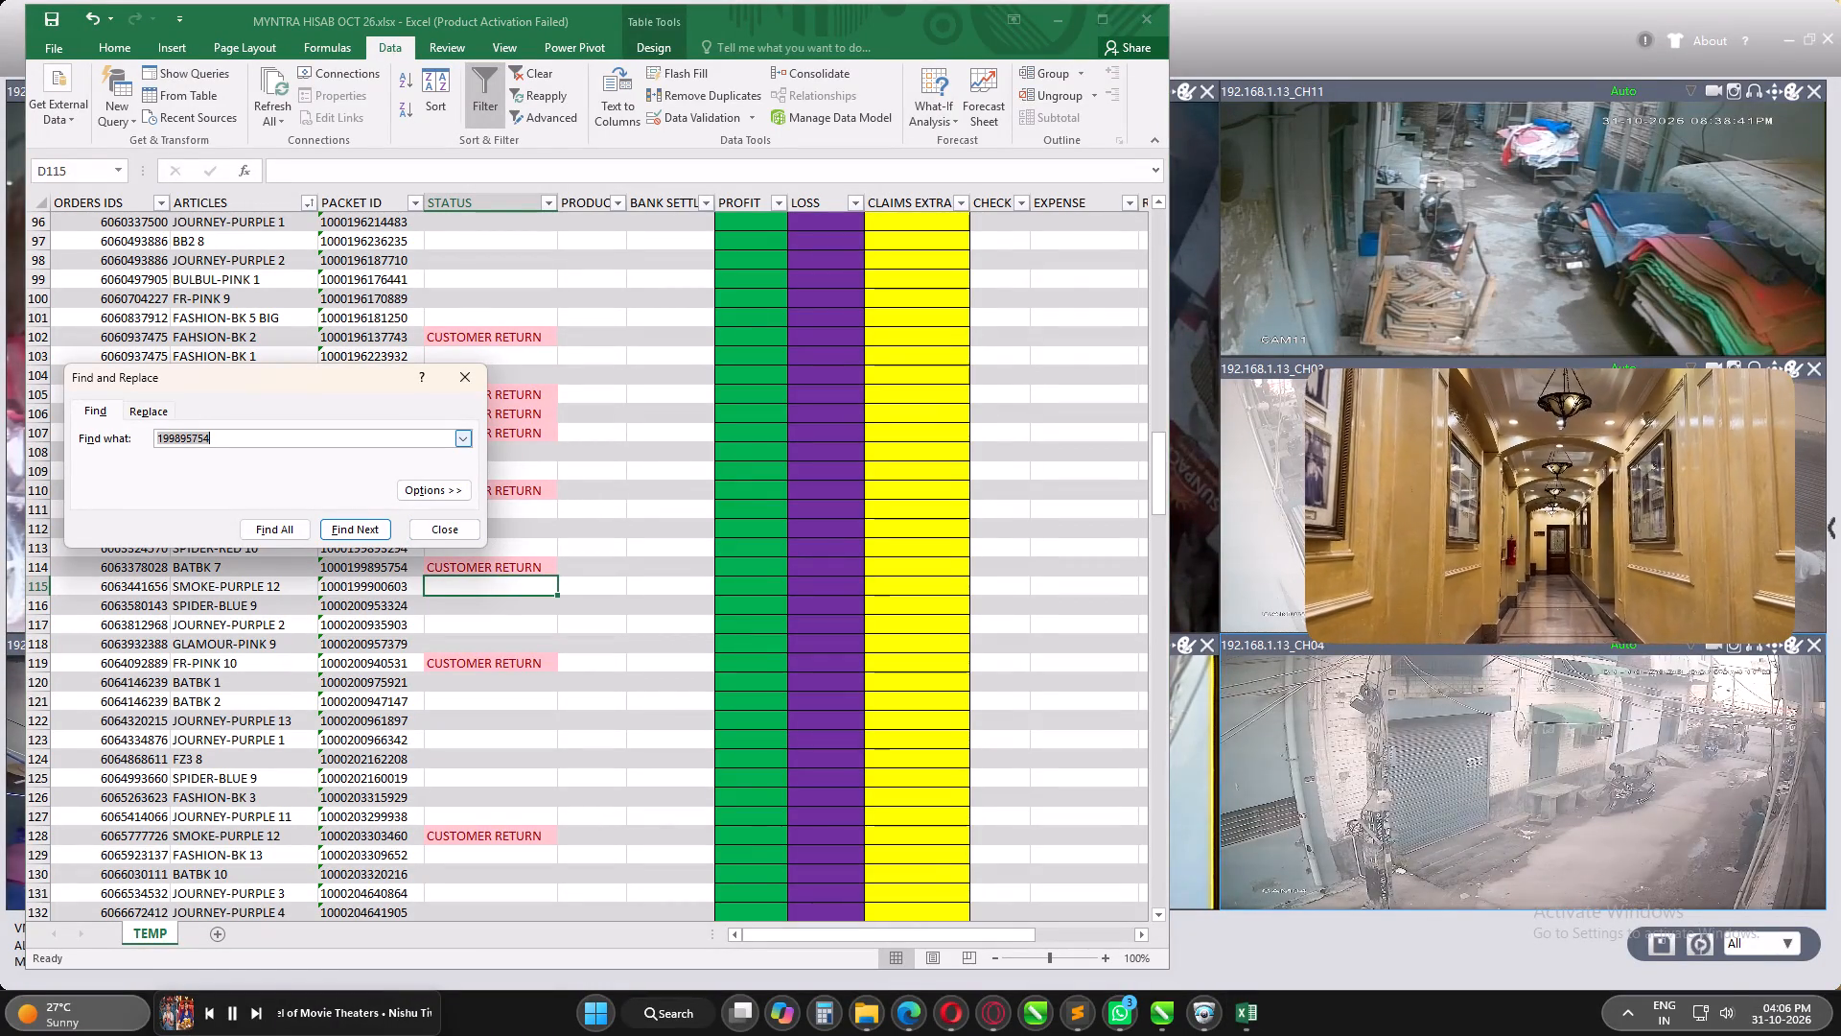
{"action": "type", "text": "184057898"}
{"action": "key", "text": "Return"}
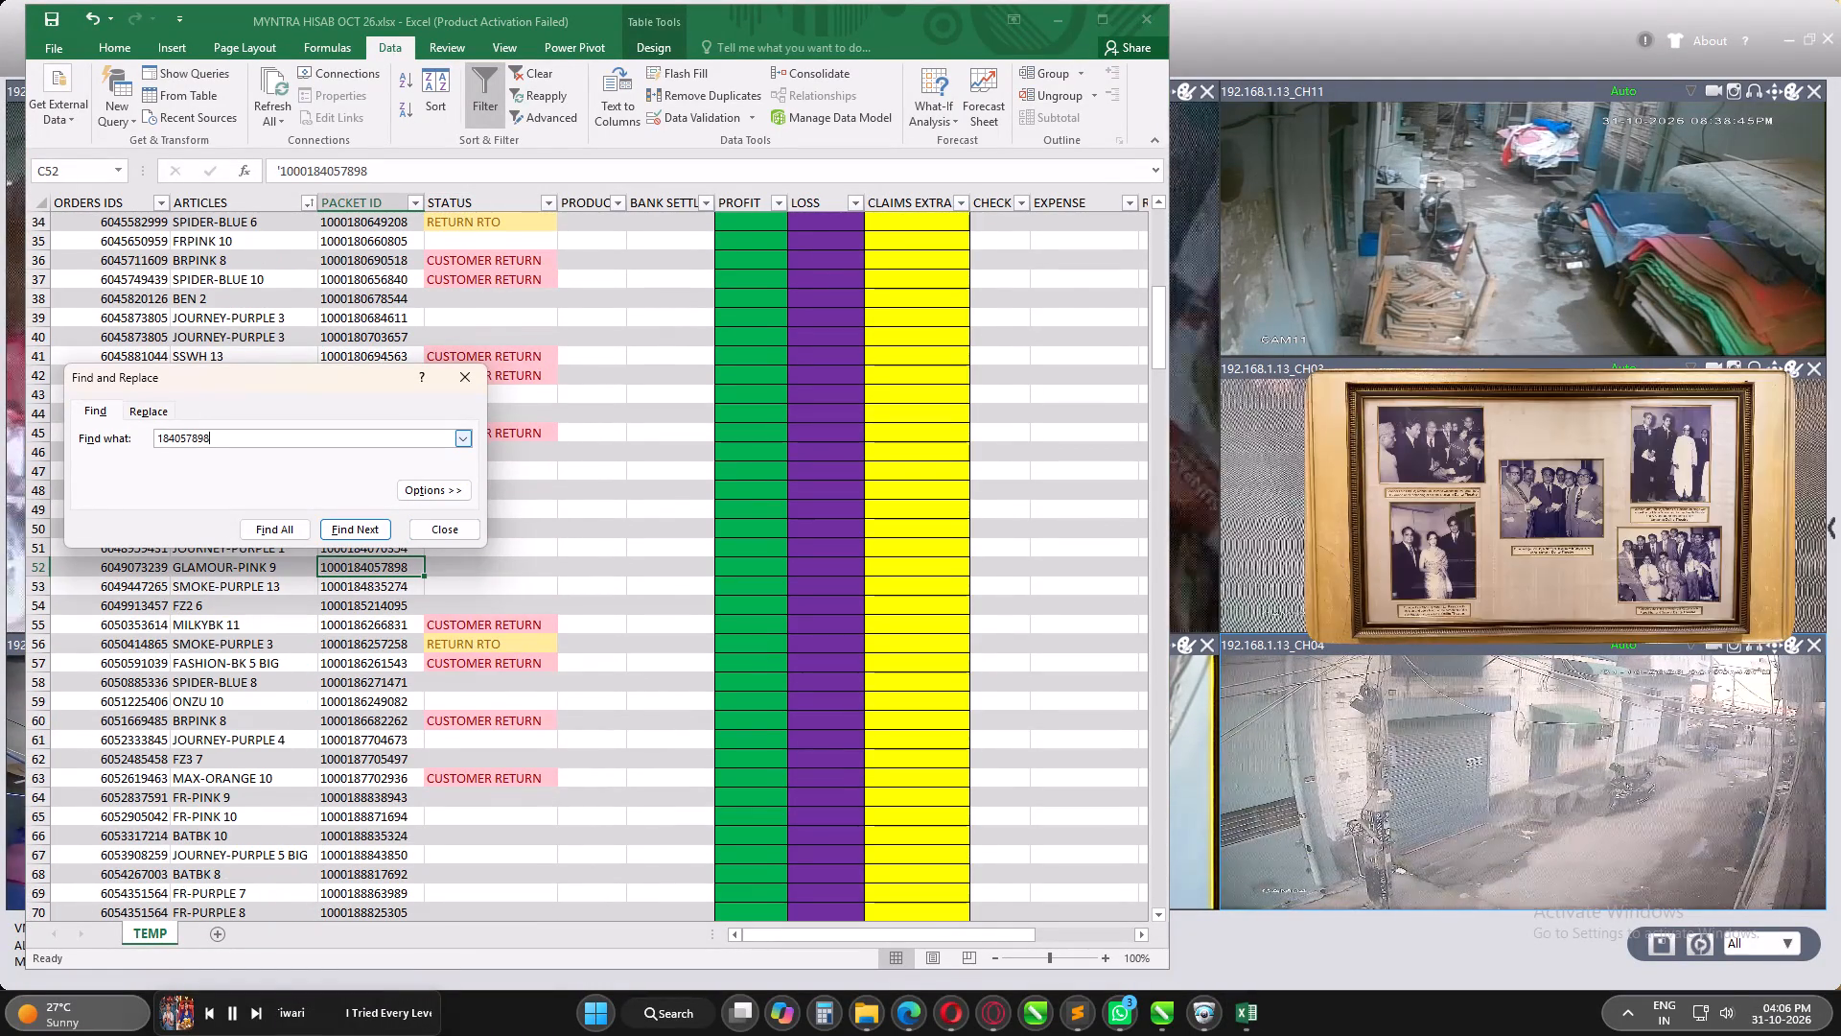
{"action": "left_click", "coordinate": [512, 567]}
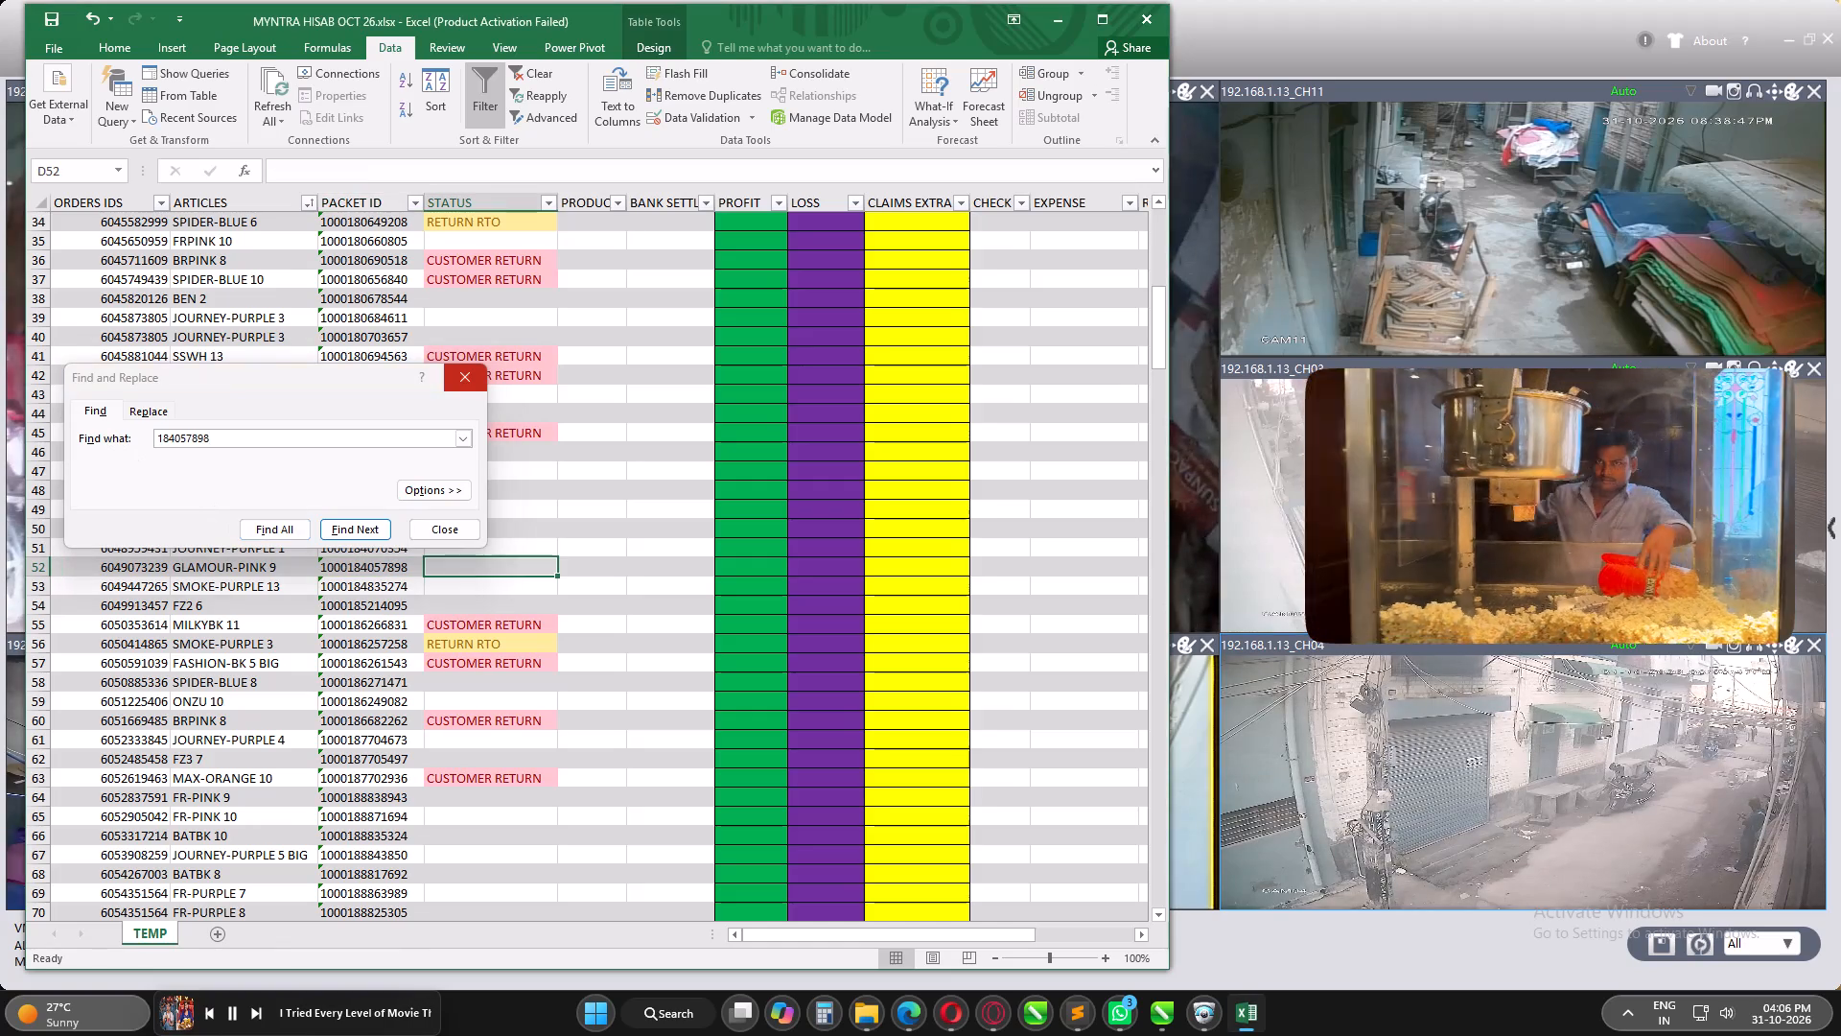
{"action": "key", "text": "c"}
{"action": "key", "text": "Return"}
{"action": "key", "text": "ctrl+s"}
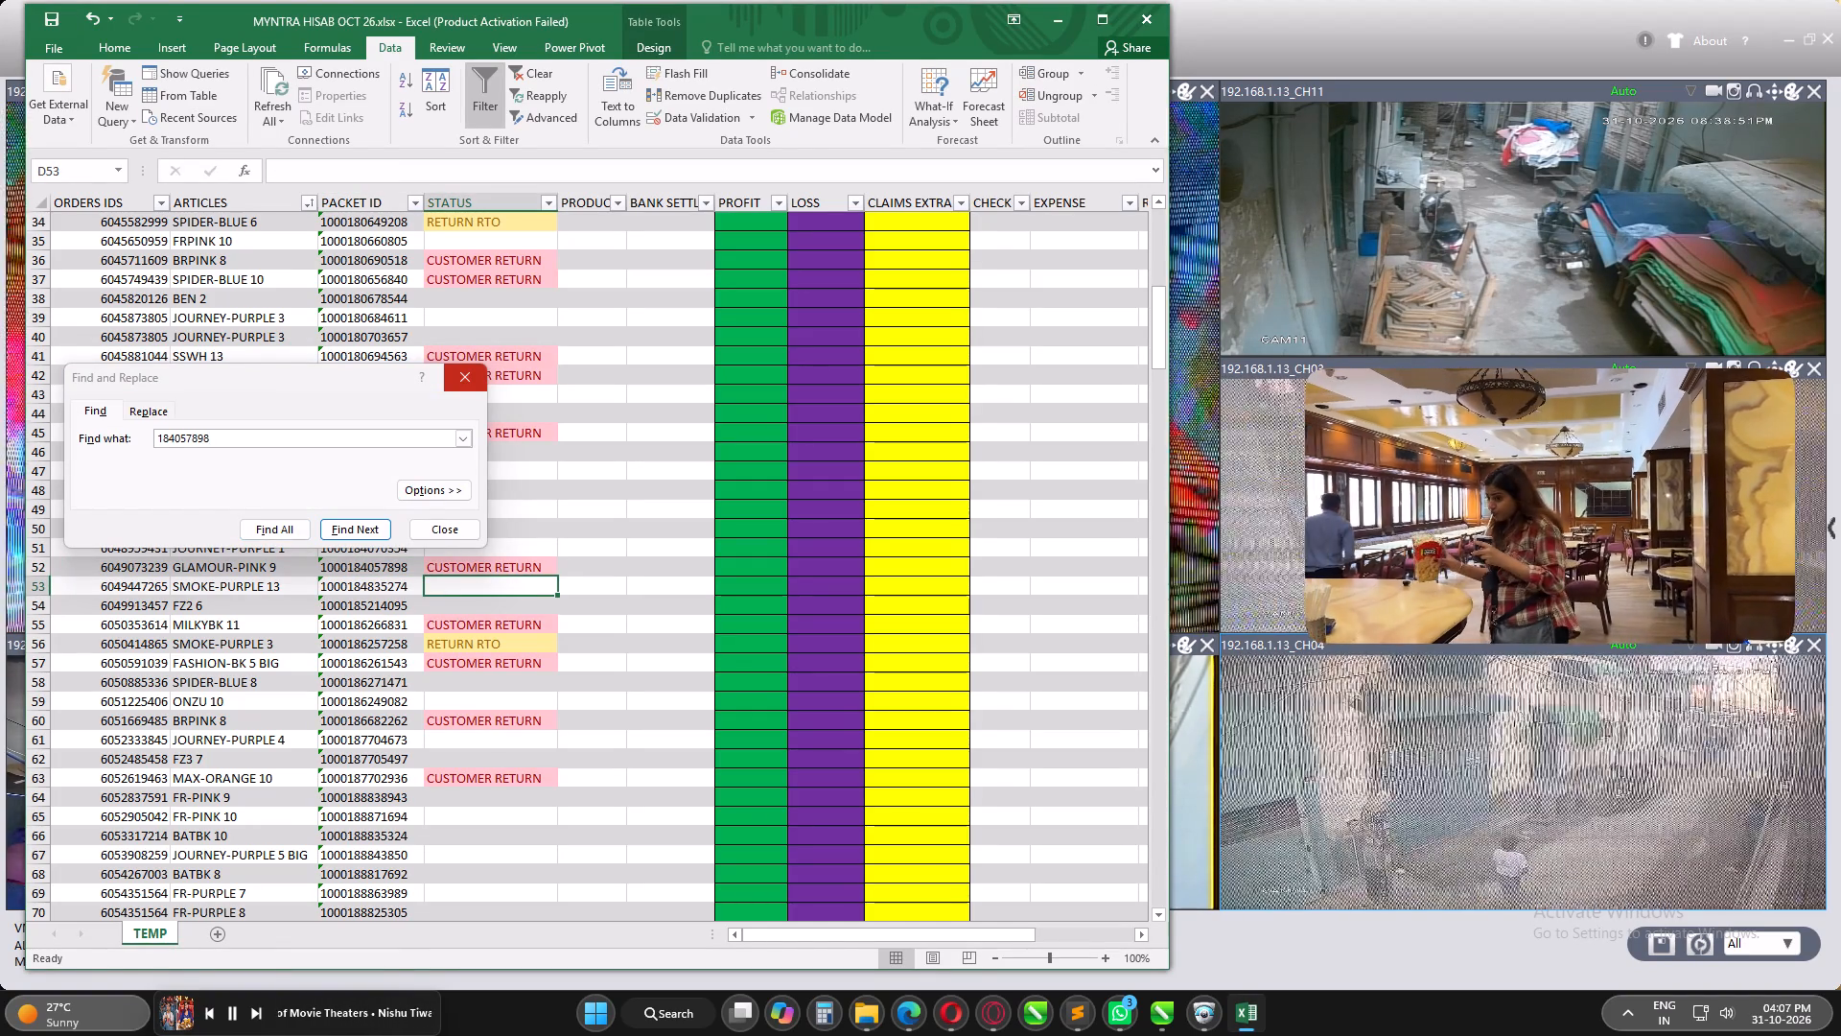
{"action": "double_click", "coordinate": [168, 434]}
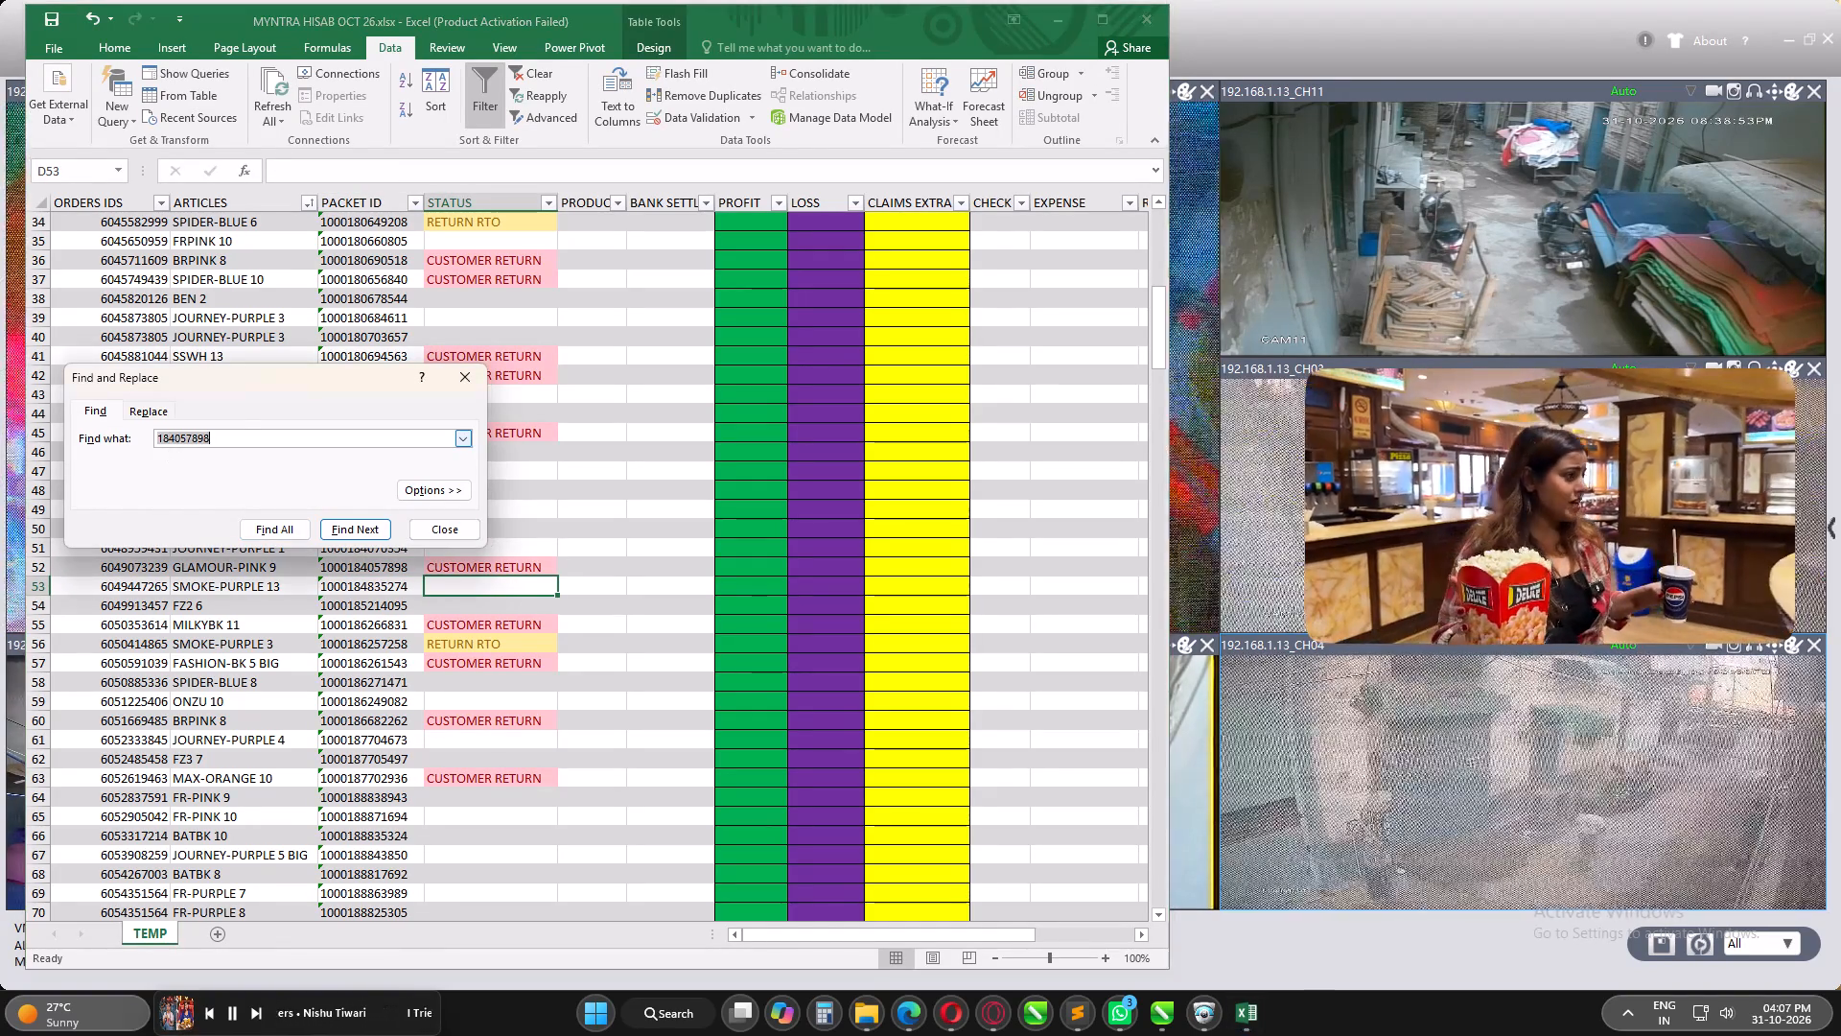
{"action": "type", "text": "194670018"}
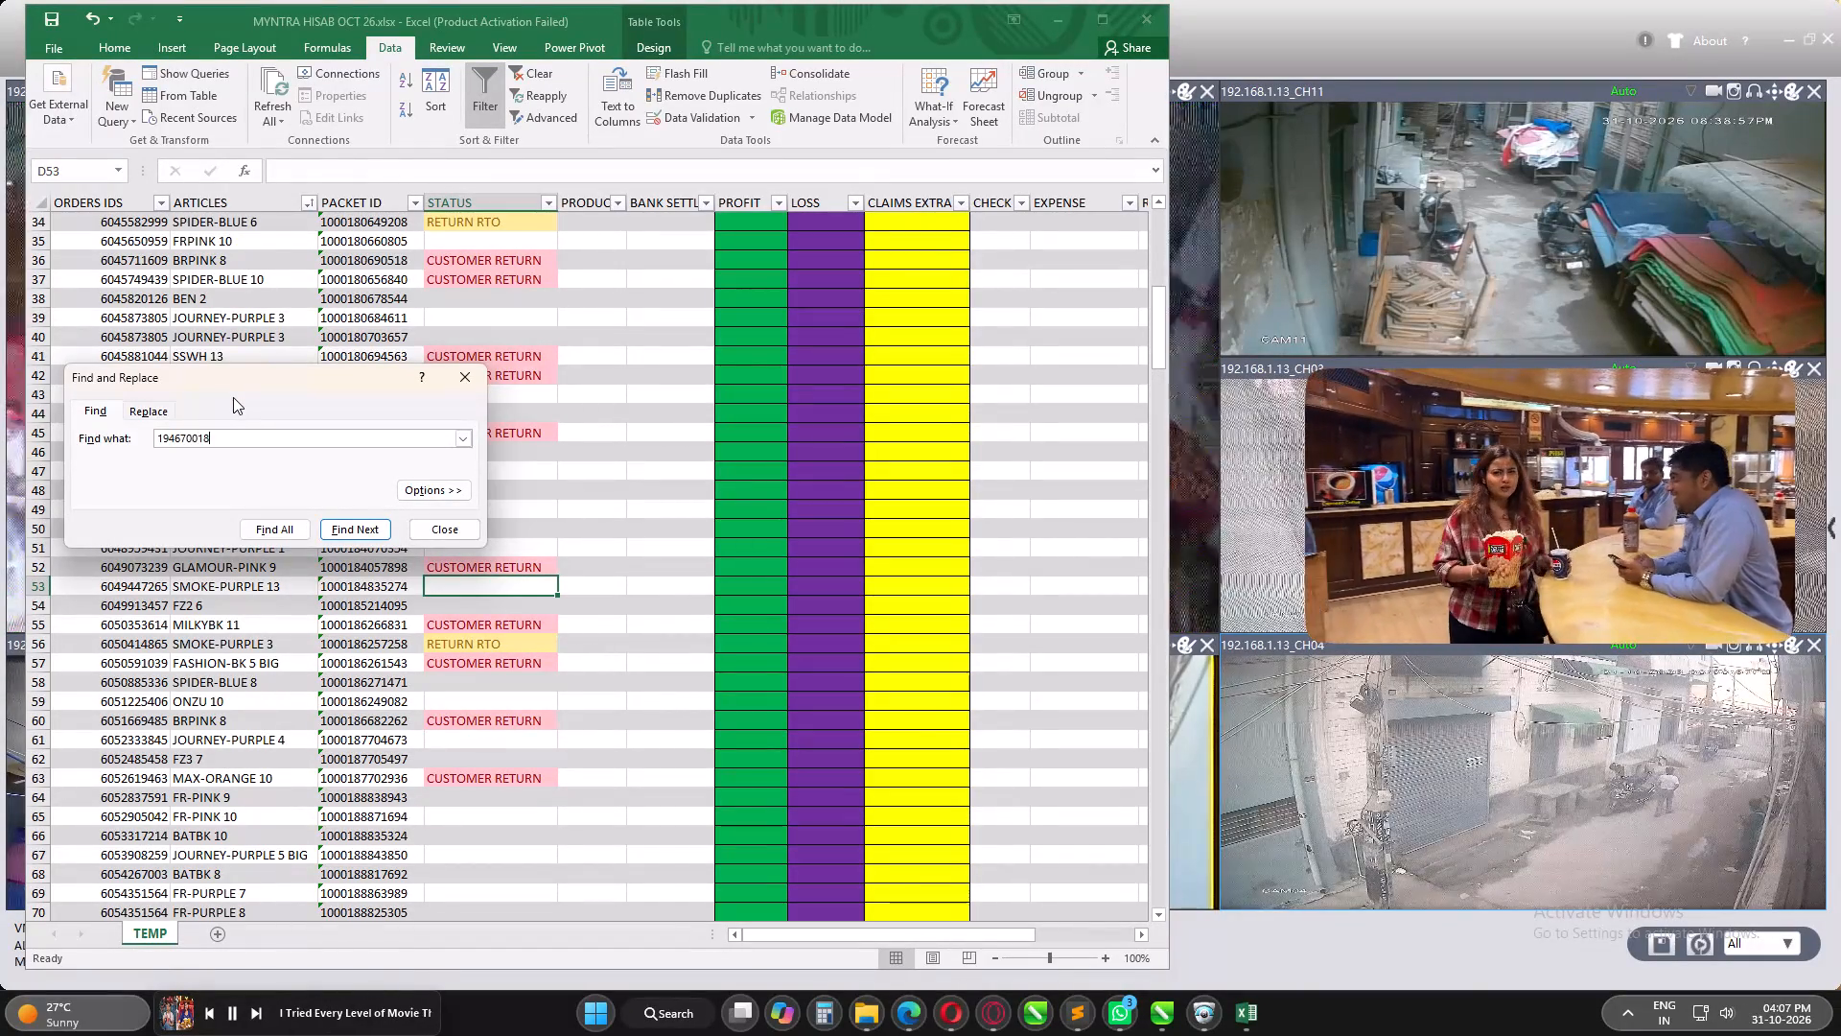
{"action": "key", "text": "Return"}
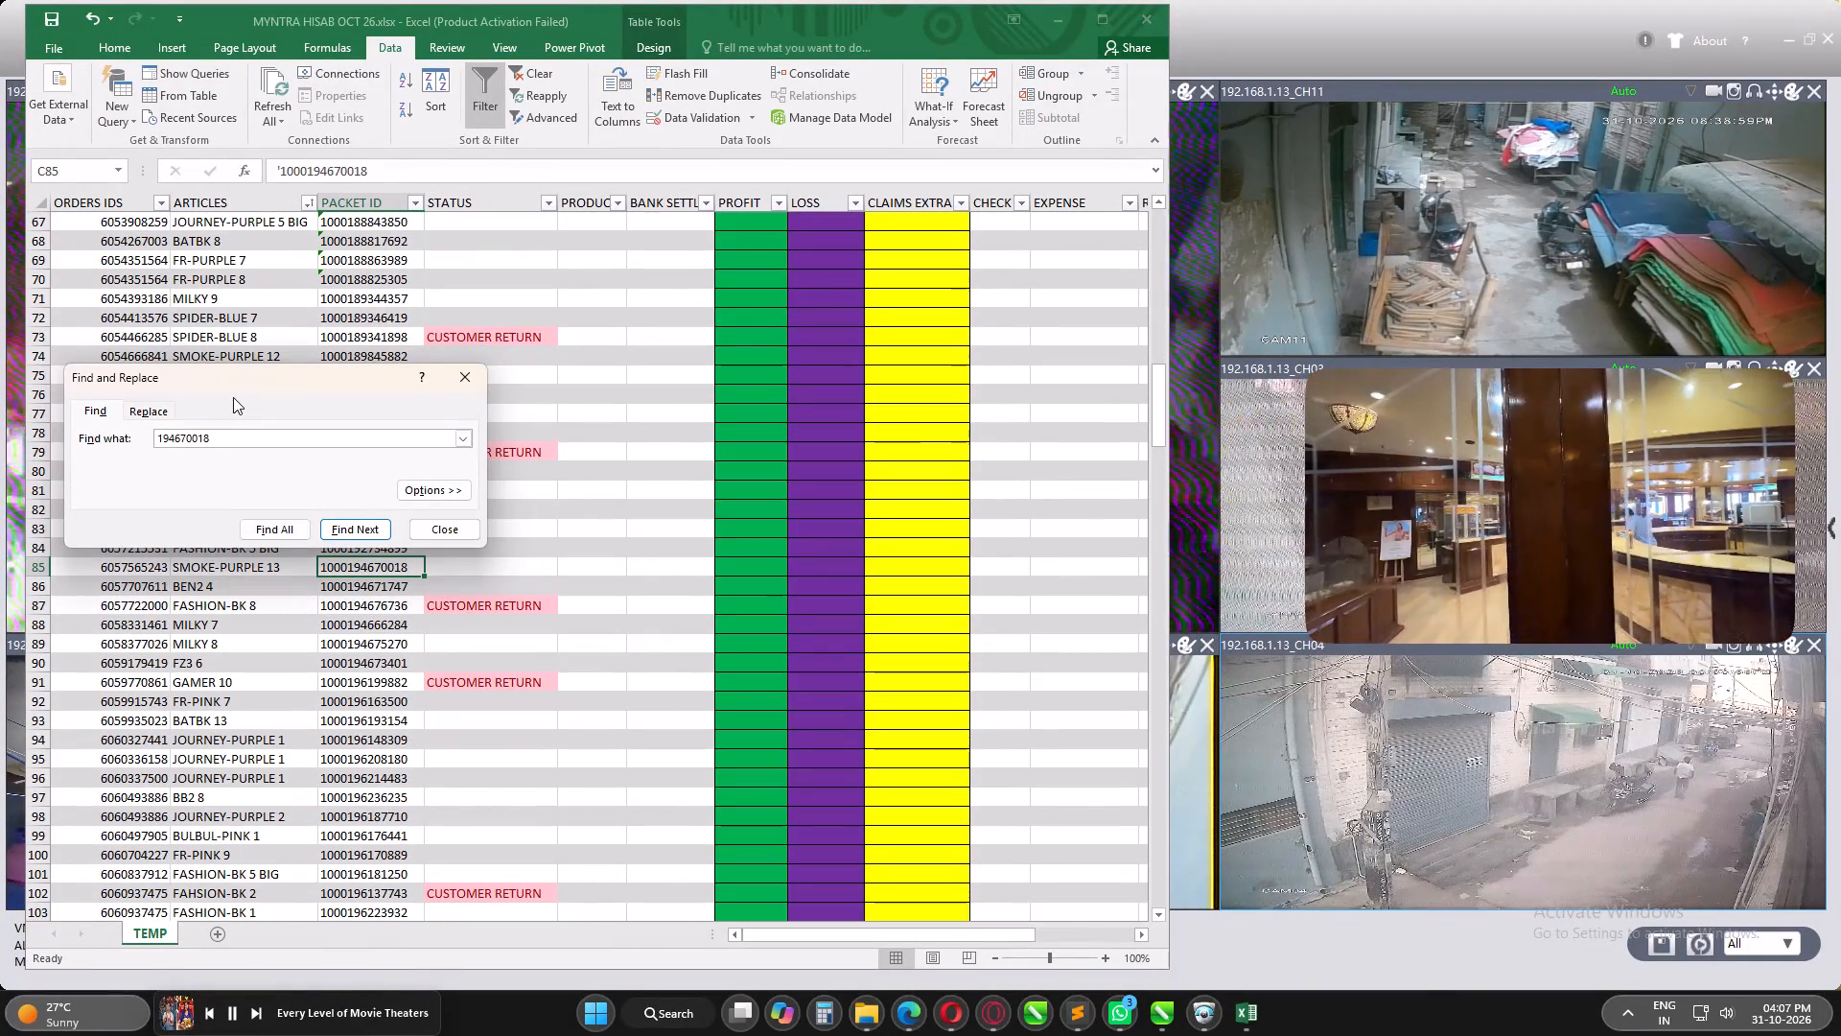
{"action": "left_click", "coordinate": [475, 562]}
{"action": "key", "text": "c"}
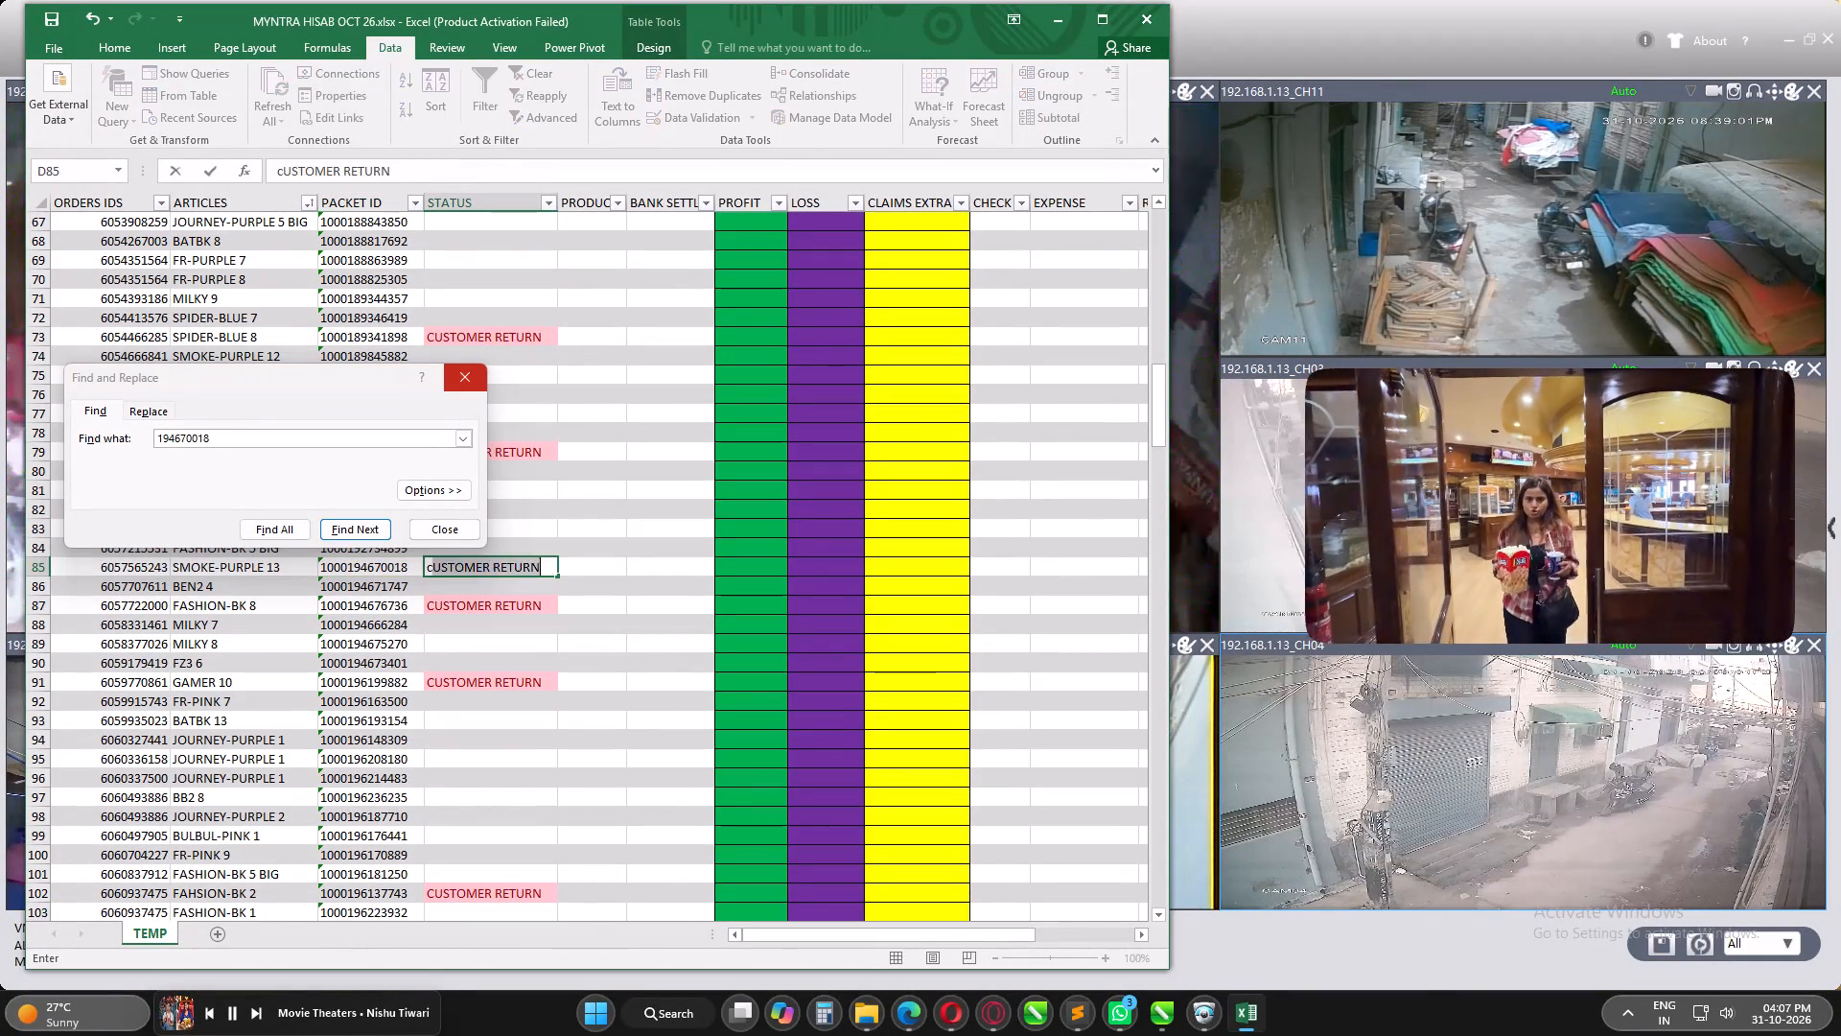
{"action": "key", "text": "Return"}
{"action": "key", "text": "ctrl+s"}
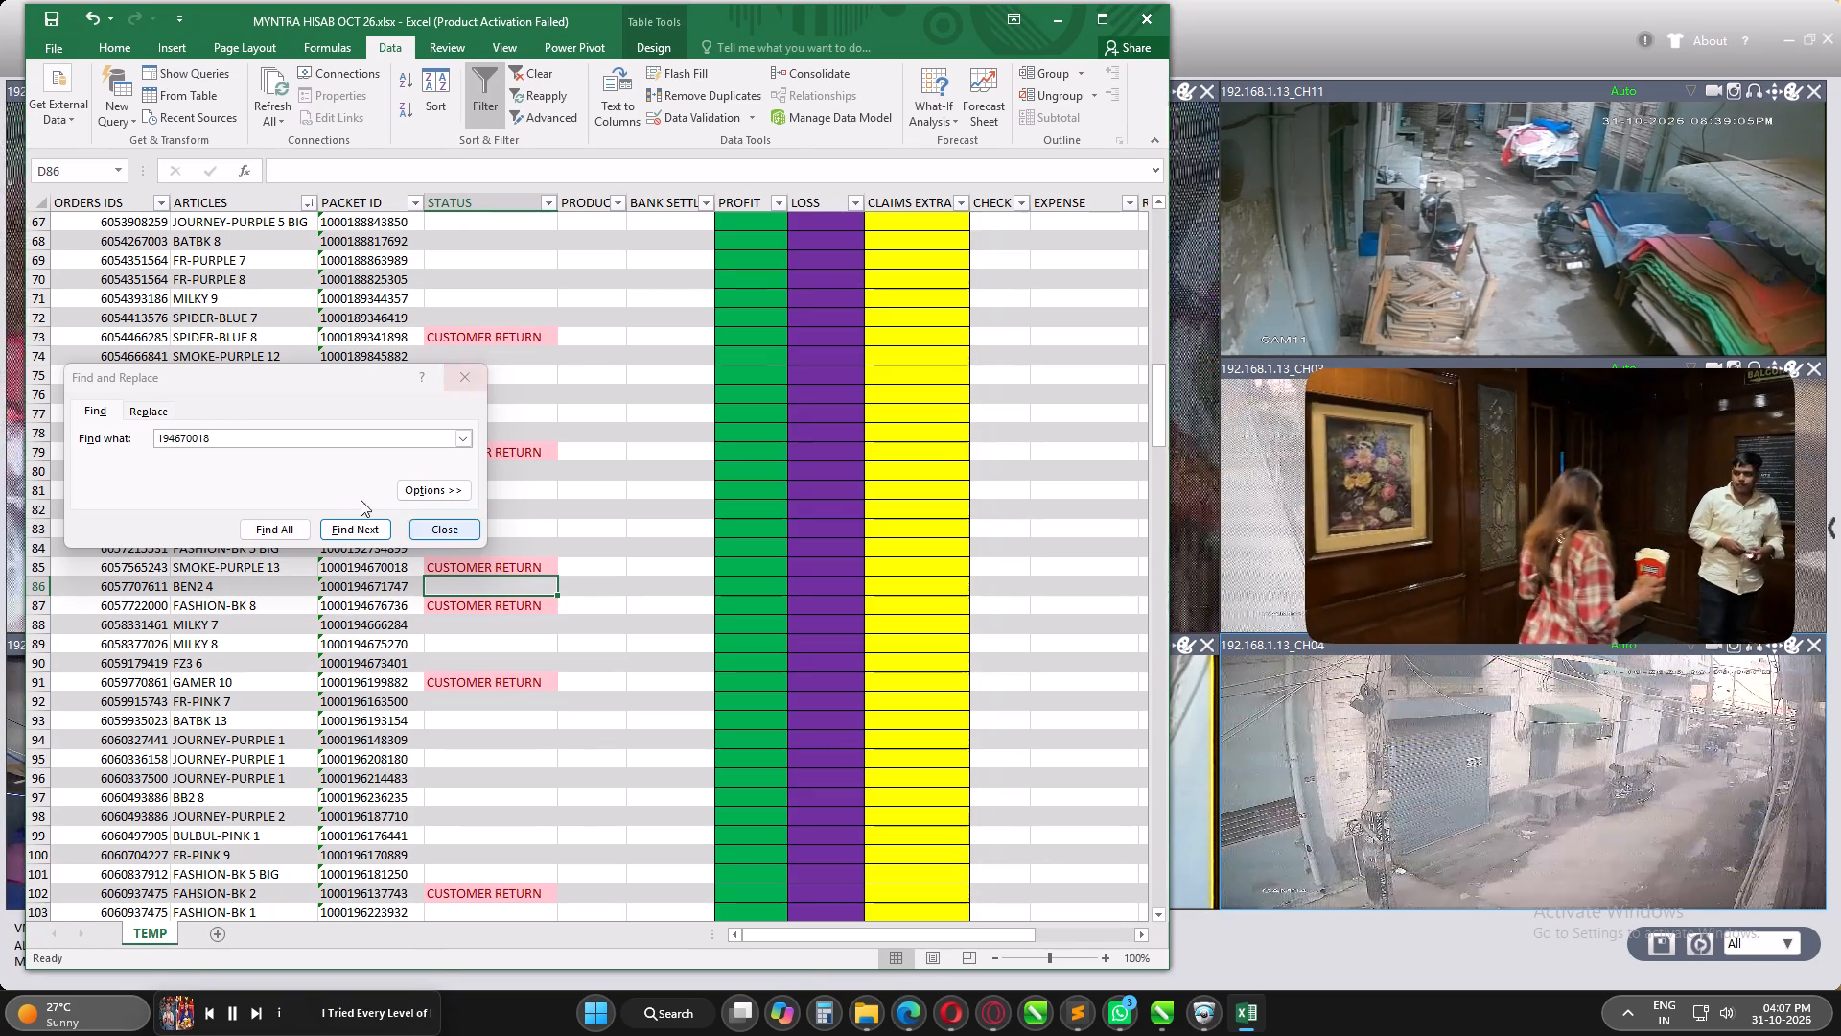
{"action": "double_click", "coordinate": [183, 434]}
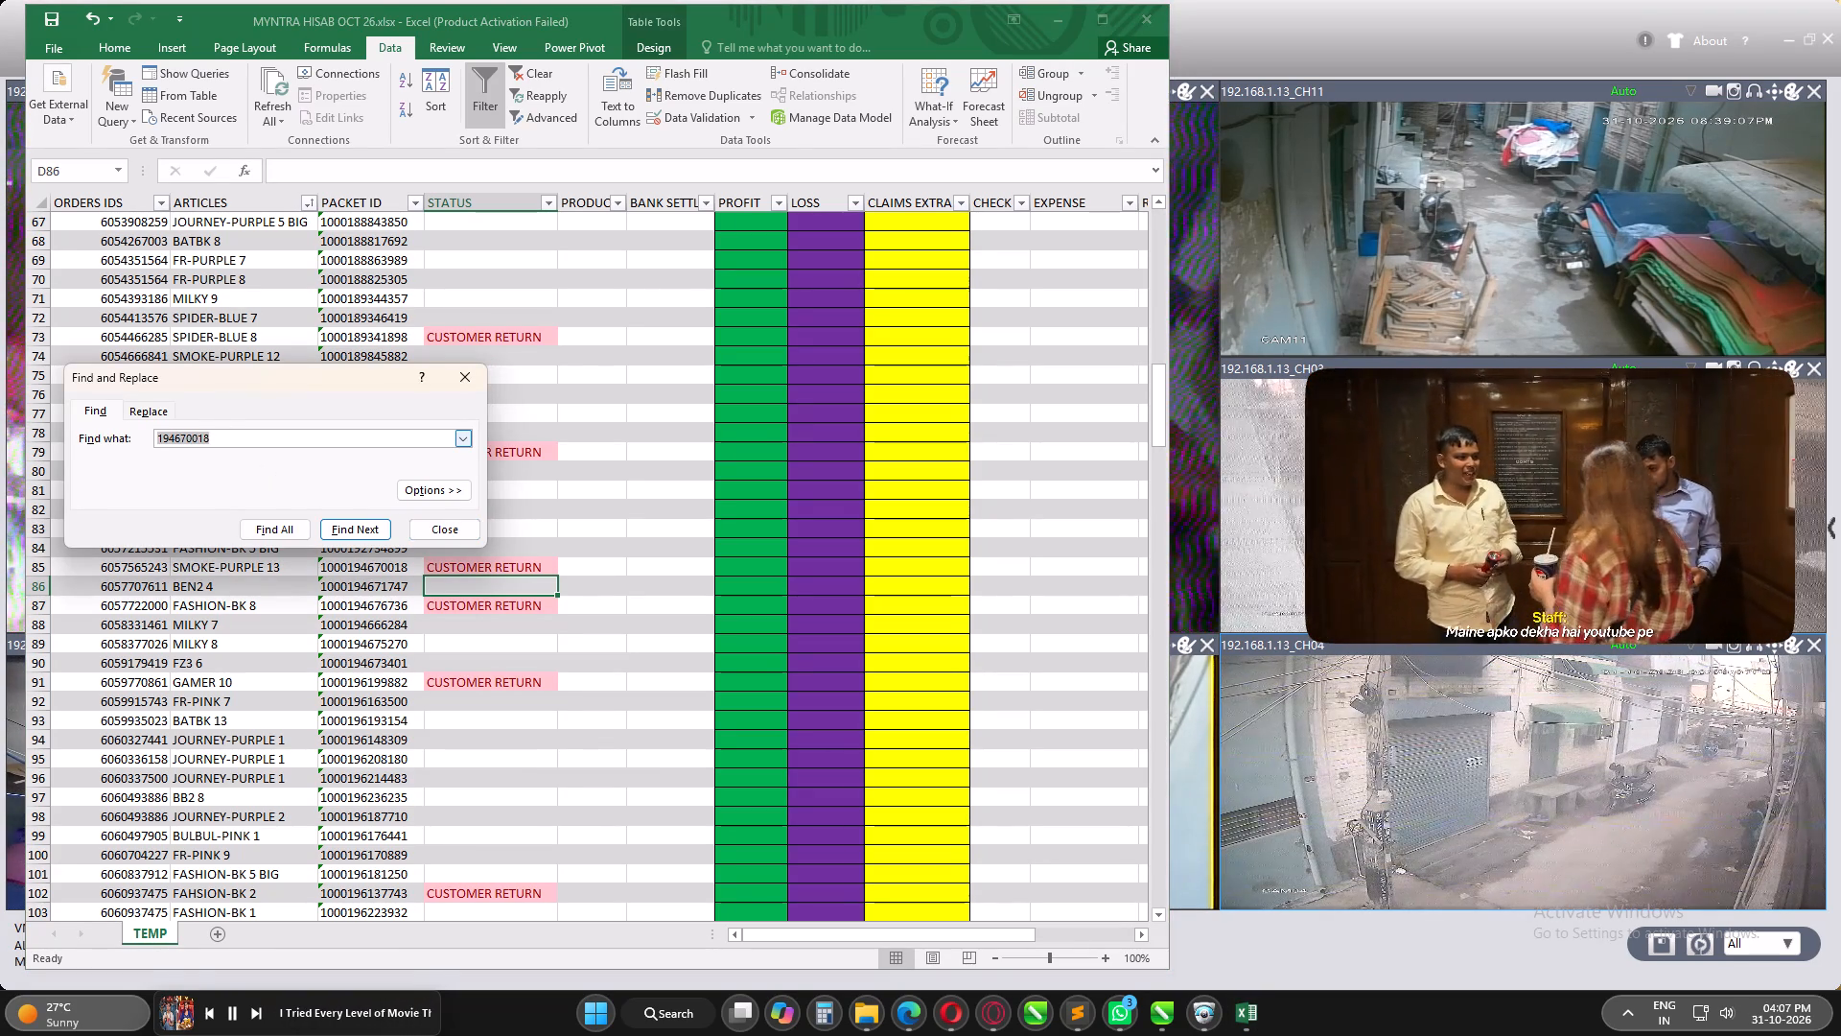
{"action": "key", "text": "1"}
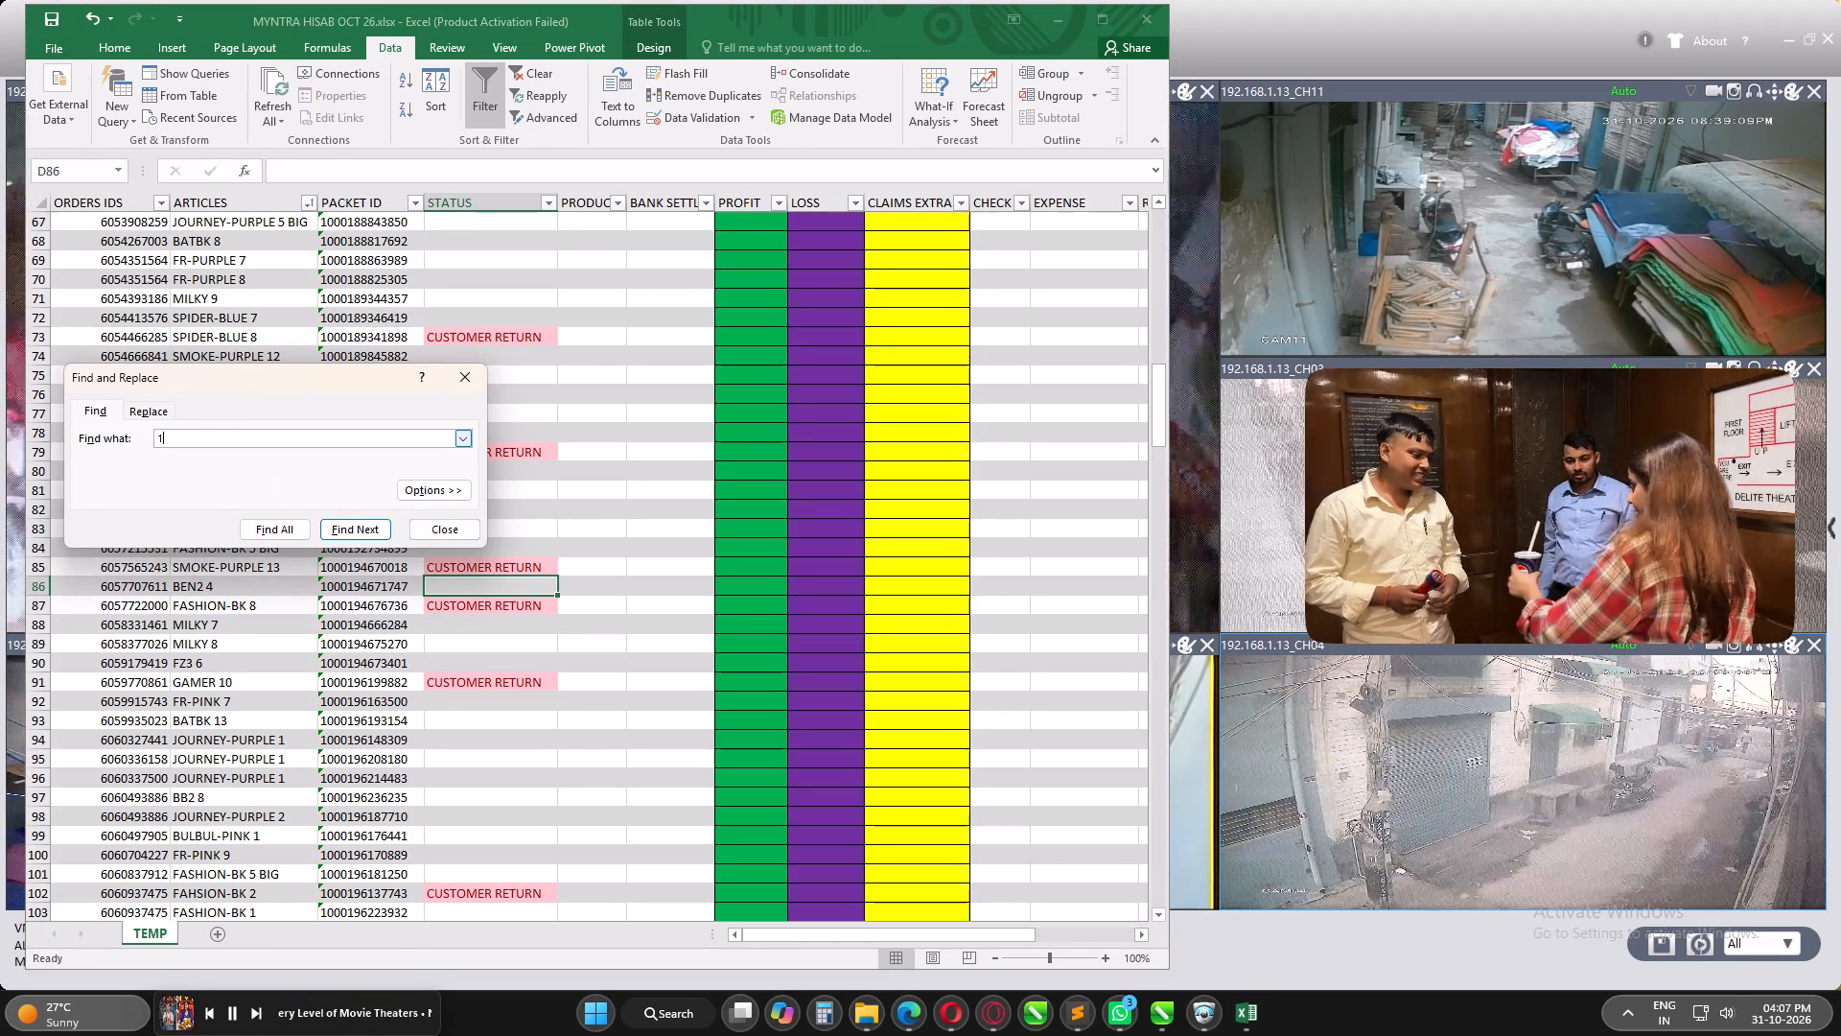
{"action": "key", "text": "9"}
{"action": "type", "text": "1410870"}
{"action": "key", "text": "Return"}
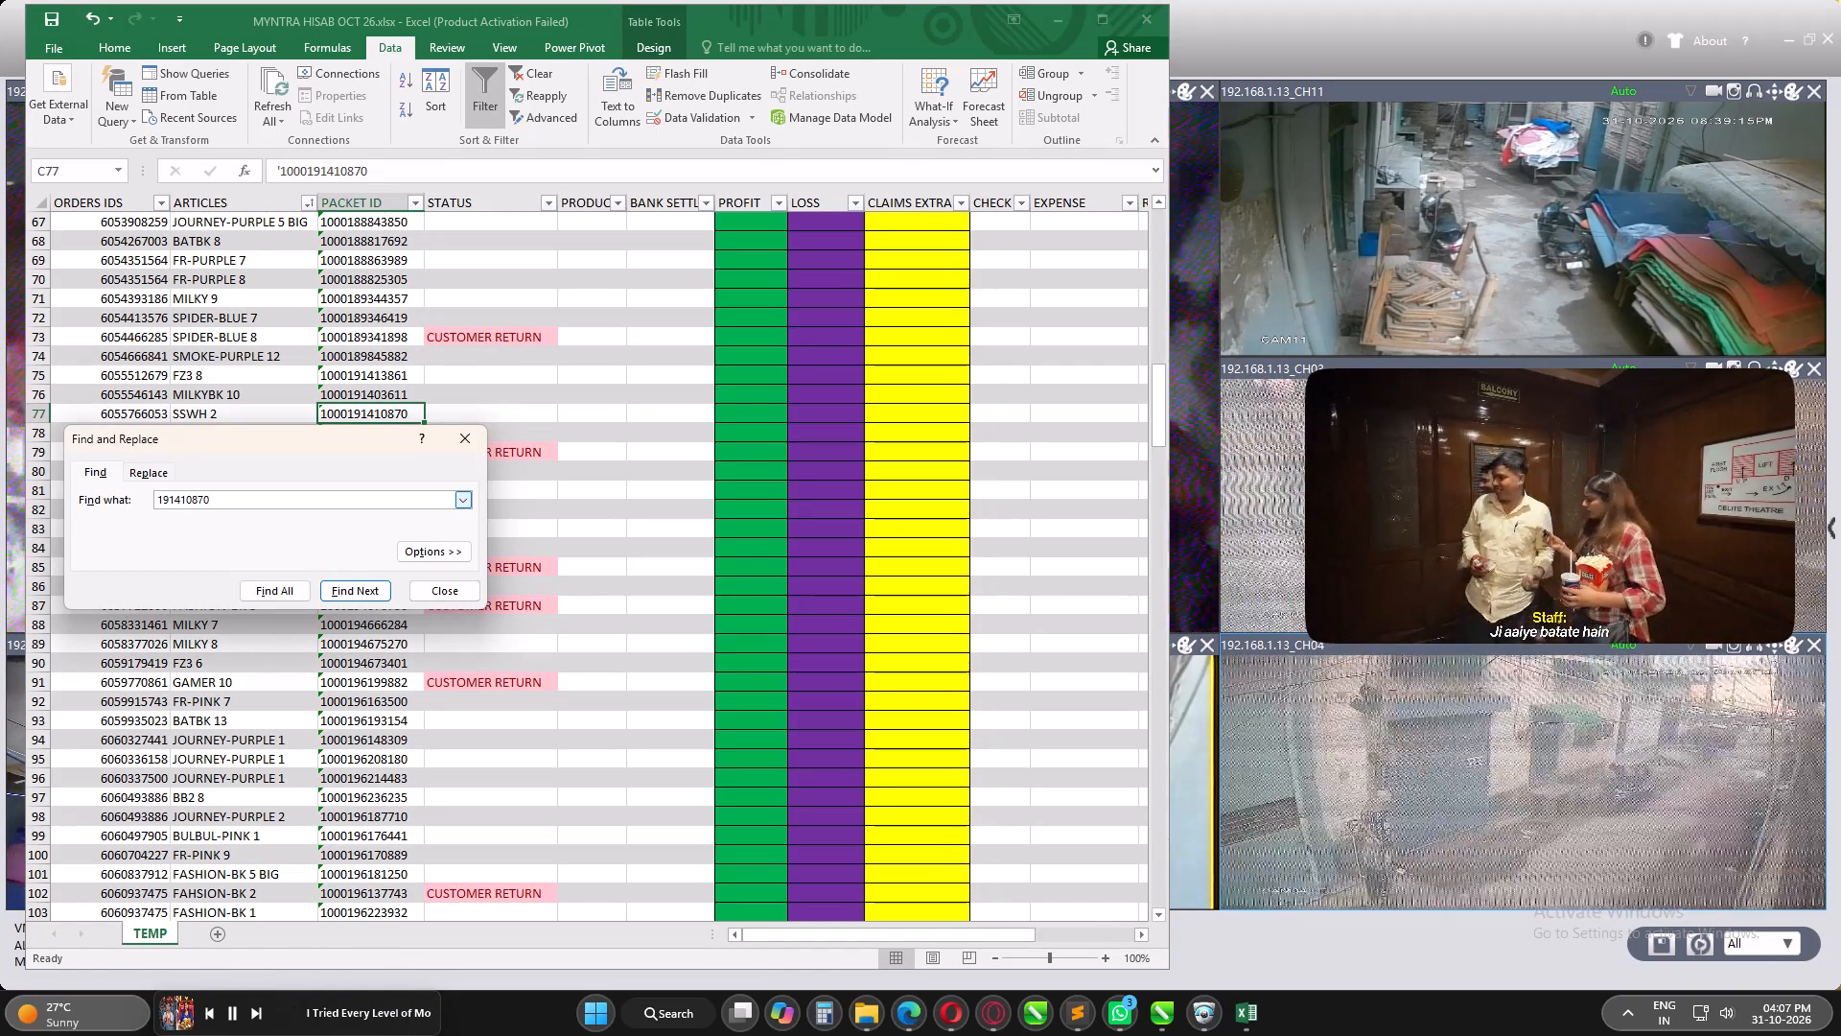
{"action": "left_click", "coordinate": [477, 412]}
{"action": "key", "text": "c"}
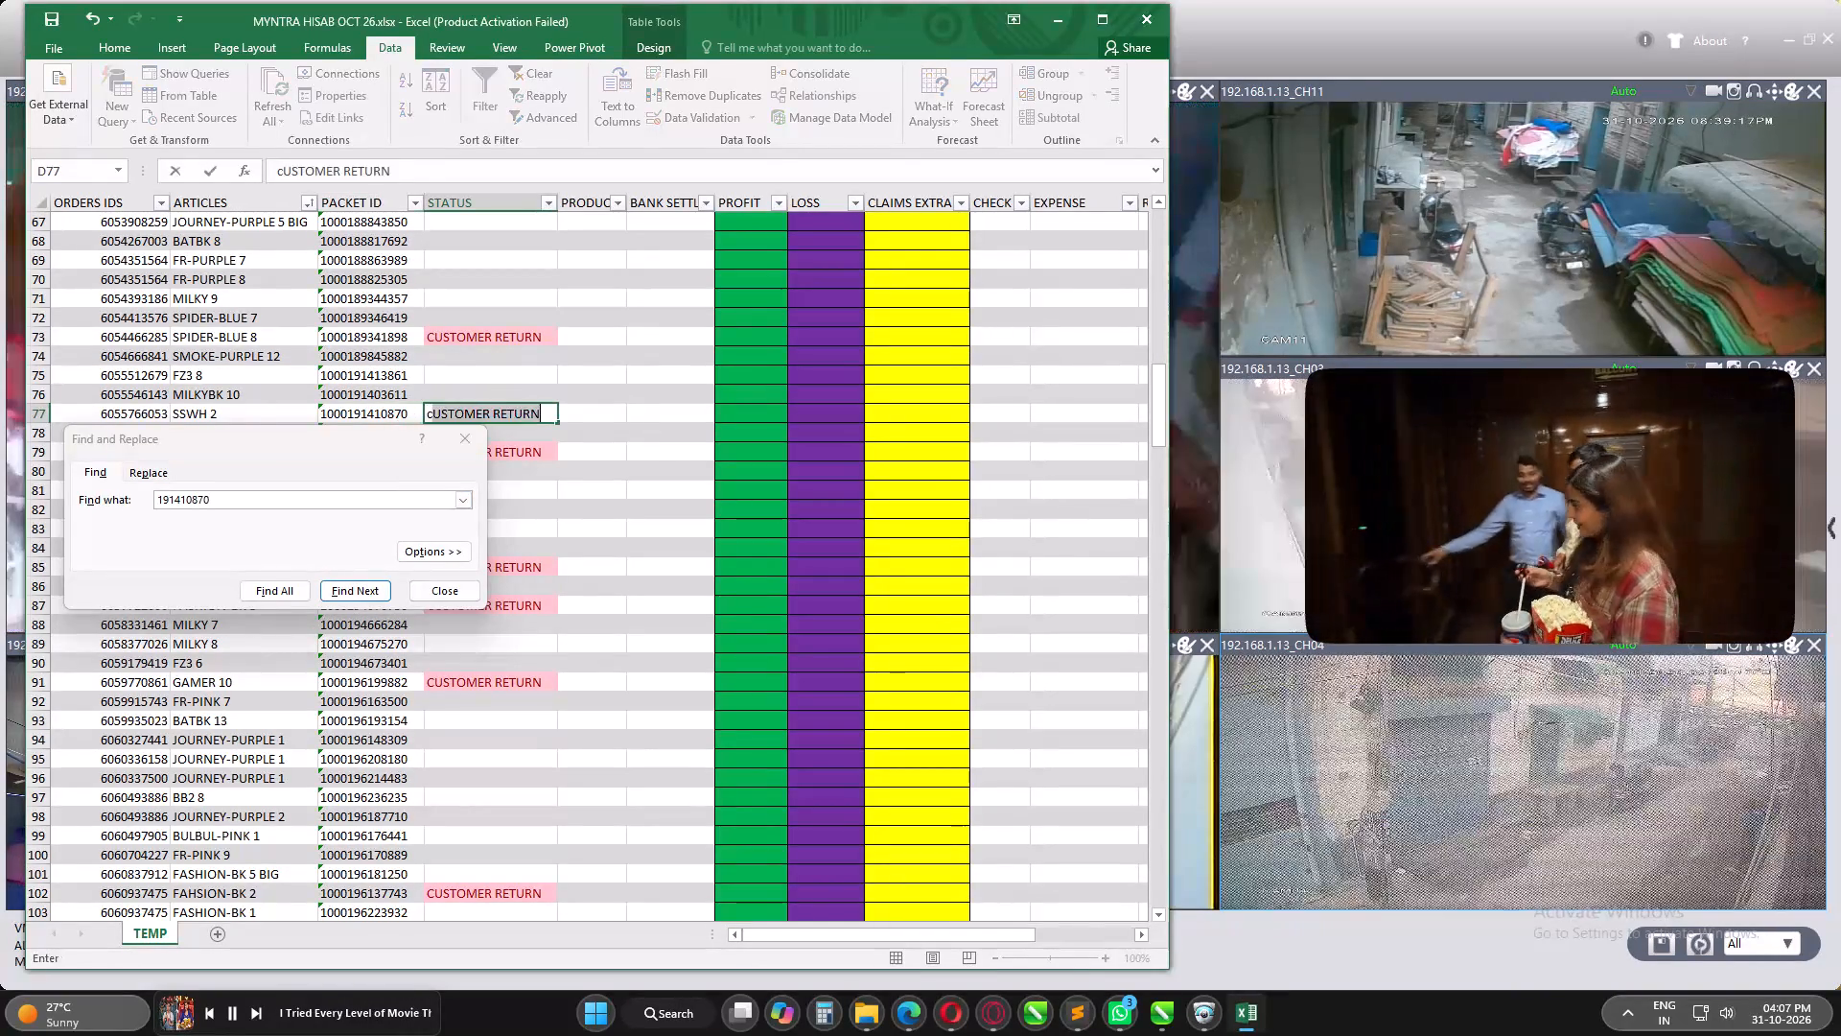
{"action": "key", "text": "Return"}
{"action": "key", "text": "ctrl+s"}
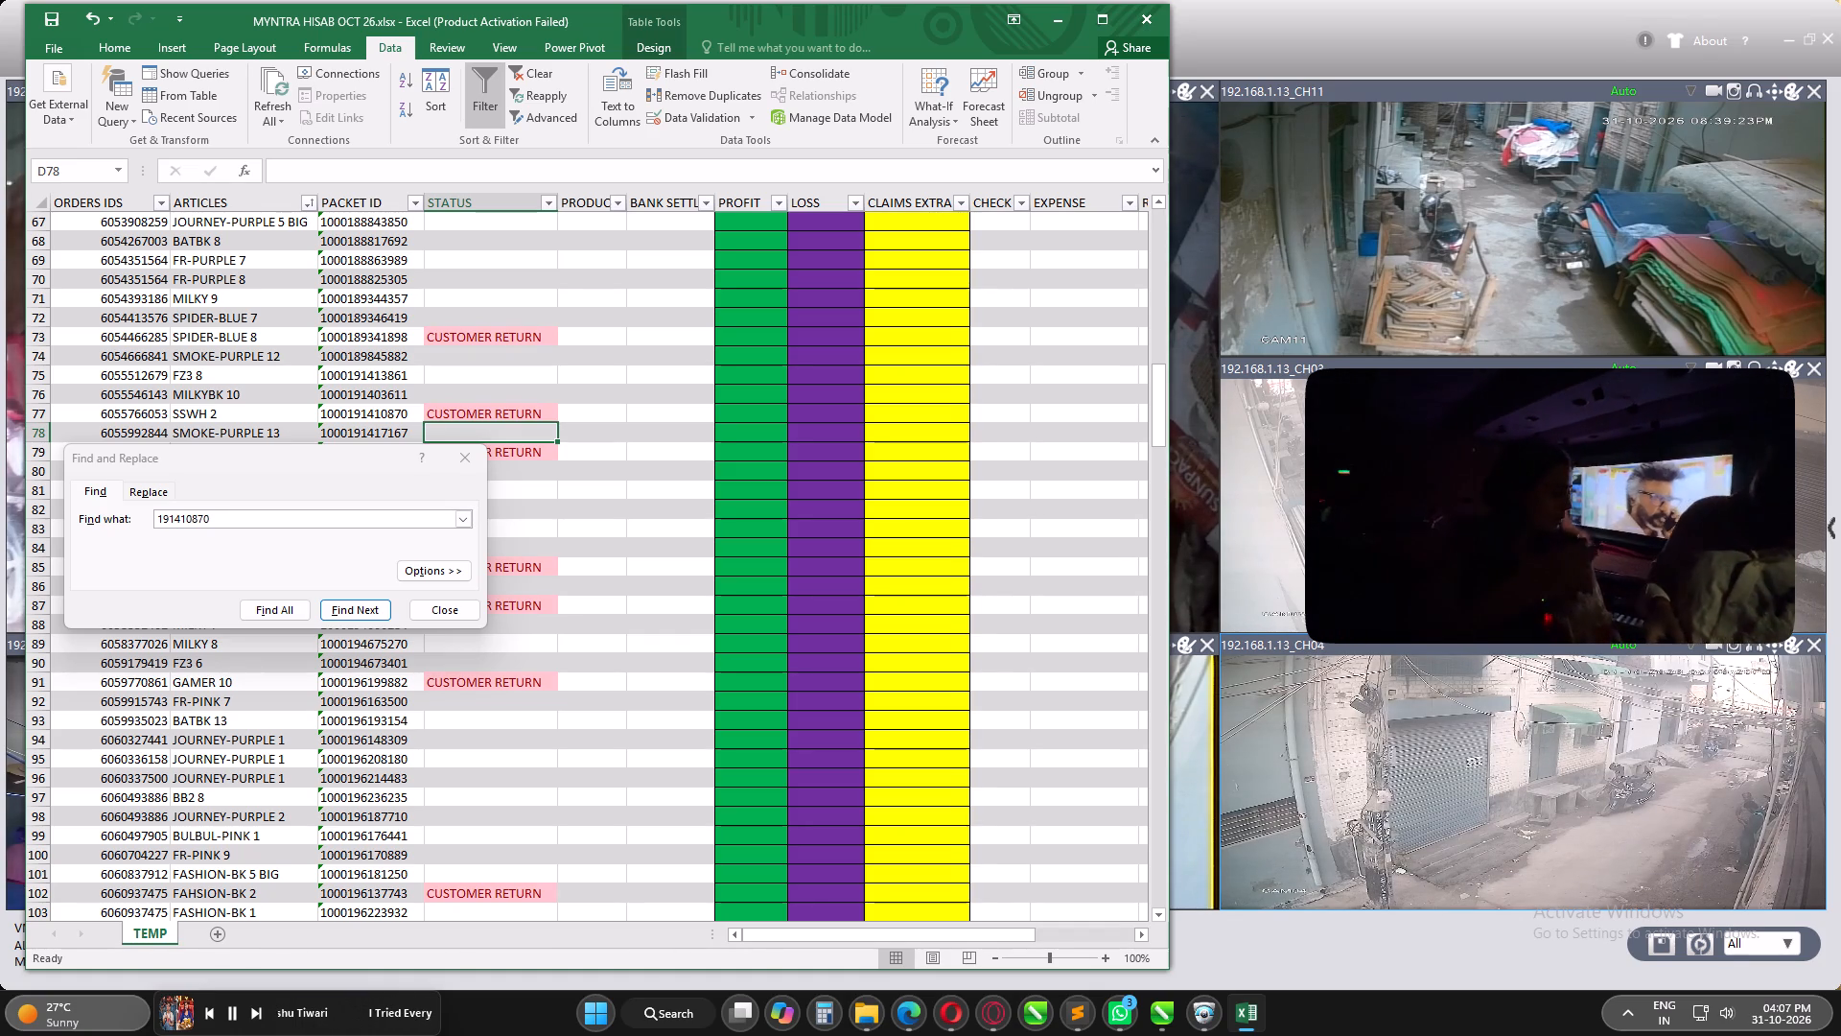
{"action": "double_click", "coordinate": [186, 521]}
{"action": "key", "text": "1"}
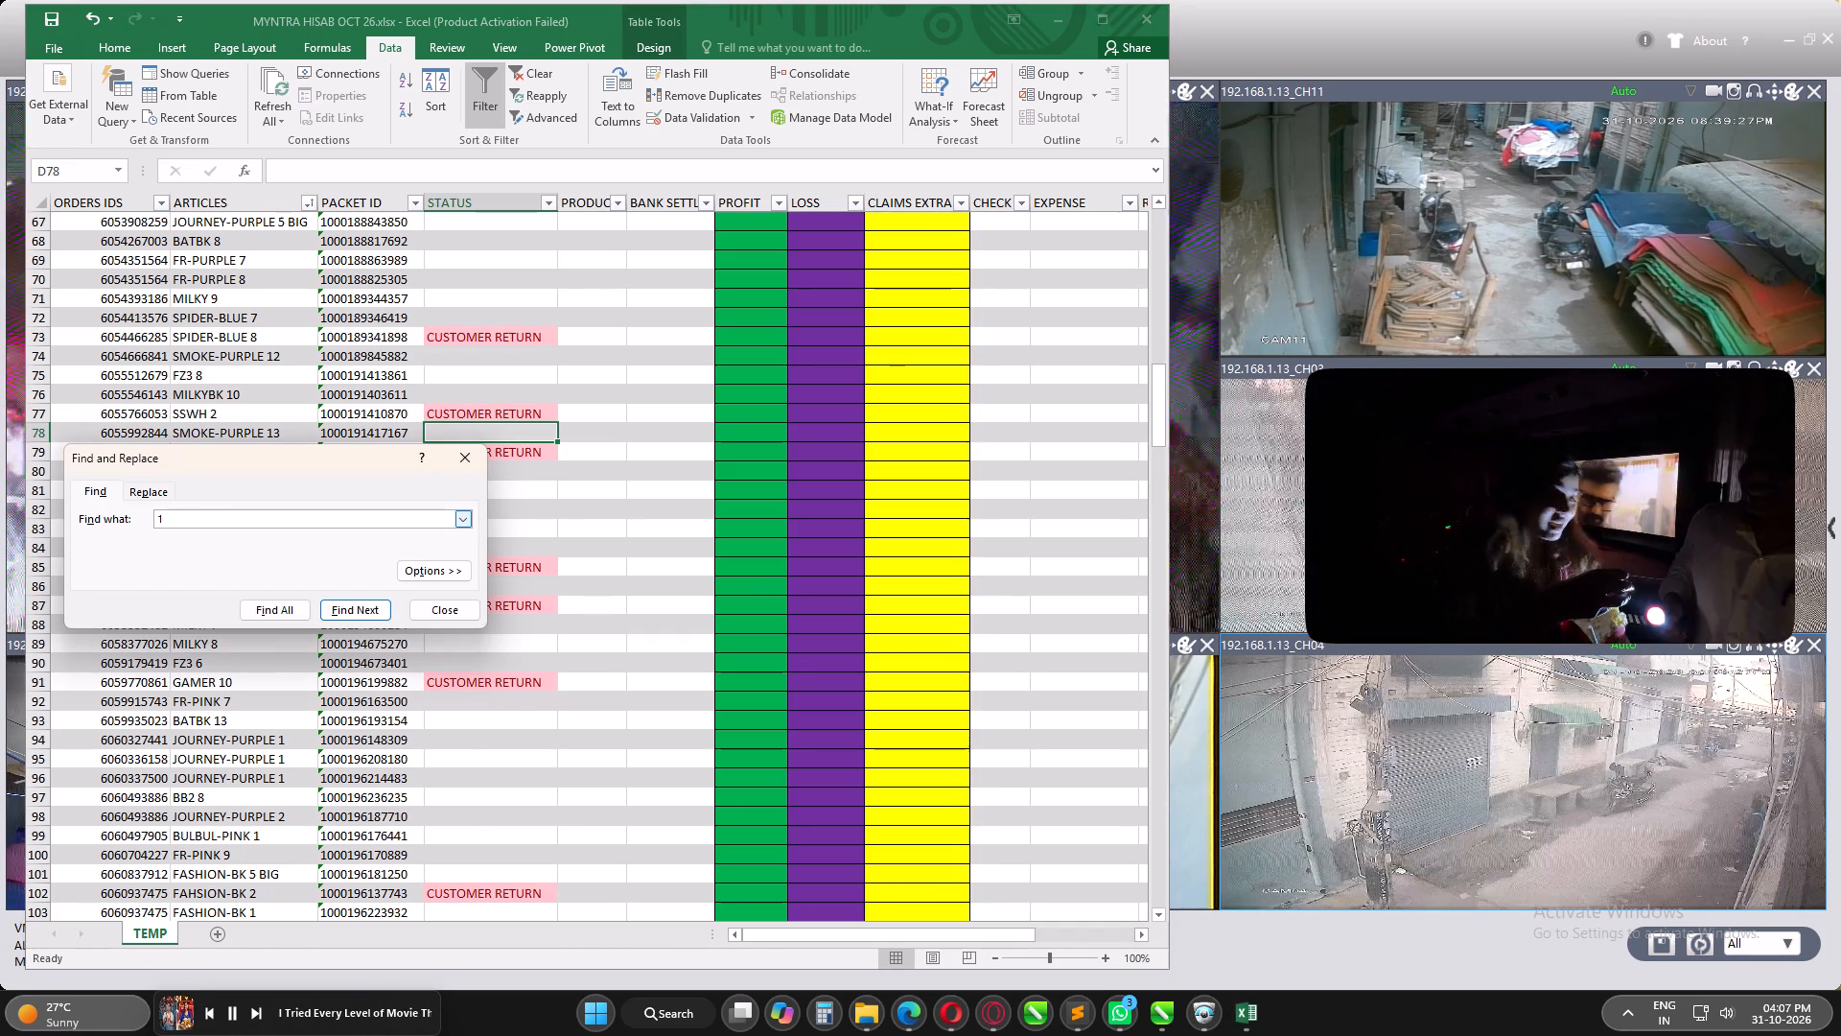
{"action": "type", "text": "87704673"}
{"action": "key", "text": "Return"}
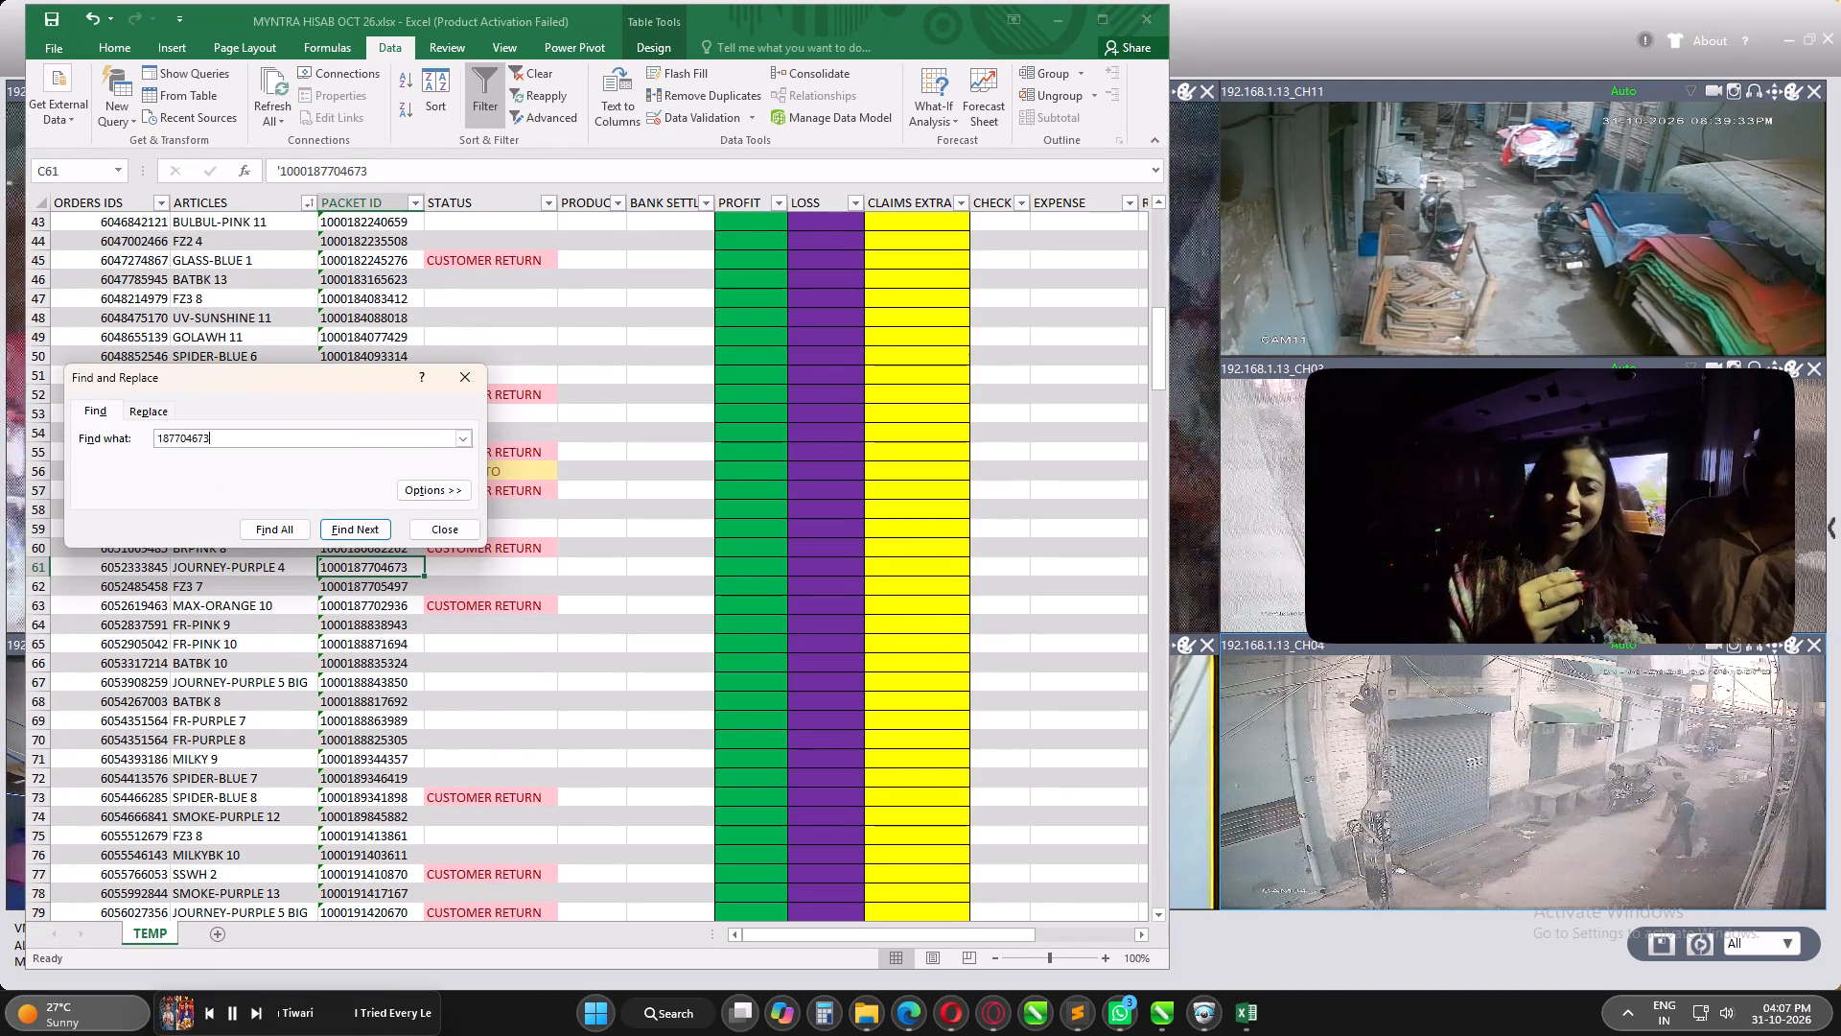
{"action": "left_click", "coordinate": [515, 574]}
{"action": "key", "text": "c"}
{"action": "key", "text": "Return"}
{"action": "key", "text": "ctrl+s"}
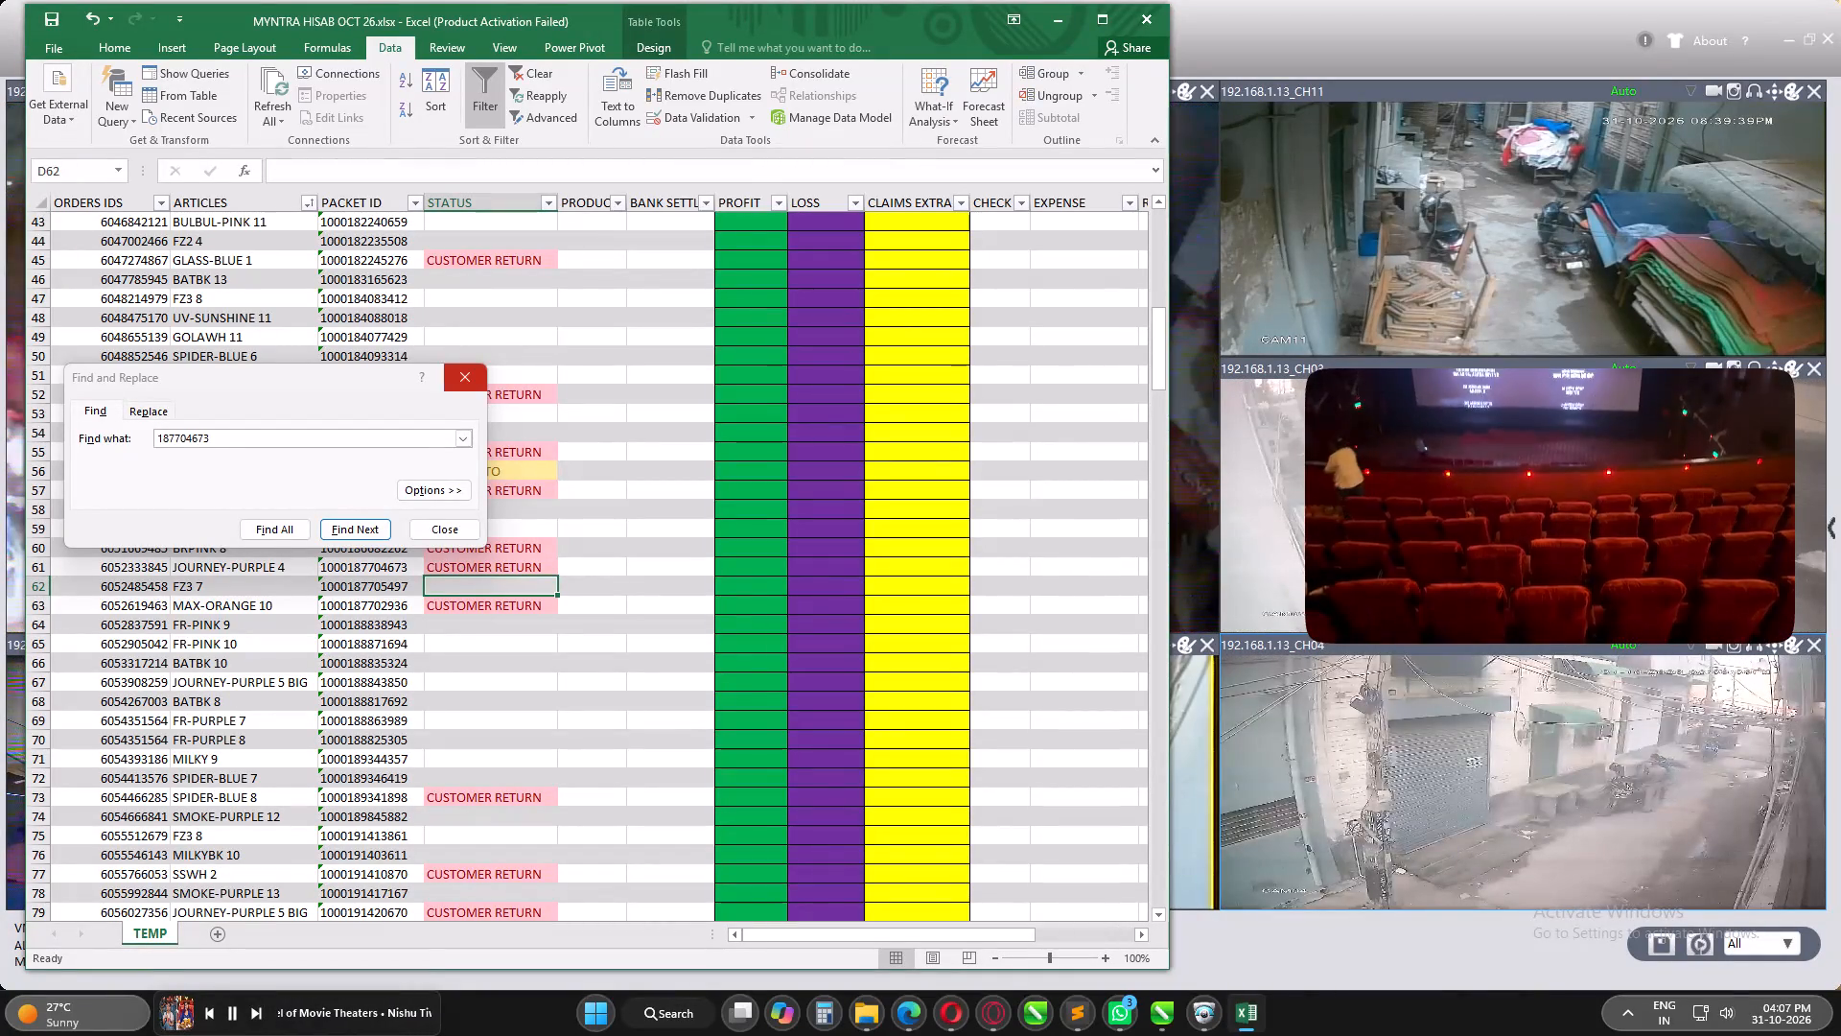
{"action": "double_click", "coordinate": [186, 437]}
{"action": "key", "text": "1"}
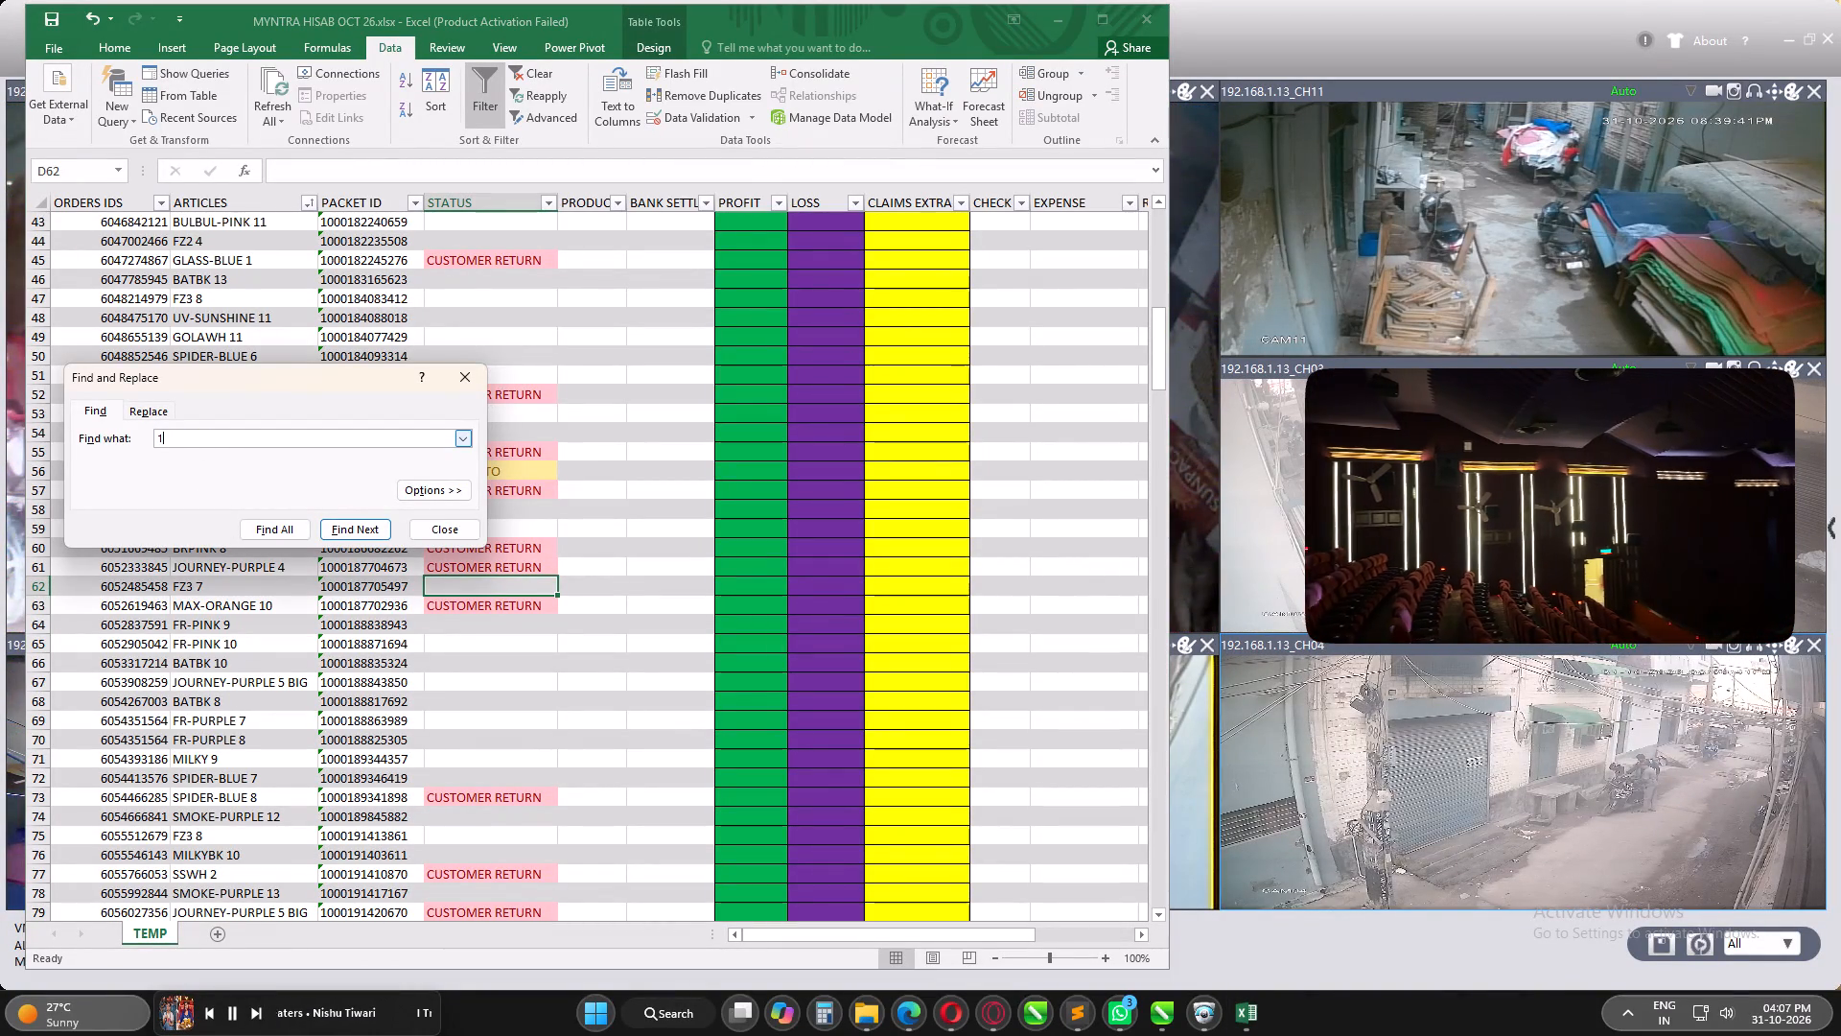
{"action": "key", "text": "9"}
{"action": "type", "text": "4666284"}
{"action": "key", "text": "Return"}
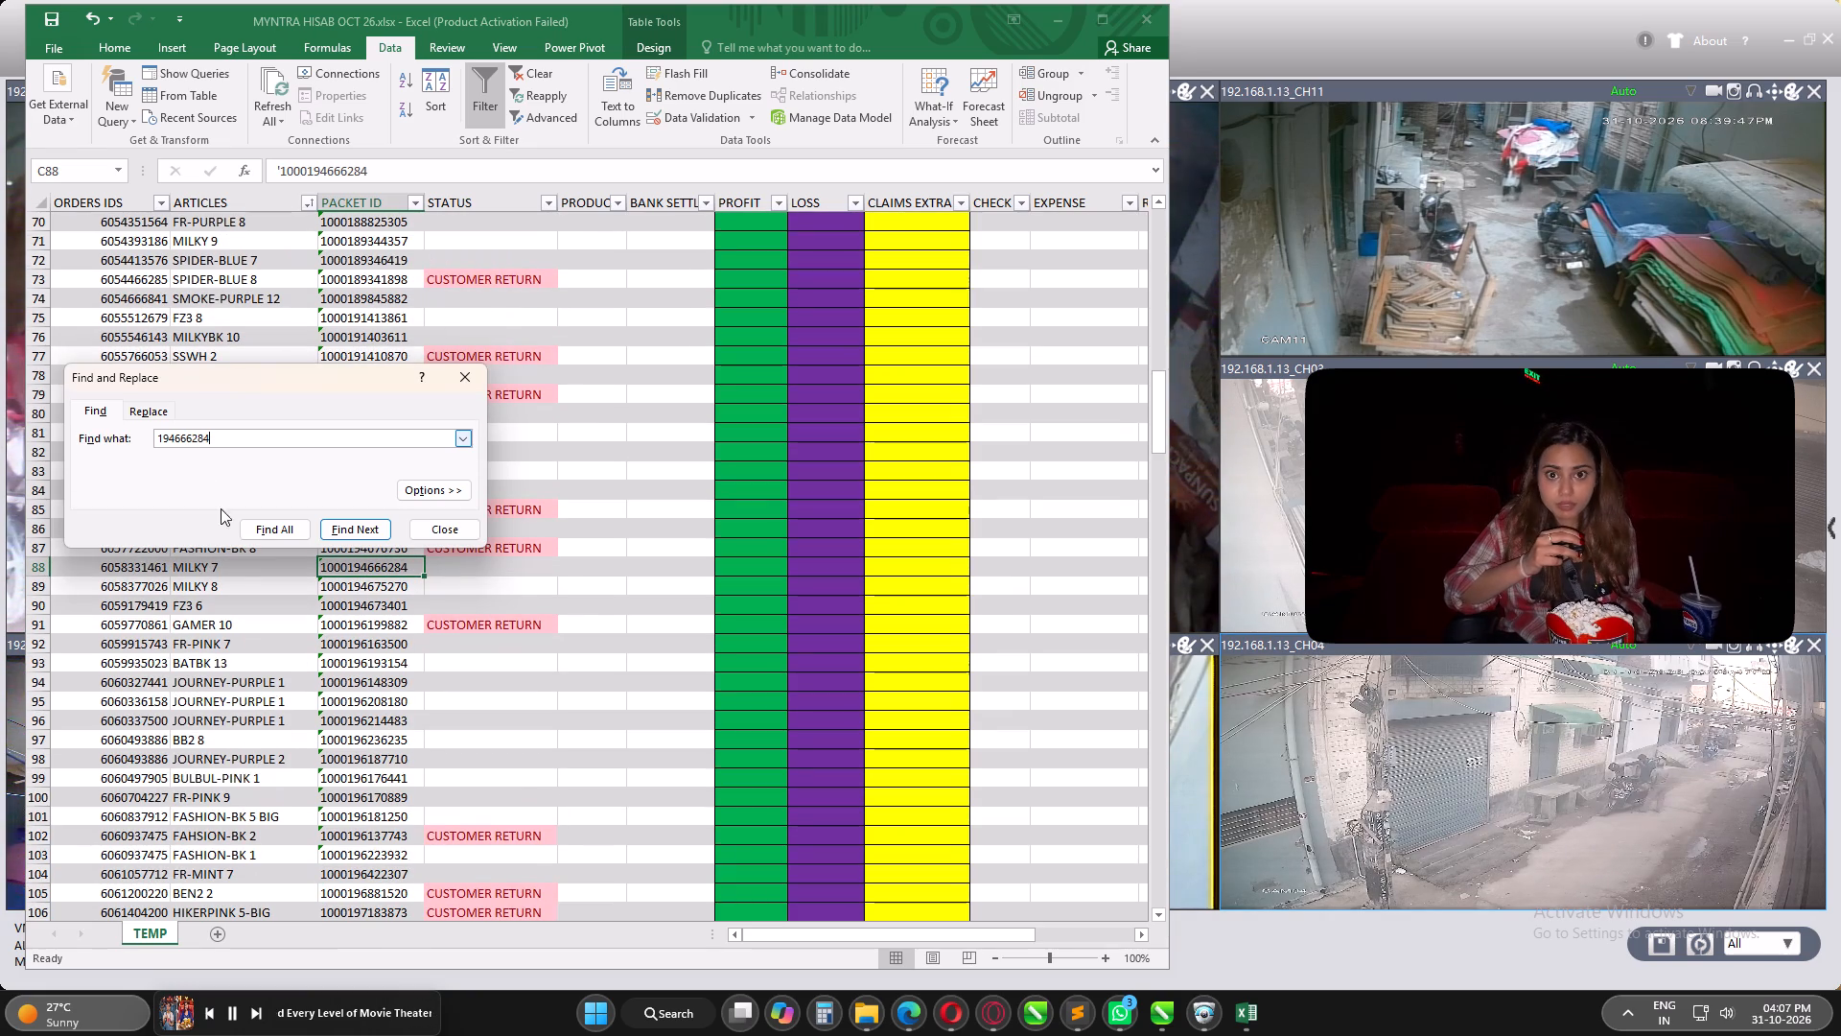
{"action": "left_click", "coordinate": [501, 576]}
{"action": "key", "text": "c"}
{"action": "key", "text": "Return"}
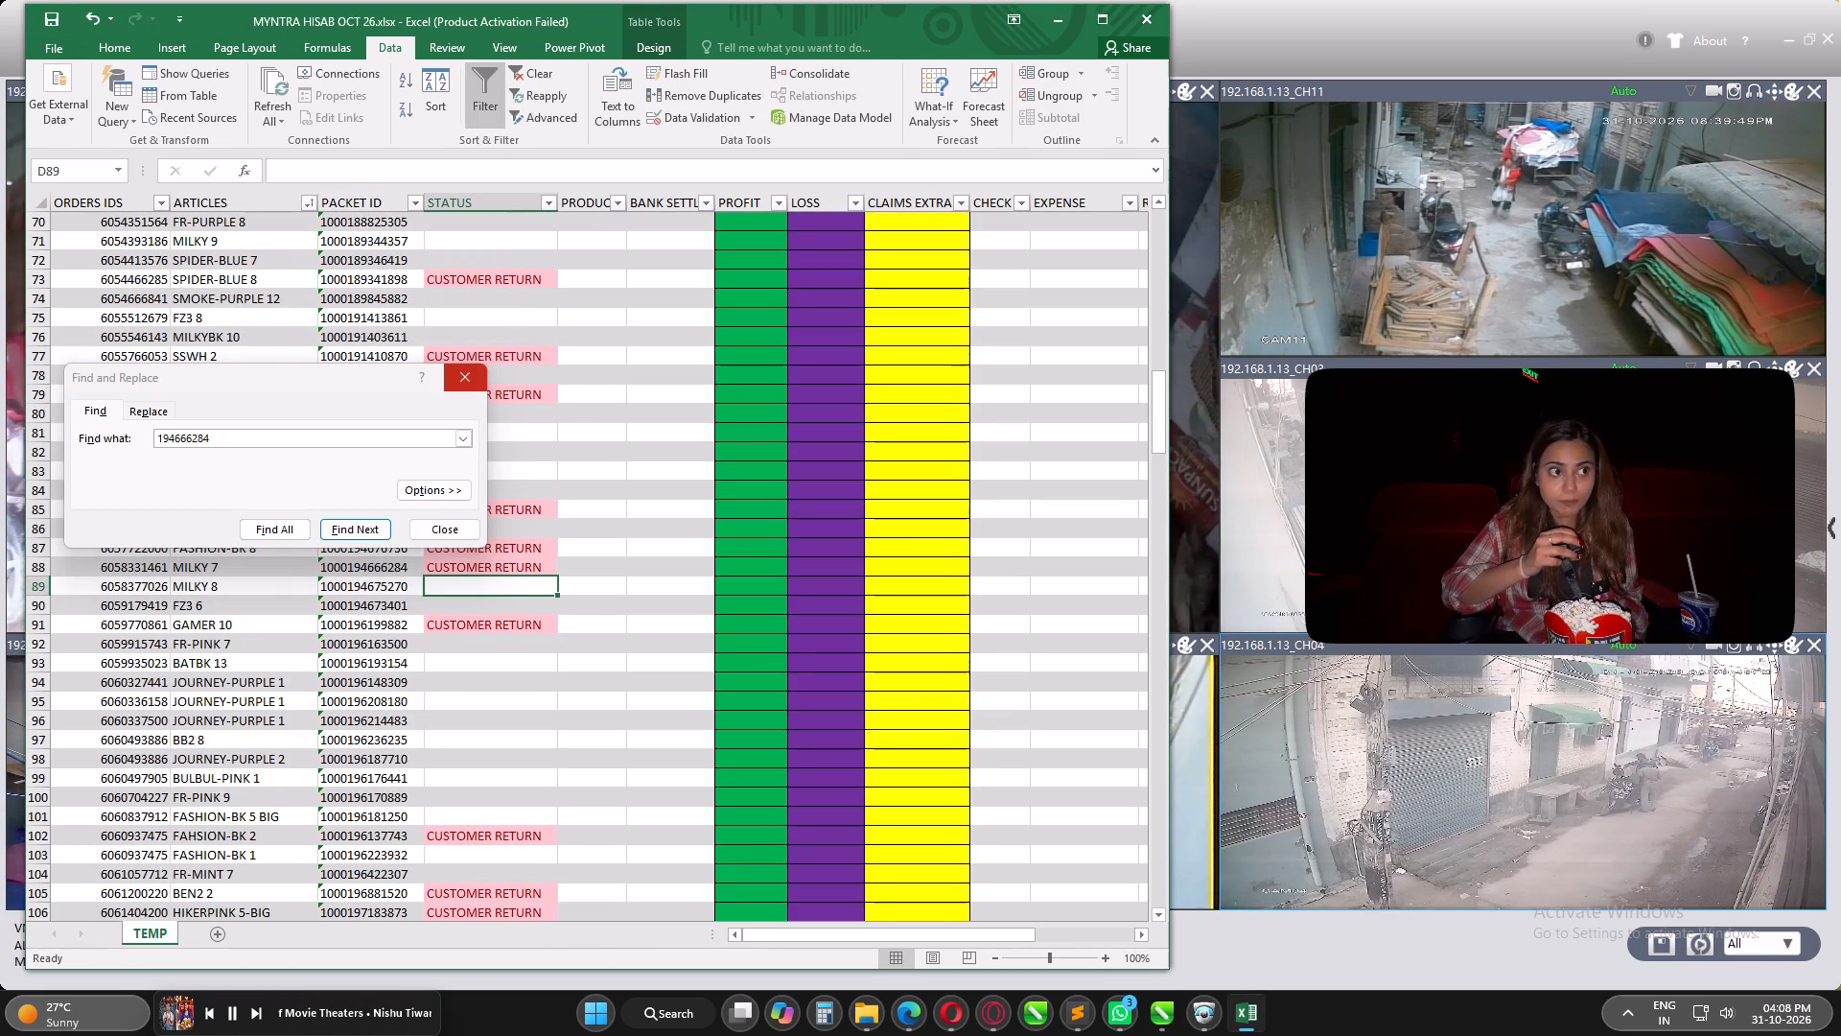
{"action": "key", "text": "ctrl+s"}
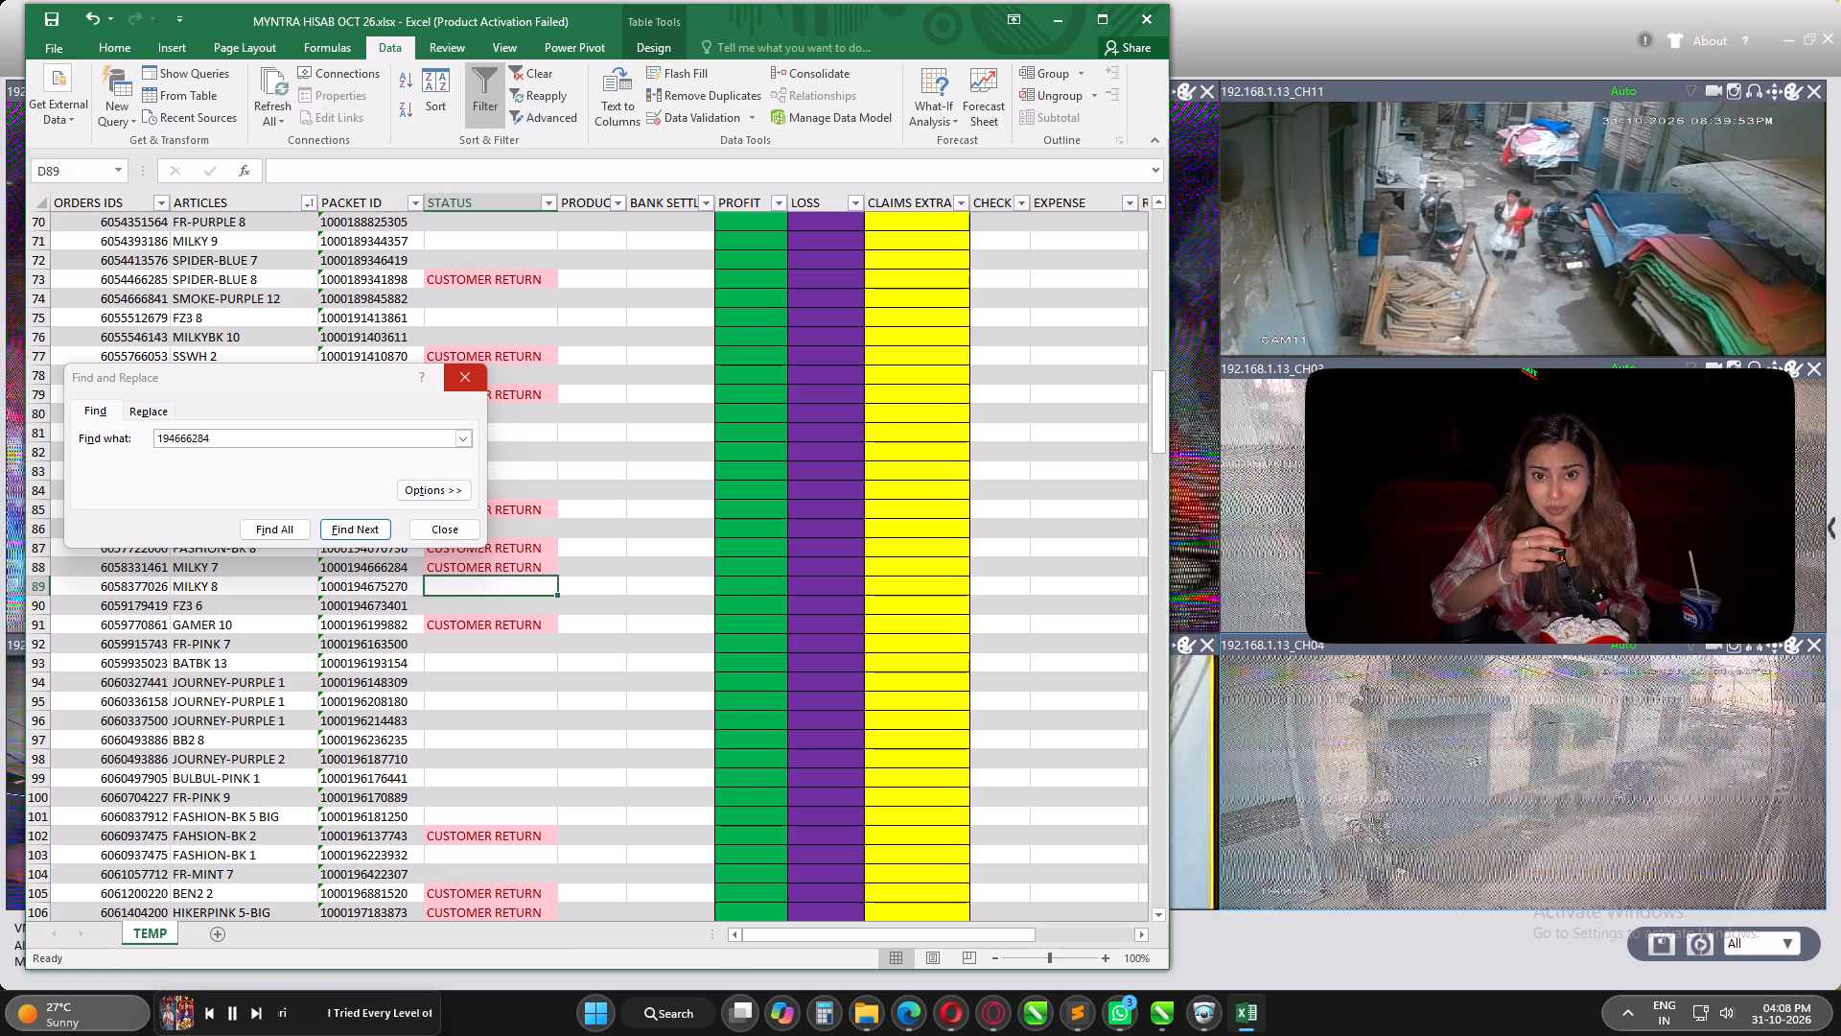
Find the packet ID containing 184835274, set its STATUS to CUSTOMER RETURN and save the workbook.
{"action": "double_click", "coordinate": [175, 442]}
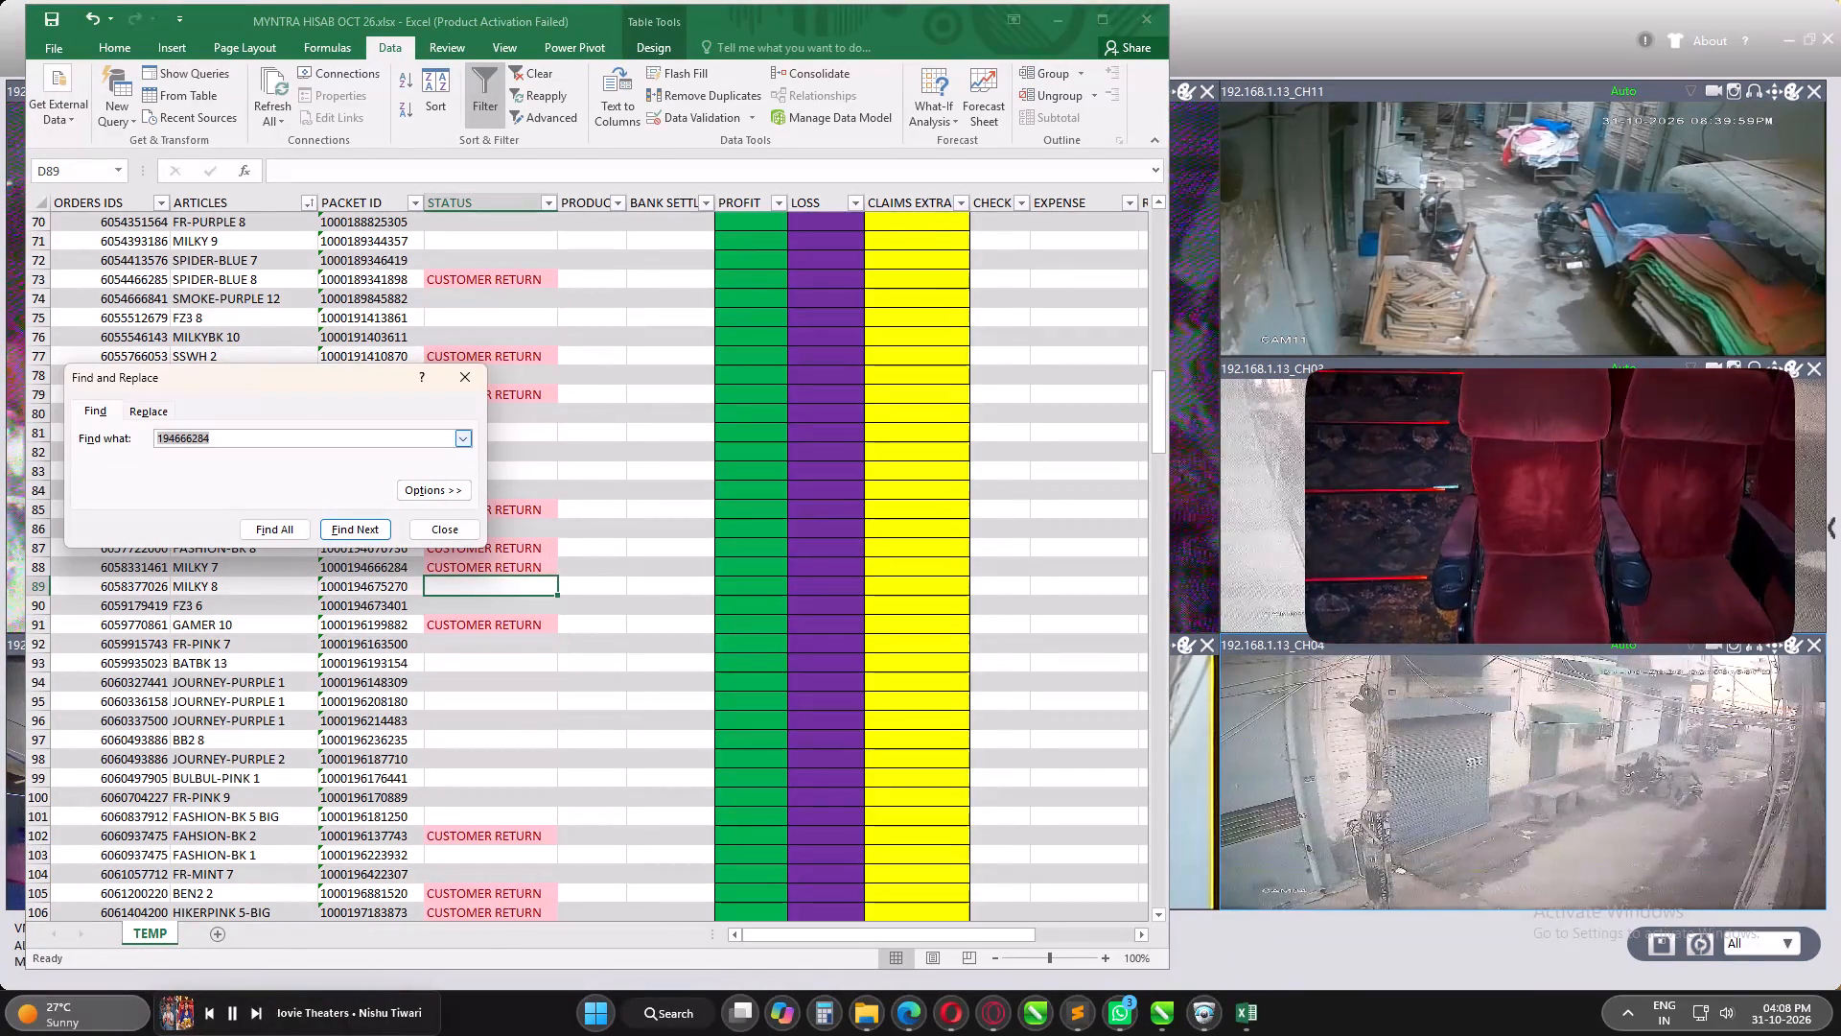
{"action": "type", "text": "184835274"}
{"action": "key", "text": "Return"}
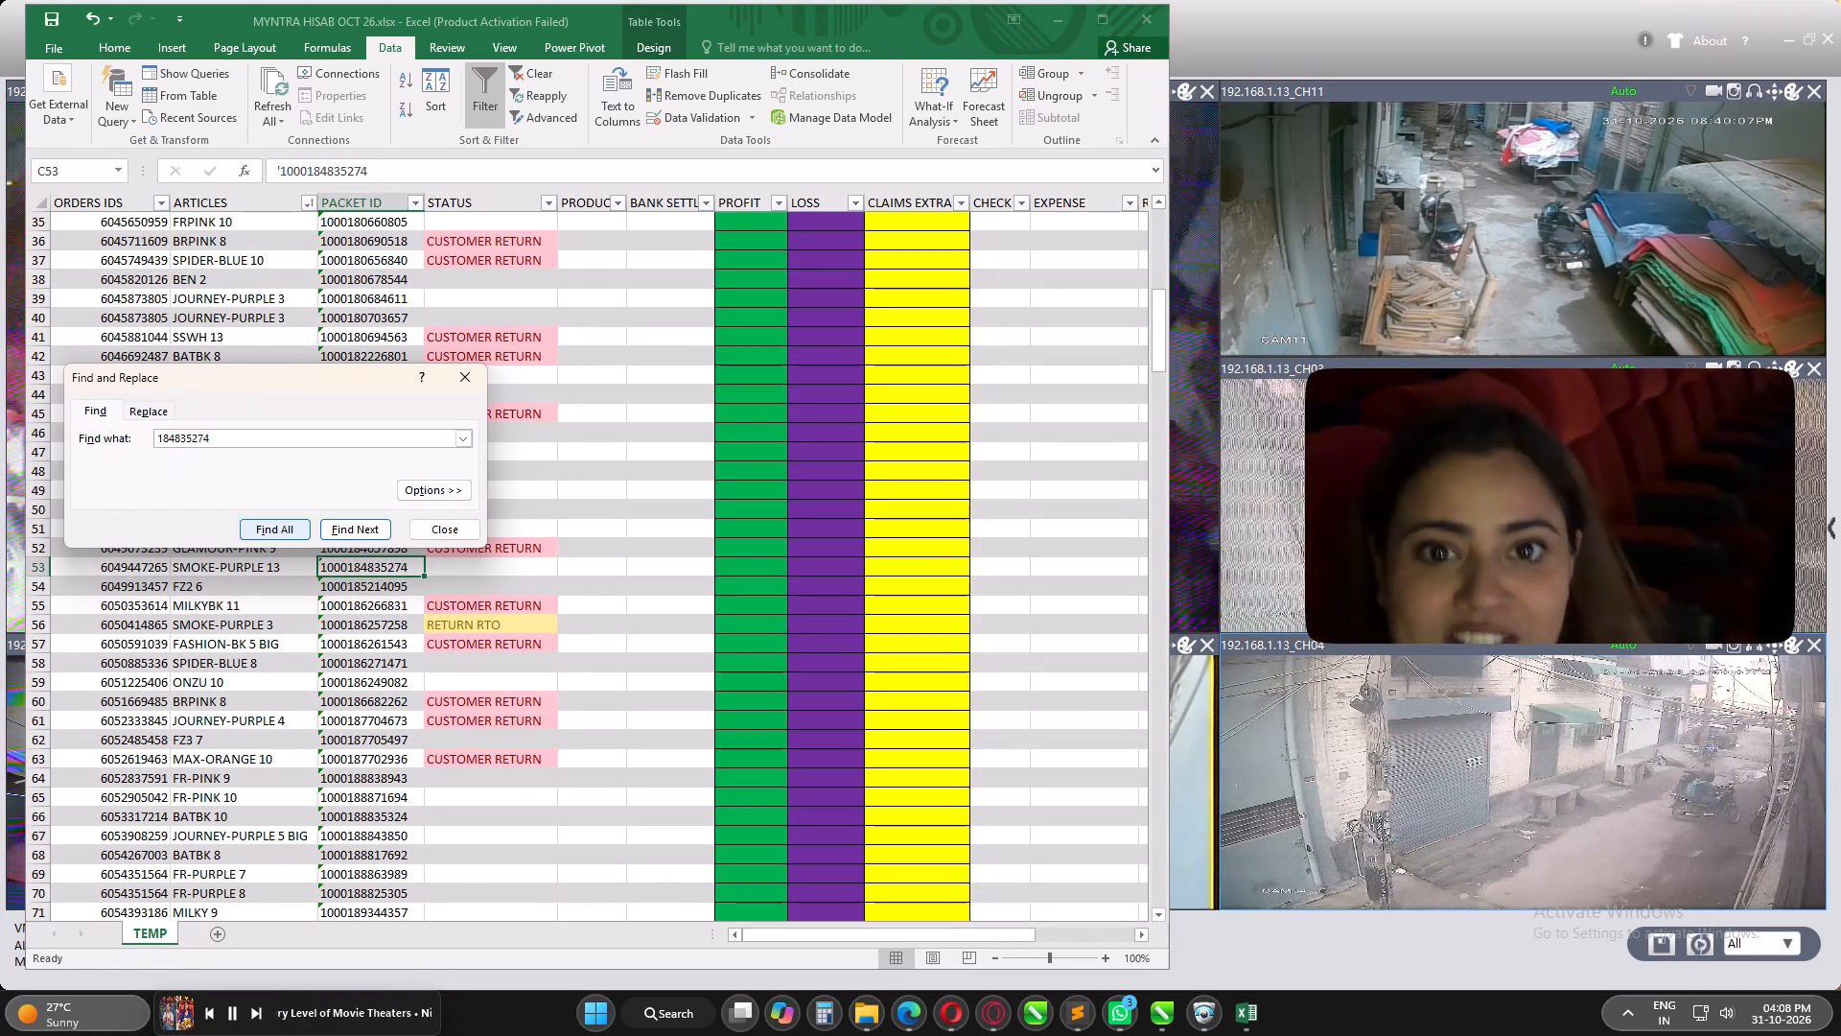
{"action": "left_click", "coordinate": [507, 574]}
{"action": "key", "text": "c"}
{"action": "key", "text": "Return"}
{"action": "key", "text": "ctrl+s"}
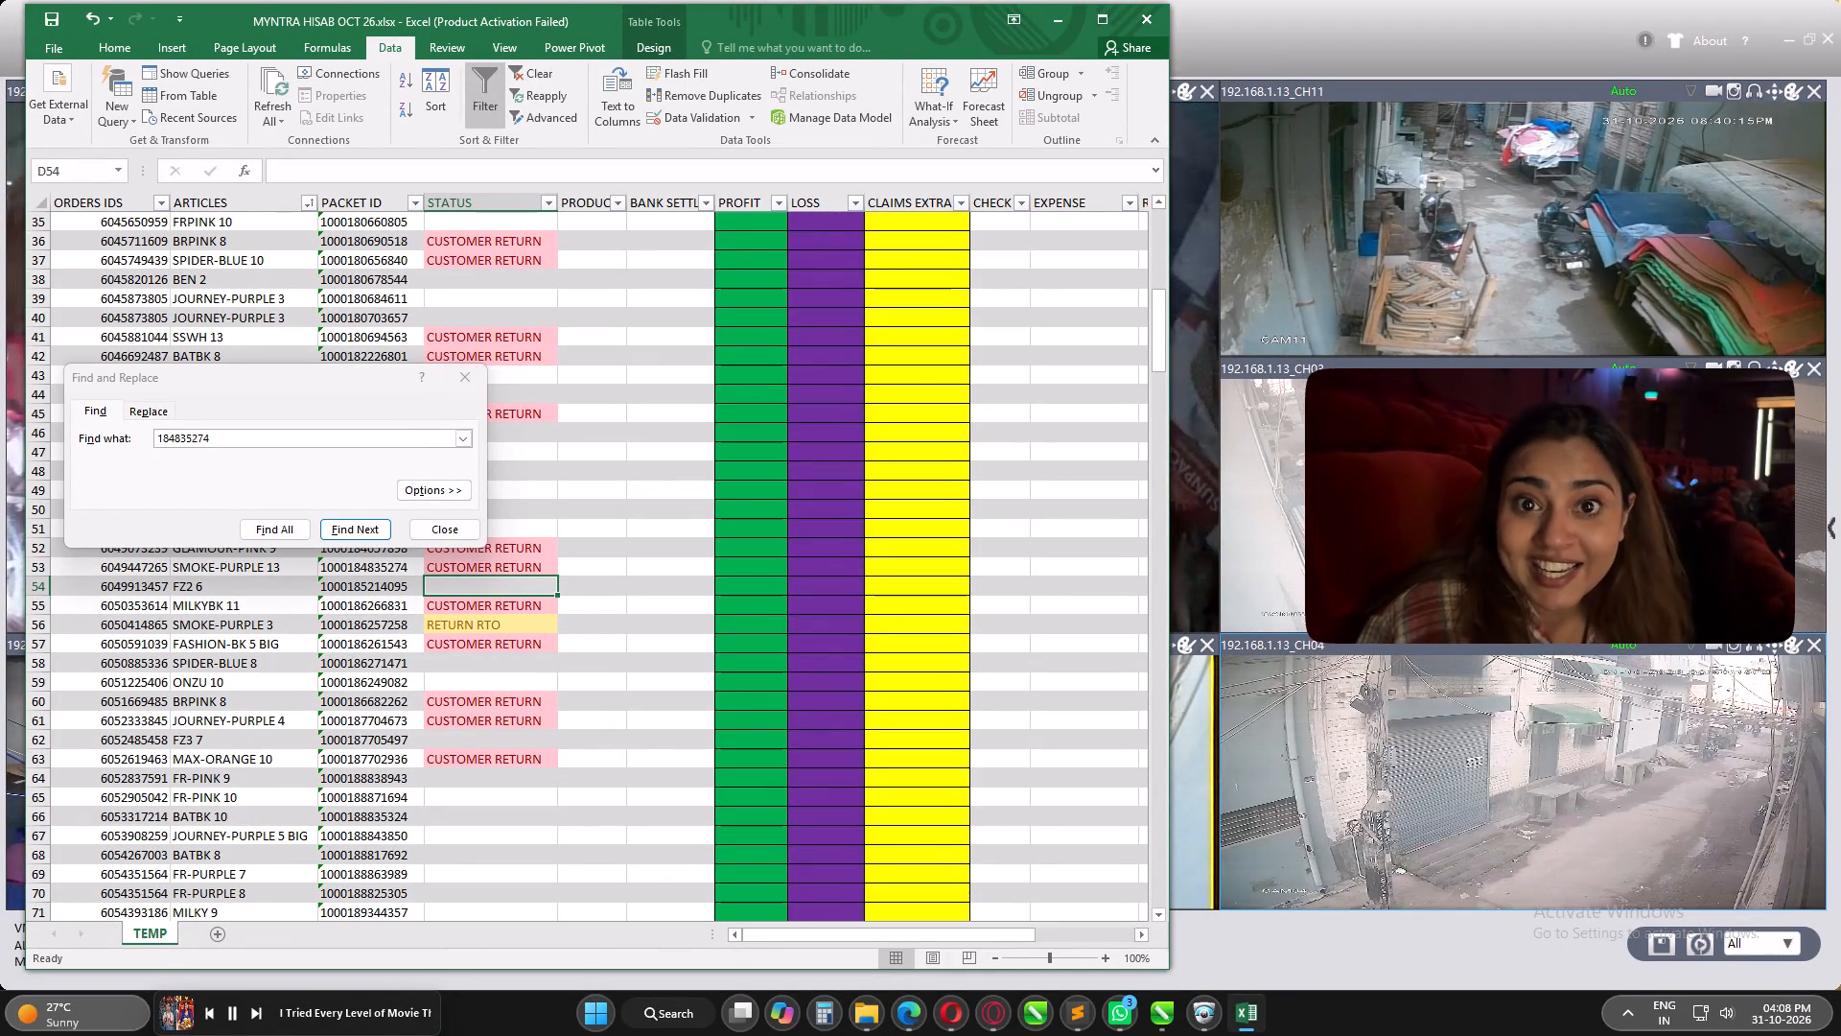
Search the October workbook for the packet ID containing 172605136, re-entering the number for a second search.
{"action": "double_click", "coordinate": [187, 435]}
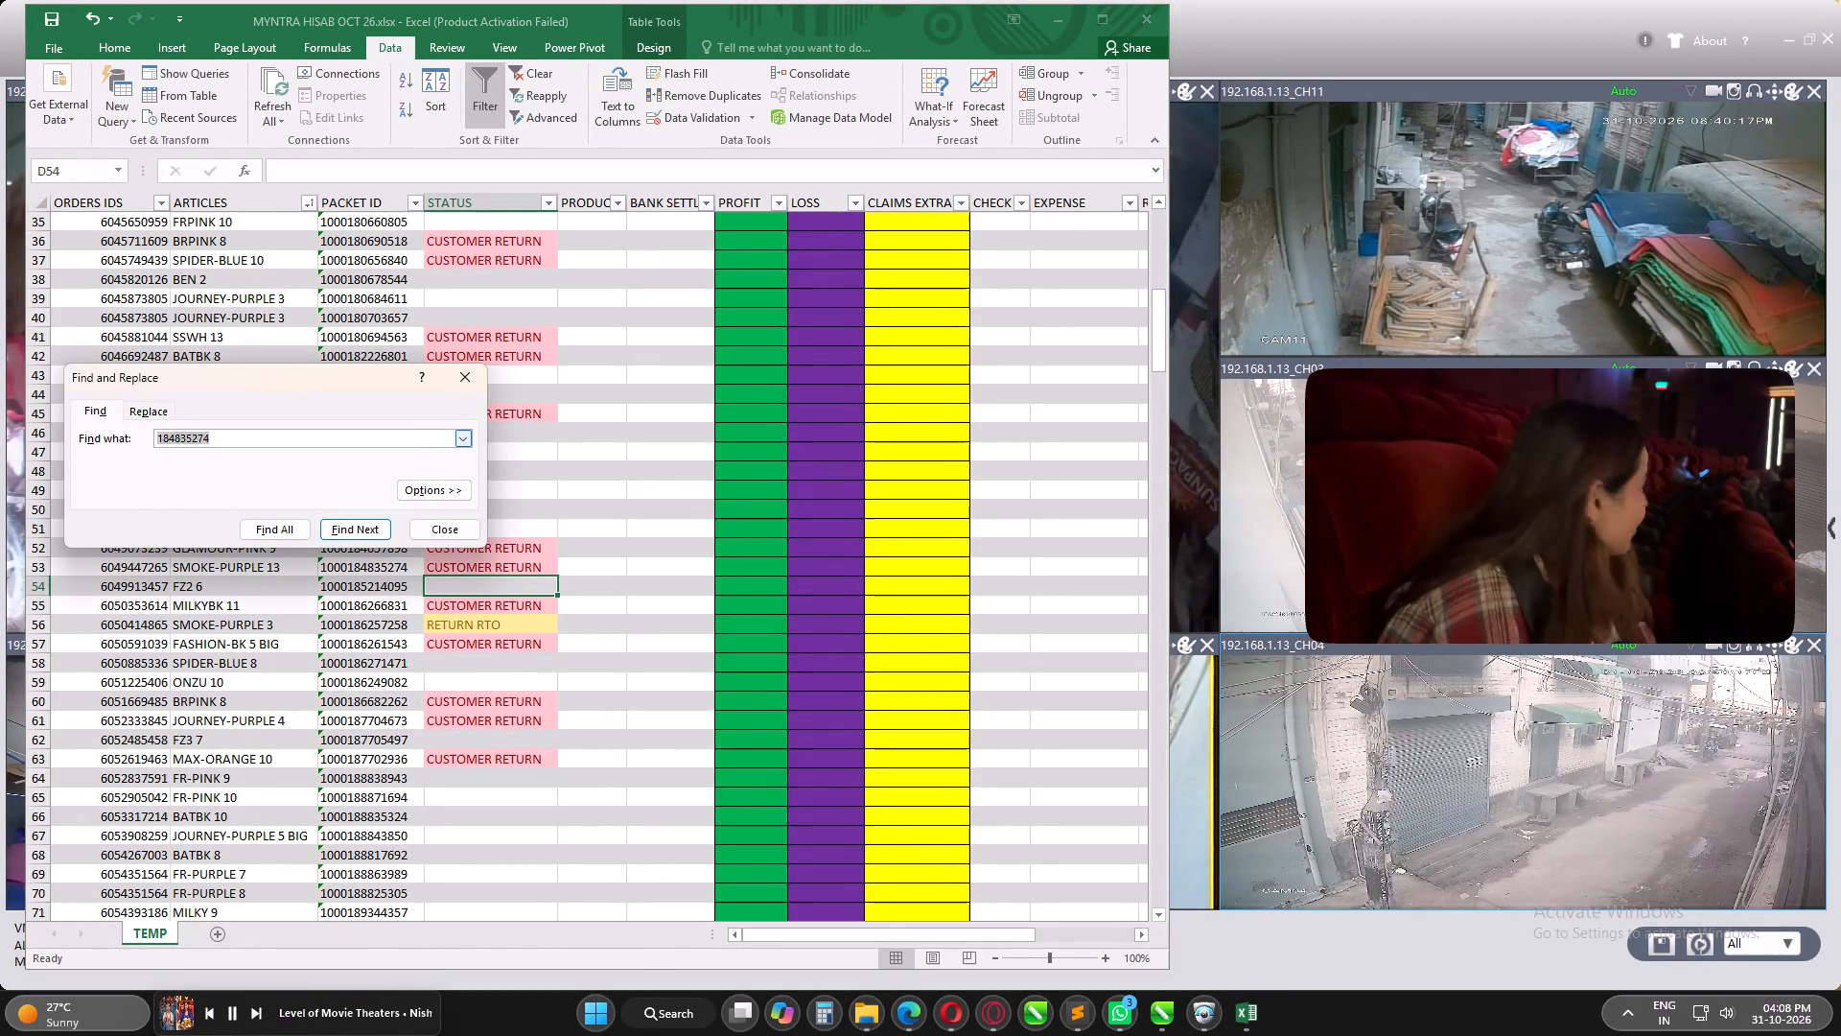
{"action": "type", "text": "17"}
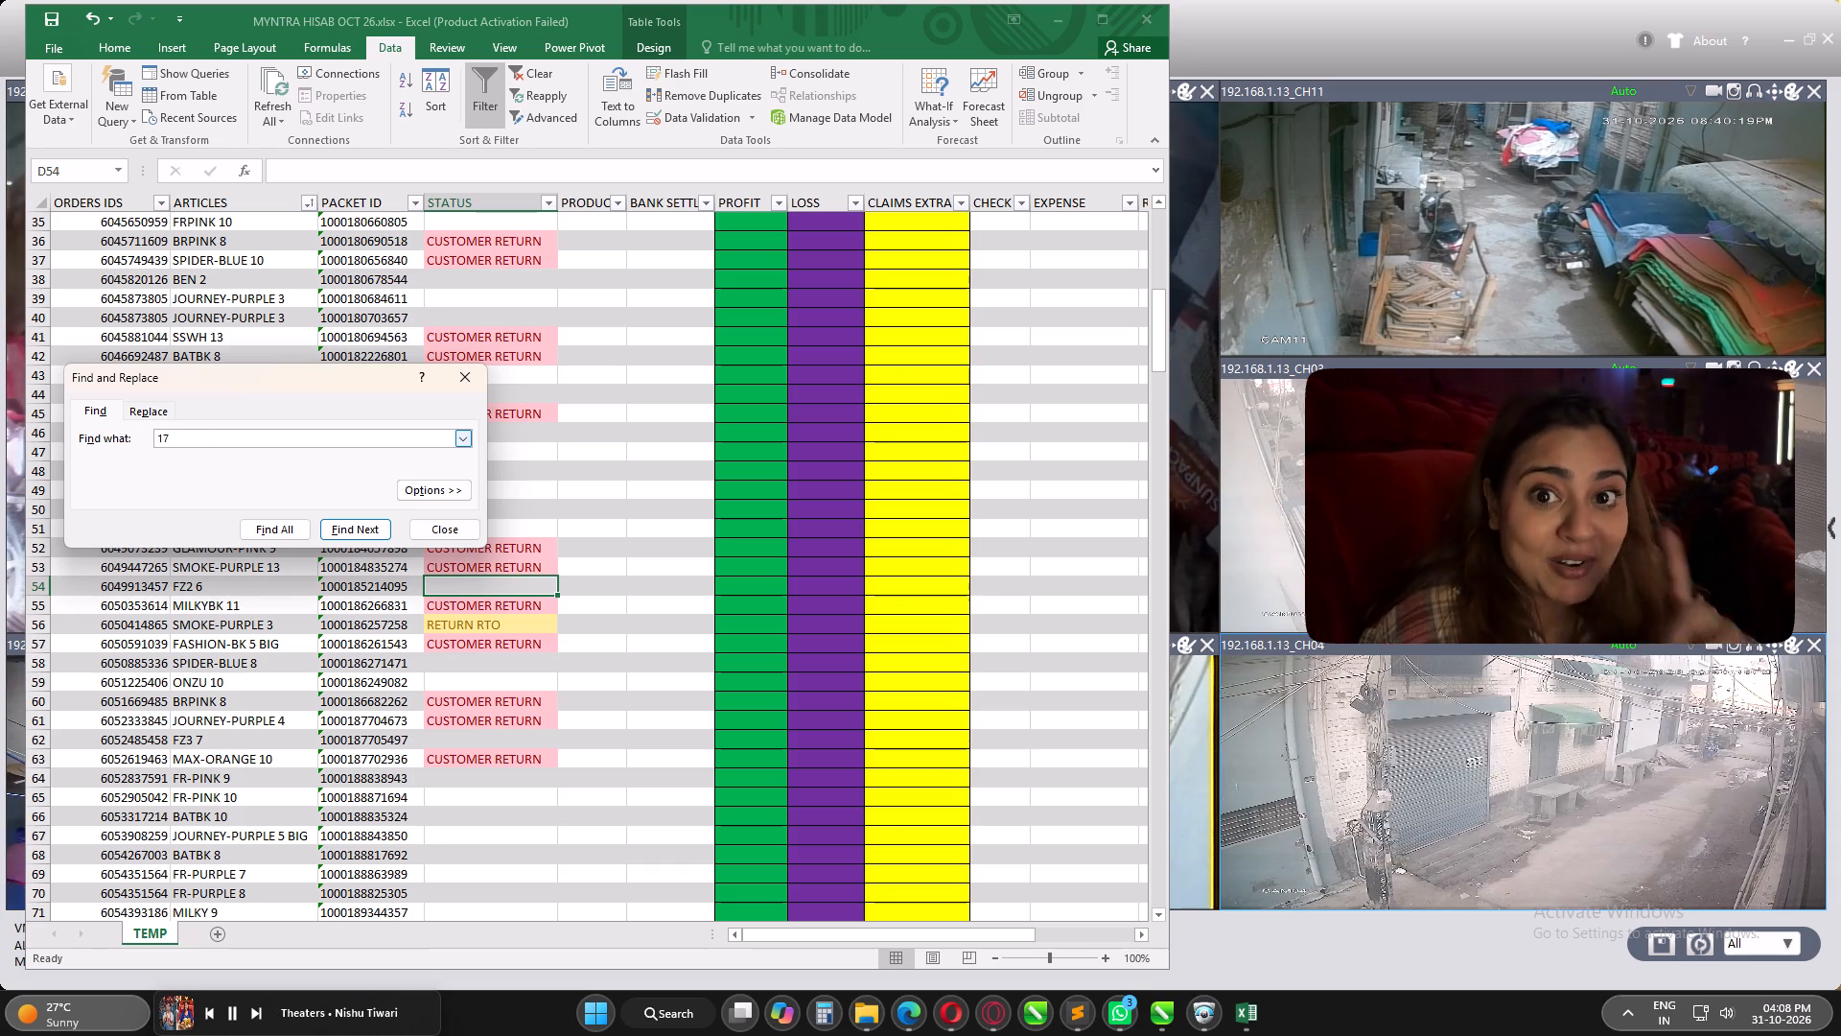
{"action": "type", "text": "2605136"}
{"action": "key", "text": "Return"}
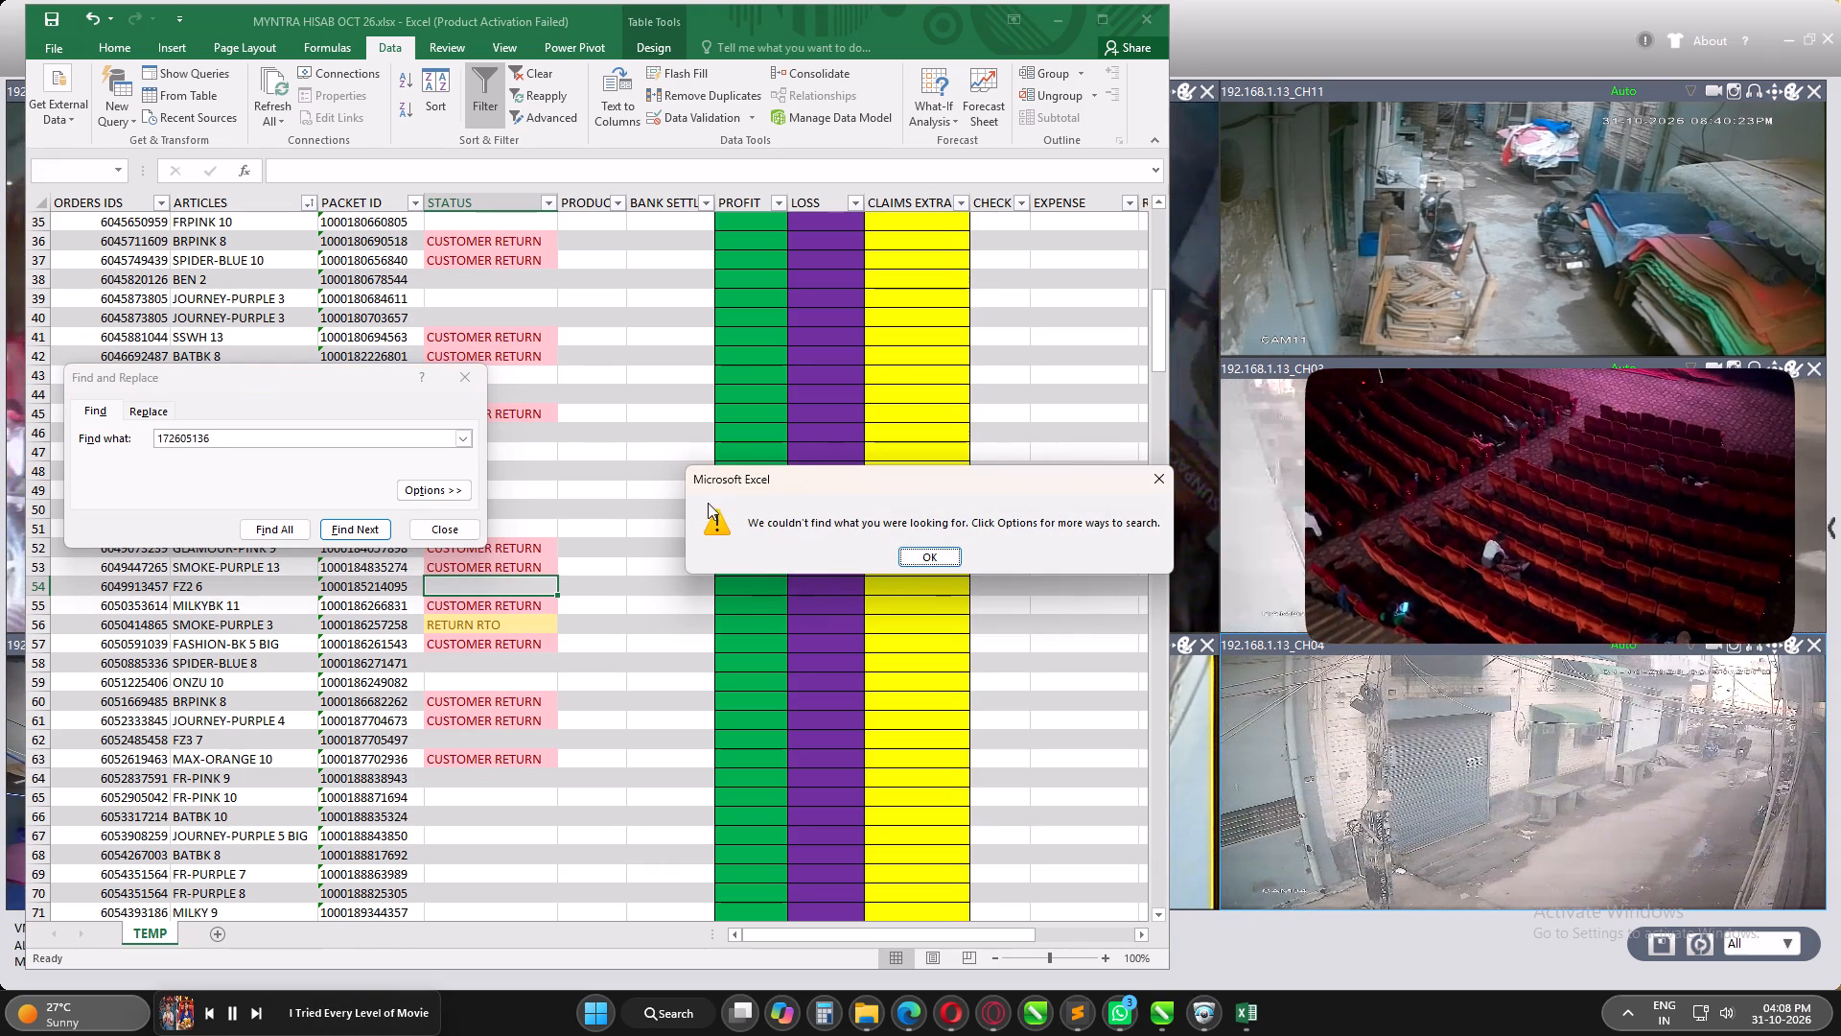
{"action": "left_click", "coordinate": [949, 555]}
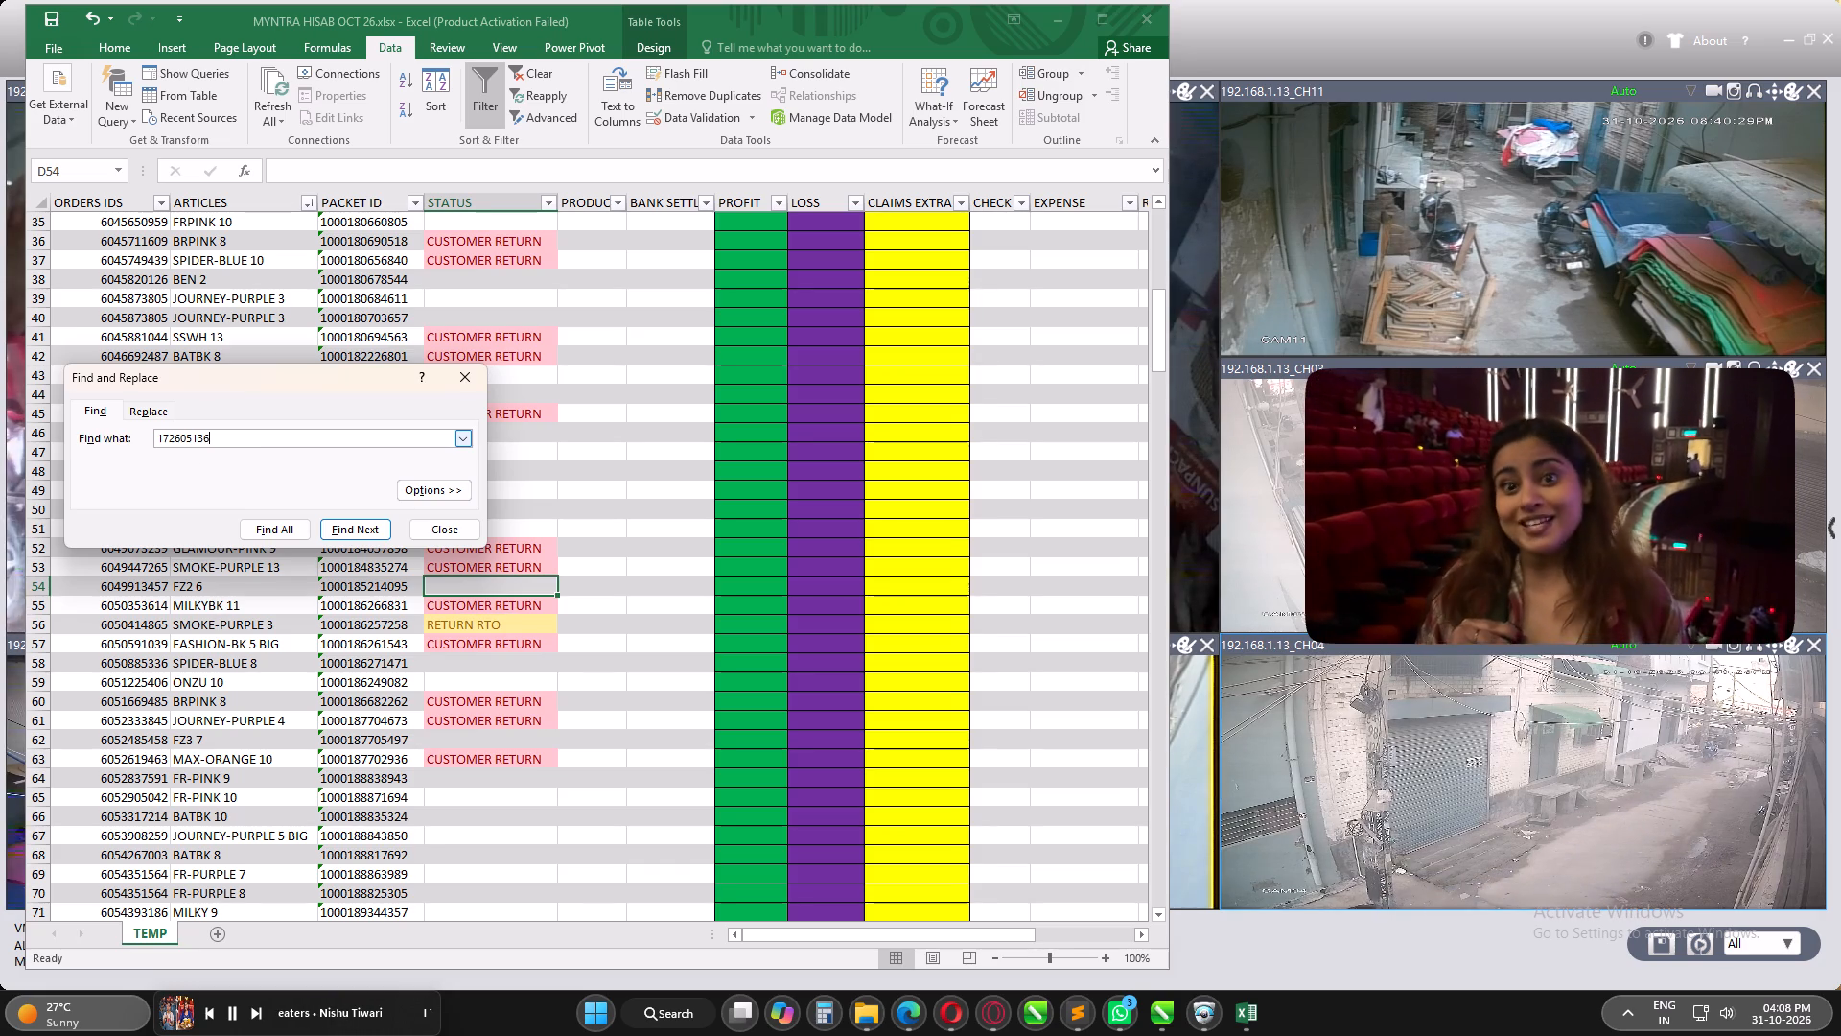
{"action": "left_click_drag", "start_coordinate": [221, 436], "coordinate": [177, 442]}
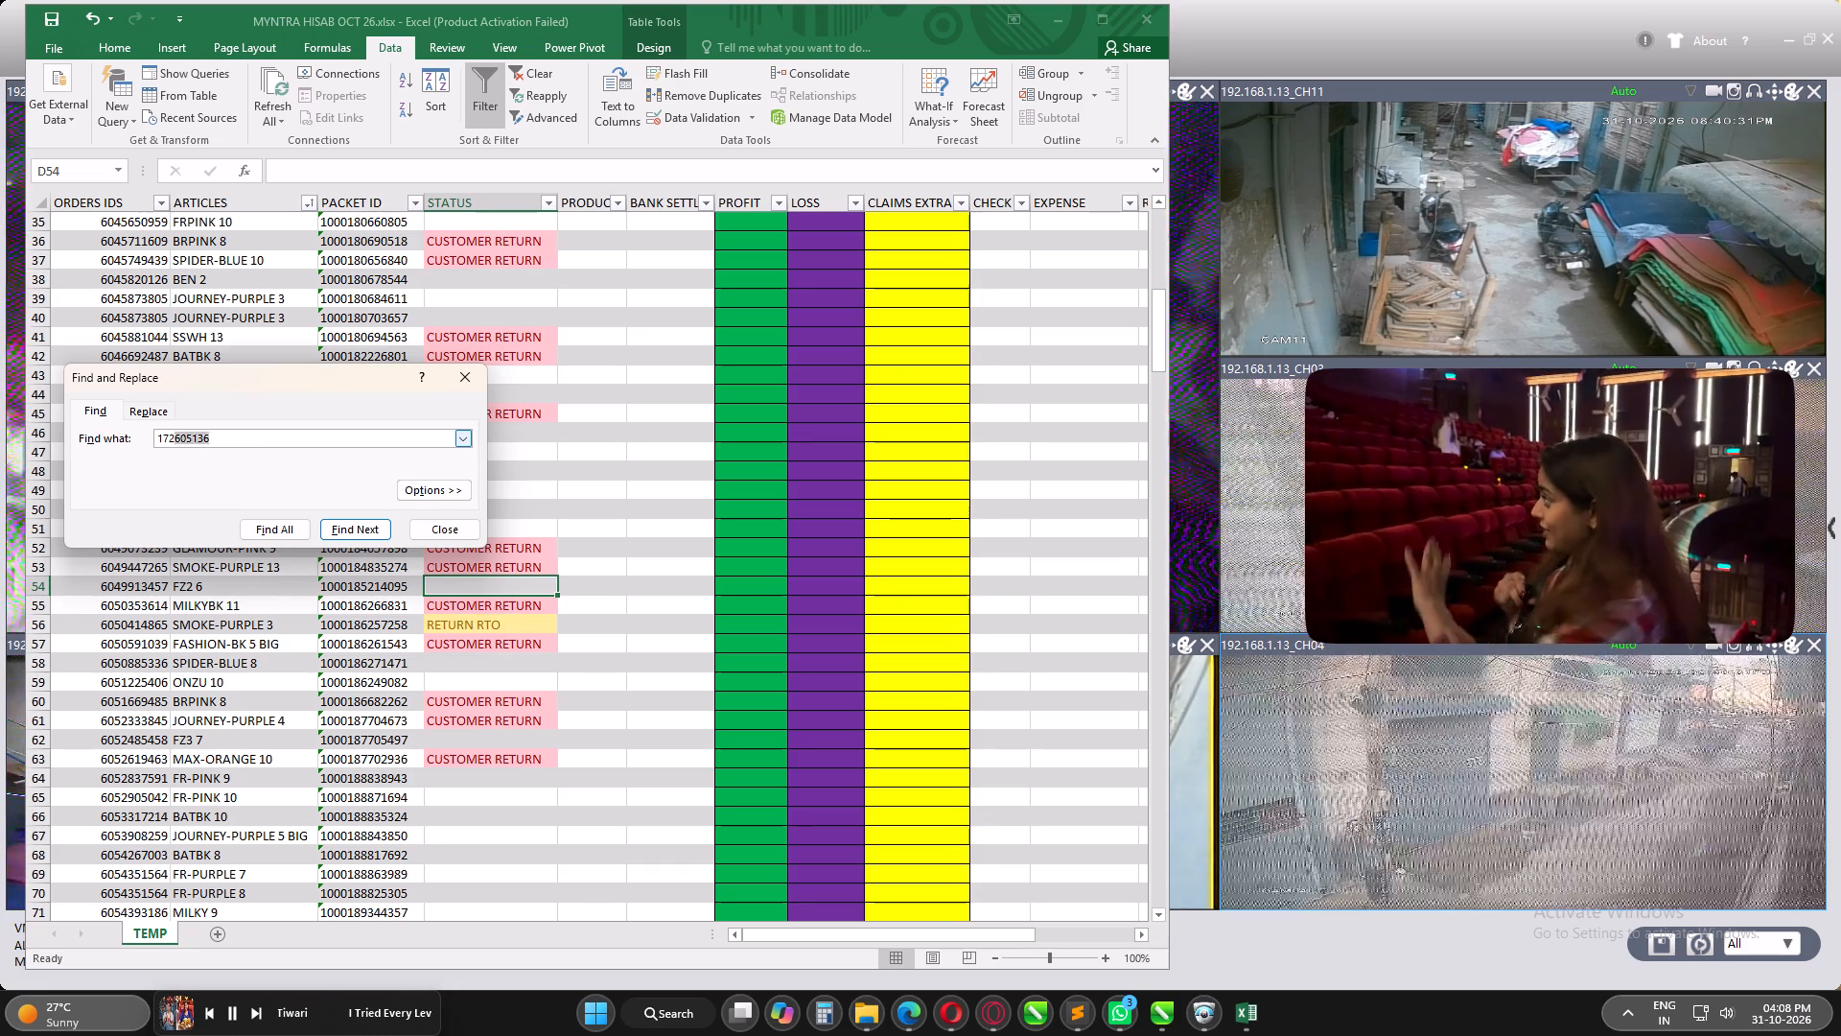
{"action": "left_click_drag", "start_coordinate": [177, 442], "coordinate": [139, 444]}
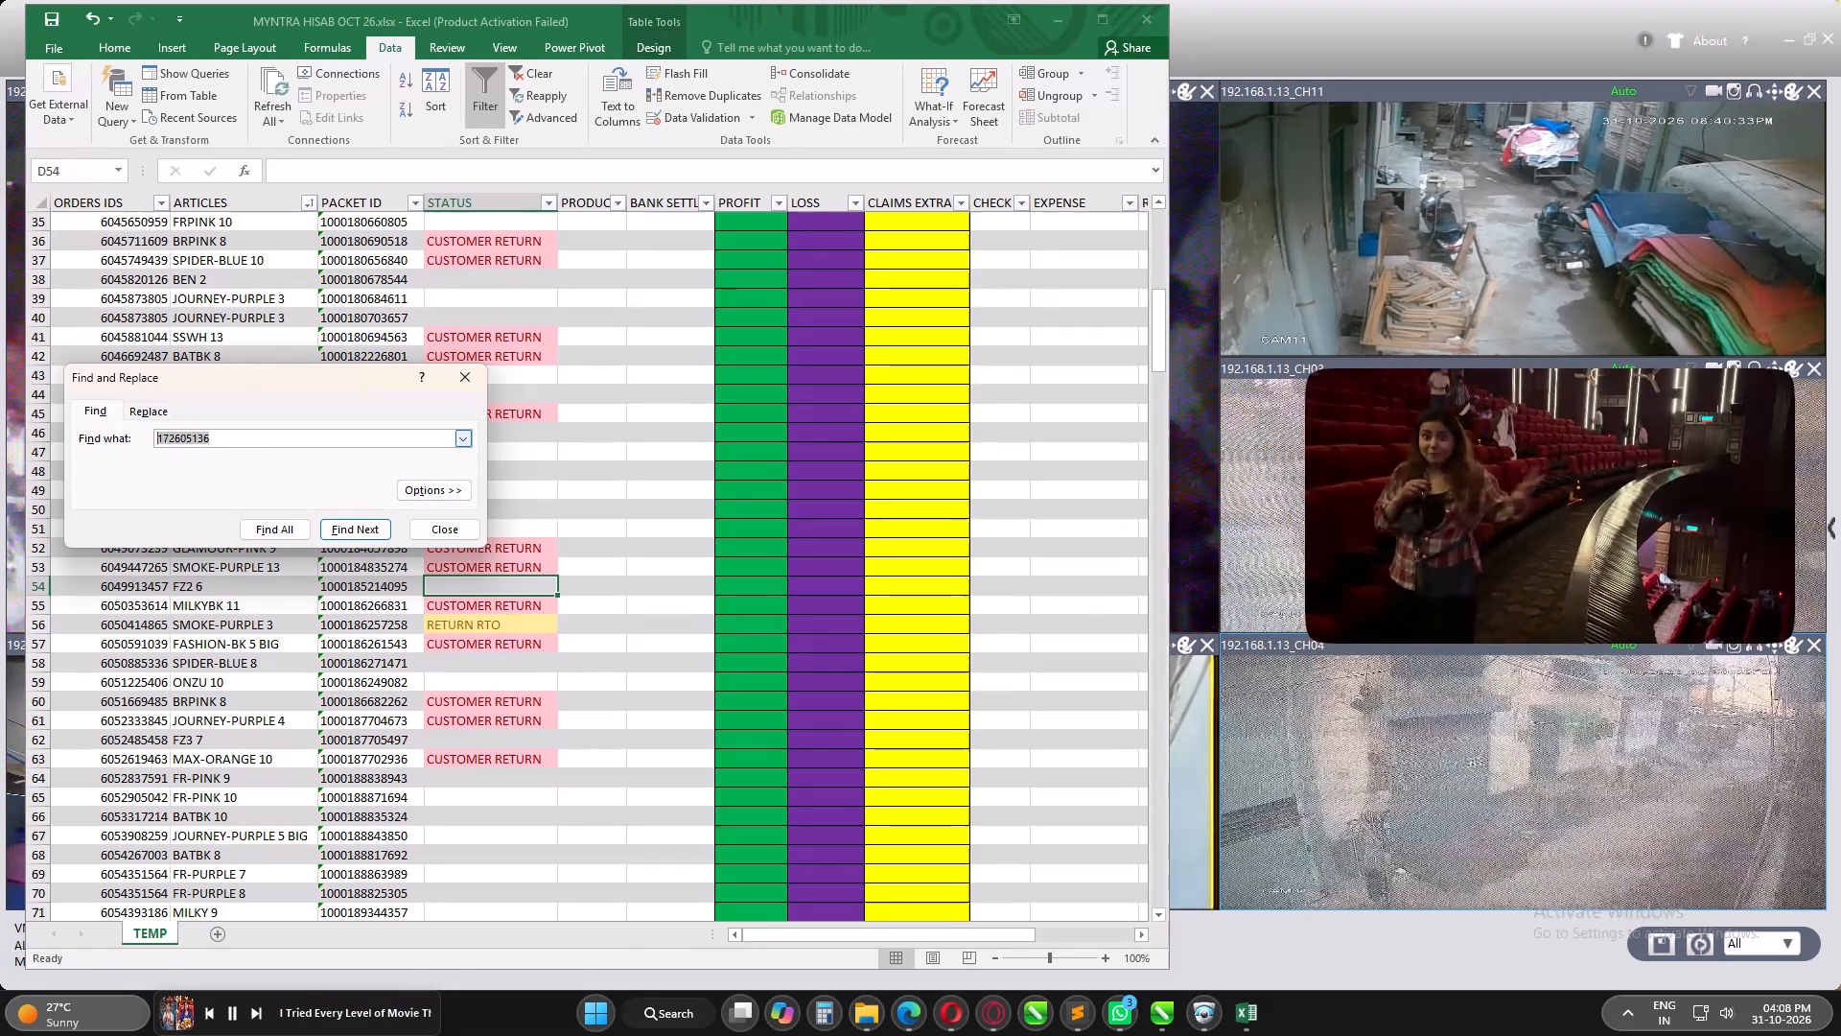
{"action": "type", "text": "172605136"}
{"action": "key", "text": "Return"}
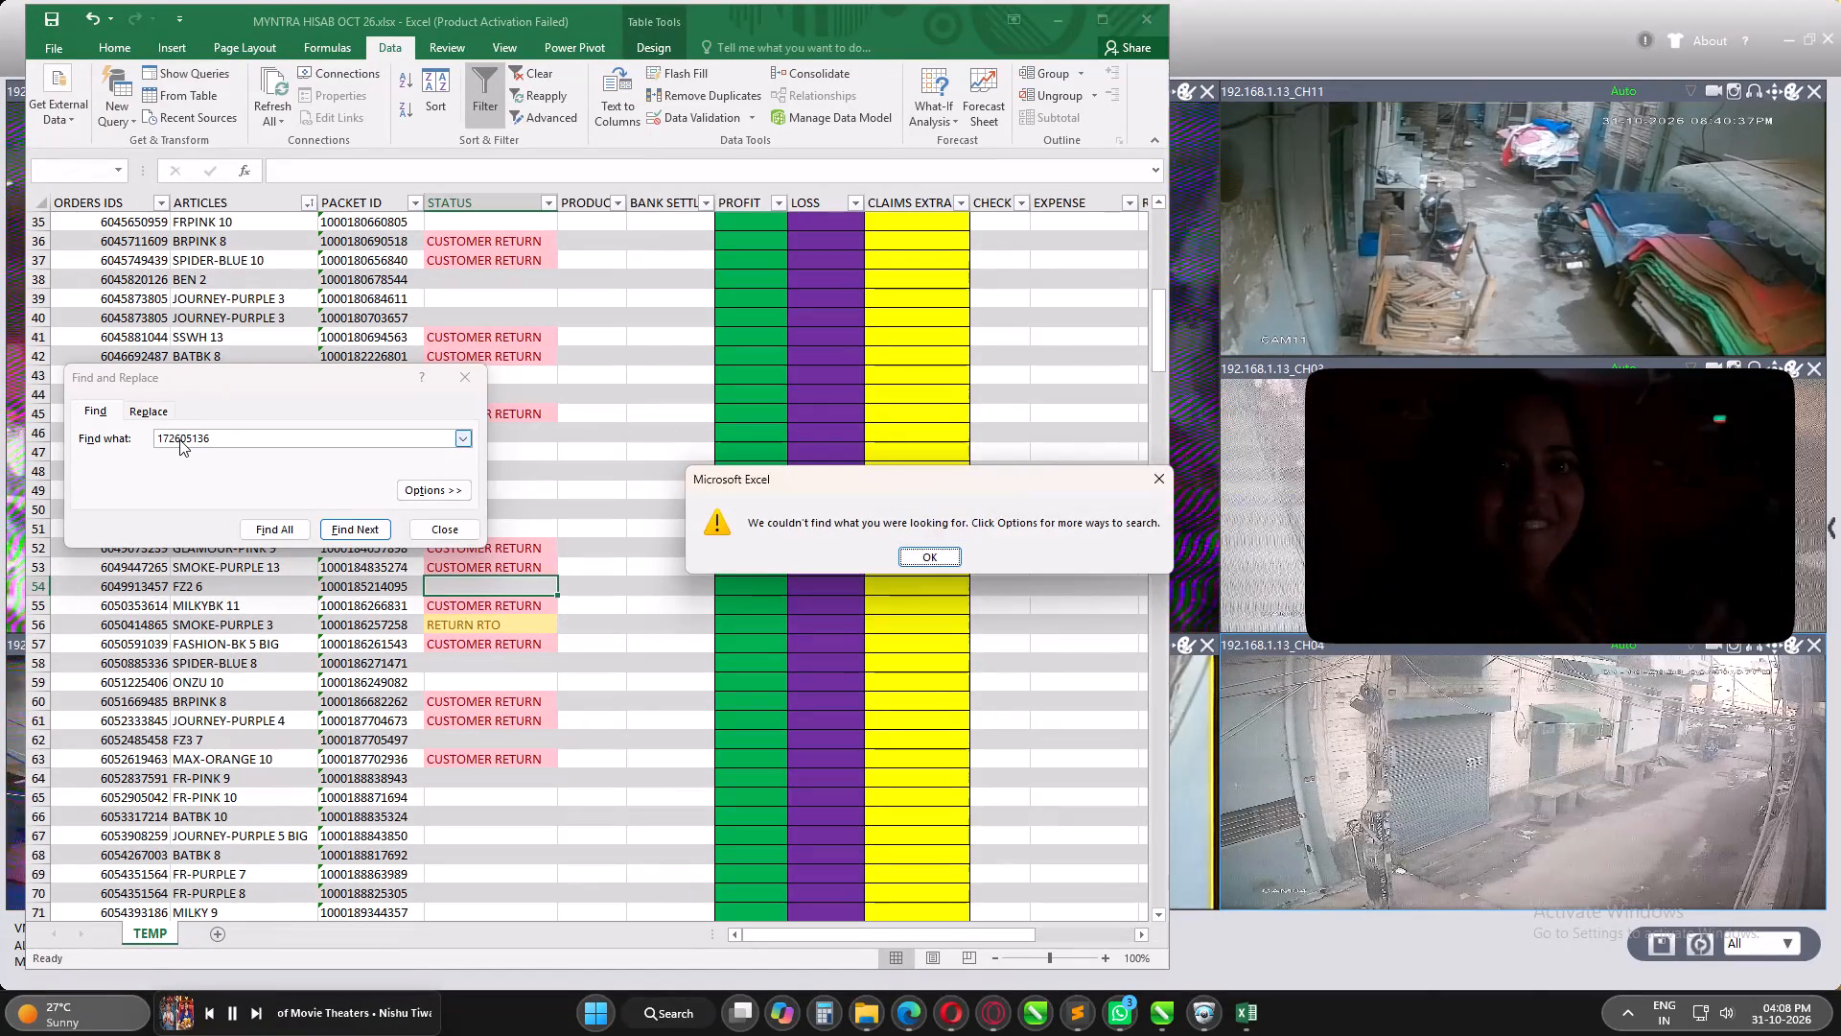
{"action": "left_click", "coordinate": [935, 547]}
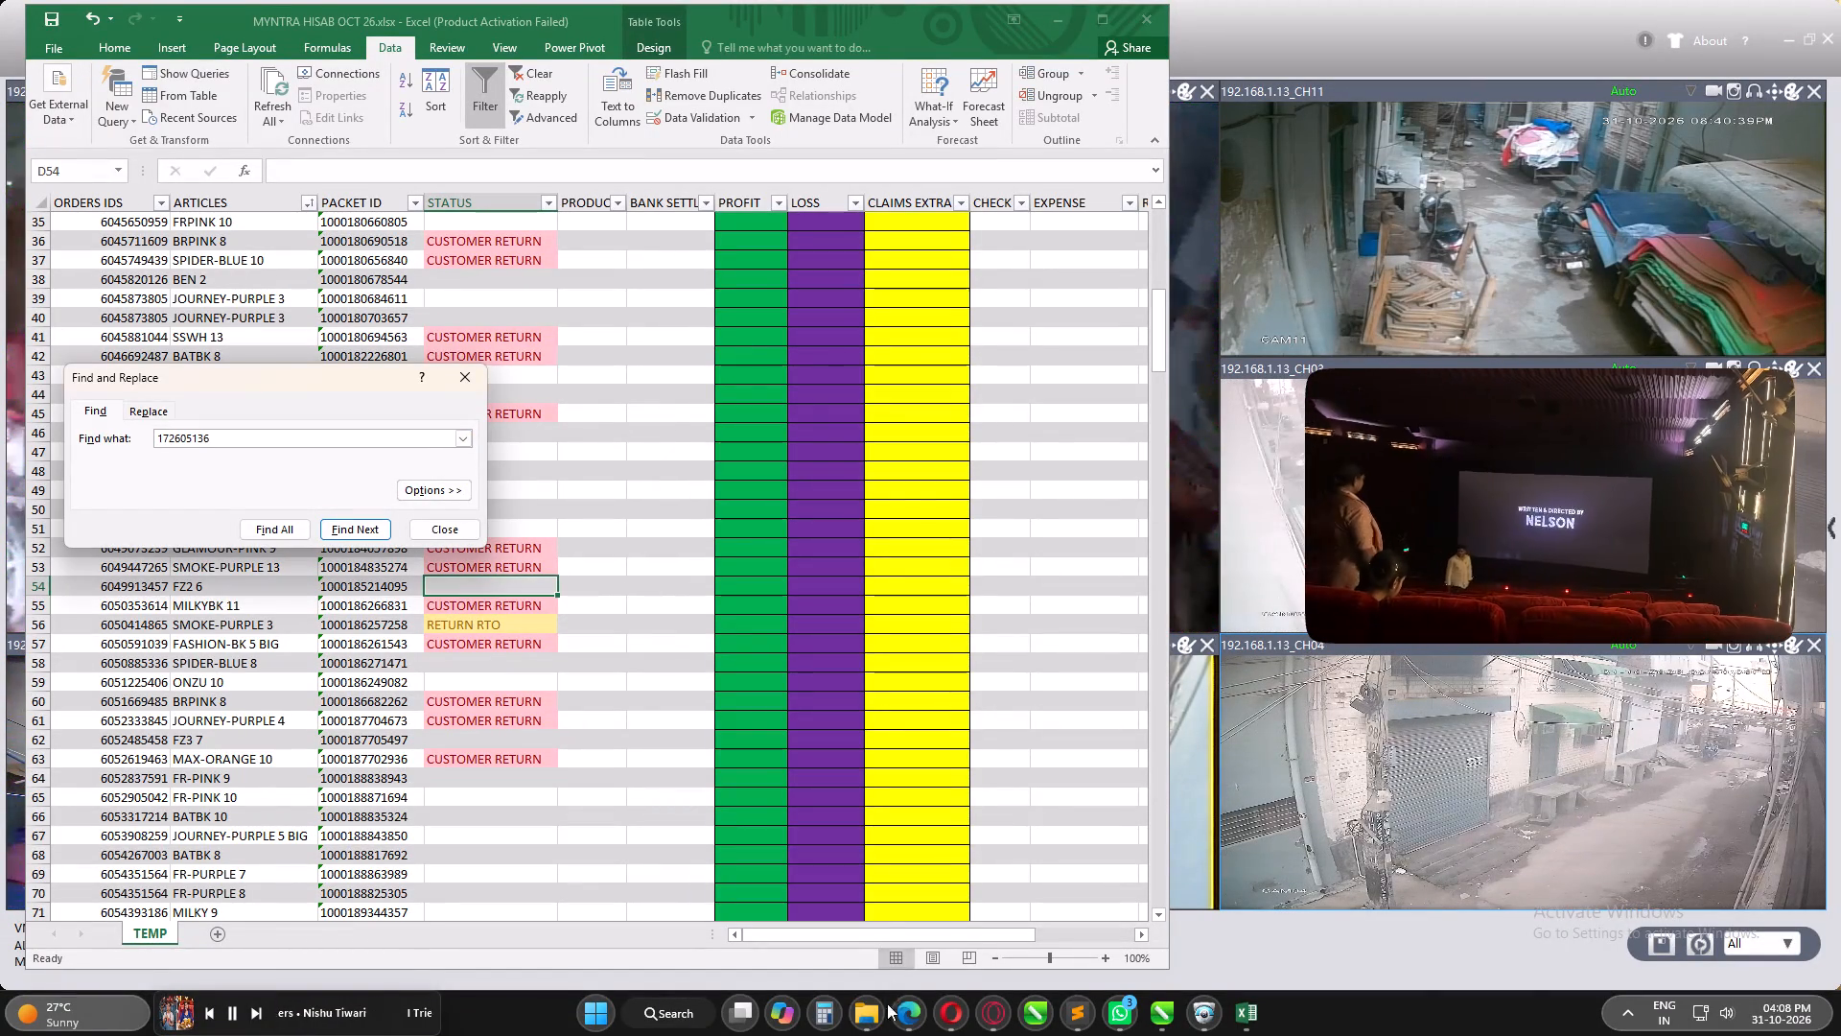
Open the September accounts workbook MYNTRA HISAB SEPT 26.xlsx from the MYNTRA folder.
{"action": "left_click", "coordinate": [875, 1021]}
{"action": "left_click", "coordinate": [934, 923]}
{"action": "left_click", "coordinate": [824, 534]}
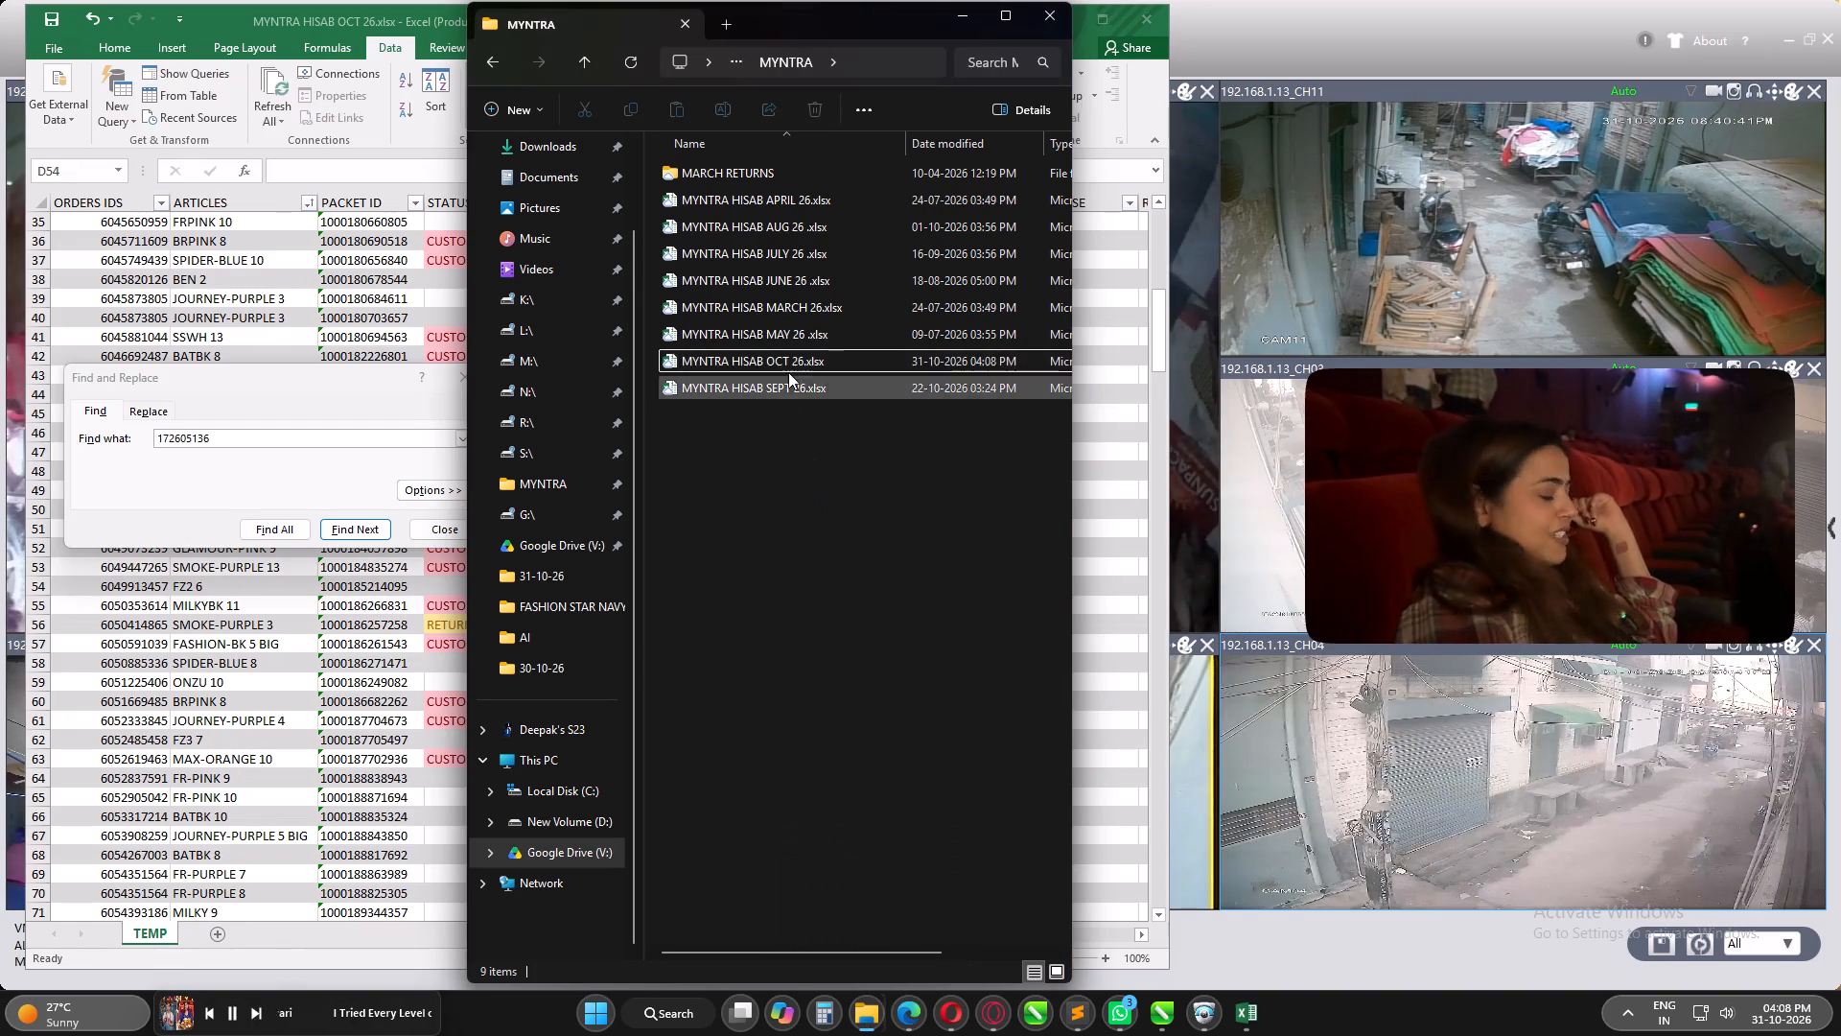
{"action": "double_click", "coordinate": [781, 391]}
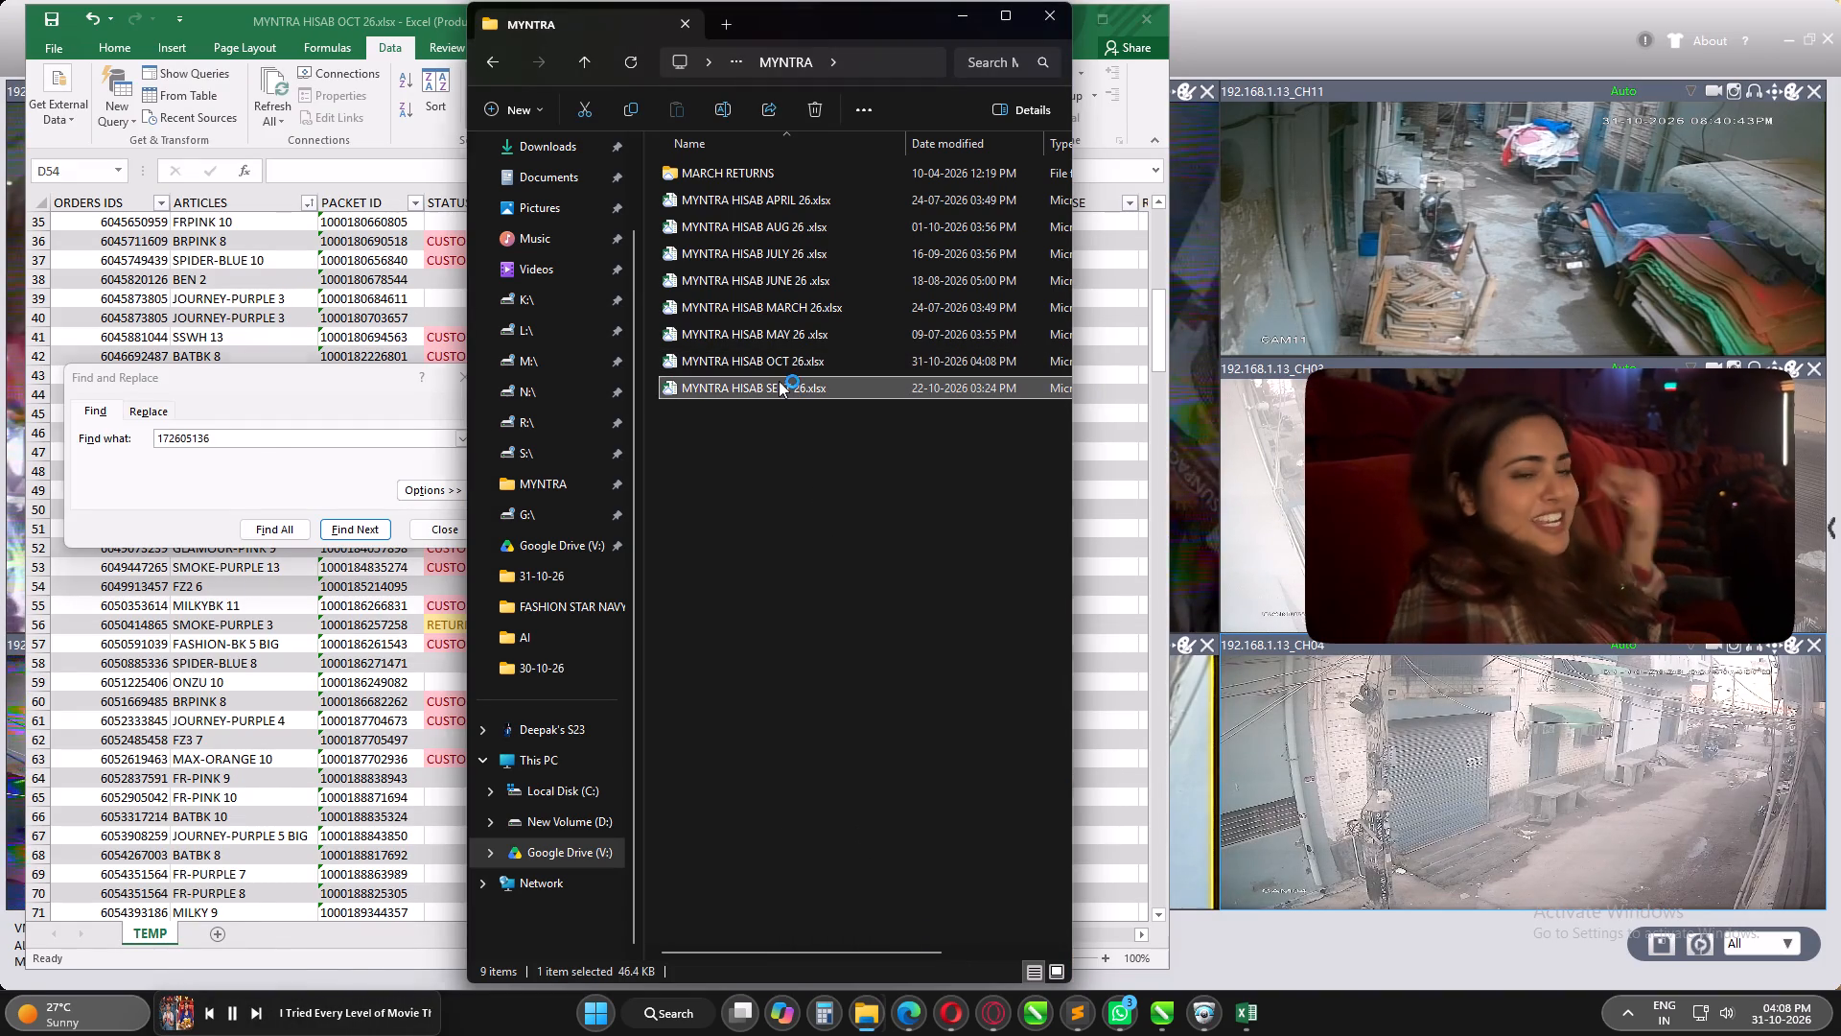
{"action": "left_click", "coordinate": [861, 460]}
{"action": "left_click", "coordinate": [358, 559]}
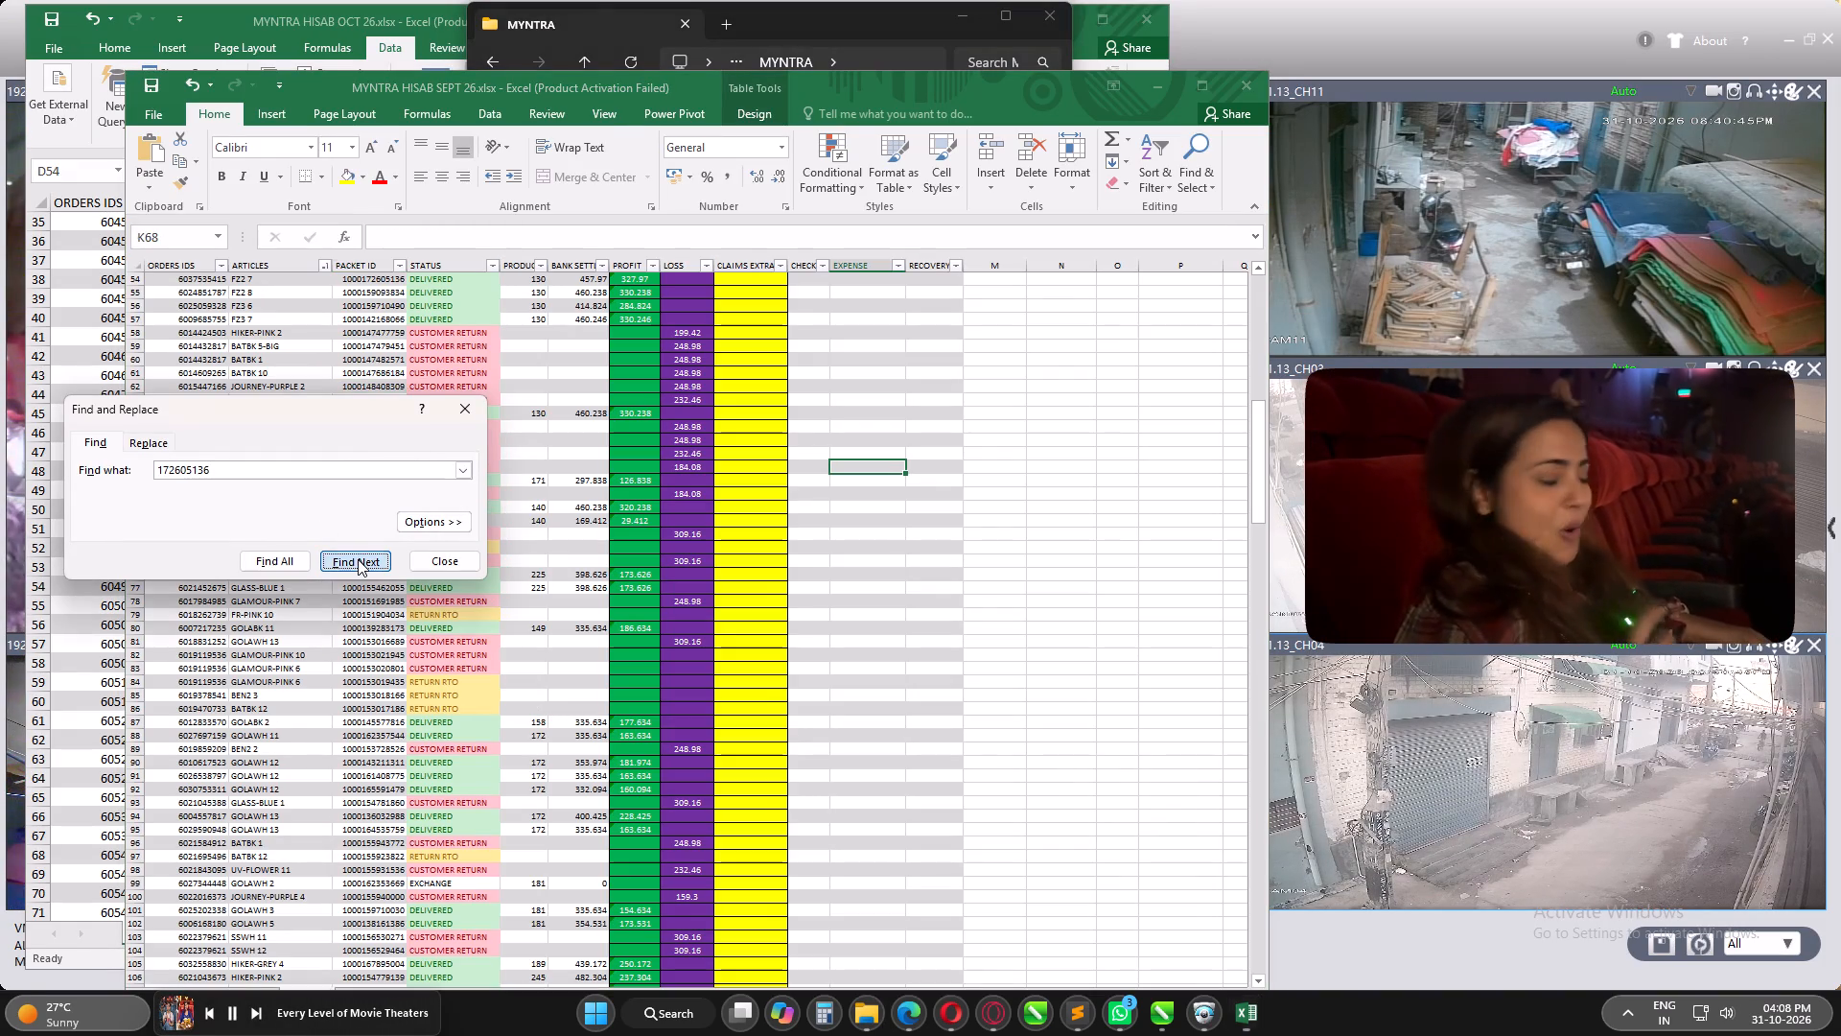
{"action": "left_click", "coordinate": [364, 561]}
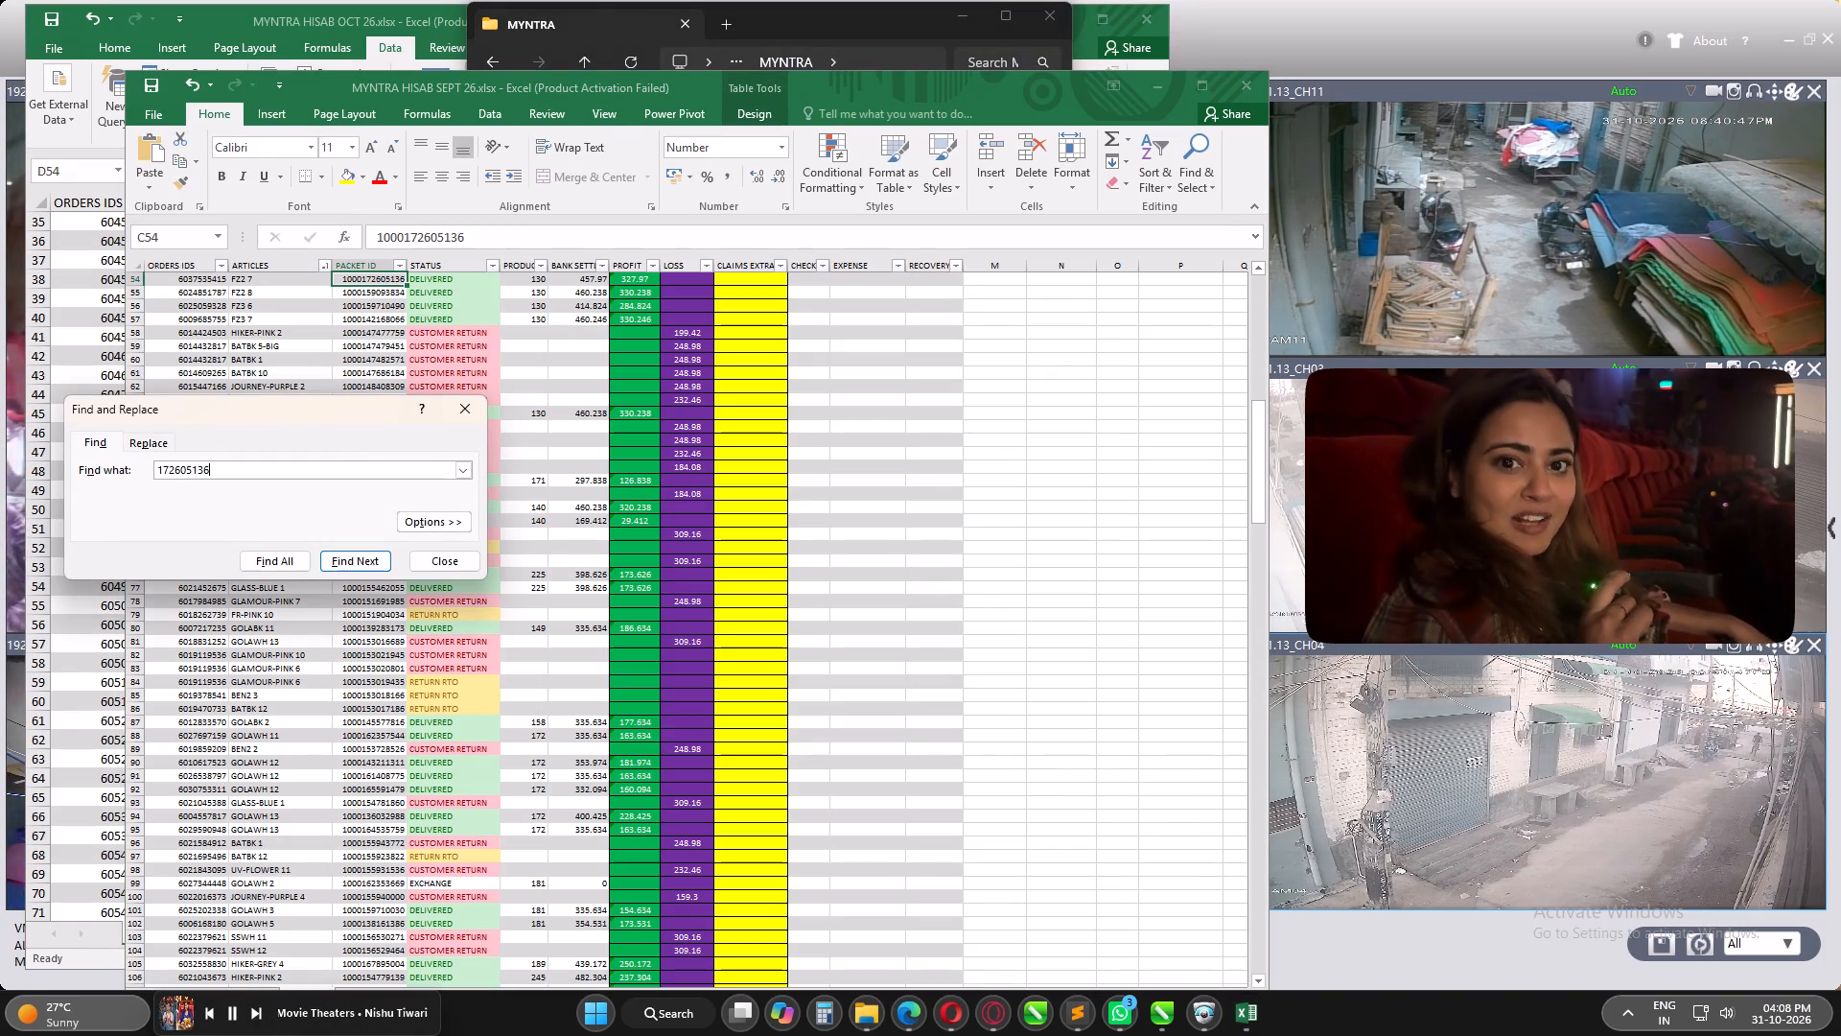
{"action": "left_click", "coordinate": [453, 282]}
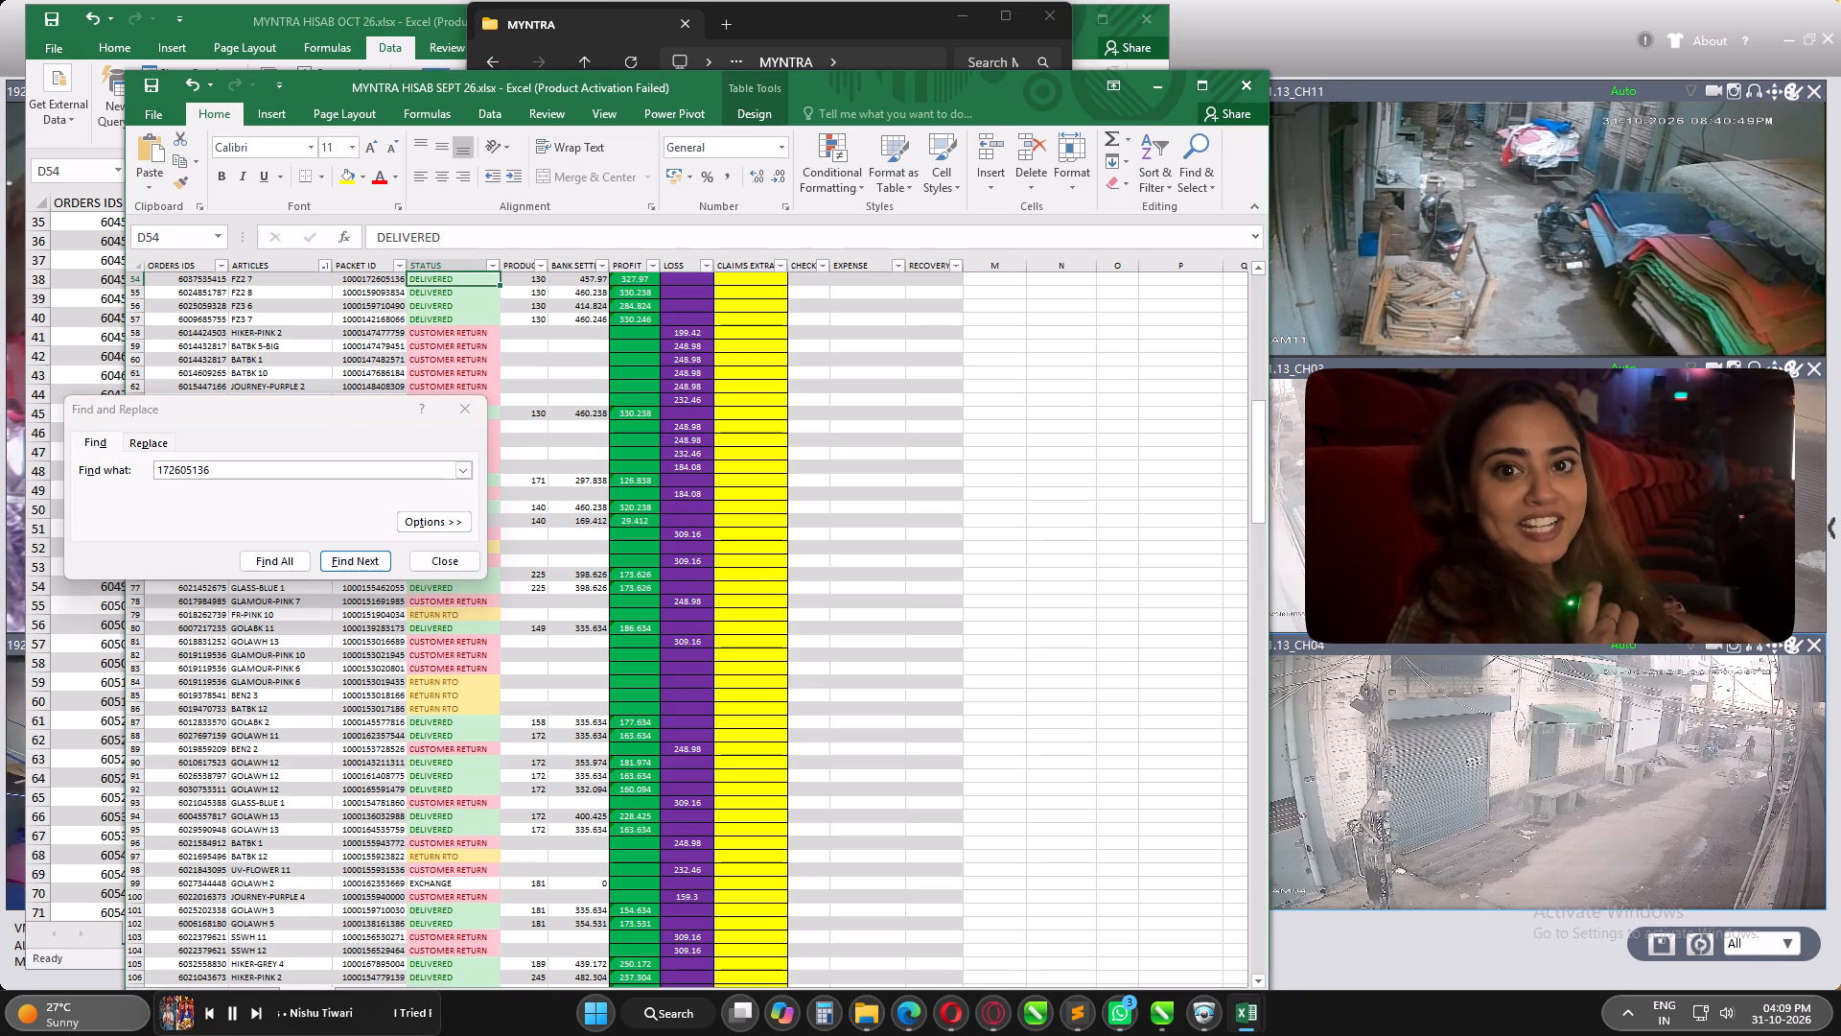
{"action": "type", "text": "cu"}
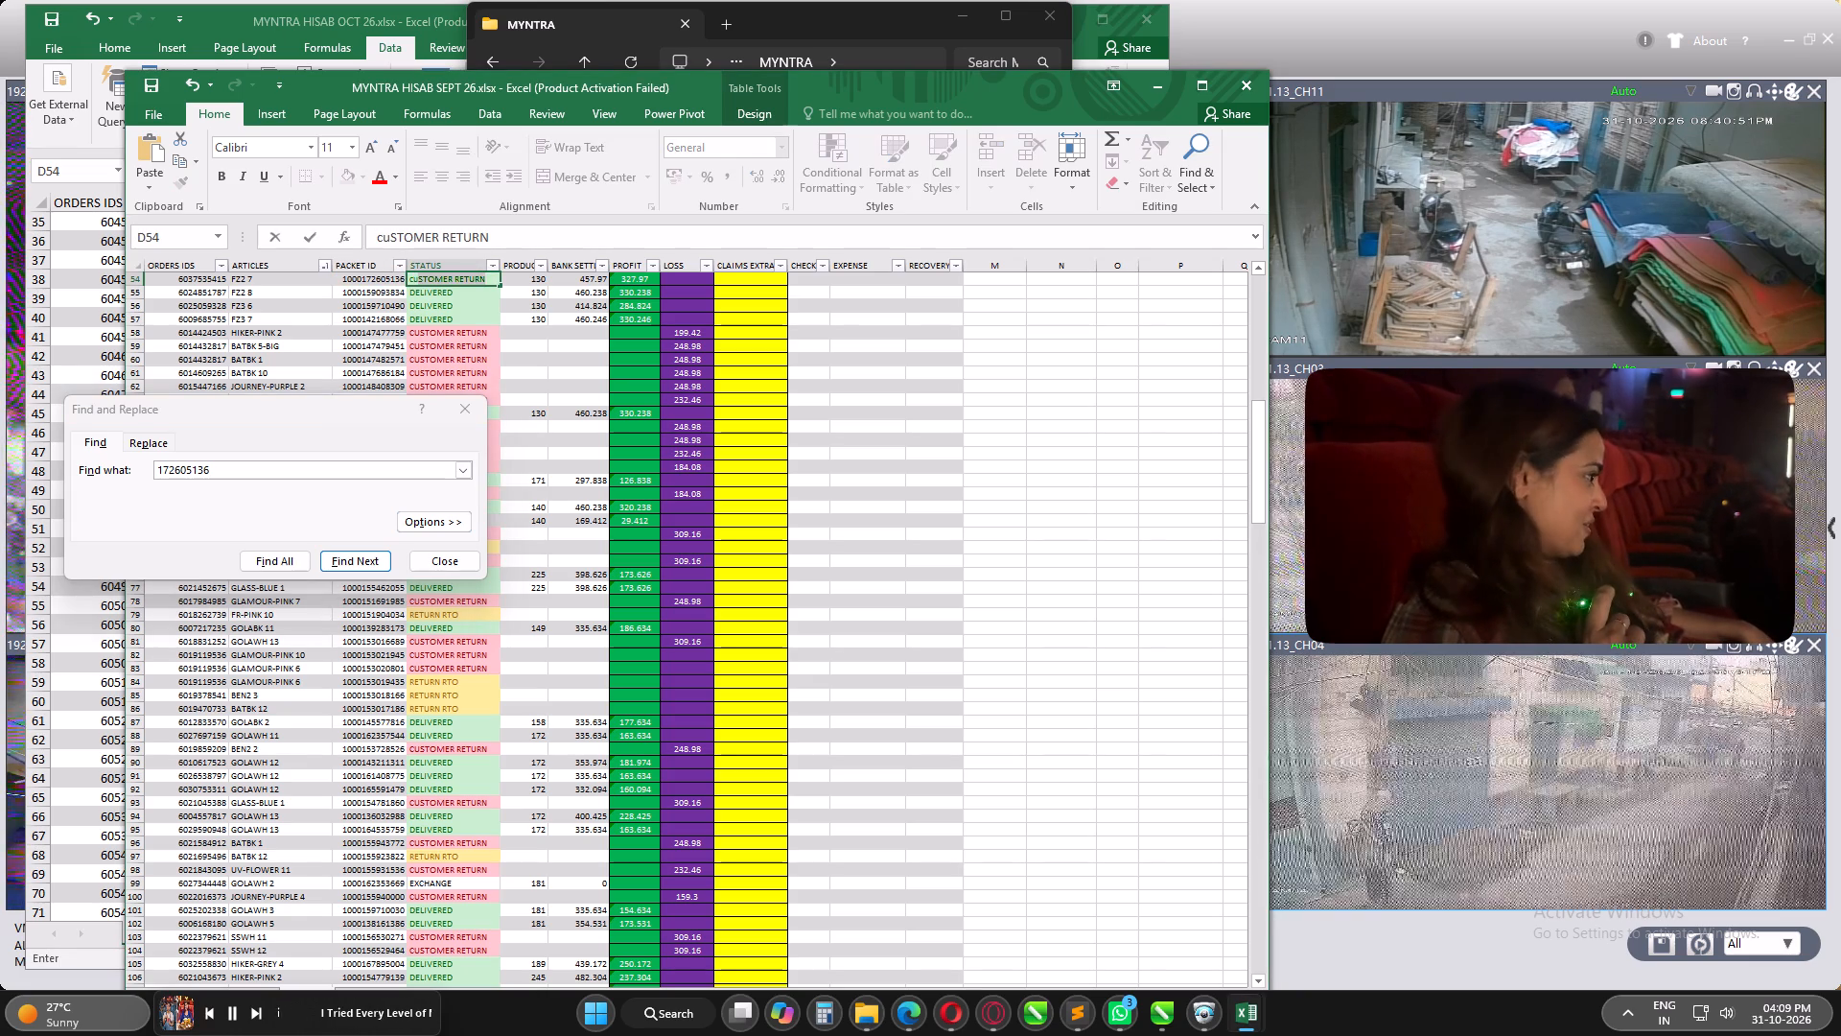
{"action": "key", "text": "Return"}
{"action": "key", "text": "Up"}
{"action": "key", "text": "Right"}
{"action": "key", "text": "Right"}
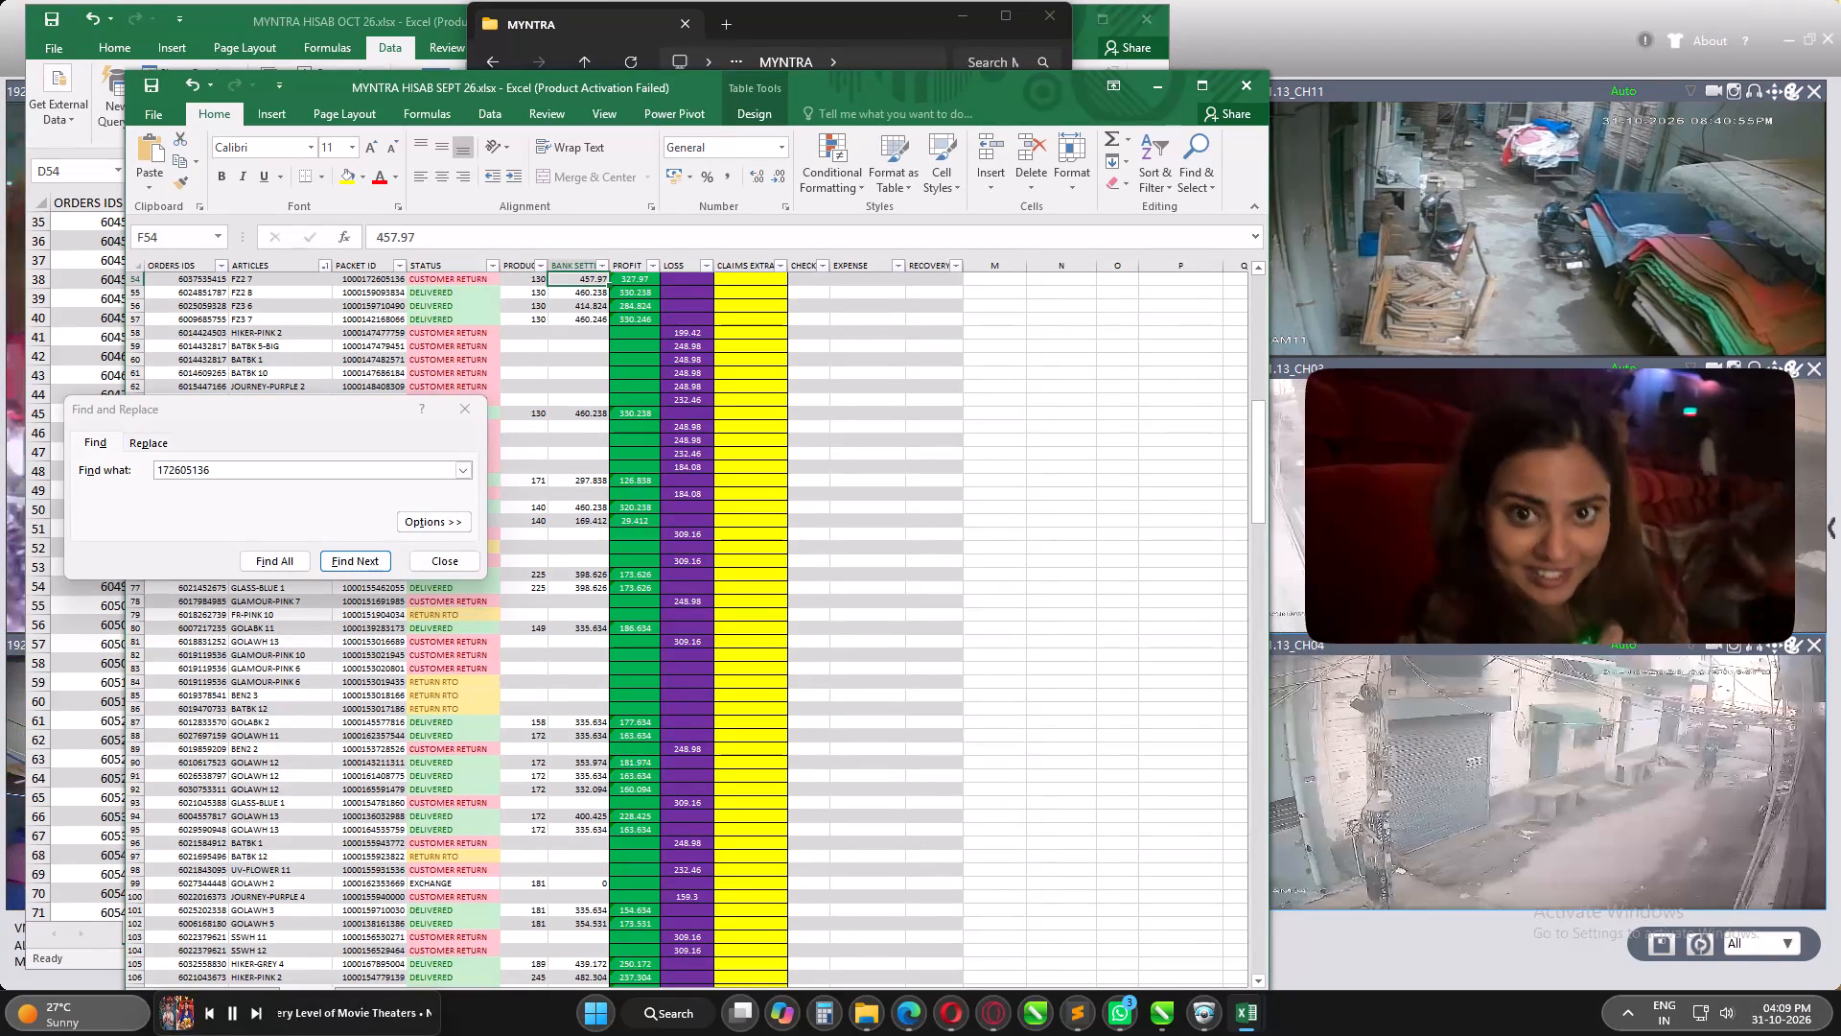
{"action": "key", "text": "Delete"}
{"action": "key", "text": "Right"}
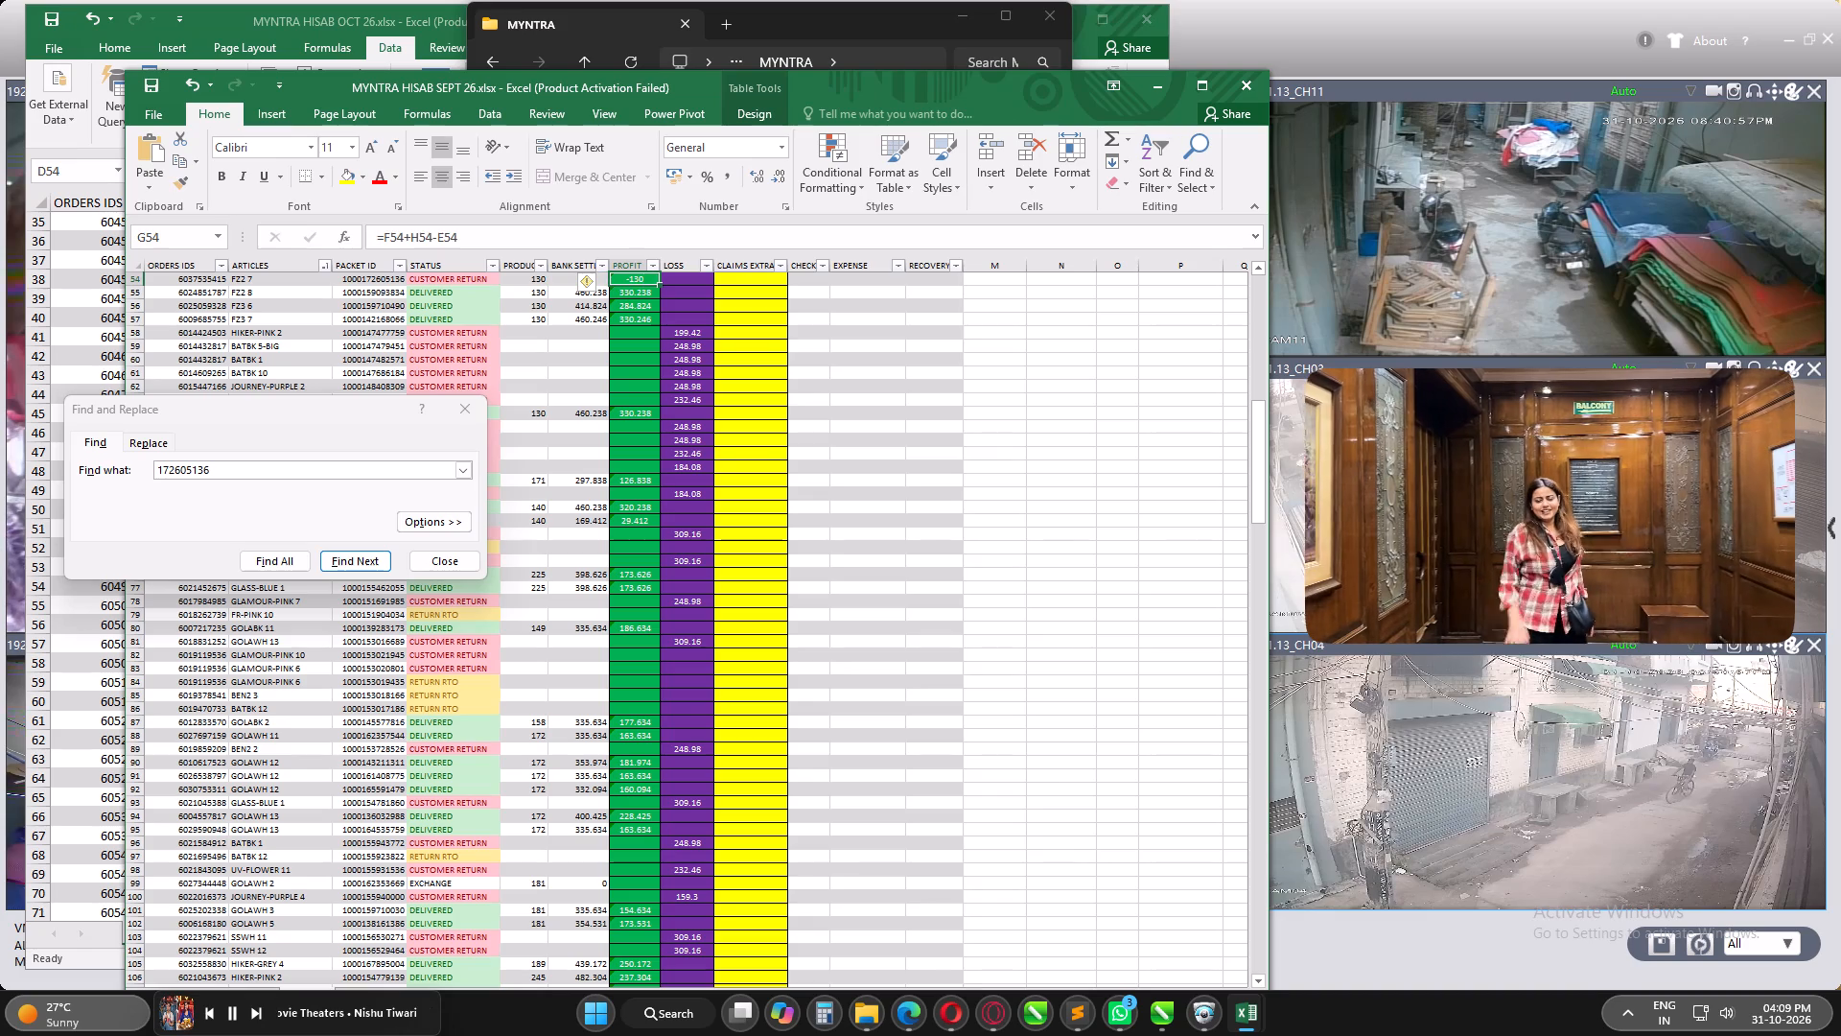
{"action": "key", "text": "Delete"}
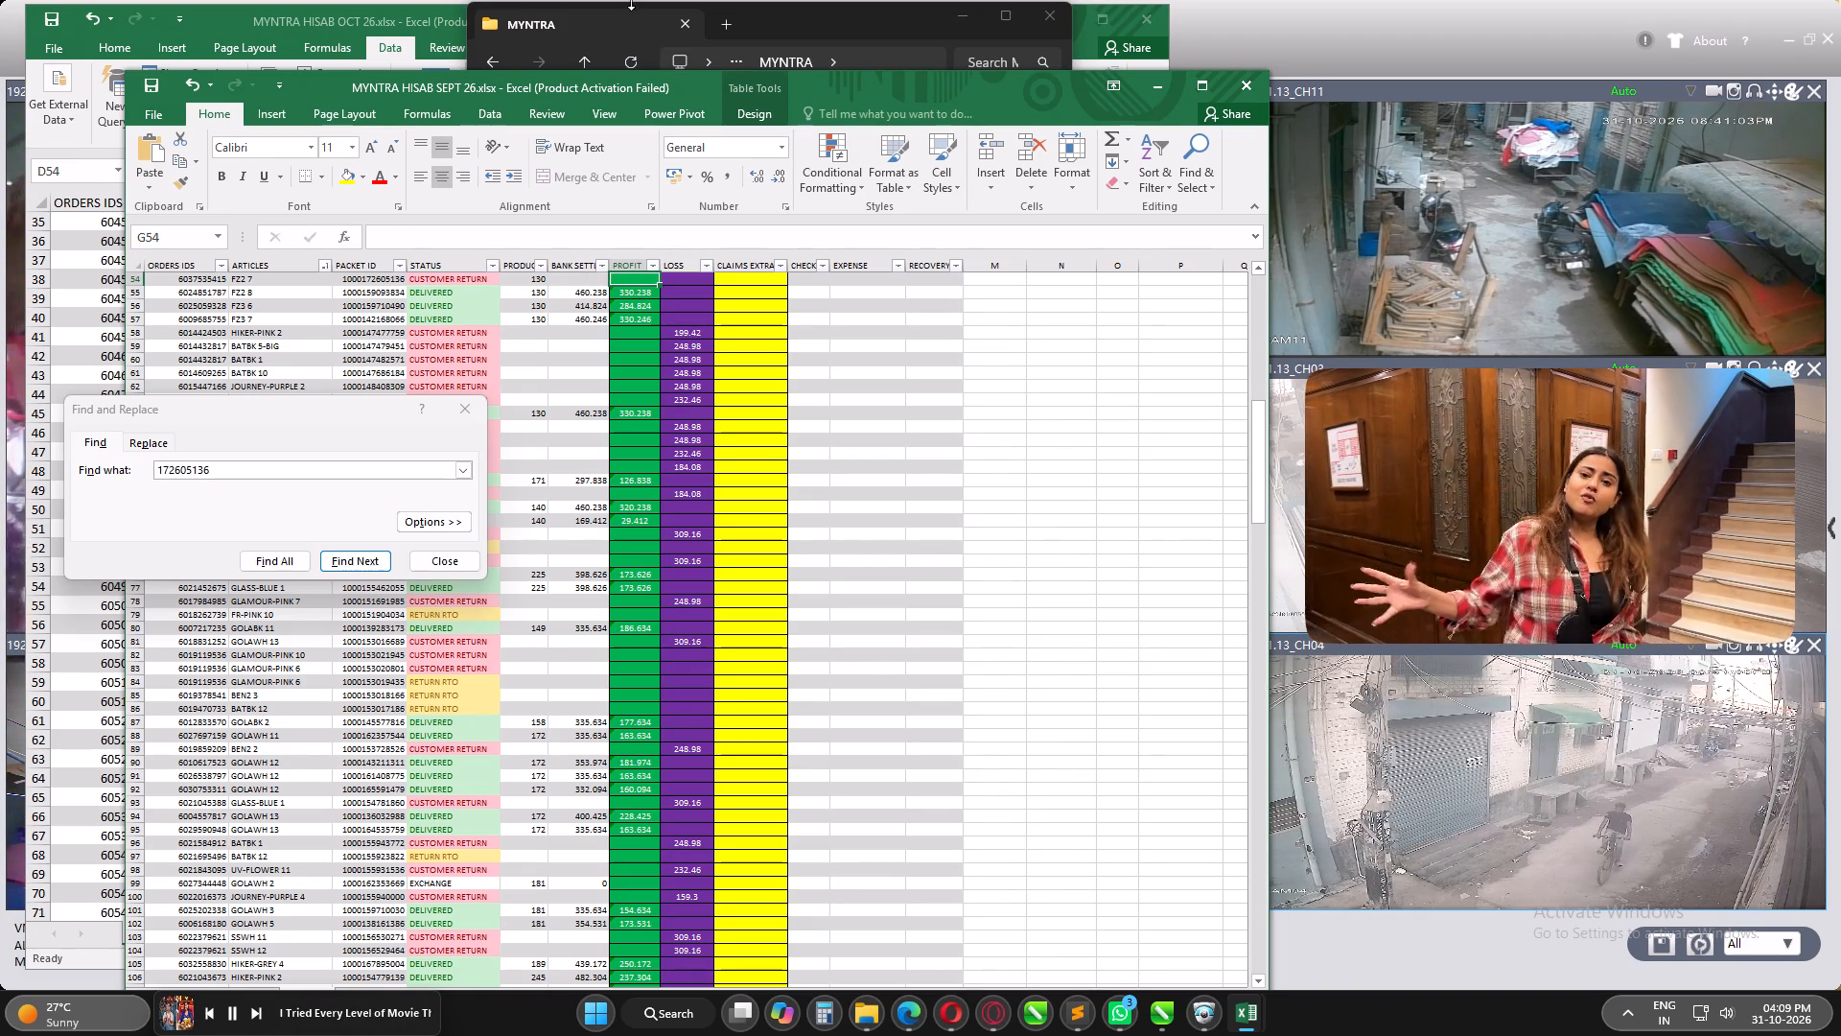
{"action": "left_click", "coordinate": [393, 28]}
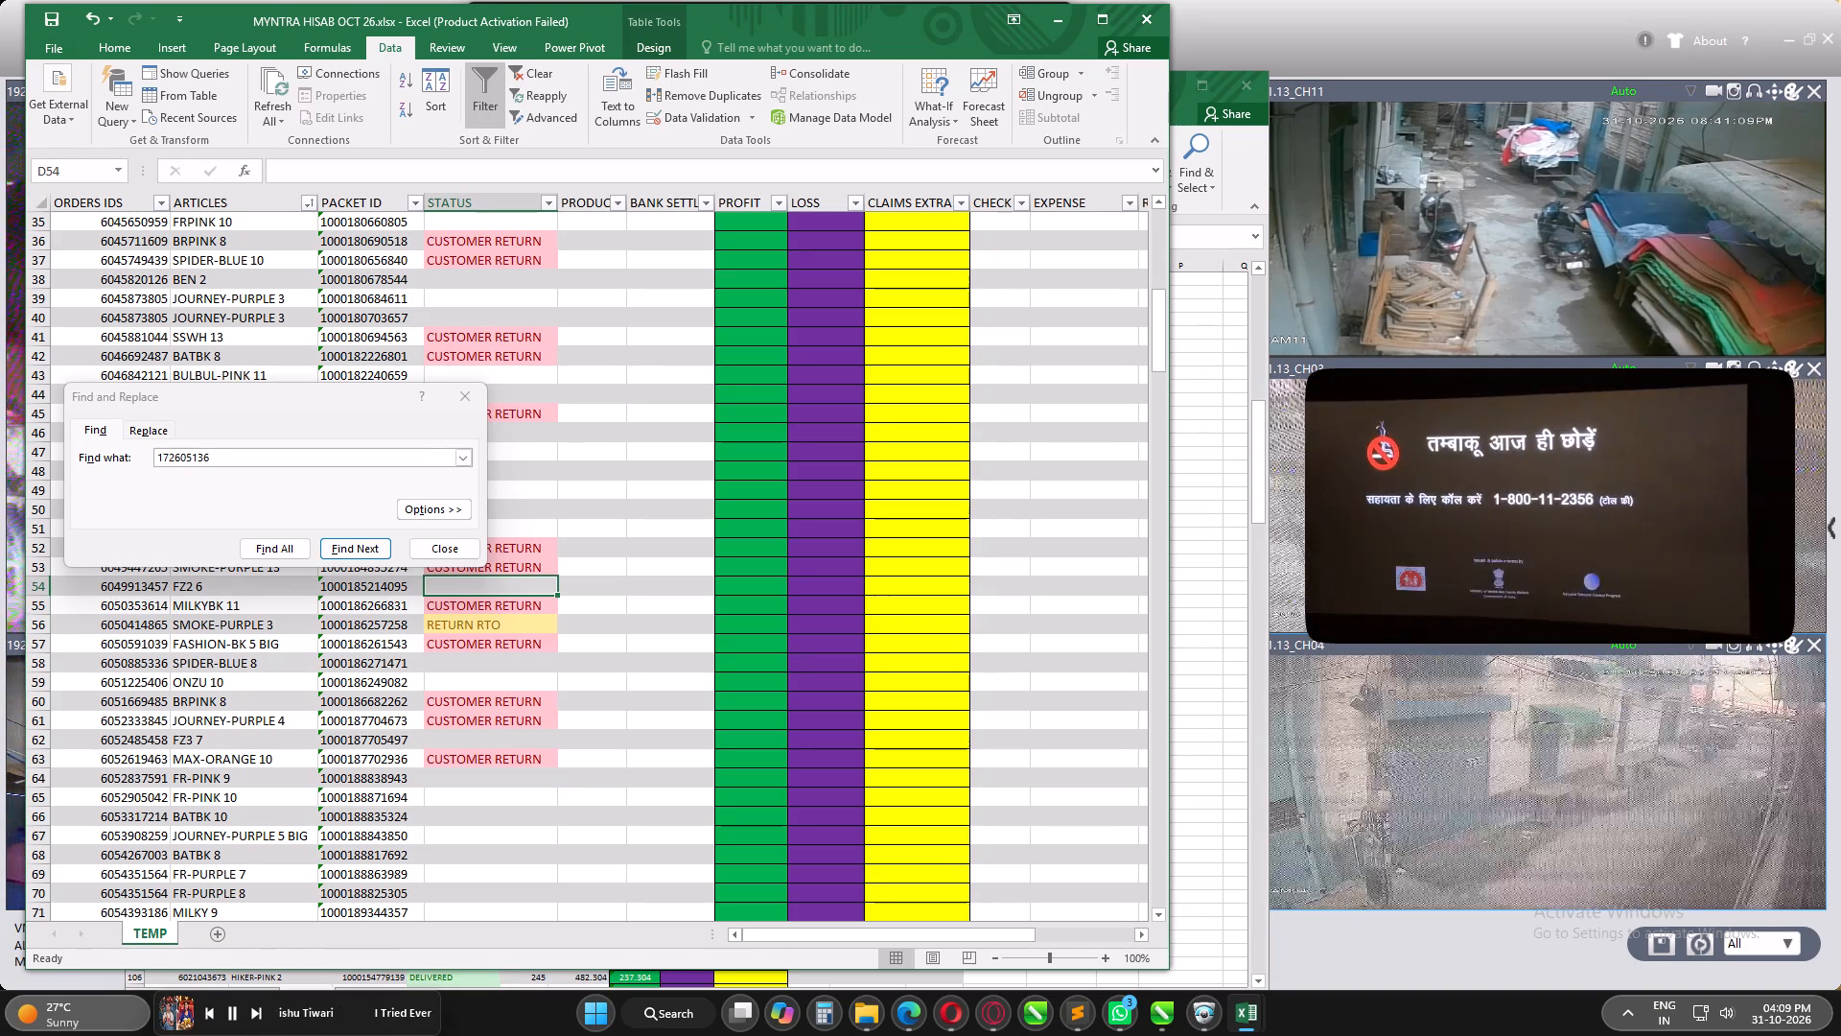
{"action": "double_click", "coordinate": [193, 460]}
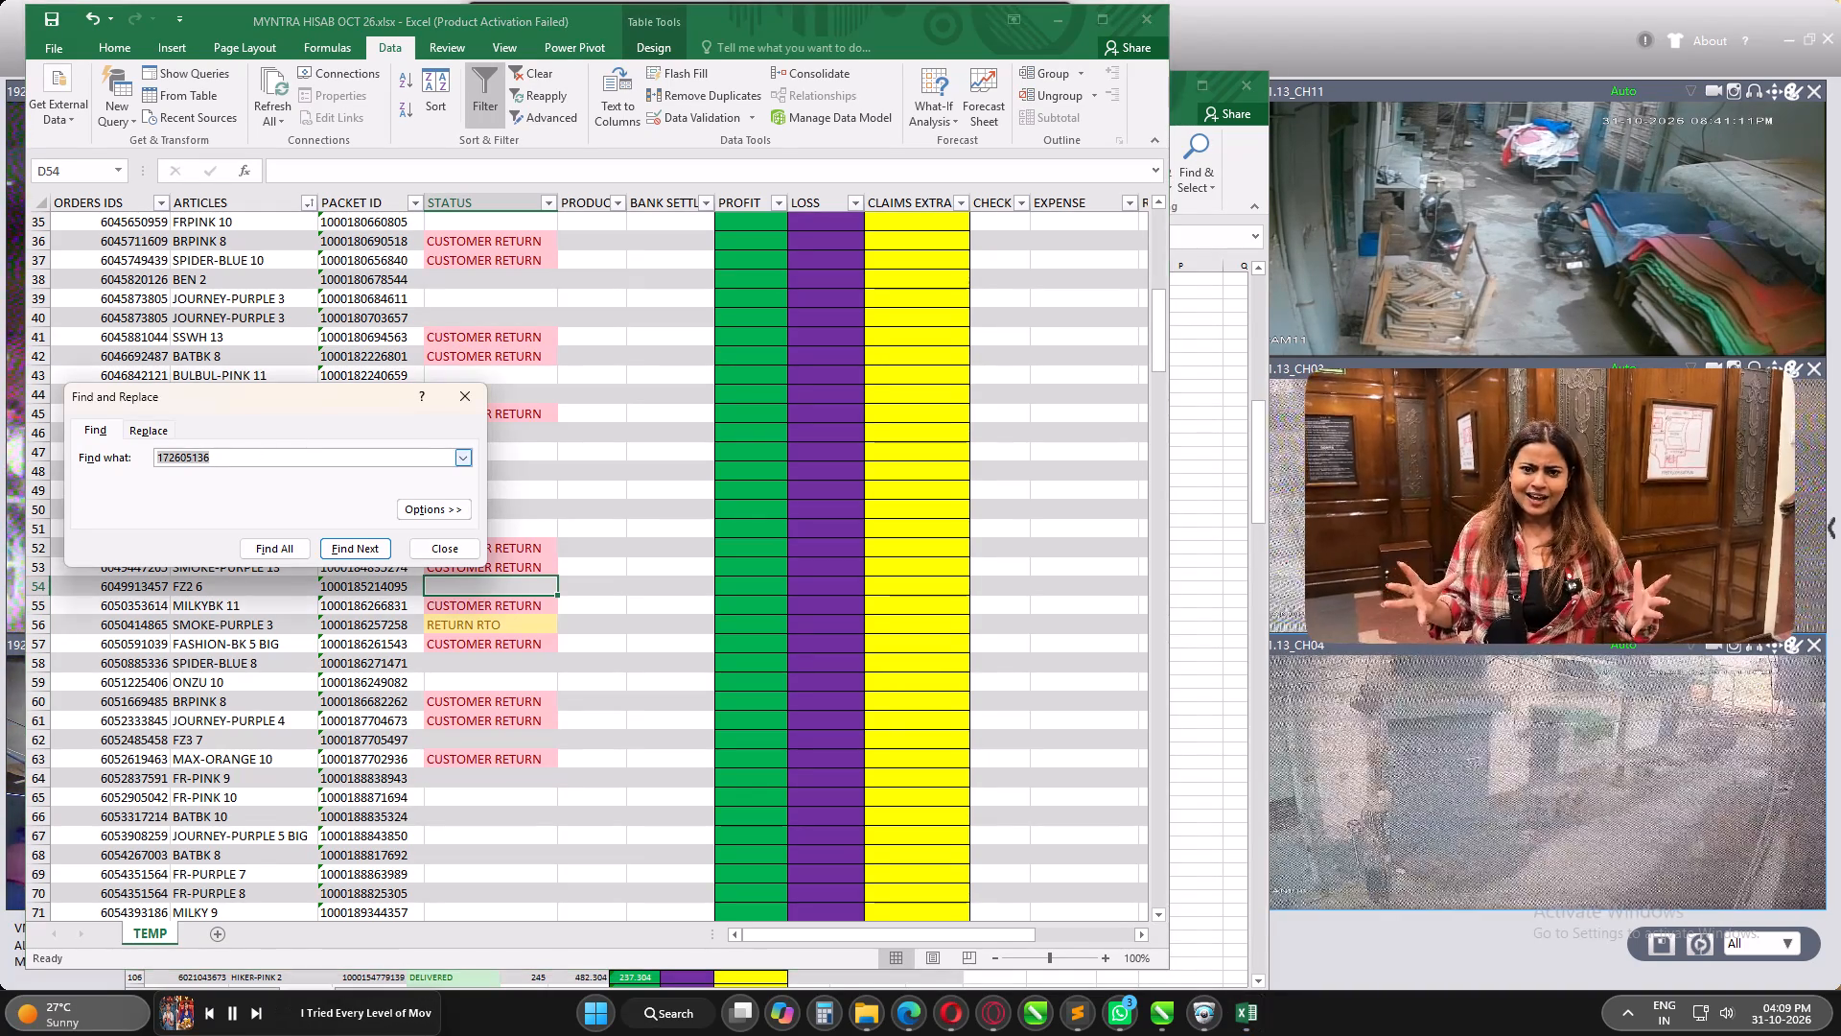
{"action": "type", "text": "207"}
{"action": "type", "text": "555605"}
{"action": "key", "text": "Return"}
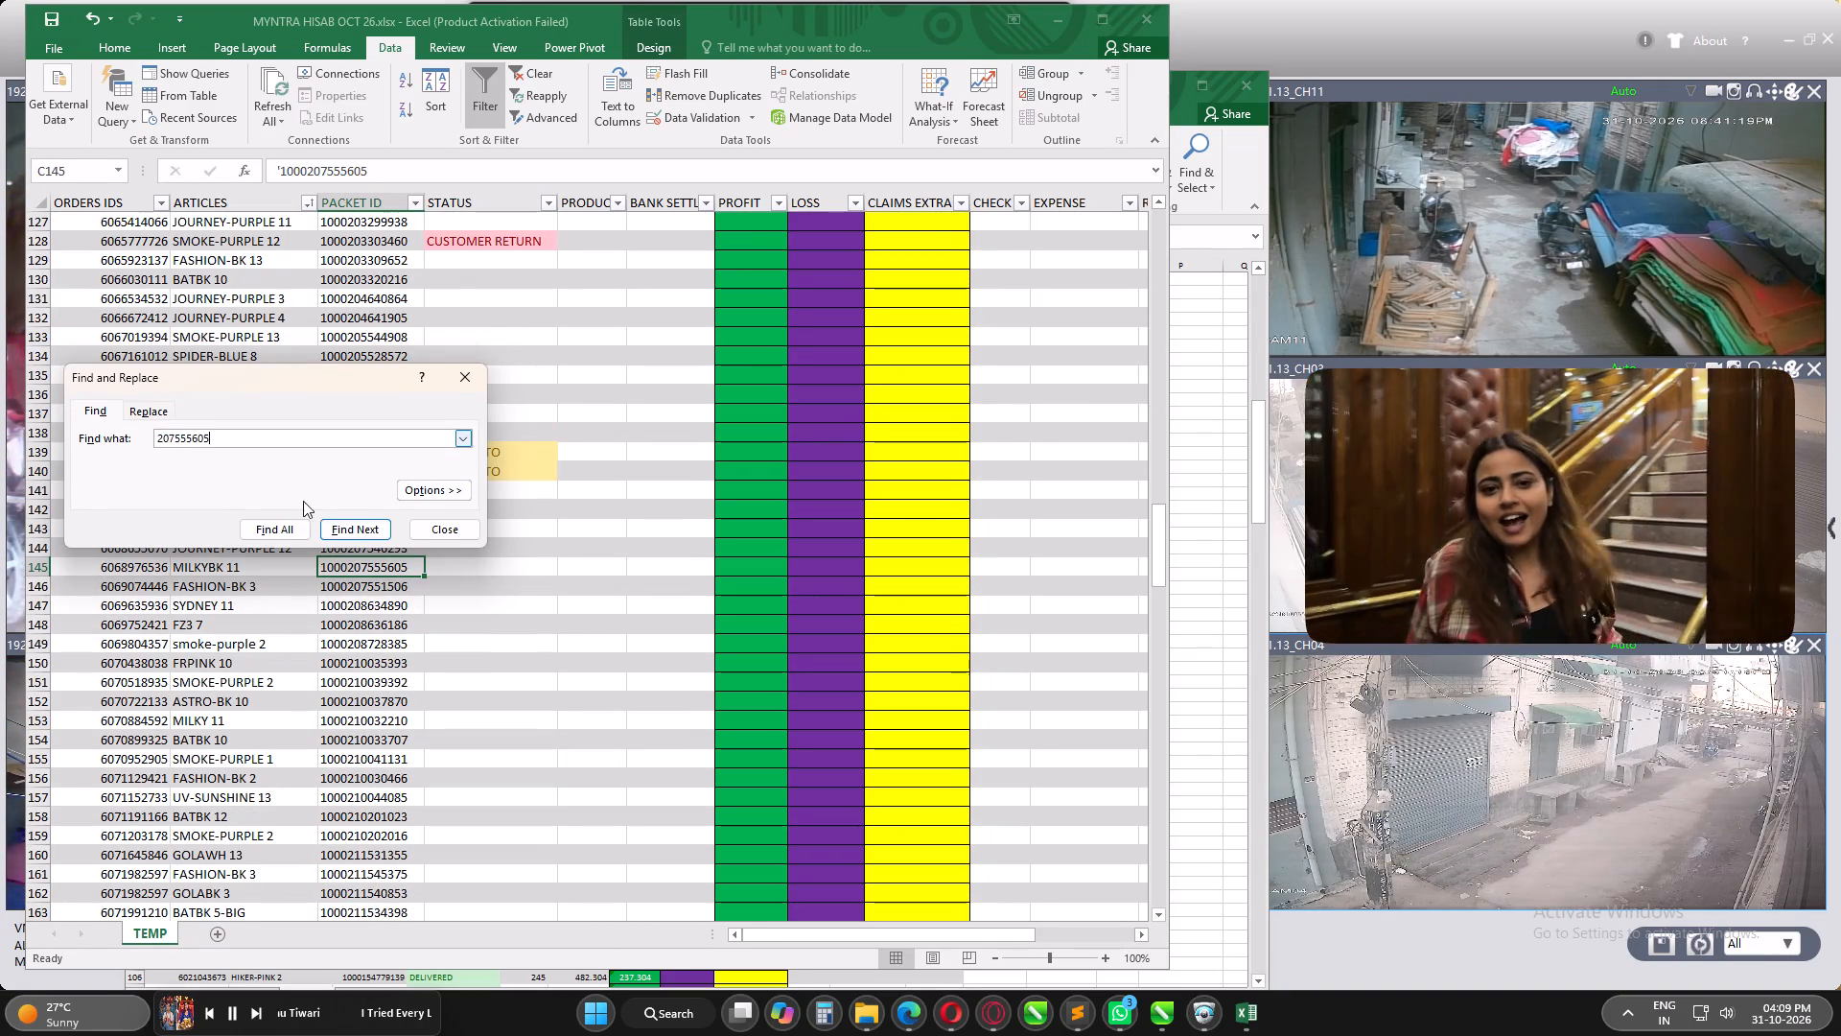
{"action": "left_click", "coordinate": [437, 568]}
{"action": "key", "text": "c"}
{"action": "key", "text": "Return"}
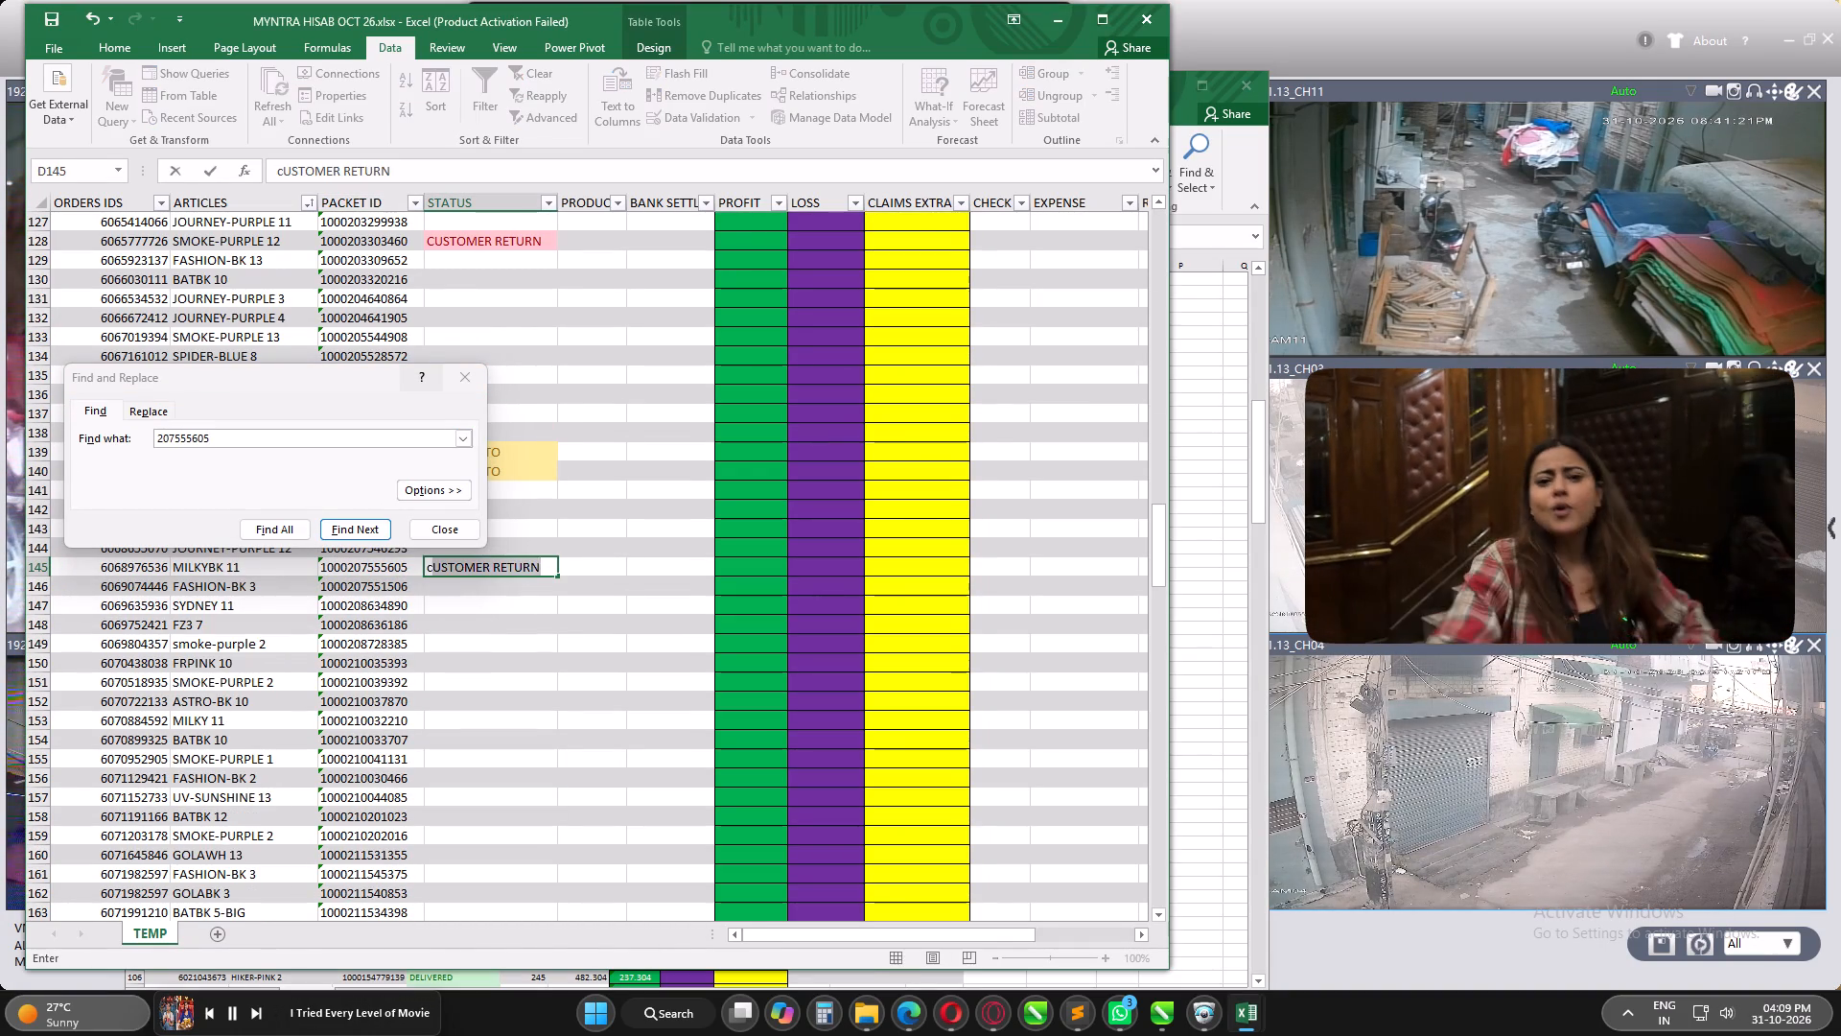
{"action": "key", "text": "ctrl+s"}
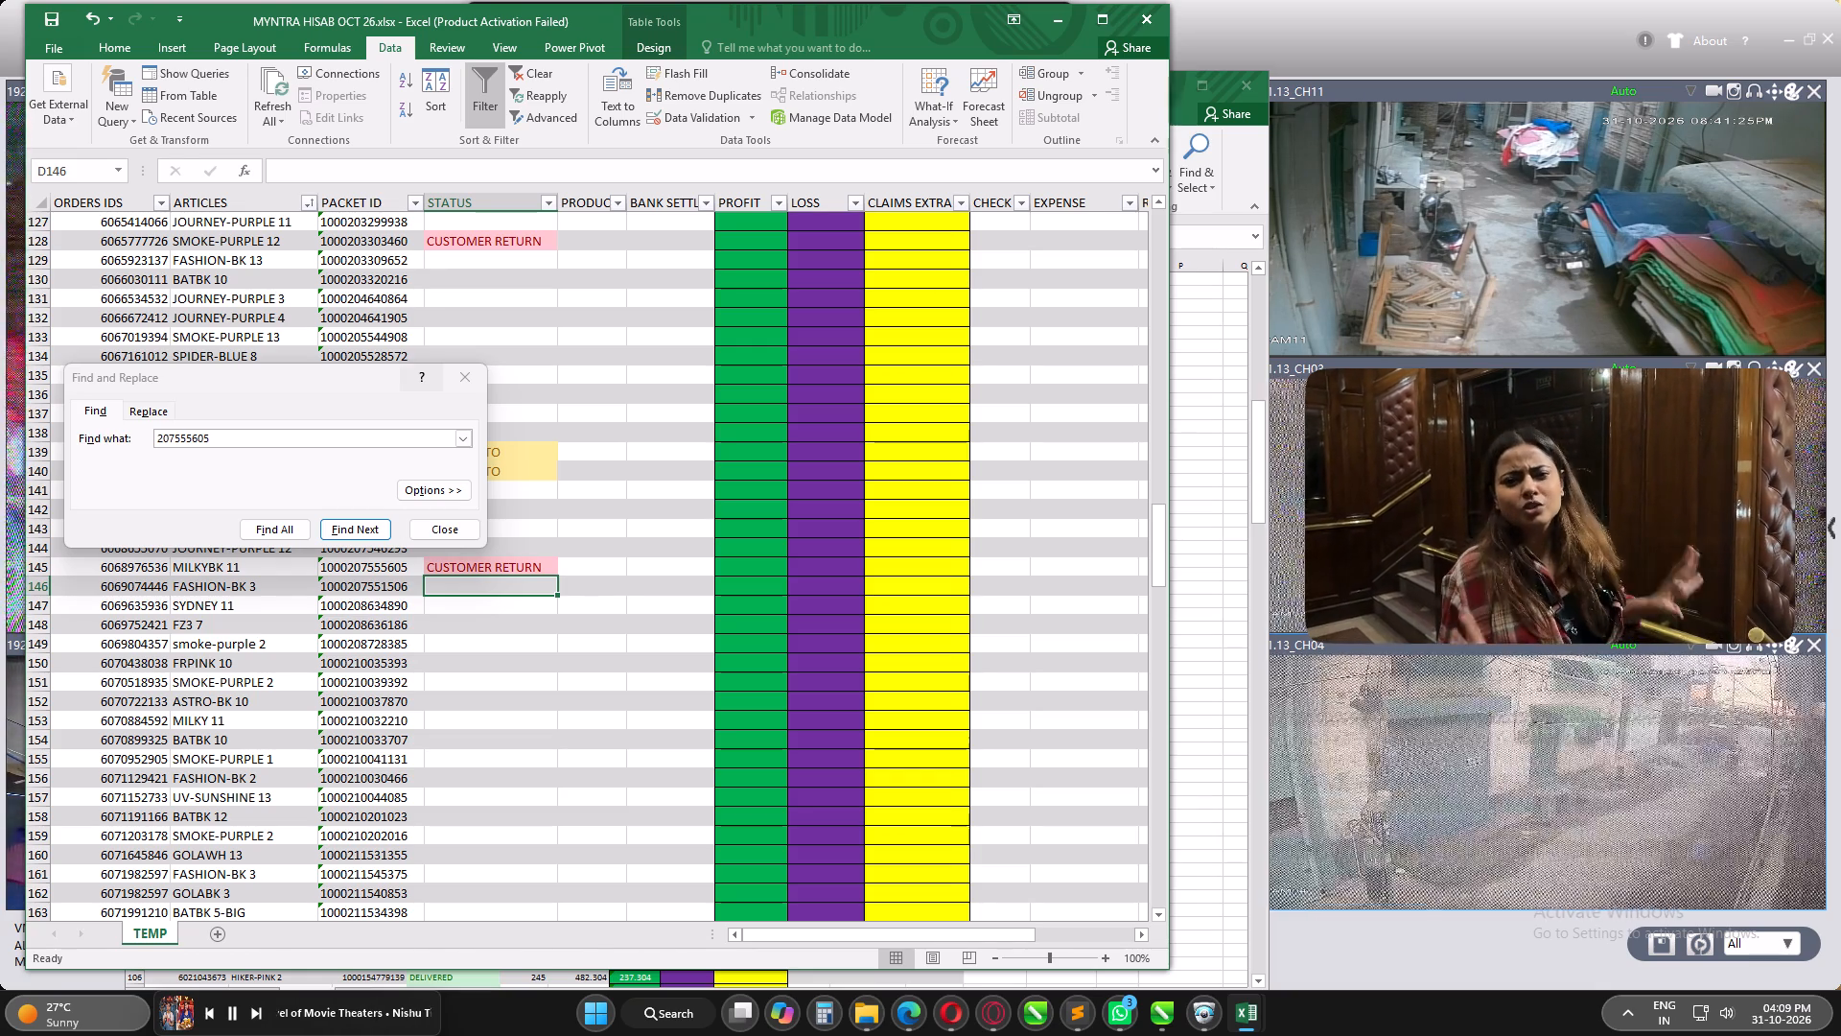
{"action": "left_click", "coordinate": [187, 430]}
{"action": "double_click", "coordinate": [184, 436]}
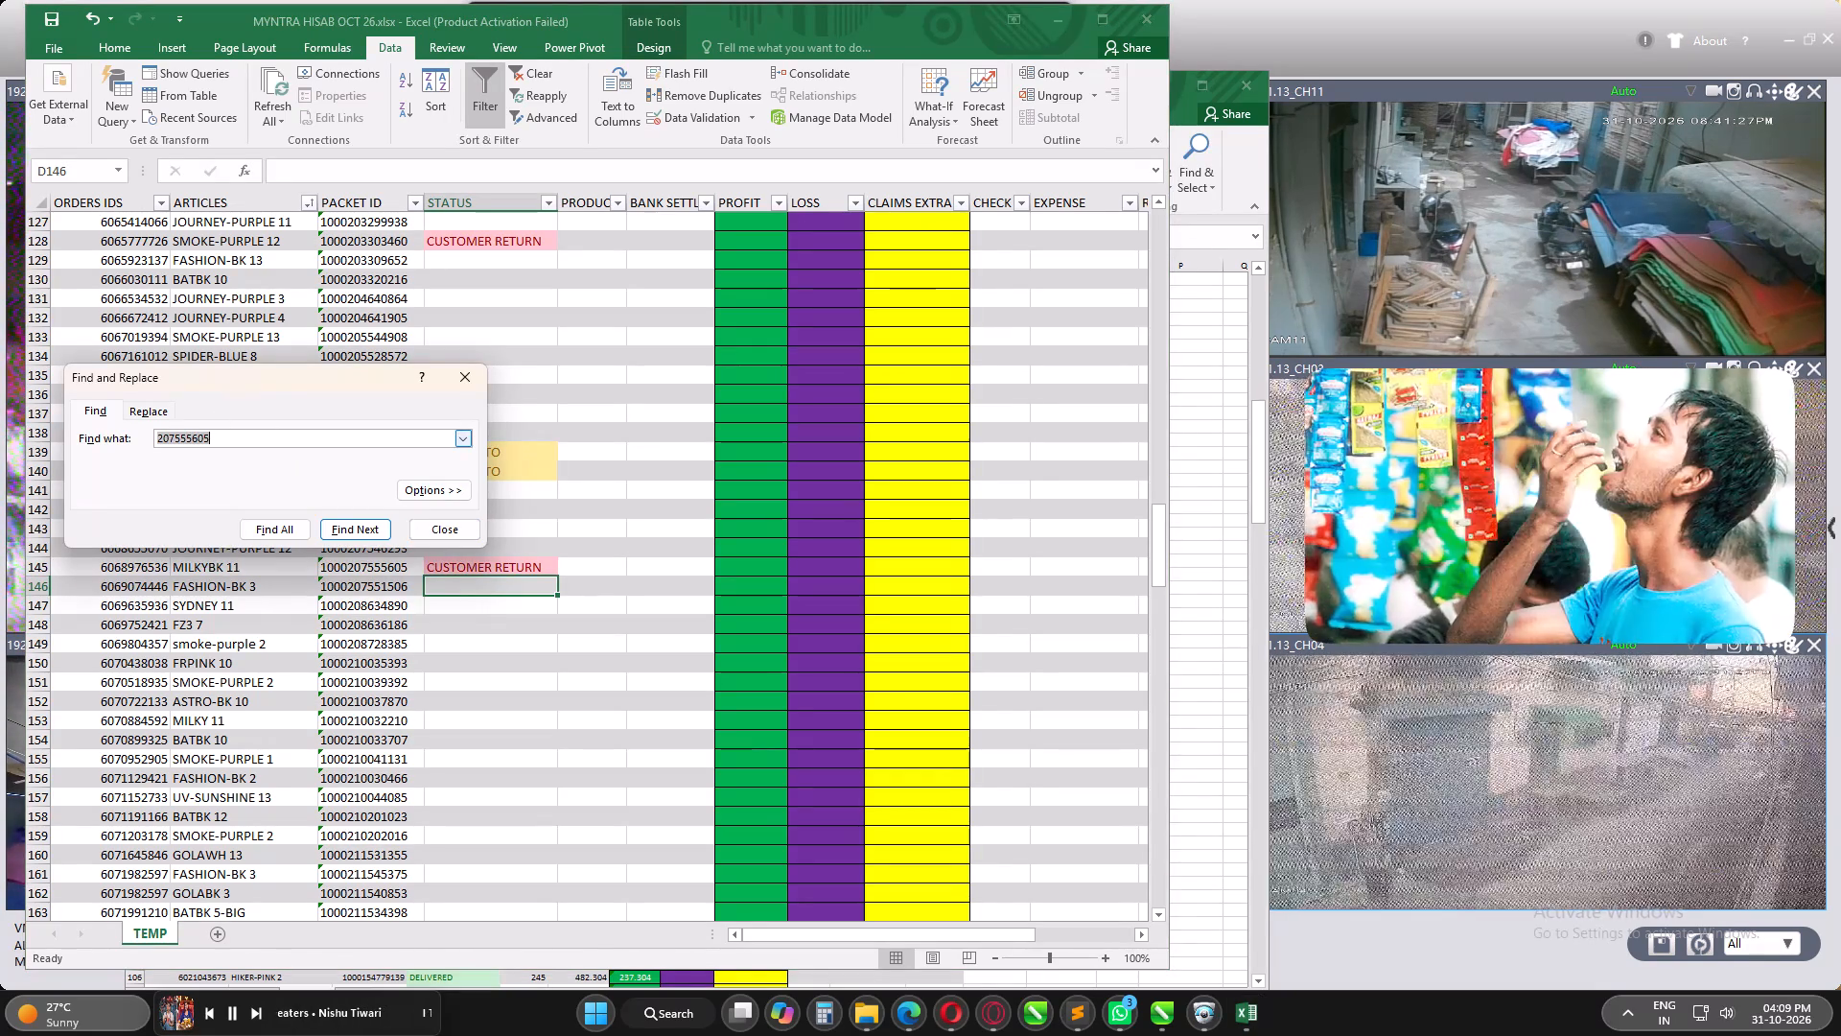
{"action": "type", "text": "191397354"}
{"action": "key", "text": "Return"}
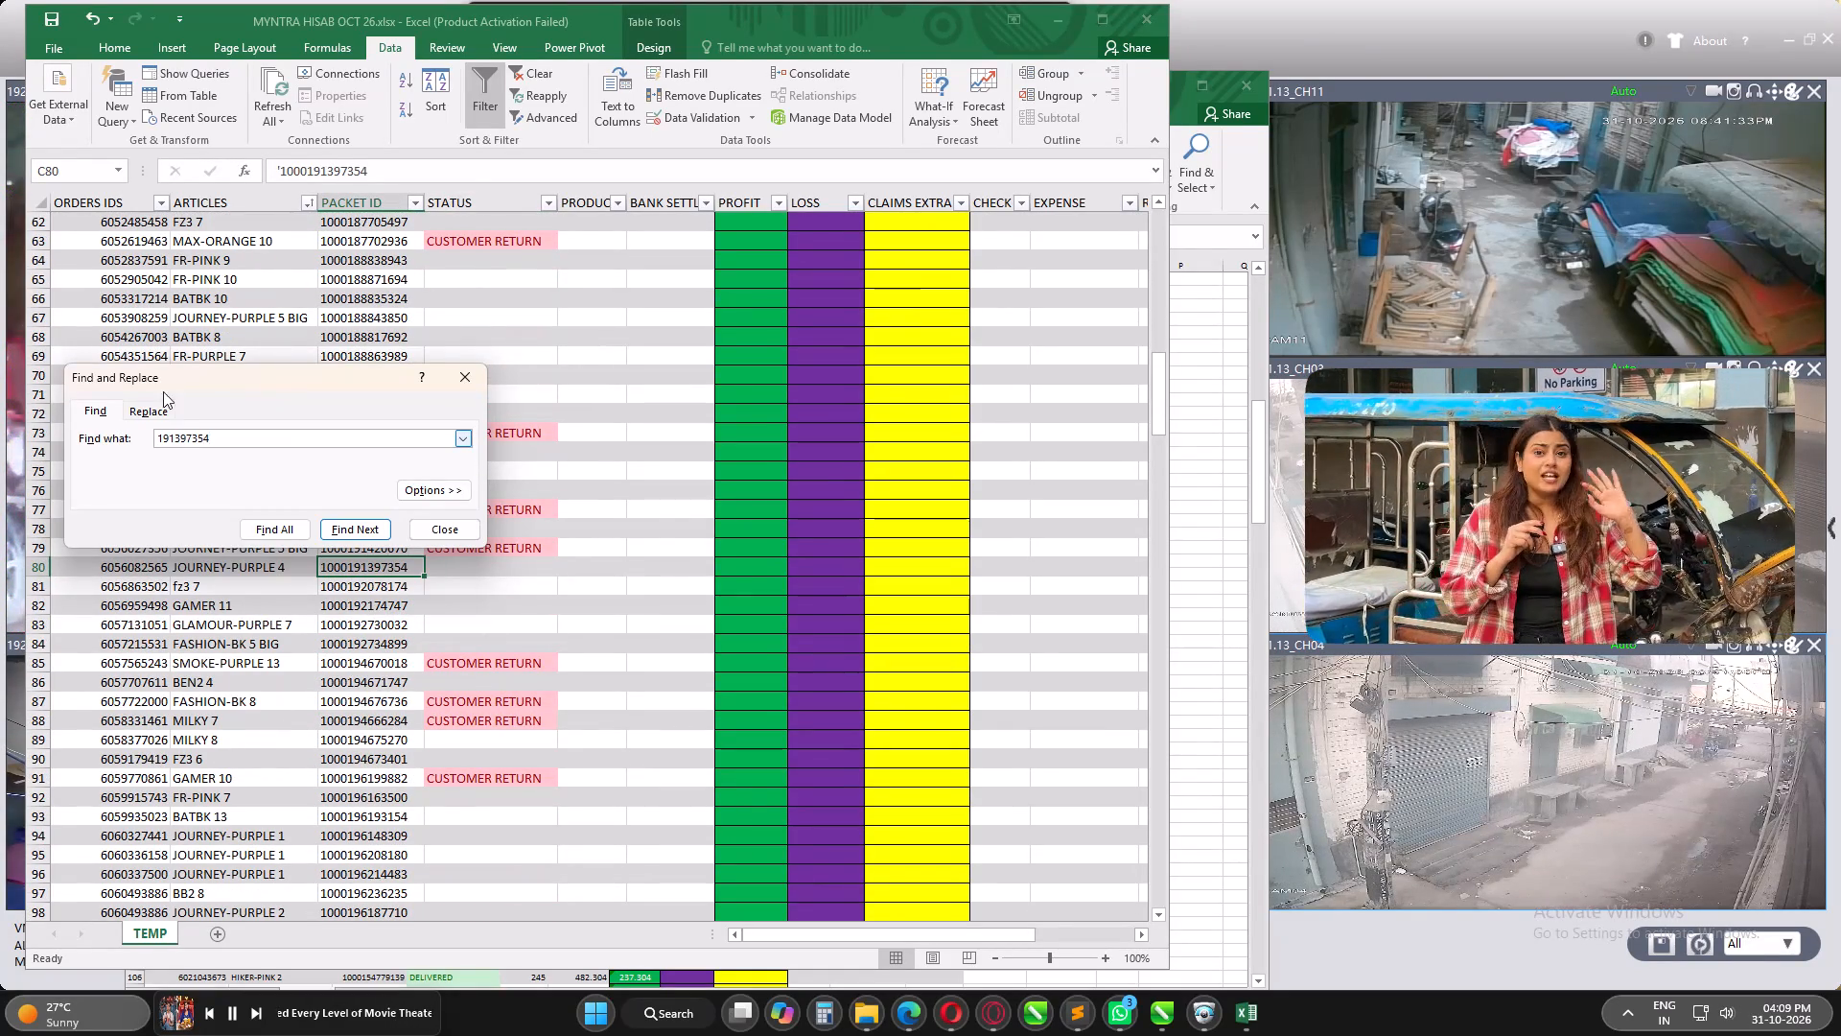
{"action": "left_click", "coordinate": [497, 569]}
{"action": "key", "text": "c"}
{"action": "key", "text": "Return"}
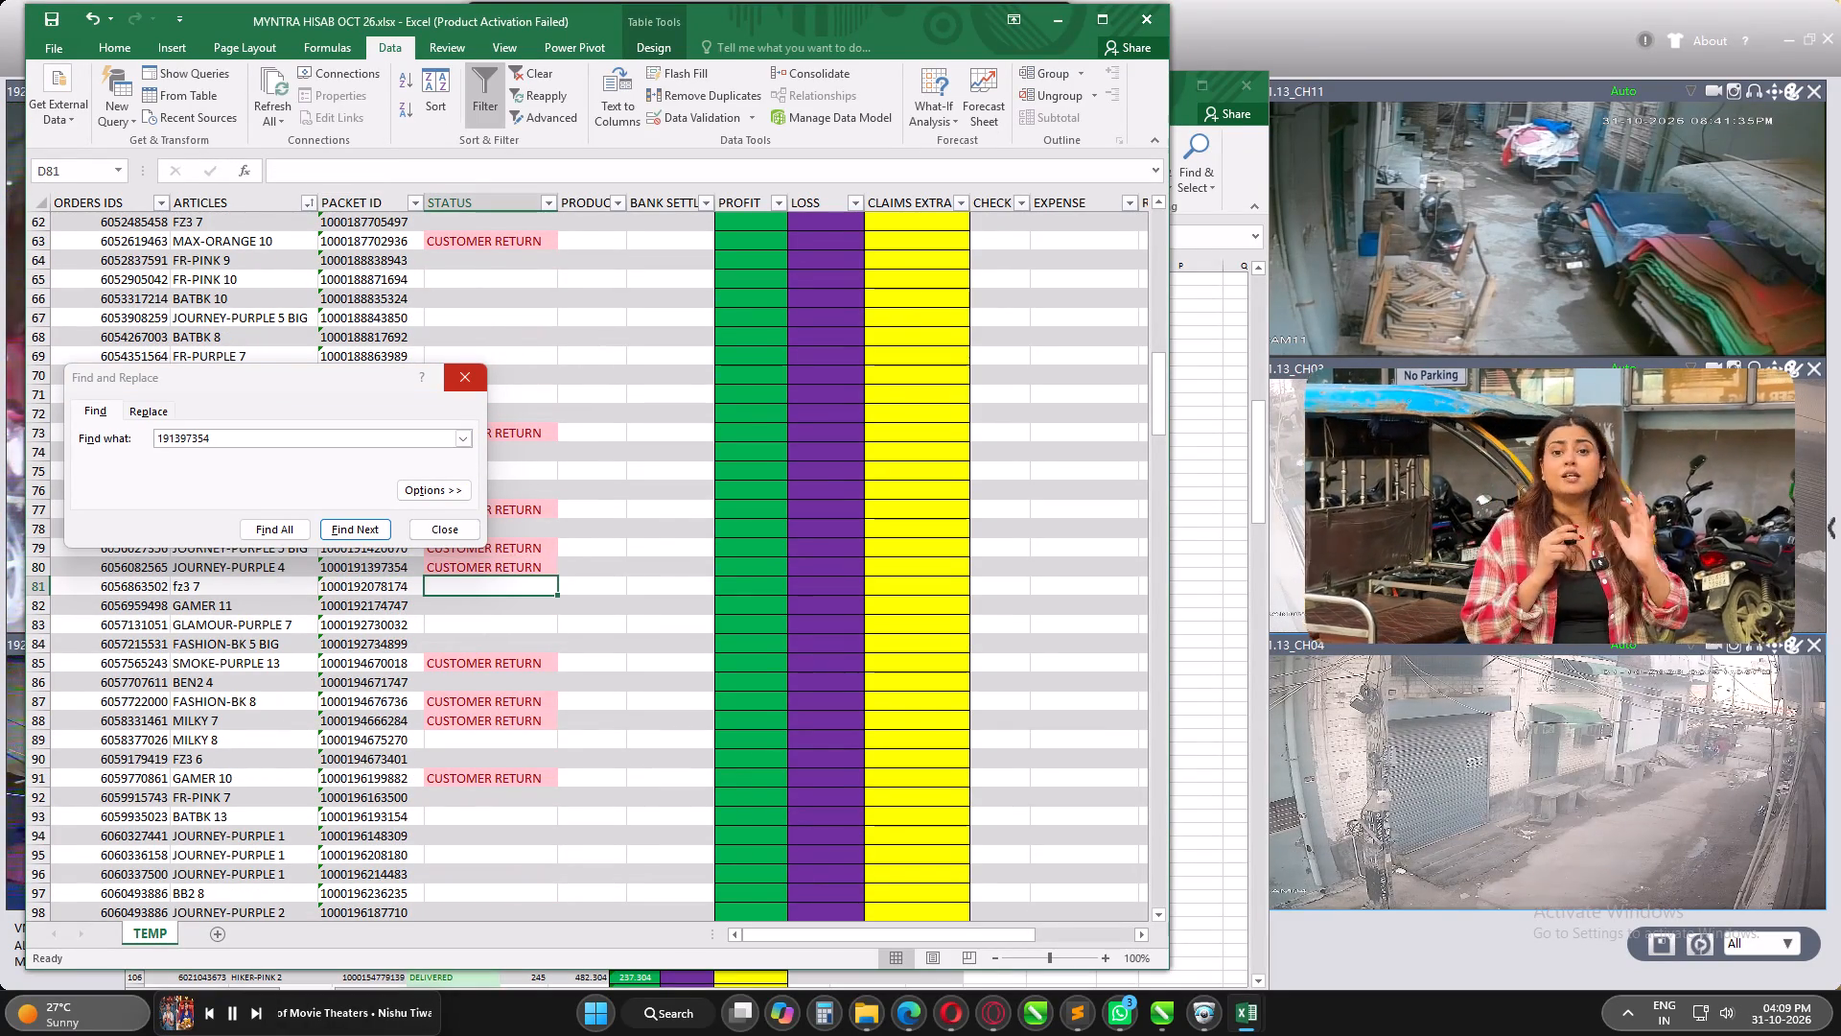
{"action": "key", "text": "ctrl+s"}
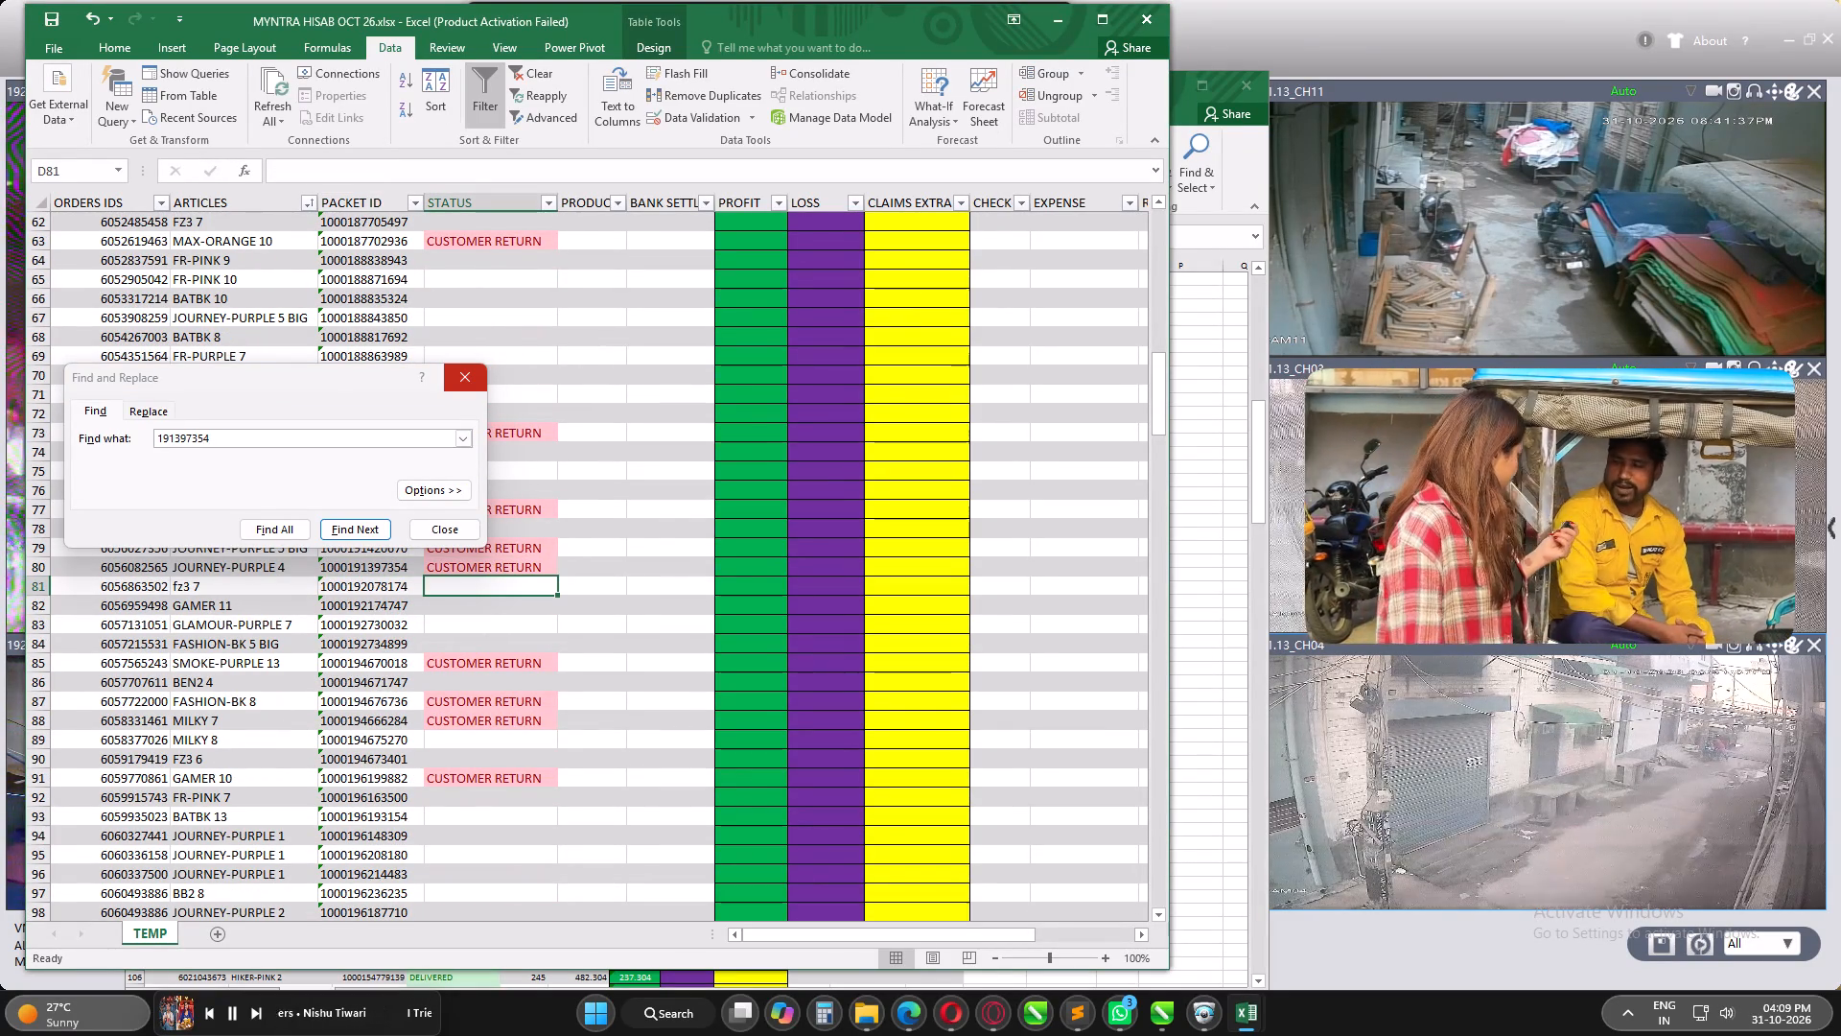
Search the October workbook and the September workbook for the packet ID containing 147044704, and return to the October workbook.
{"action": "double_click", "coordinate": [176, 432]}
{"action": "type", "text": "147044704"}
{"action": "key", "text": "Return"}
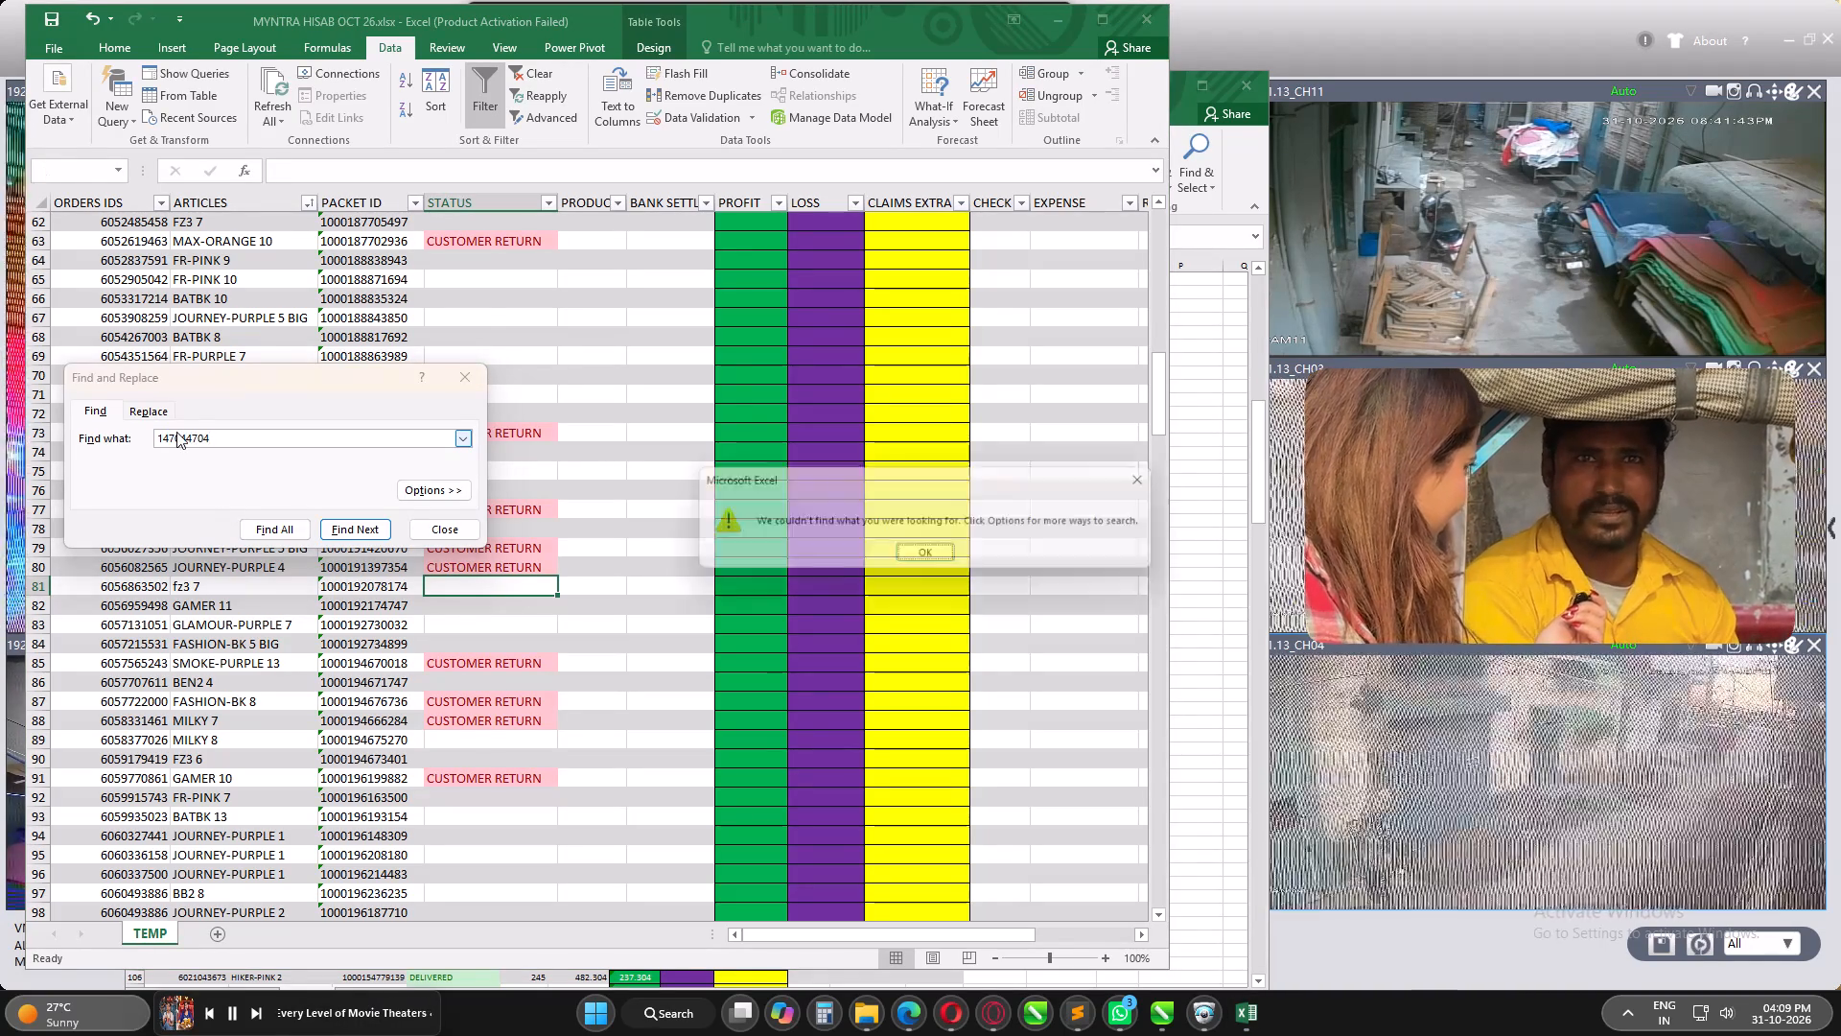
{"action": "left_click", "coordinate": [939, 556]}
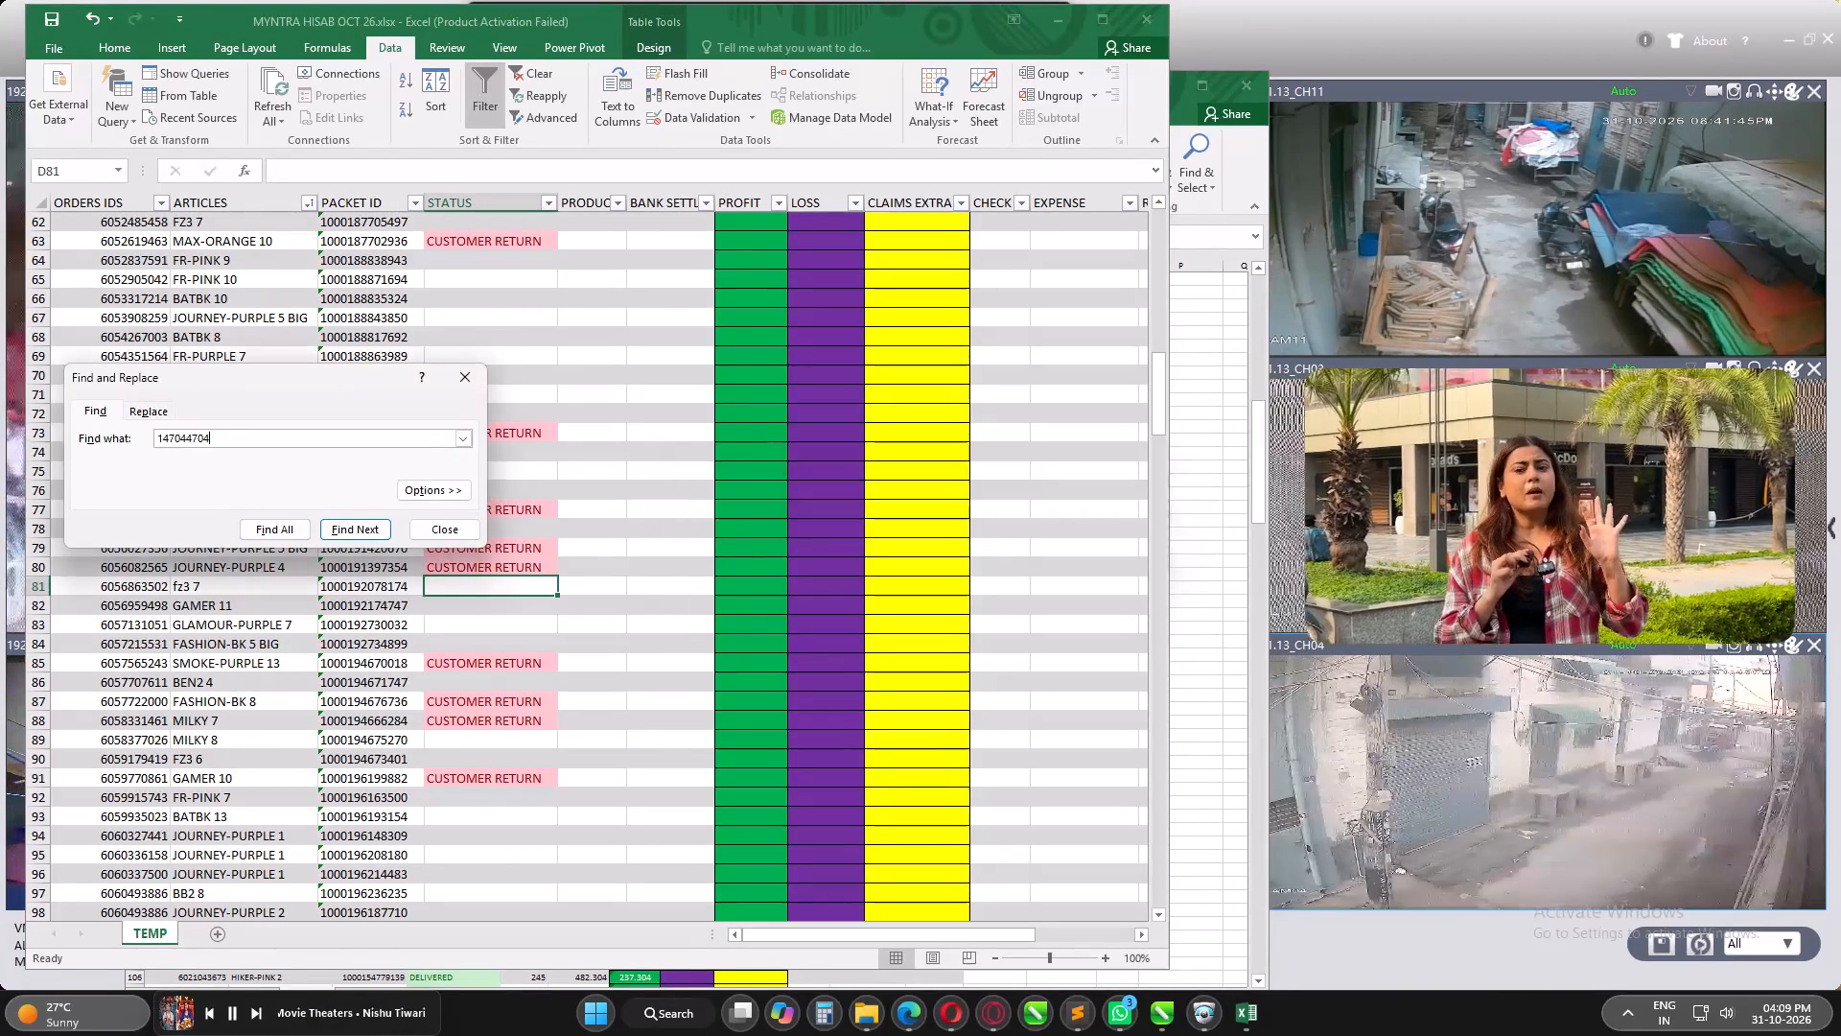
{"action": "left_click", "coordinate": [1192, 390]}
{"action": "left_click", "coordinate": [353, 538]}
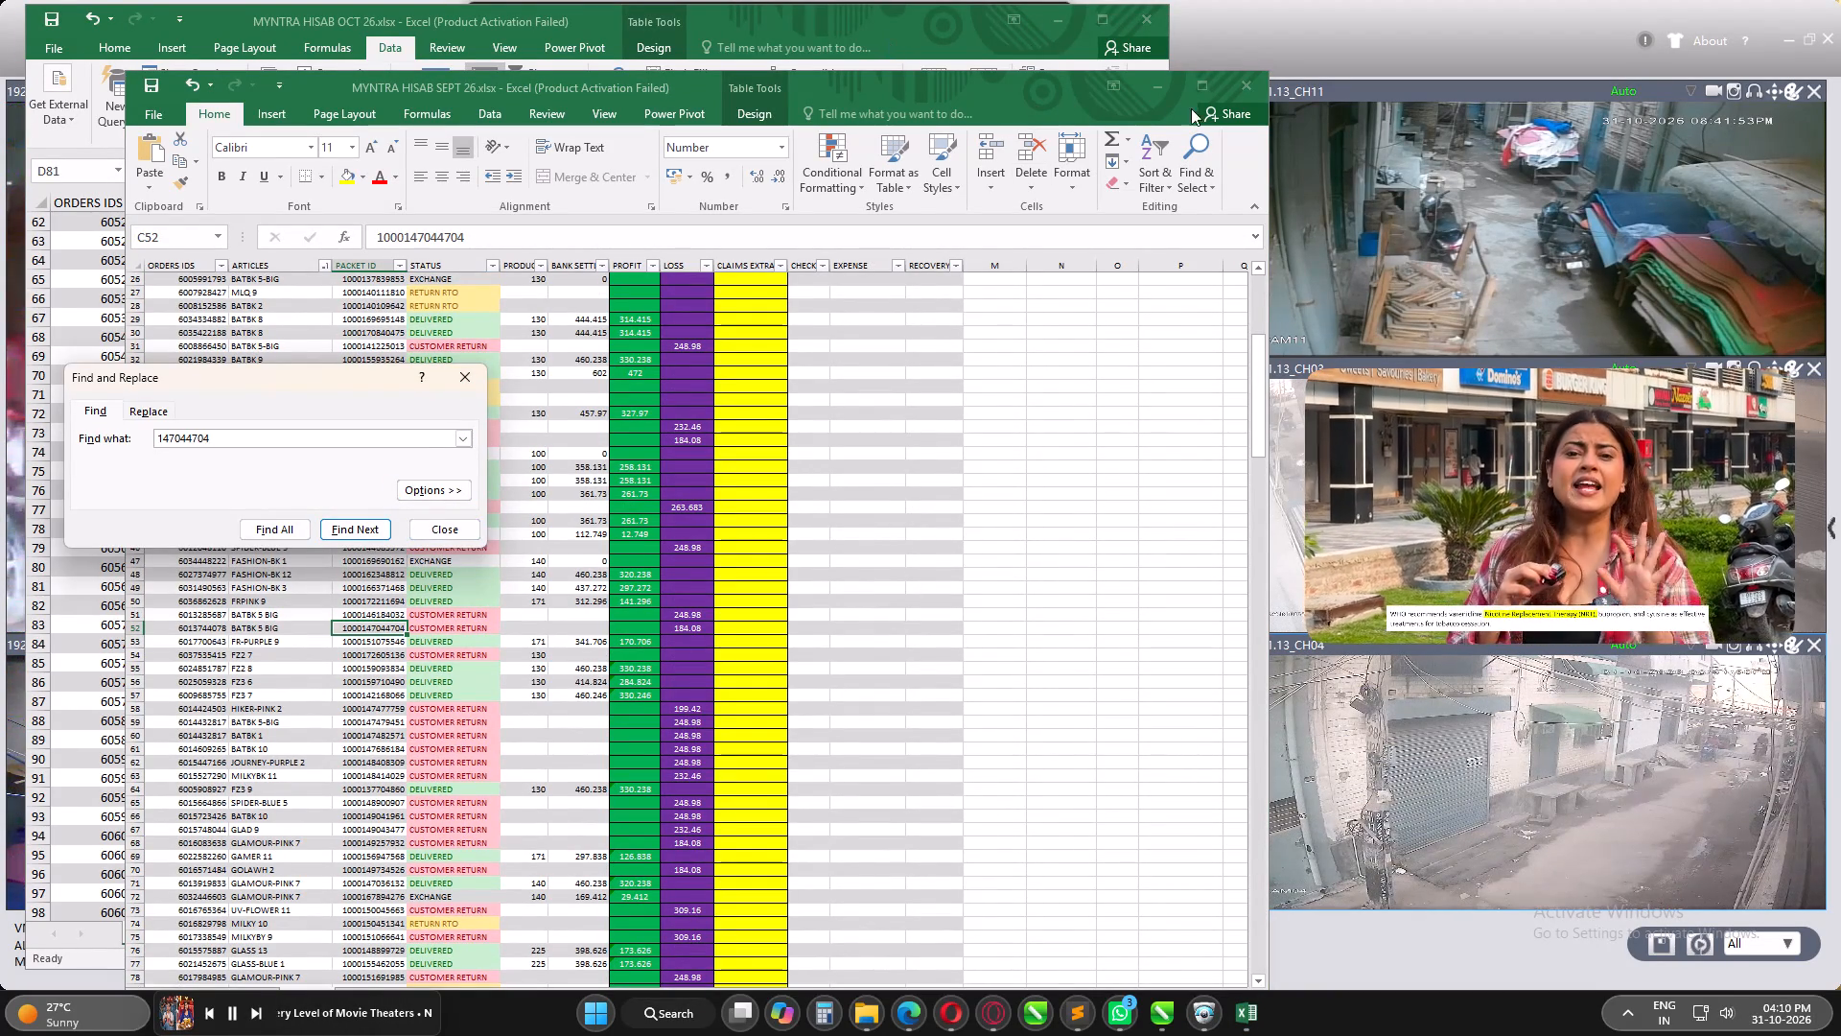
{"action": "left_click", "coordinate": [772, 21]}
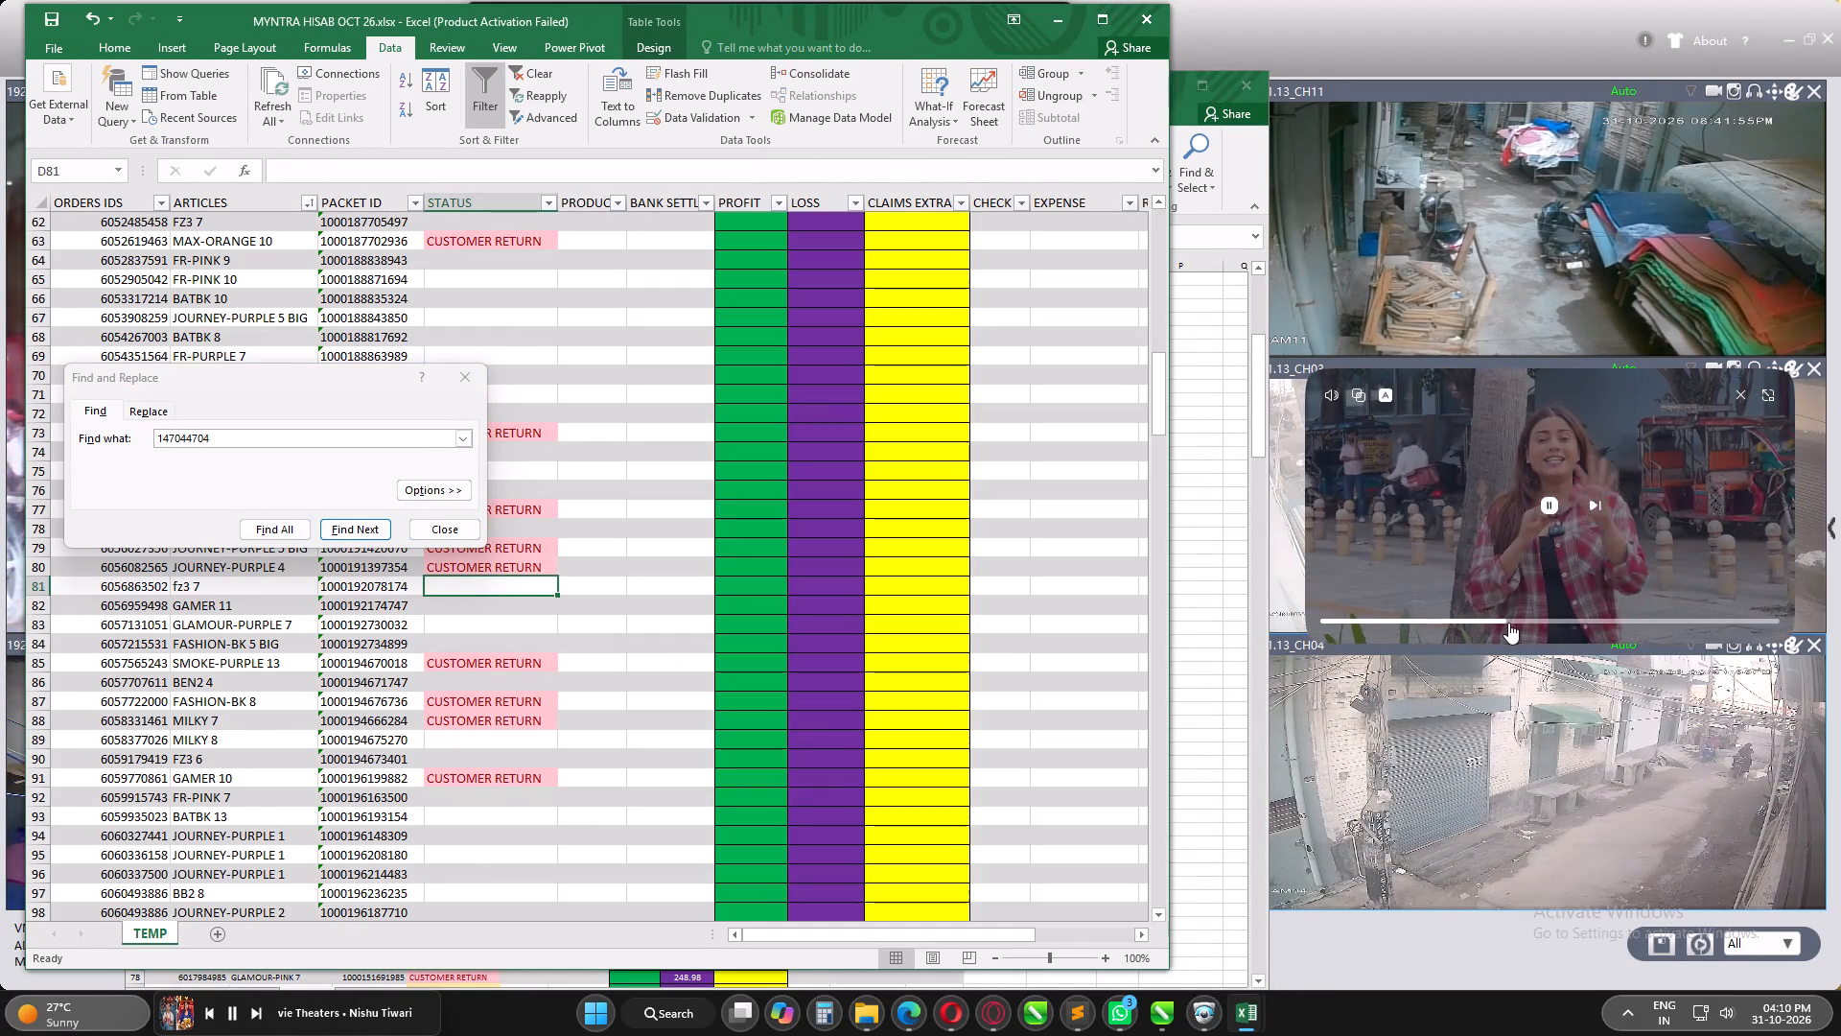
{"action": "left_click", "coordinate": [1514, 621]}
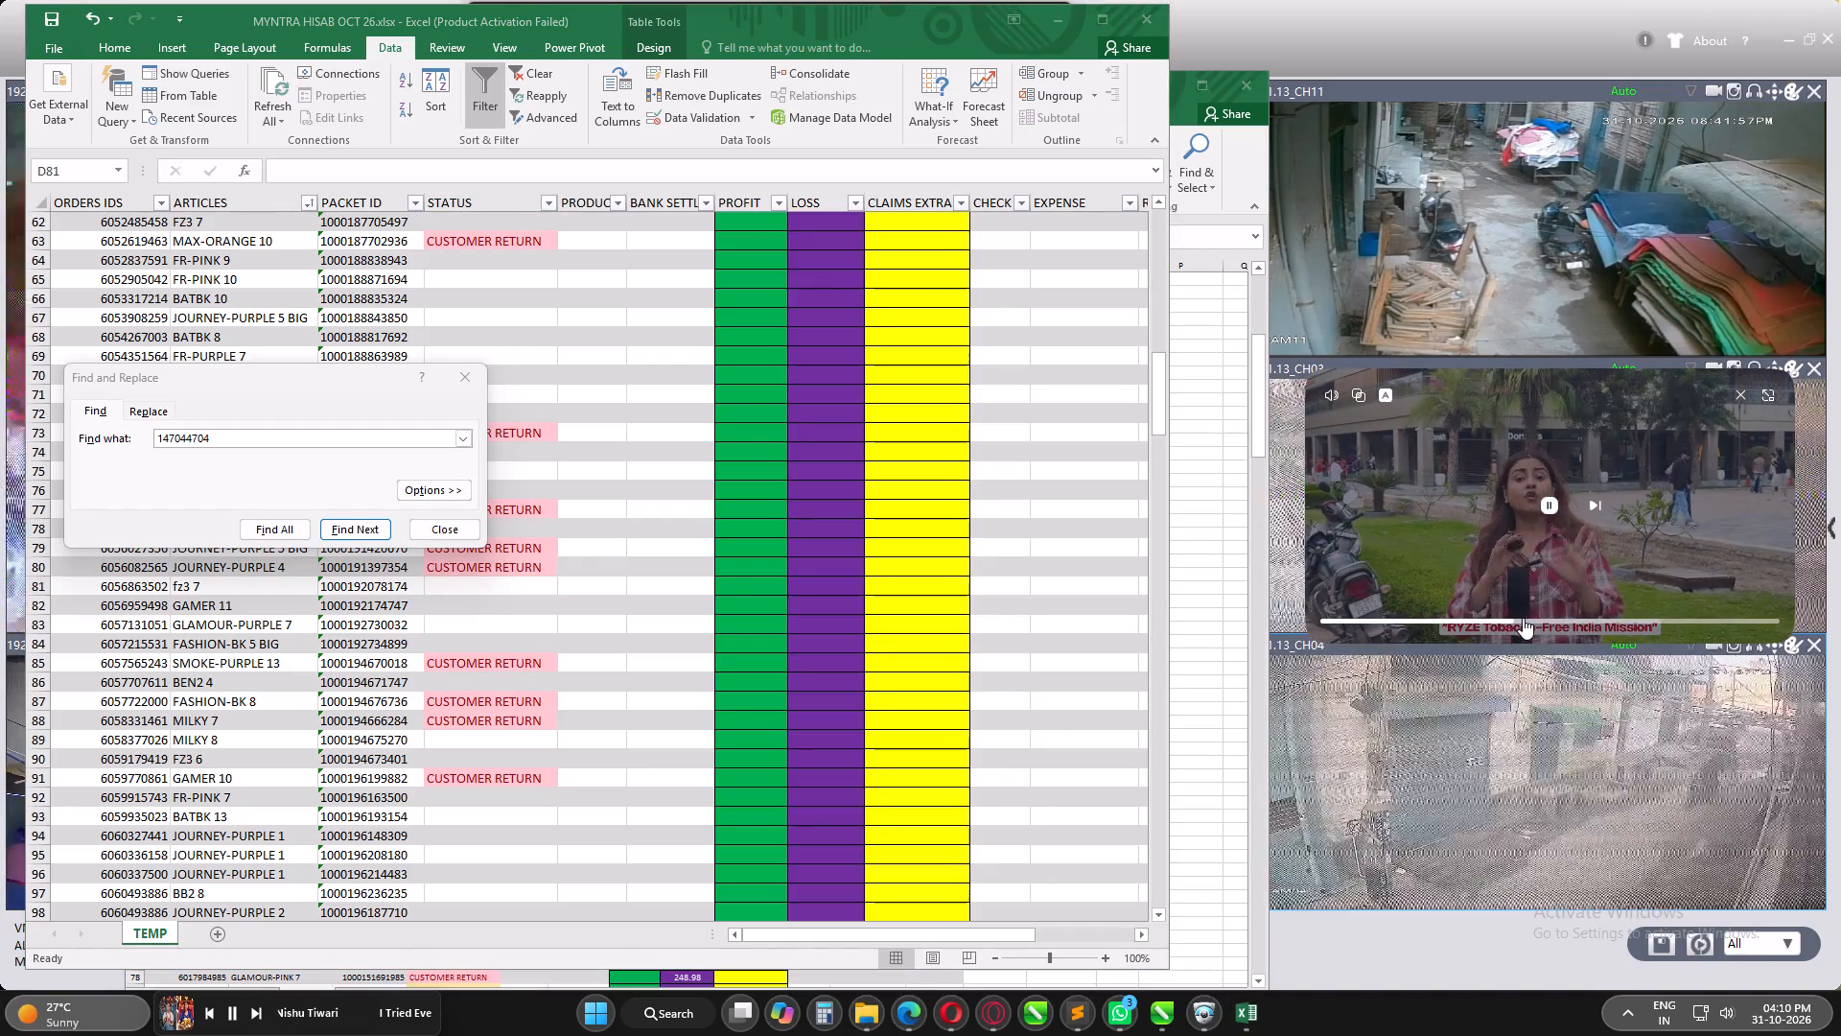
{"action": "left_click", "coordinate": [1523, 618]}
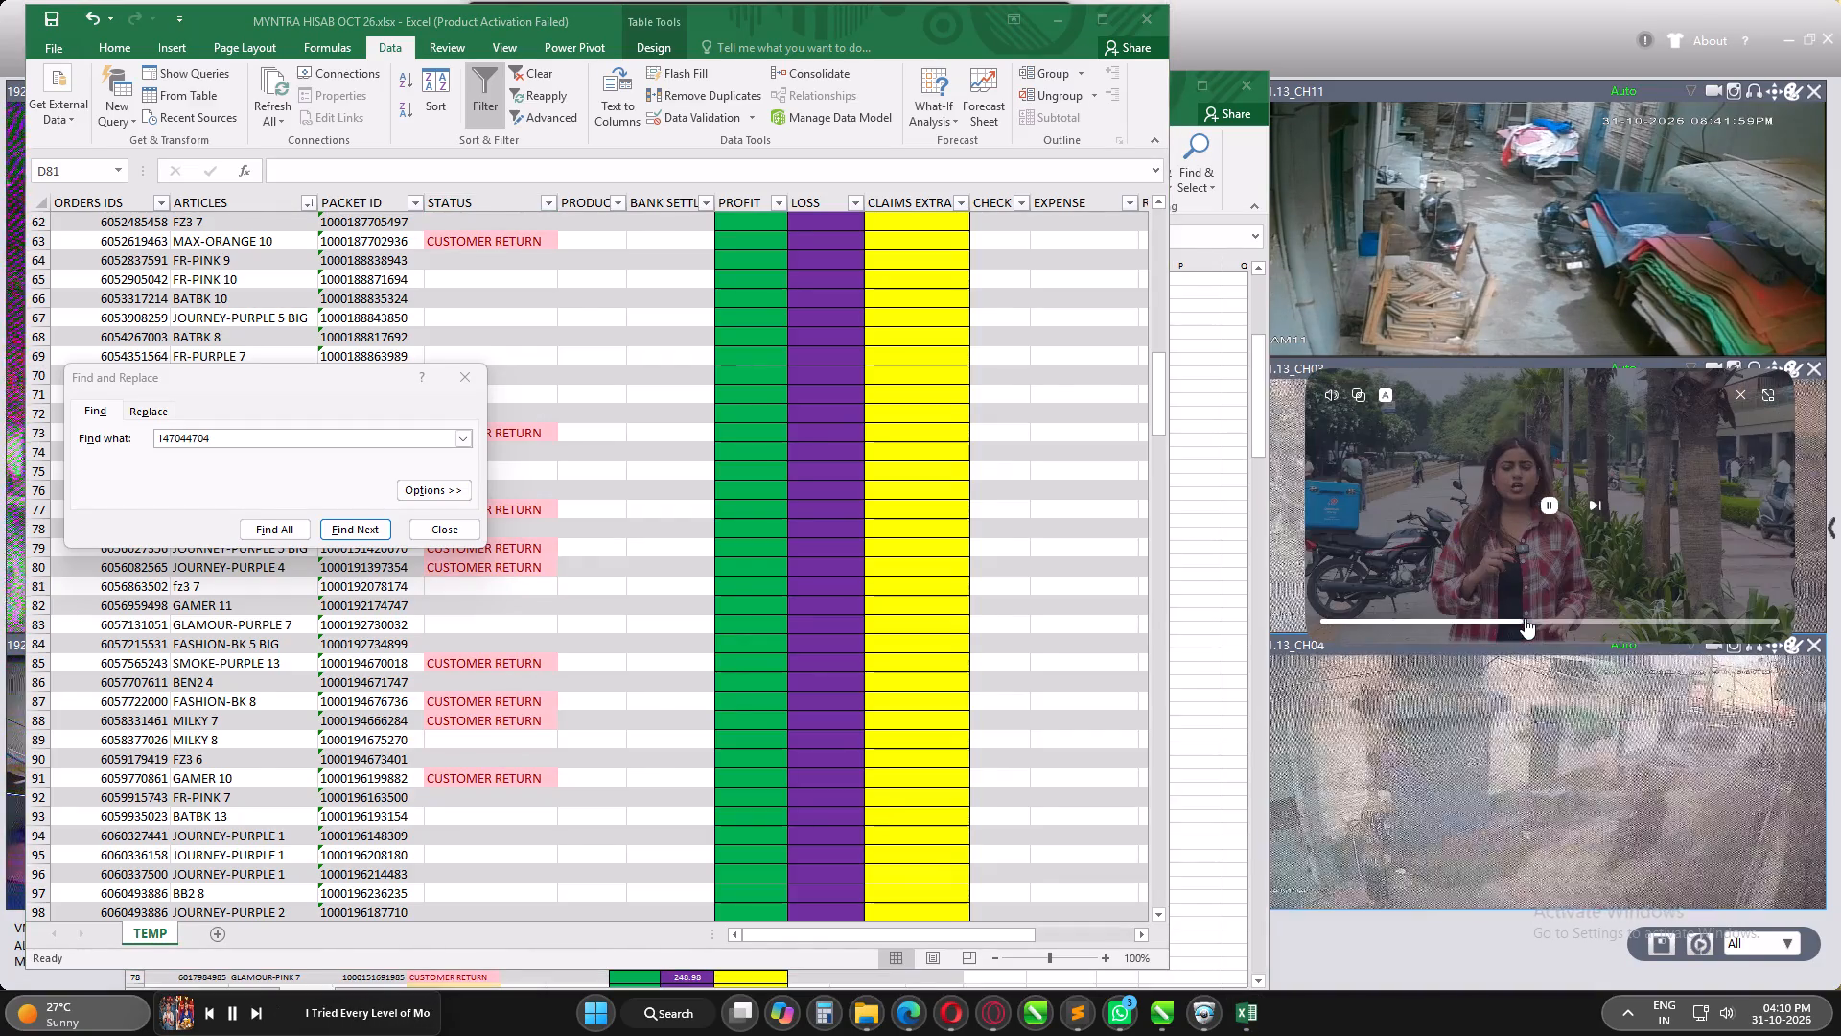
Switch to MDirect in the Opera browser, open the Returns page and set the operation type to Search and return type to RTO.
{"action": "left_click", "coordinate": [957, 1007]}
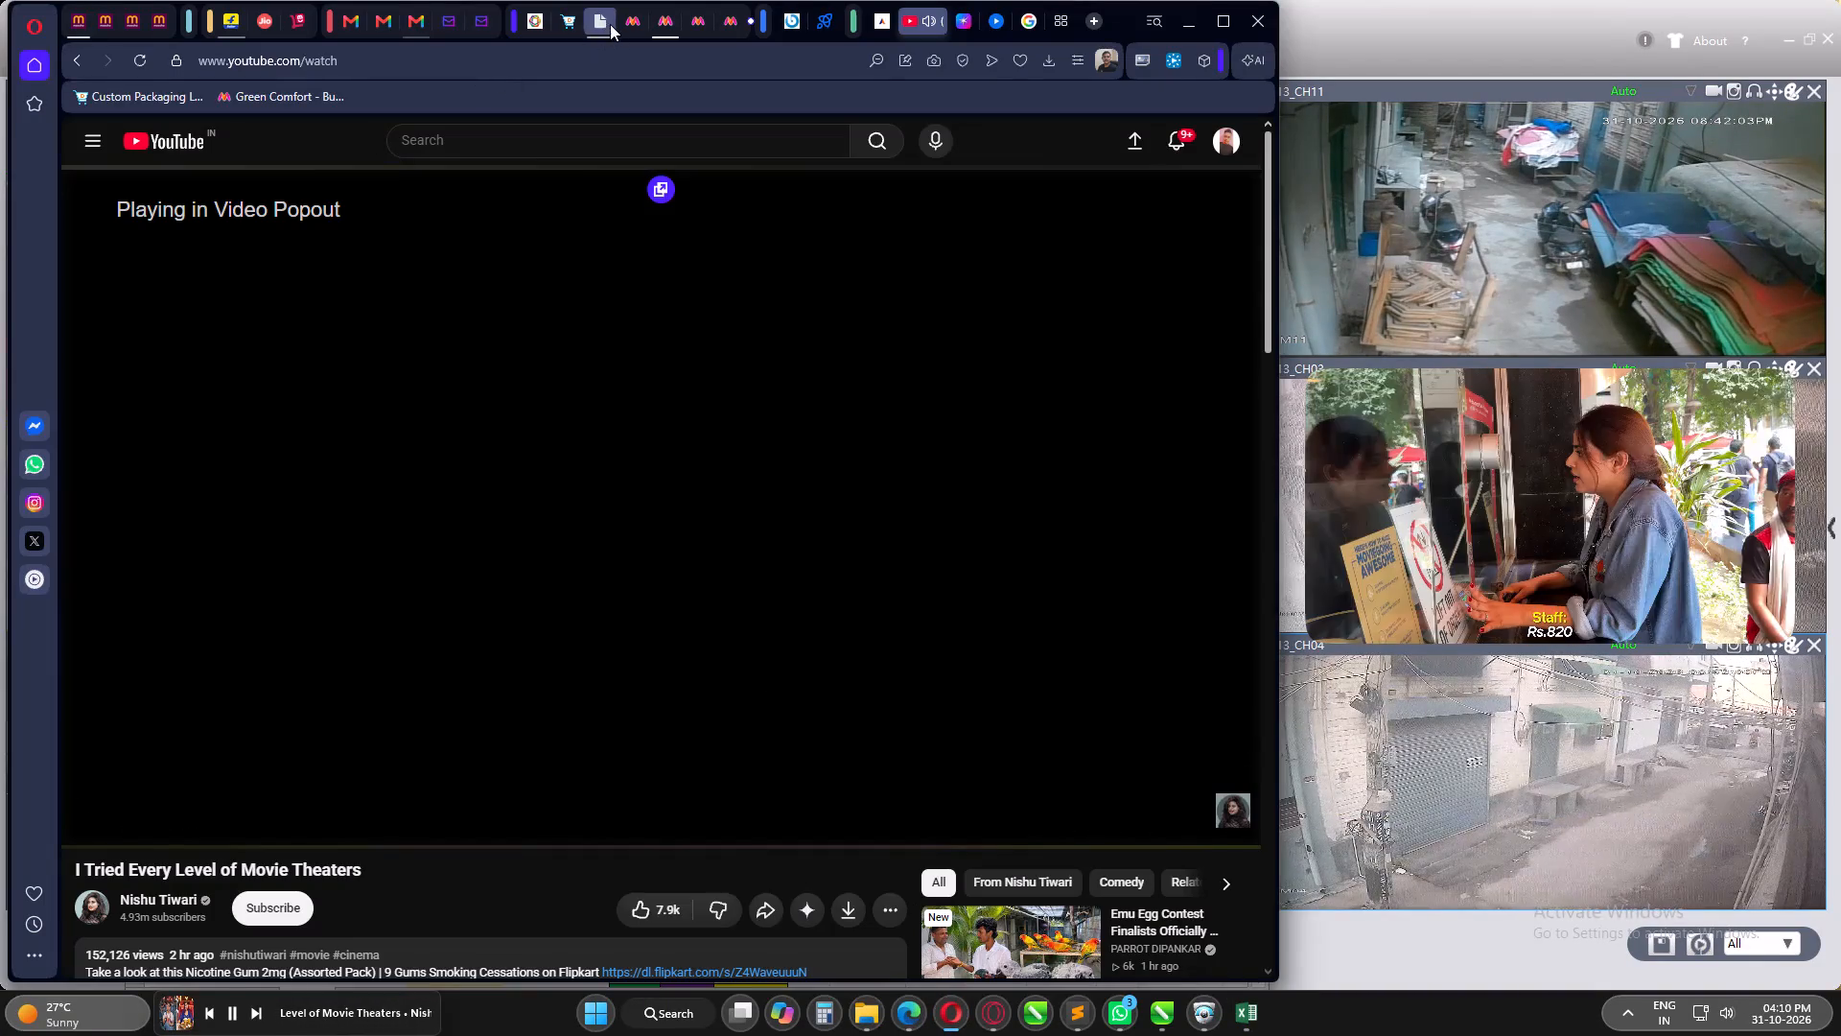
{"action": "left_click", "coordinate": [605, 23]}
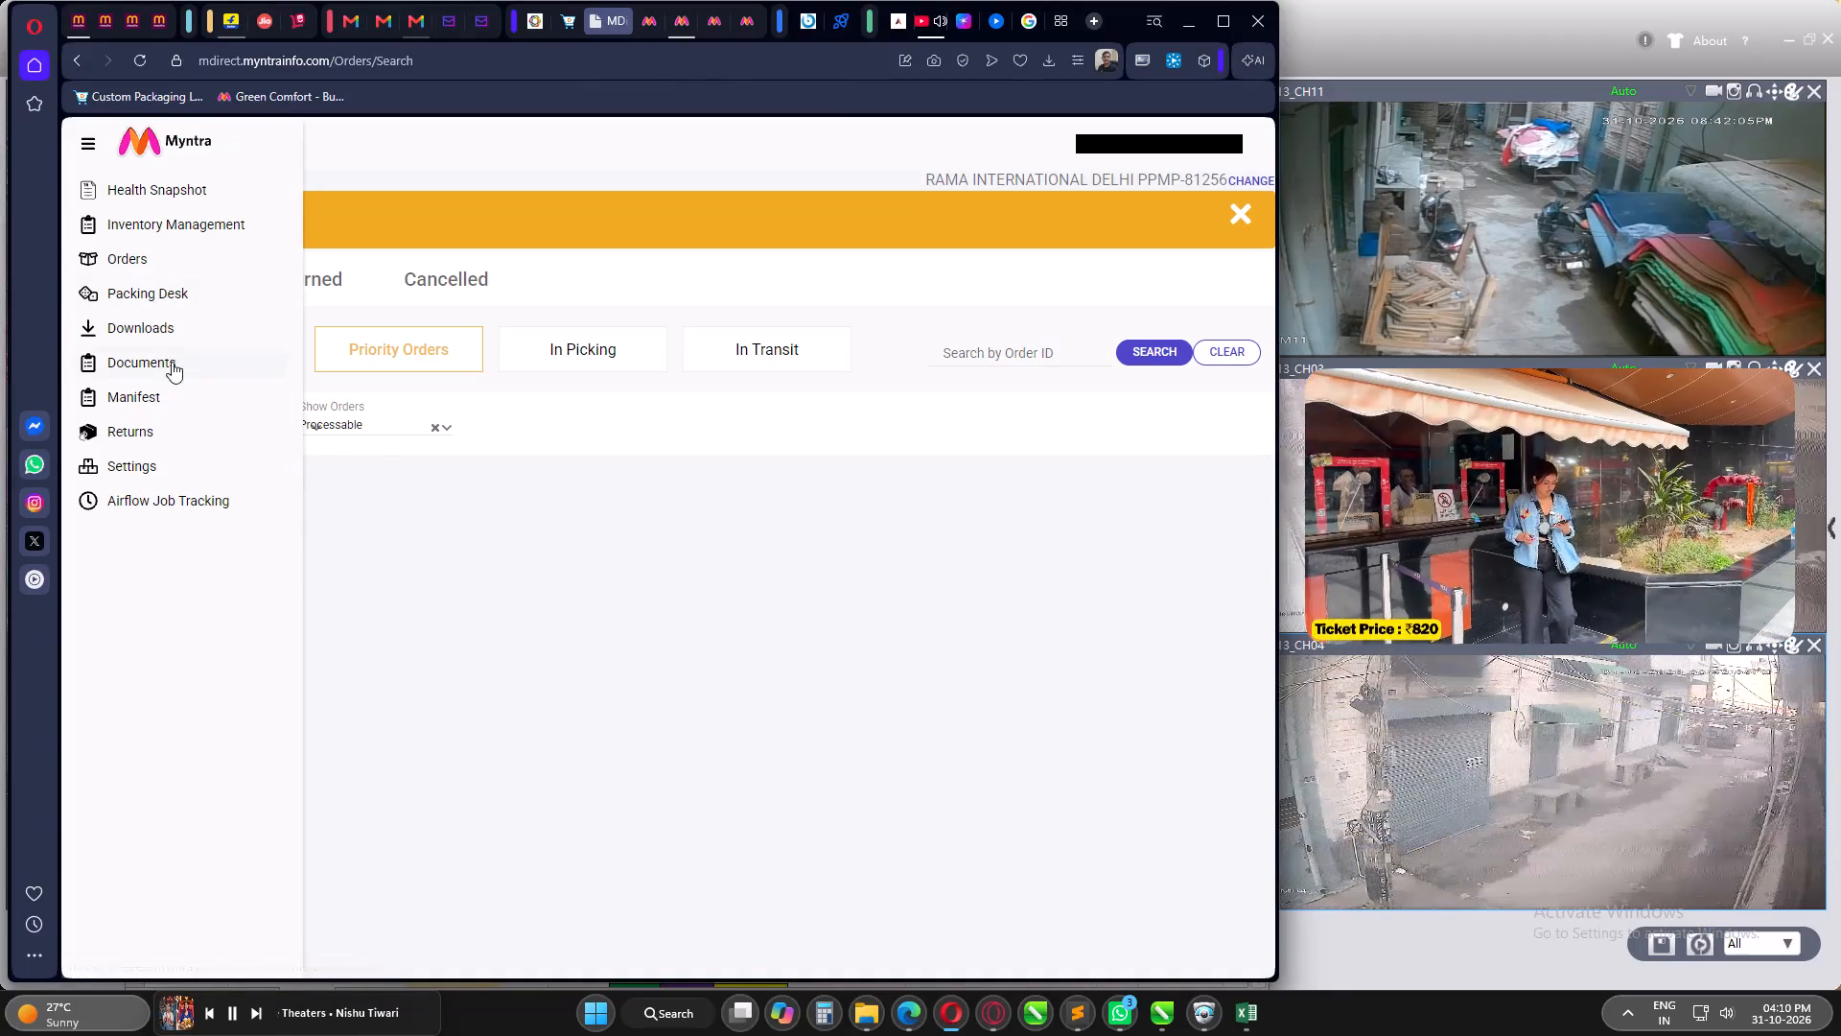
{"action": "left_click", "coordinate": [154, 434]}
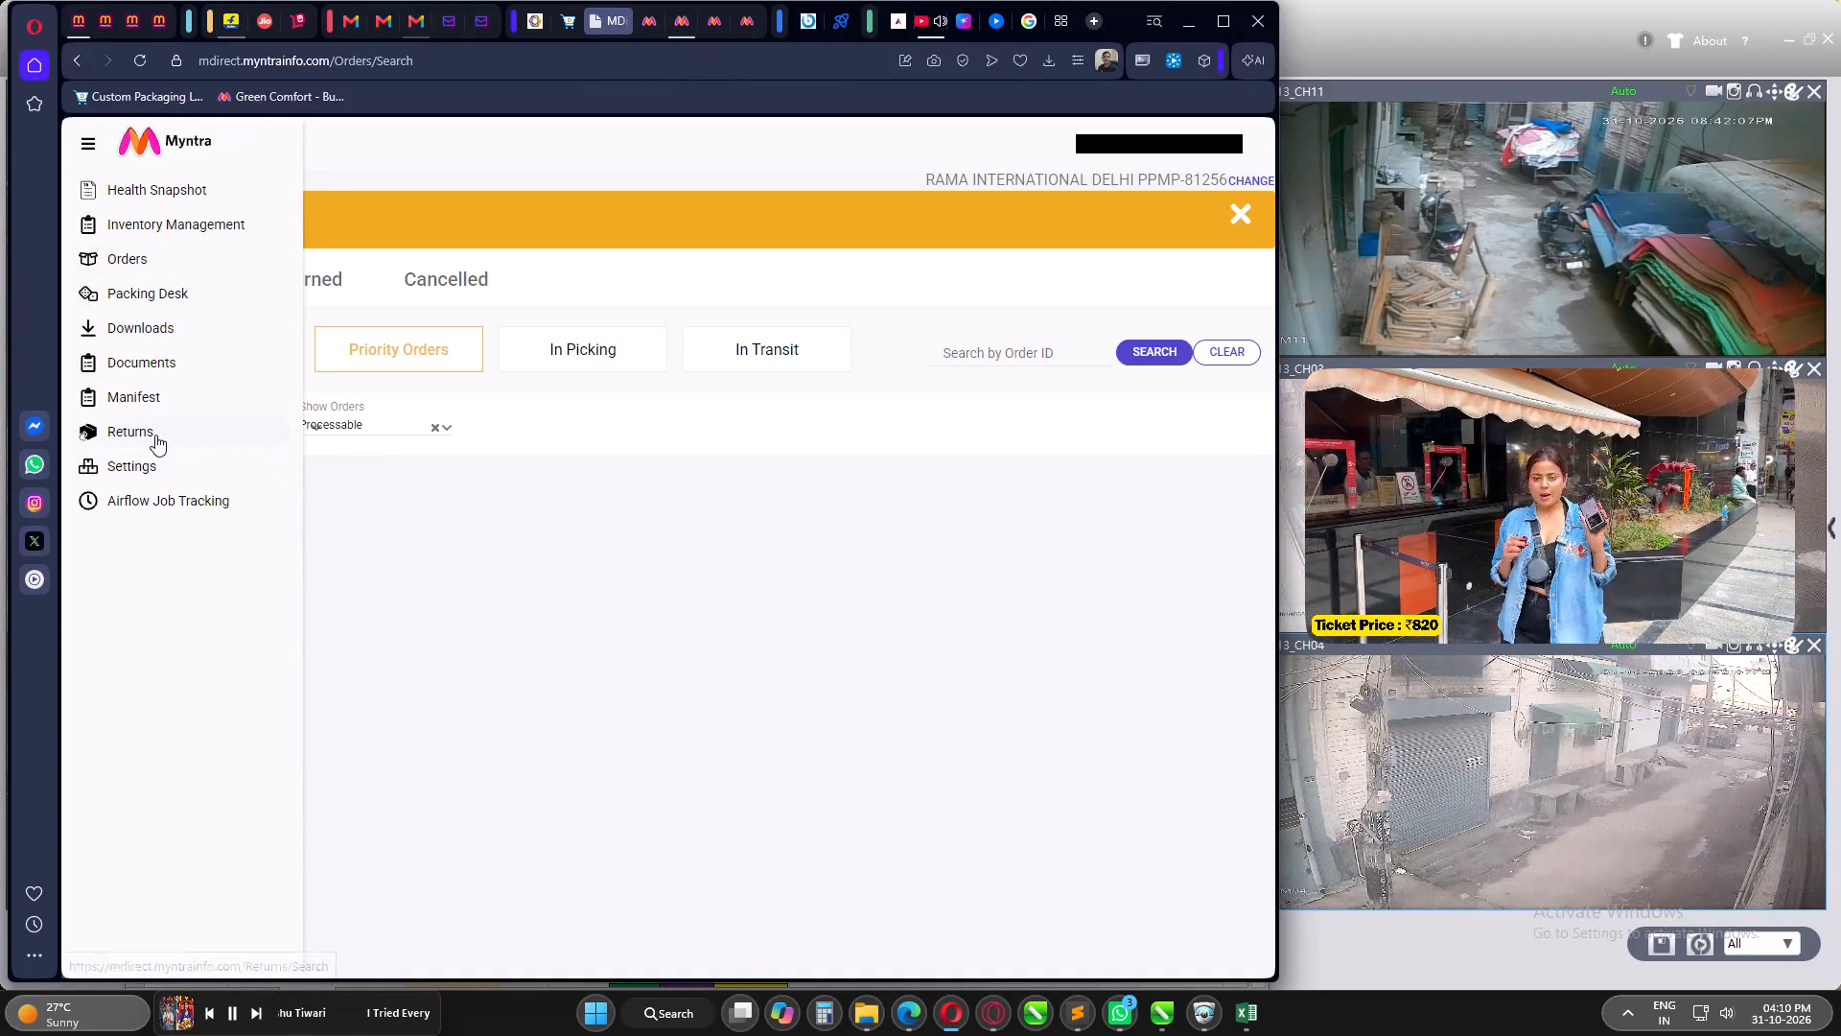
{"action": "left_click", "coordinate": [128, 430]}
{"action": "left_click", "coordinate": [217, 335]}
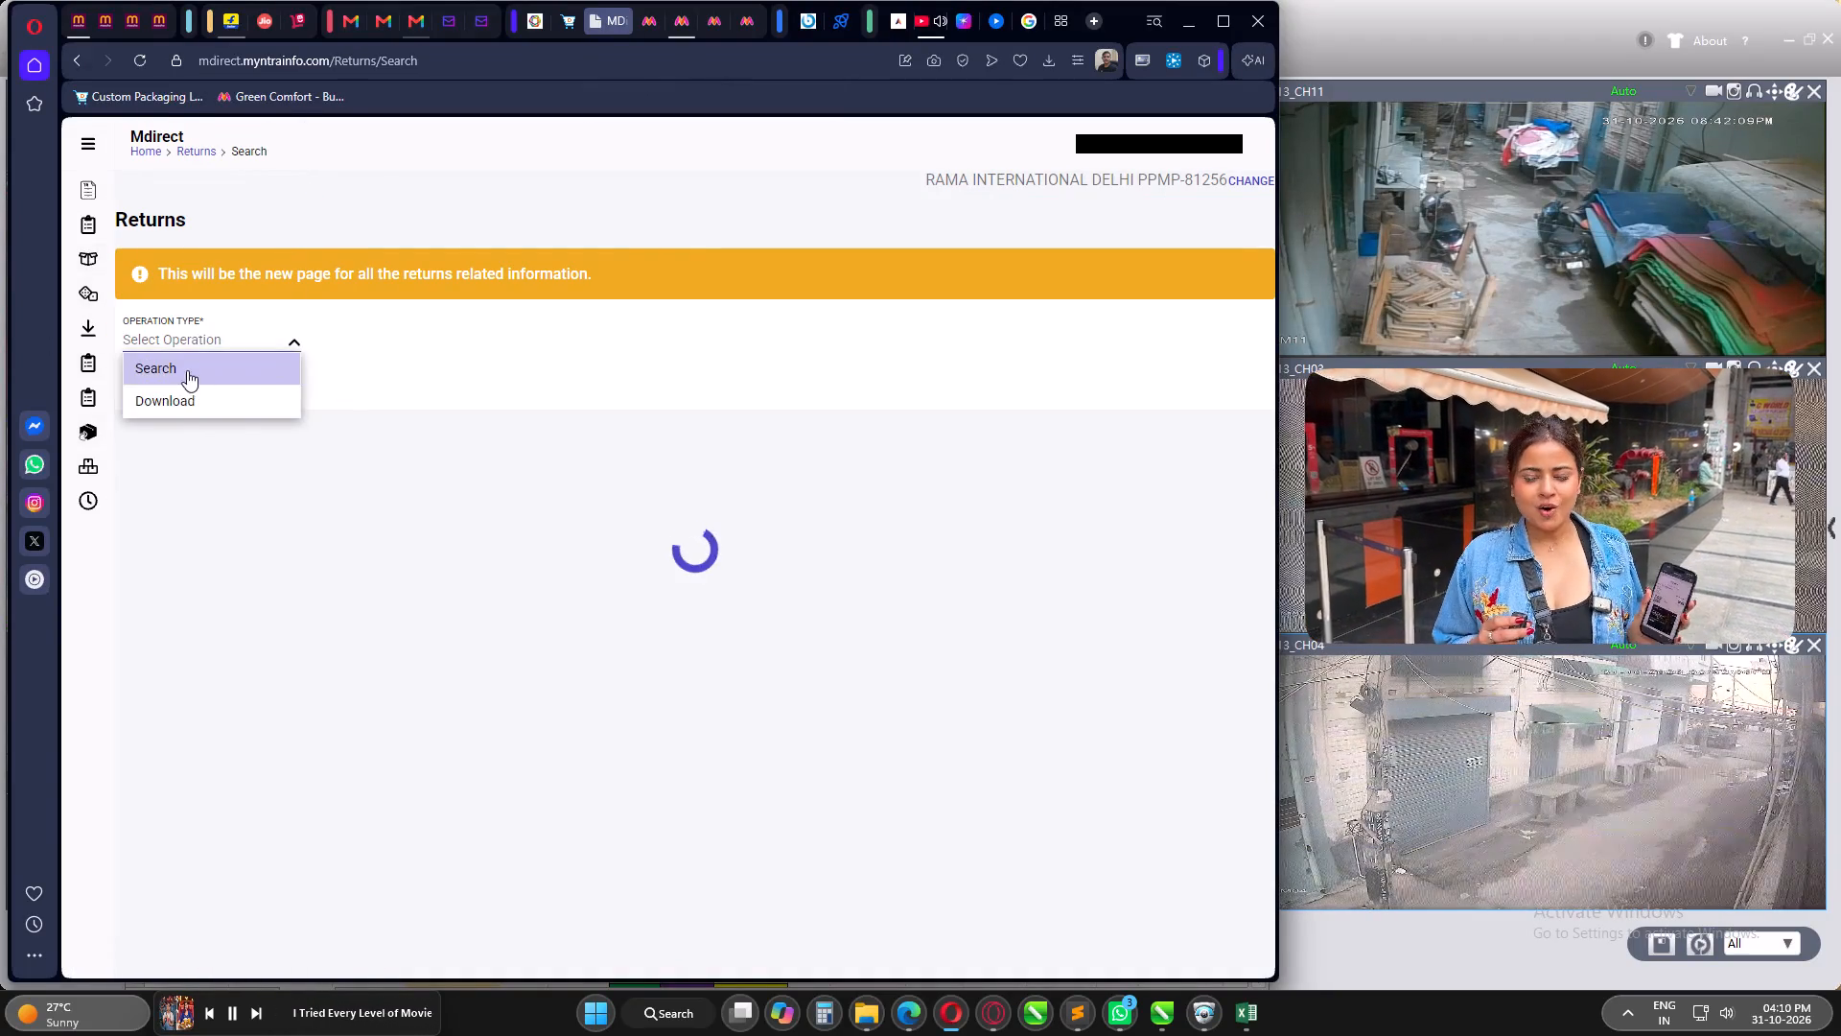
{"action": "left_click", "coordinate": [187, 367]}
{"action": "left_click", "coordinate": [400, 337]}
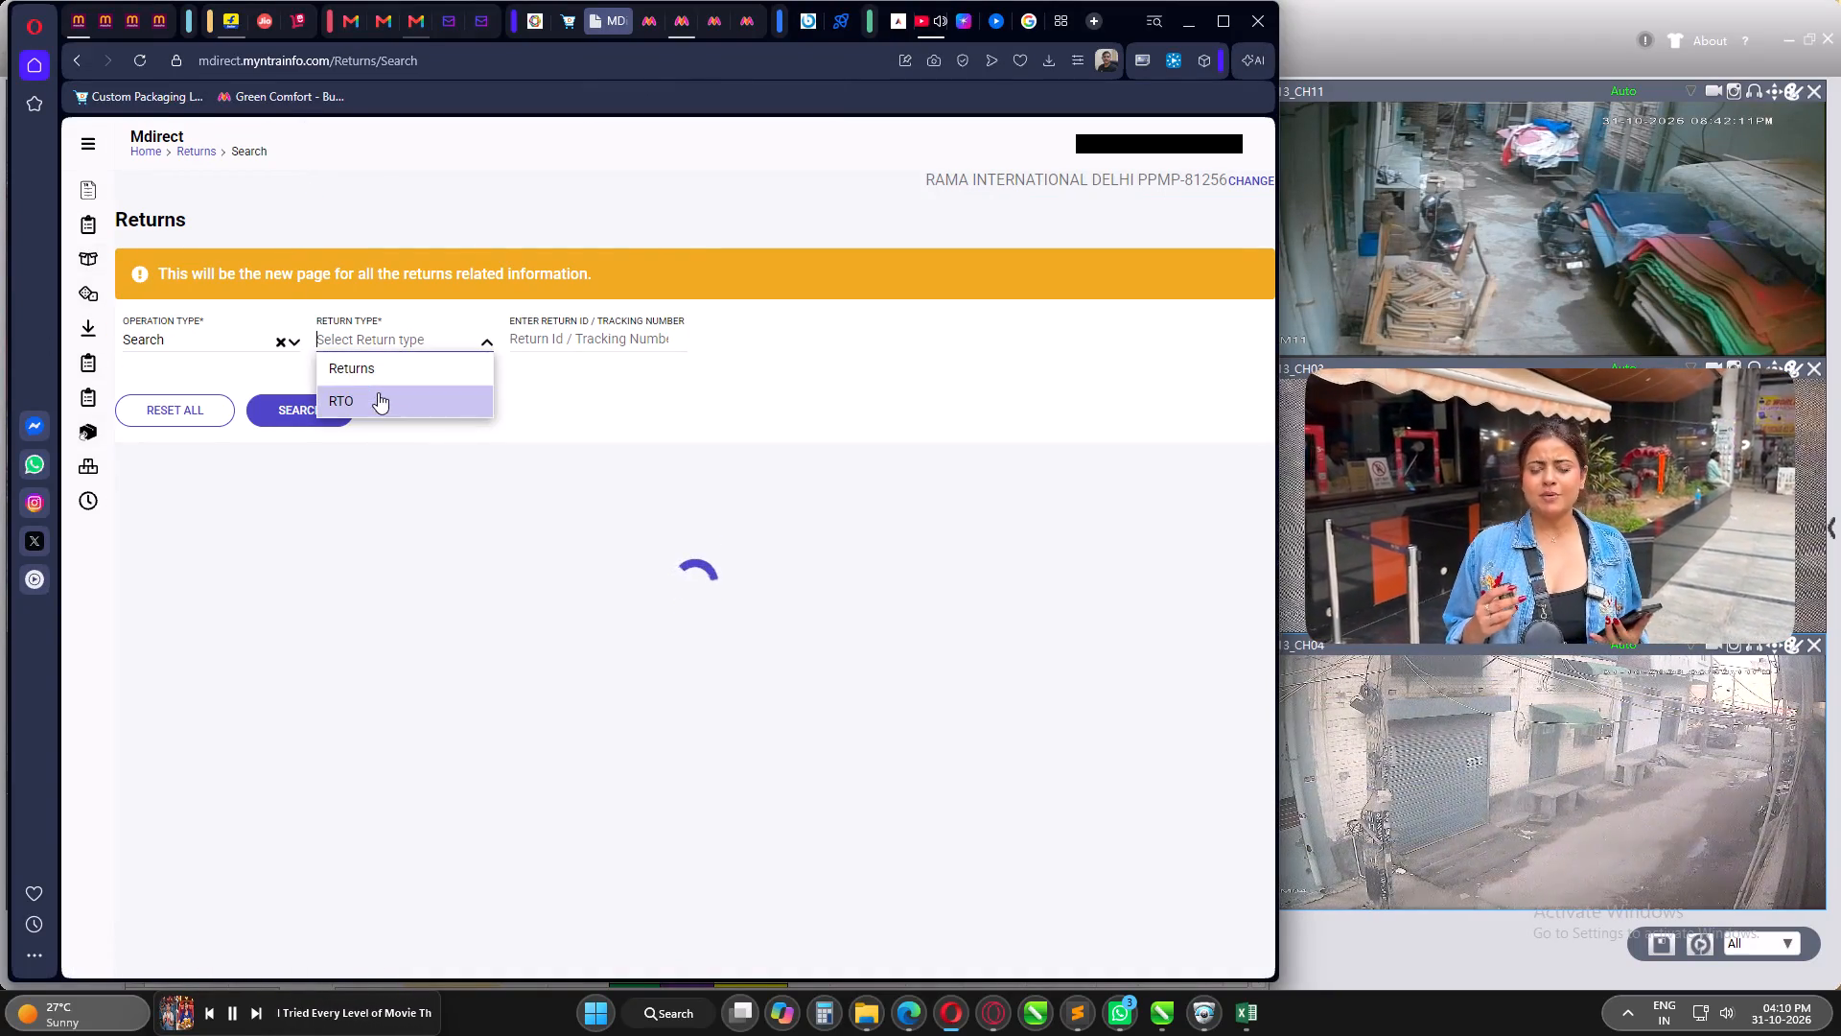
{"action": "left_click", "coordinate": [378, 392]}
{"action": "left_click", "coordinate": [550, 340]}
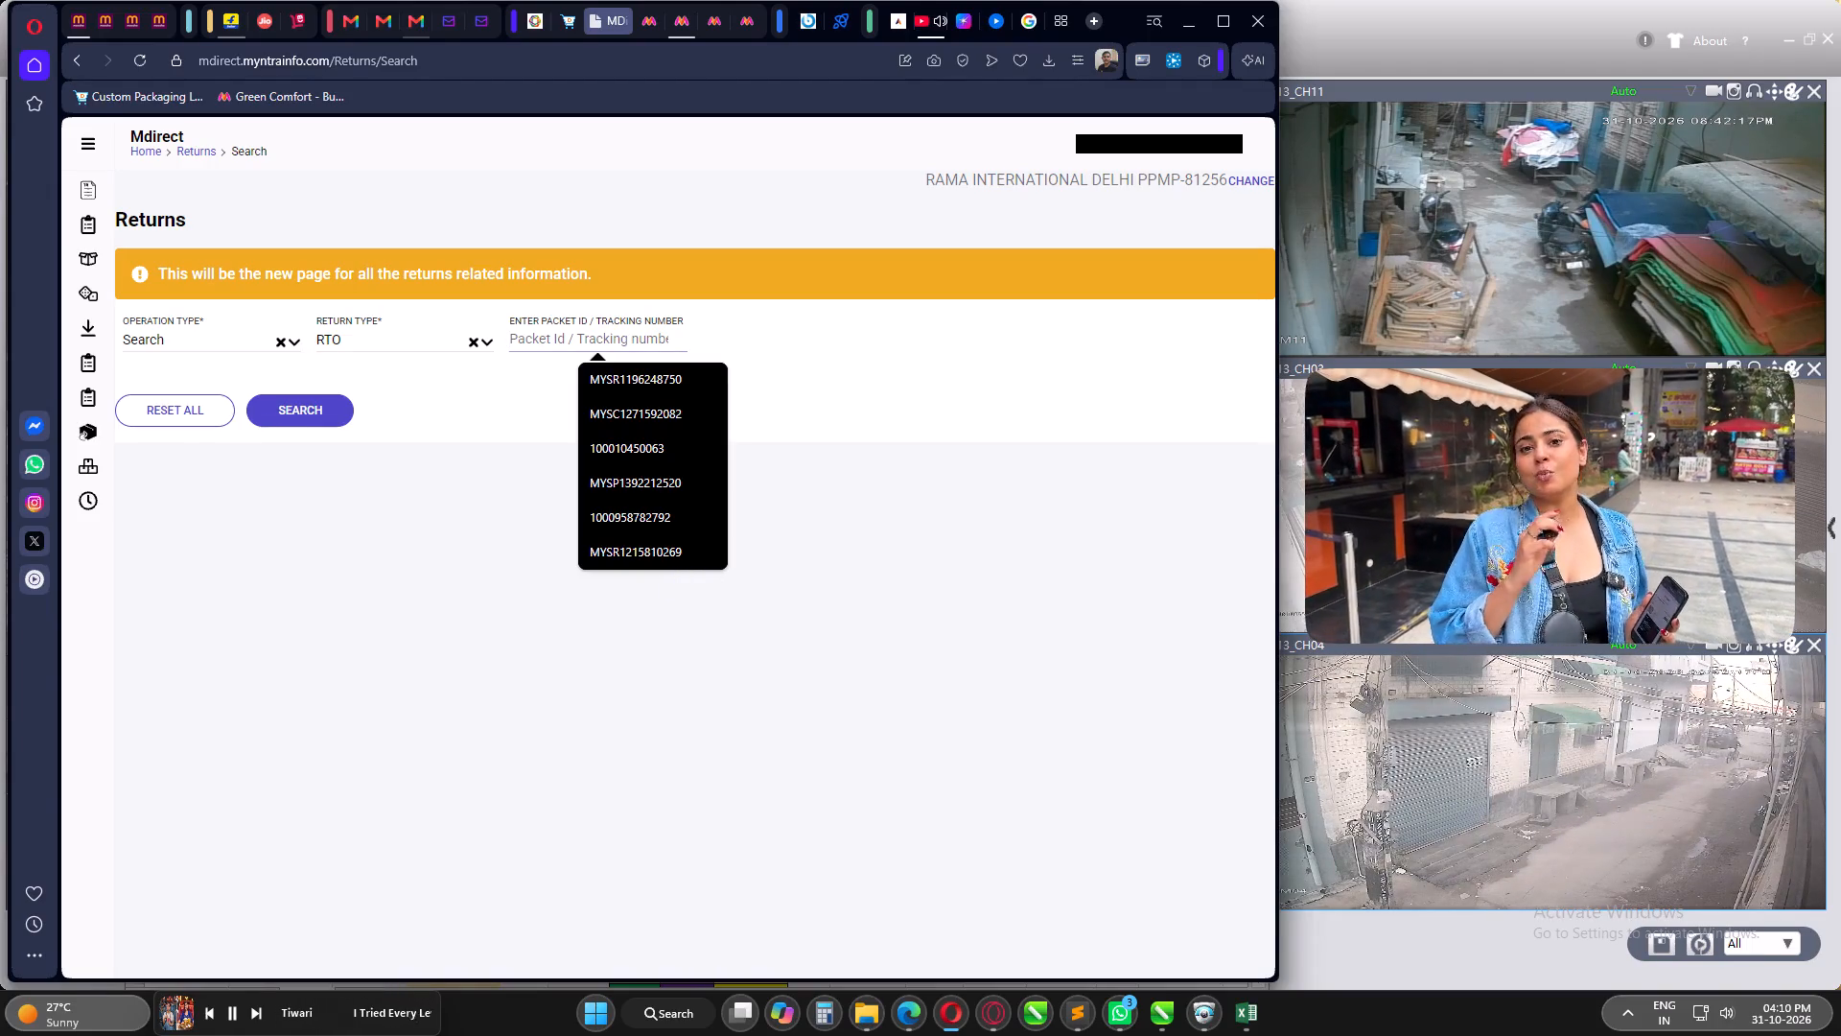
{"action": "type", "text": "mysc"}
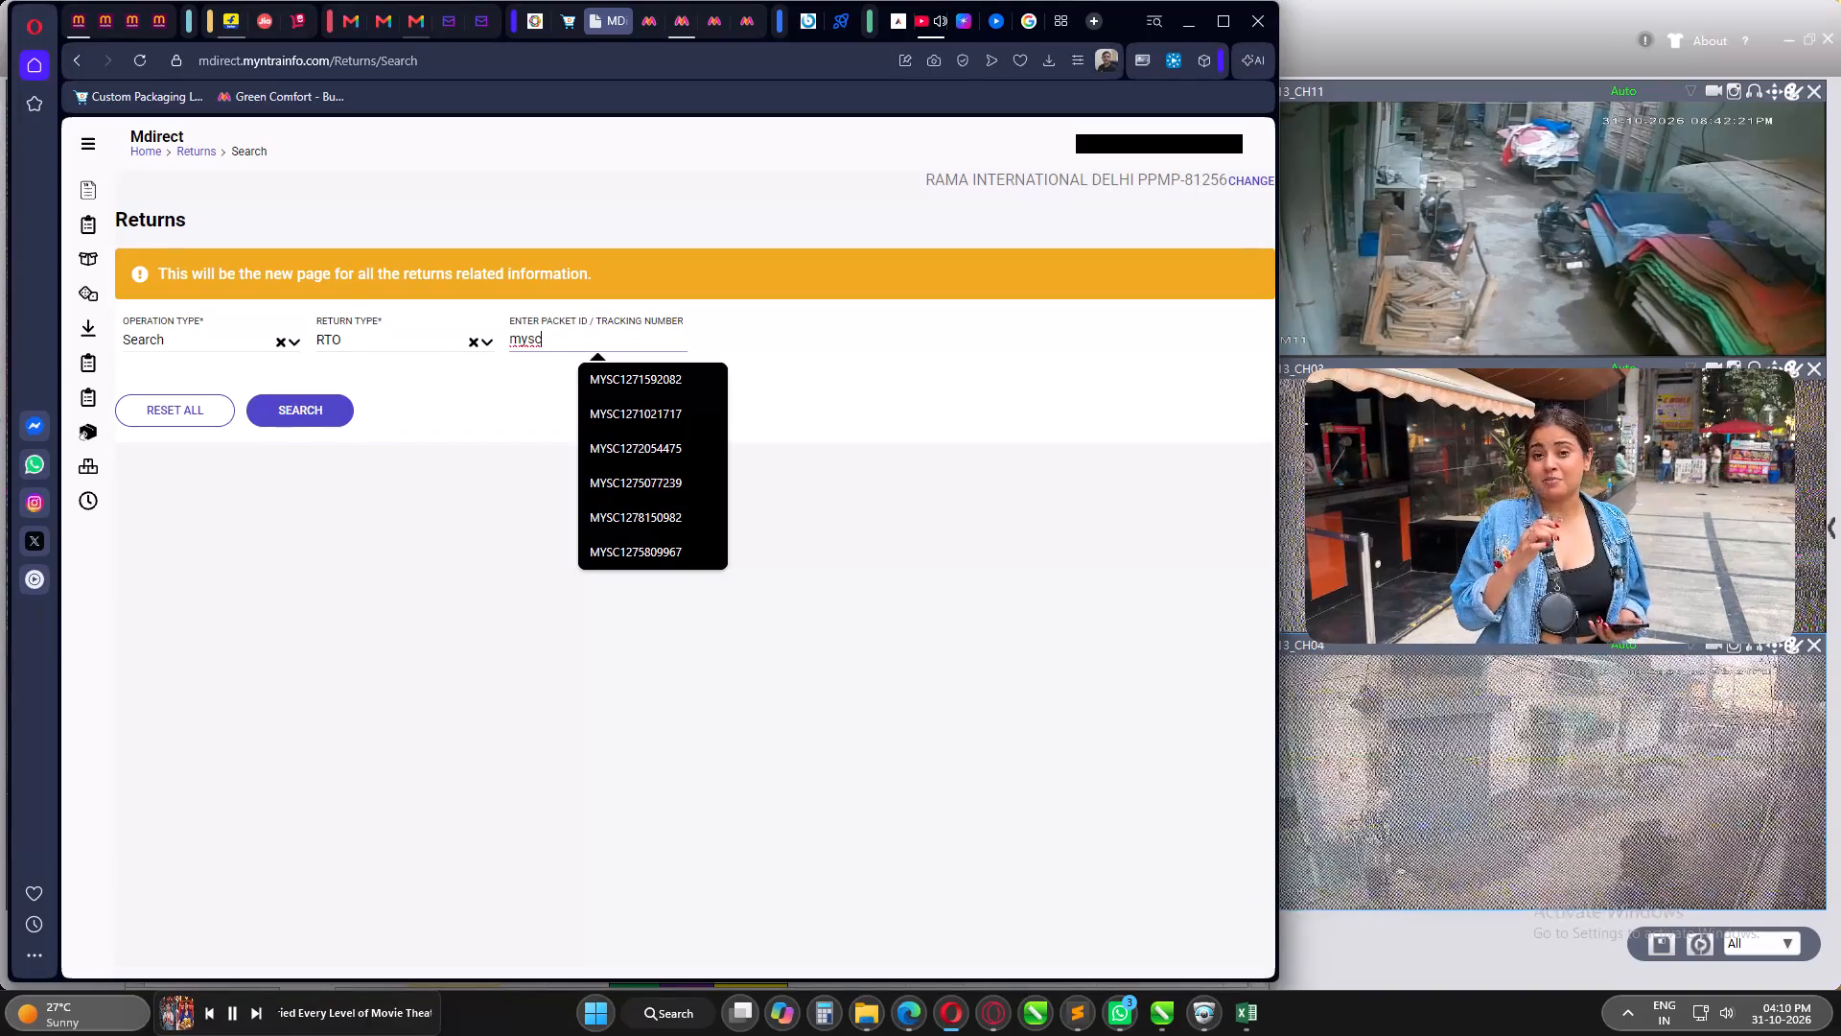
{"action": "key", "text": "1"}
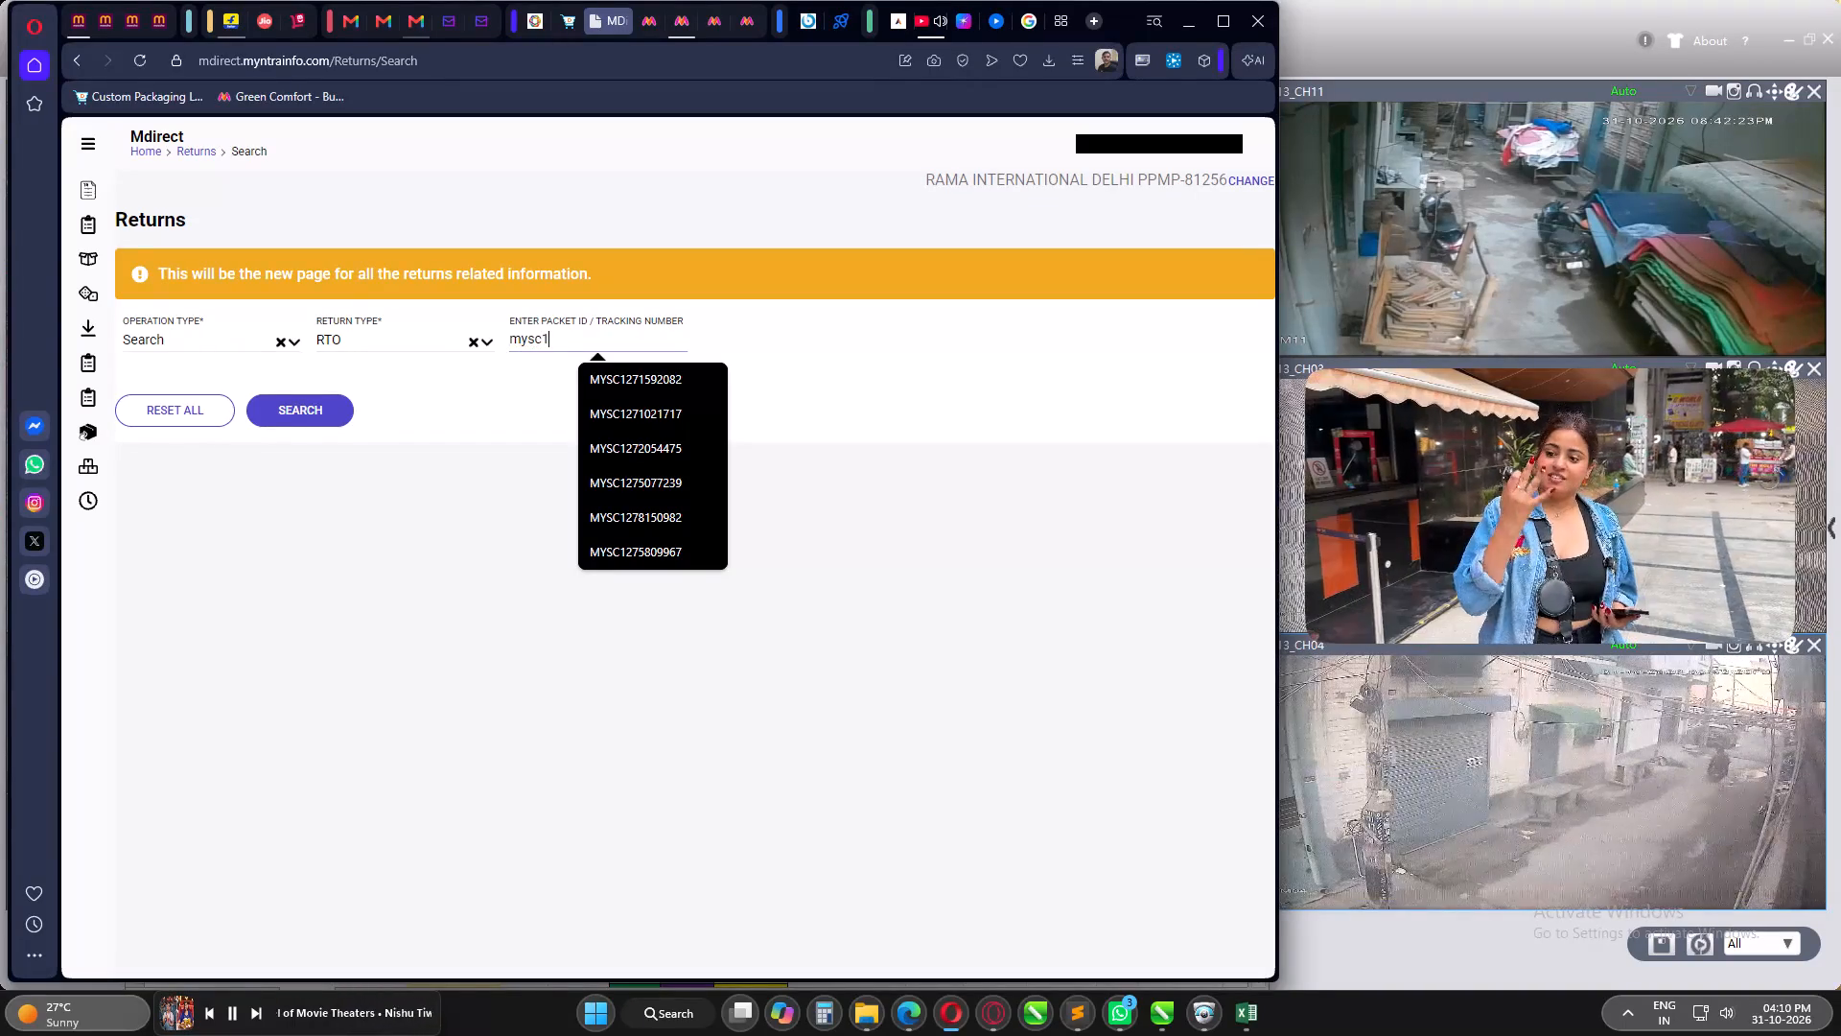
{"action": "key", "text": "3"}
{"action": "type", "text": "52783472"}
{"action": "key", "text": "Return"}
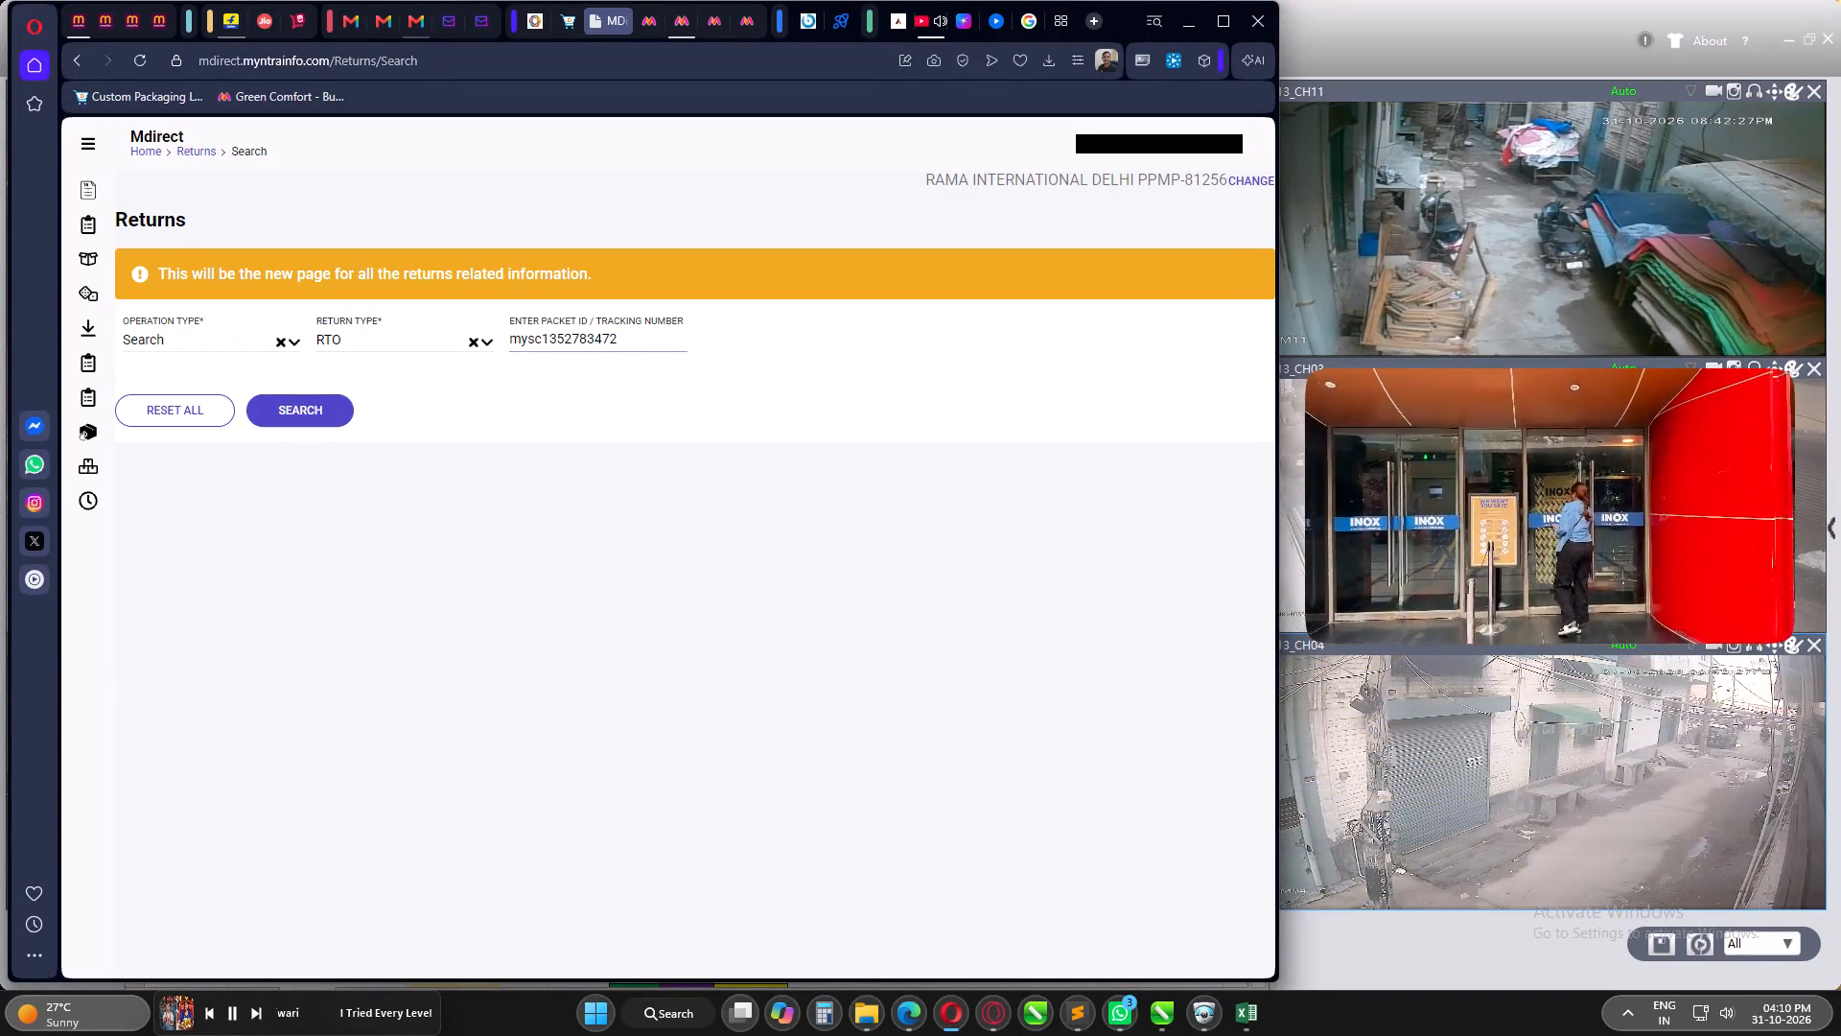
{"action": "left_click", "coordinate": [328, 412]}
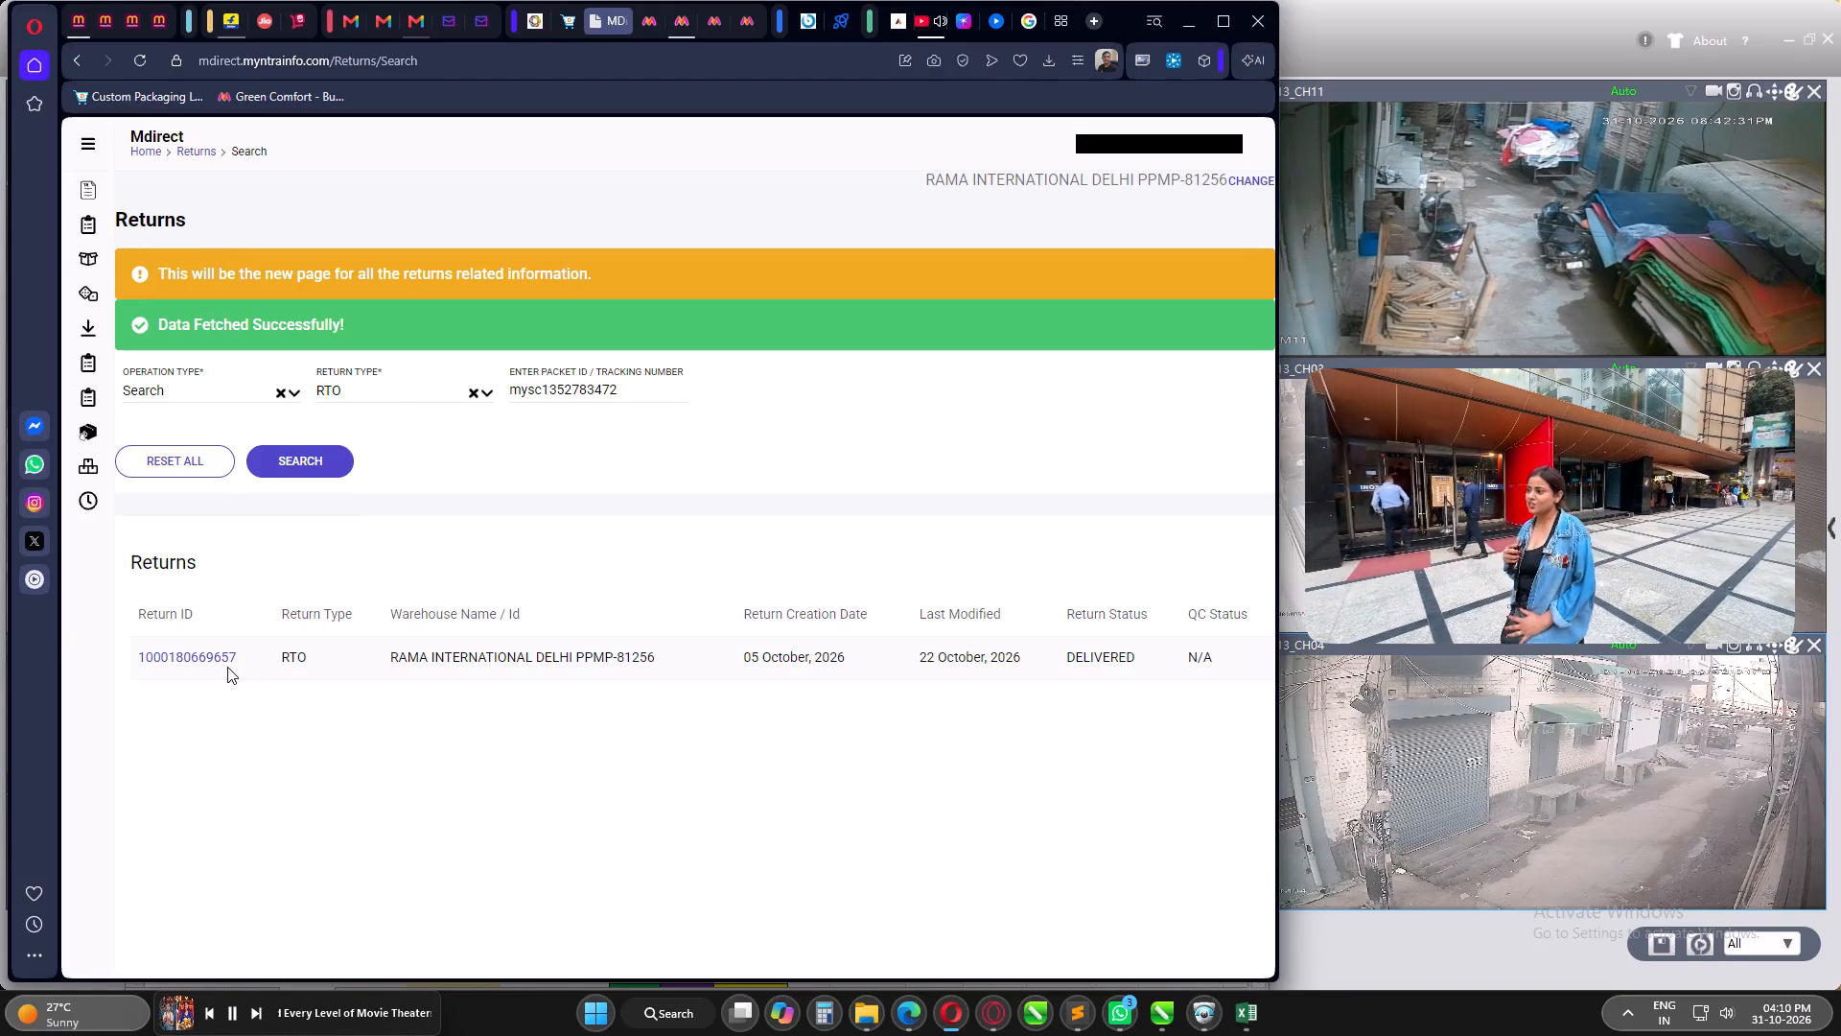
{"action": "left_click_drag", "start_coordinate": [238, 656], "coordinate": [154, 653]}
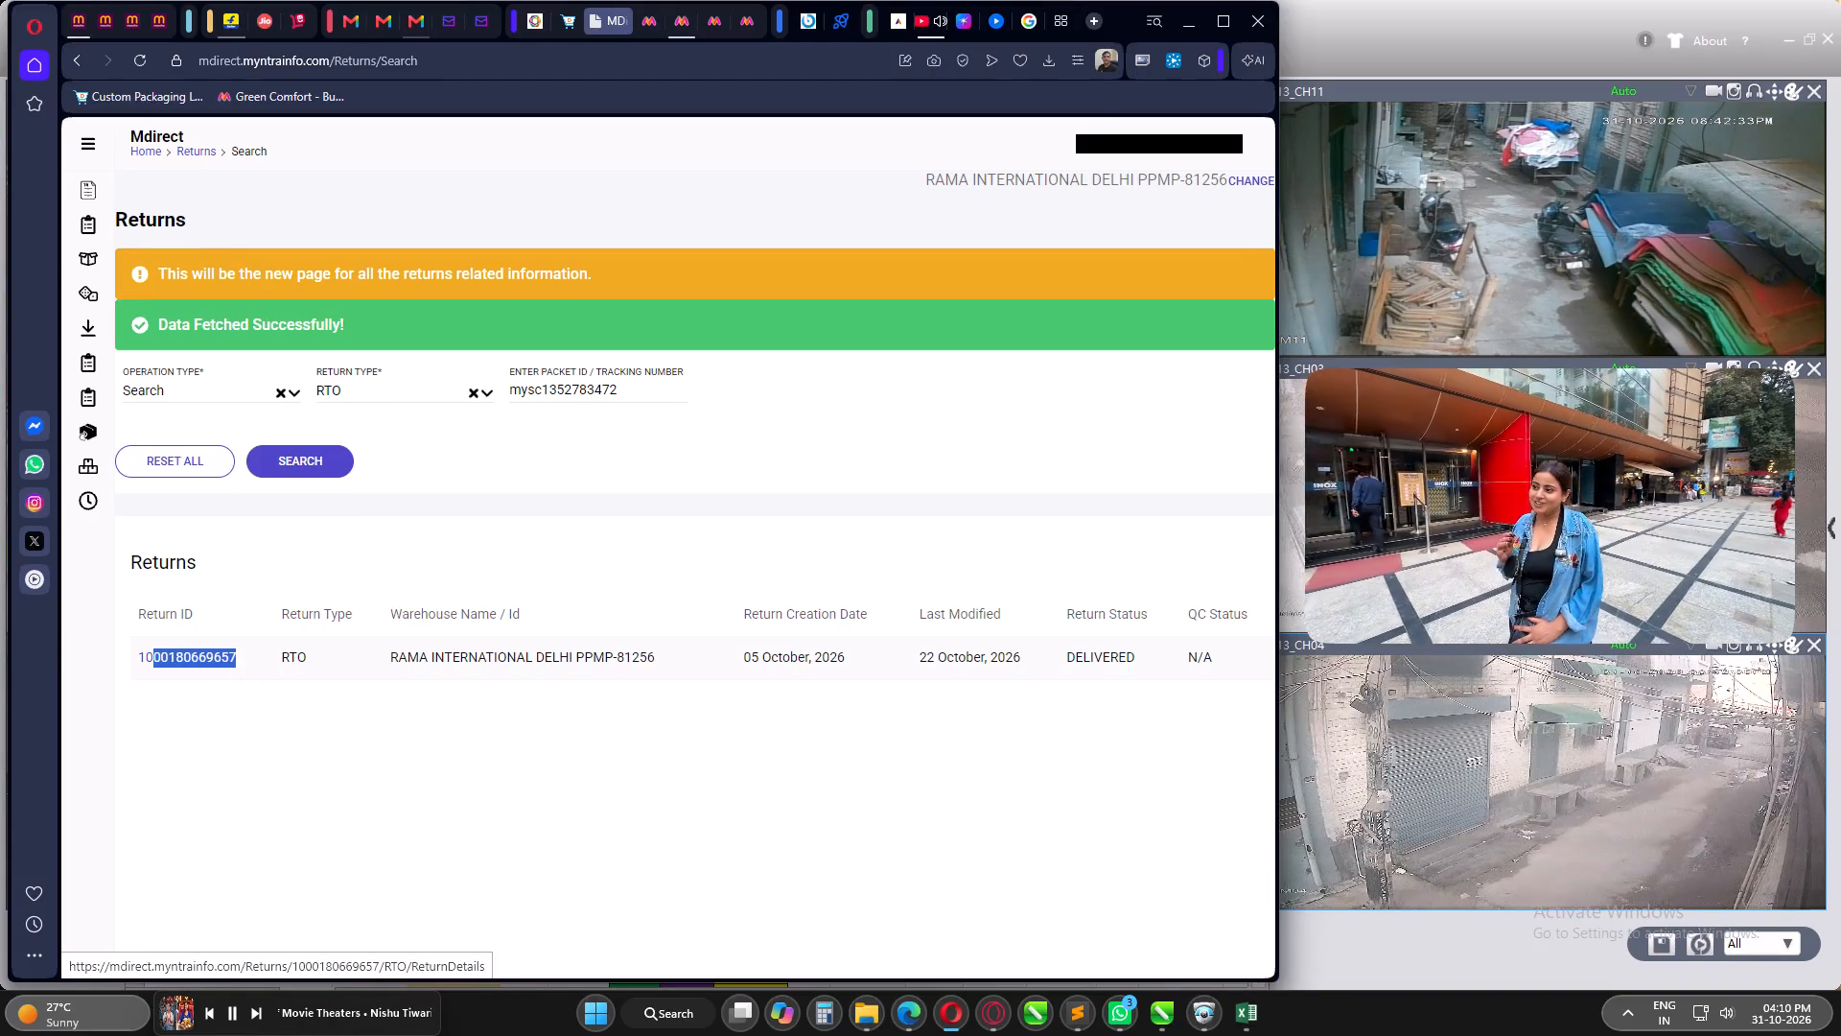
{"action": "left_click_drag", "start_coordinate": [154, 653], "coordinate": [140, 654]}
{"action": "key", "text": "ctrl+c"}
{"action": "left_click", "coordinate": [1187, 28]}
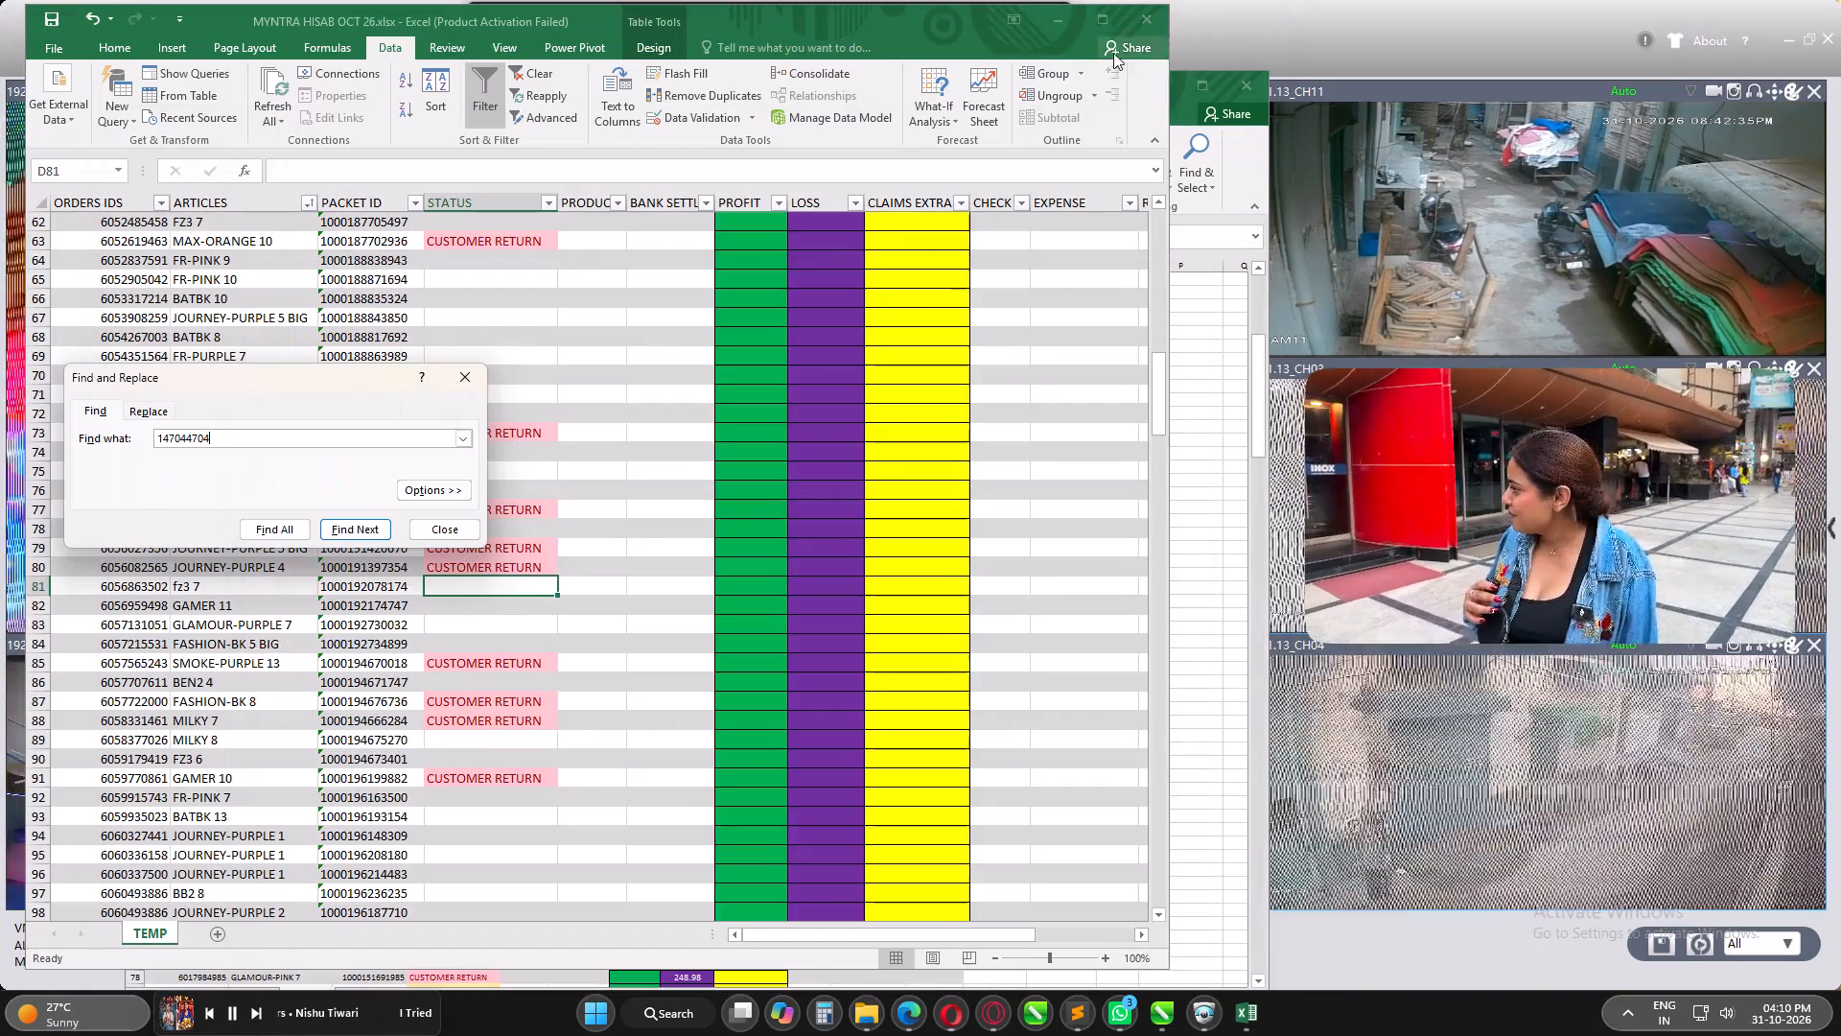
{"action": "left_click", "coordinate": [659, 620]}
{"action": "double_click", "coordinate": [189, 436]}
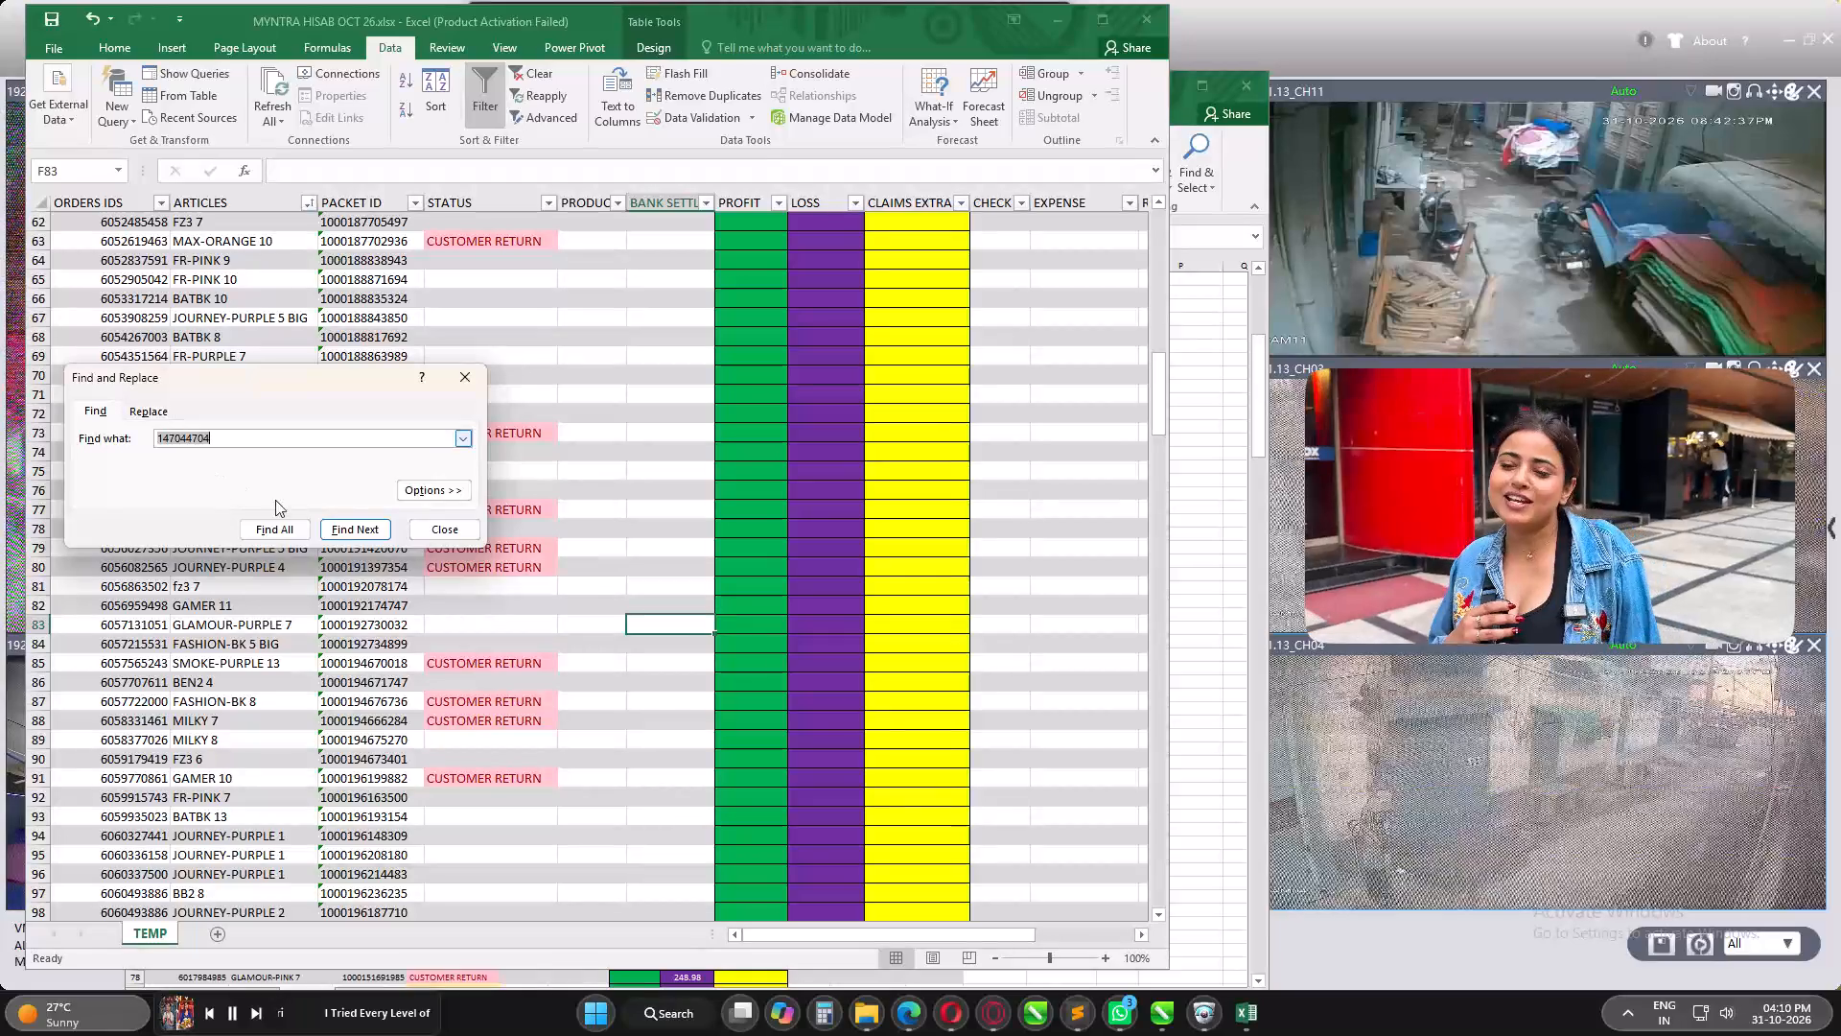
{"action": "key", "text": "ctrl+v"}
{"action": "left_click", "coordinate": [352, 535]}
{"action": "left_click", "coordinate": [498, 570]}
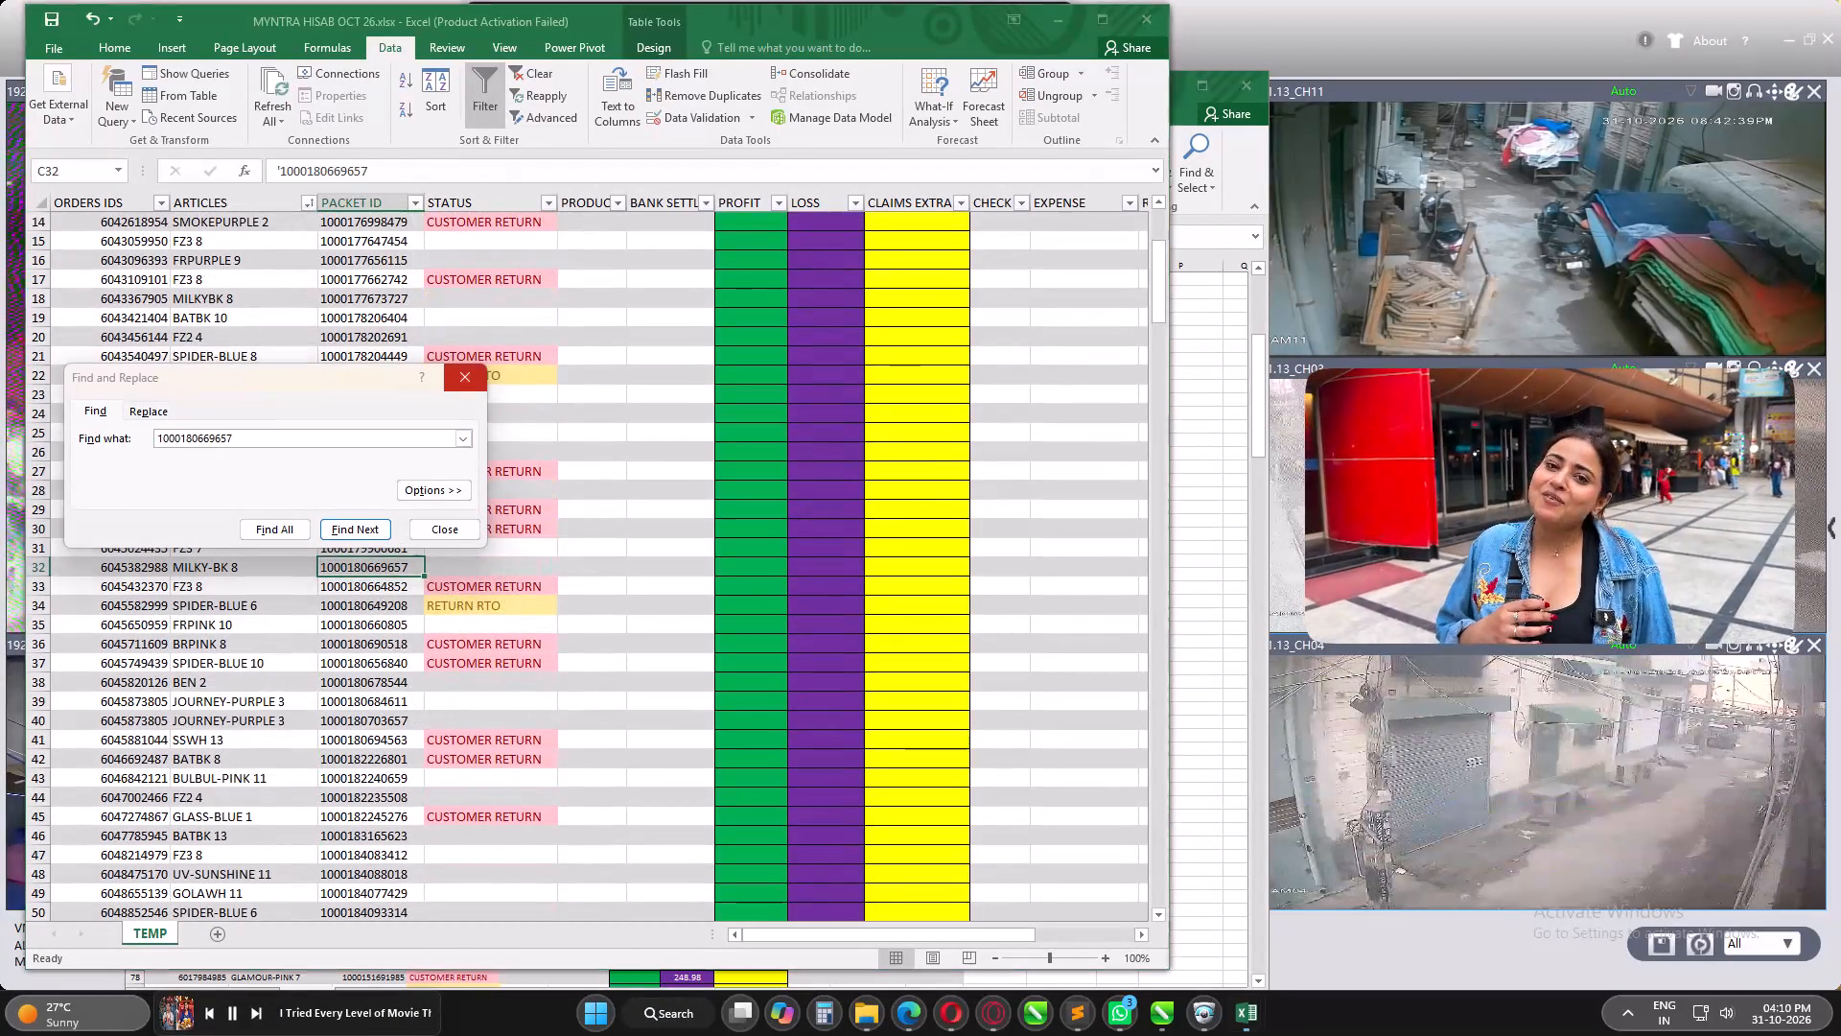
{"action": "key", "text": "c"}
{"action": "key", "text": "Return"}
{"action": "key", "text": "ctrl+s"}
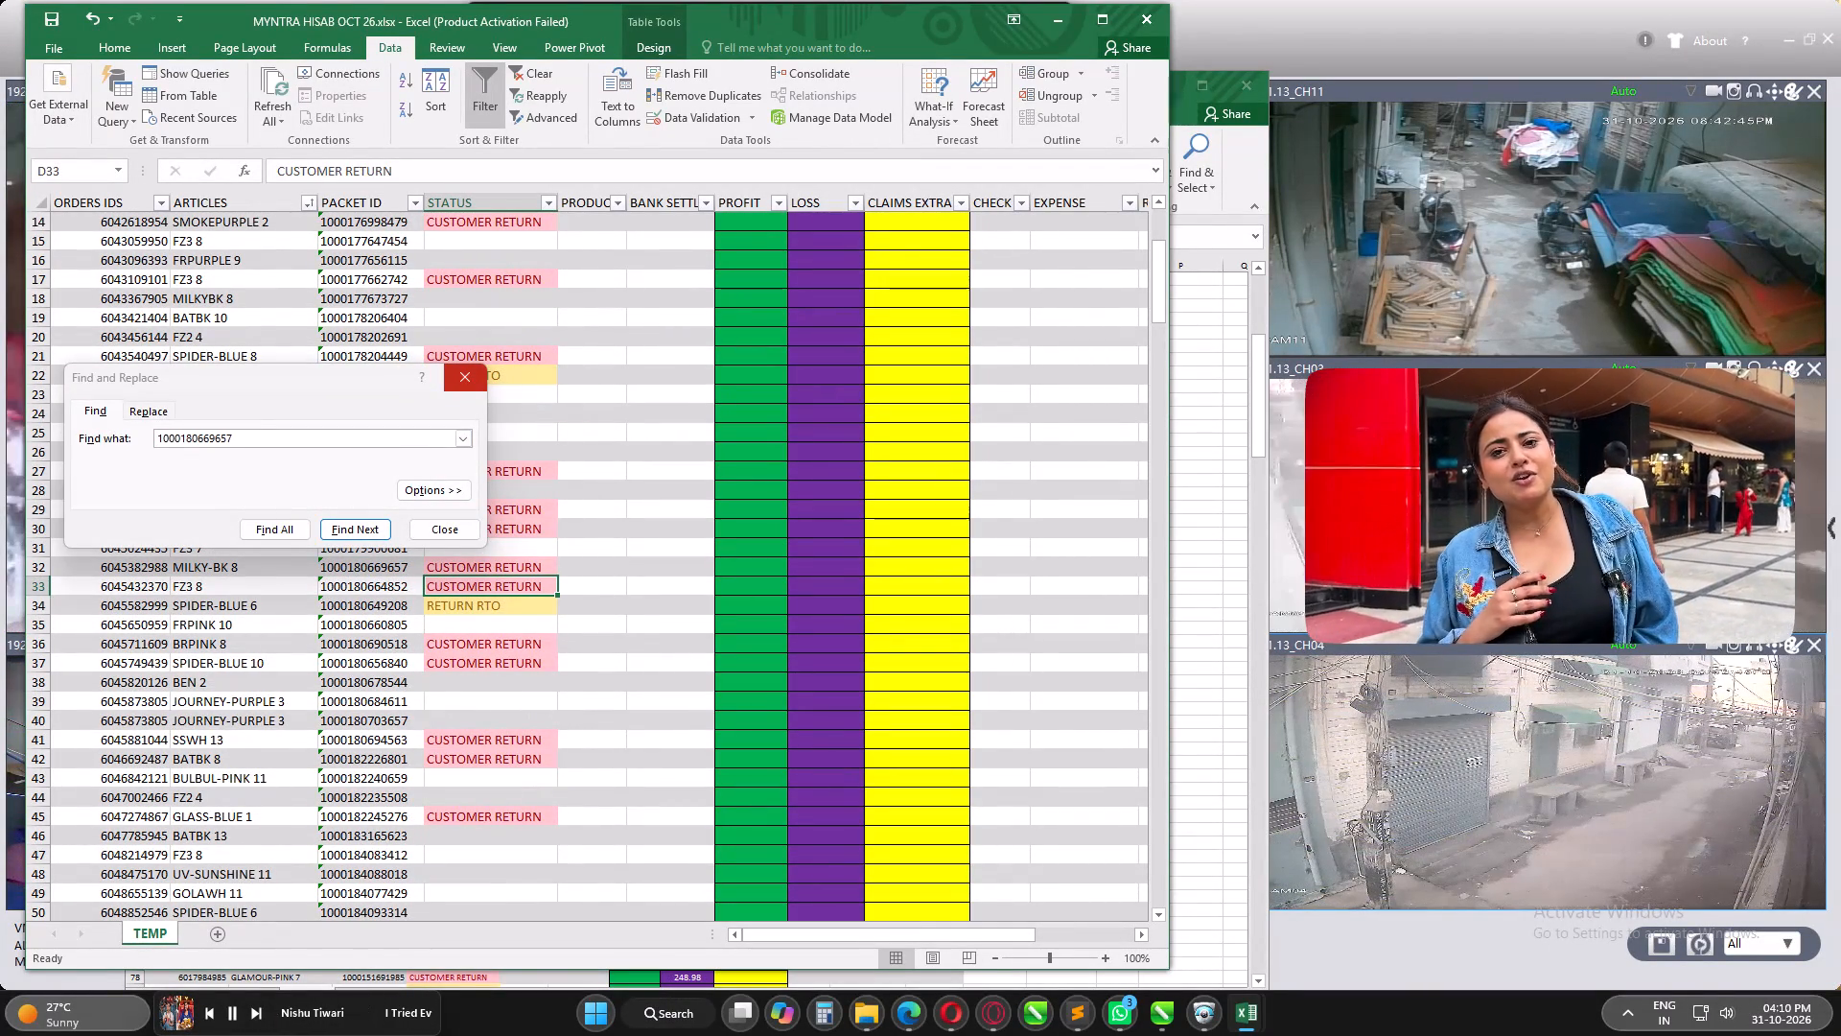
{"action": "left_click", "coordinate": [955, 1012]}
{"action": "double_click", "coordinate": [544, 392]}
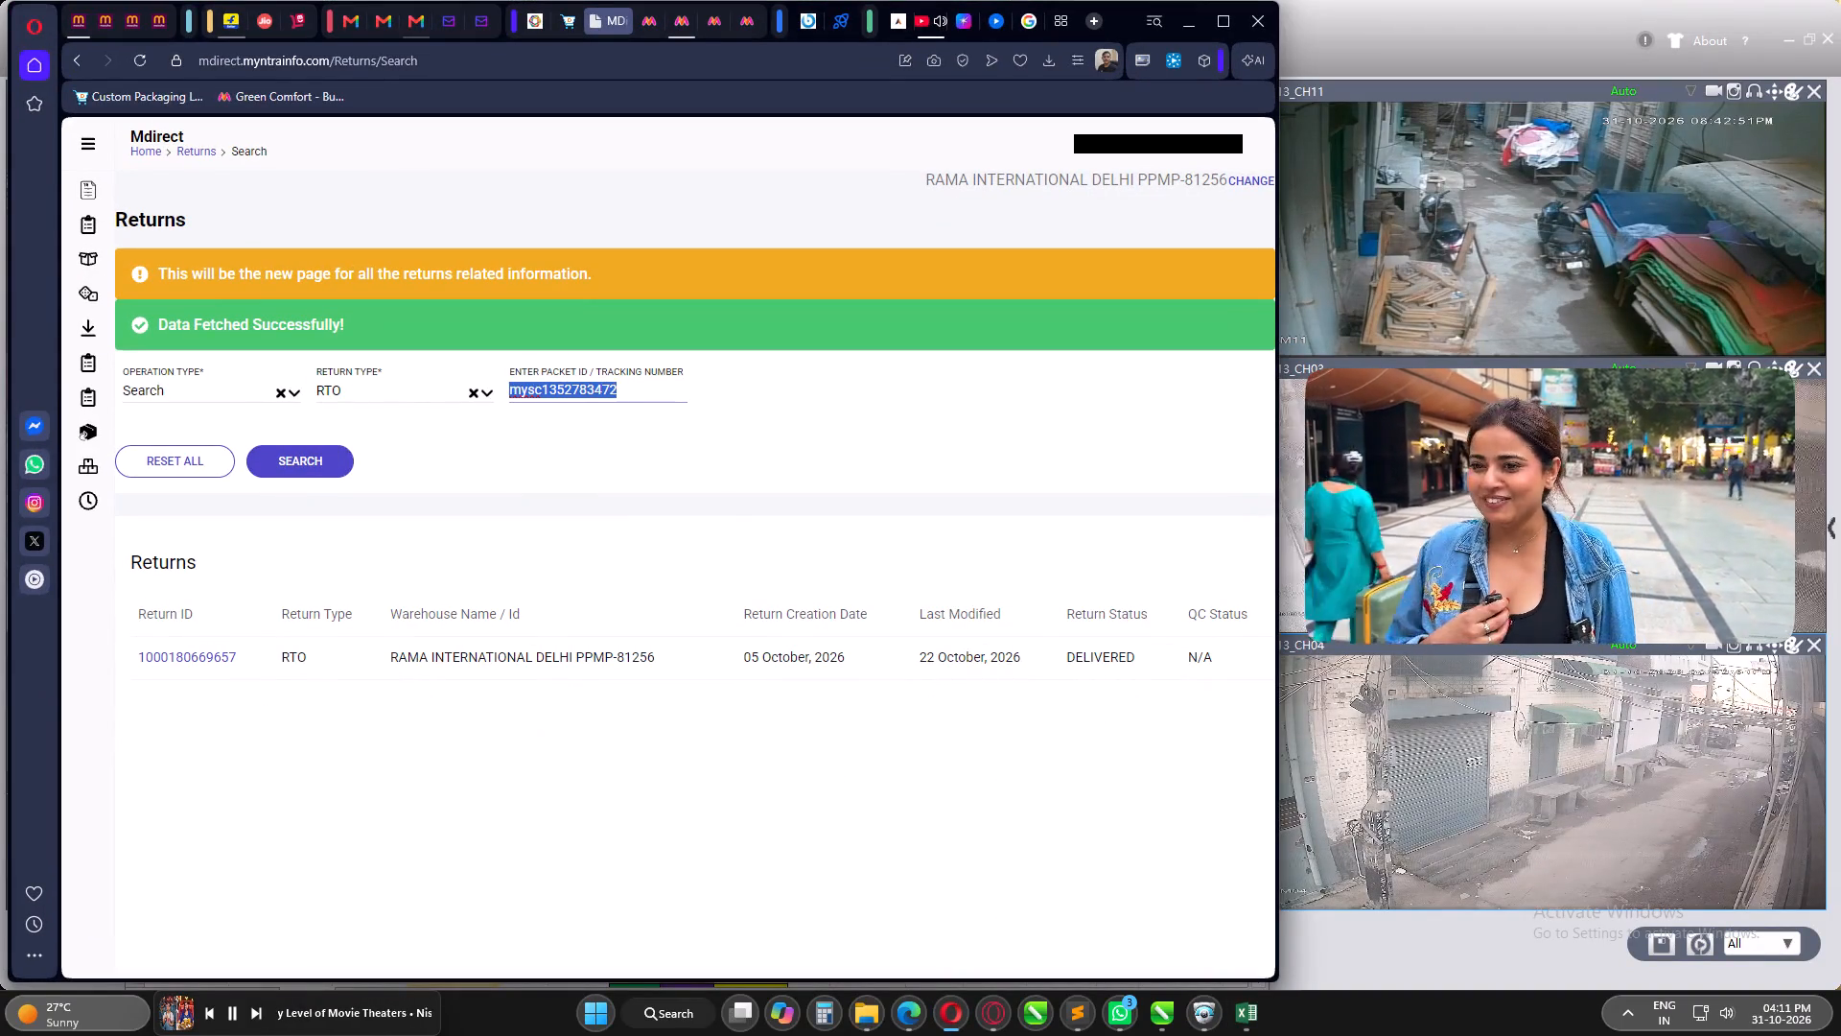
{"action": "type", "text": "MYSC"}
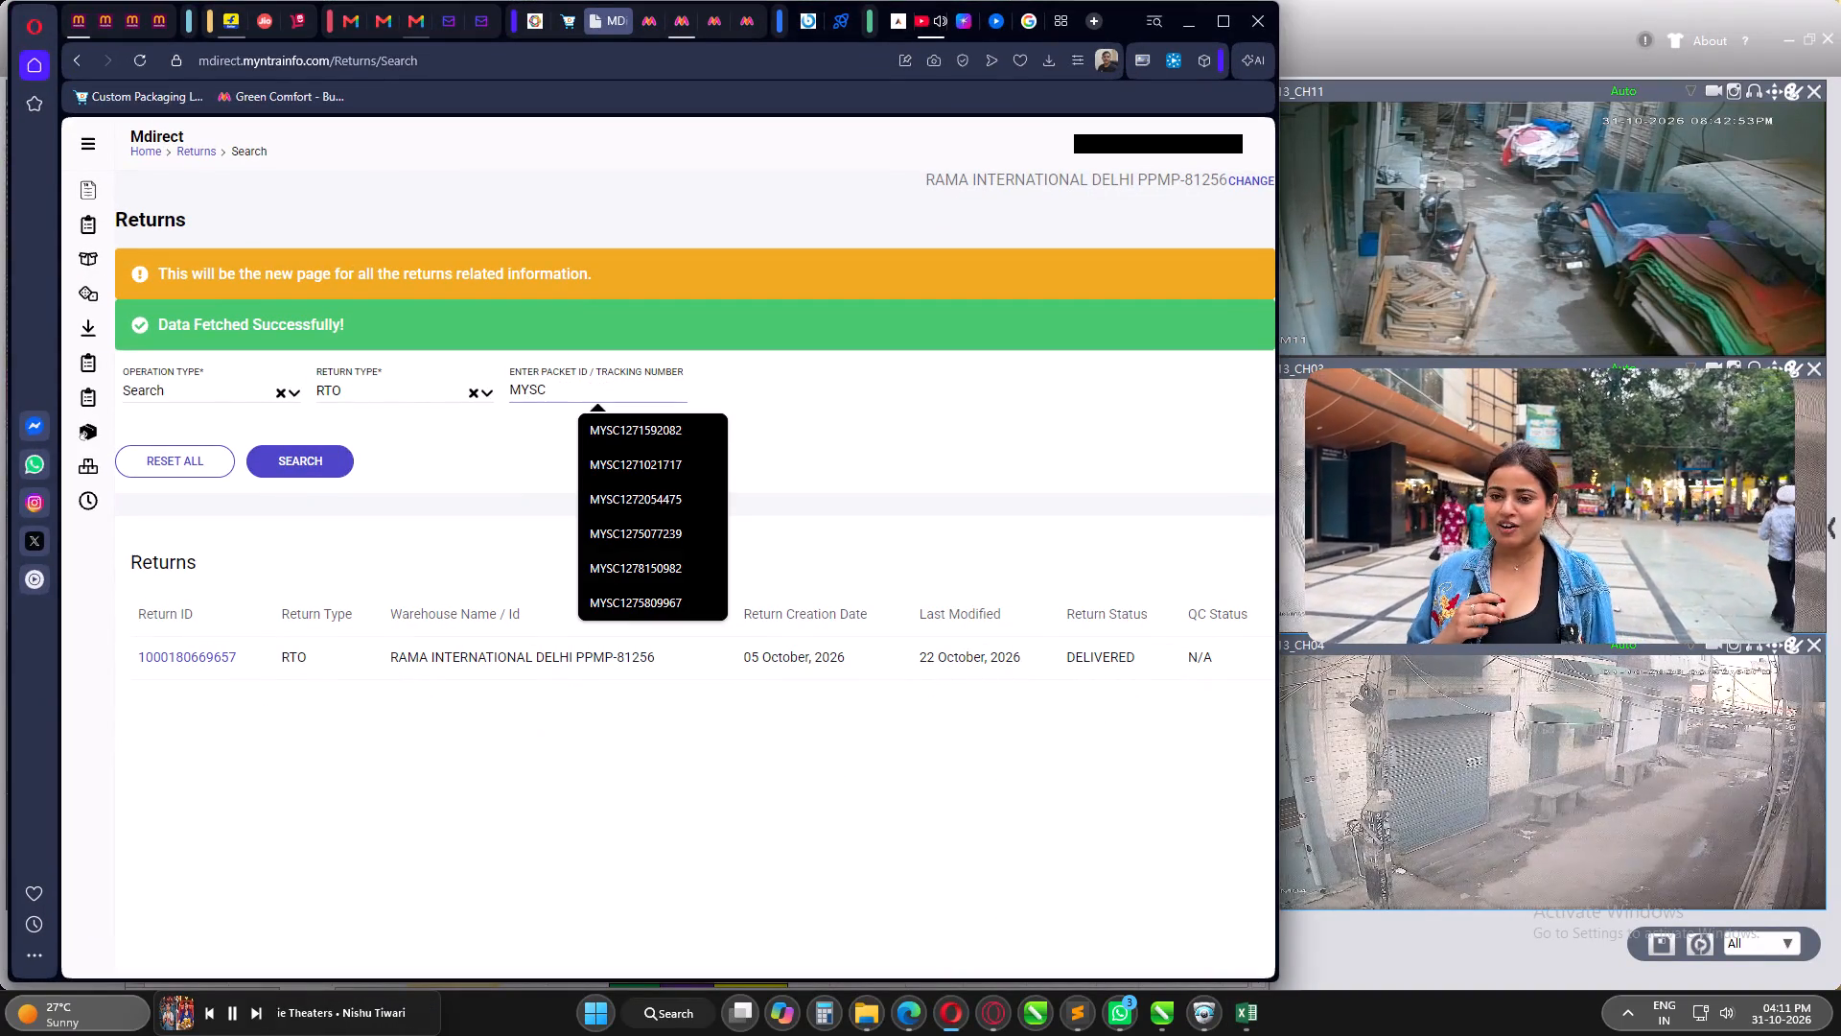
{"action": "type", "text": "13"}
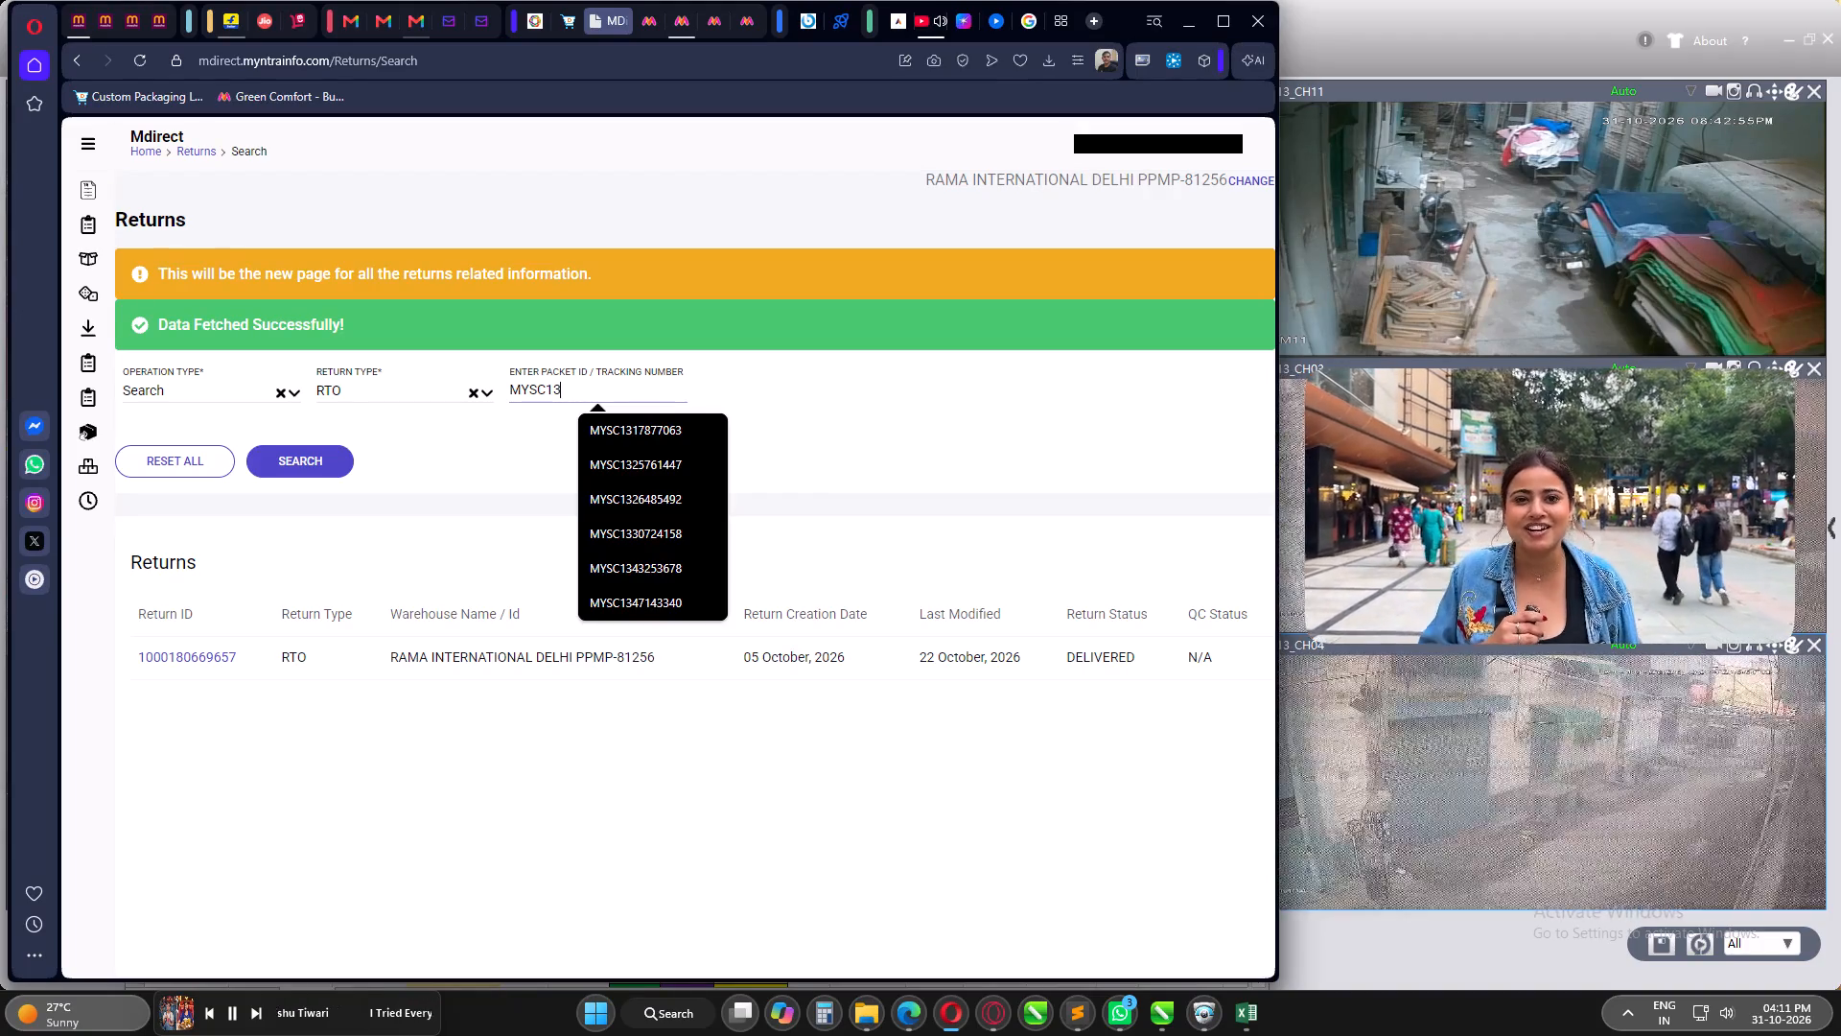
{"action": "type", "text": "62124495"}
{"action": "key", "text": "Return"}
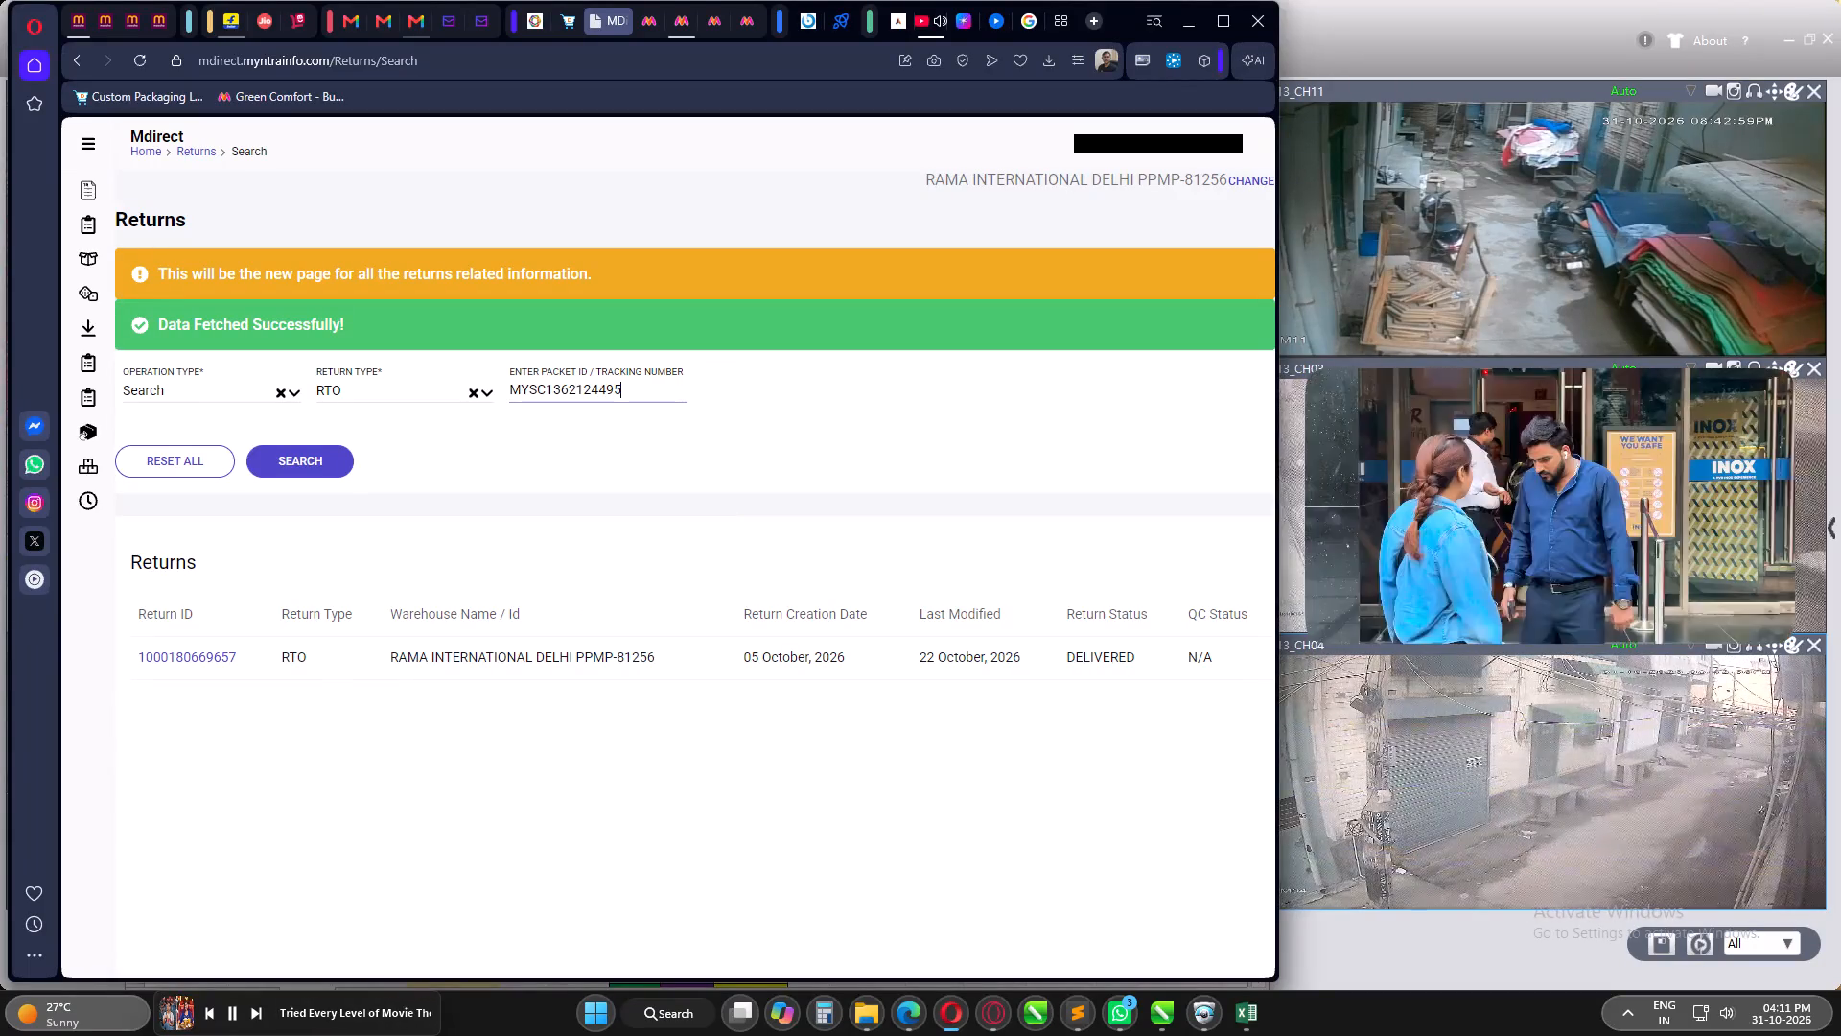
{"action": "left_click", "coordinate": [305, 458]}
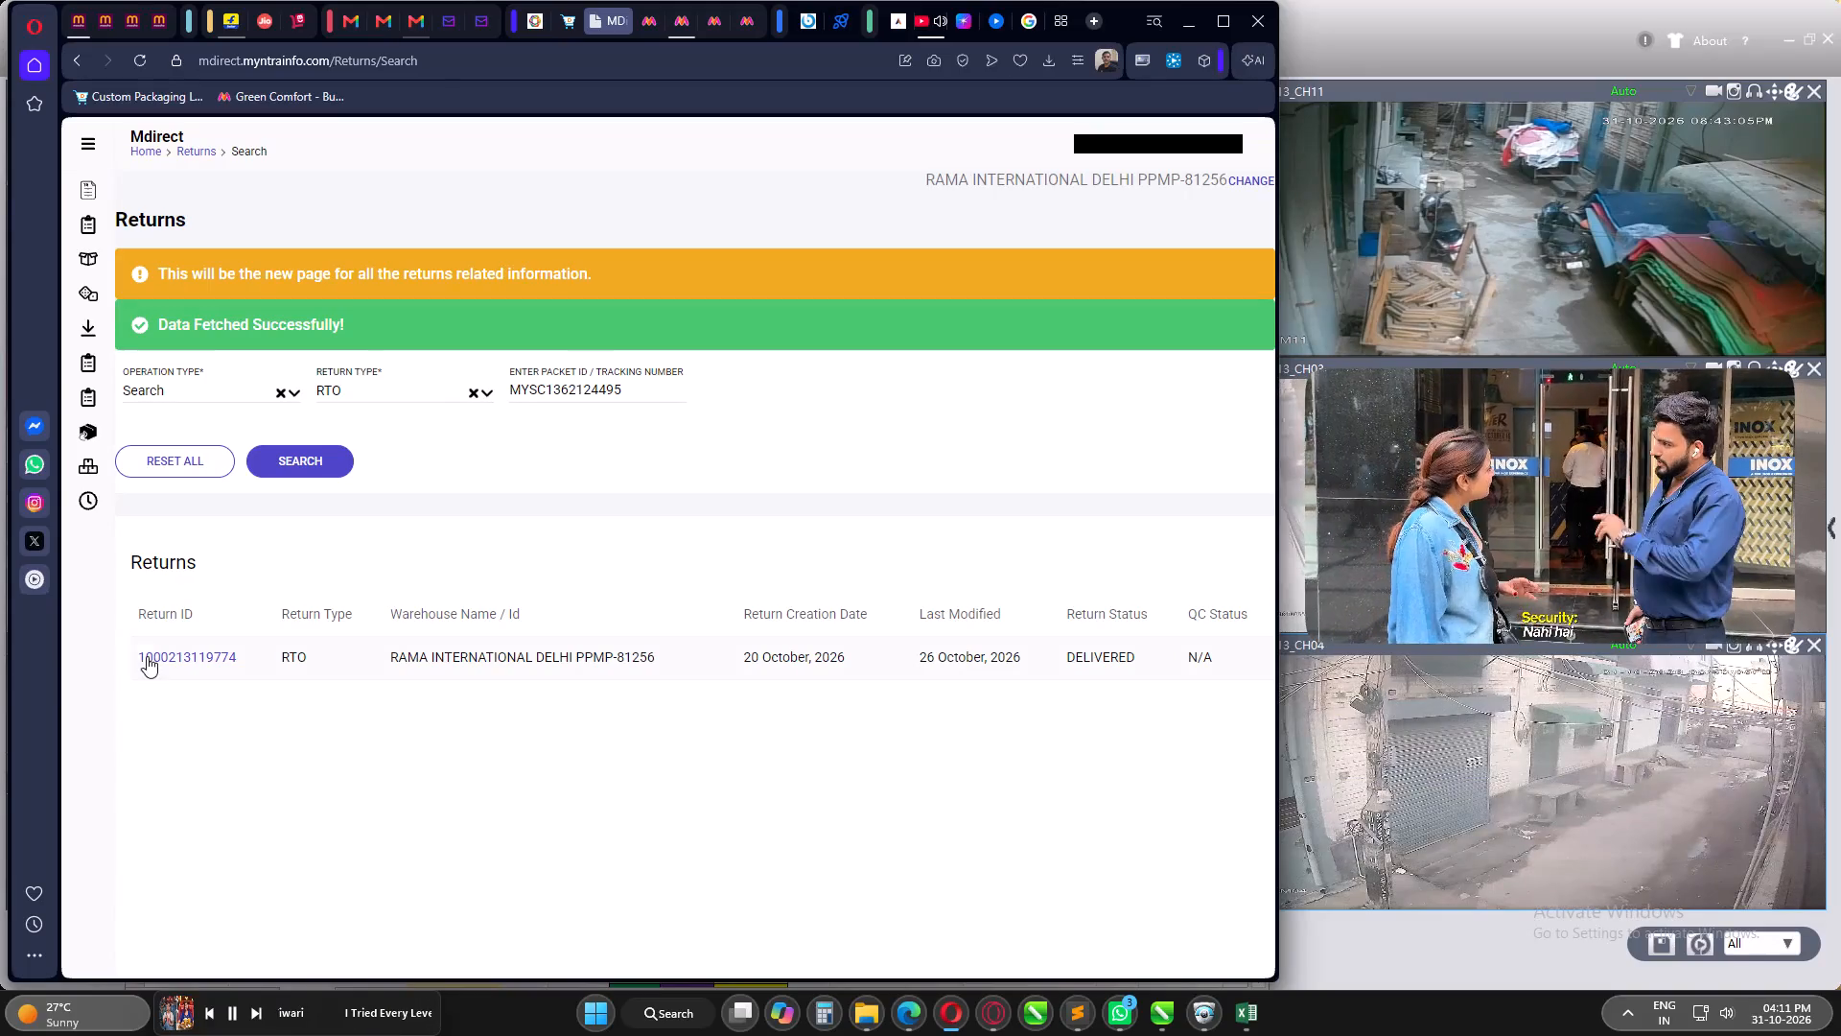
{"action": "left_click_drag", "start_coordinate": [137, 656], "coordinate": [234, 656]}
{"action": "key", "text": "ctrl+c"}
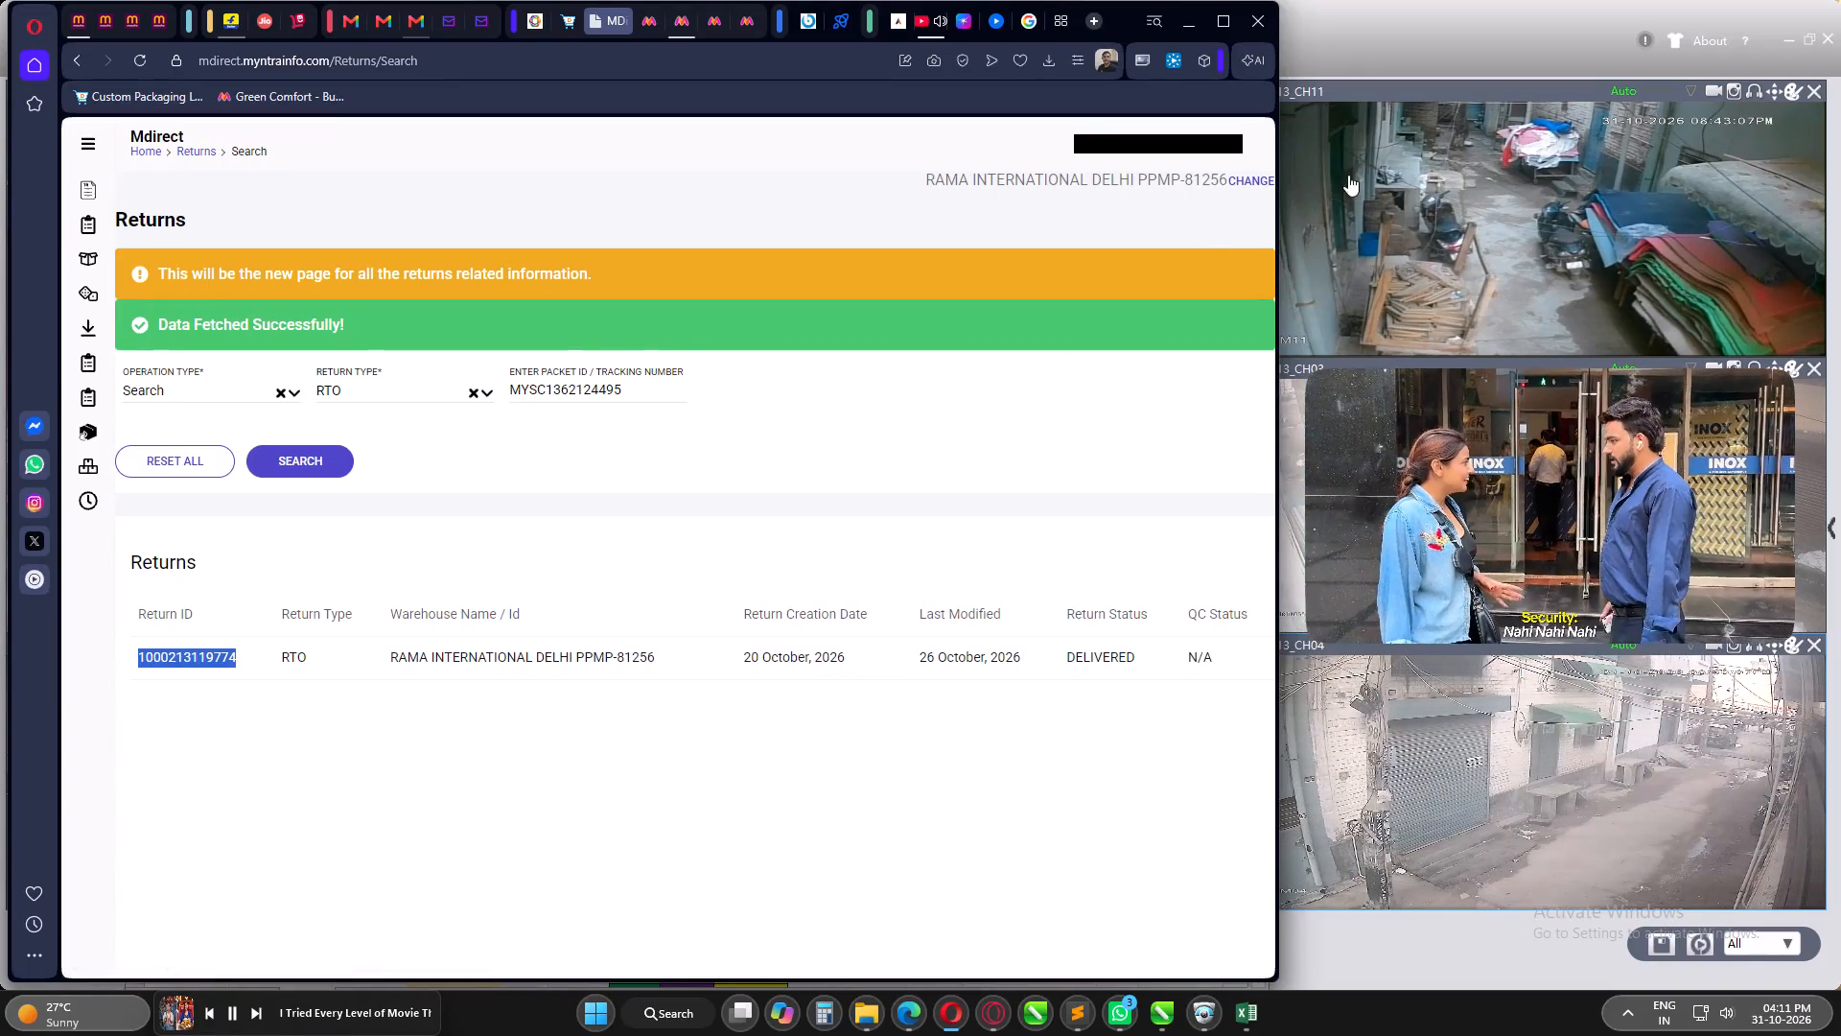
{"action": "left_click", "coordinate": [1191, 21]}
{"action": "double_click", "coordinate": [188, 443]}
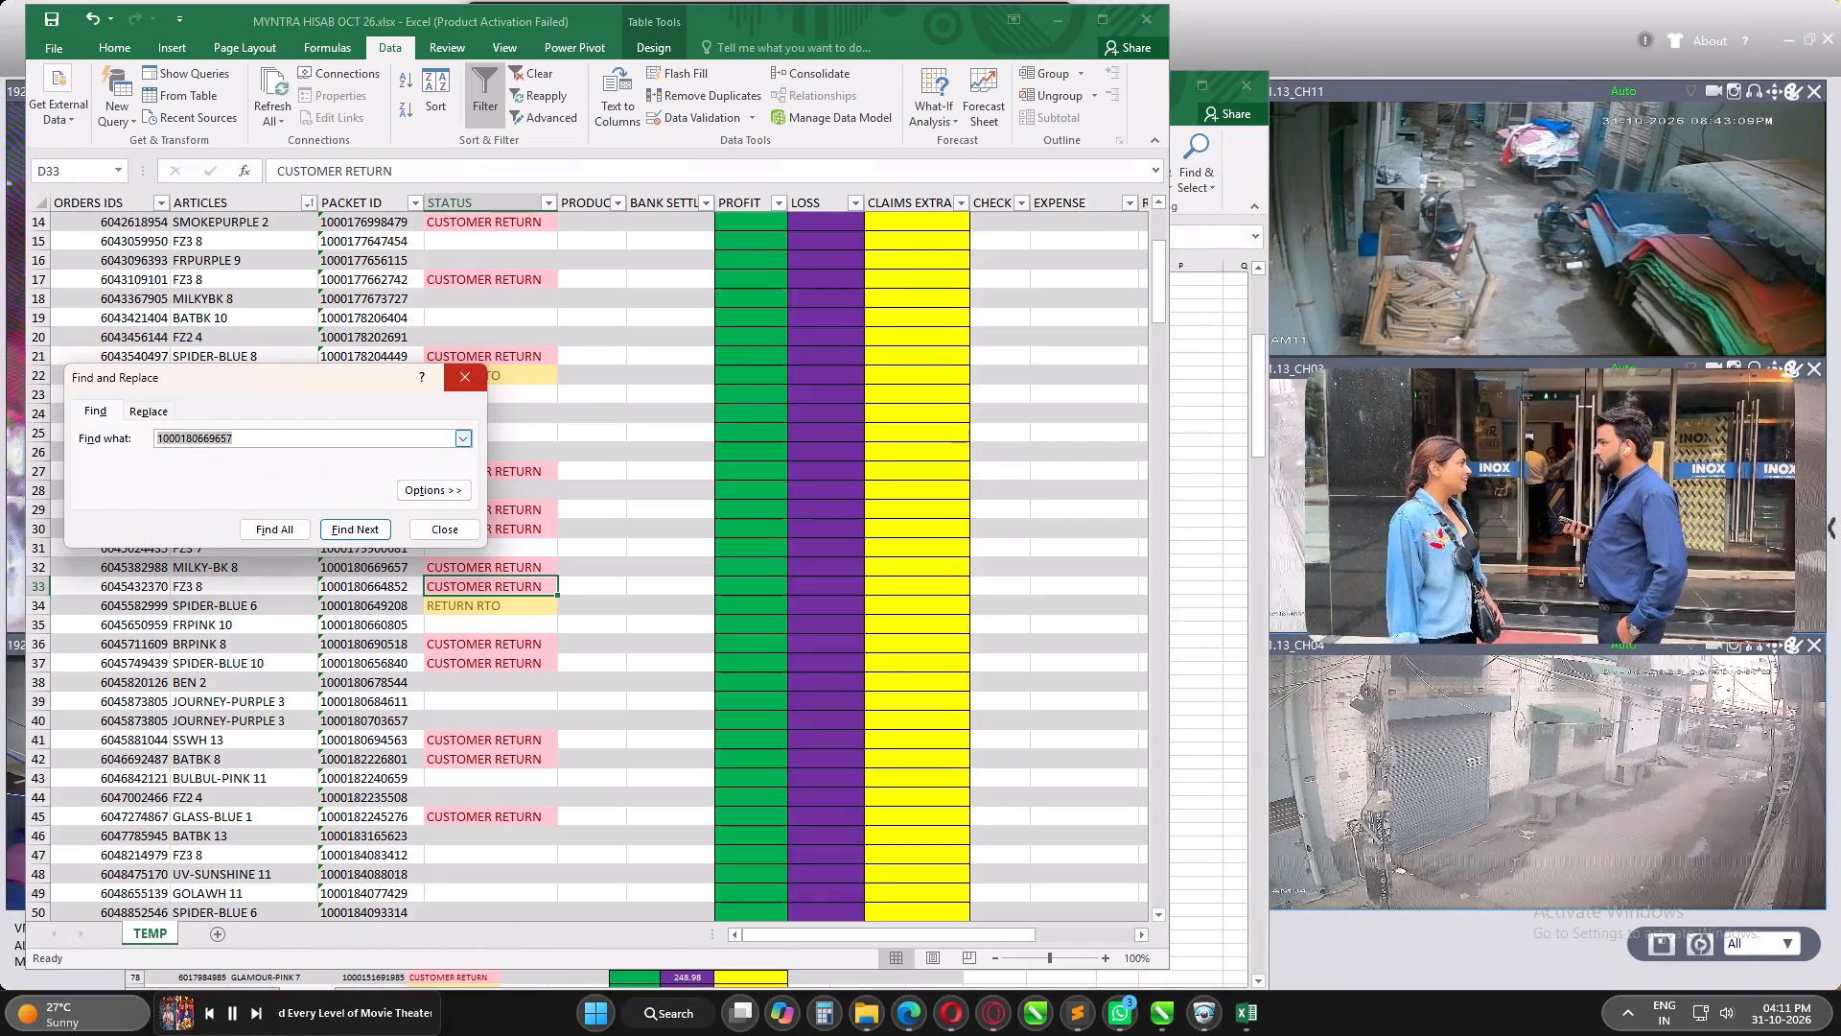
{"action": "key", "text": "ctrl+v"}
{"action": "left_click", "coordinate": [374, 532]}
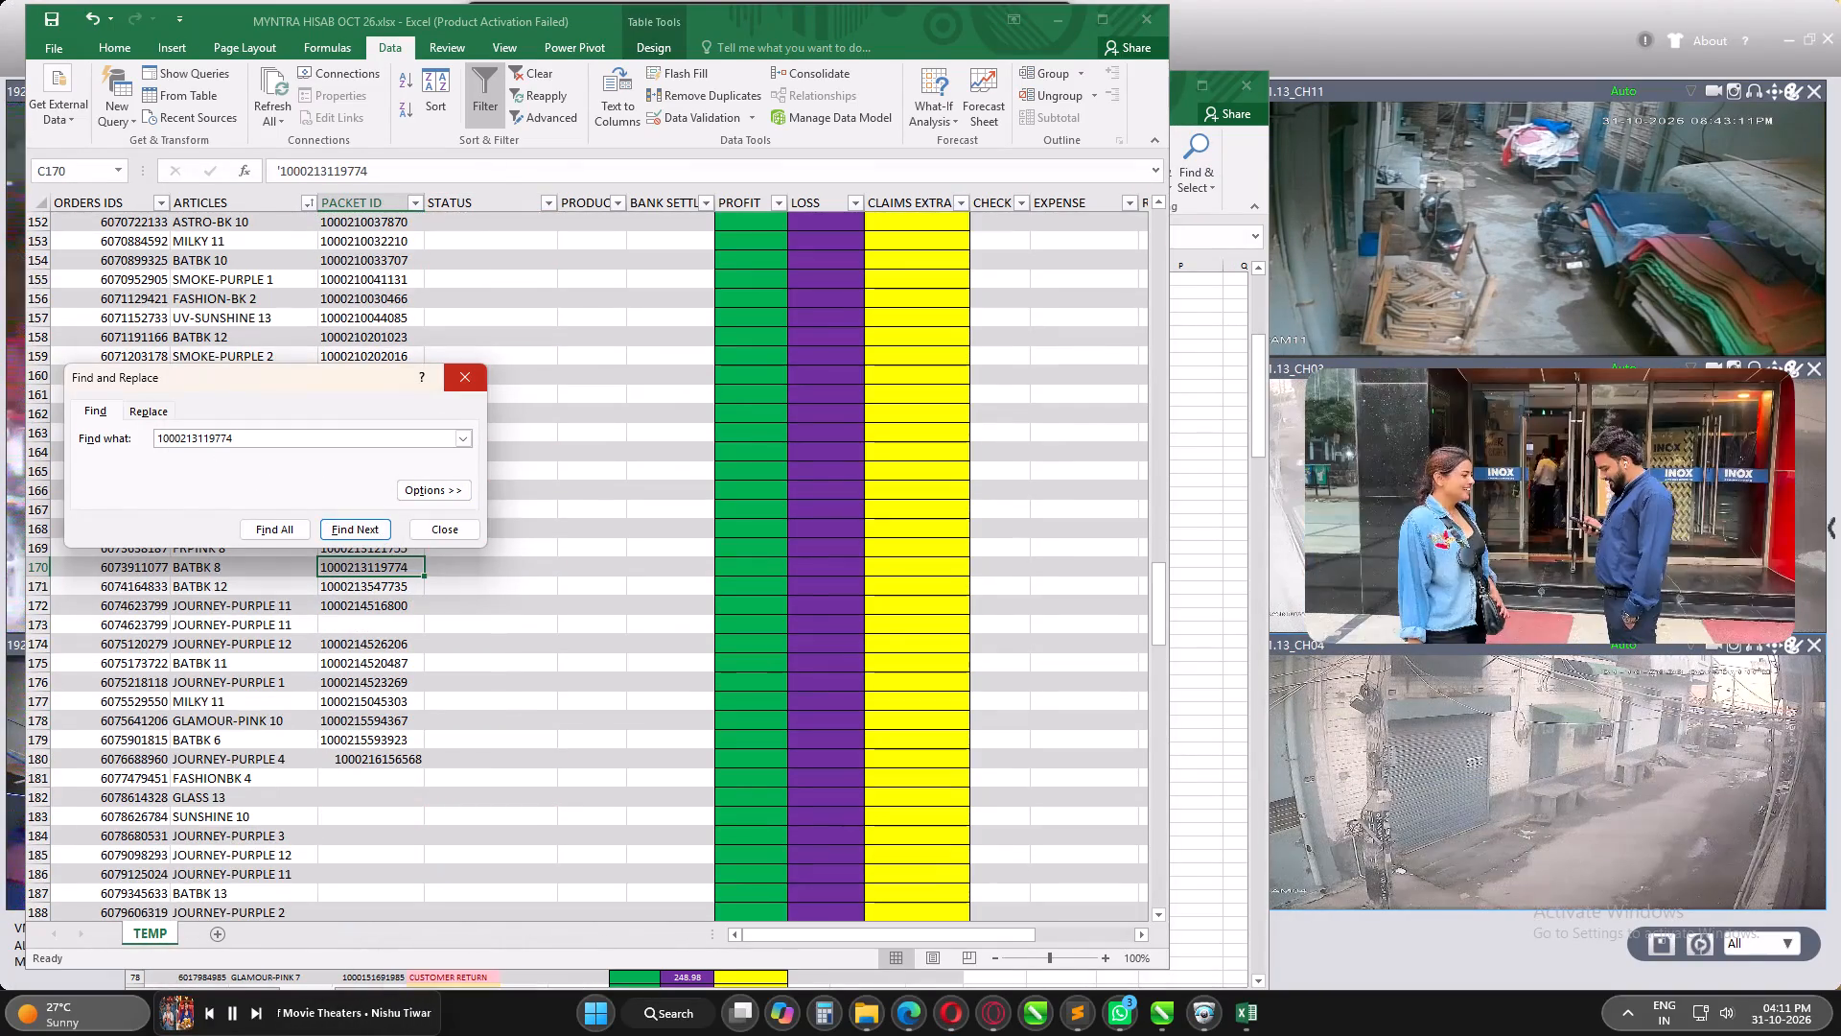
{"action": "left_click", "coordinate": [490, 572]}
{"action": "key", "text": "c"}
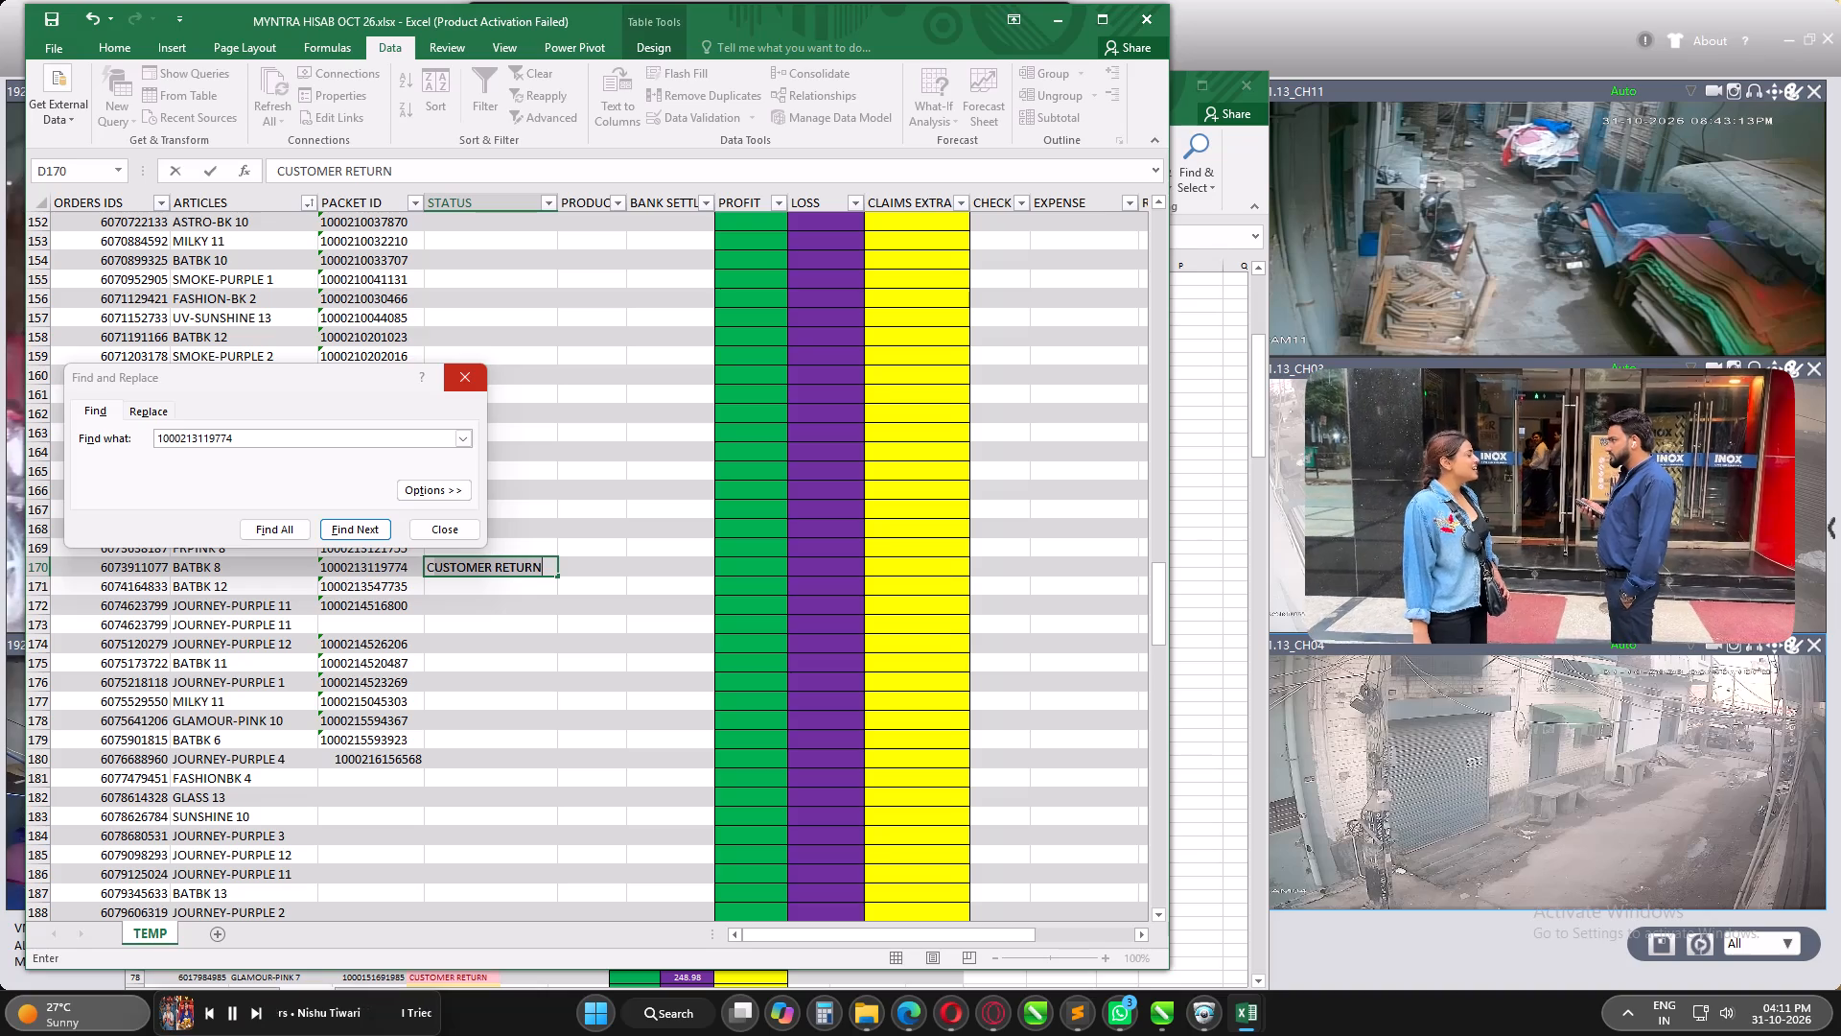
{"action": "key", "text": "Return"}
{"action": "key", "text": "ctrl+s"}
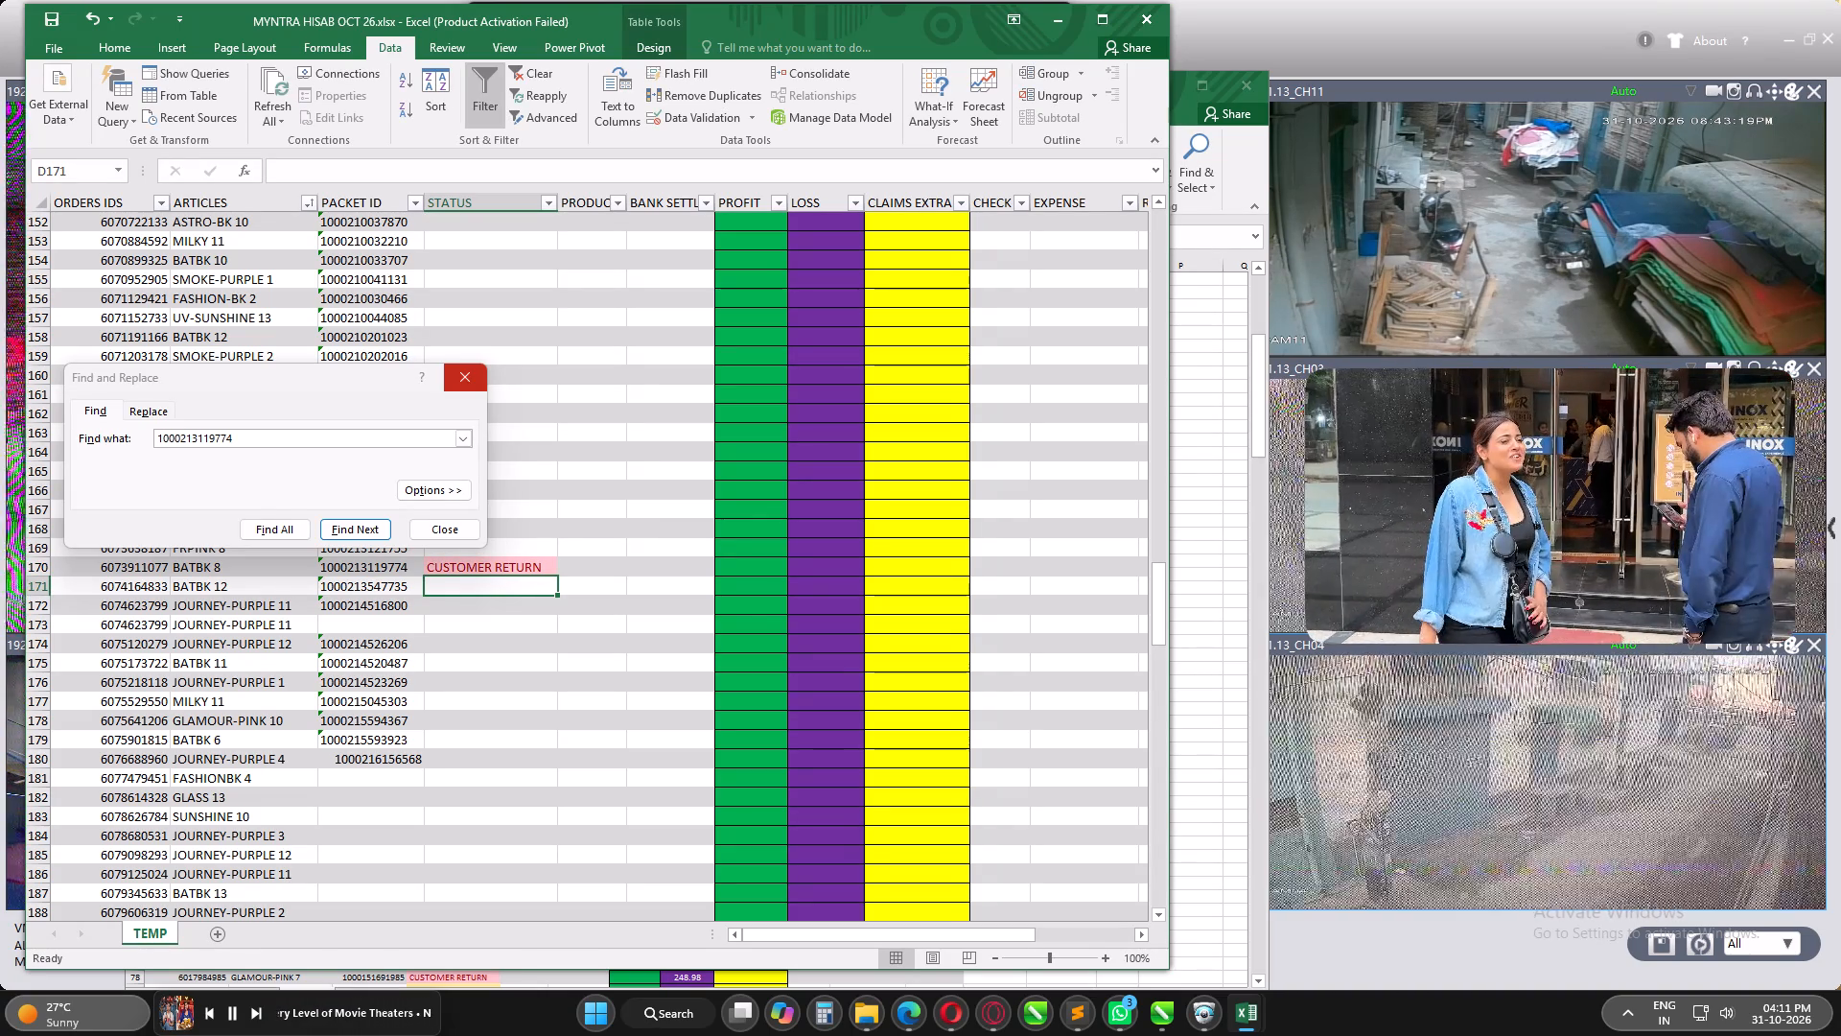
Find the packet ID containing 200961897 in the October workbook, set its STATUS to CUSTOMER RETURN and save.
{"action": "double_click", "coordinate": [202, 439]}
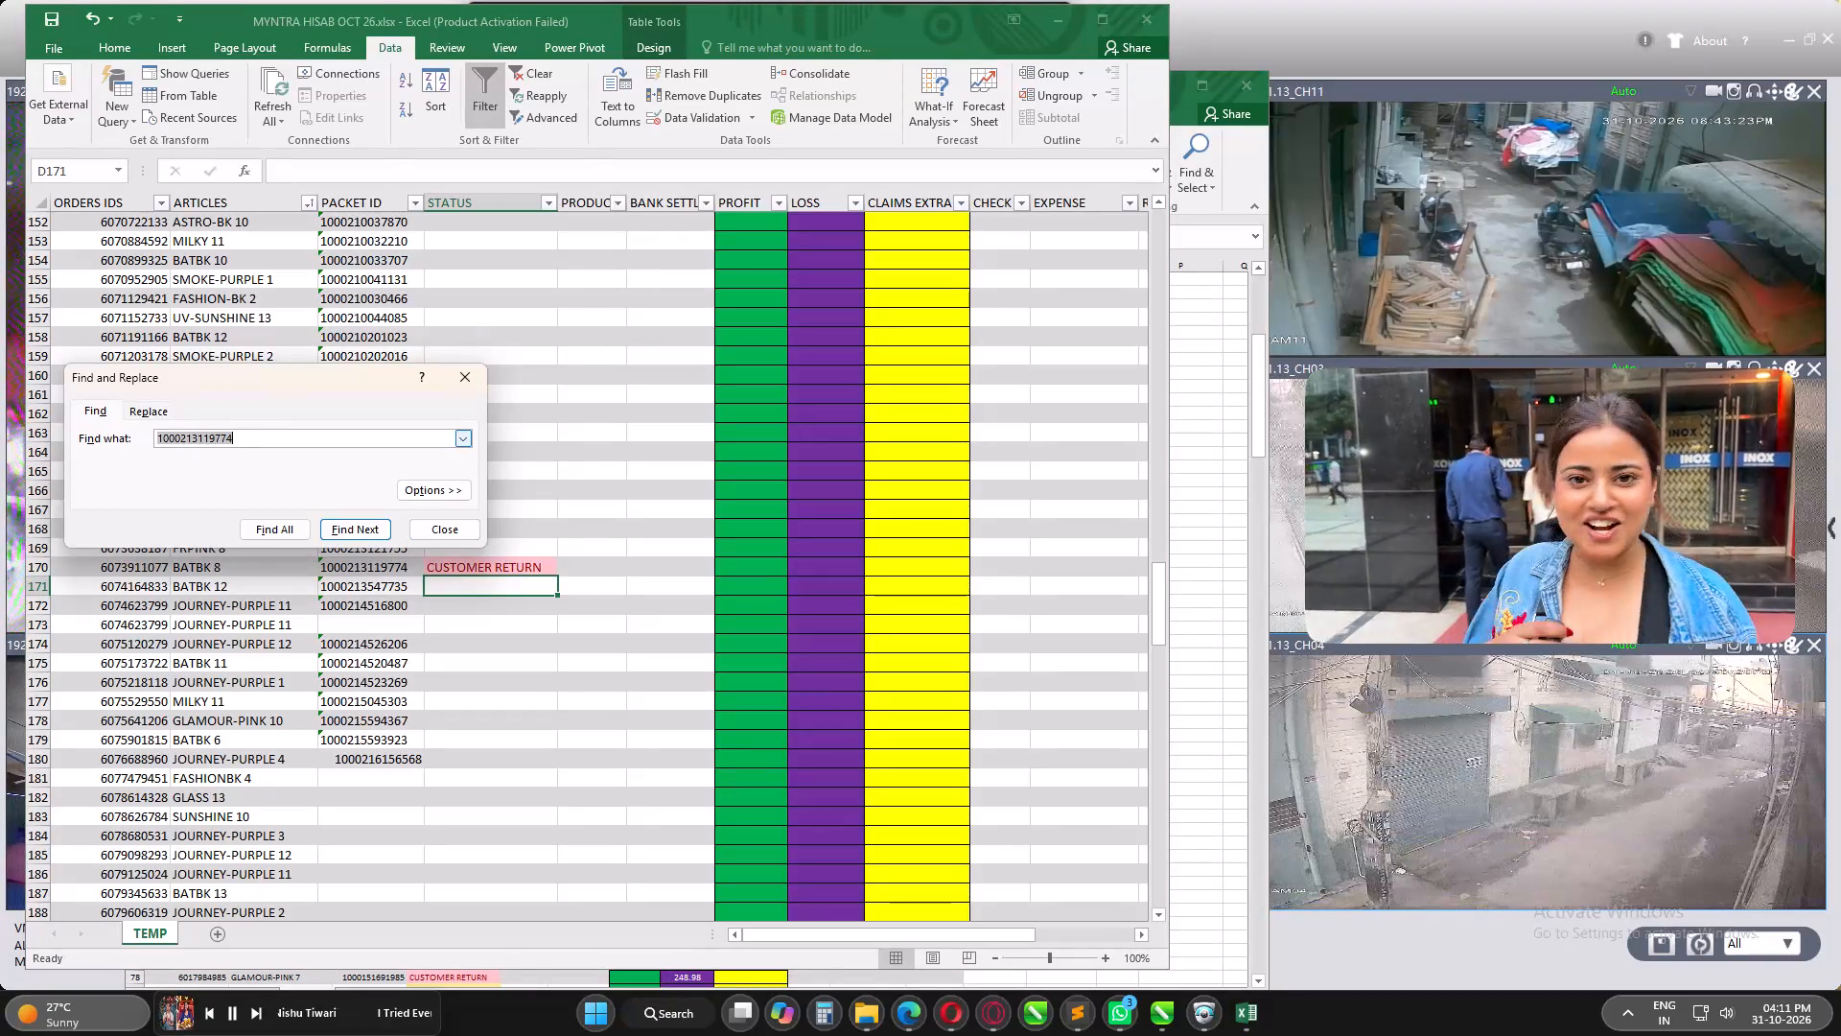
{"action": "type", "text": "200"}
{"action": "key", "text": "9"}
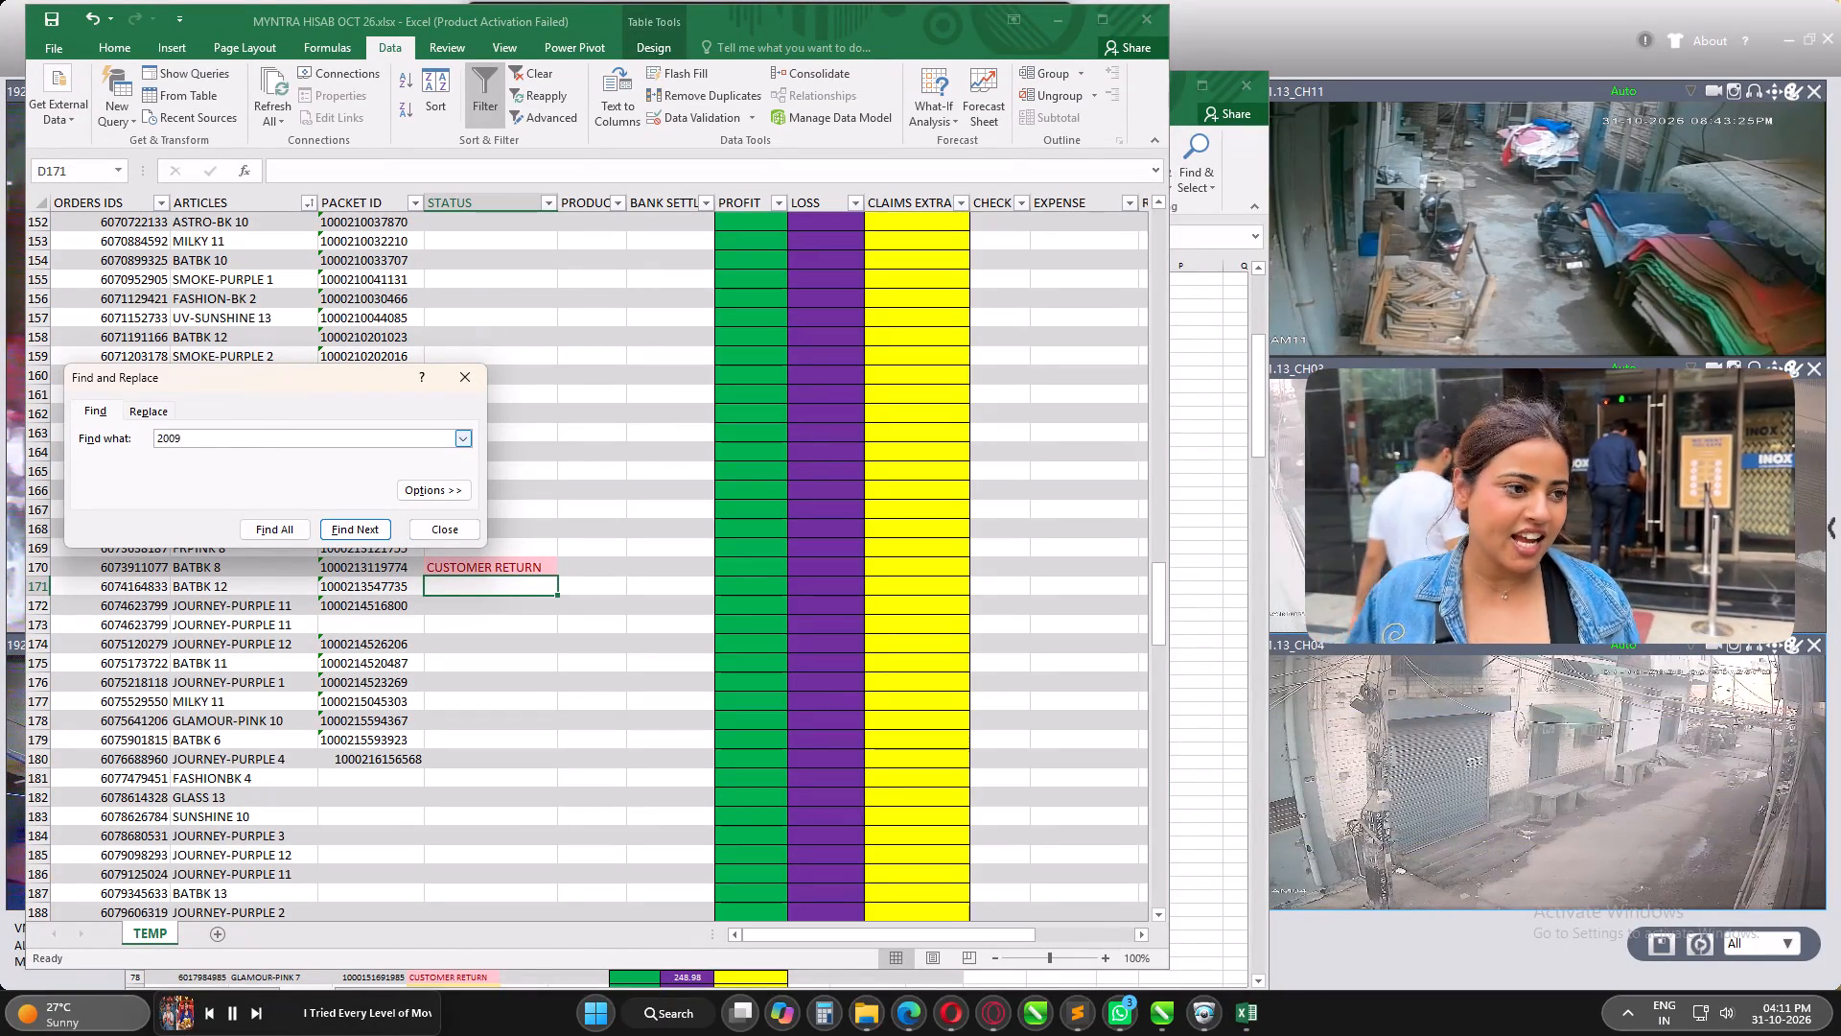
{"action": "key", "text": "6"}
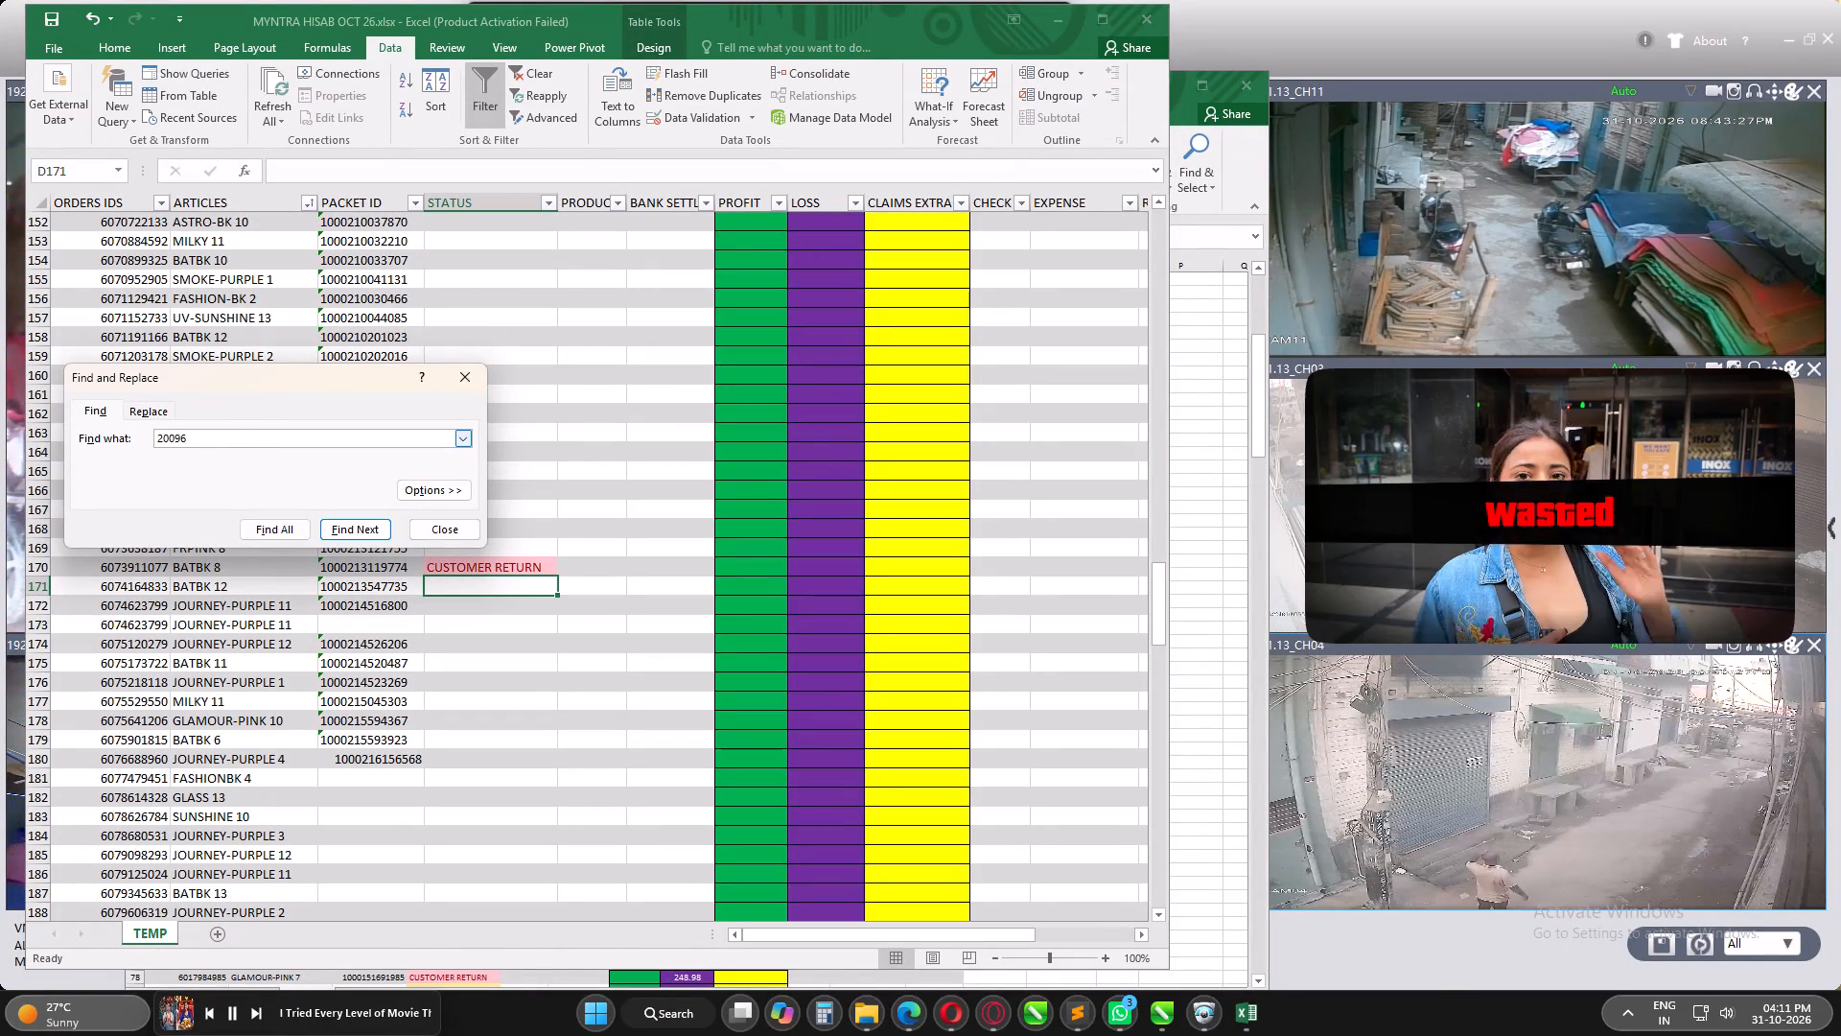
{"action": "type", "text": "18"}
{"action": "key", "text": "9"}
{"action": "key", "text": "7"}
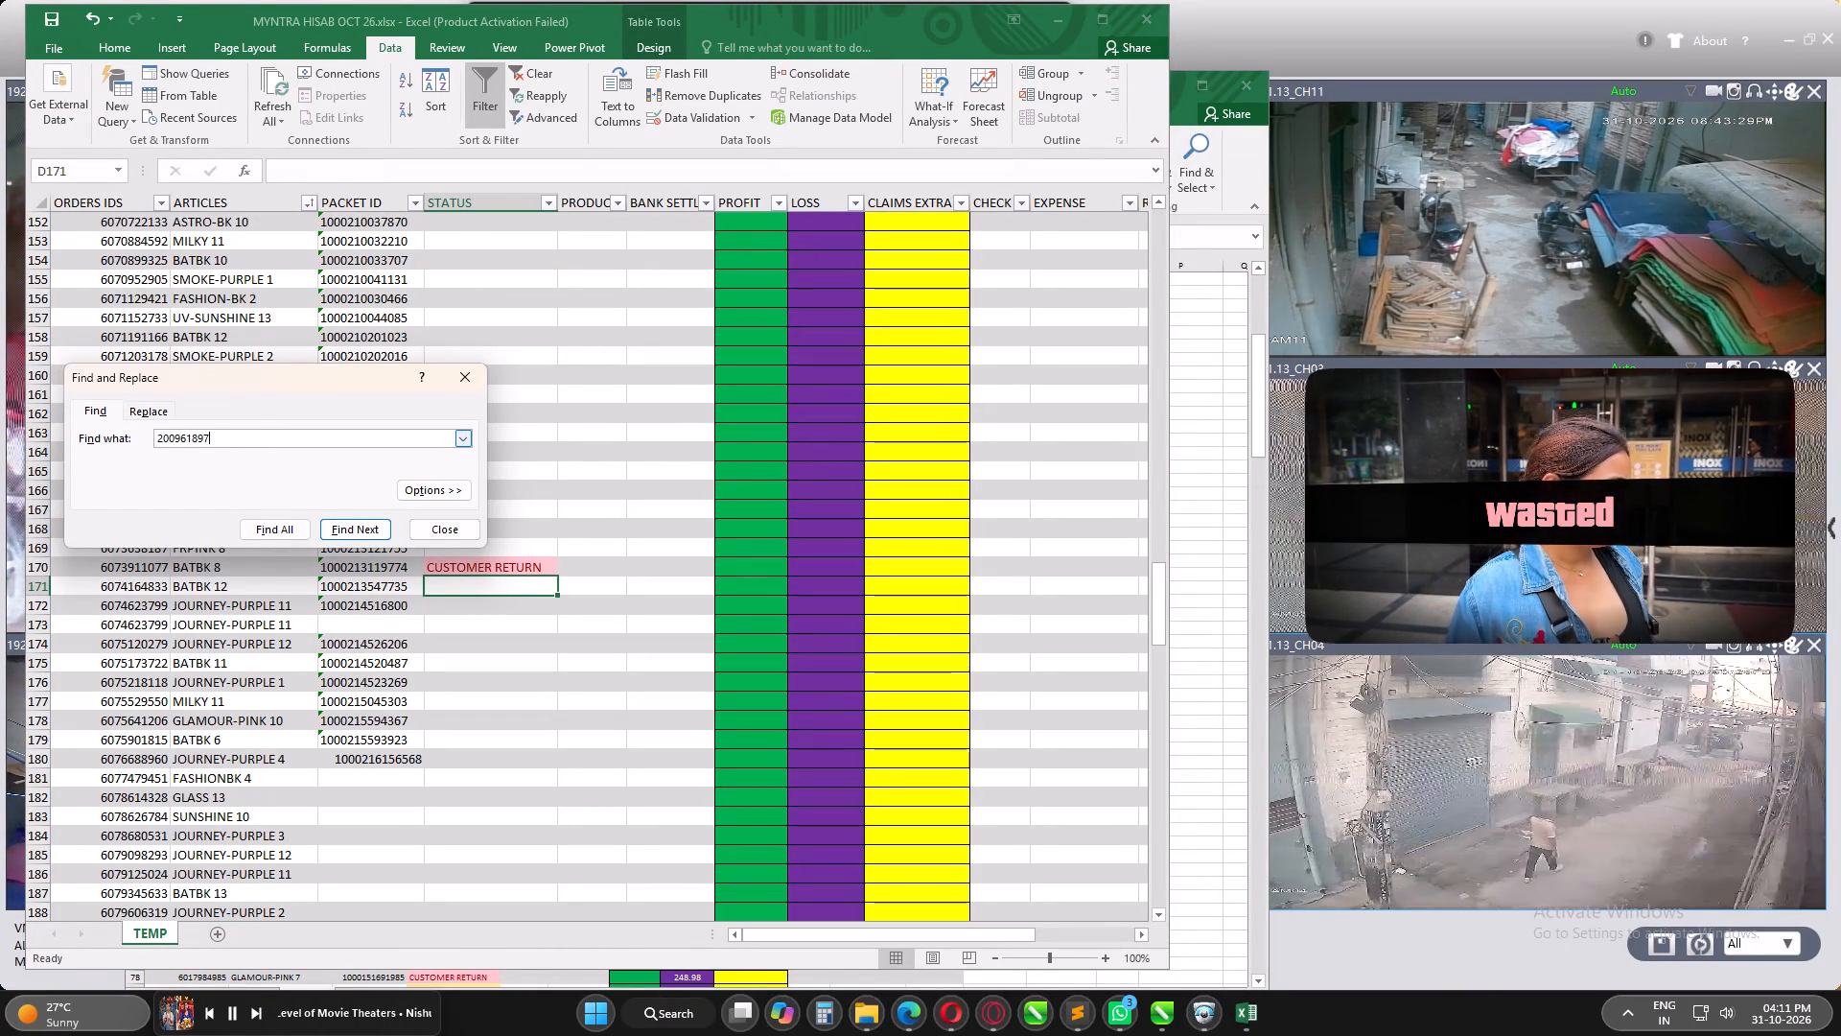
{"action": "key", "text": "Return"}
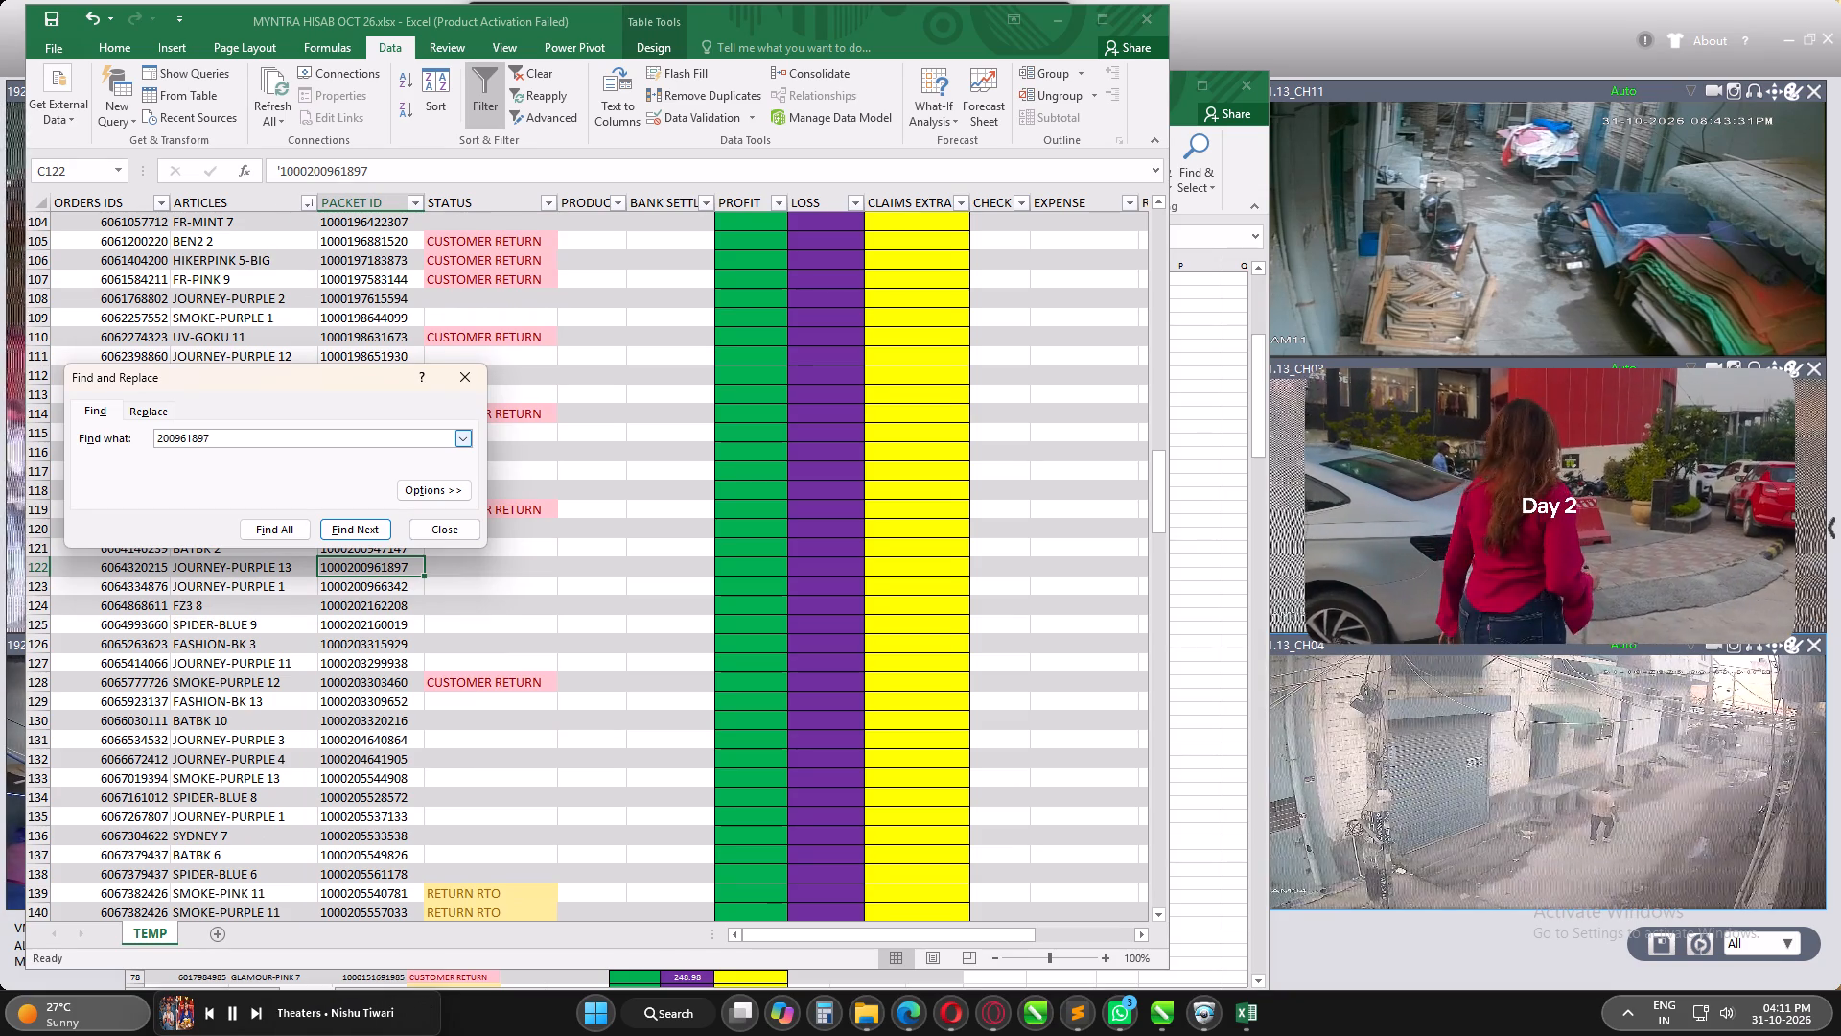
{"action": "left_click", "coordinate": [483, 566]}
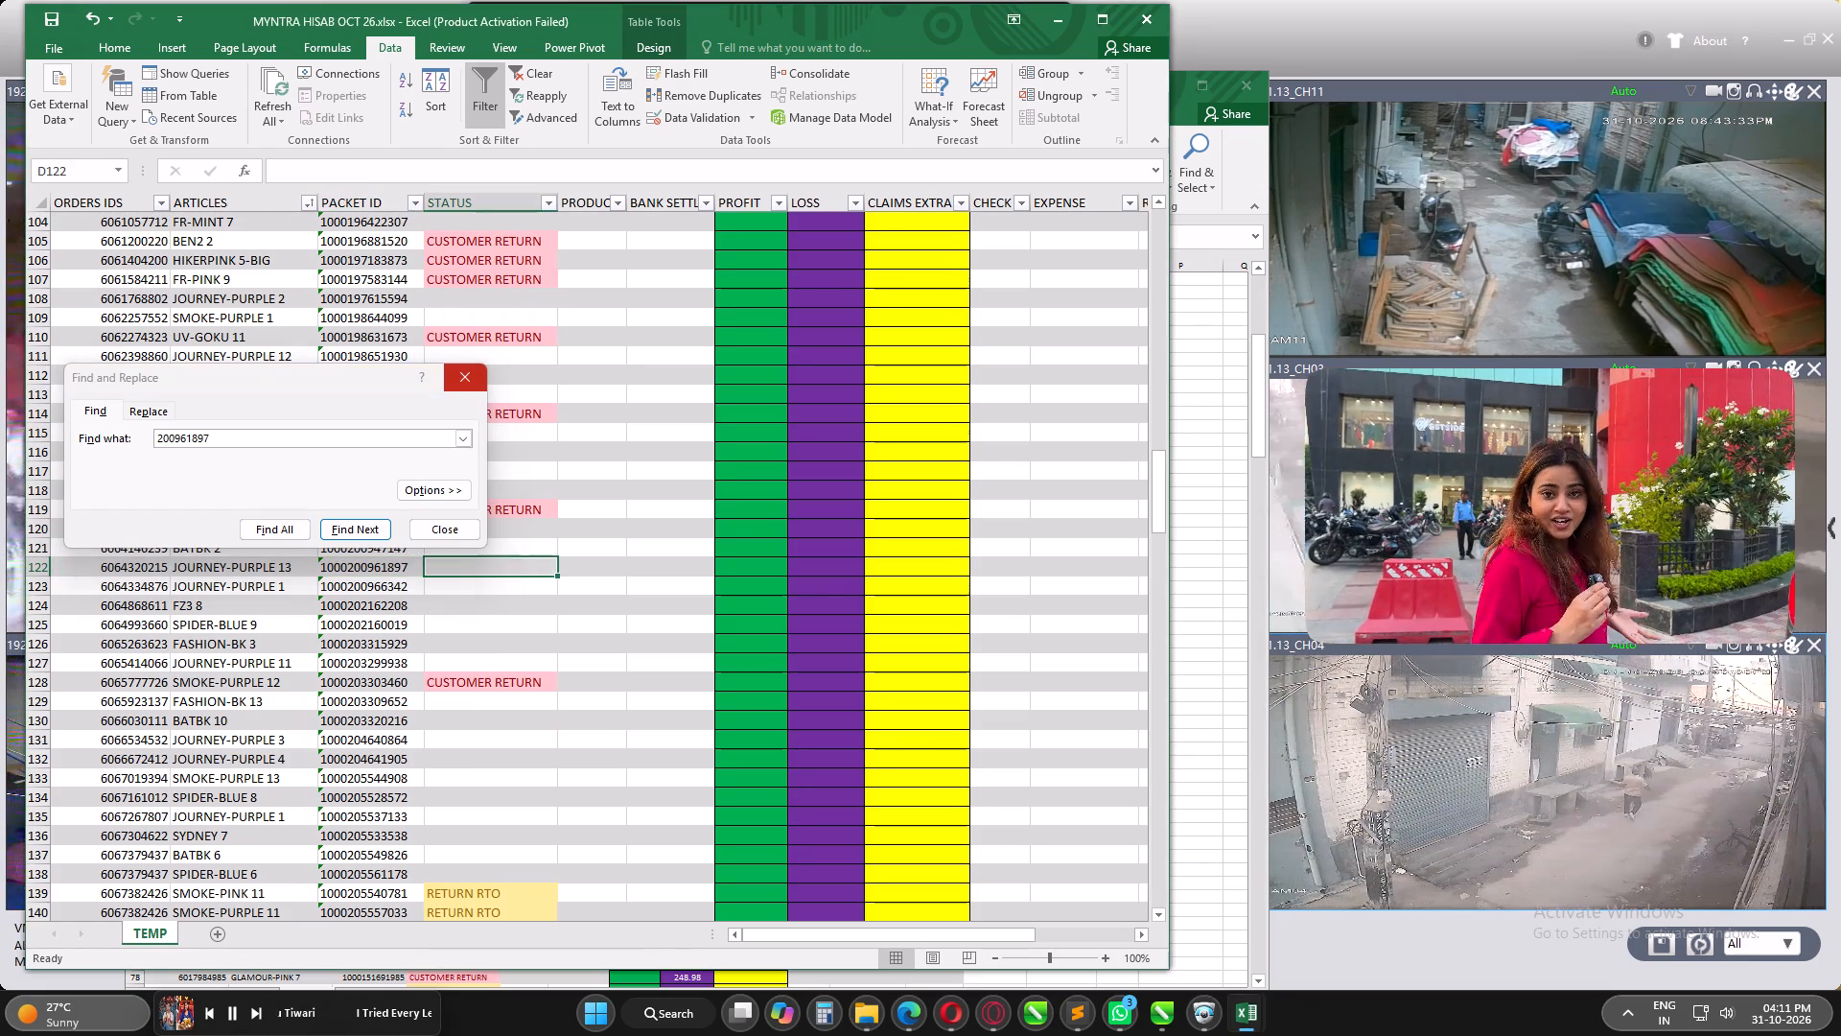
{"action": "key", "text": "c"}
{"action": "key", "text": "Return"}
{"action": "key", "text": "ctrl+s"}
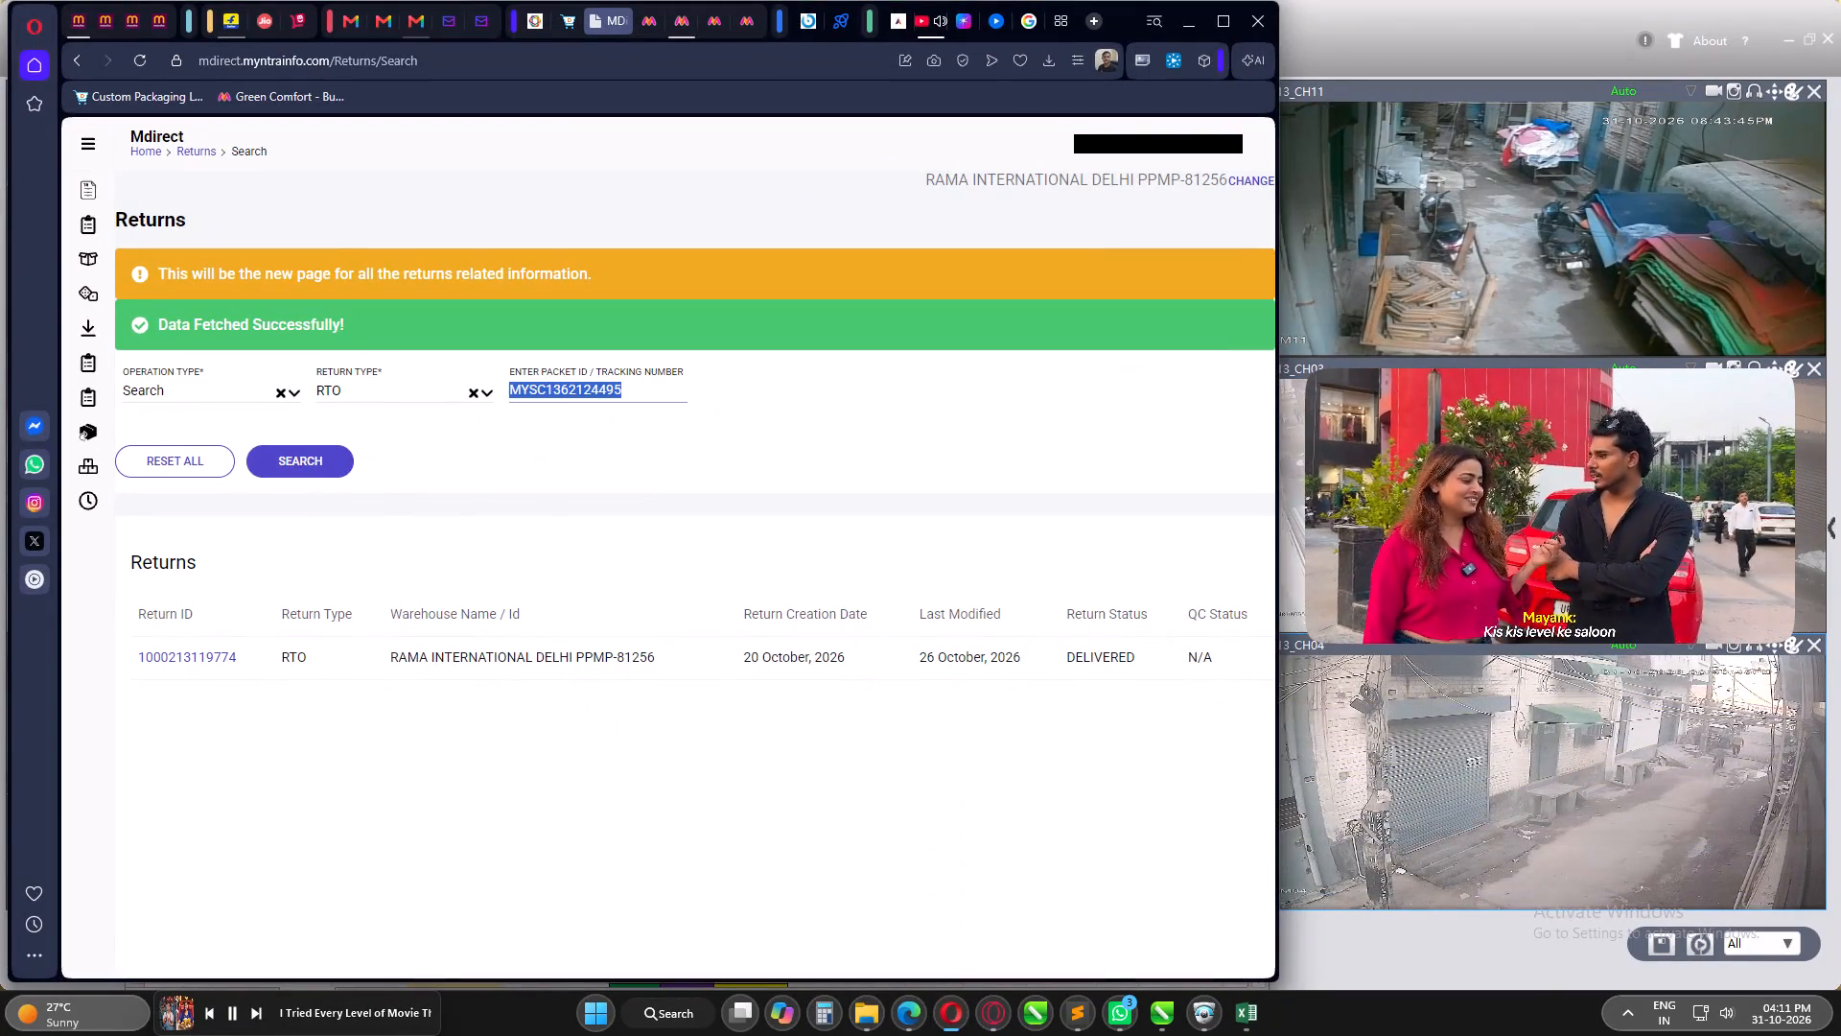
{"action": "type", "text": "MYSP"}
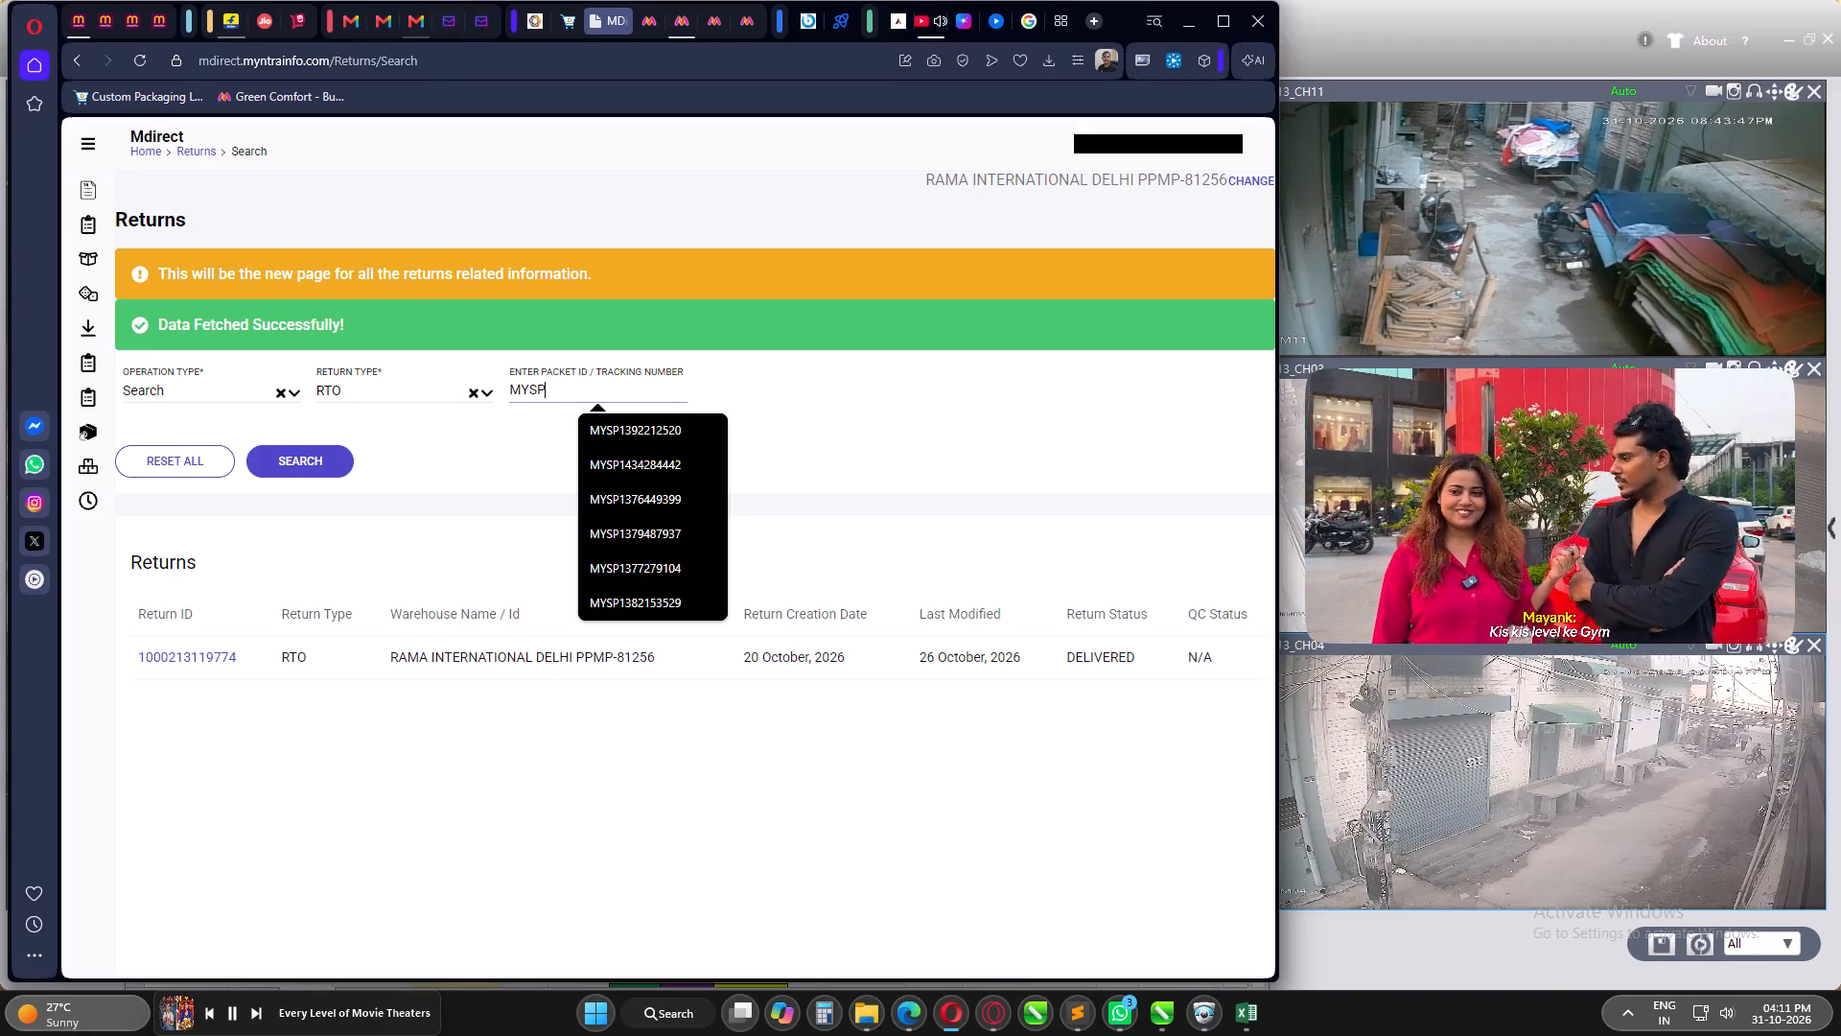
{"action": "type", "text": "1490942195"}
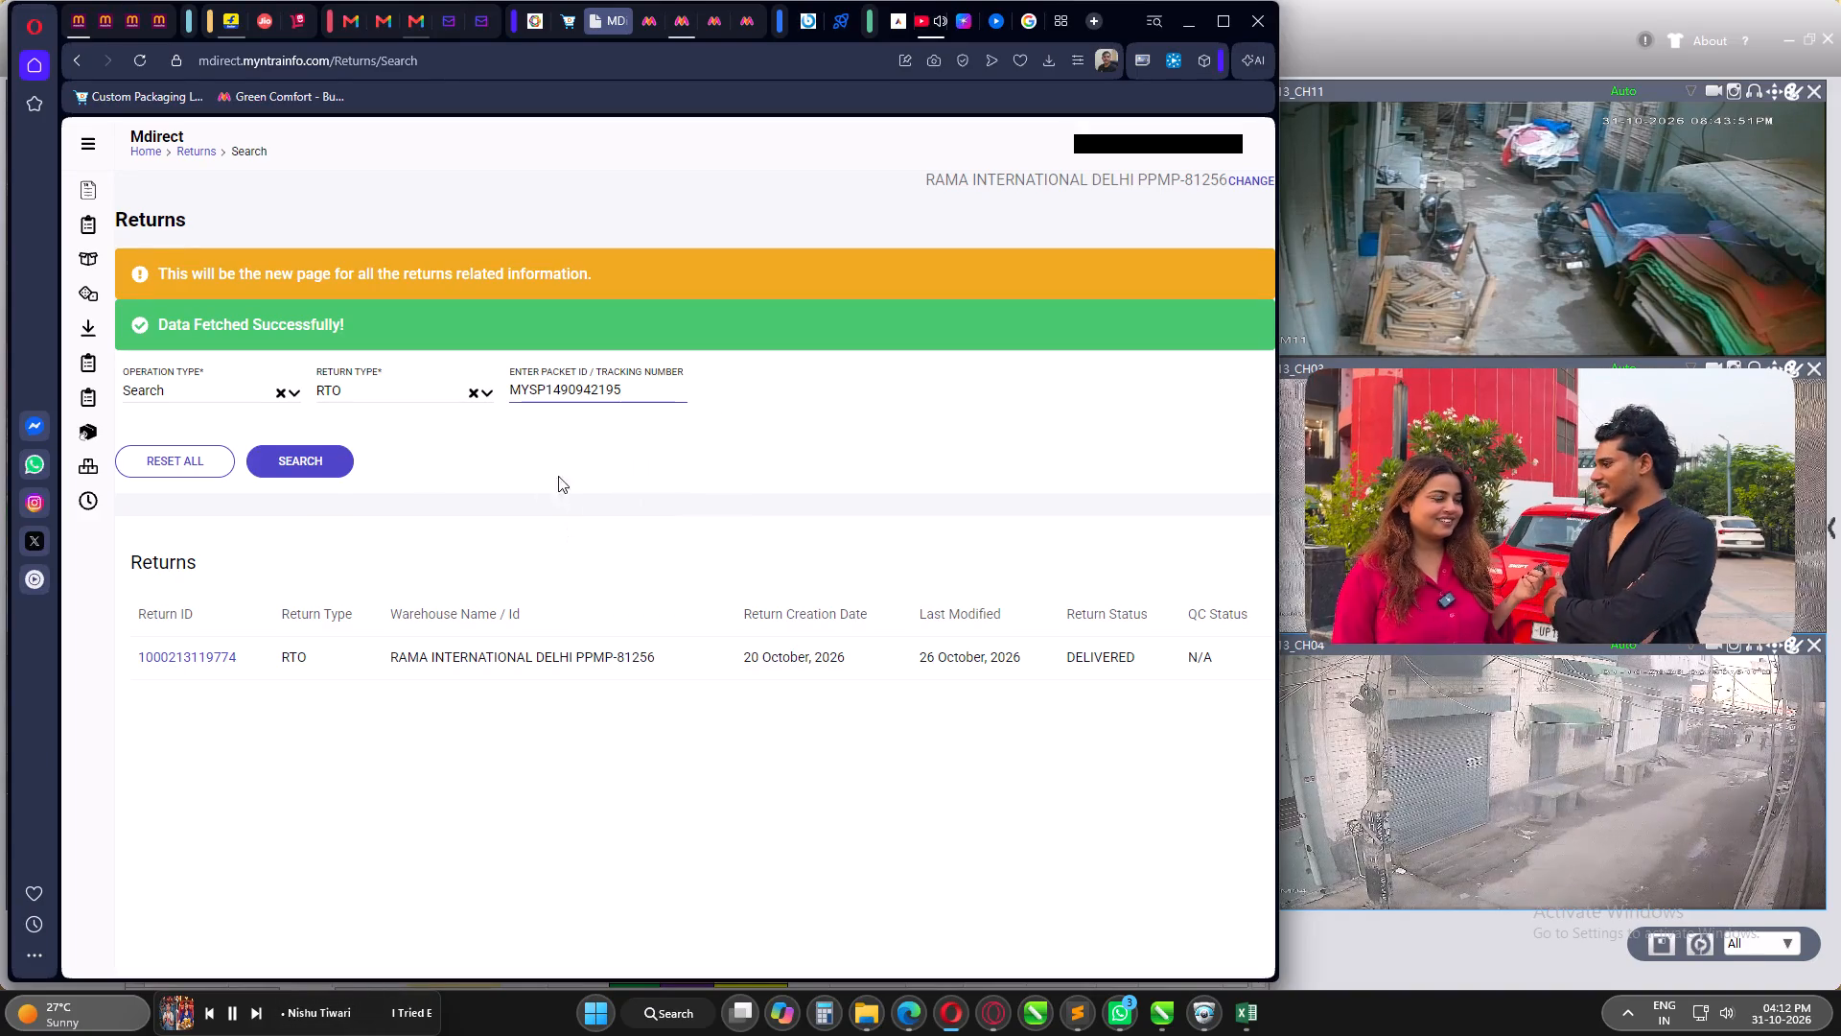
{"action": "left_click", "coordinate": [318, 469]}
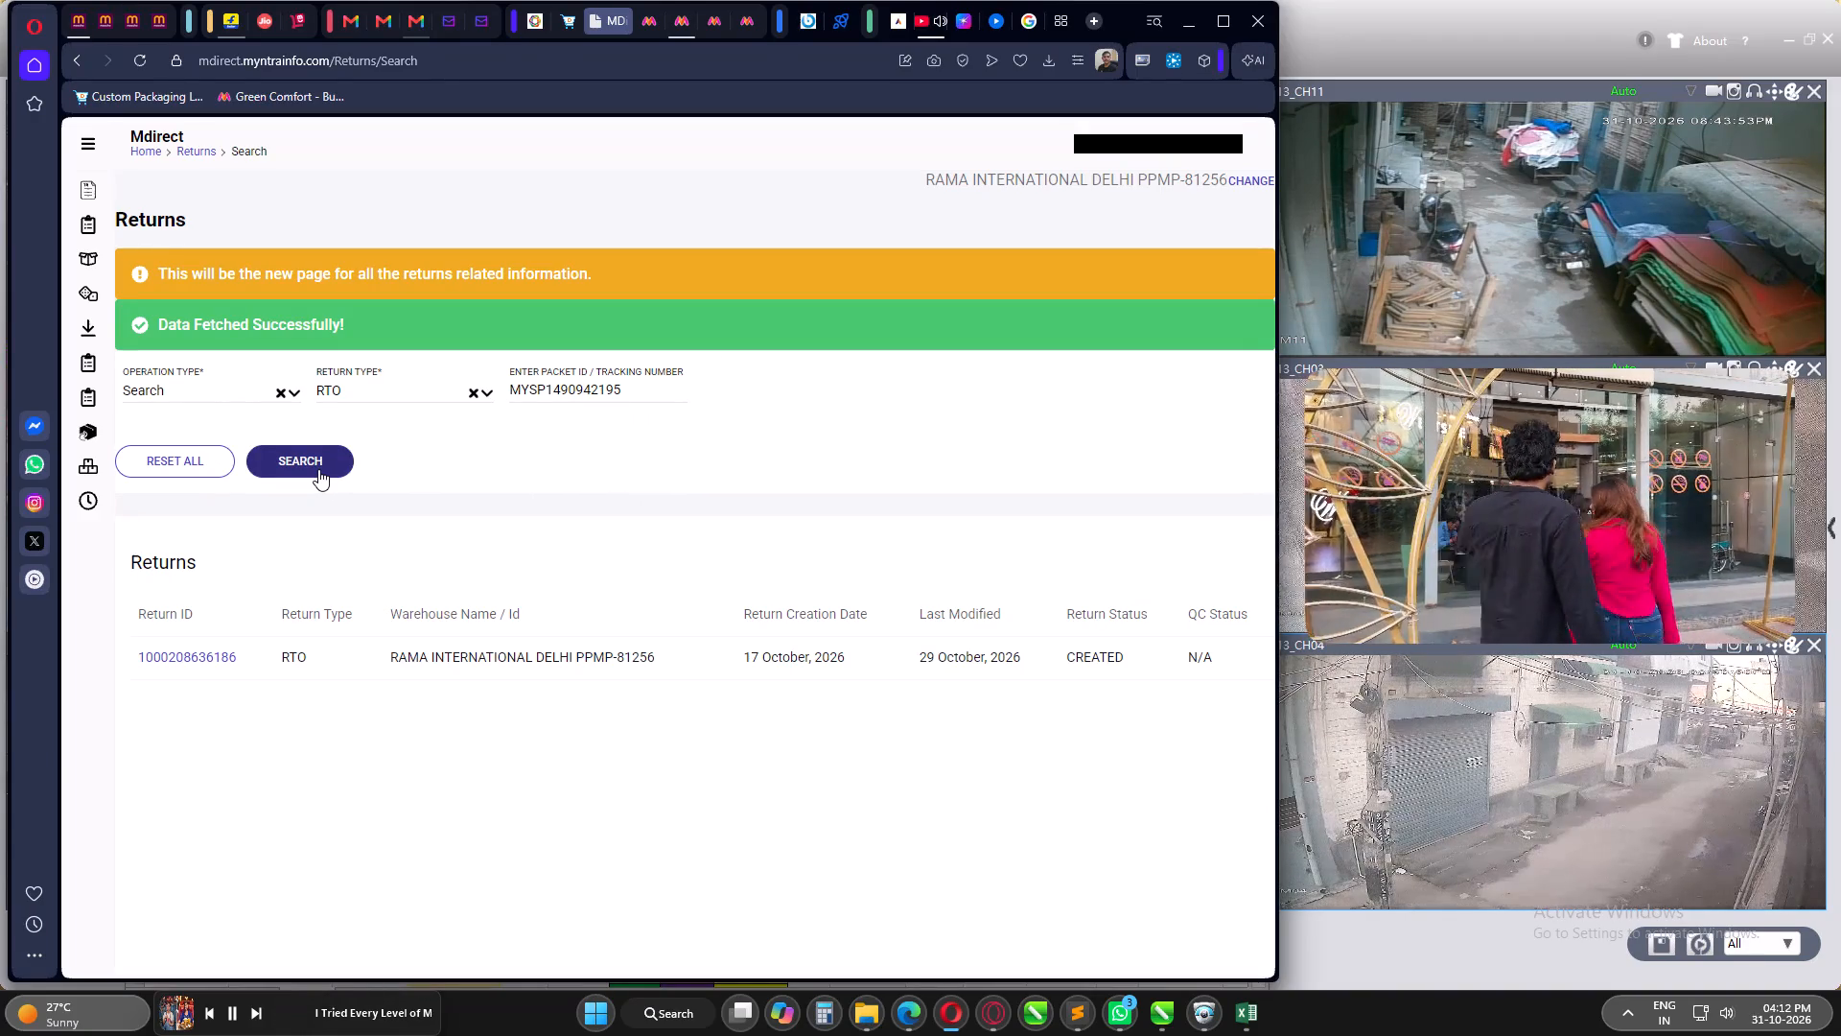
{"action": "left_click_drag", "start_coordinate": [140, 651], "coordinate": [160, 651]}
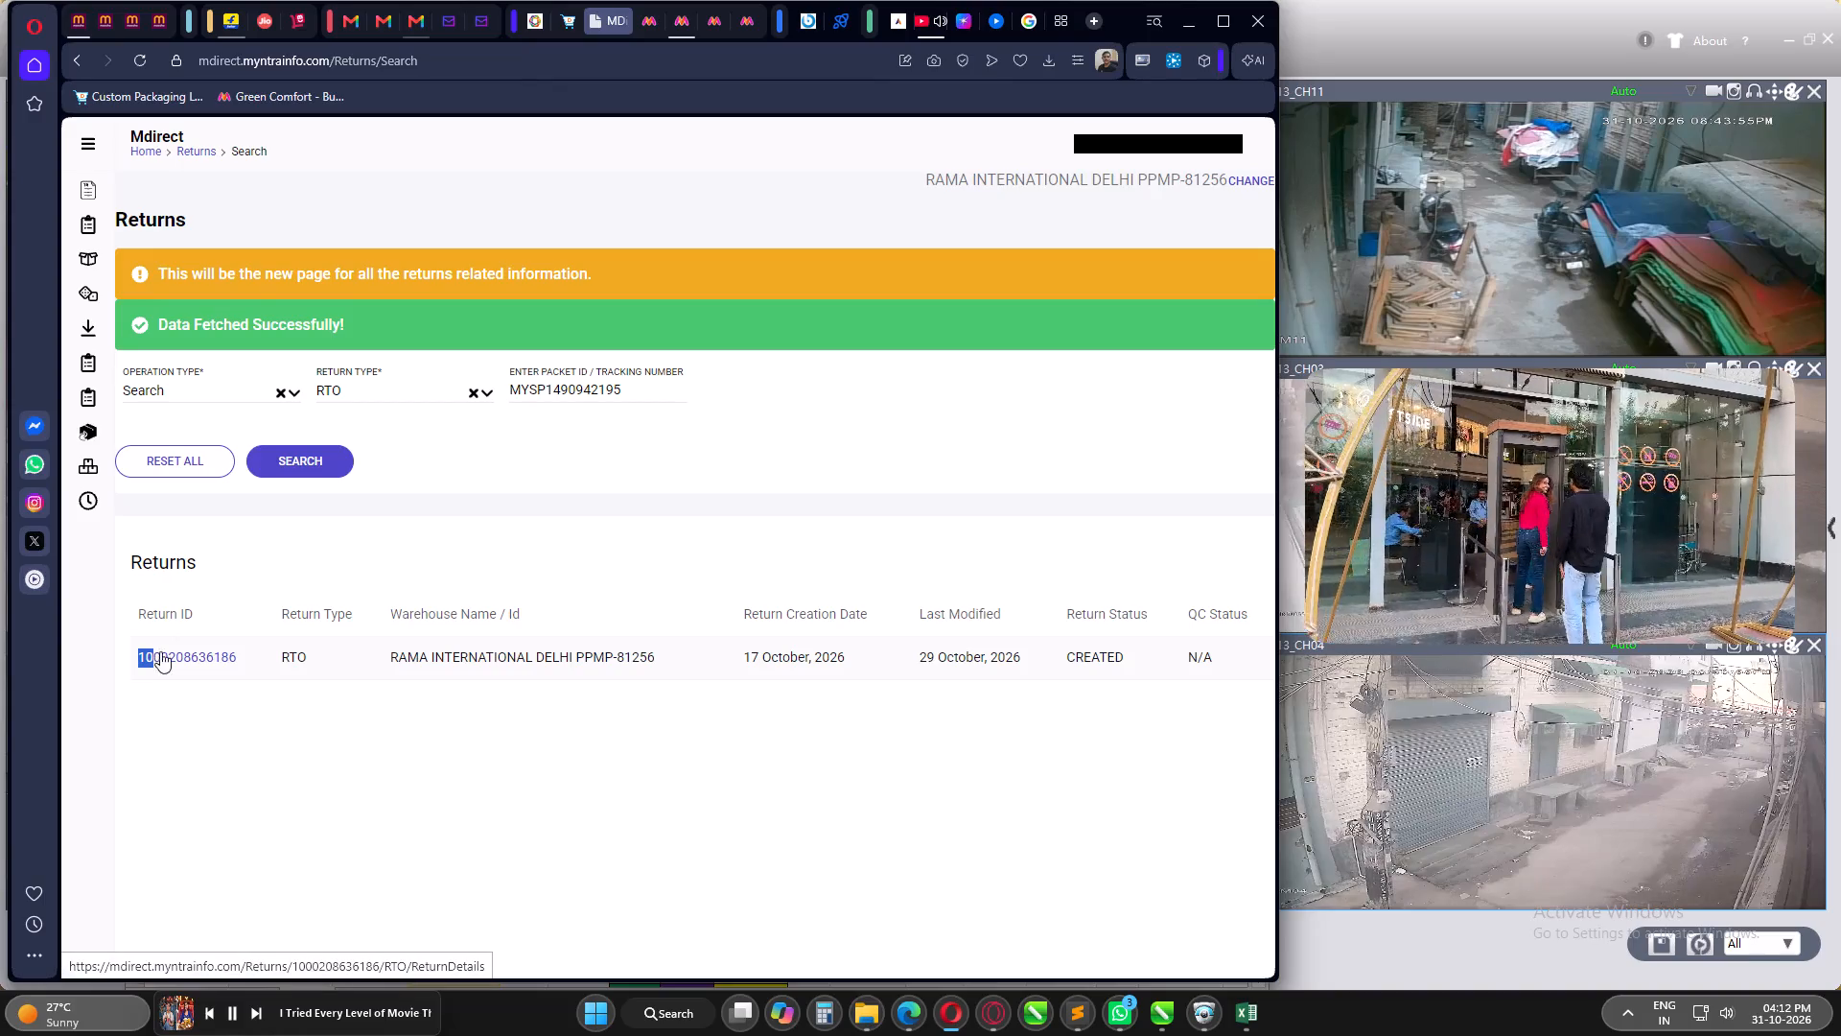
{"action": "left_click_drag", "start_coordinate": [160, 651], "coordinate": [239, 656]}
{"action": "key", "text": "ctrl+c"}
{"action": "left_click", "coordinate": [1190, 21]}
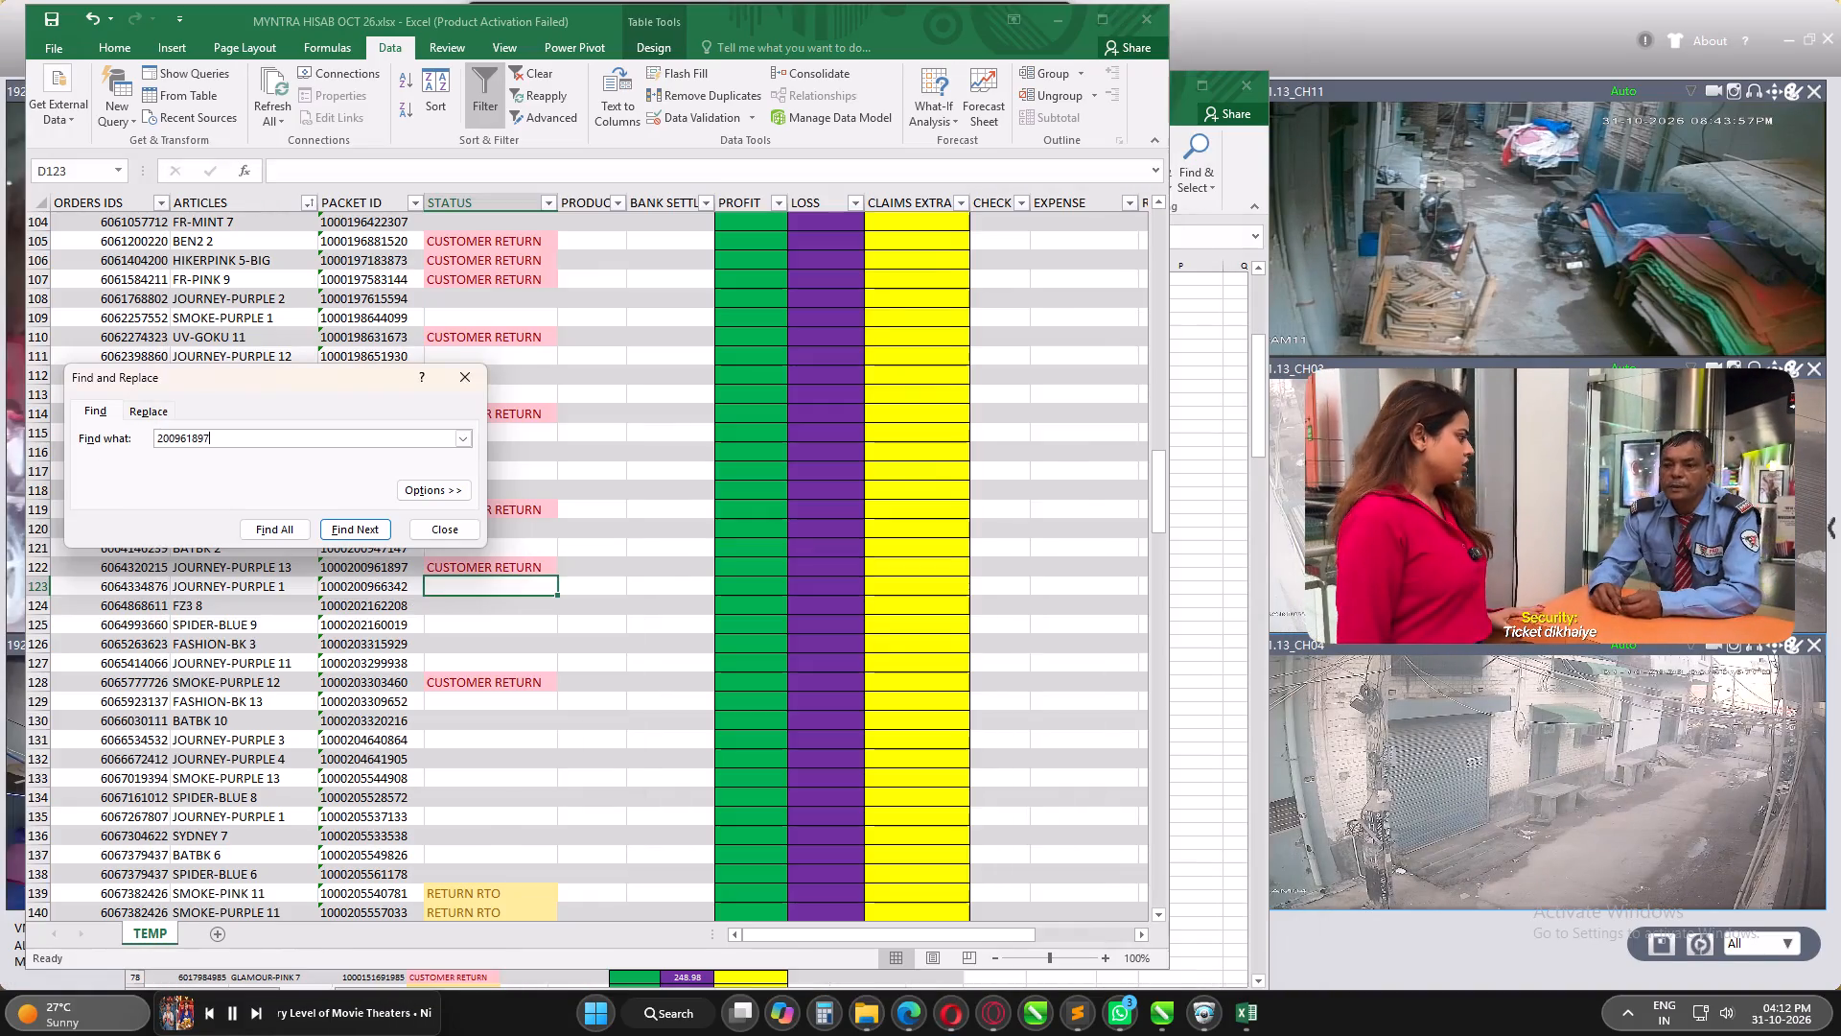
{"action": "left_click", "coordinate": [761, 520]}
{"action": "double_click", "coordinate": [165, 438]}
{"action": "key", "text": "ctrl+v"}
{"action": "left_click", "coordinate": [353, 525]}
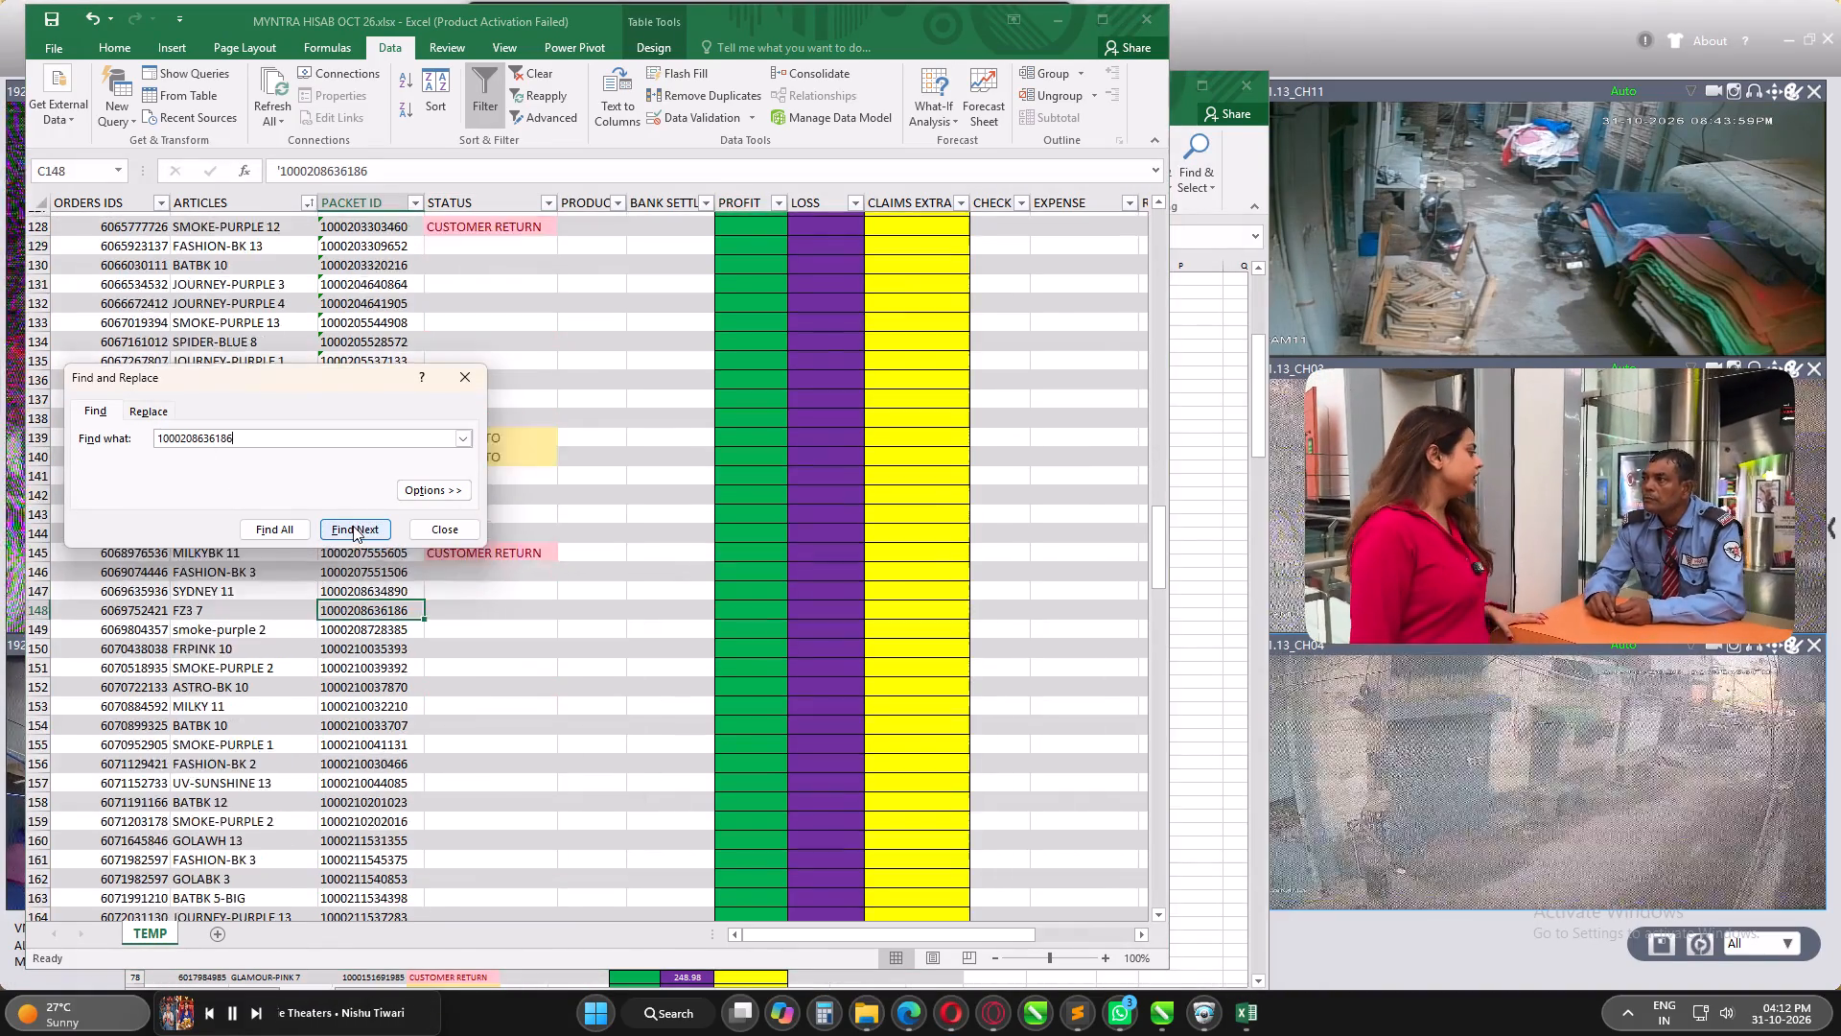
{"action": "left_click", "coordinate": [496, 571]}
{"action": "key", "text": "c"}
{"action": "key", "text": "Return"}
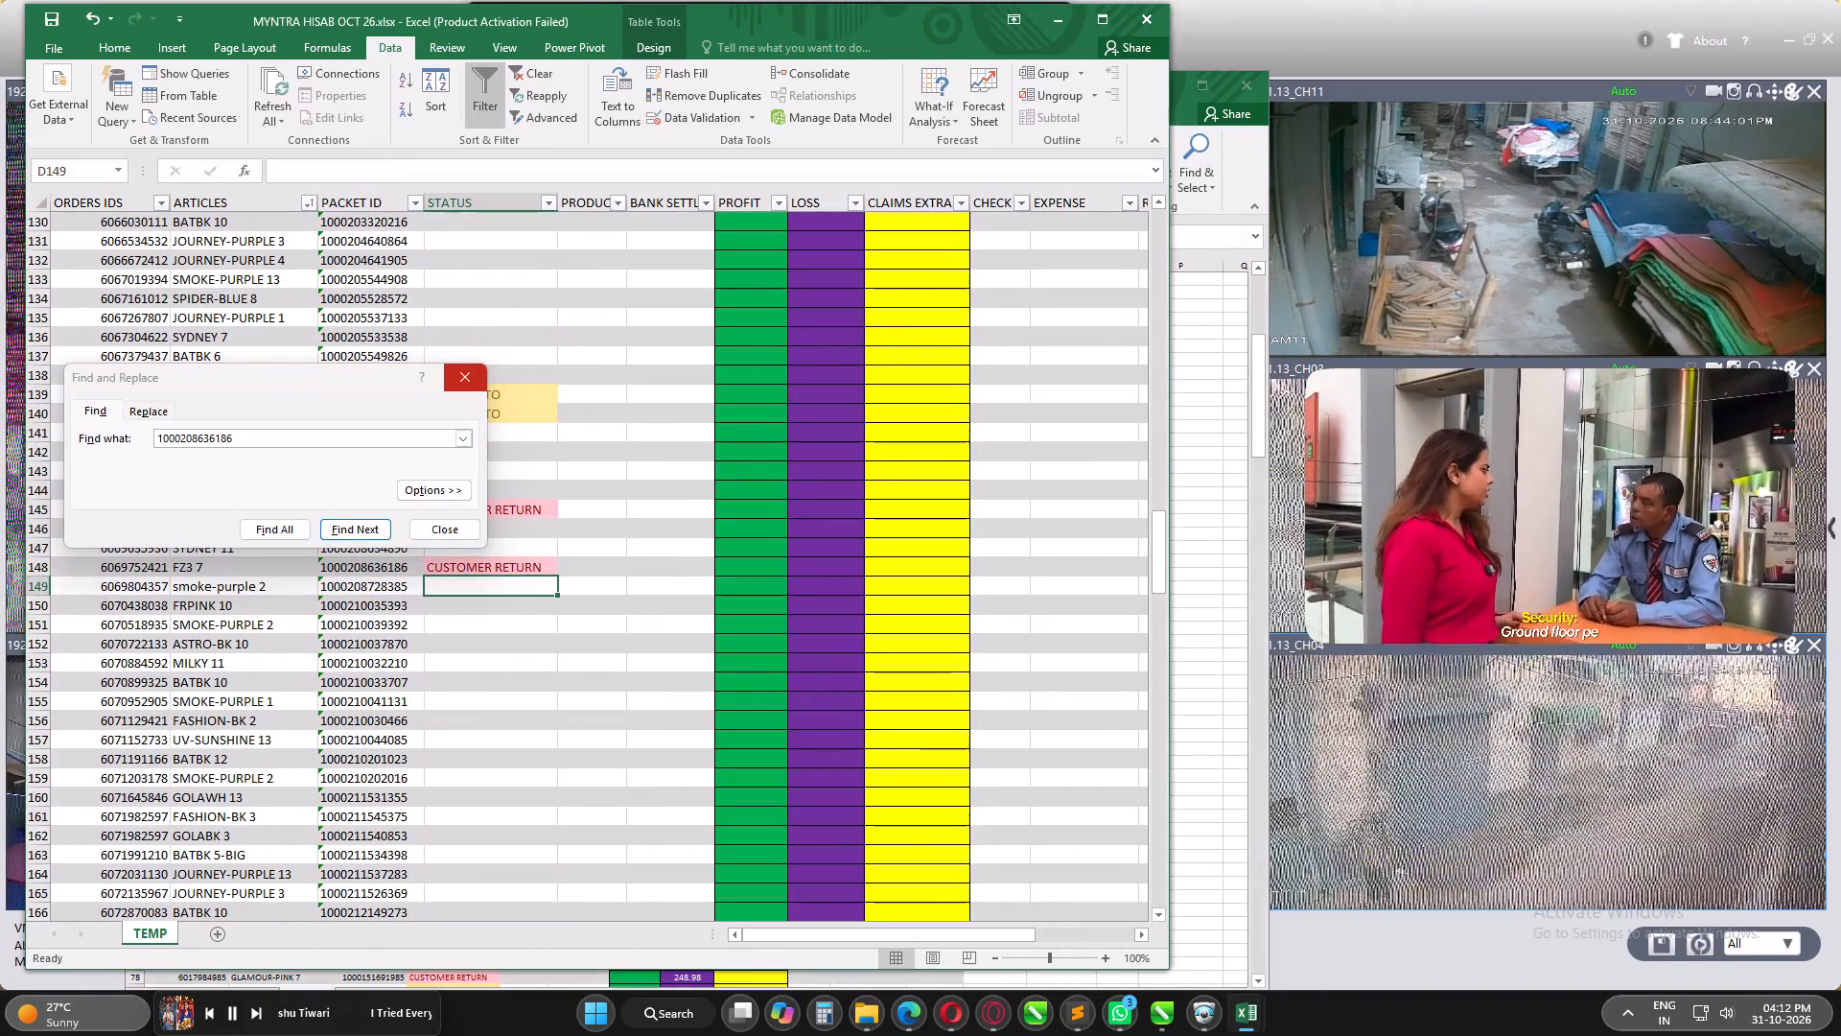
{"action": "key", "text": "ctrl+s"}
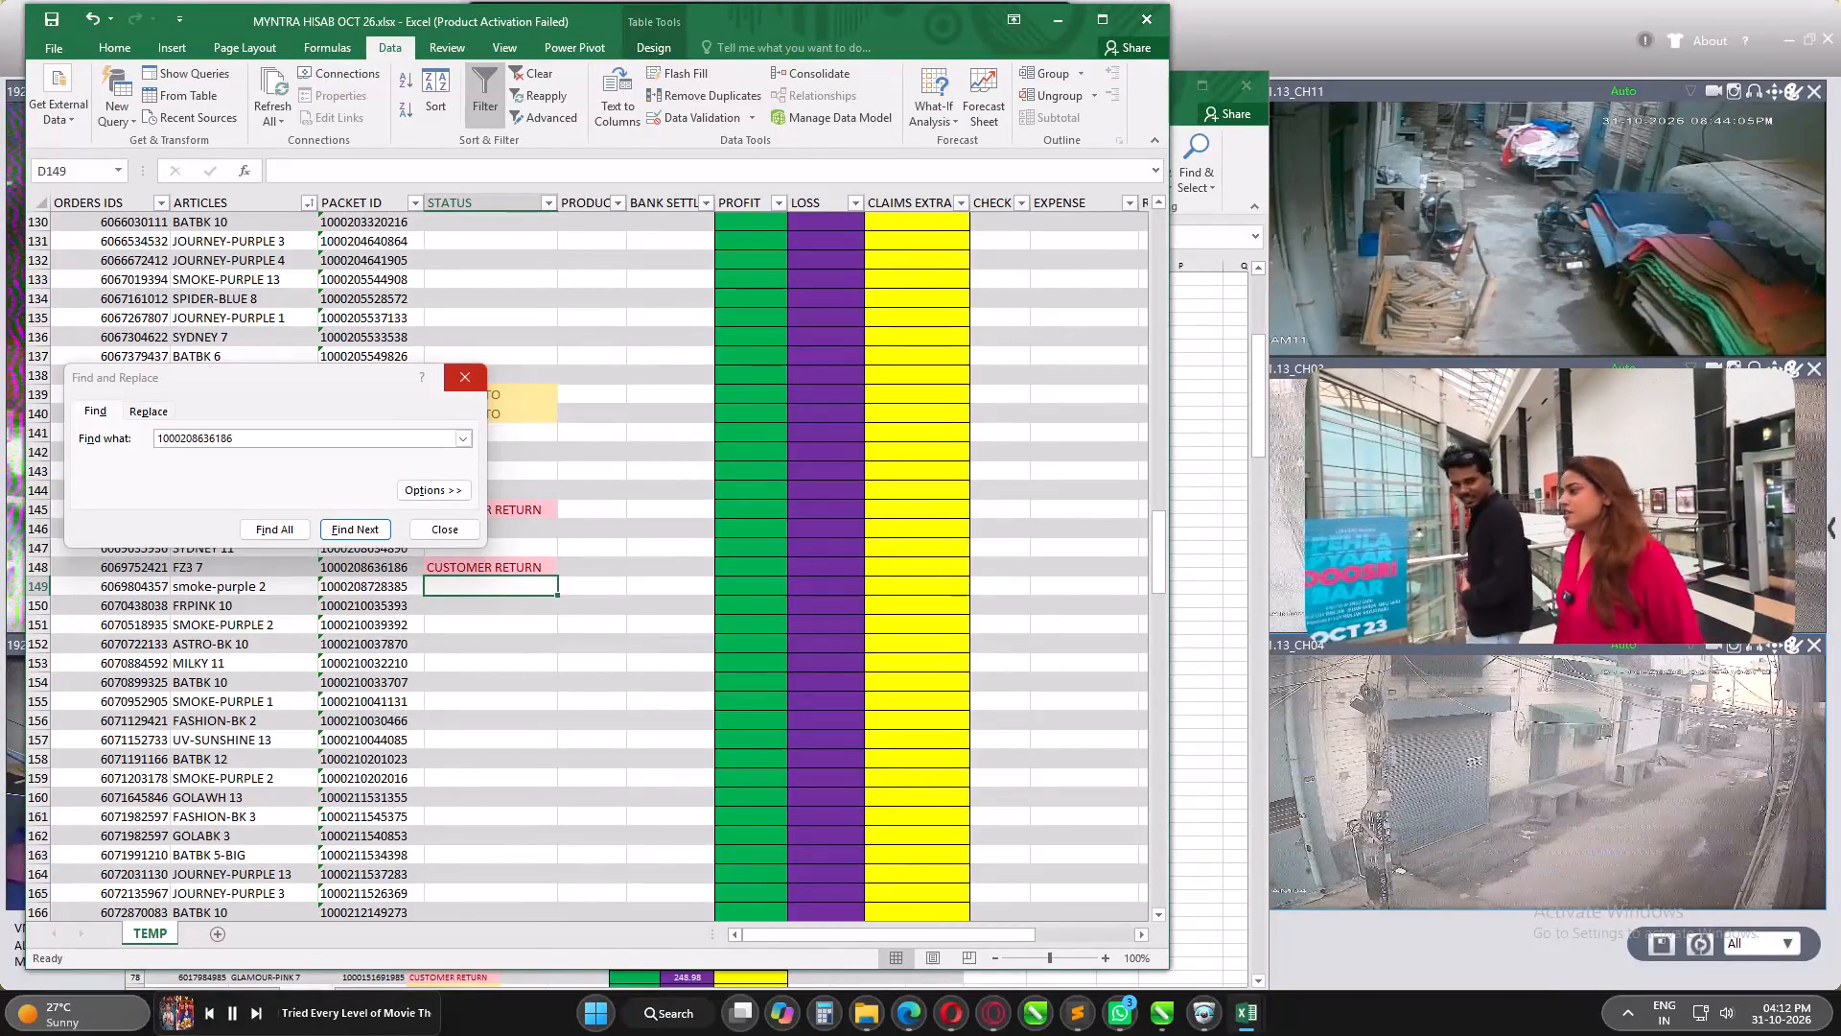
{"action": "left_click", "coordinate": [960, 1019]}
{"action": "double_click", "coordinate": [540, 388]}
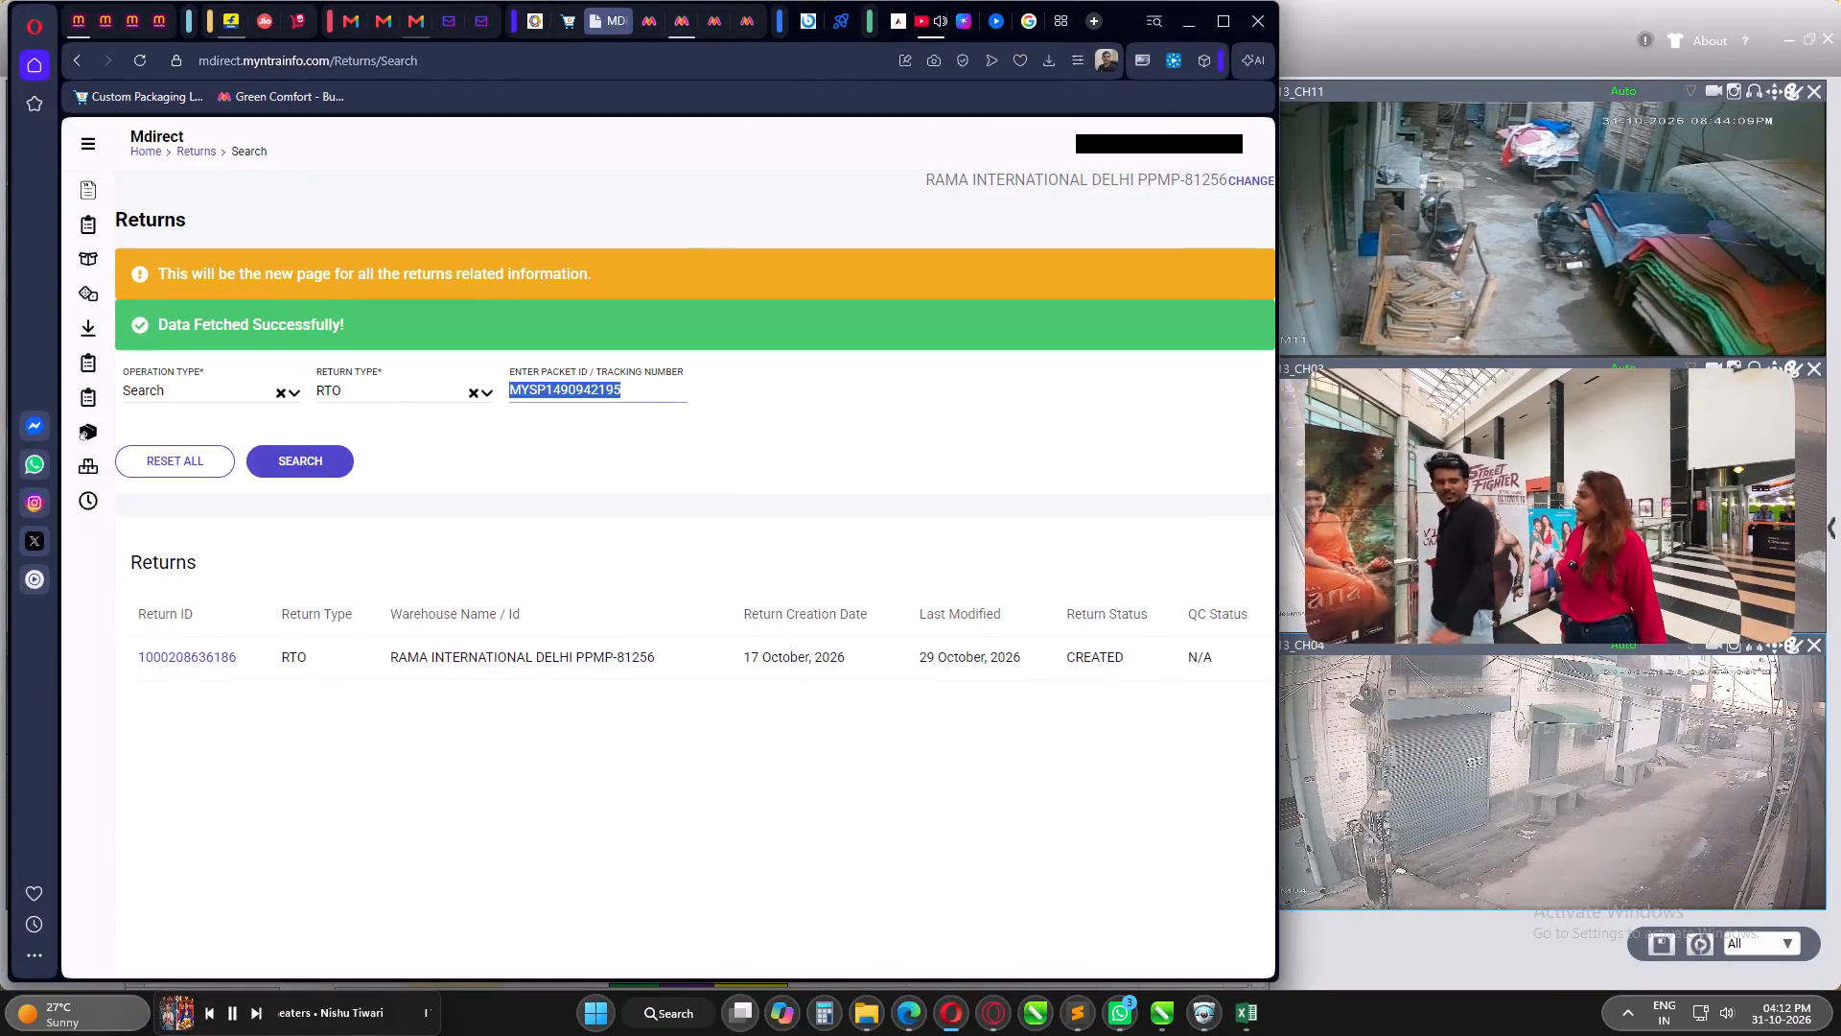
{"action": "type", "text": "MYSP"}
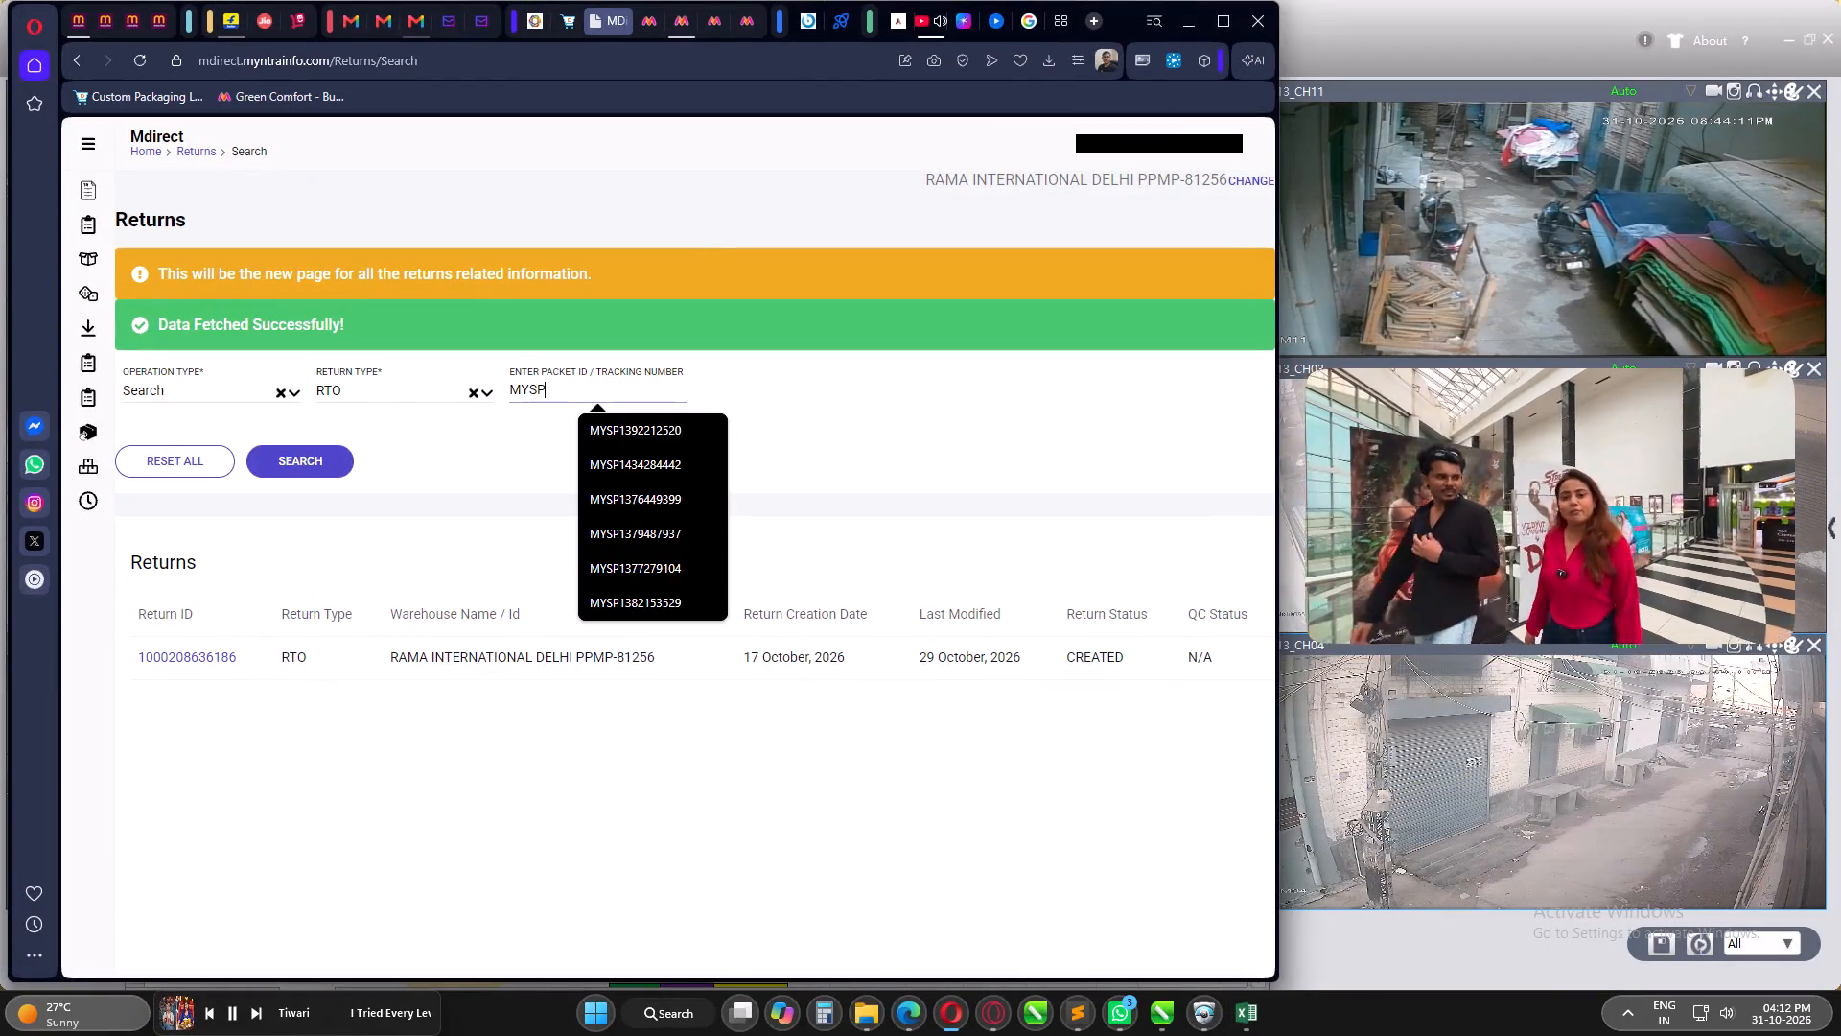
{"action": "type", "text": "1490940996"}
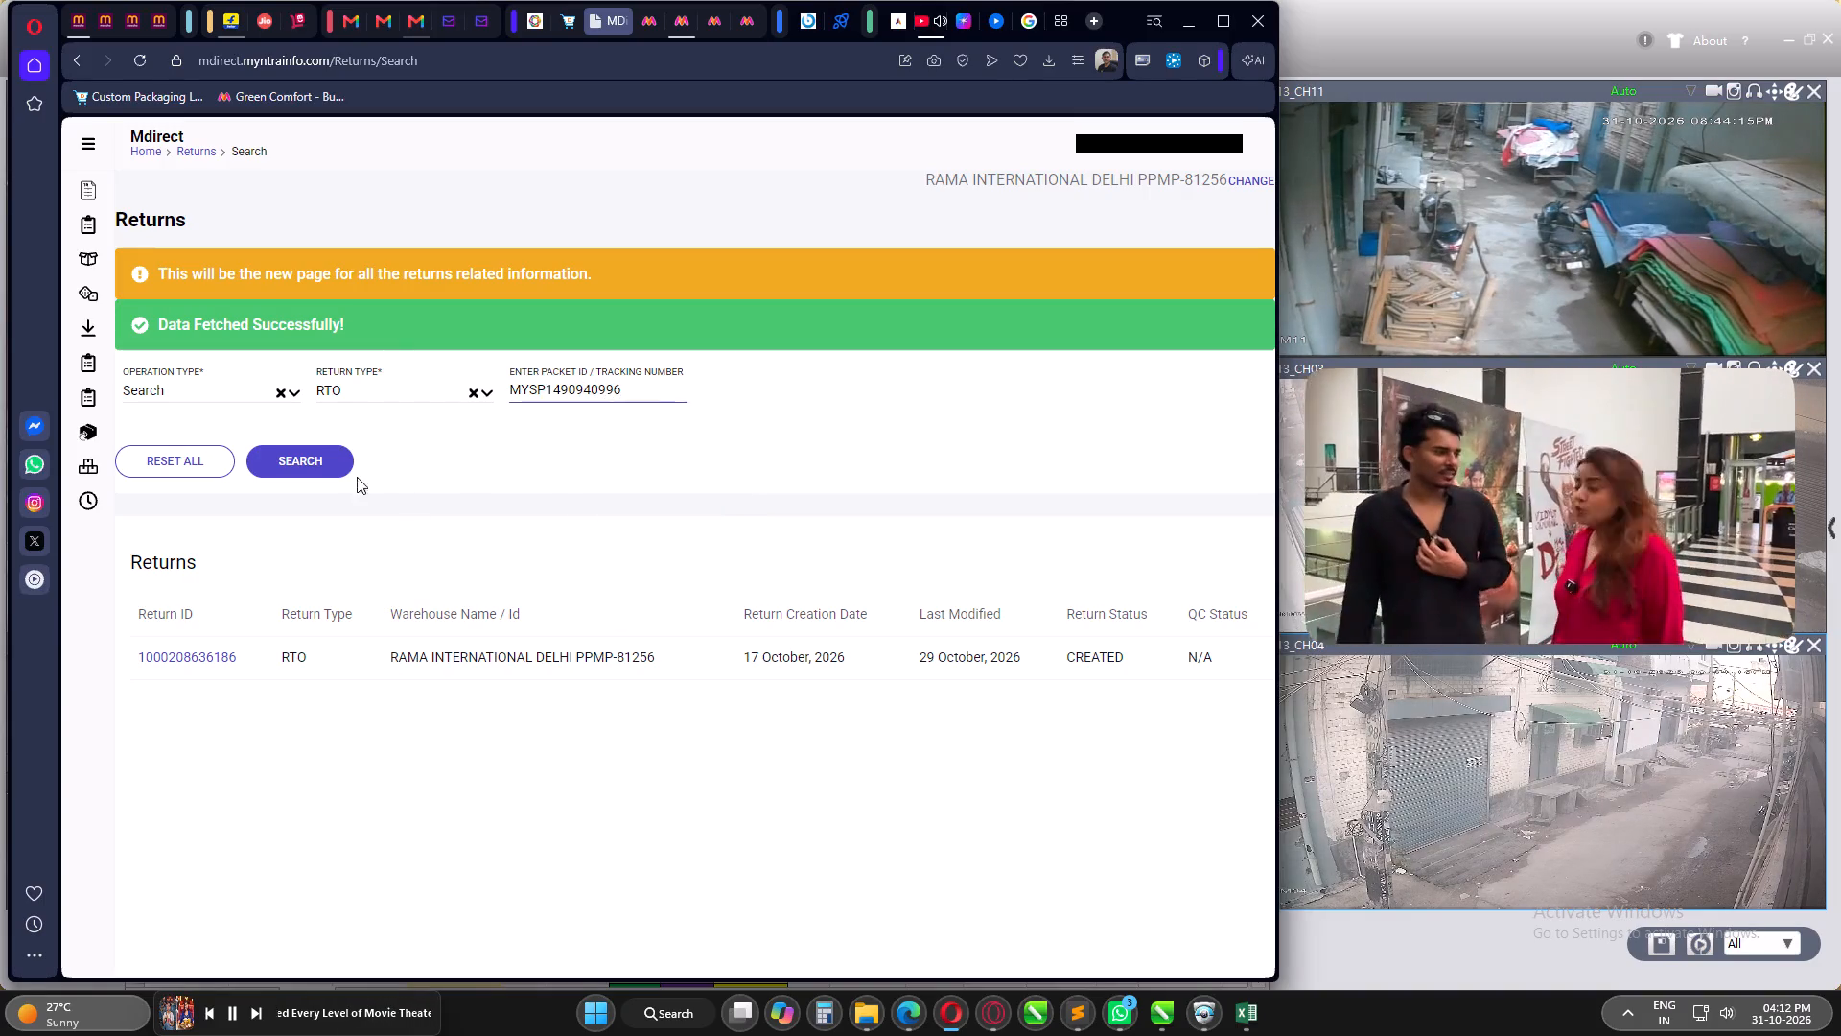
{"action": "left_click", "coordinate": [338, 465]}
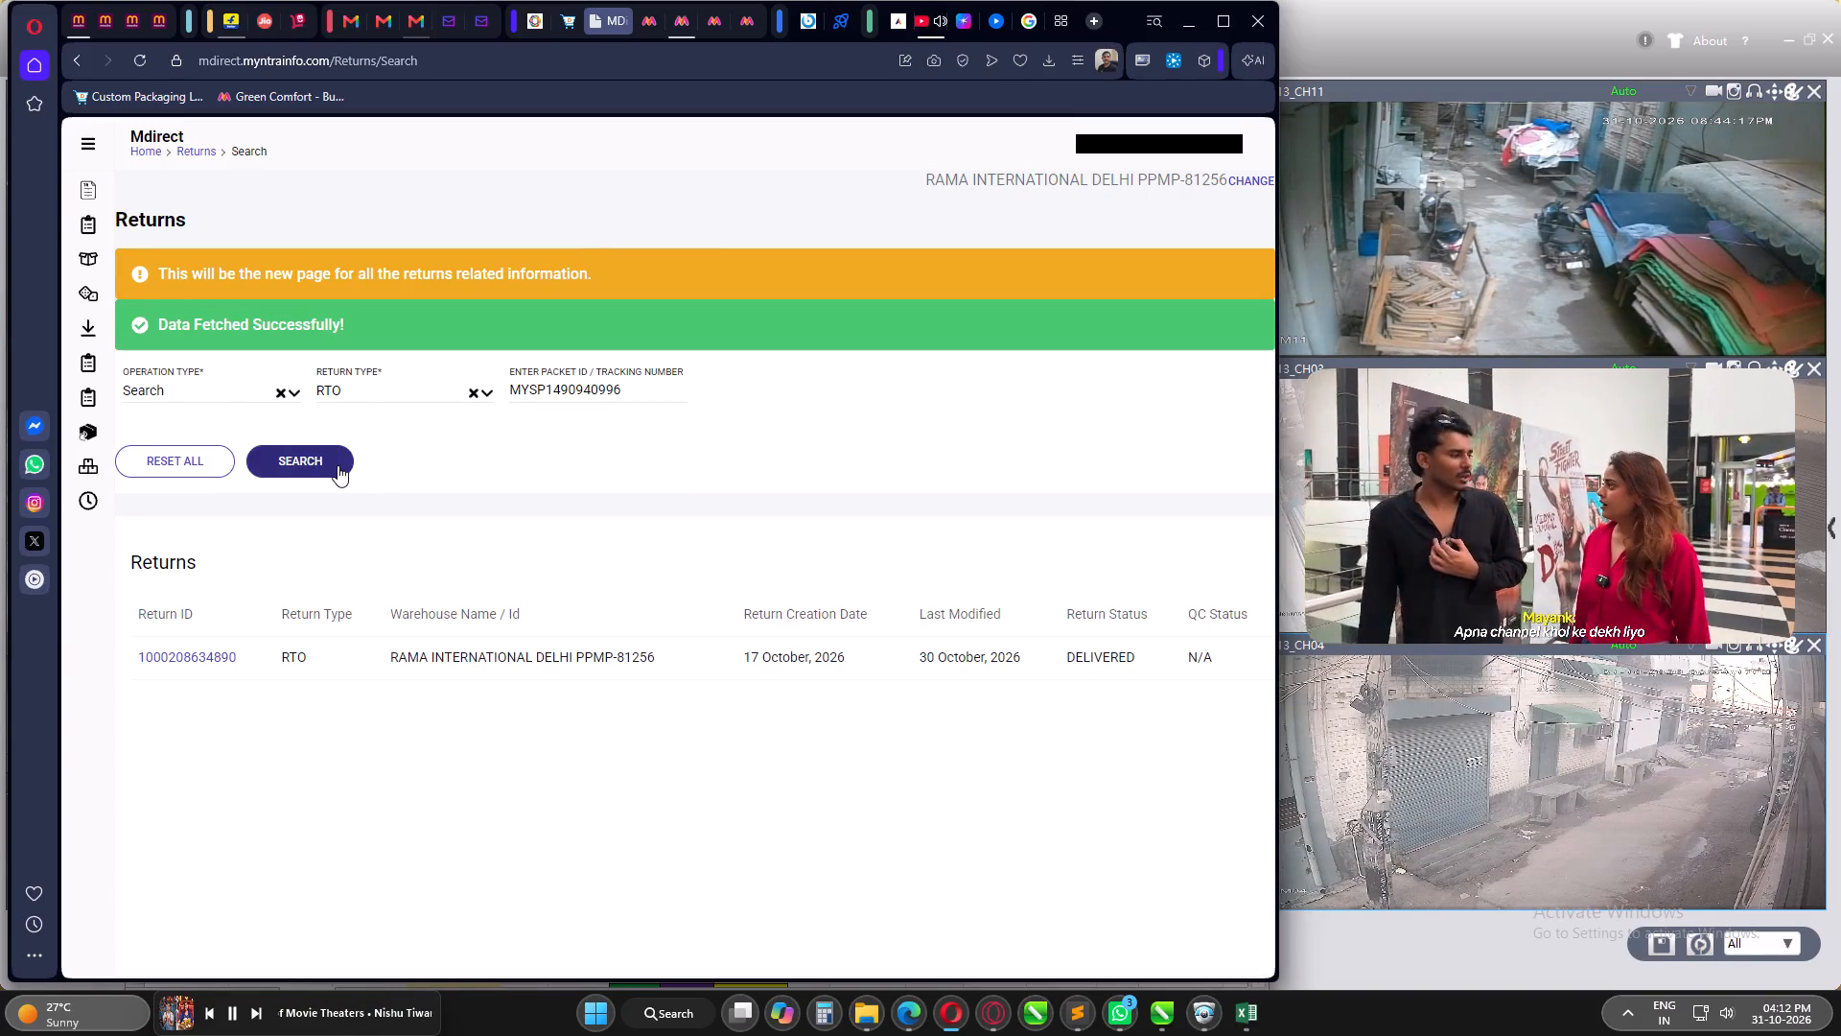
{"action": "left_click_drag", "start_coordinate": [137, 657], "coordinate": [198, 657]}
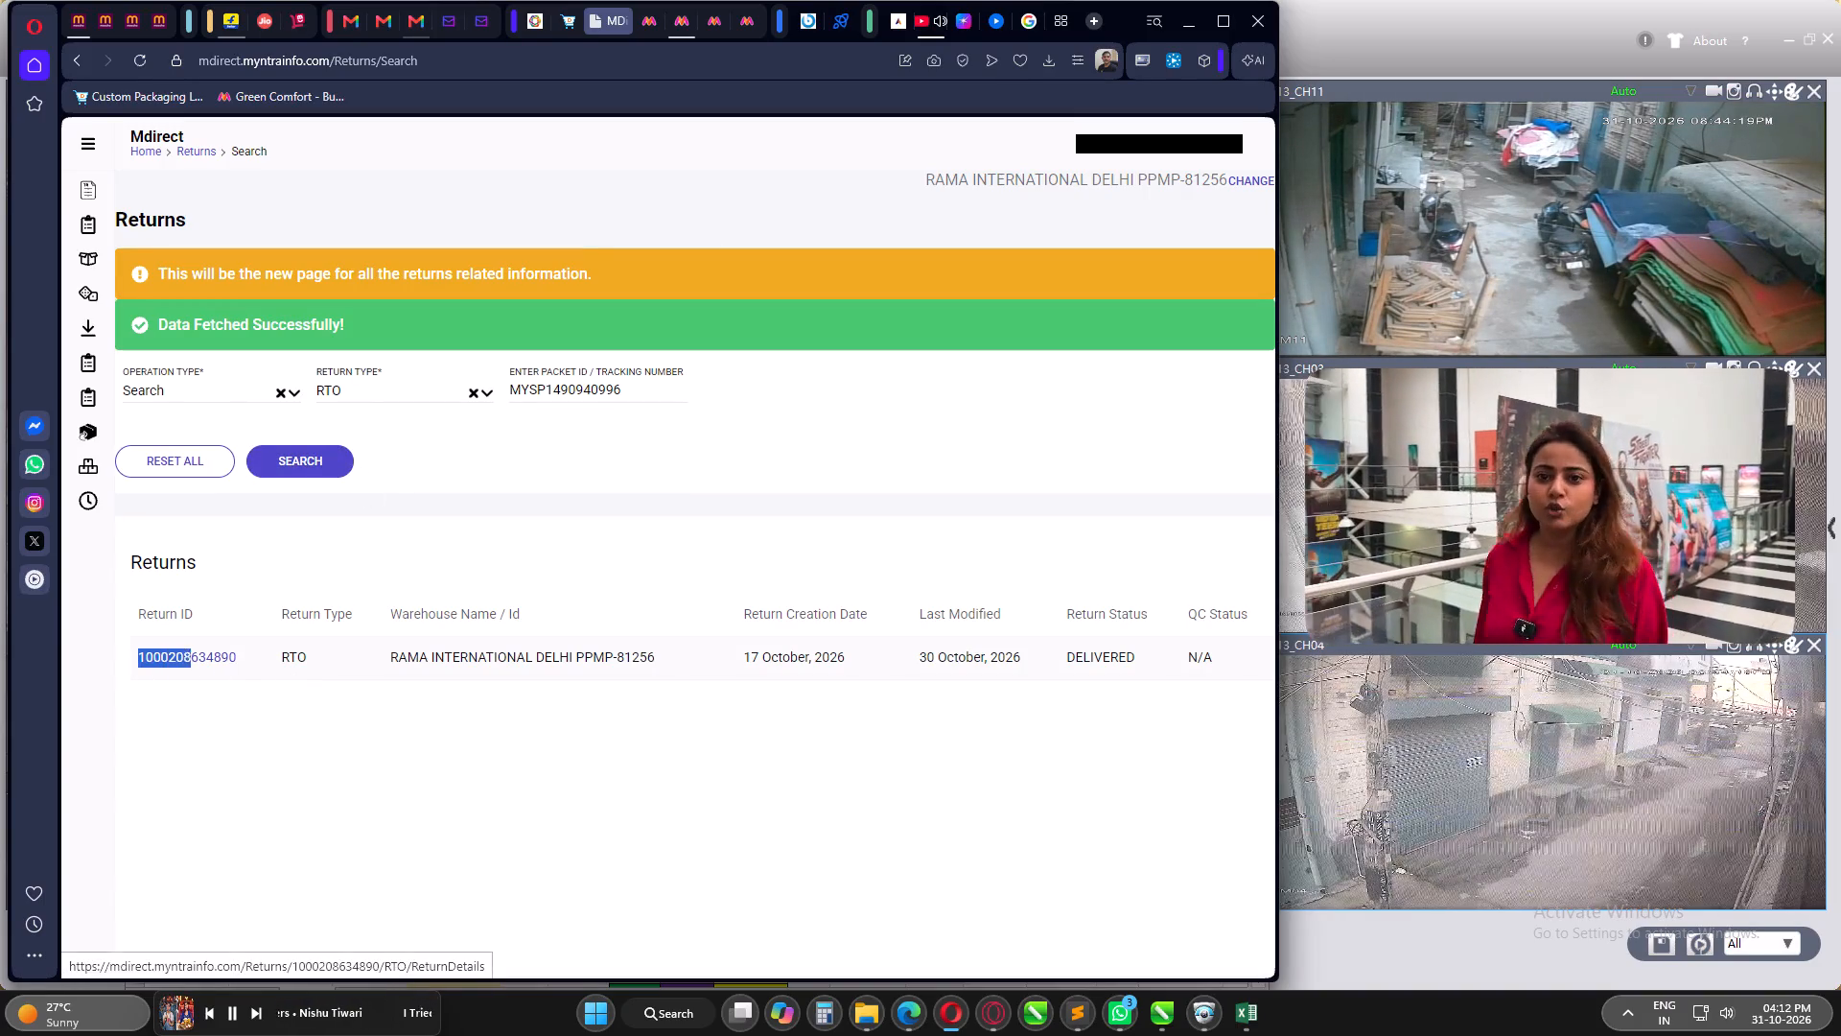
{"action": "left_click_drag", "start_coordinate": [198, 657], "coordinate": [237, 668]}
{"action": "key", "text": "ctrl+c"}
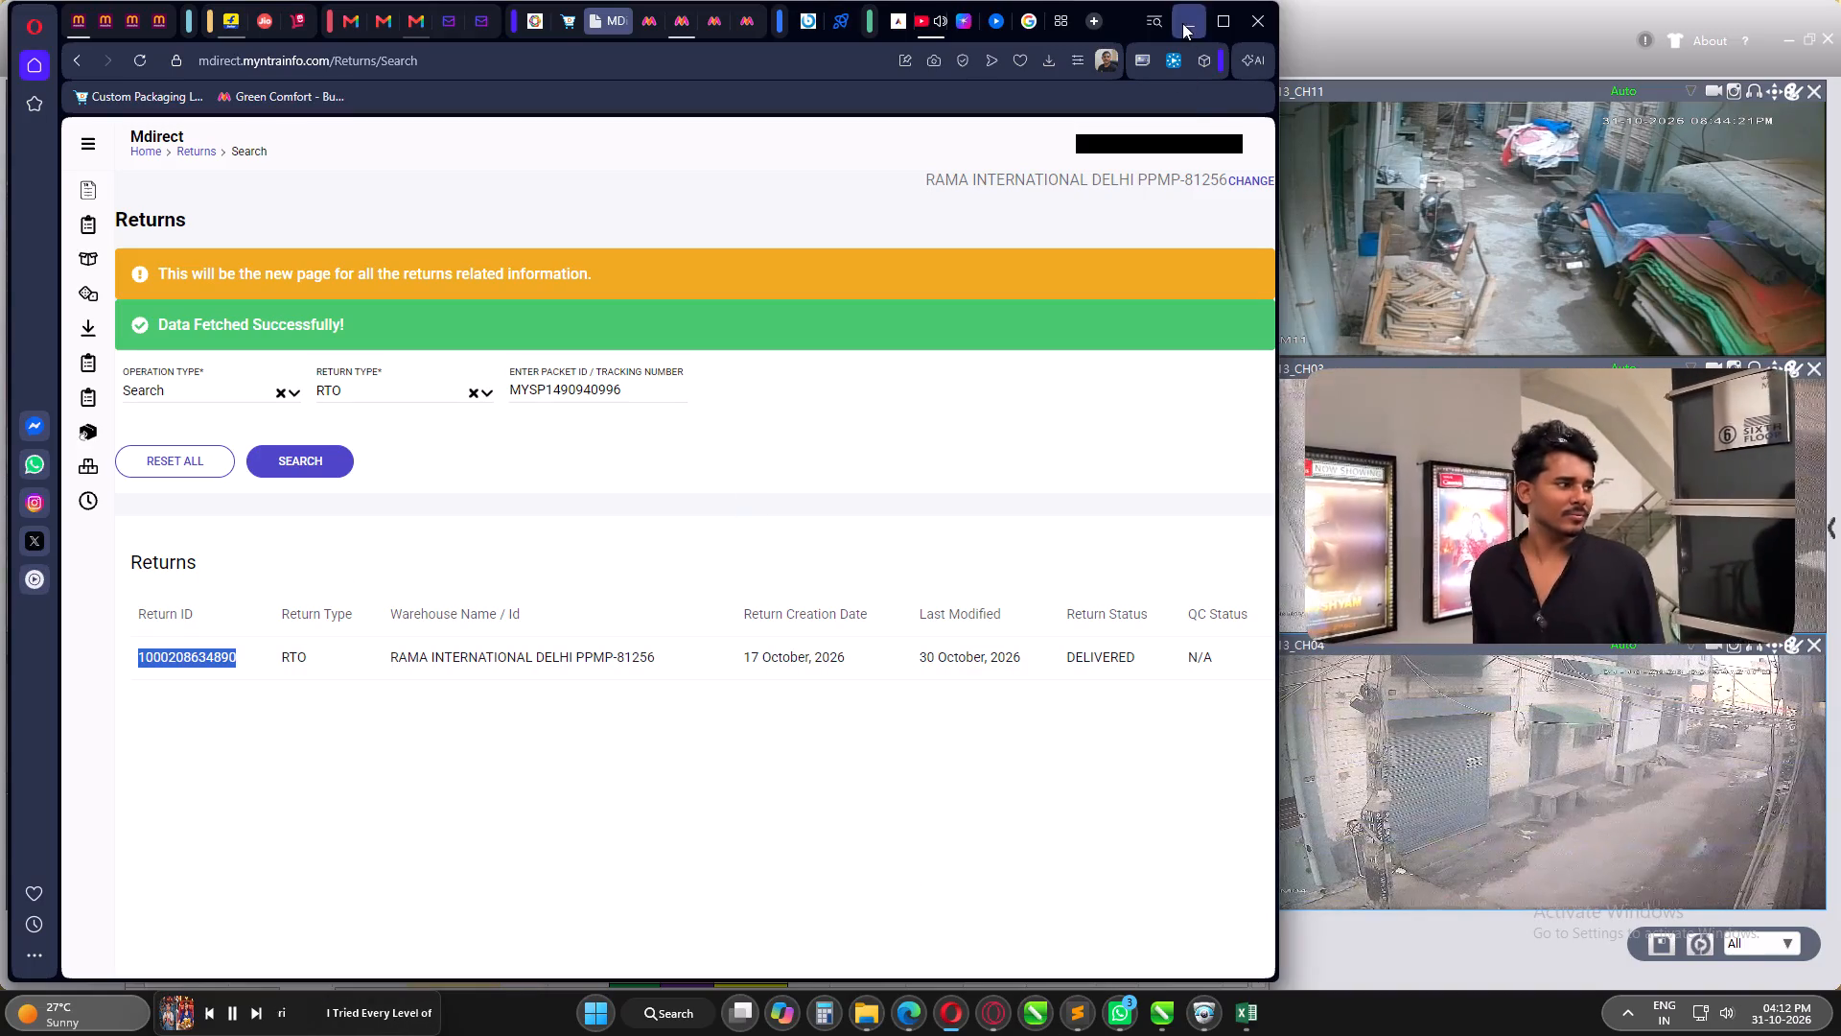
{"action": "left_click", "coordinate": [1182, 23]}
{"action": "double_click", "coordinate": [224, 438]}
{"action": "key", "text": "ctrl+v"}
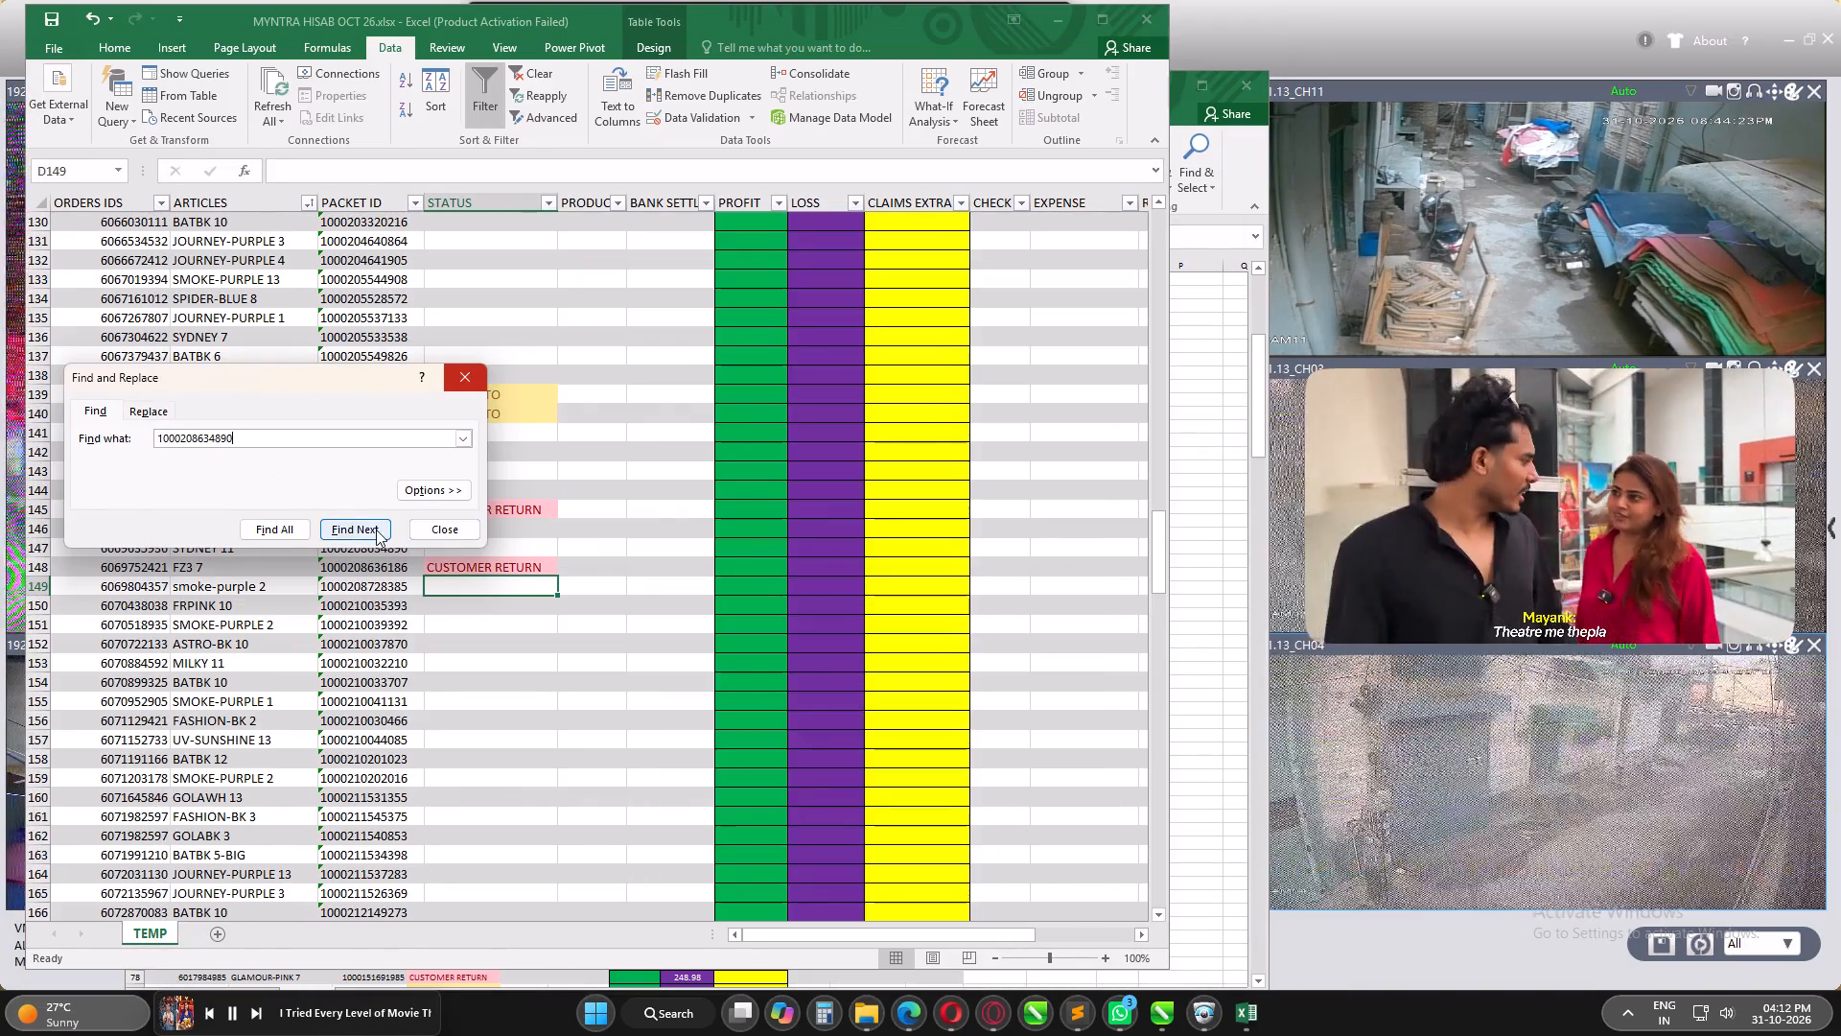
{"action": "left_click", "coordinate": [376, 530]}
{"action": "left_click", "coordinate": [498, 549]}
{"action": "key", "text": "c"}
{"action": "key", "text": "Return"}
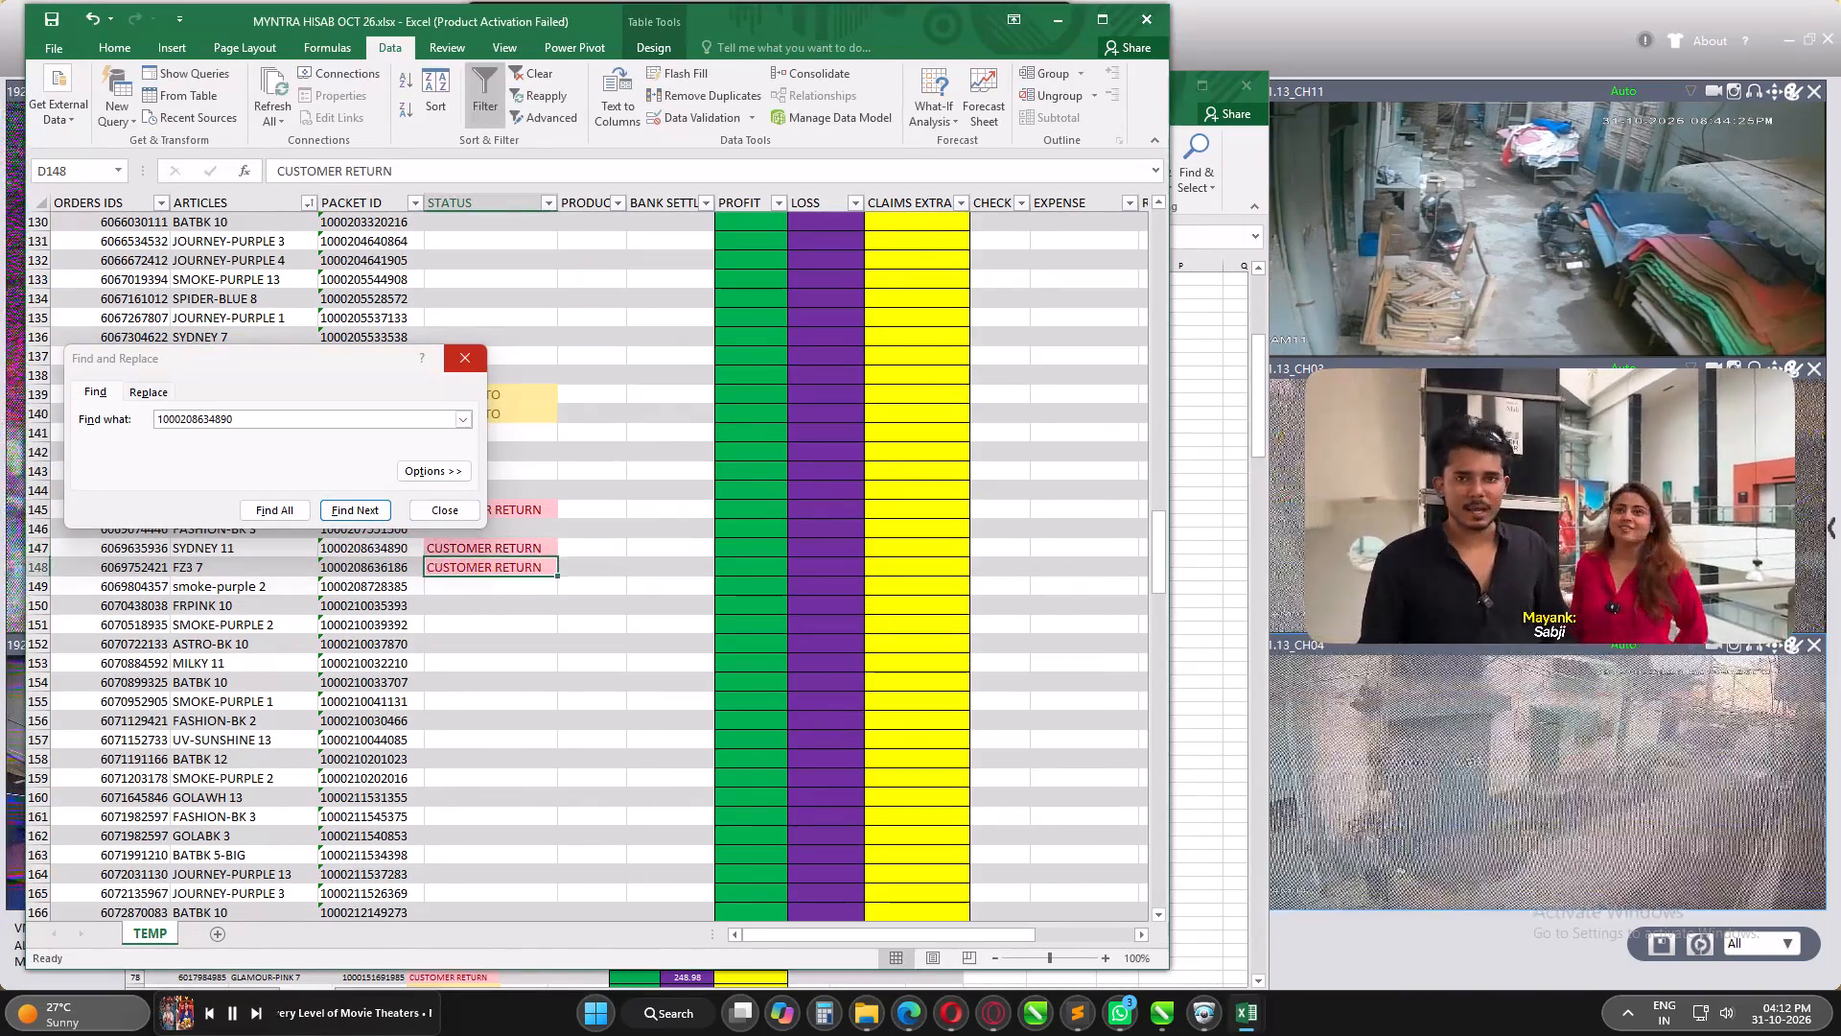
{"action": "key", "text": "ctrl+s"}
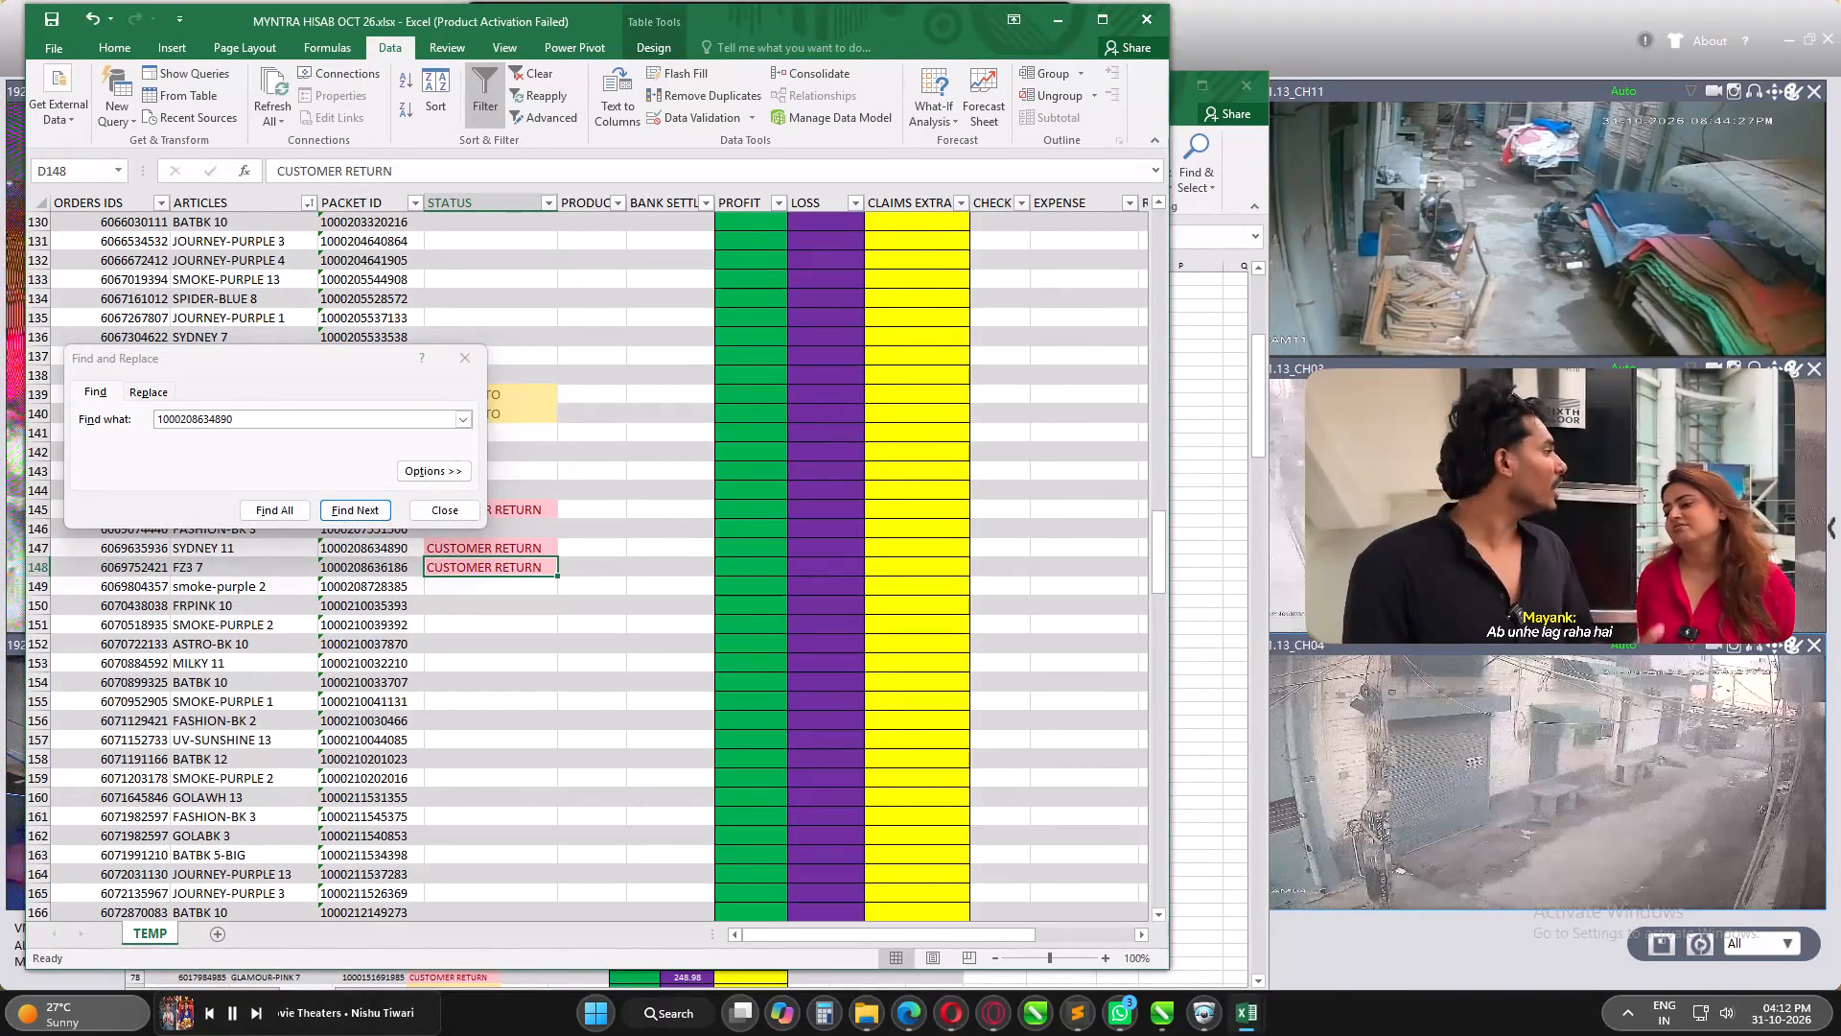
{"action": "left_click", "coordinate": [472, 357]}
{"action": "left_click", "coordinate": [551, 378]}
{"action": "key", "text": "ctrl+s"}
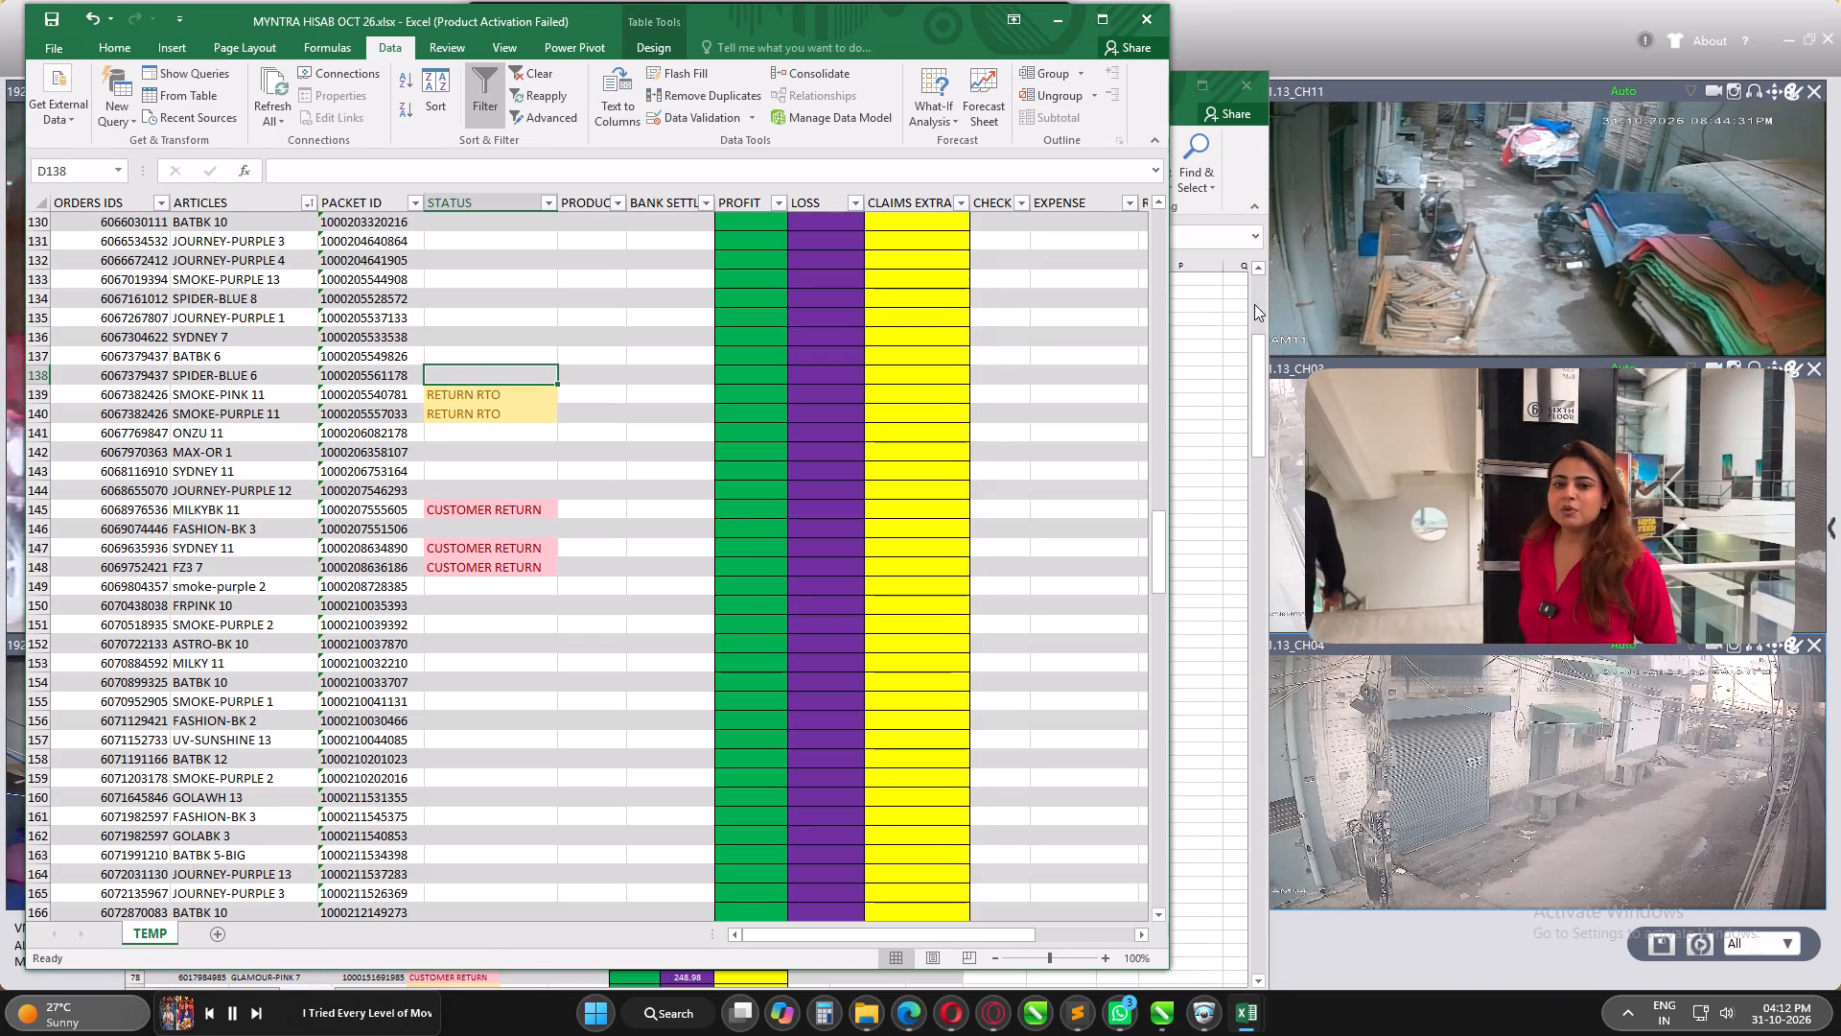
Show the hidden background apps in the Windows system tray.
{"action": "left_click", "coordinate": [1627, 1022]}
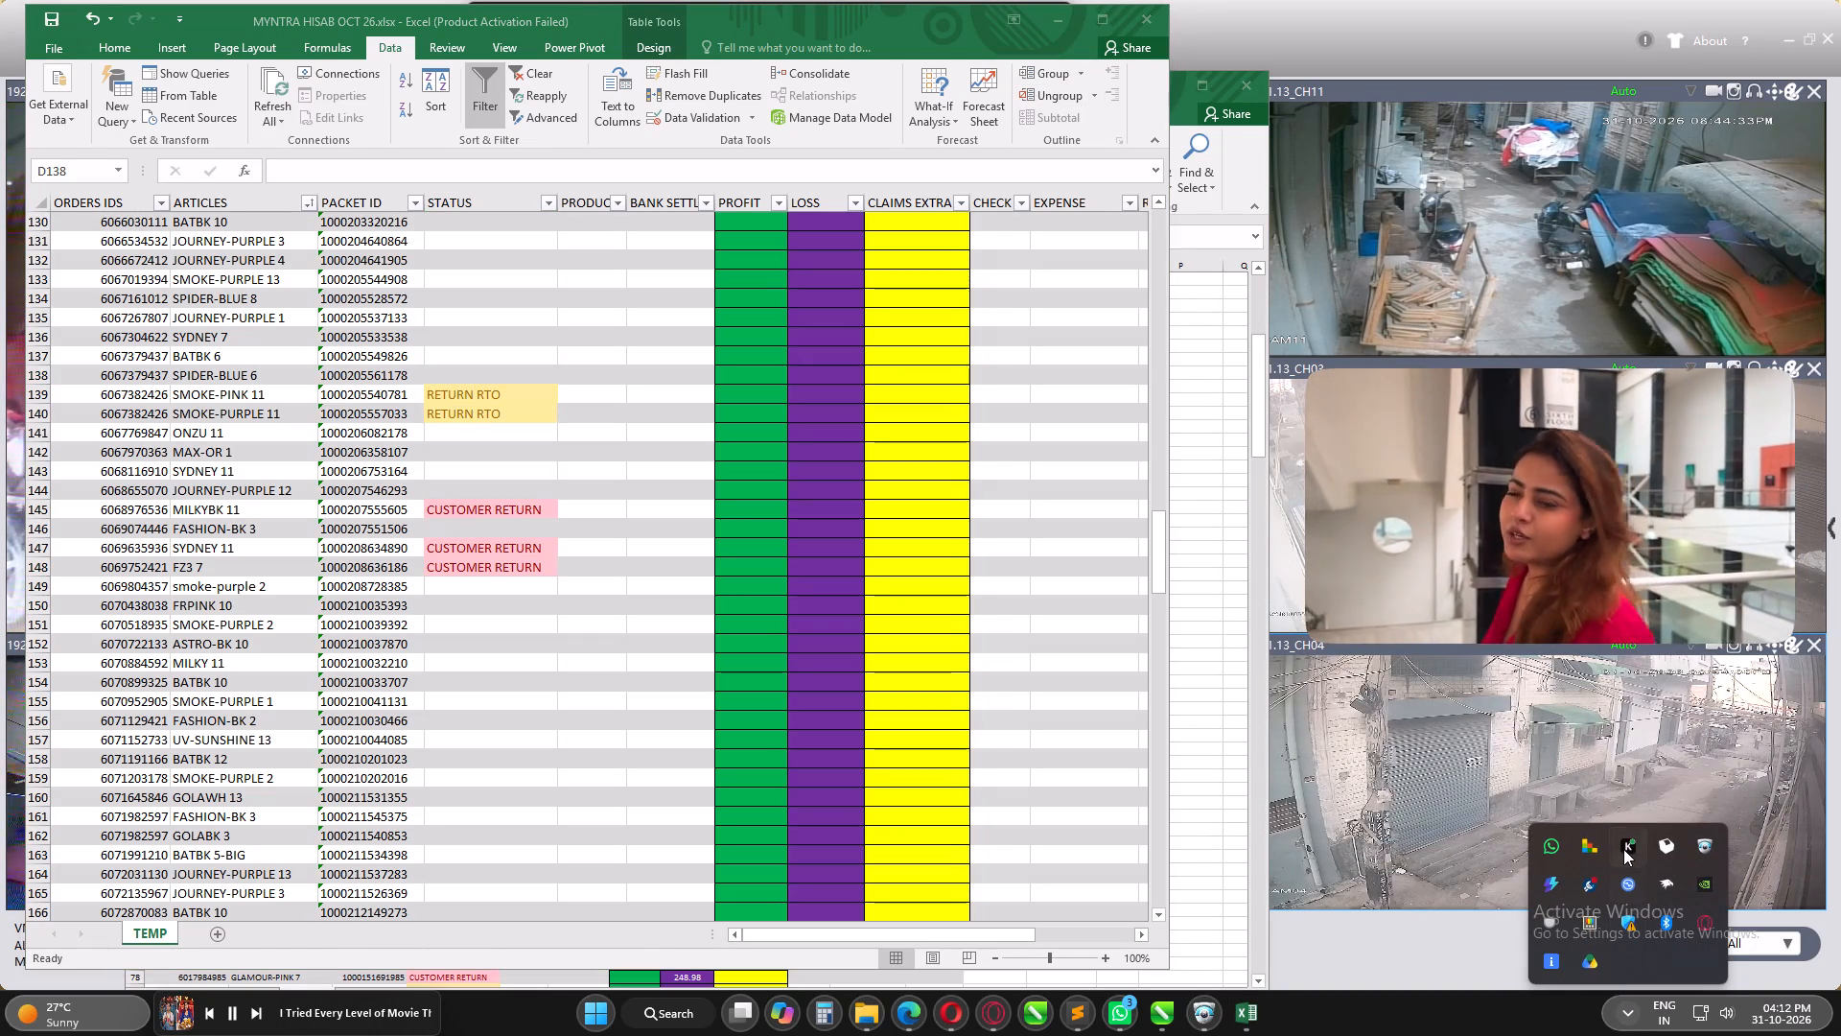
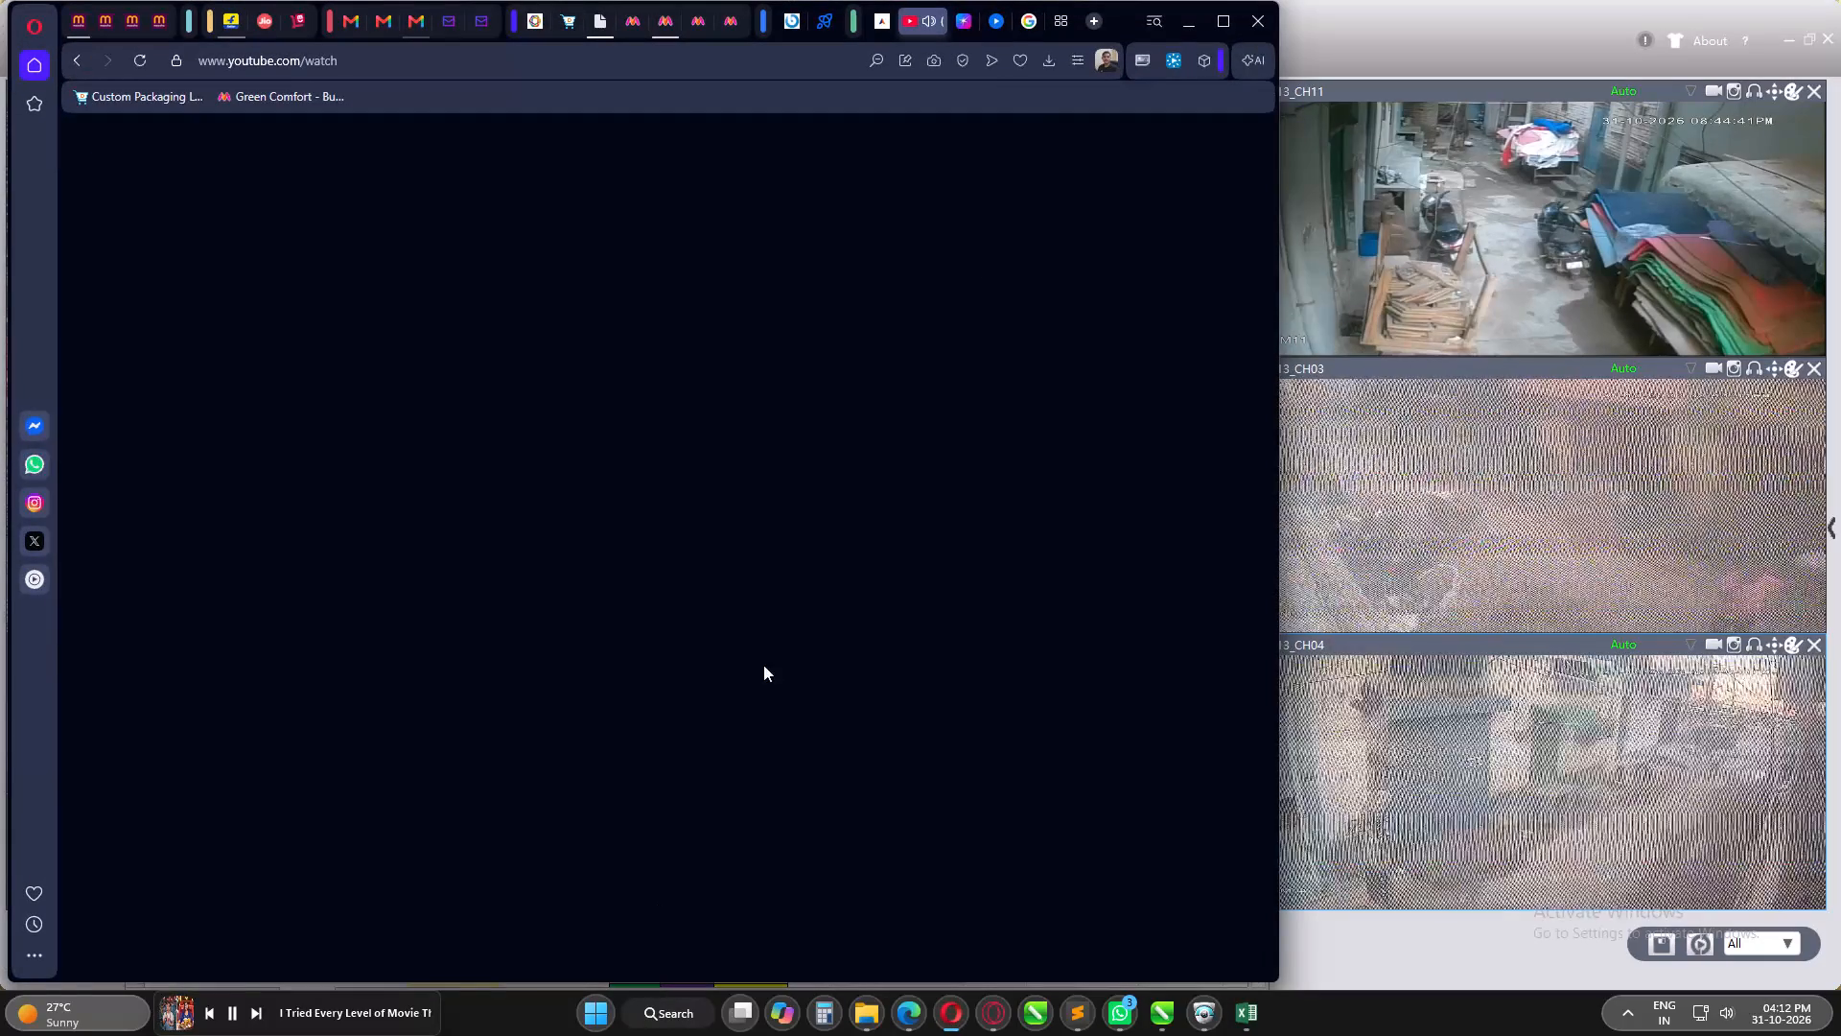
Bring the blank YouTube page in Opera back into view by leaving it and returning to the playing video.
{"action": "left_click", "coordinate": [964, 19]}
{"action": "left_click", "coordinate": [904, 20]}
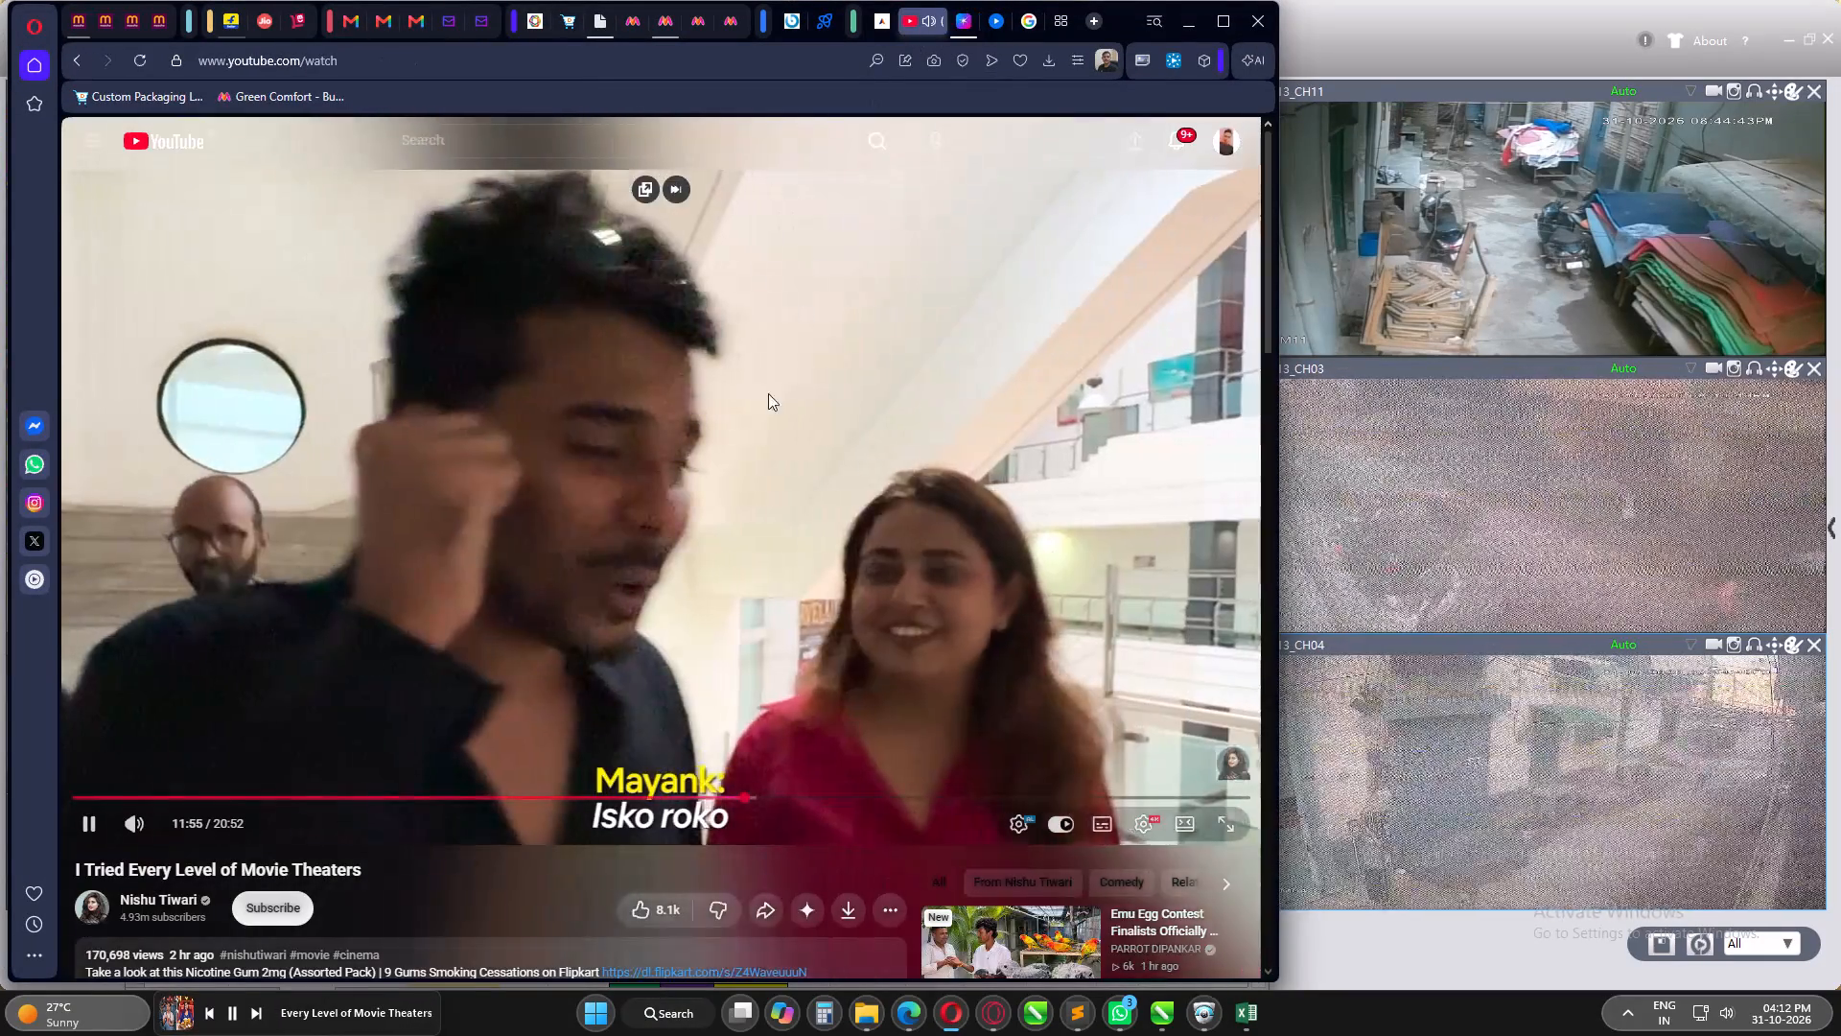
{"action": "scroll", "coordinate": [513, 1035], "scroll_direction": "up", "scroll_amount": 1}
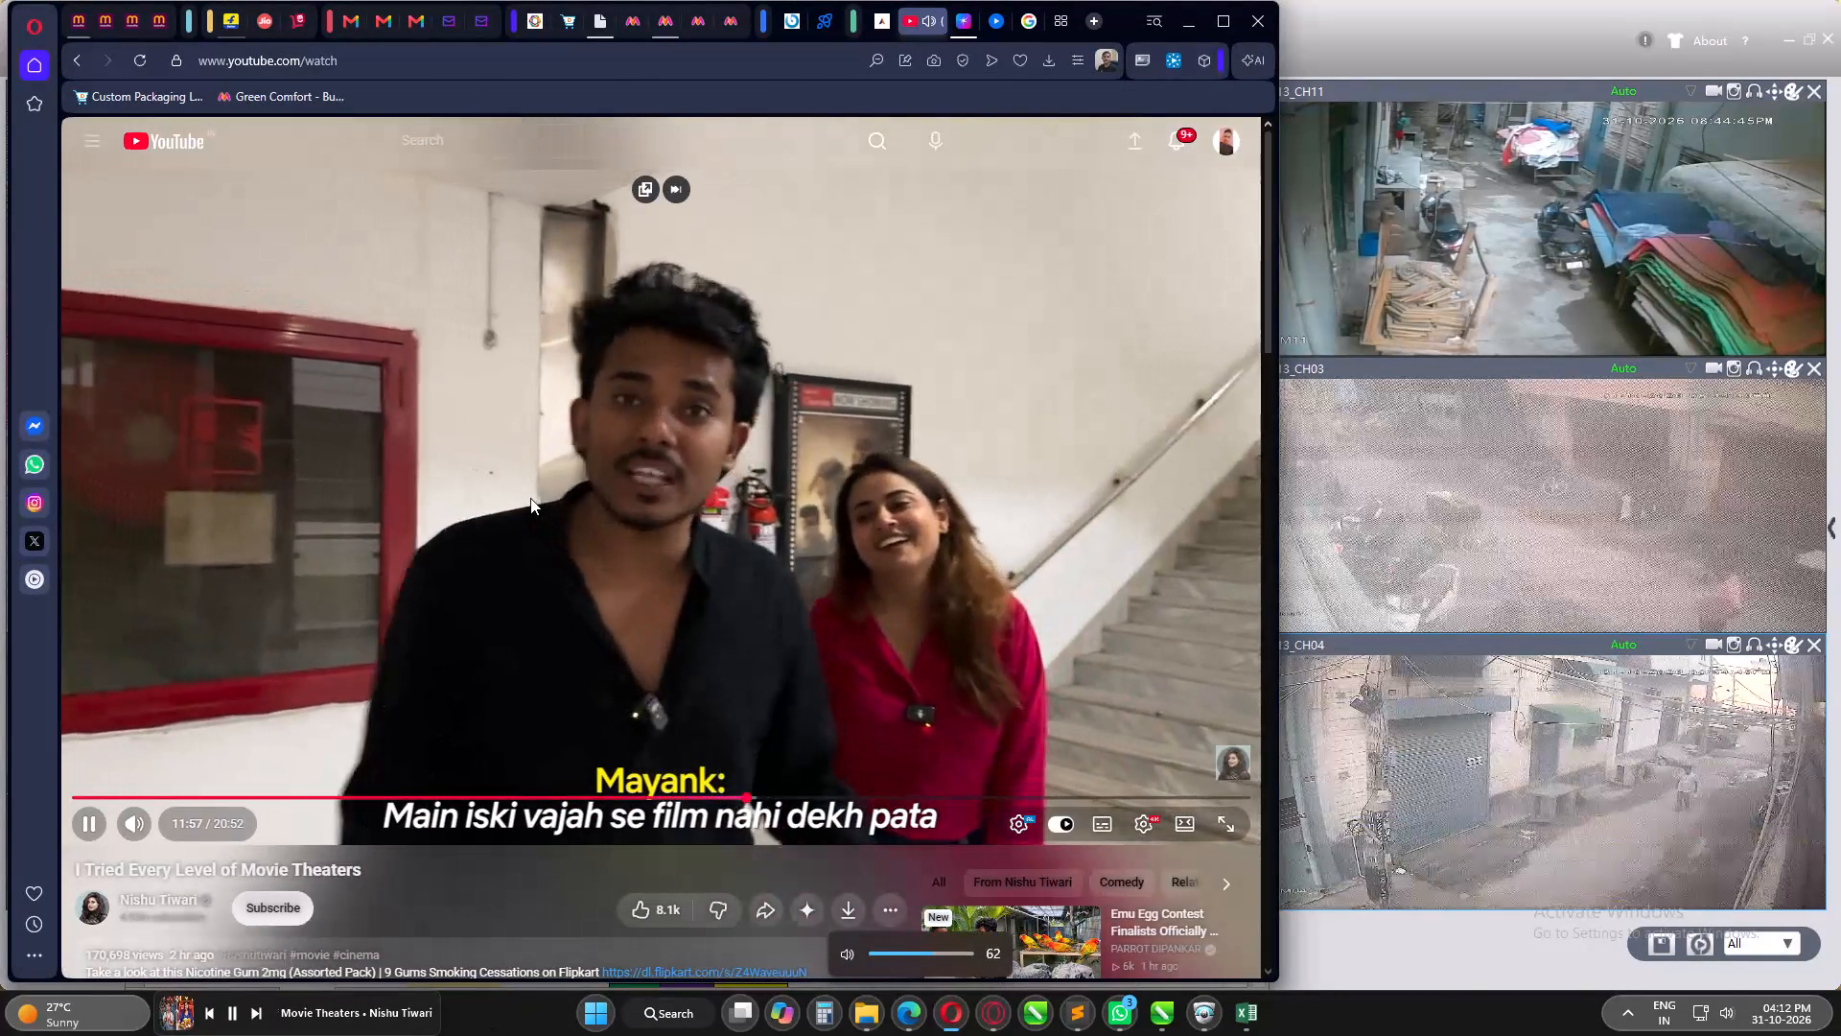
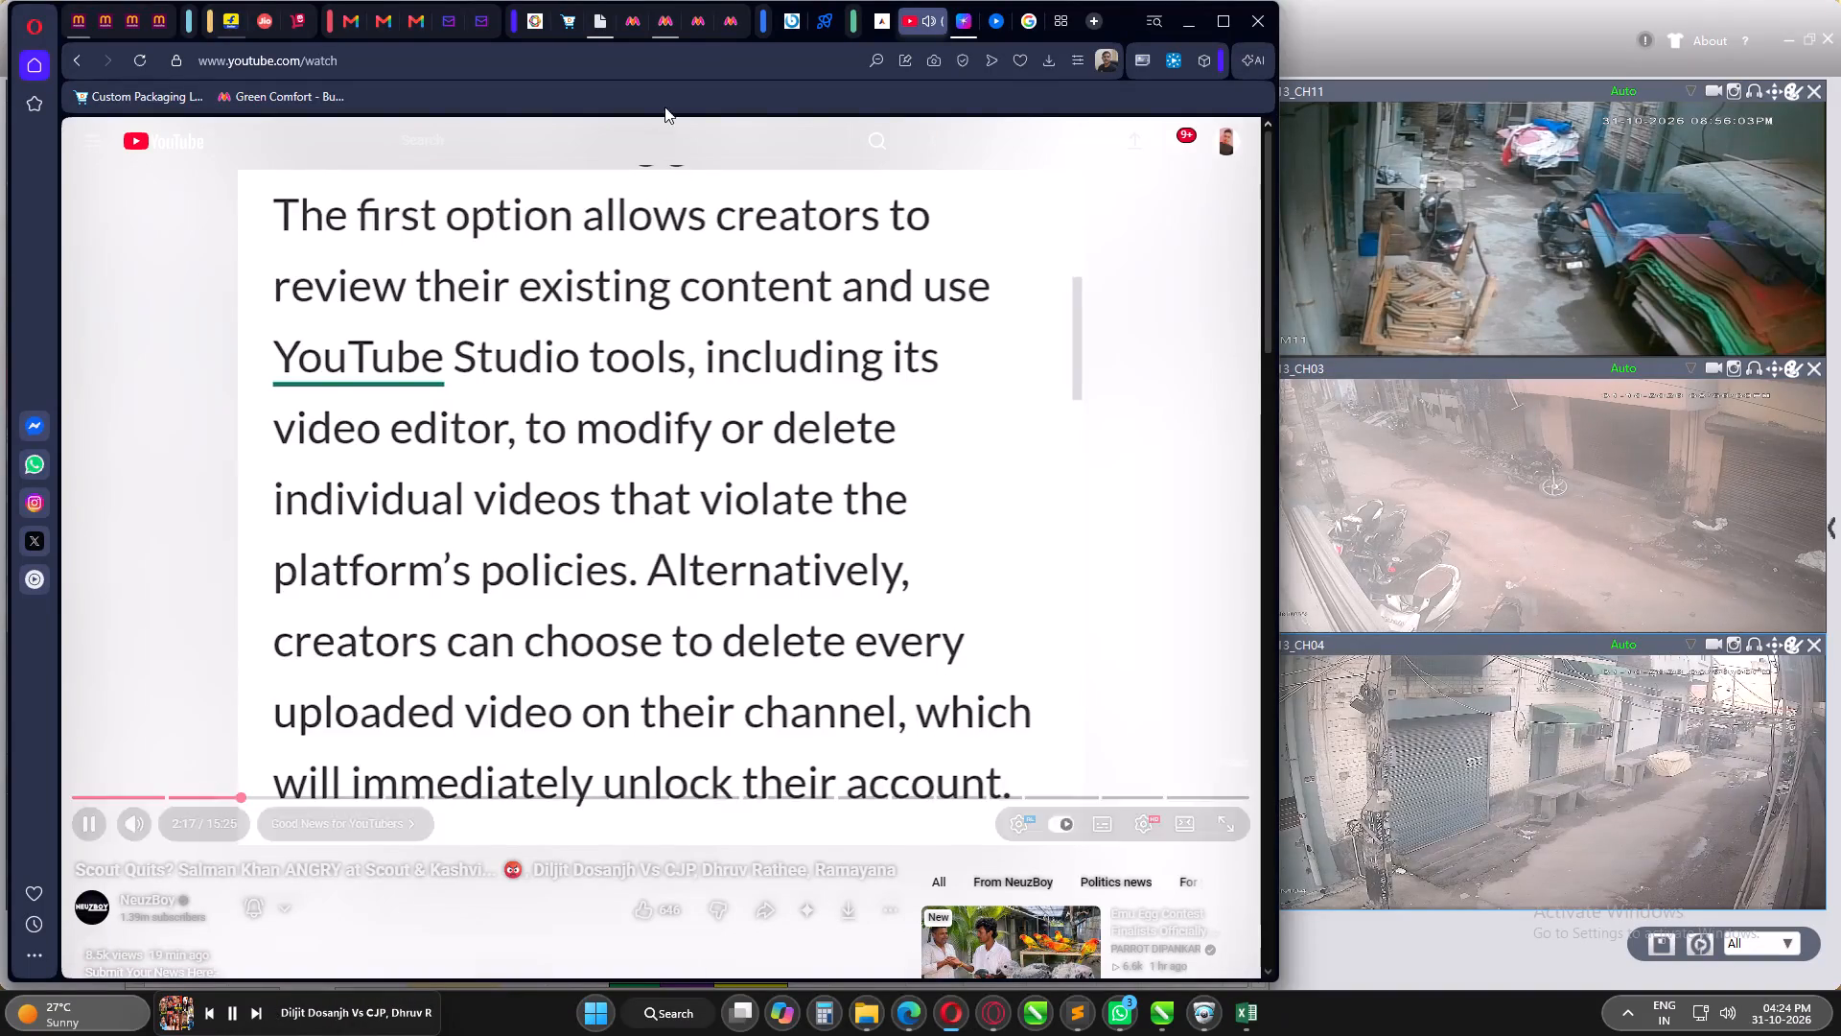
Download the MDirect_Orders_Report for 2026-10-01 to 2026-10-30 from Myntra Operational Reports and open the CSV in Excel.
{"action": "left_click", "coordinate": [659, 13]}
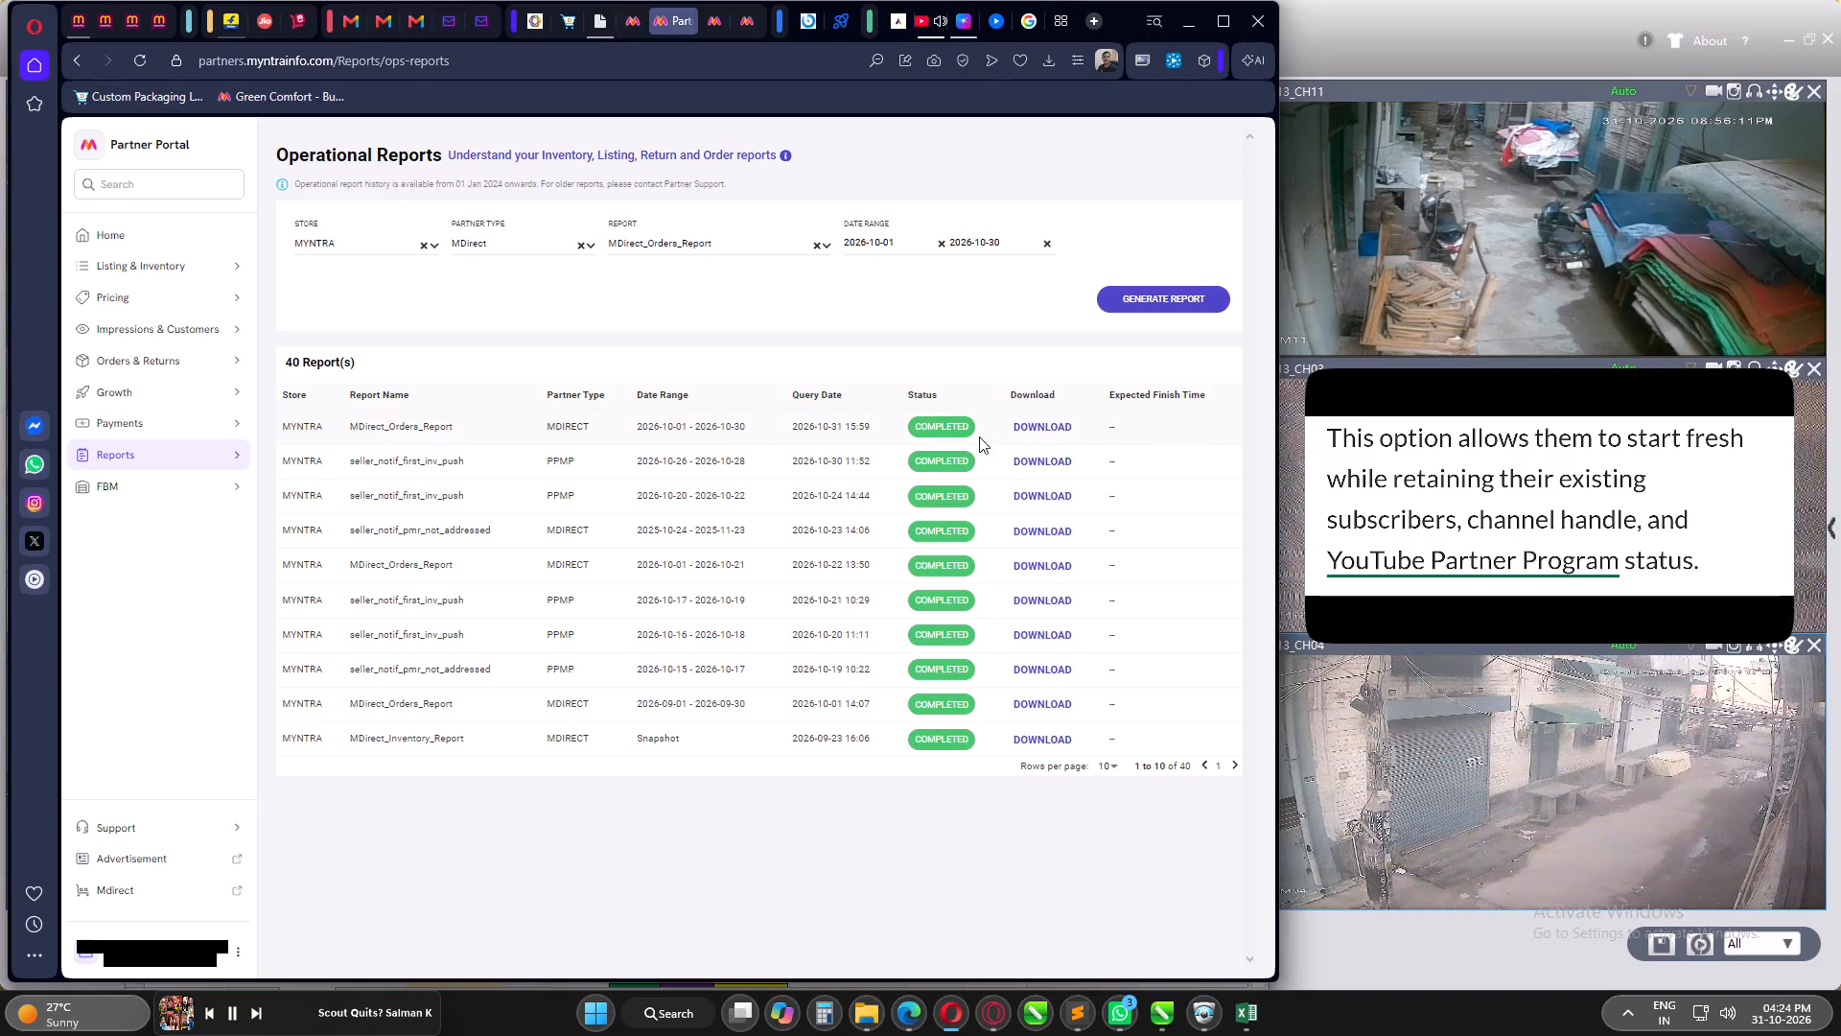
{"action": "left_click", "coordinate": [1036, 428]}
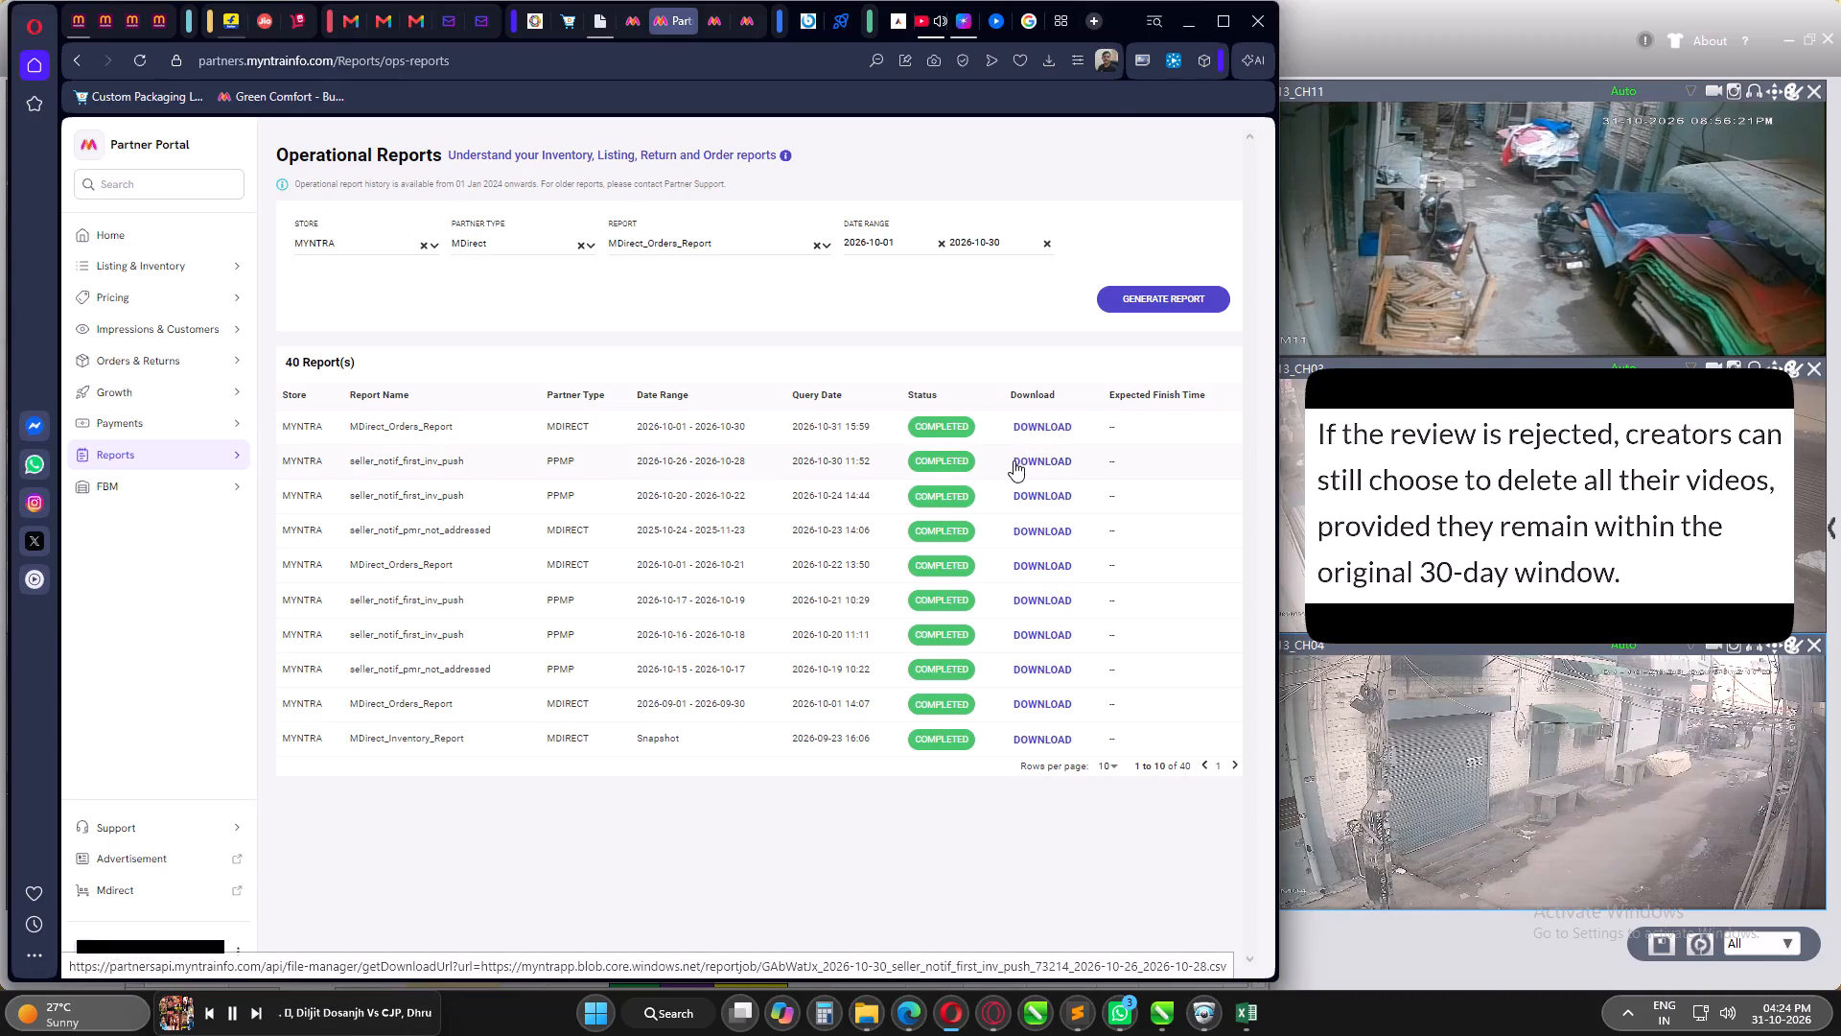
{"action": "left_click", "coordinate": [1051, 67]}
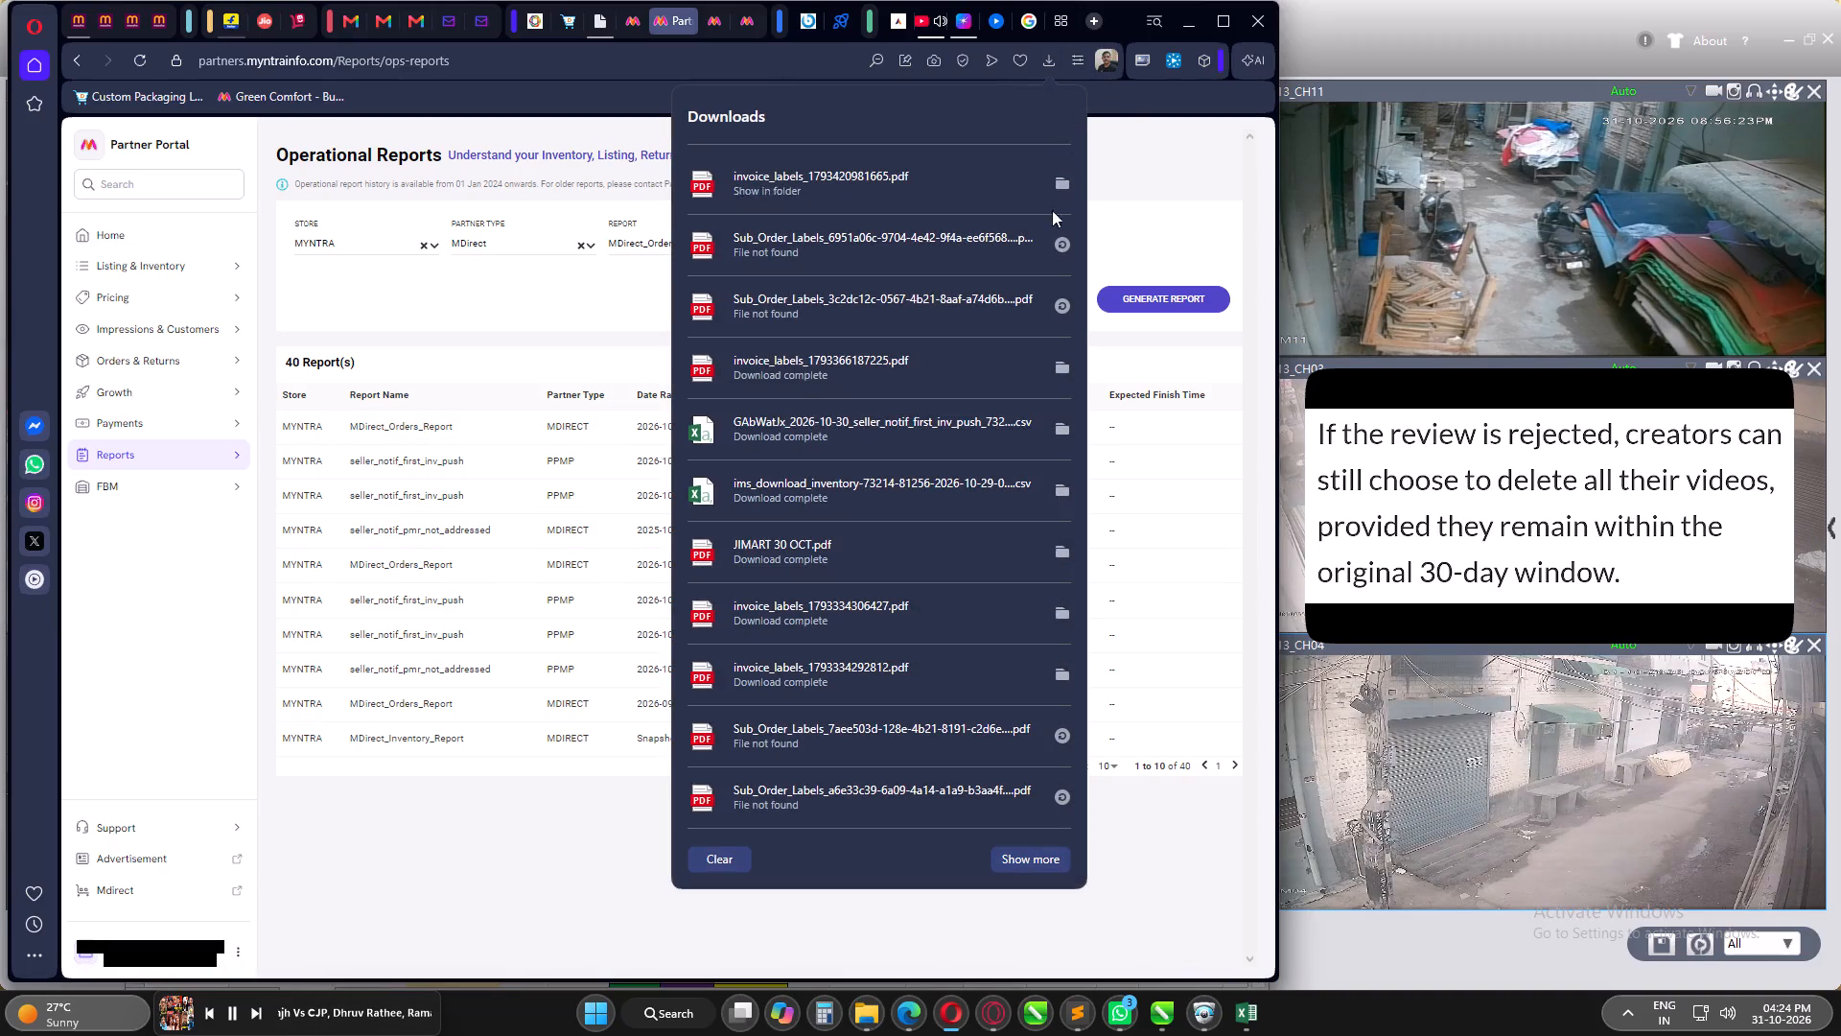
{"action": "left_click", "coordinate": [1133, 355]}
{"action": "left_click", "coordinate": [1034, 430]}
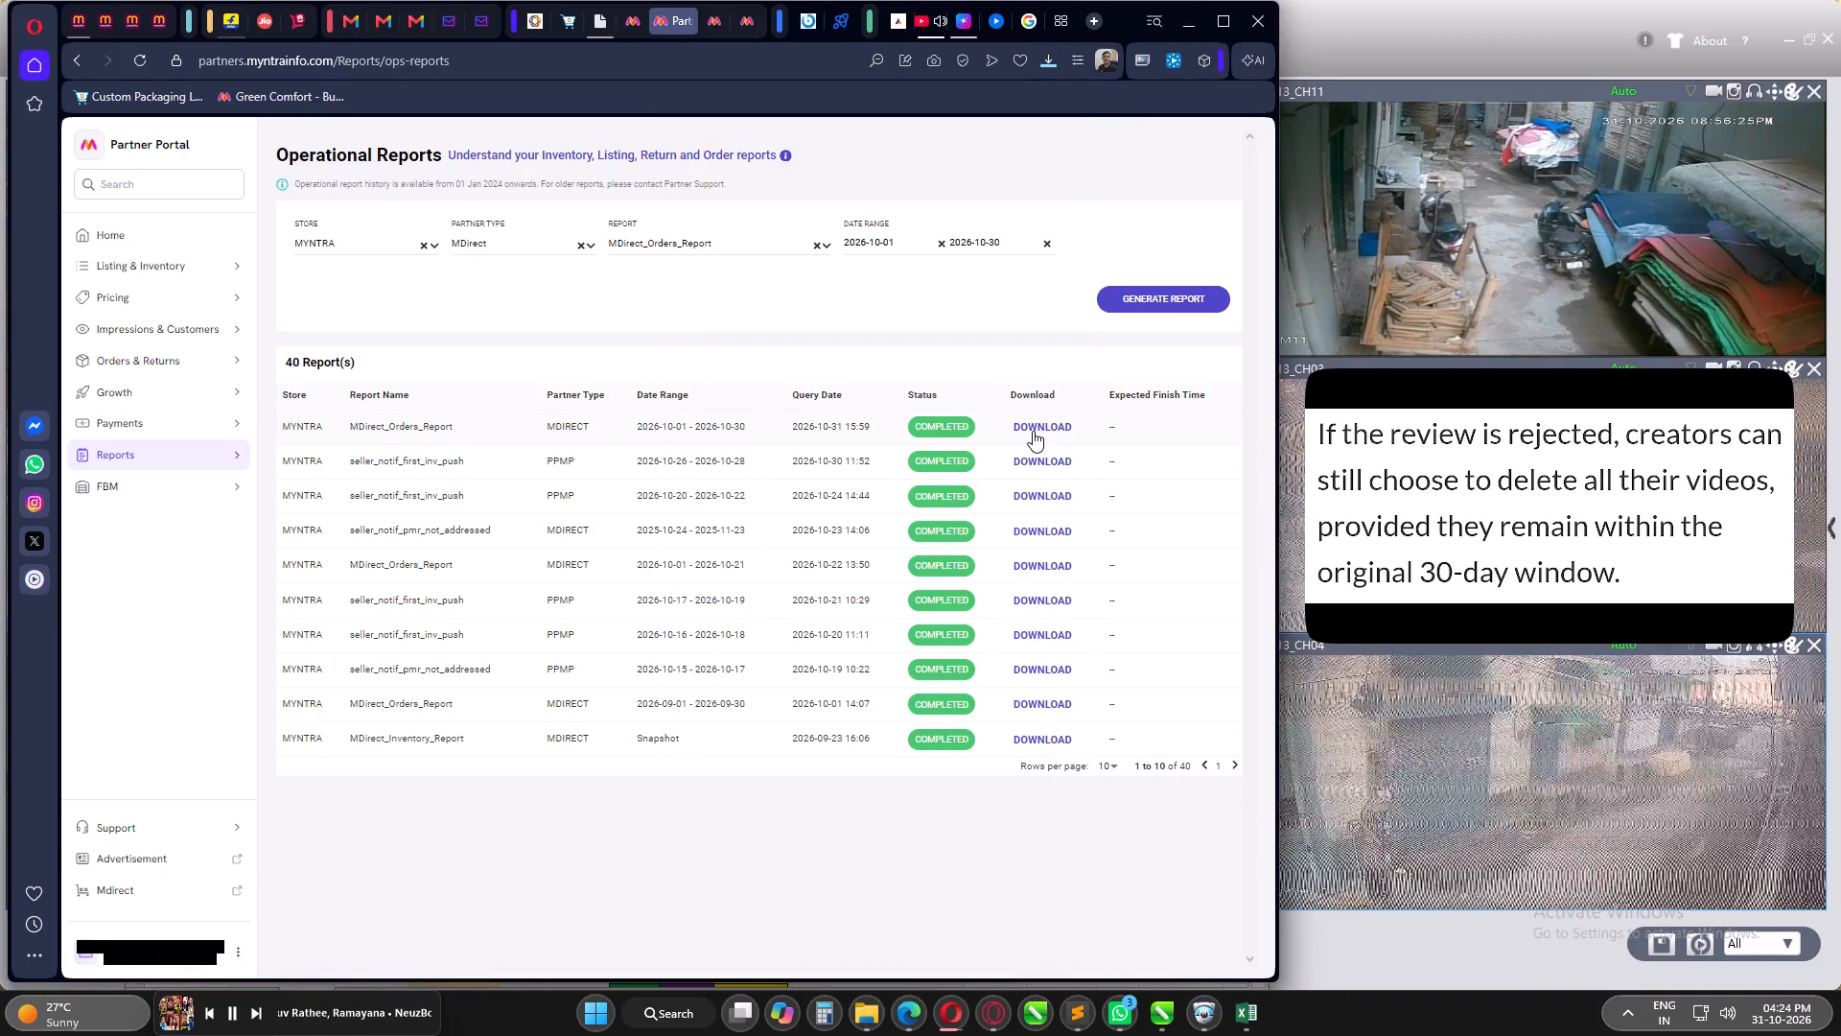
{"action": "left_click", "coordinate": [1058, 132]}
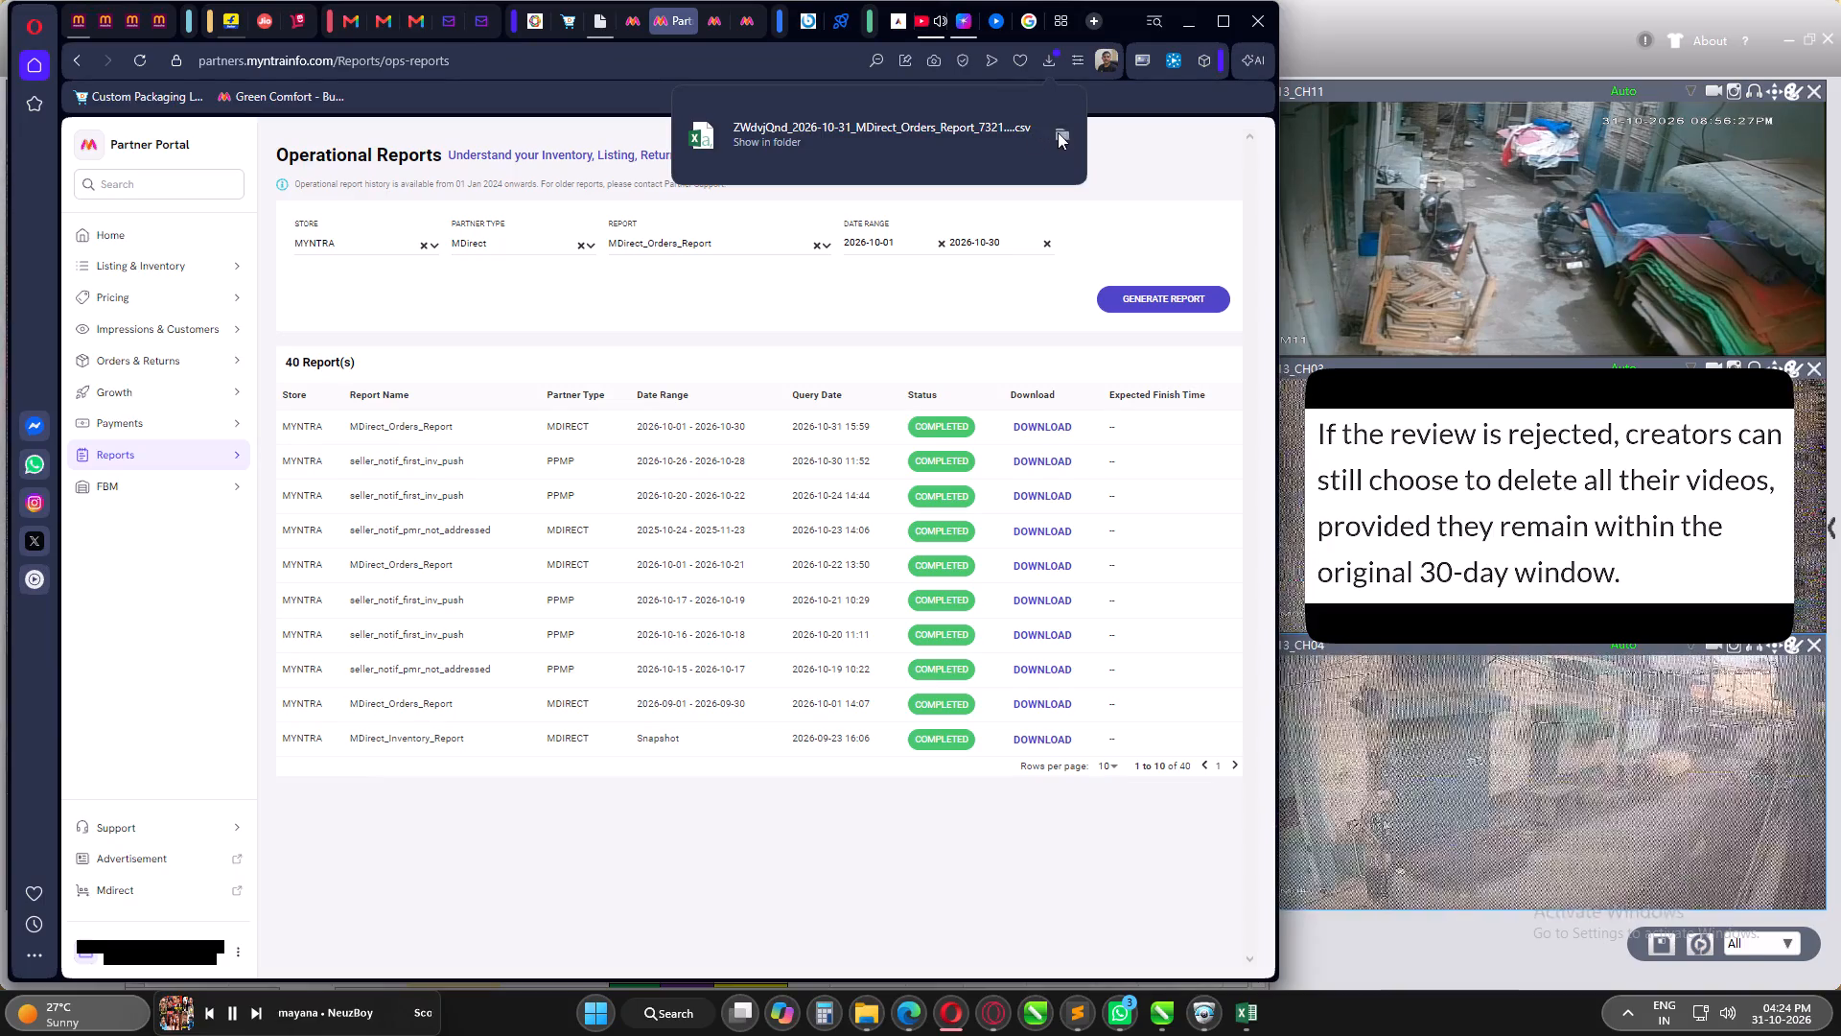
{"action": "double_click", "coordinate": [757, 205]}
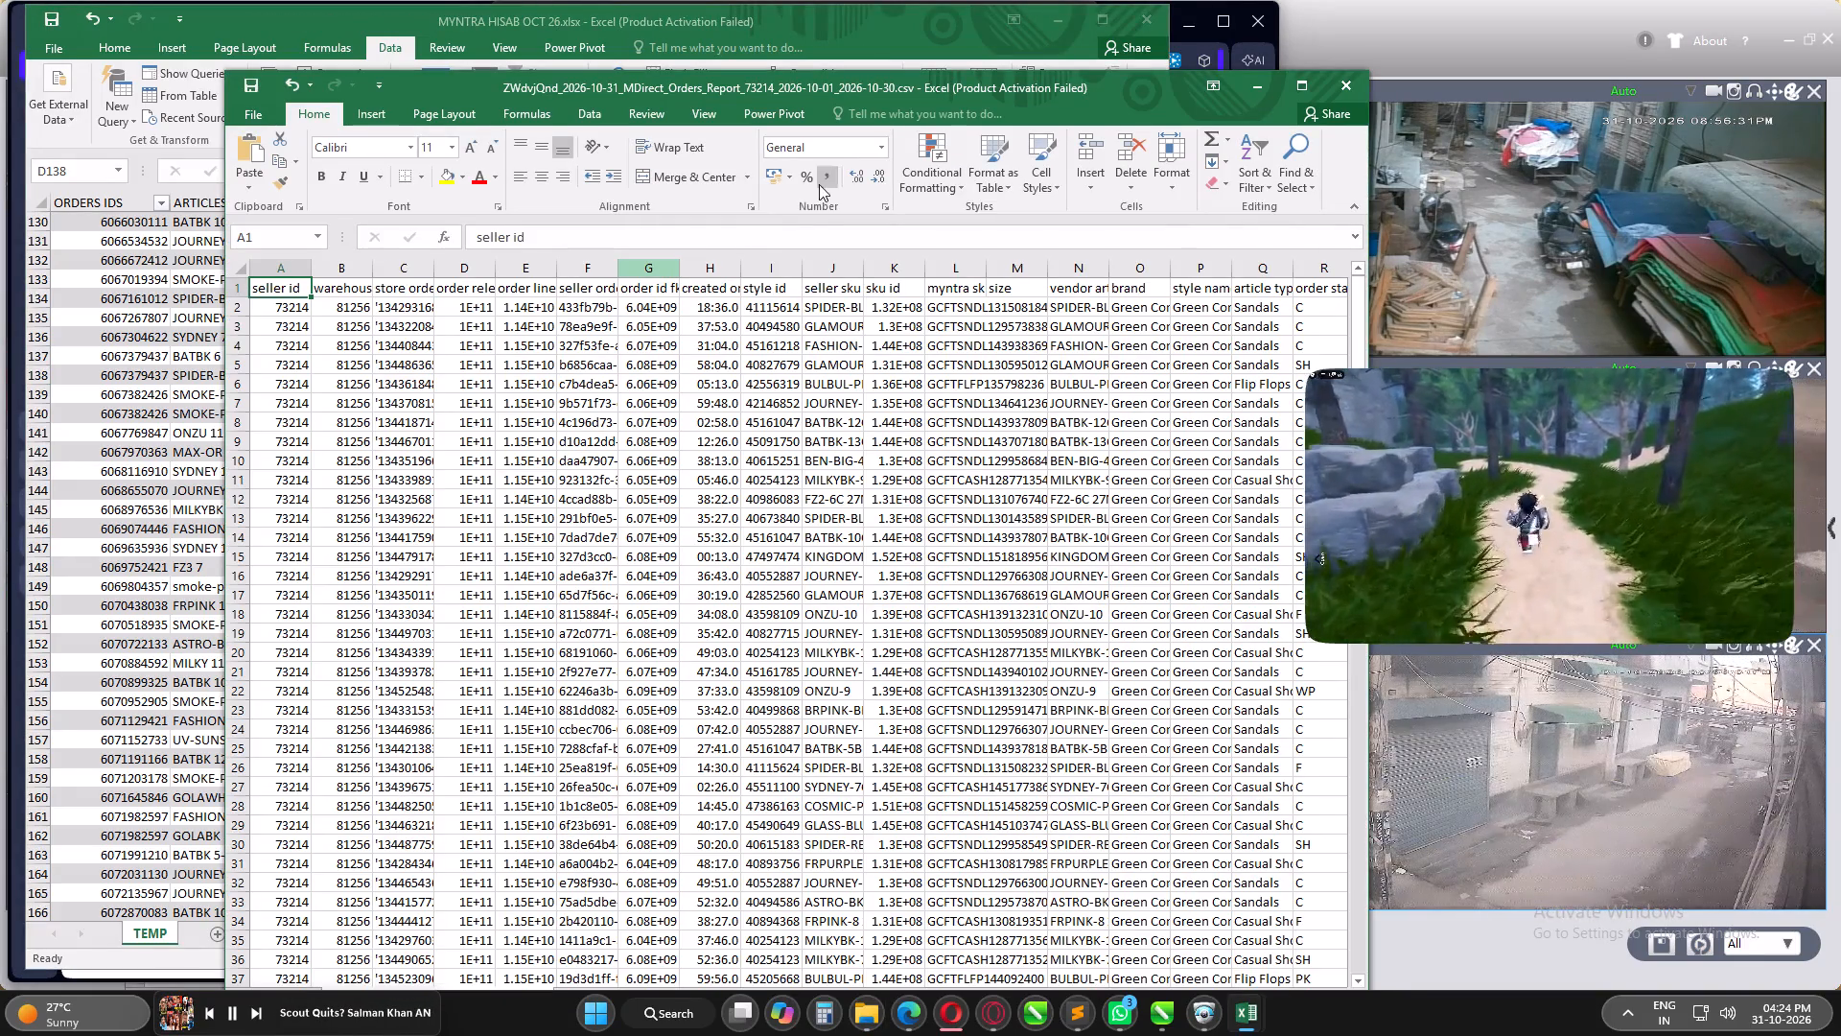
Autofit the row heights and column widths of the whole orders report.
{"action": "left_click", "coordinate": [675, 440]}
{"action": "key", "text": "ctrl+a"}
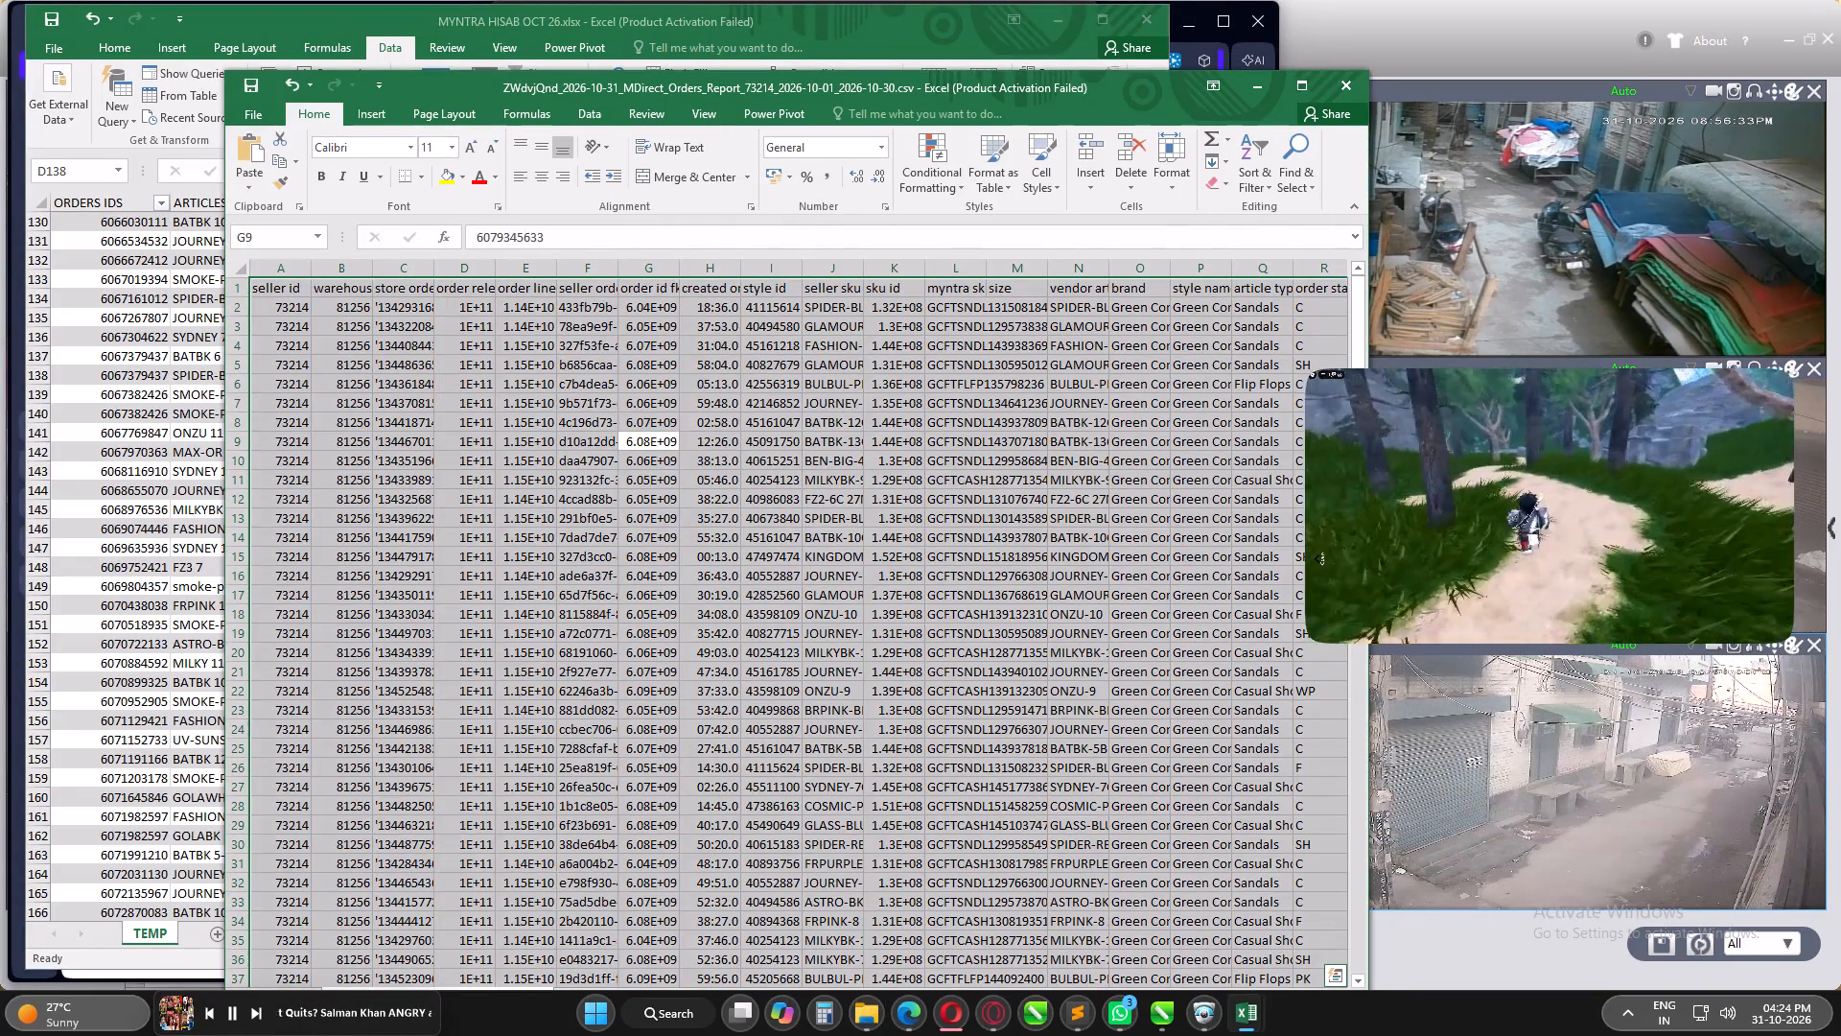
{"action": "key", "text": "alt+h"}
{"action": "key", "text": "alt+o"}
{"action": "key", "text": "alt+a"}
{"action": "key", "text": "alt+h"}
{"action": "key", "text": "alt+o"}
{"action": "key", "text": "alt+i"}
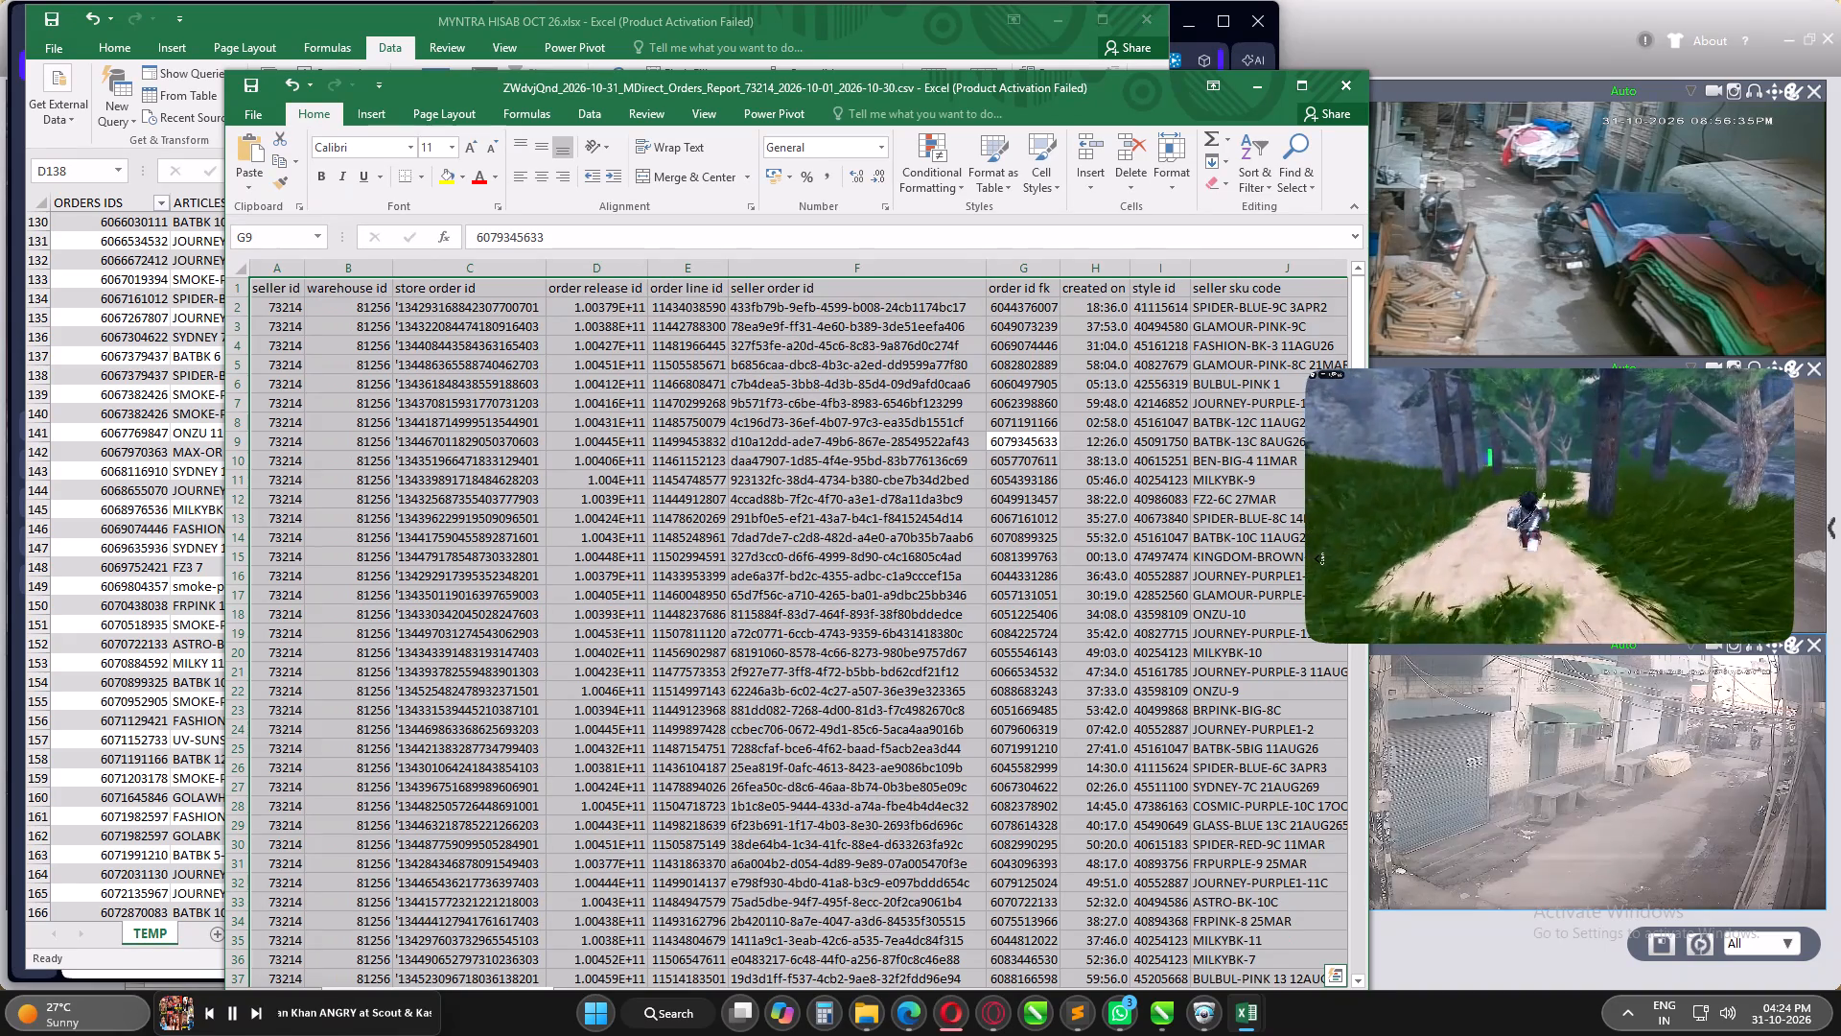
{"action": "left_click", "coordinate": [619, 377]}
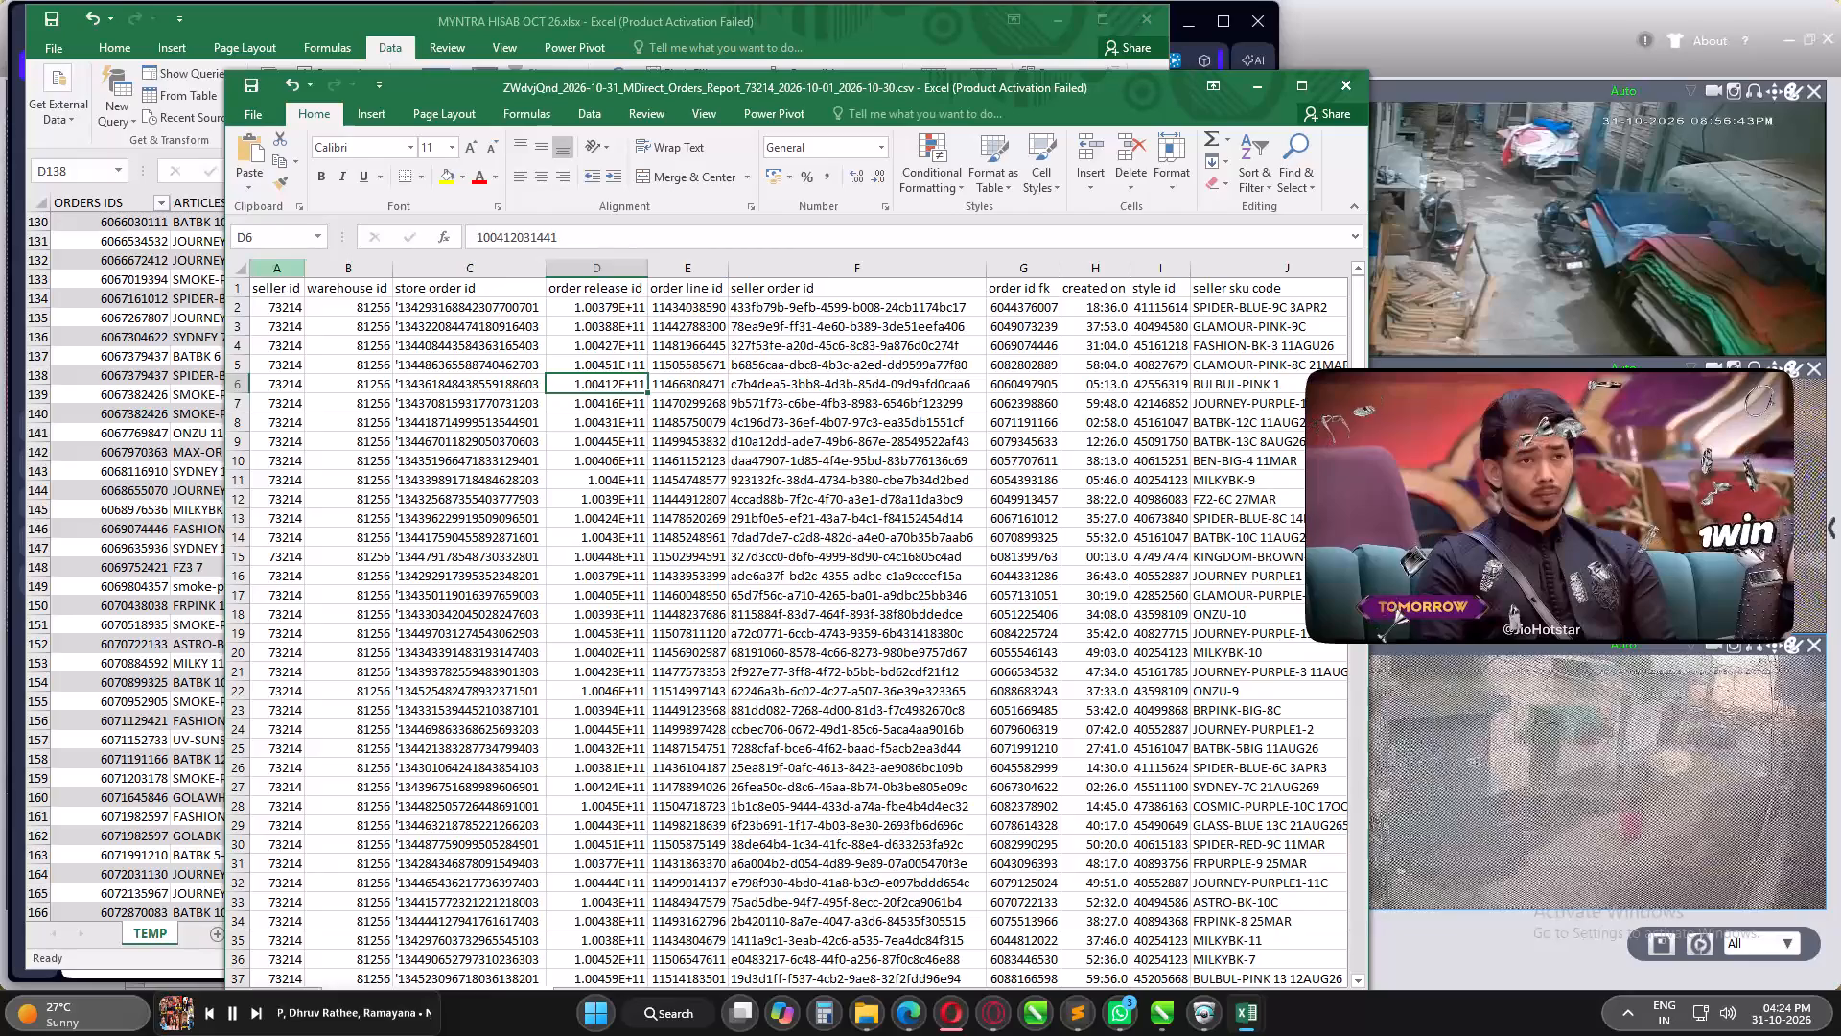
Delete the columns from seller id through seller order id, making order id fk the first column.
{"action": "left_click_drag", "start_coordinate": [297, 273], "coordinate": [888, 245]}
{"action": "key", "text": "ctrl+minus"}
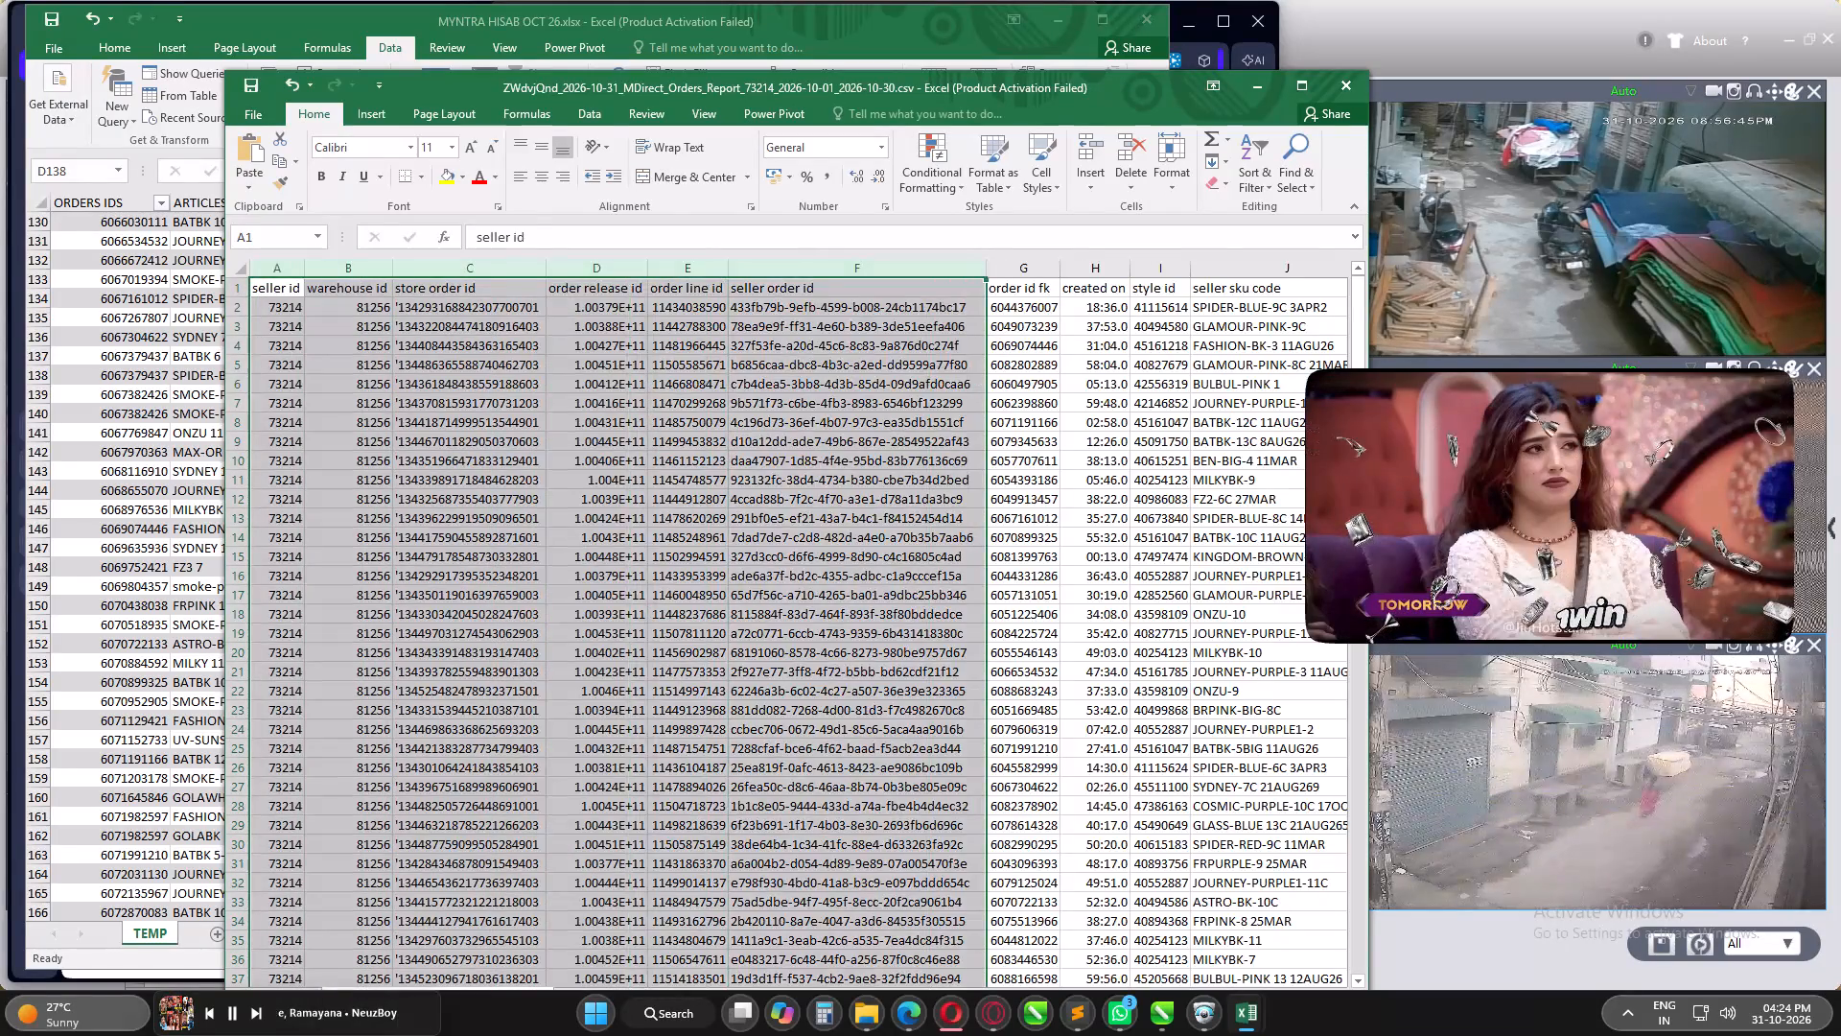
{"action": "left_click", "coordinate": [498, 412]}
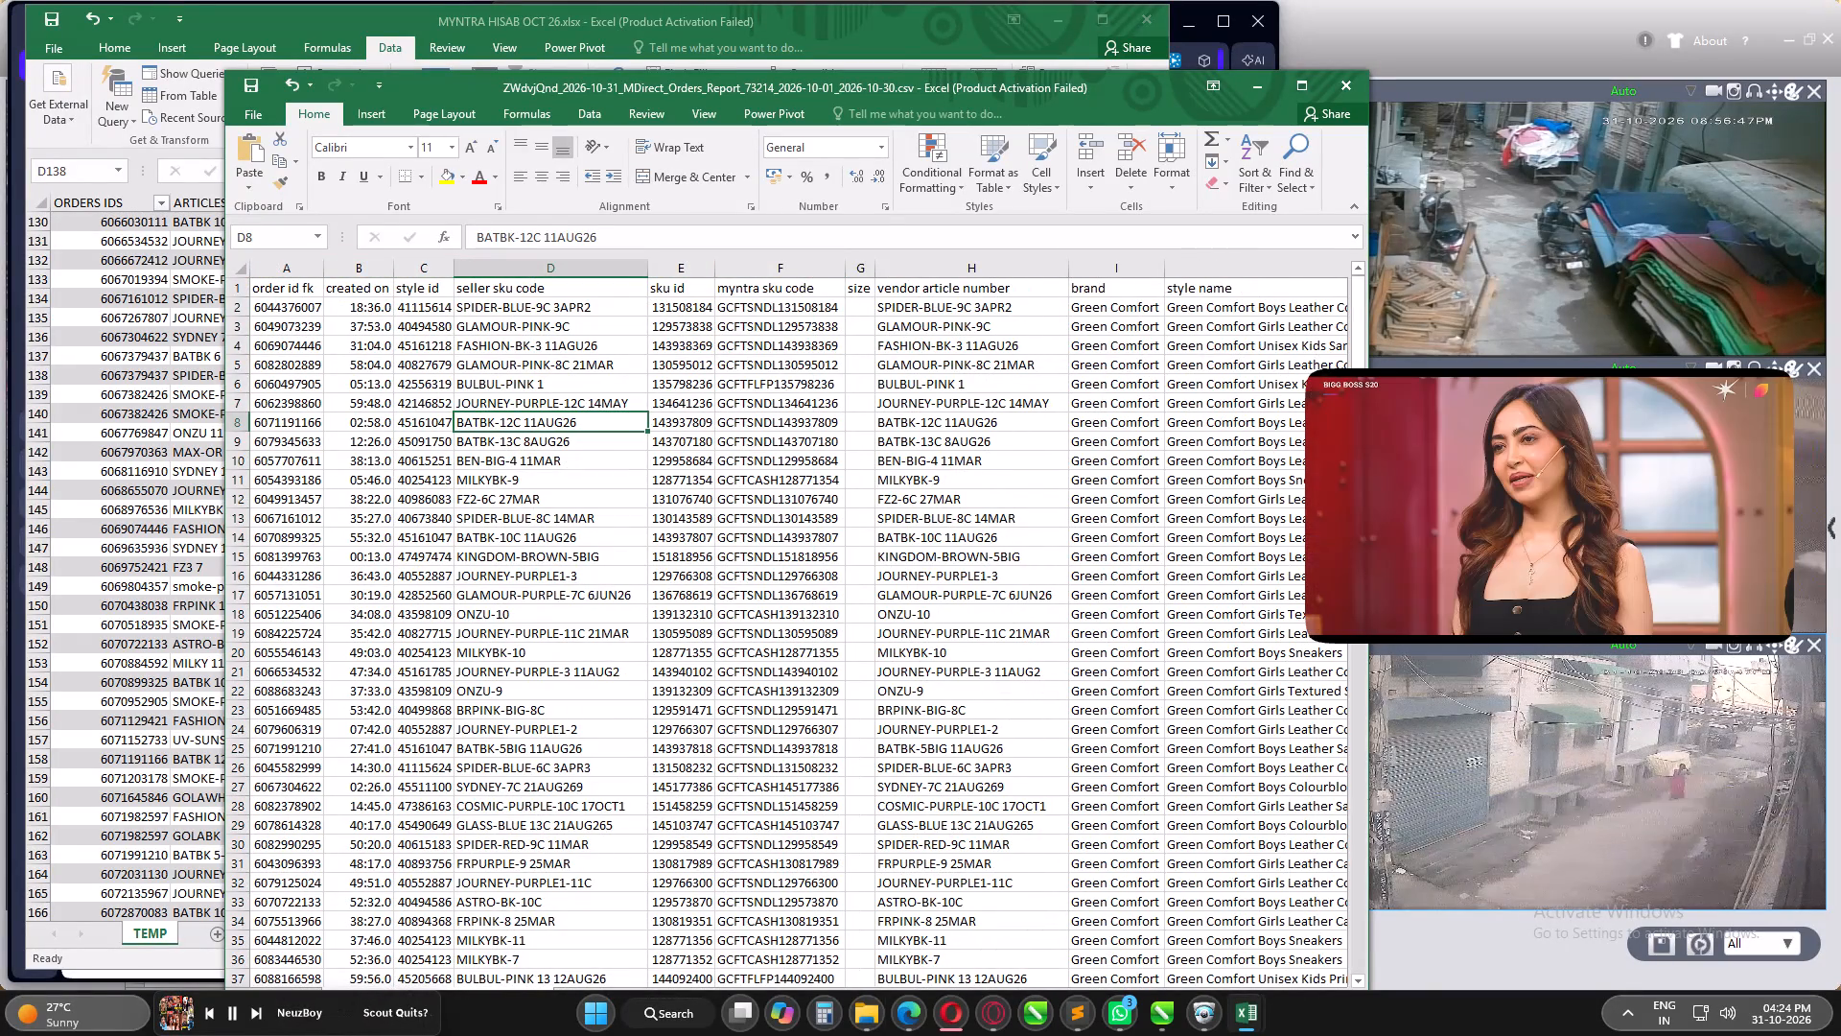
{"action": "left_click_drag", "start_coordinate": [842, 90], "coordinate": [1019, 86]}
{"action": "left_click", "coordinate": [201, 526]}
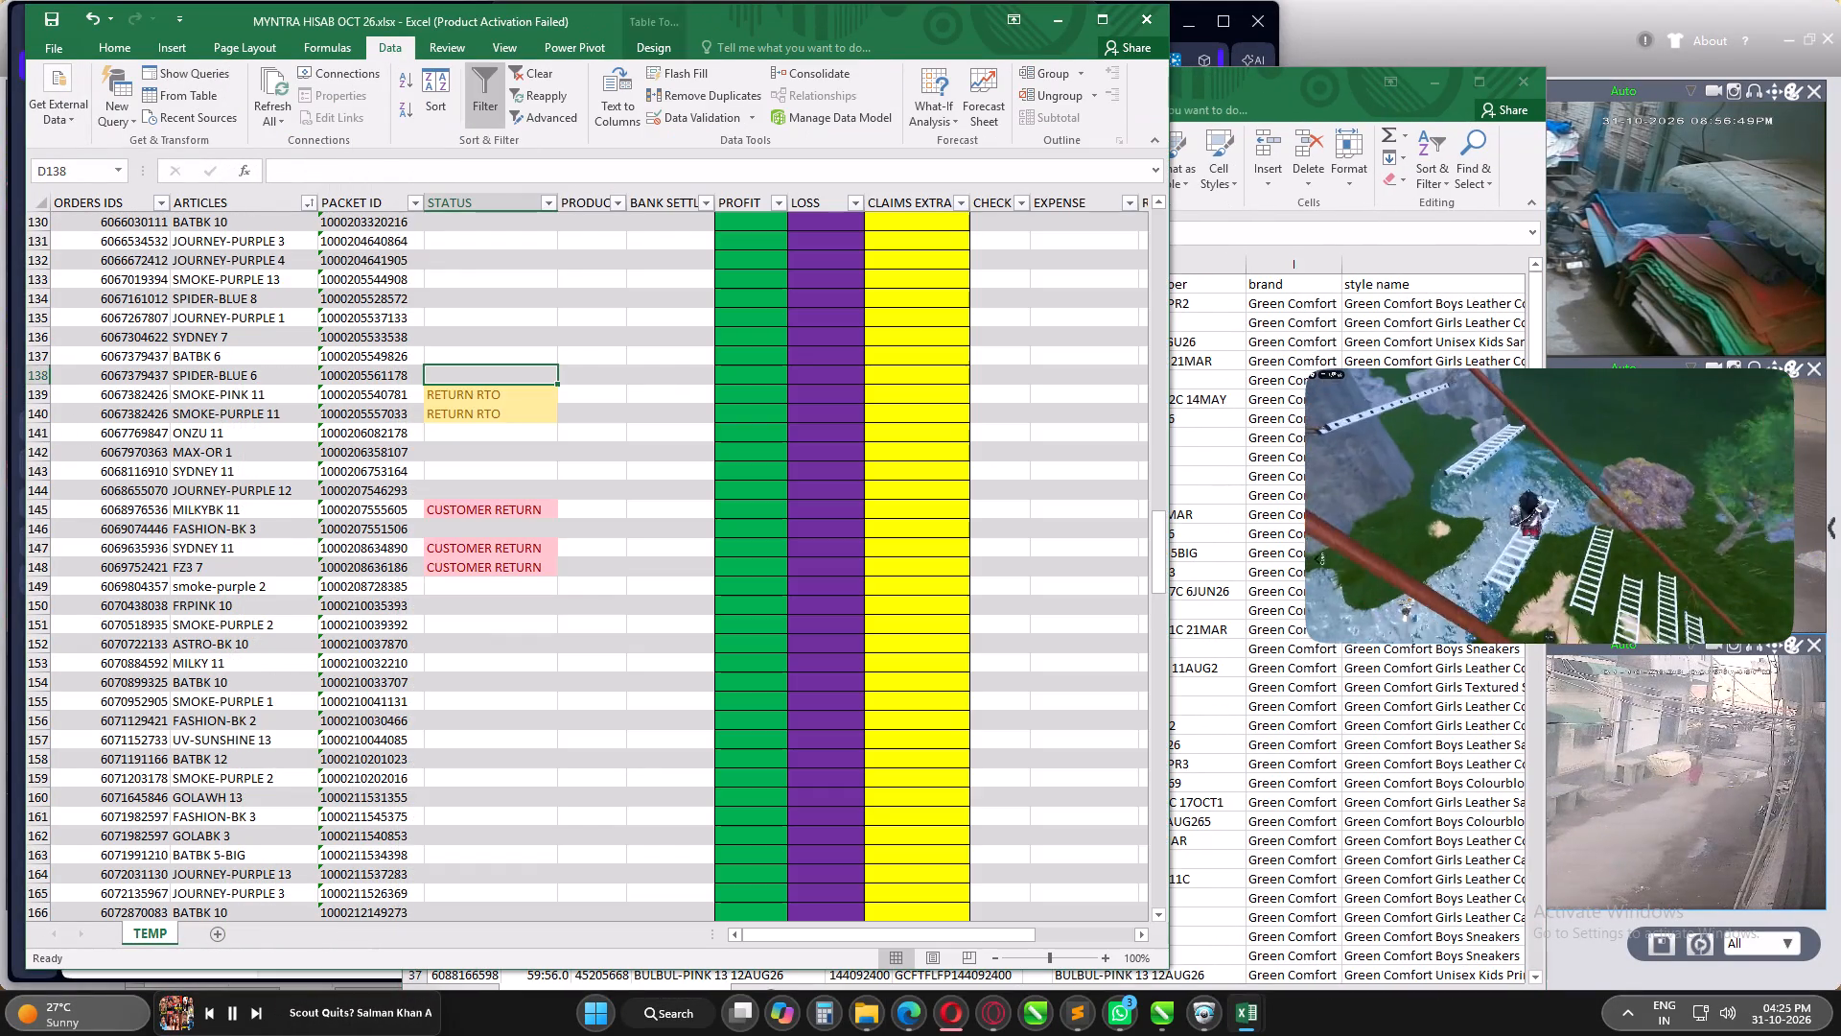
{"action": "scroll", "coordinate": [200, 531], "scroll_direction": "down", "scroll_amount": 11}
{"action": "scroll", "coordinate": [193, 652], "scroll_direction": "down", "scroll_amount": 3}
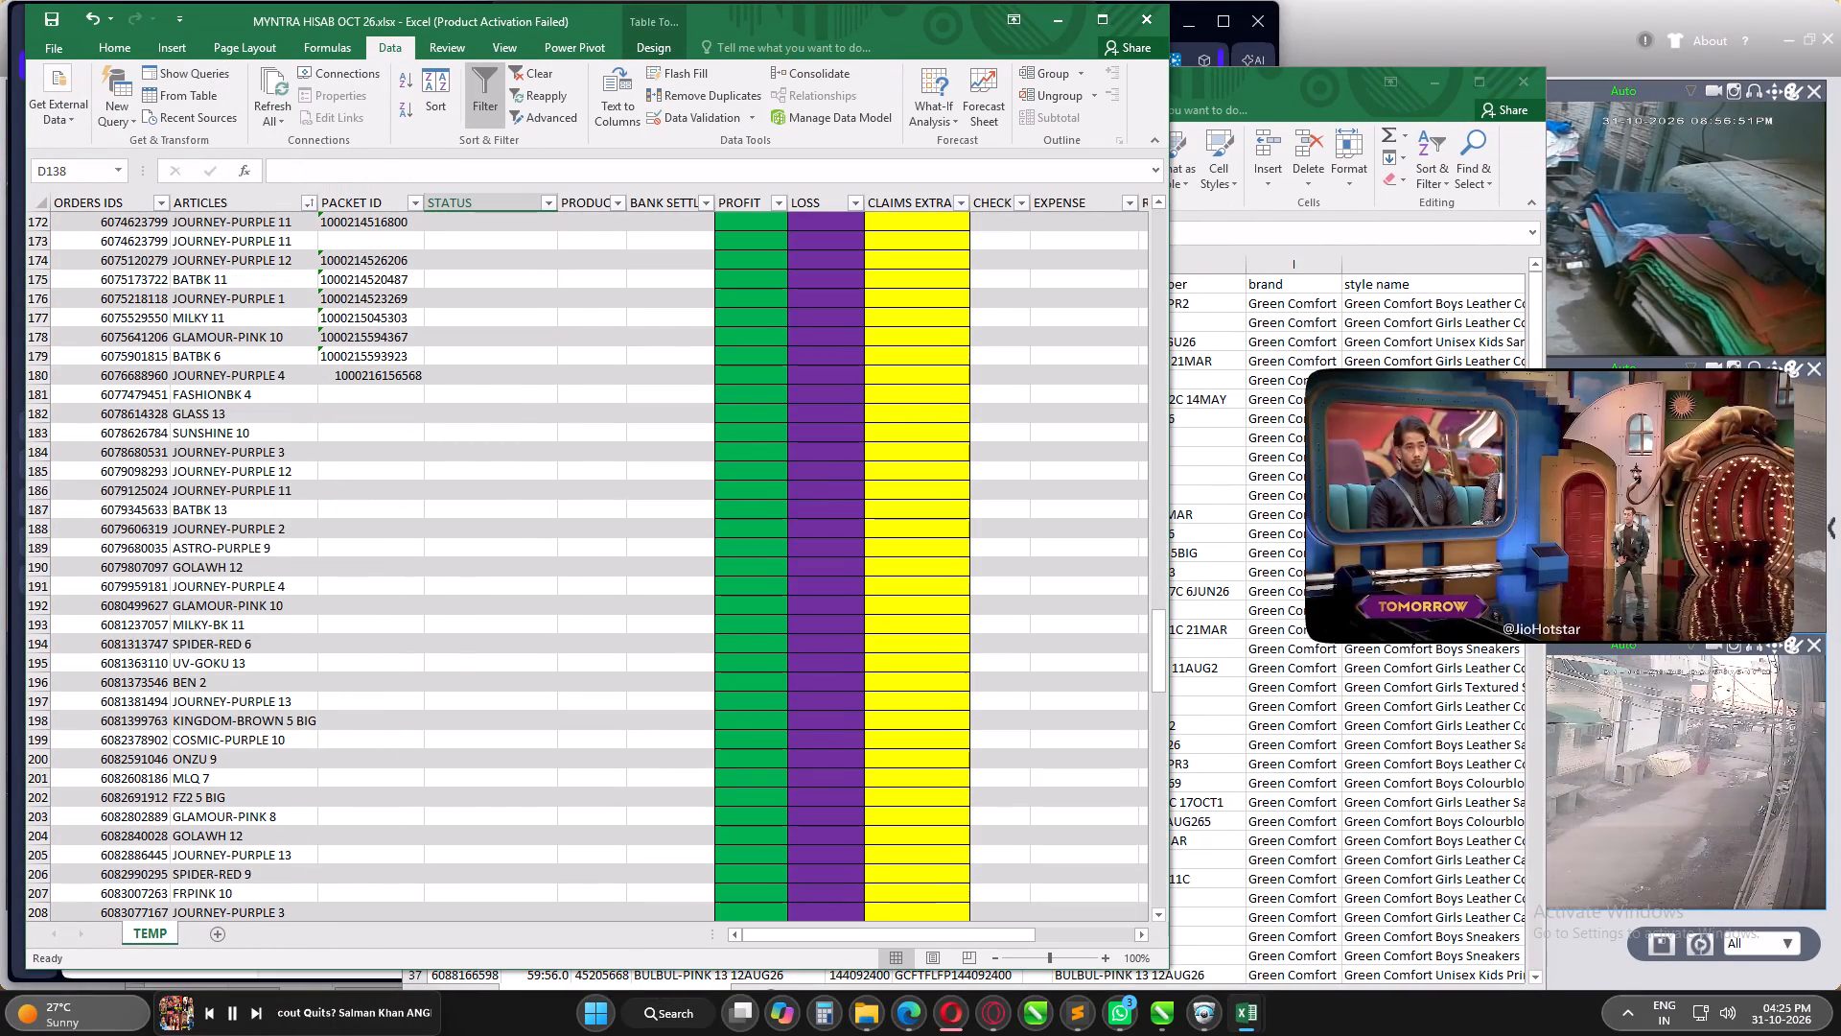
{"action": "left_click", "coordinate": [144, 569]}
{"action": "key", "text": "ctrl+c"}
{"action": "left_click", "coordinate": [1371, 737]}
{"action": "left_click", "coordinate": [805, 548]}
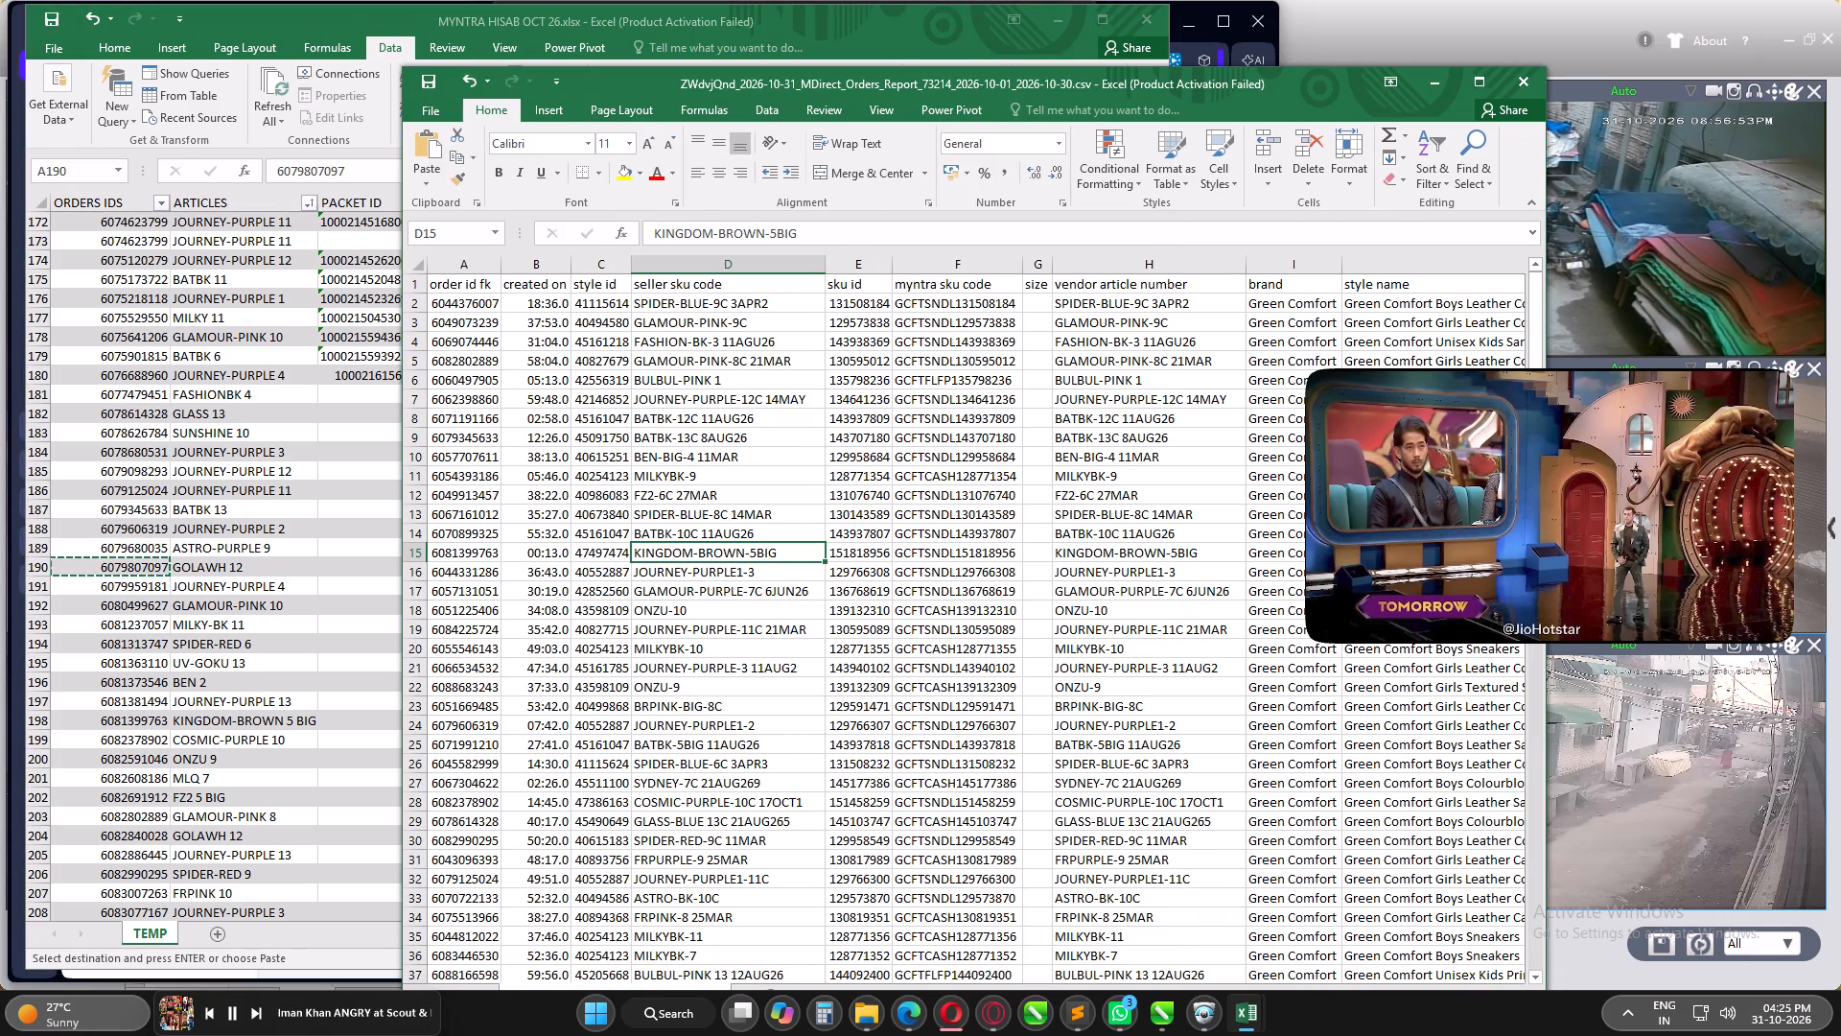
{"action": "key", "text": "ctrl+f"}
{"action": "key", "text": "ctrl+v"}
{"action": "left_click", "coordinate": [722, 600]}
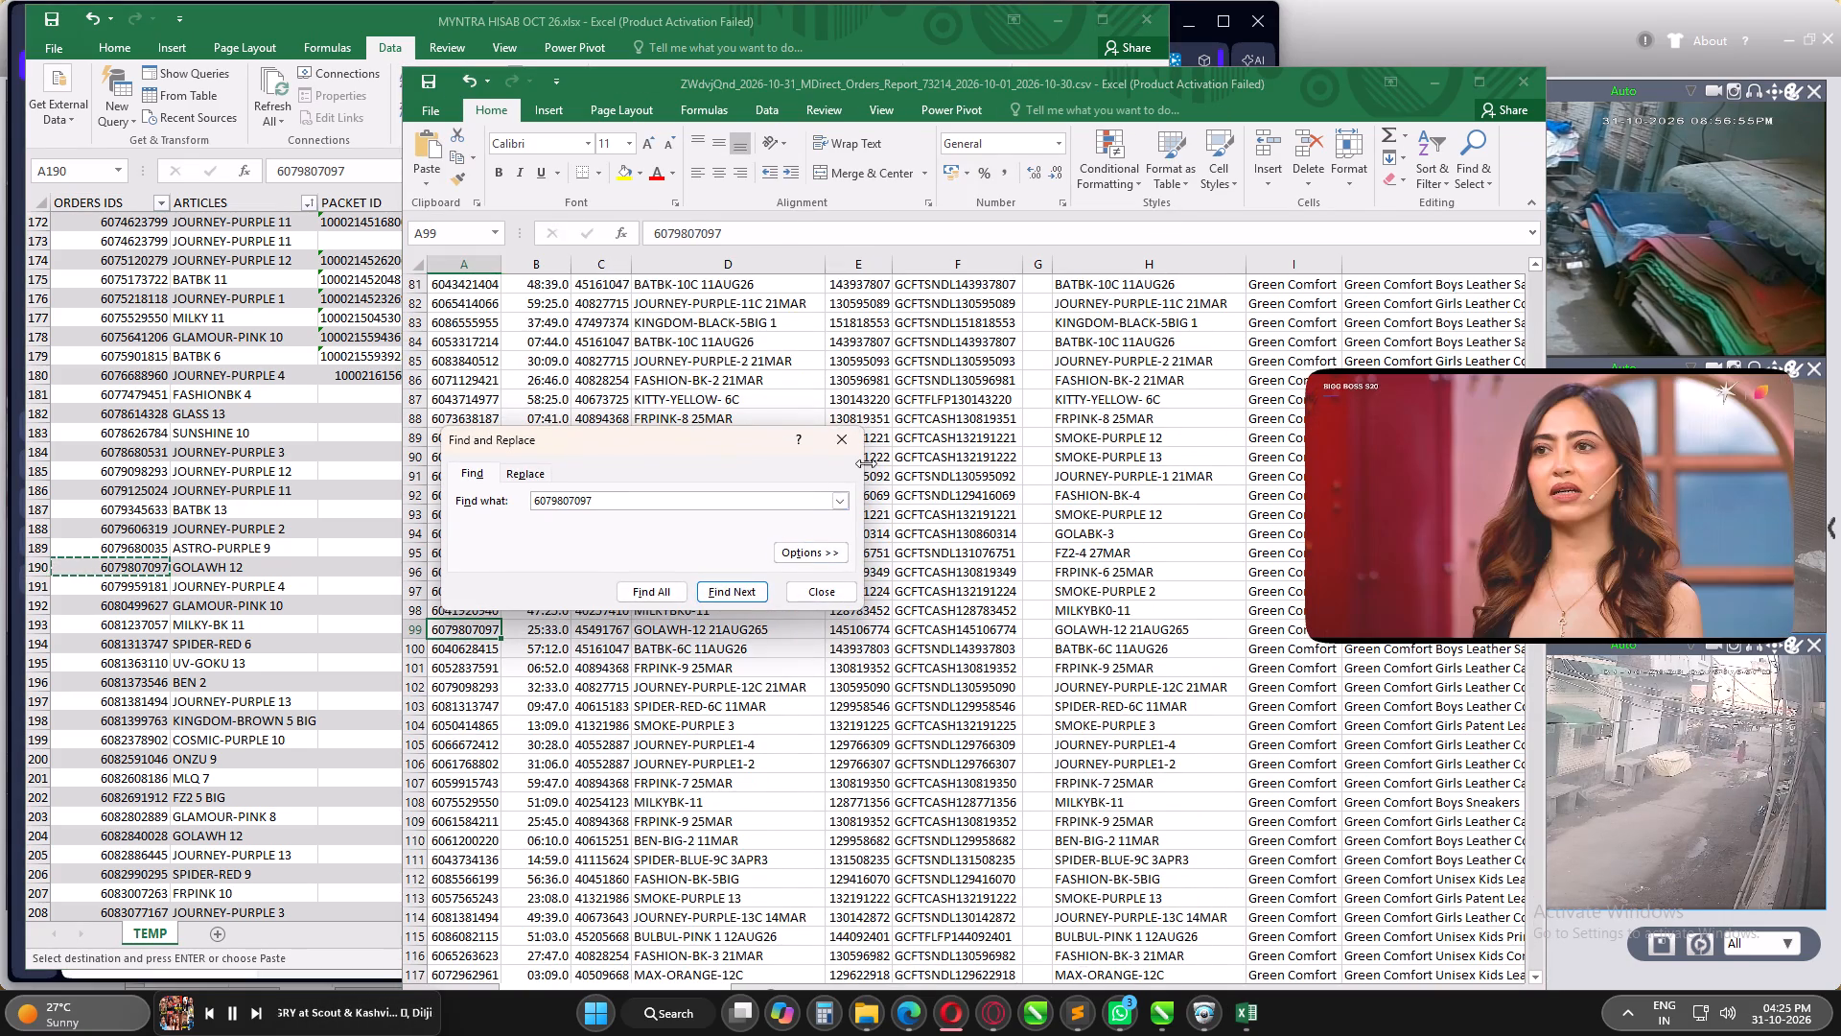
{"action": "left_click", "coordinate": [860, 445]}
Delete the created on, style id, sku id through style name, article type and order status columns from the orders report.
{"action": "key", "text": "ctrl+Up"}
{"action": "key", "text": "ctrl+Up"}
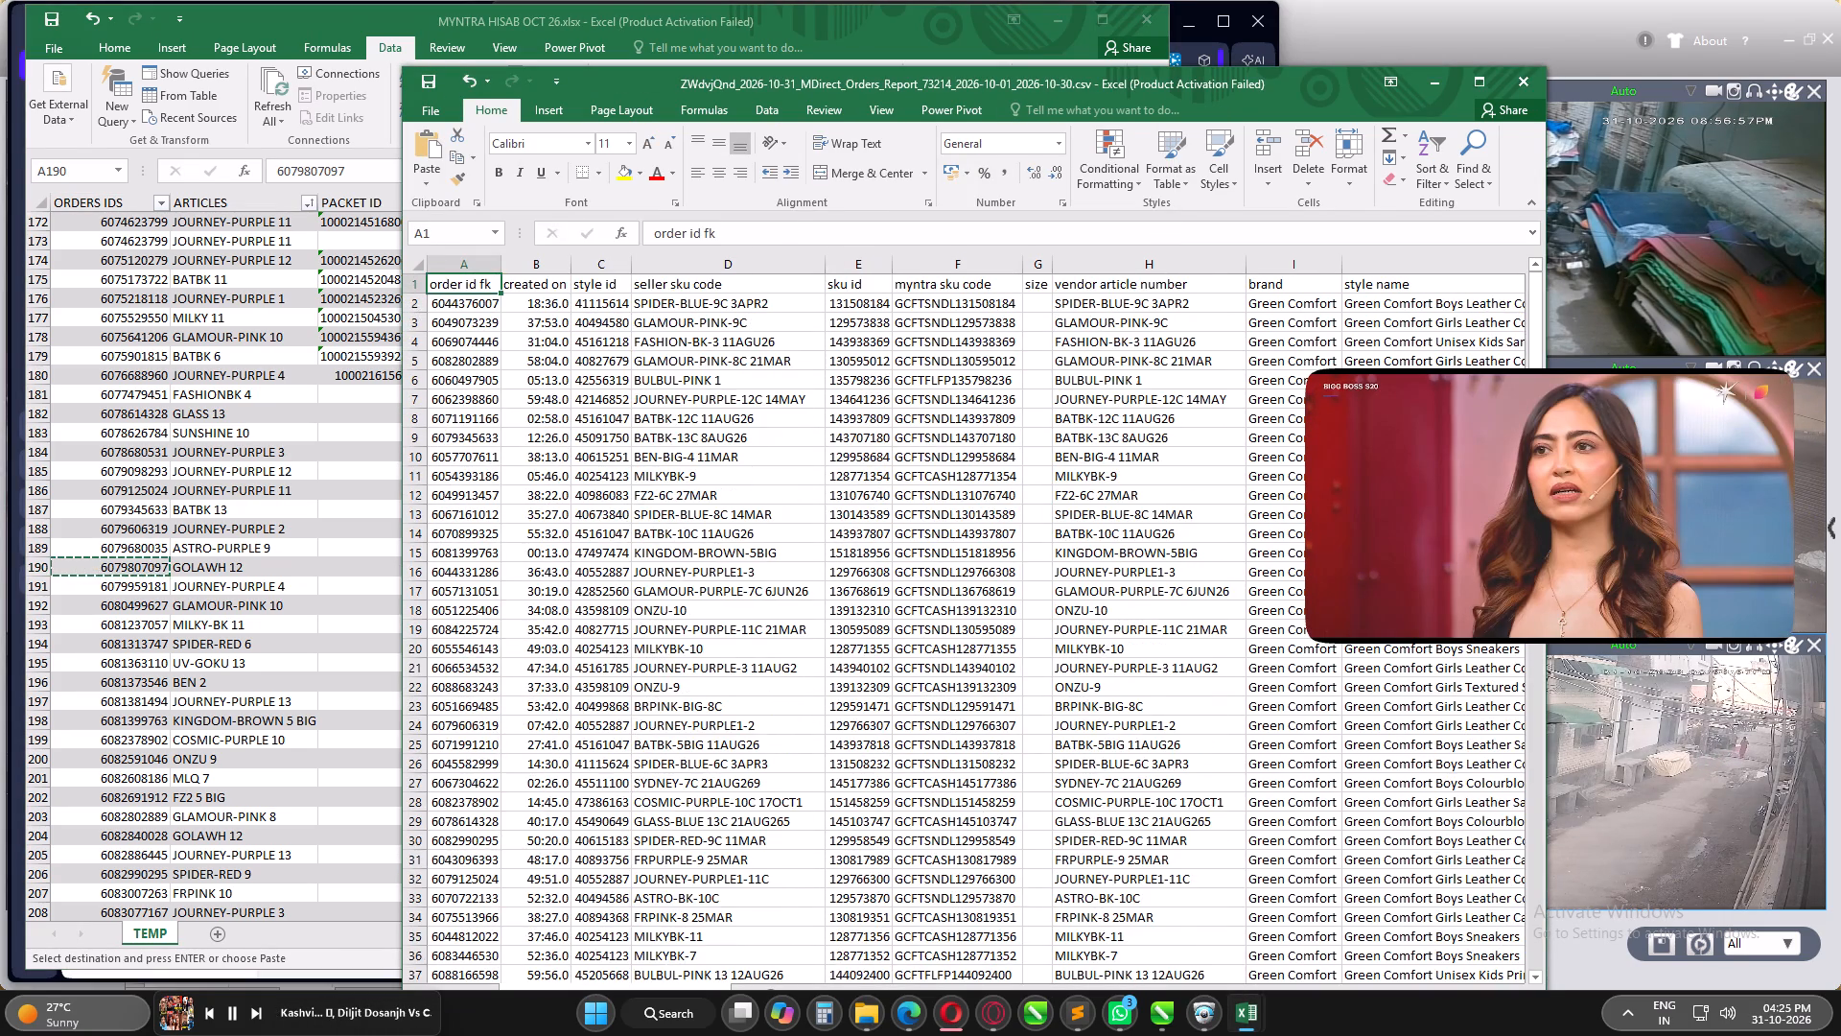
{"action": "key", "text": "Left"}
{"action": "key", "text": "ctrl+Left"}
{"action": "key", "text": "ctrl+Left"}
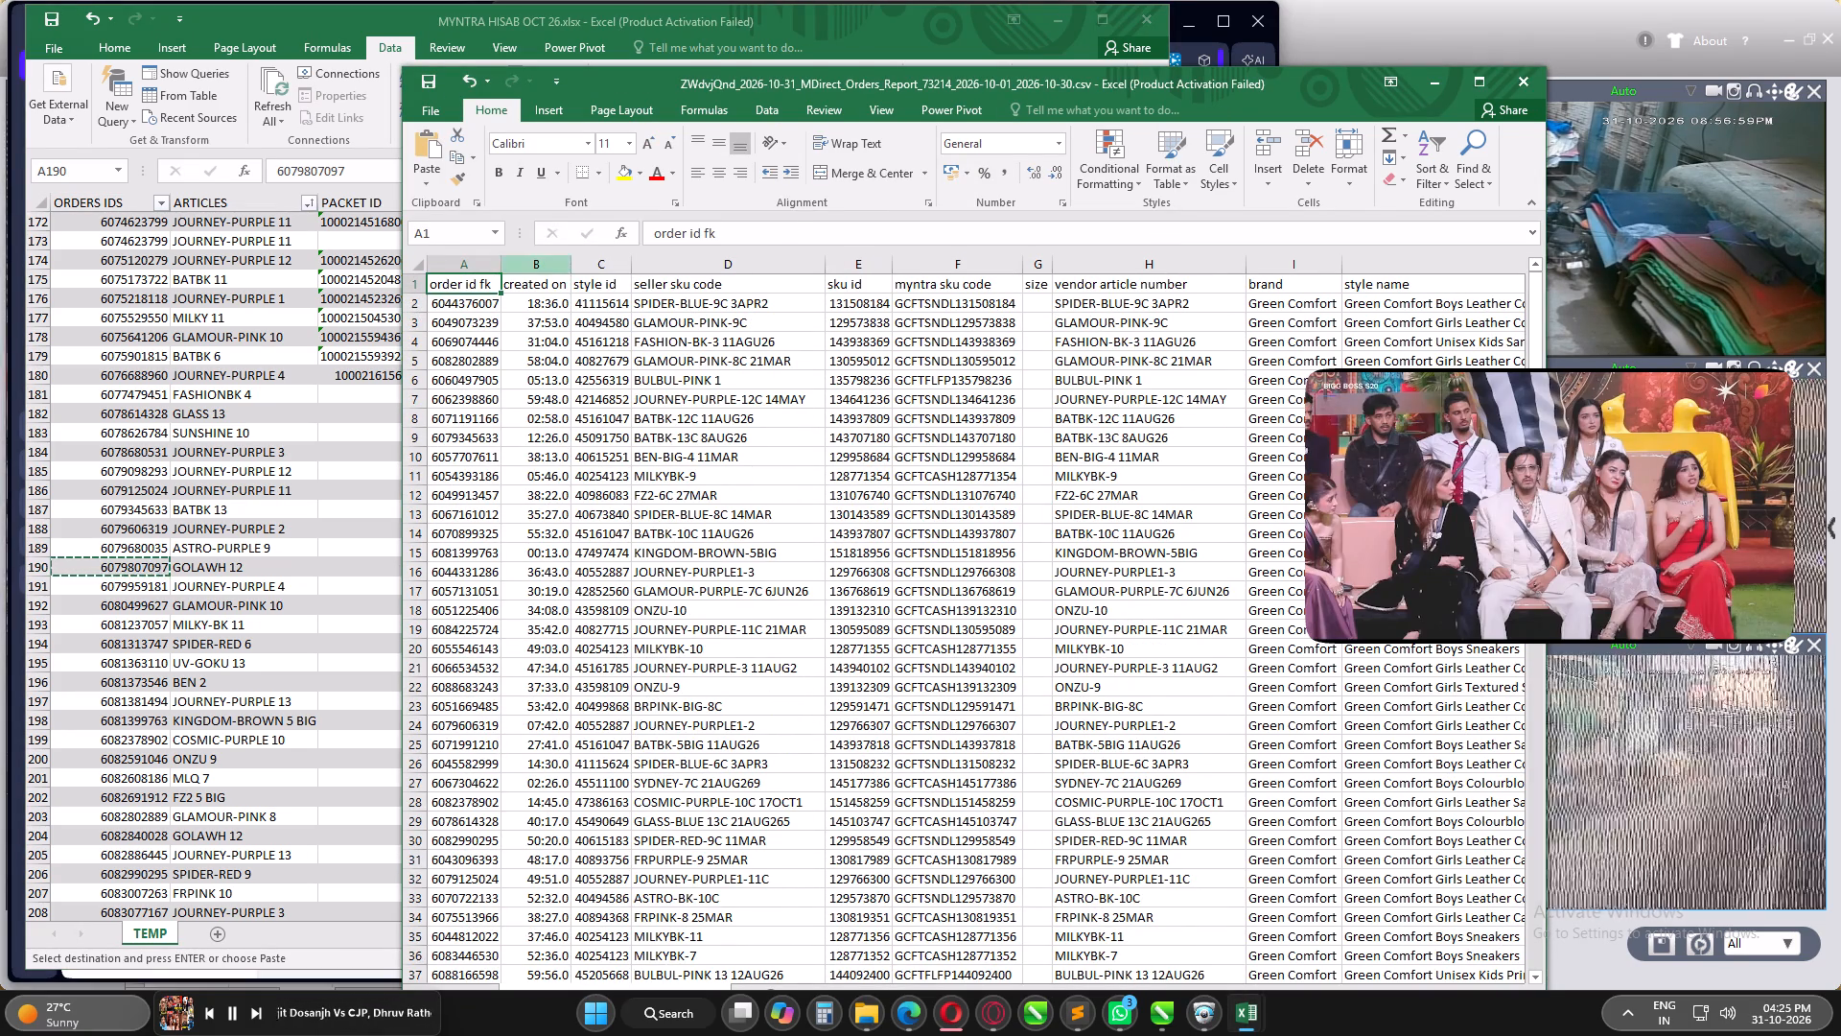
{"action": "left_click_drag", "start_coordinate": [538, 270], "coordinate": [582, 275]}
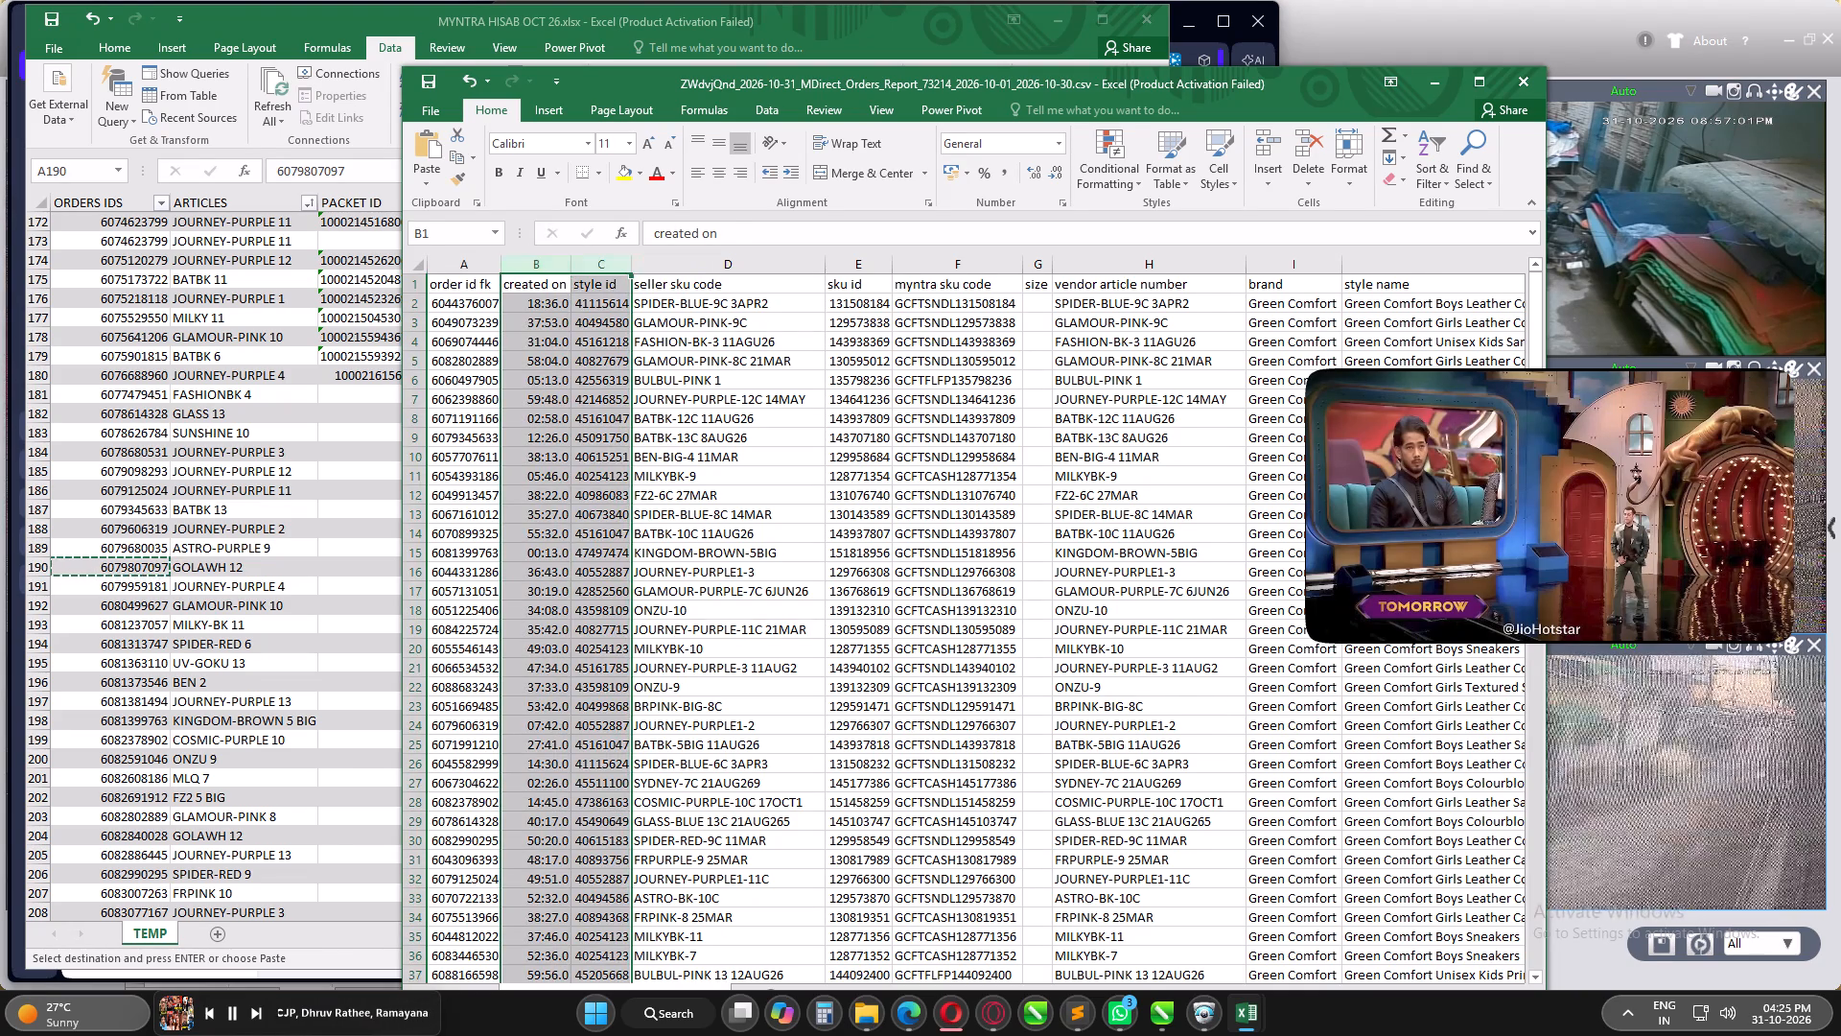
{"action": "key", "text": "ctrl+minus"}
{"action": "left_click", "coordinate": [801, 346]}
{"action": "left_click_drag", "start_coordinate": [732, 266], "coordinate": [1226, 269]}
{"action": "key", "text": "ctrl+minus"}
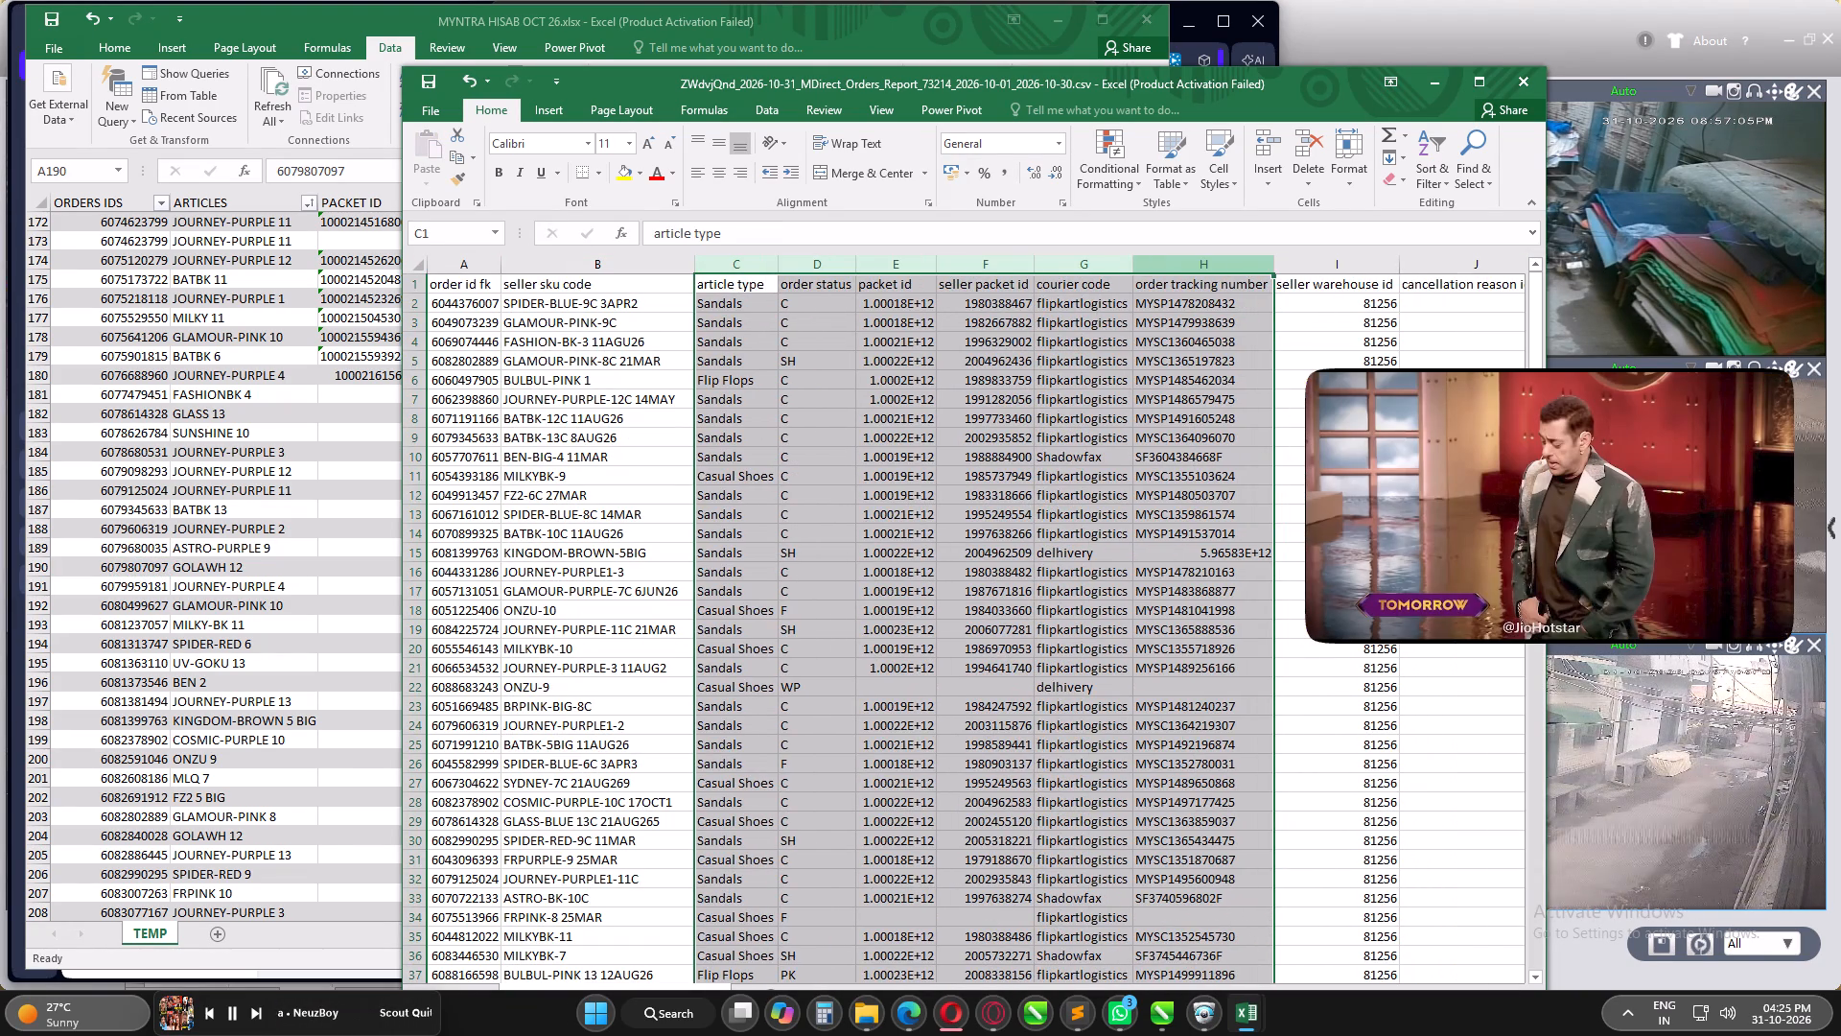
{"action": "left_click", "coordinate": [813, 361]}
{"action": "left_click_drag", "start_coordinate": [731, 267], "coordinate": [780, 271]}
{"action": "key", "text": "ctrl+minus"}
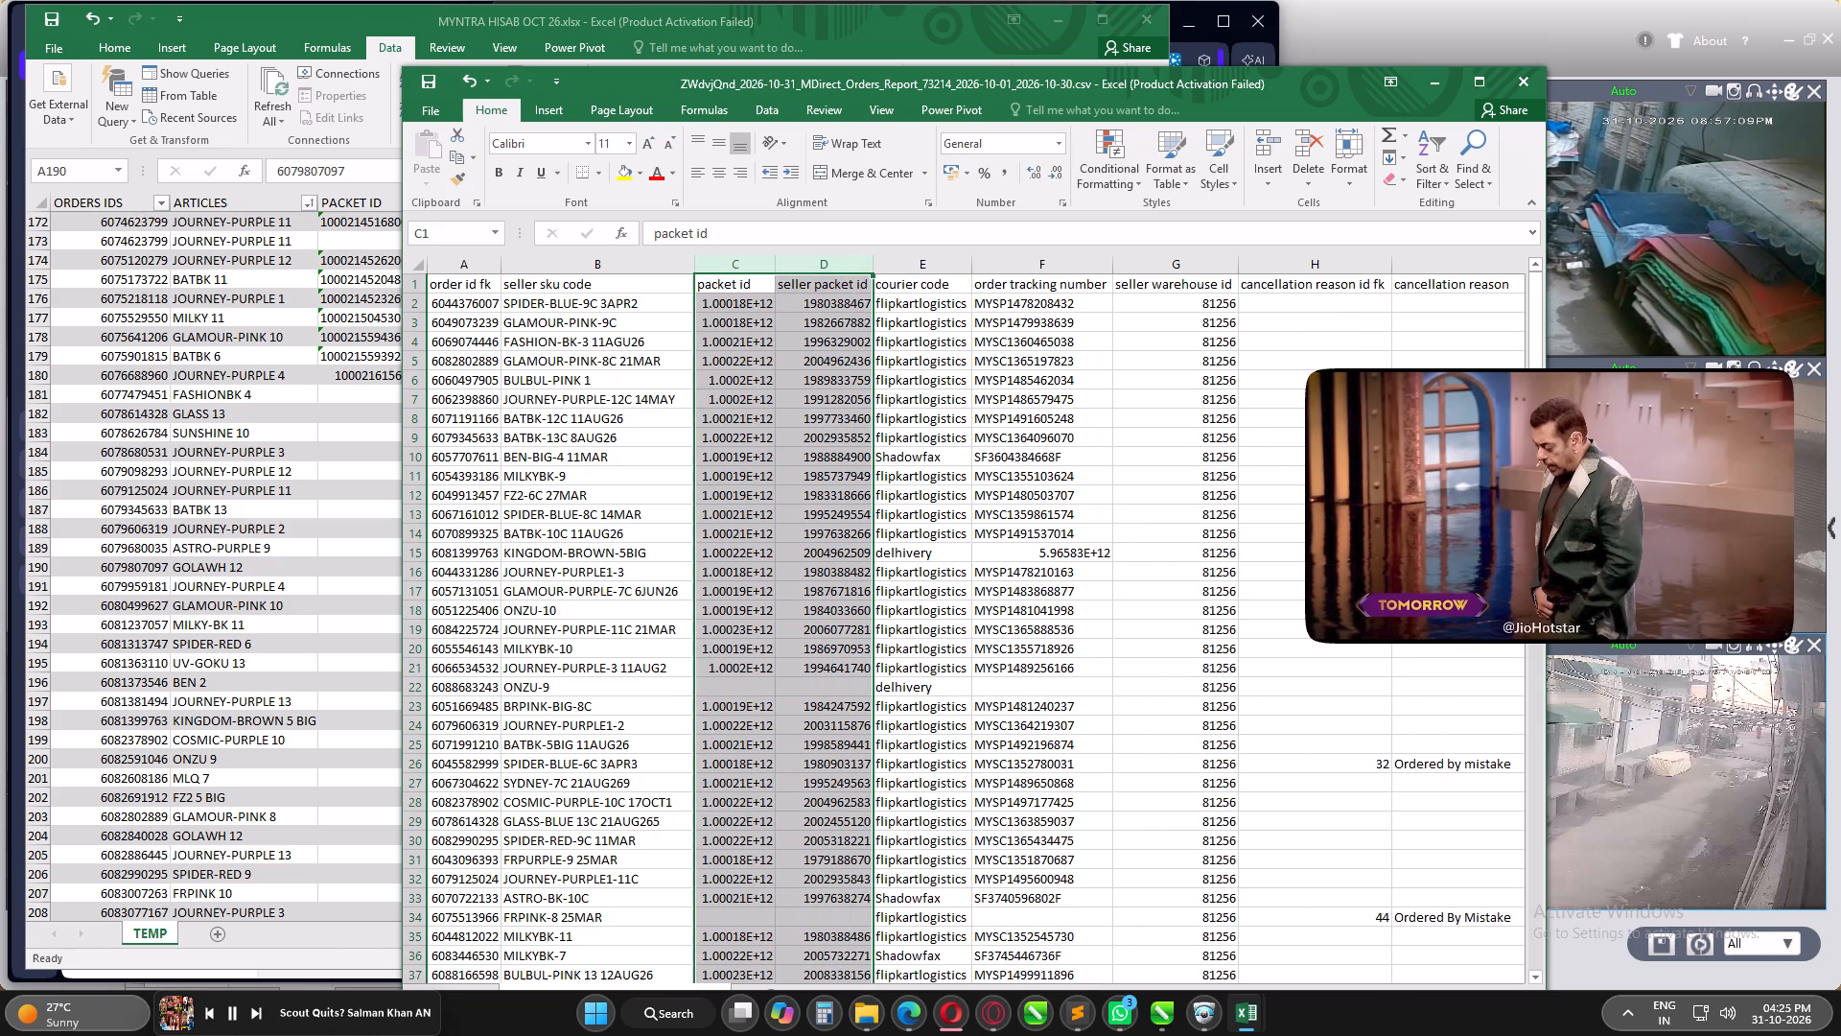
Format the packet id column as Number with 0 decimal places.
{"action": "left_click", "coordinate": [734, 268]}
{"action": "right_click", "coordinate": [731, 299]}
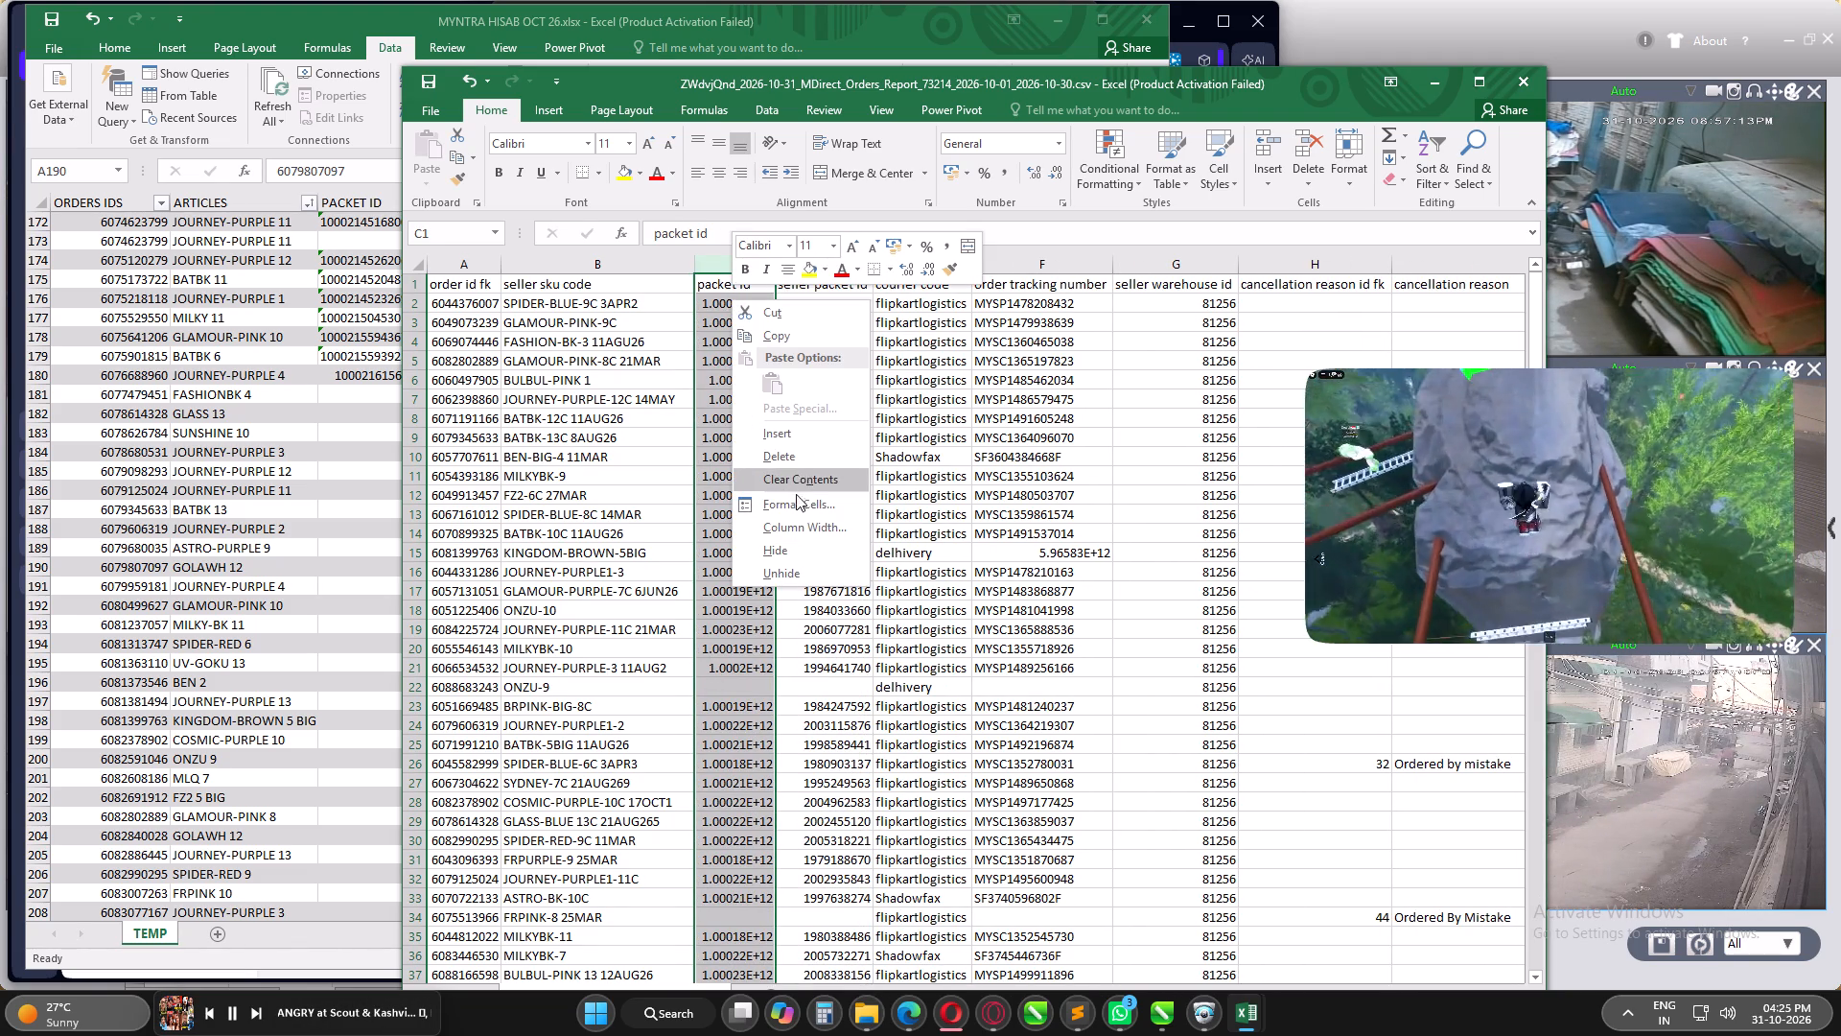
{"action": "left_click", "coordinate": [793, 502]}
{"action": "left_click", "coordinate": [598, 365]}
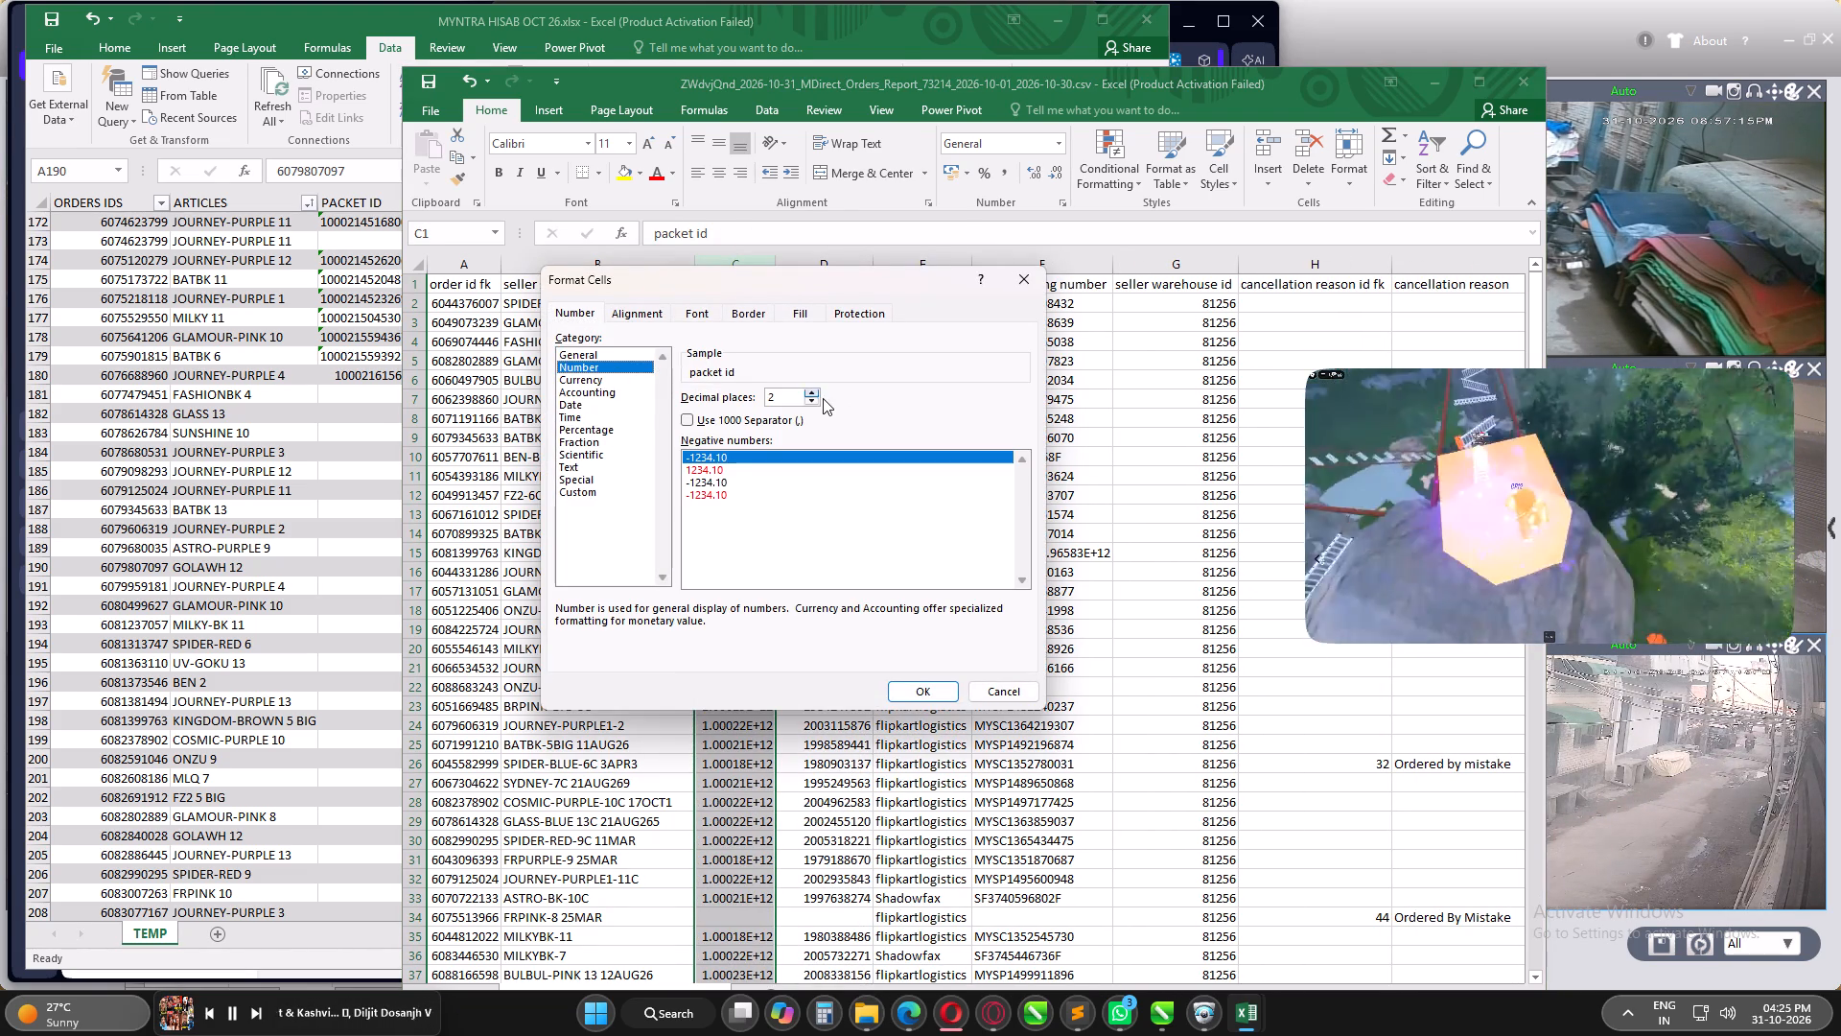
{"action": "double_click", "coordinate": [814, 405]}
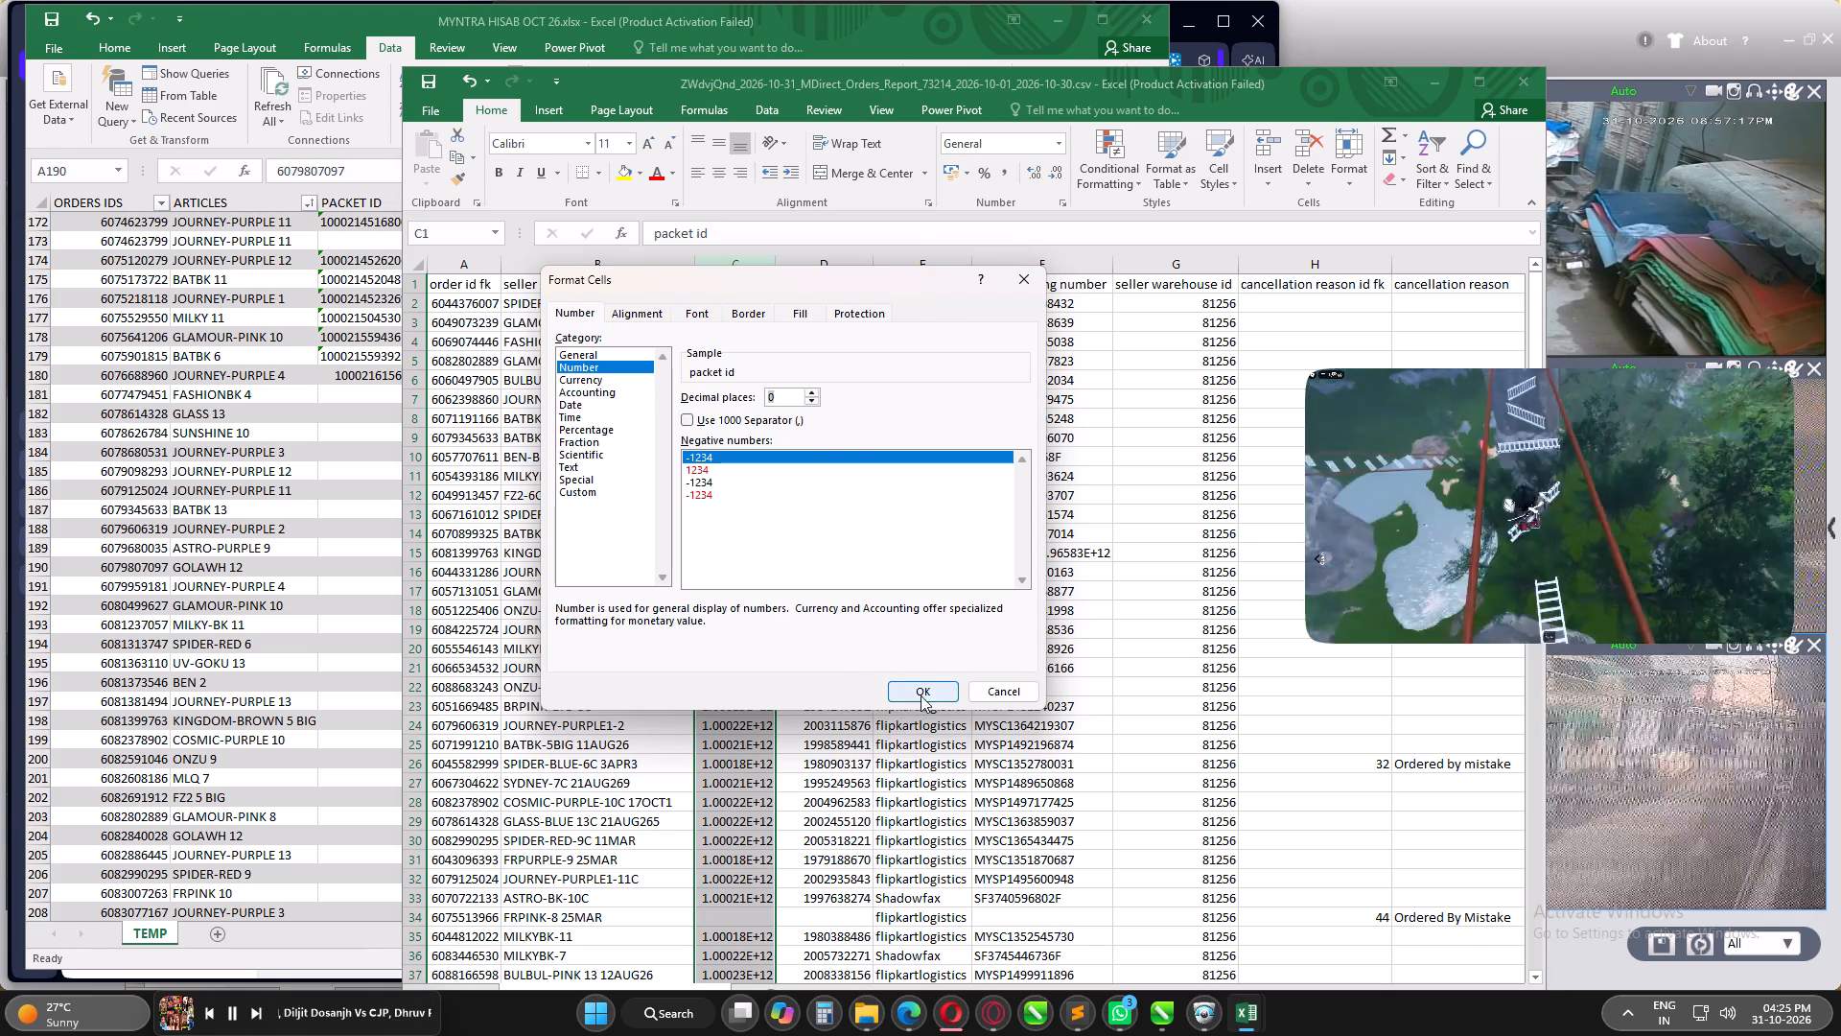
{"action": "left_click", "coordinate": [923, 693]}
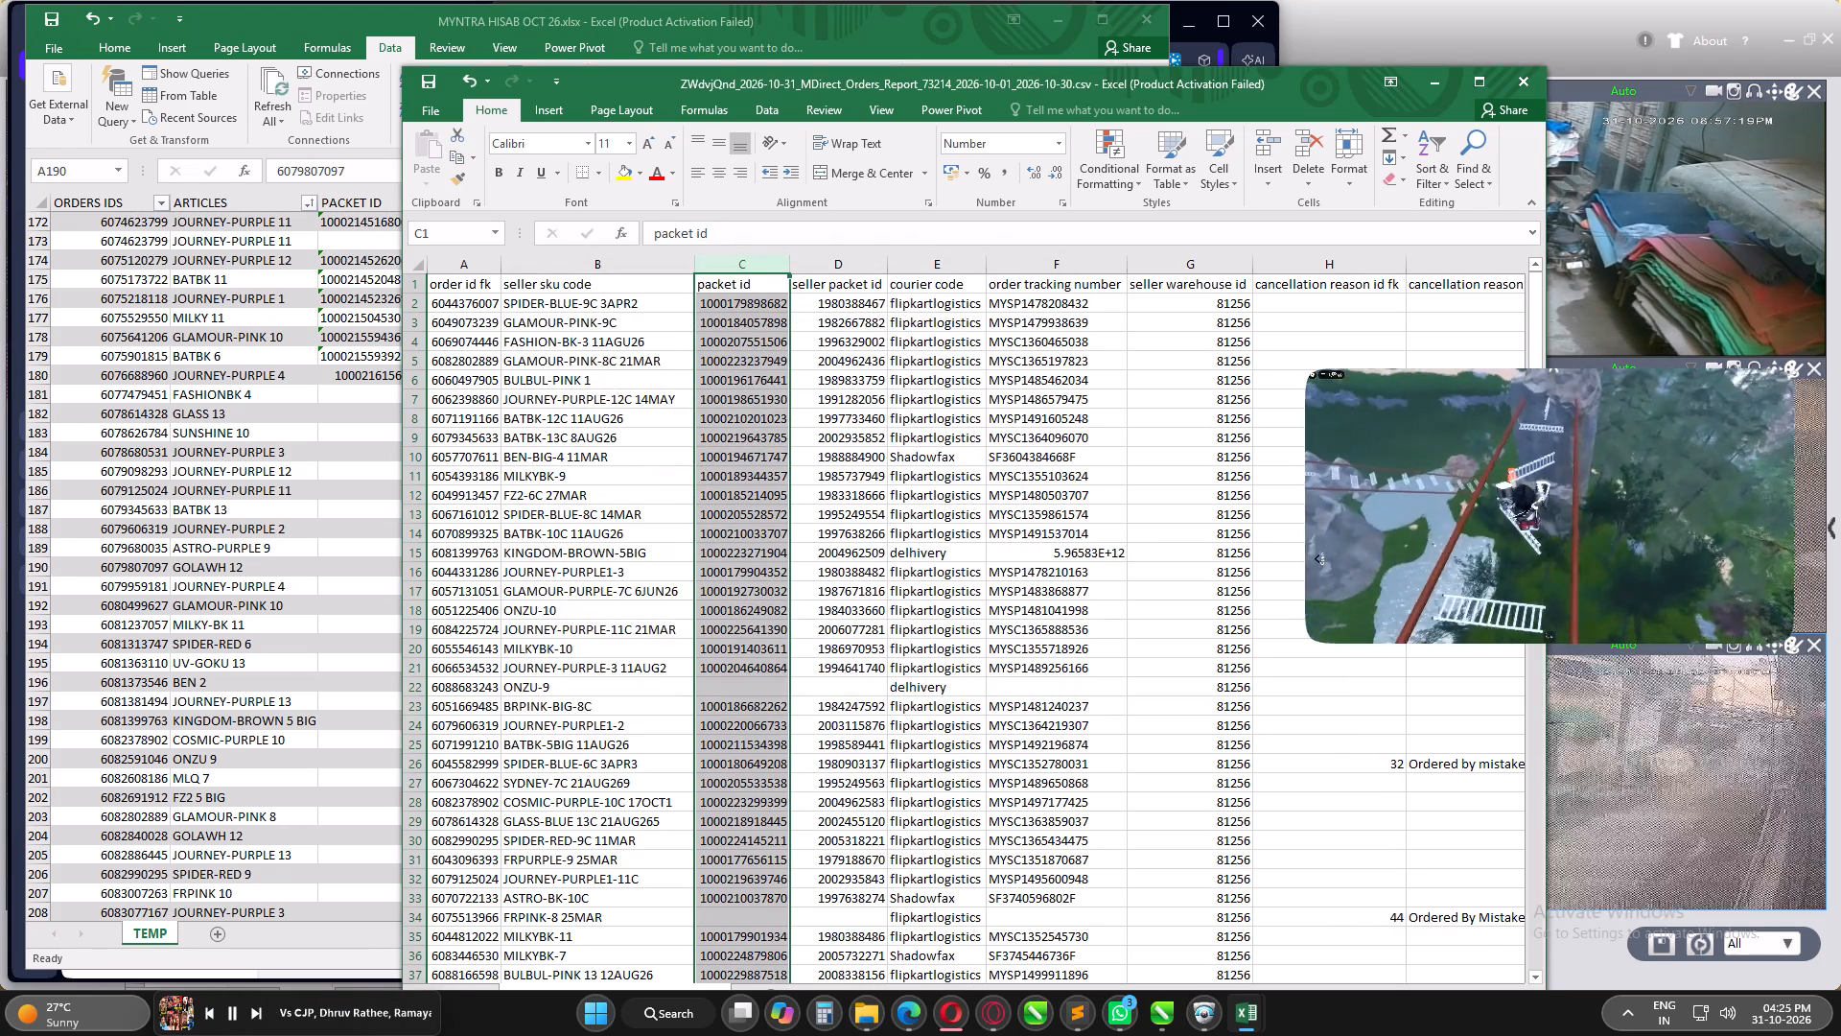
{"action": "left_click", "coordinate": [773, 377]}
Delete all columns from seller packet id onward, leaving only order id fk, seller sku code and packet id.
{"action": "left_click", "coordinate": [837, 266]}
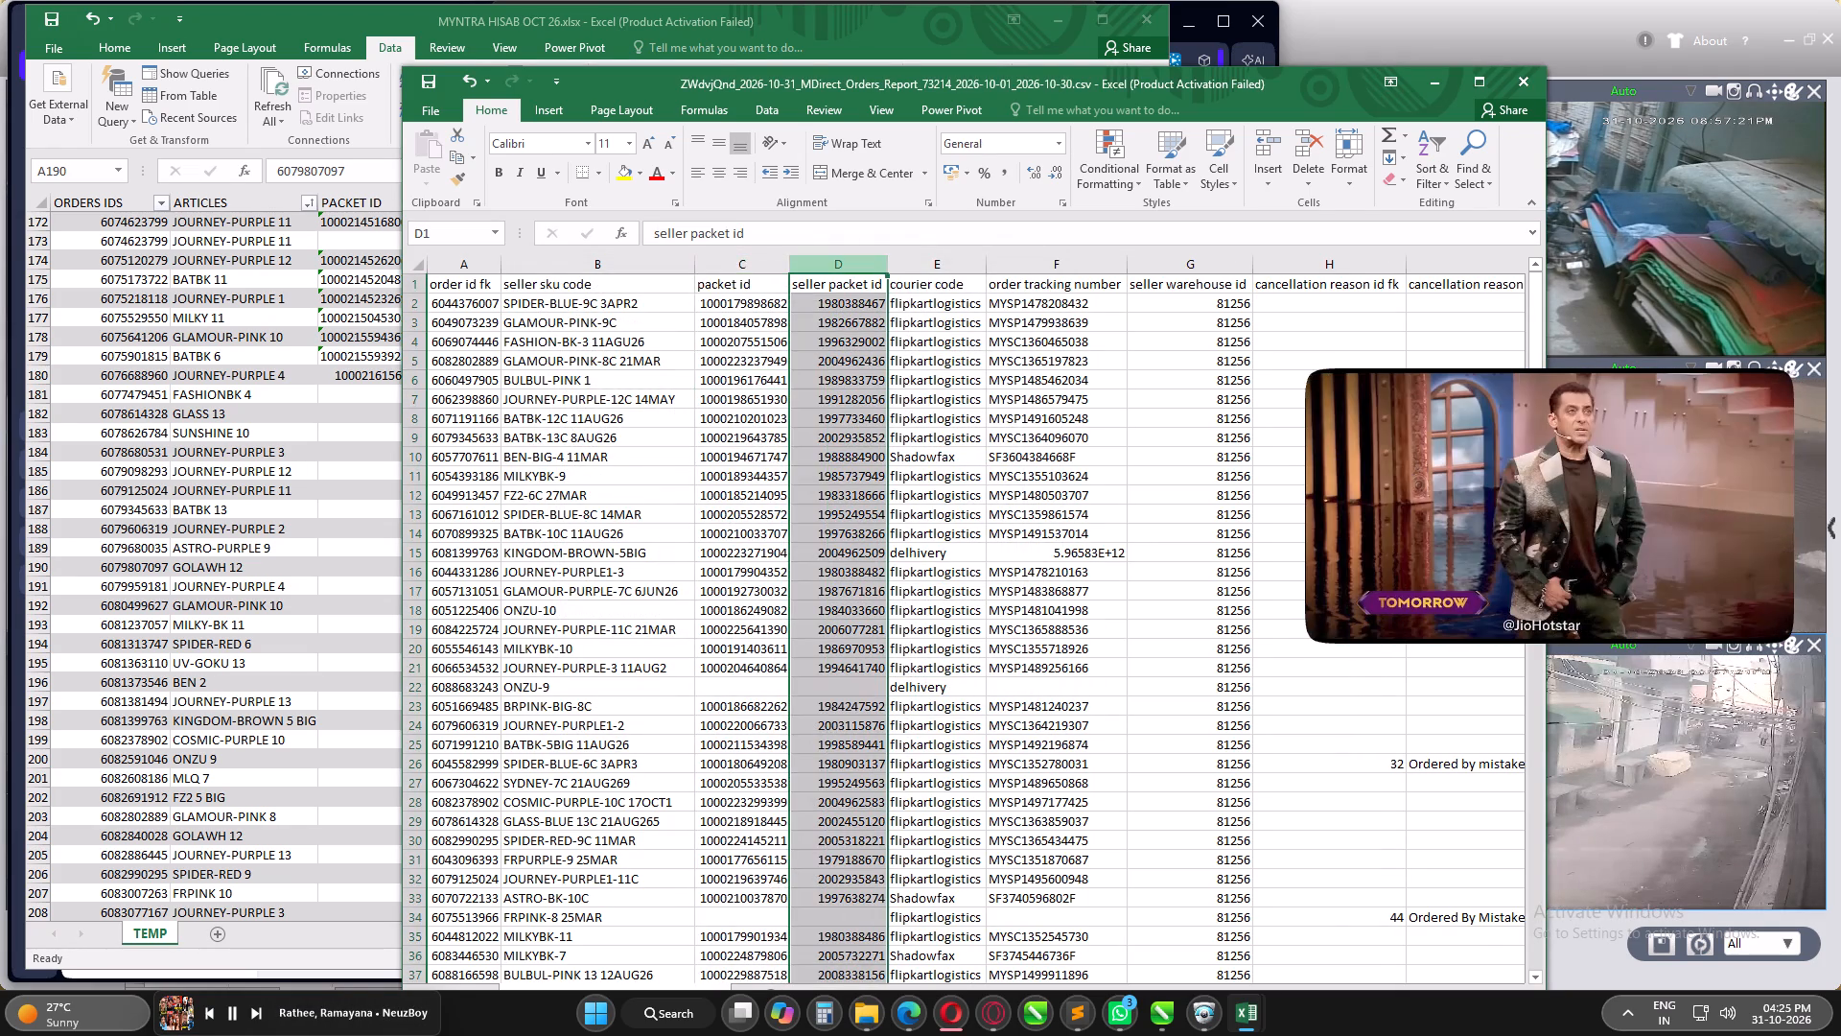
{"action": "key", "text": "ctrl+shift+Right"}
{"action": "key", "text": "ctrl+minus"}
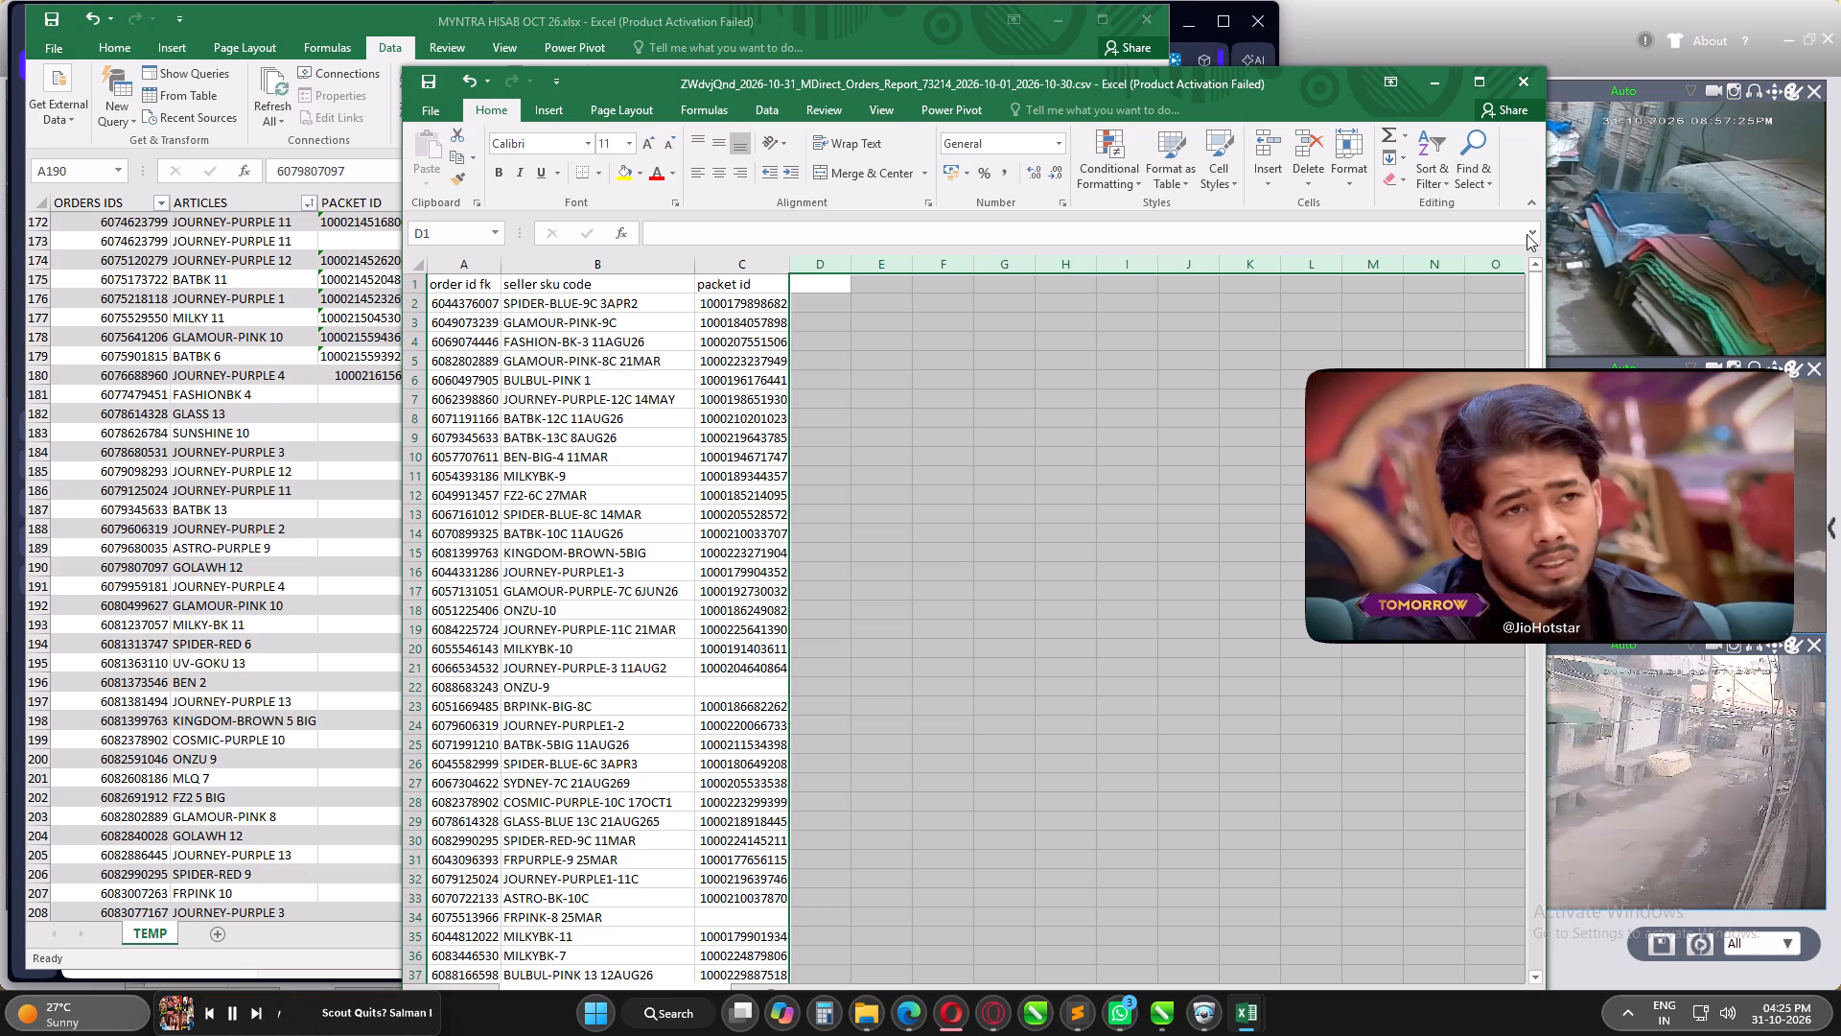
Narrow the orders report window to its three columns and place it beside the MYNTRA HISAB OCT 26 workbook.
{"action": "left_click_drag", "start_coordinate": [1546, 239], "coordinate": [841, 233]}
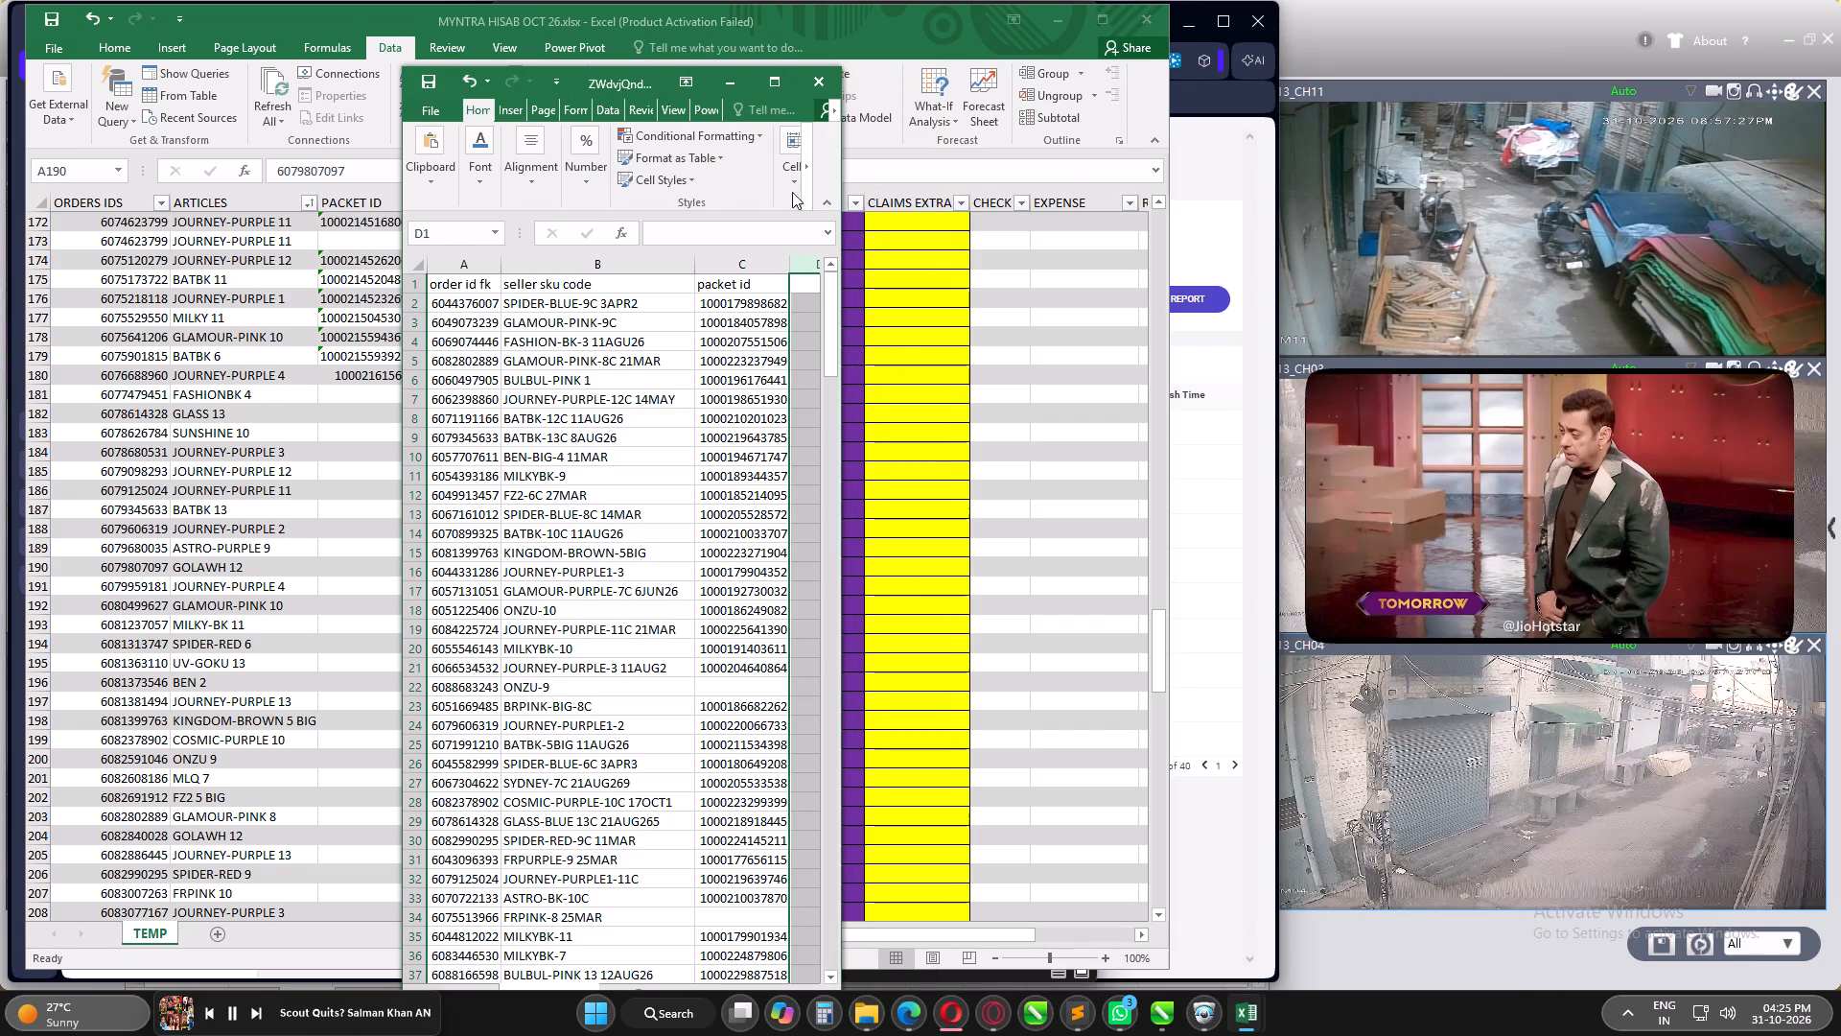
{"action": "left_click_drag", "start_coordinate": [625, 81], "coordinate": [1402, 28]}
Shrink the floating video and move it to the bottom corner, clear of most of the orders report.
{"action": "left_click_drag", "start_coordinate": [1315, 374], "coordinate": [1633, 436]}
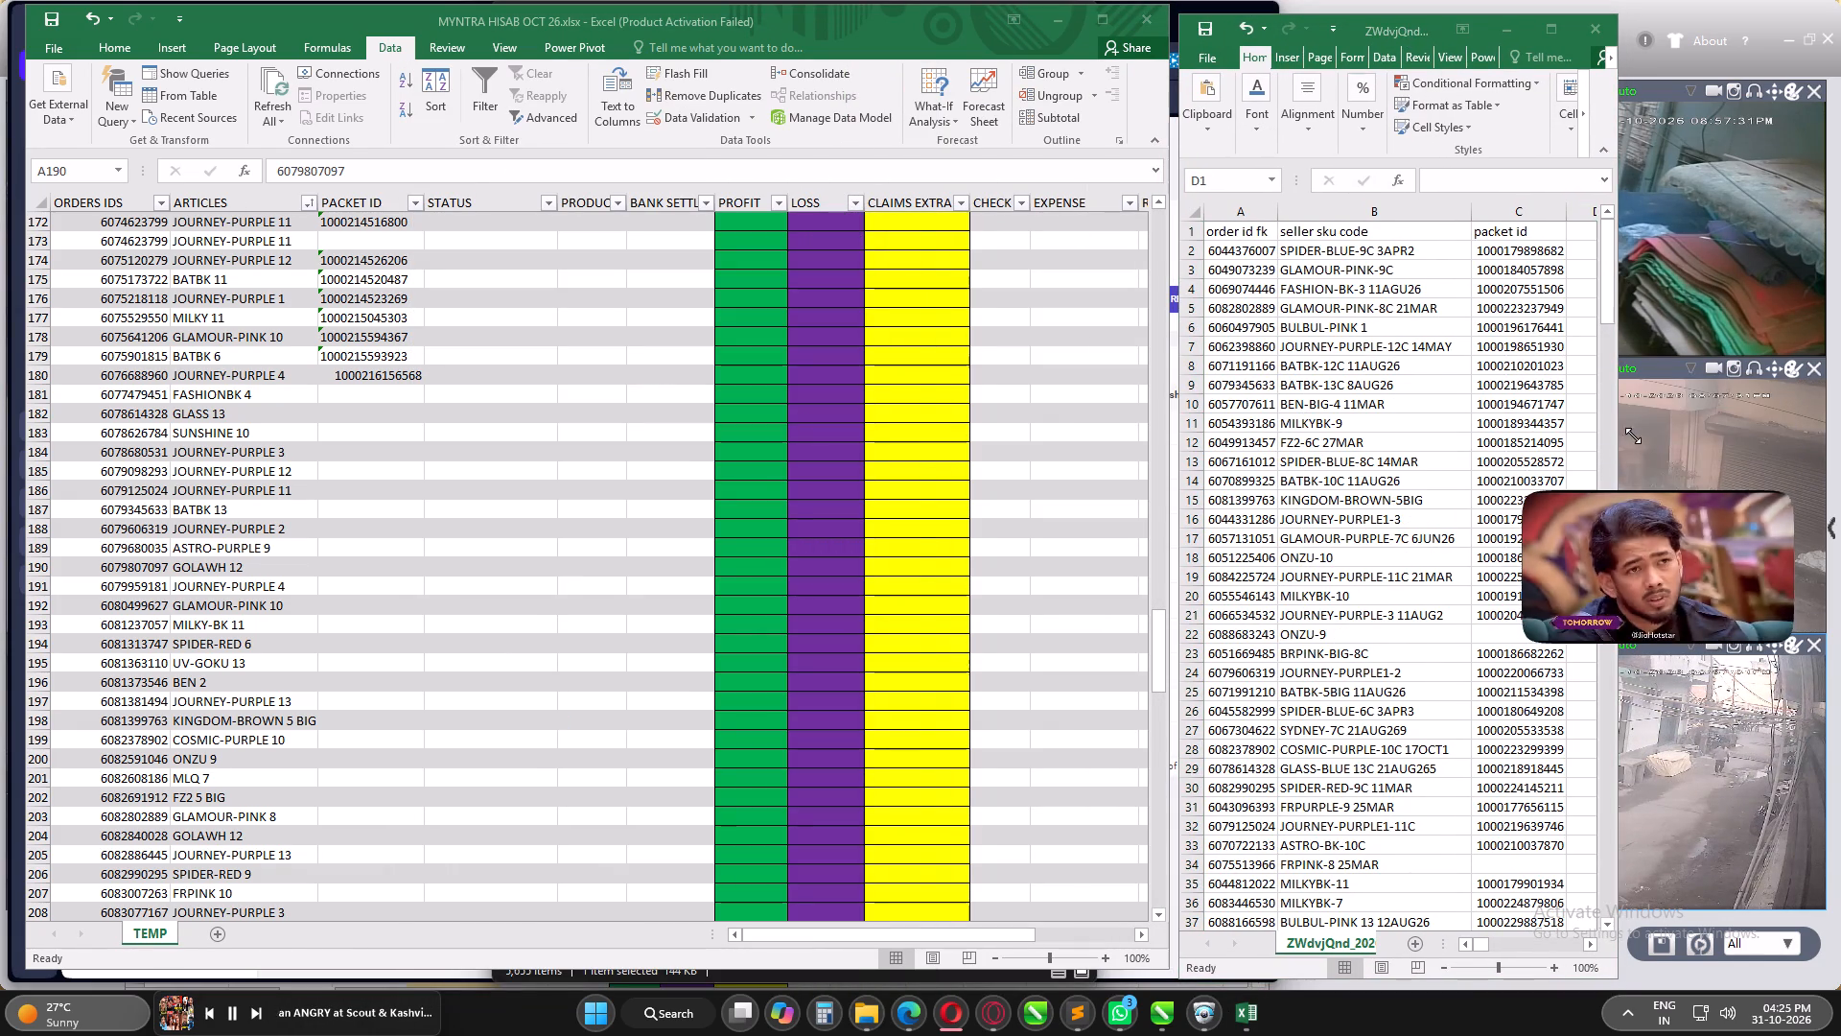
{"action": "left_click_drag", "start_coordinate": [1633, 436], "coordinate": [1638, 437]}
{"action": "left_click_drag", "start_coordinate": [1668, 523], "coordinate": [1703, 877]}
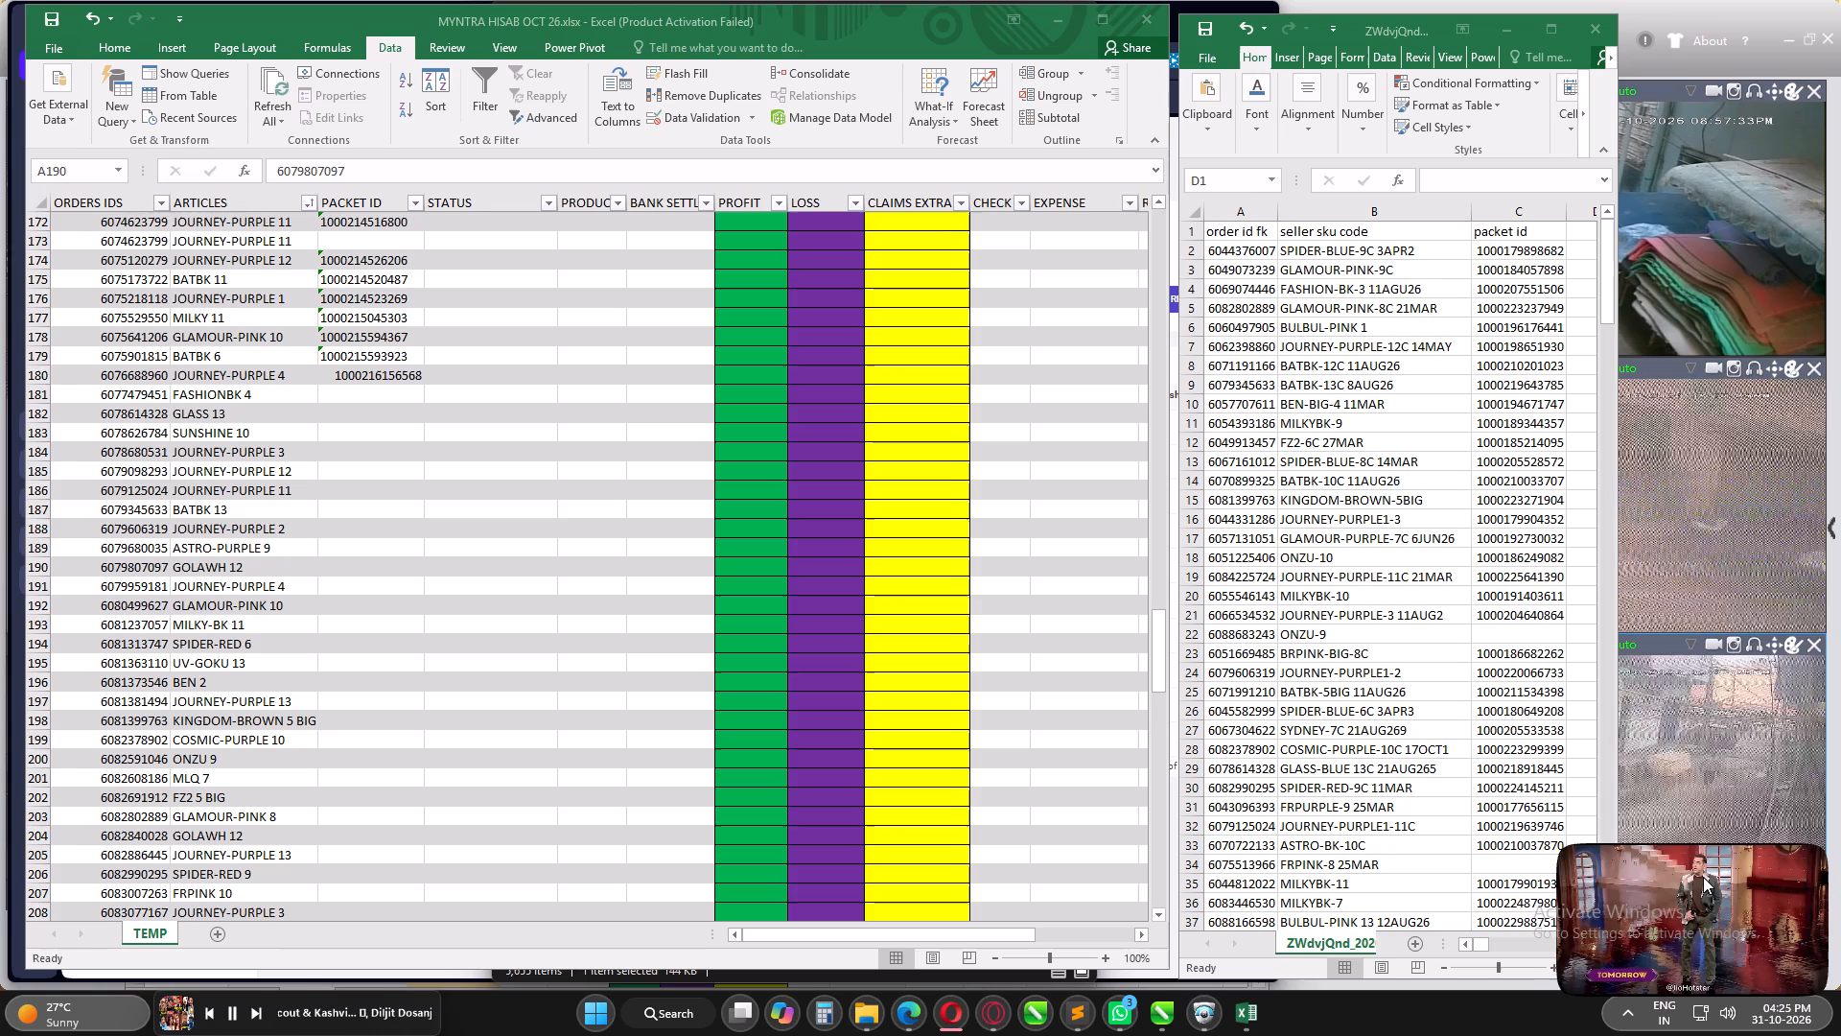
{"action": "left_click_drag", "start_coordinate": [1703, 877], "coordinate": [1698, 848]}
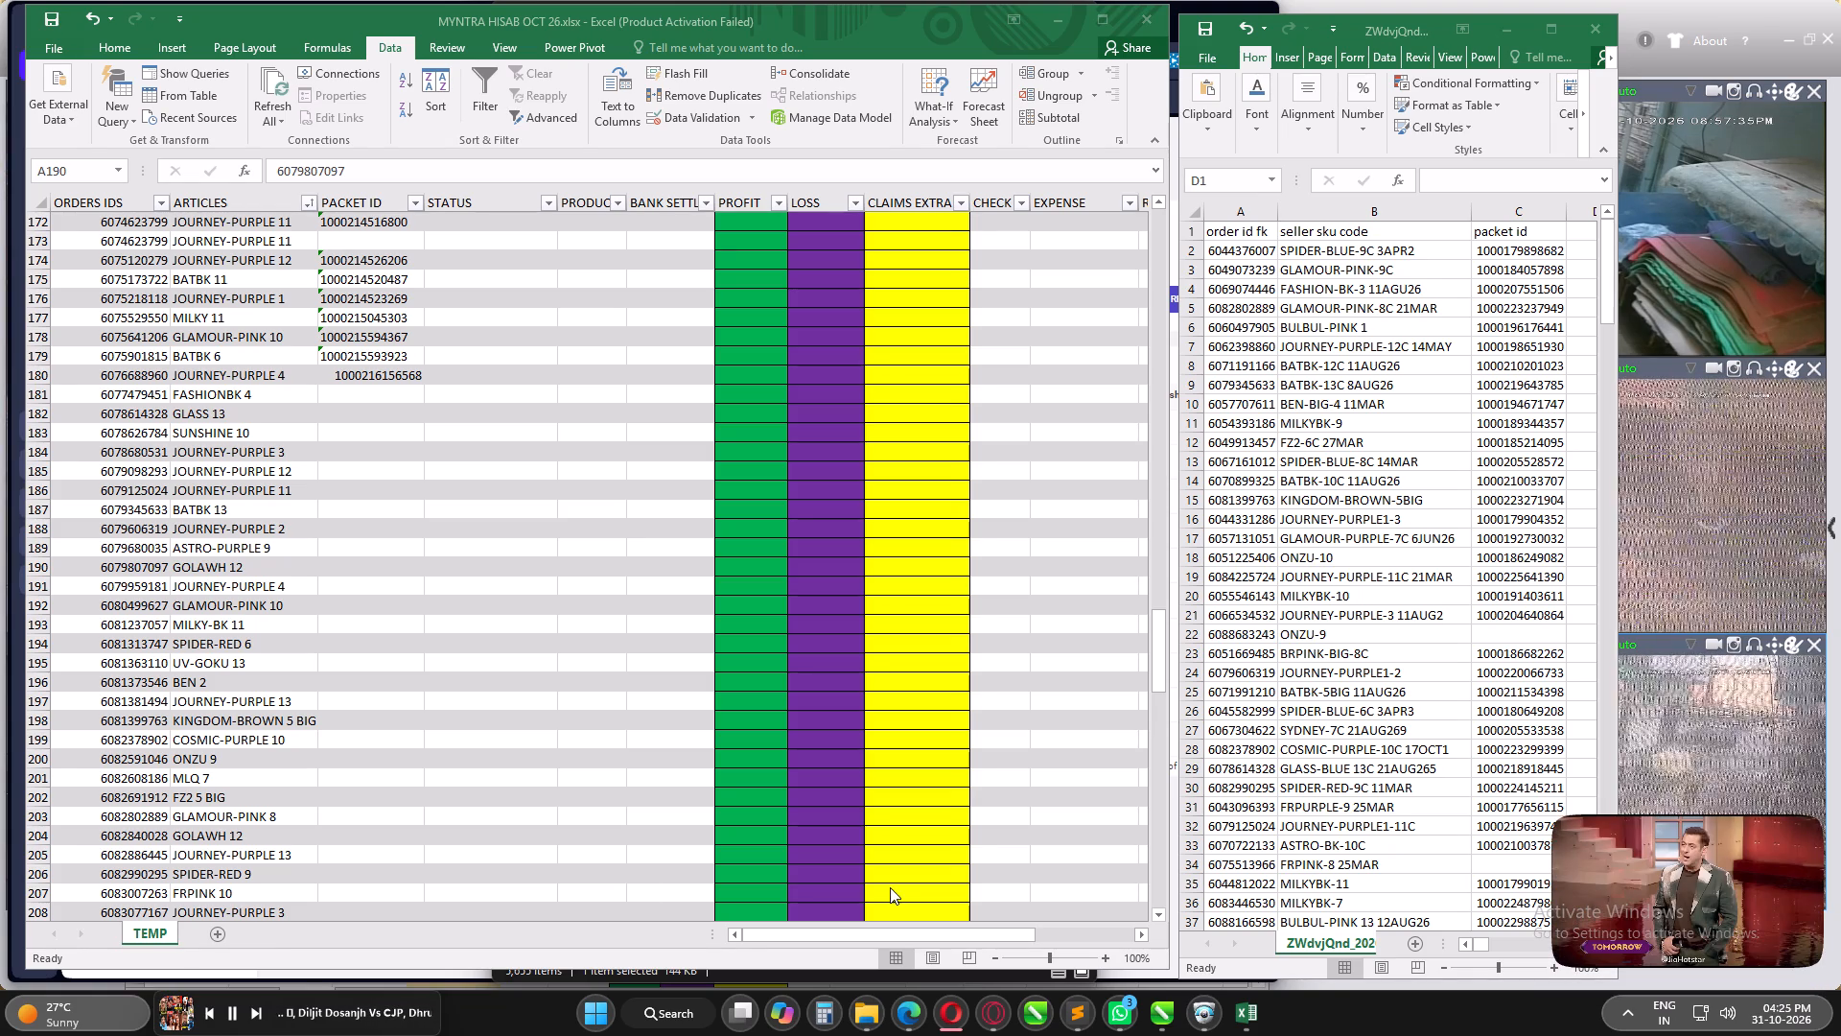
{"action": "left_click", "coordinate": [246, 373]}
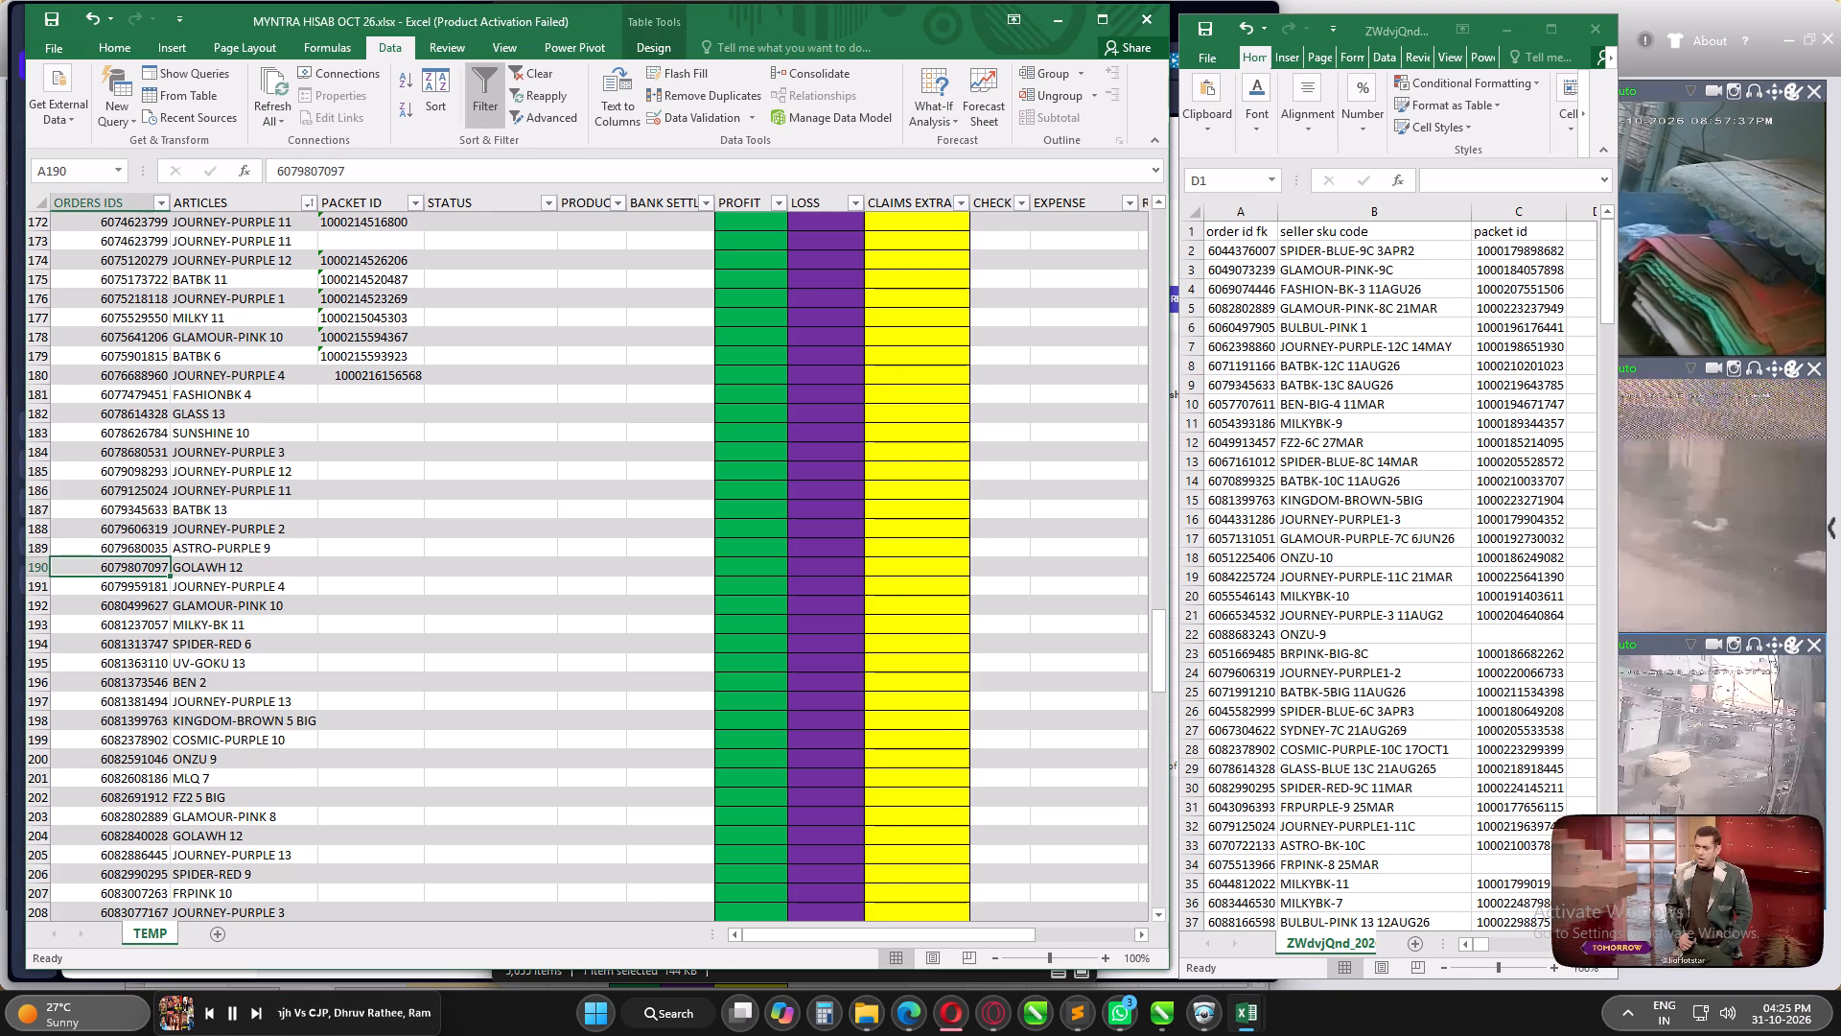
{"action": "left_click", "coordinate": [149, 396]}
{"action": "key", "text": "ctrl+c"}
{"action": "left_click", "coordinate": [1365, 557]}
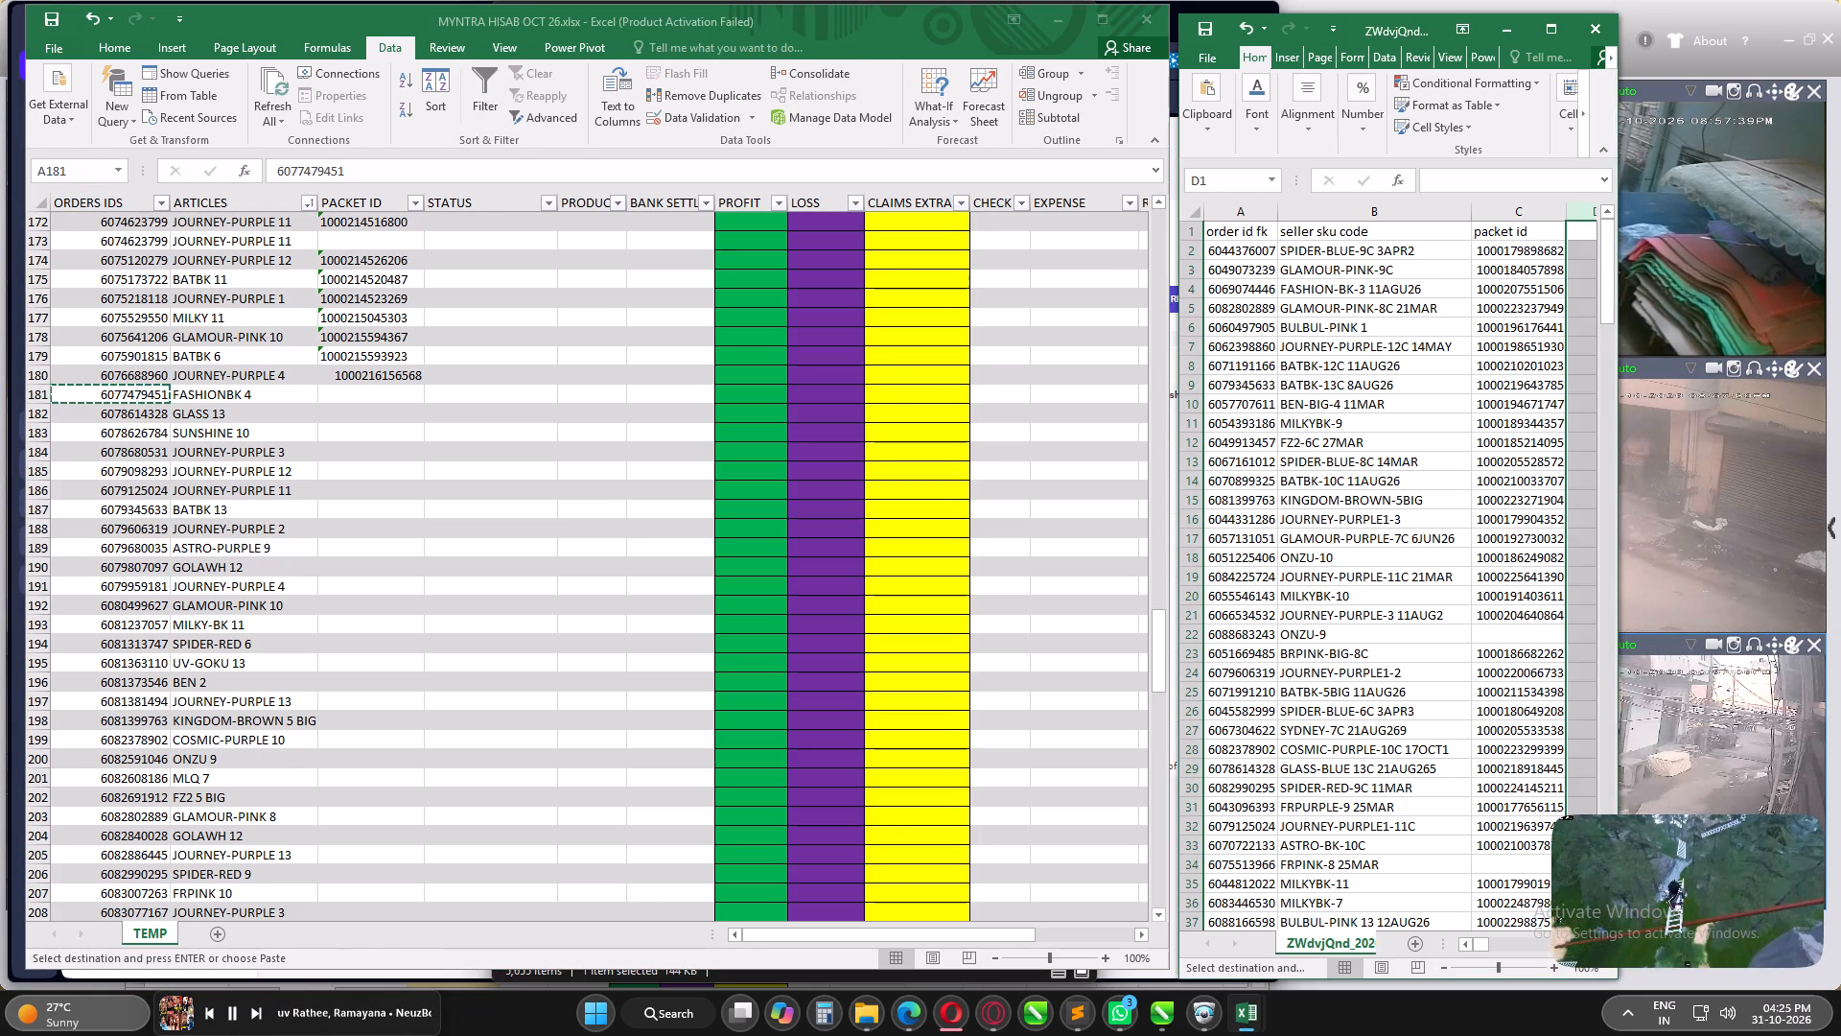
{"action": "left_click", "coordinate": [1283, 471]}
{"action": "key", "text": "ctrl+f"}
{"action": "key", "text": "ctrl+v"}
{"action": "left_click", "coordinate": [1511, 569]}
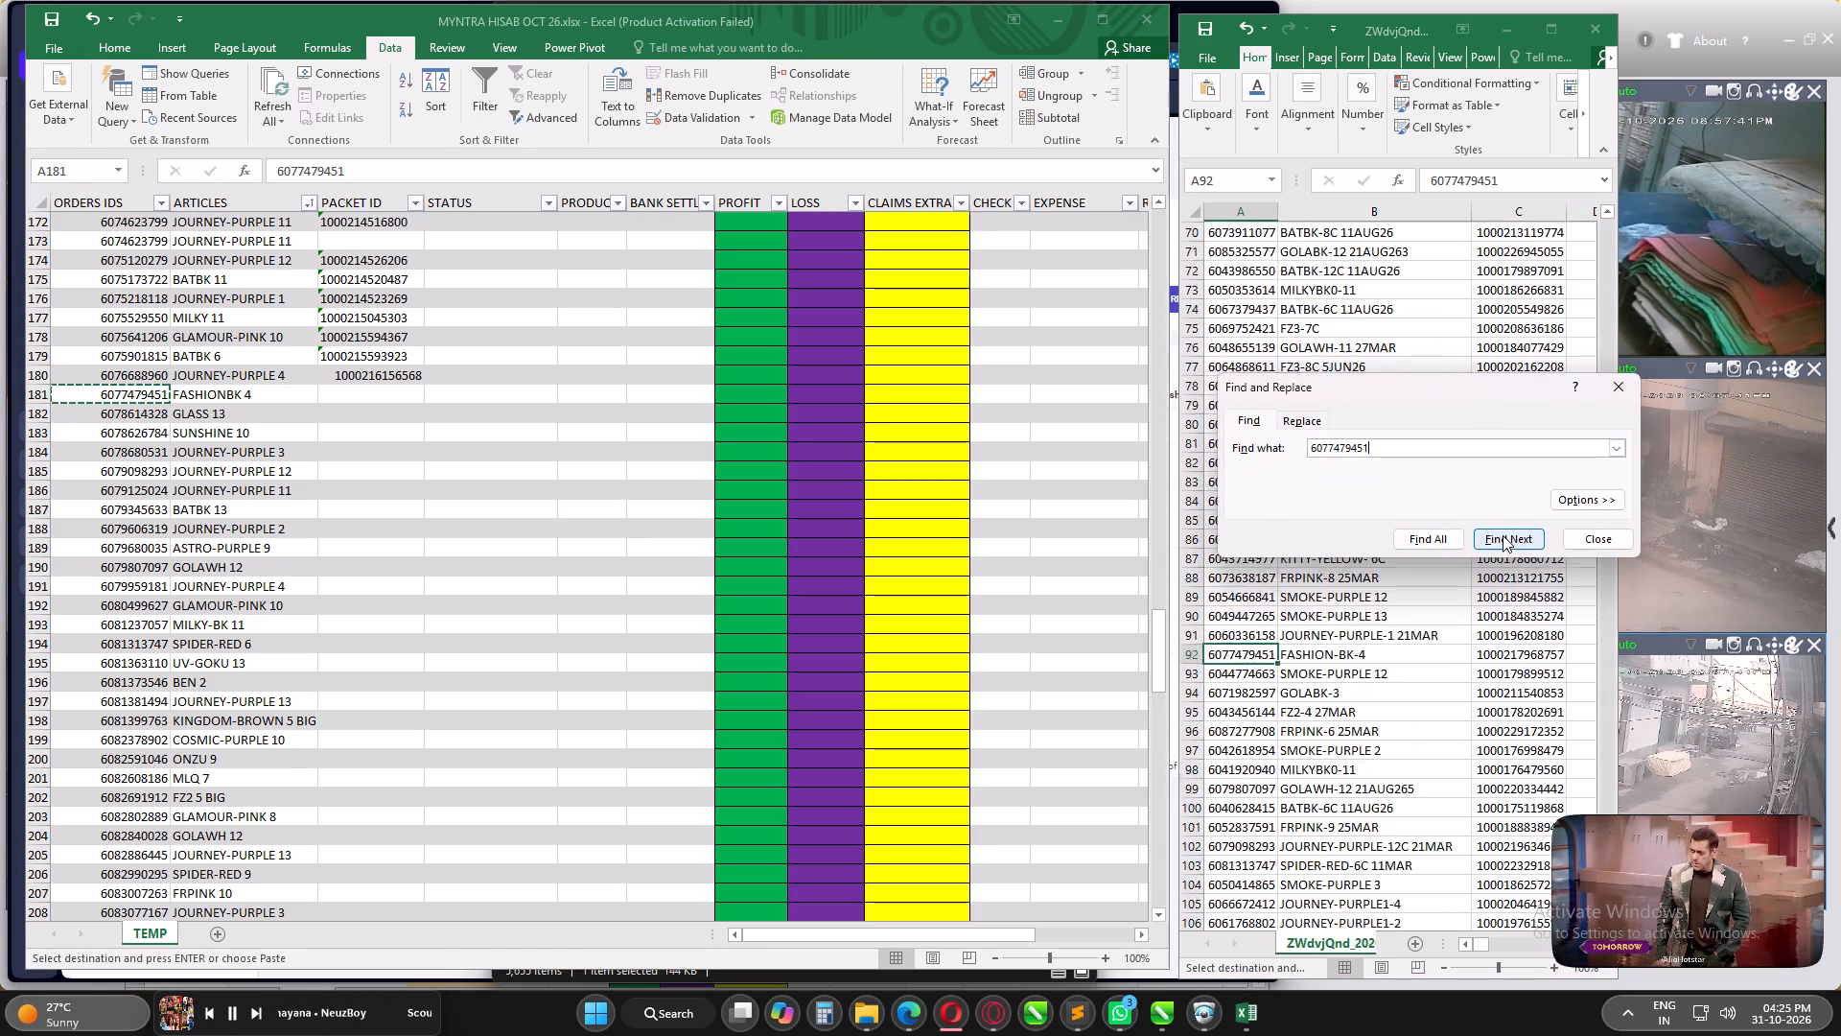
{"action": "left_click", "coordinate": [1619, 384]}
Add filters to the orders report's header row covering order id fk, seller sku code and packet id.
{"action": "left_click", "coordinate": [1254, 517]}
{"action": "key", "text": "ctrl+Up"}
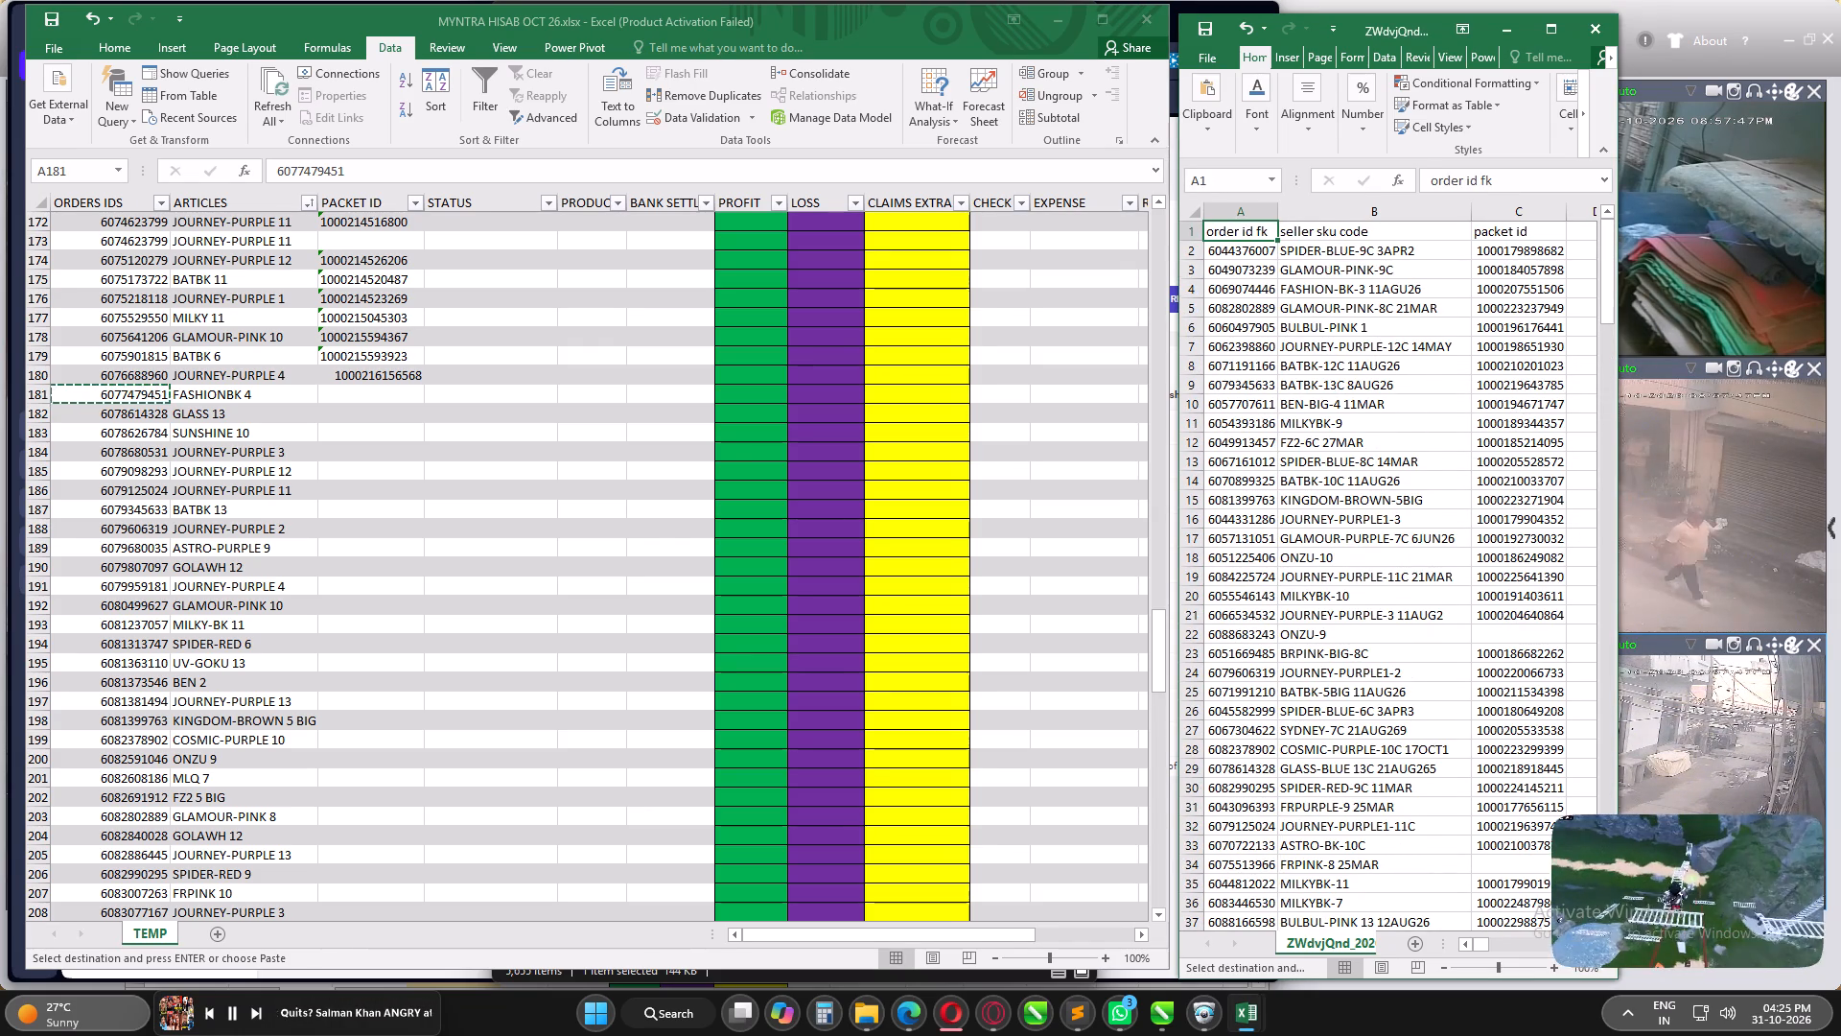
{"action": "key", "text": "shift+Right"}
{"action": "key", "text": "shift+Right"}
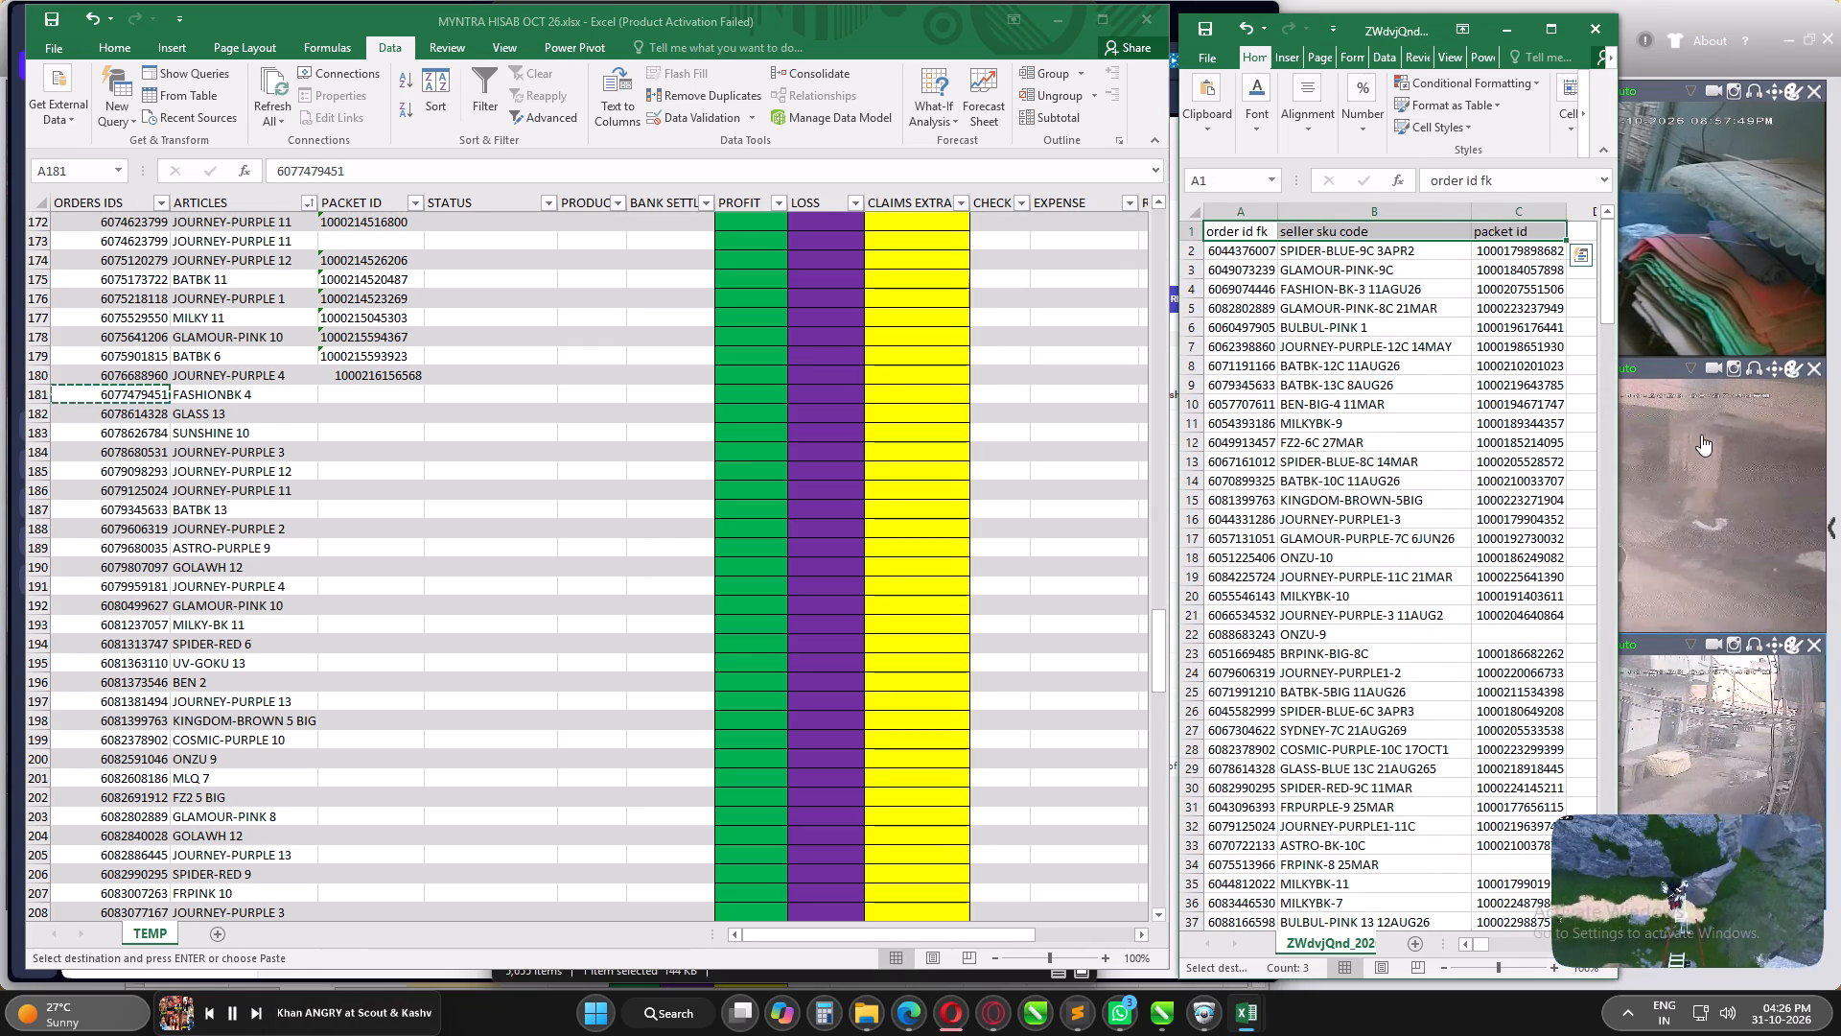
{"action": "left_click", "coordinate": [1544, 27]}
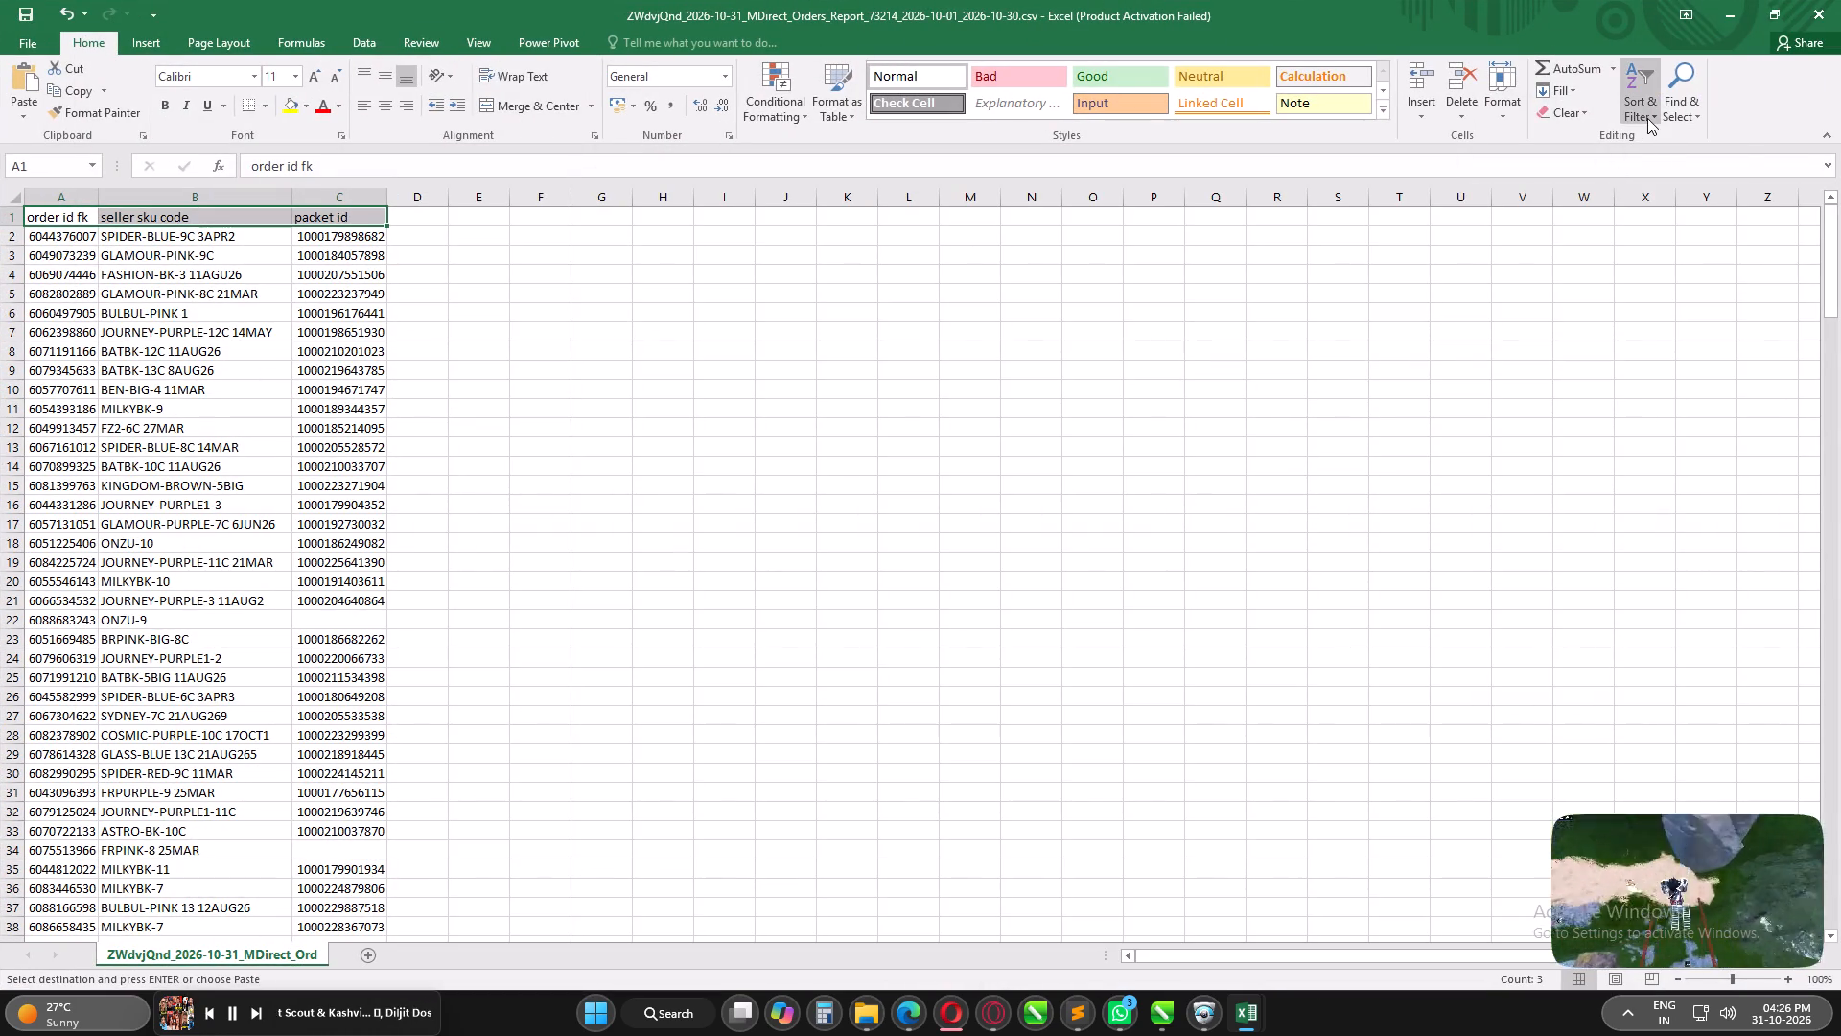
{"action": "left_click", "coordinate": [1643, 116]}
{"action": "left_click", "coordinate": [1648, 202]}
{"action": "left_click", "coordinate": [1767, 5]}
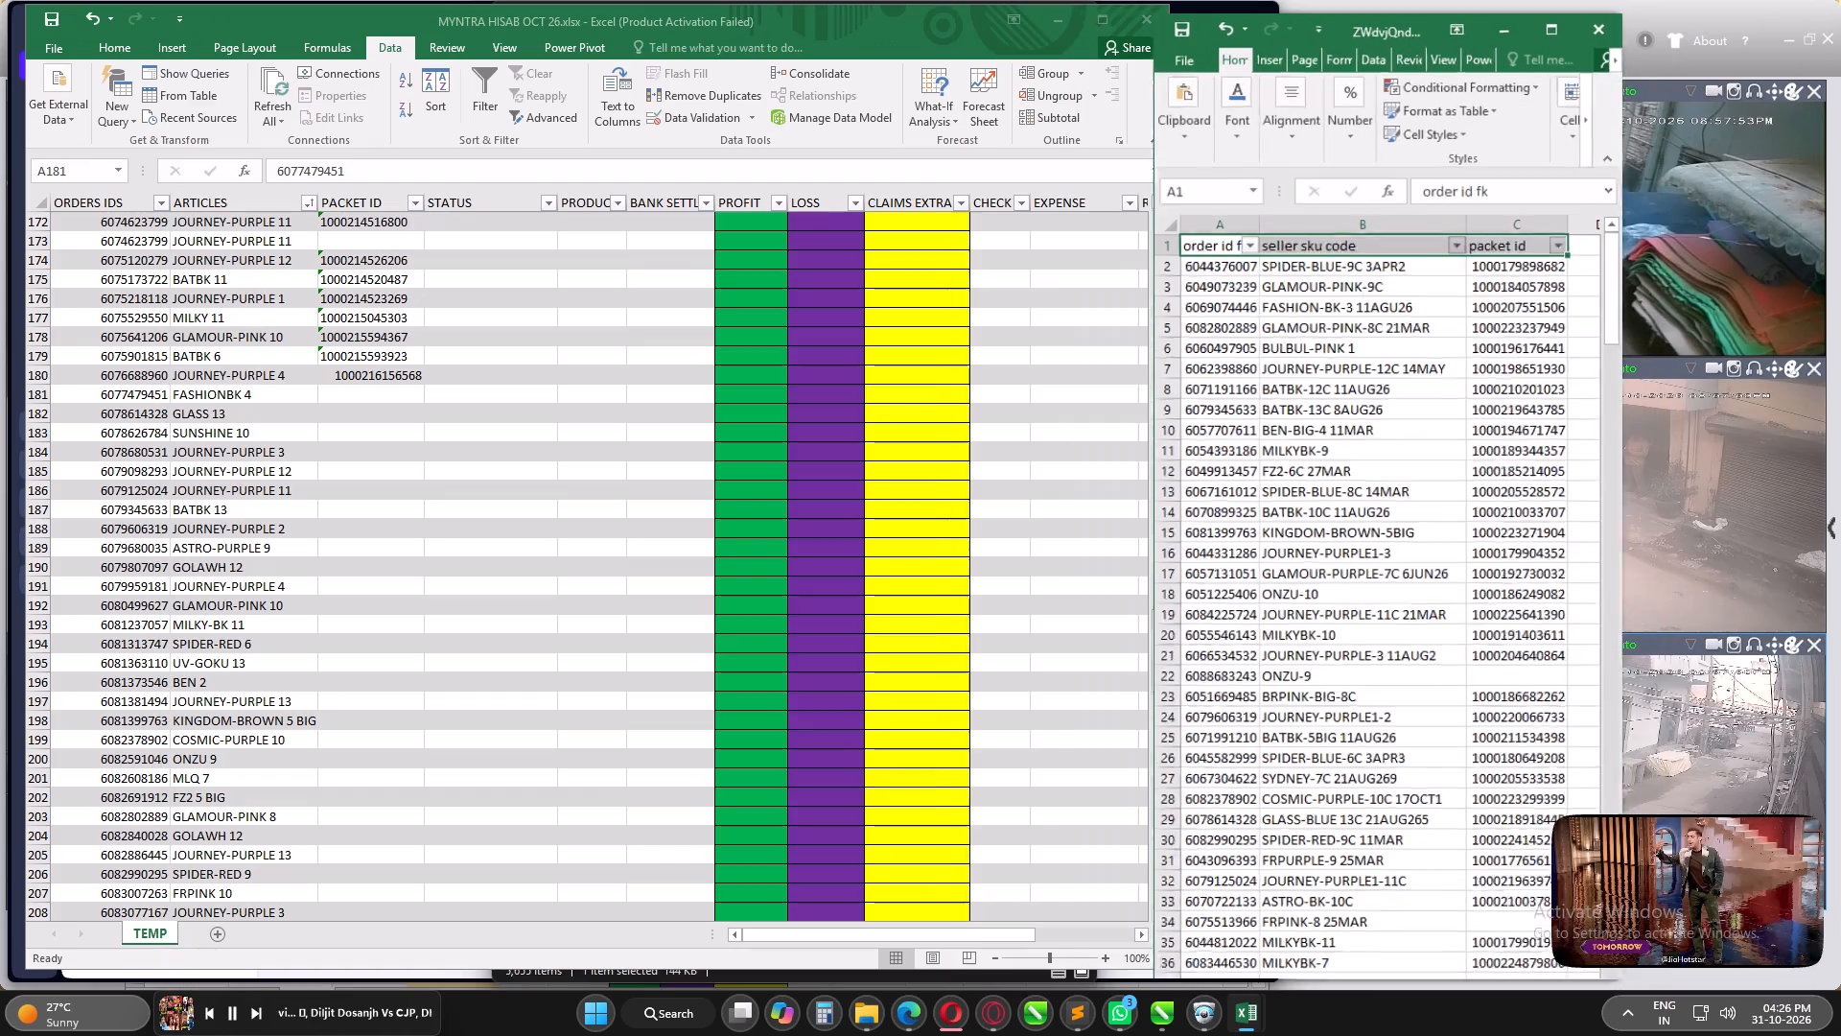
Sort the orders report by order id fk from smallest to largest.
{"action": "left_click", "coordinate": [1266, 296]}
{"action": "left_click", "coordinate": [1265, 225]}
{"action": "left_click", "coordinate": [1209, 248]}
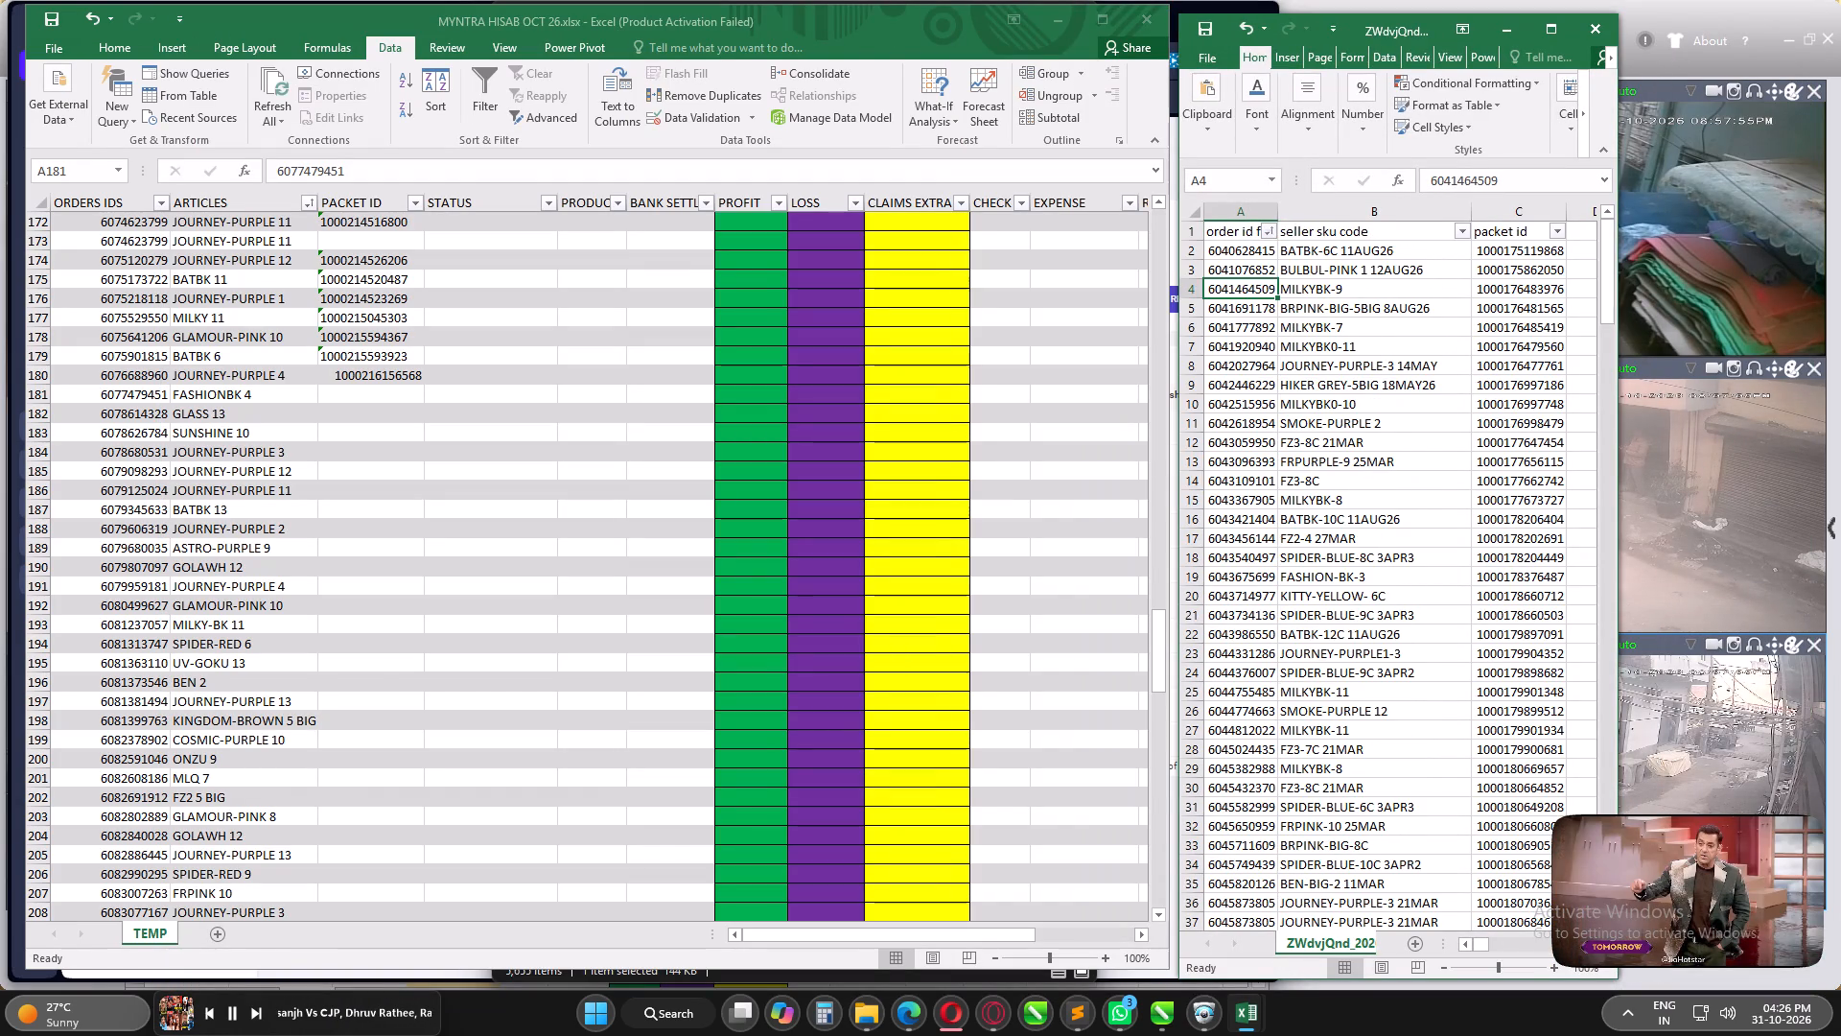
{"action": "left_click", "coordinate": [1267, 479]}
{"action": "key", "text": "ctrl+f"}
{"action": "key", "text": "ctrl+v"}
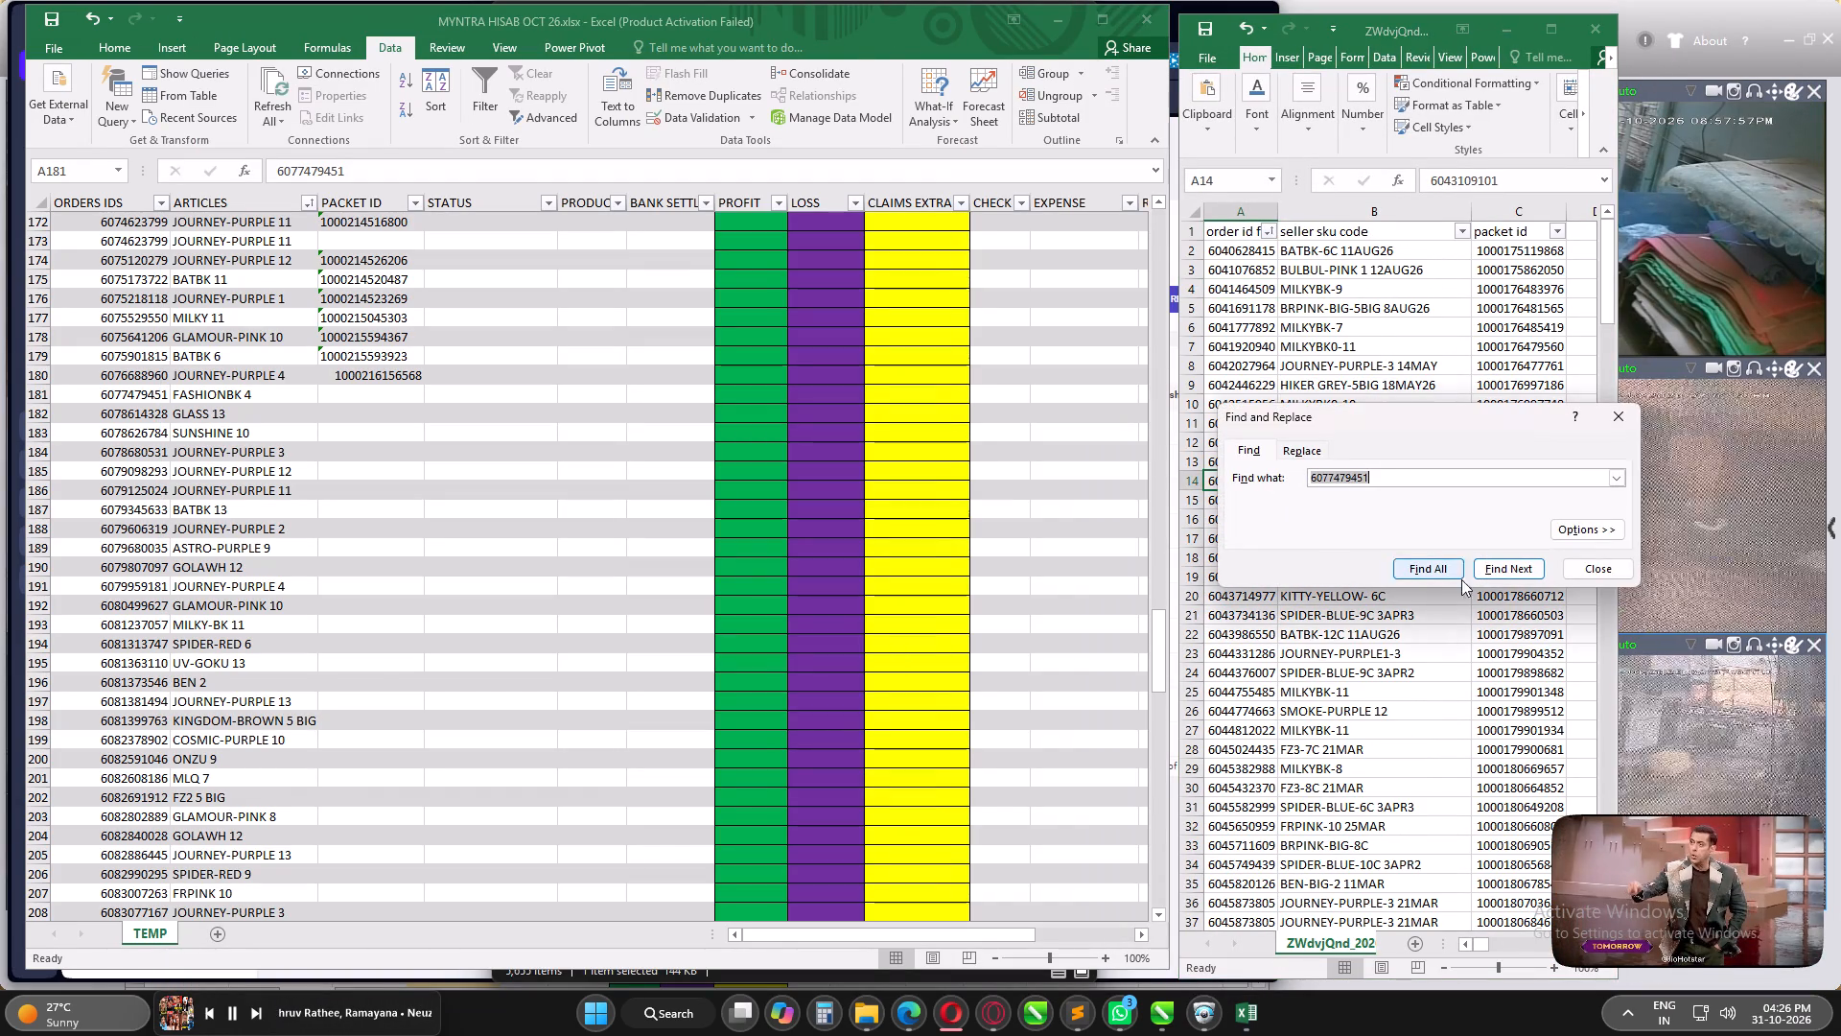
{"action": "left_click", "coordinate": [1508, 574]}
{"action": "left_click_drag", "start_coordinate": [1478, 400], "coordinate": [1462, 254]}
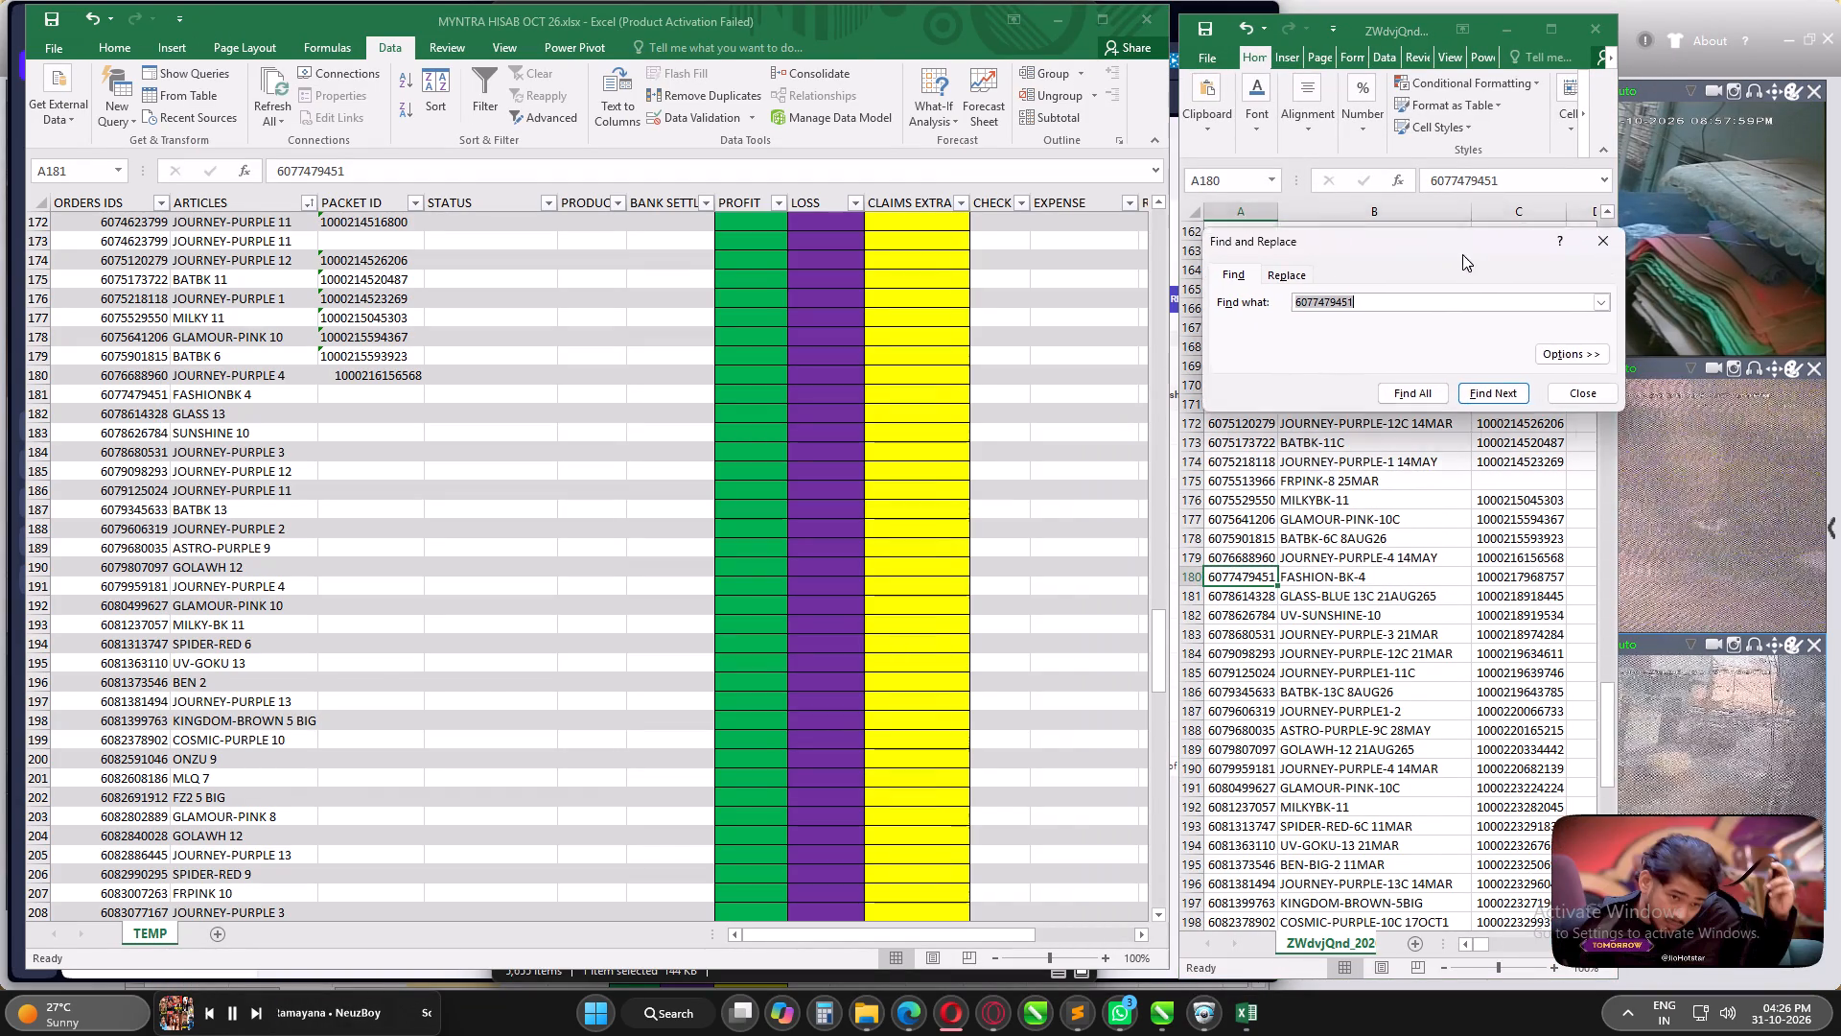
{"action": "left_click_drag", "start_coordinate": [1462, 254], "coordinate": [1458, 234]}
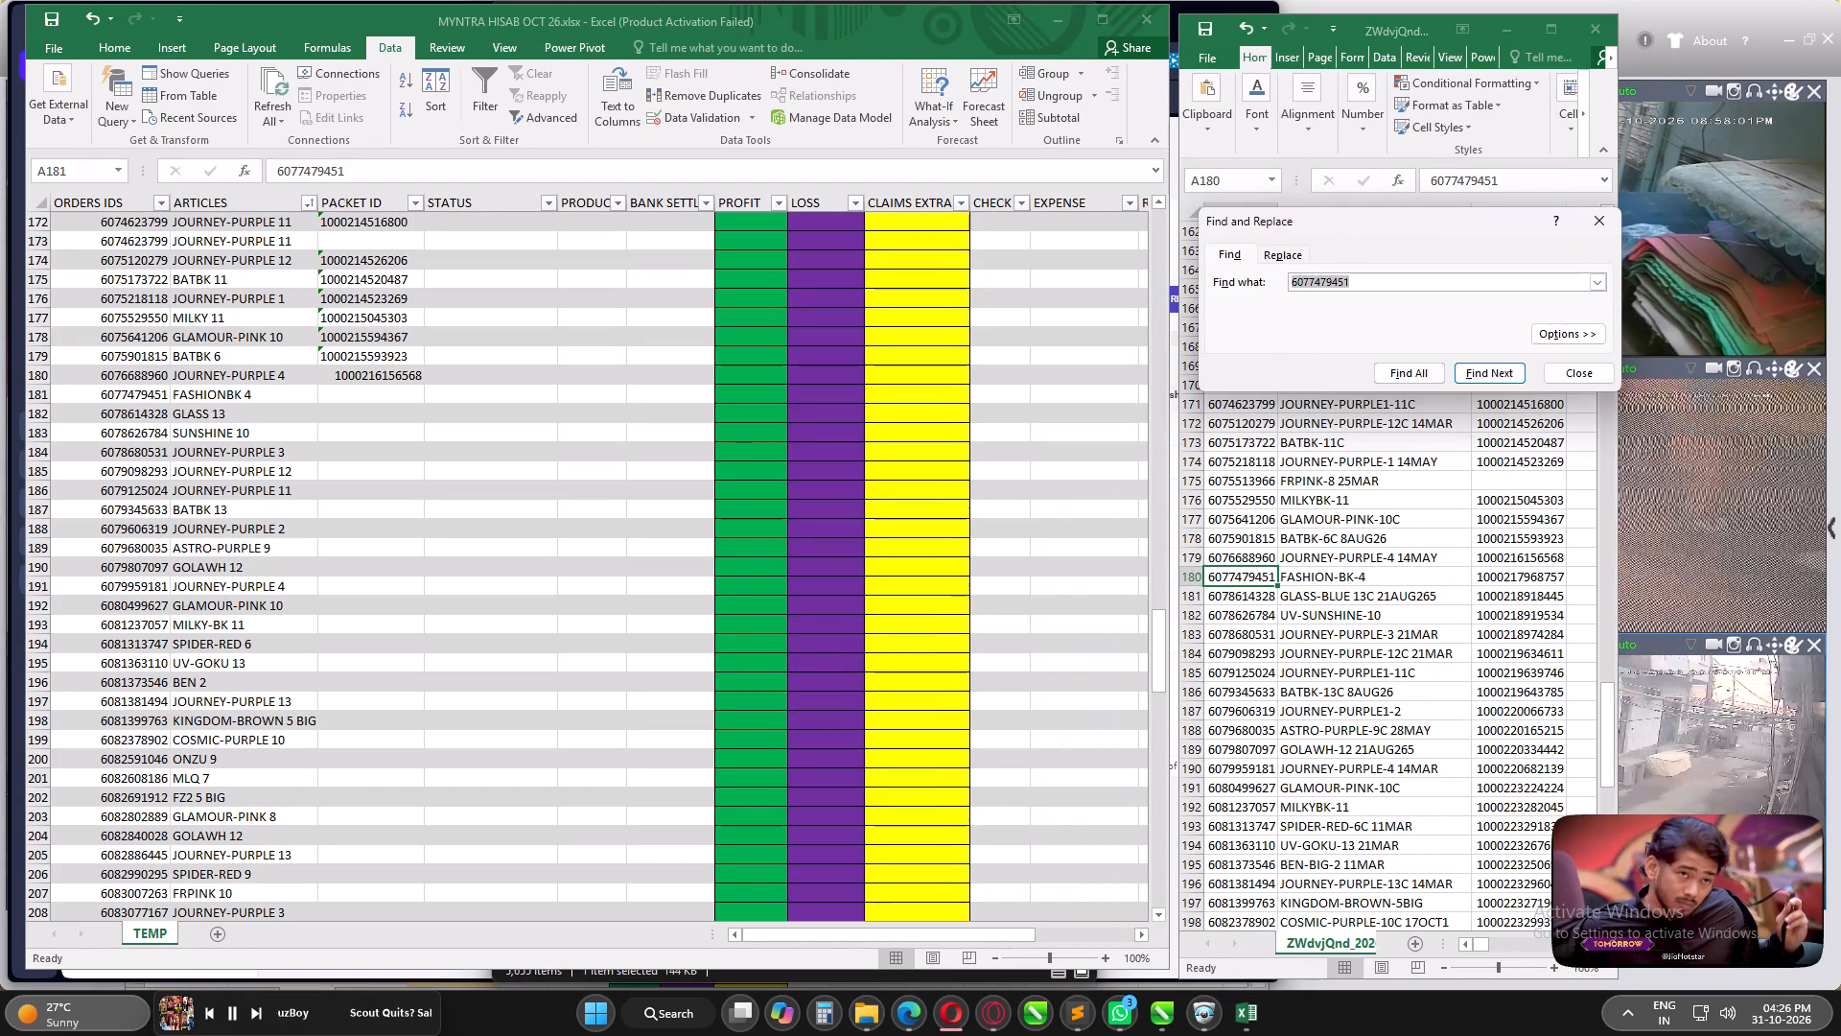
{"action": "left_click", "coordinate": [1255, 576]}
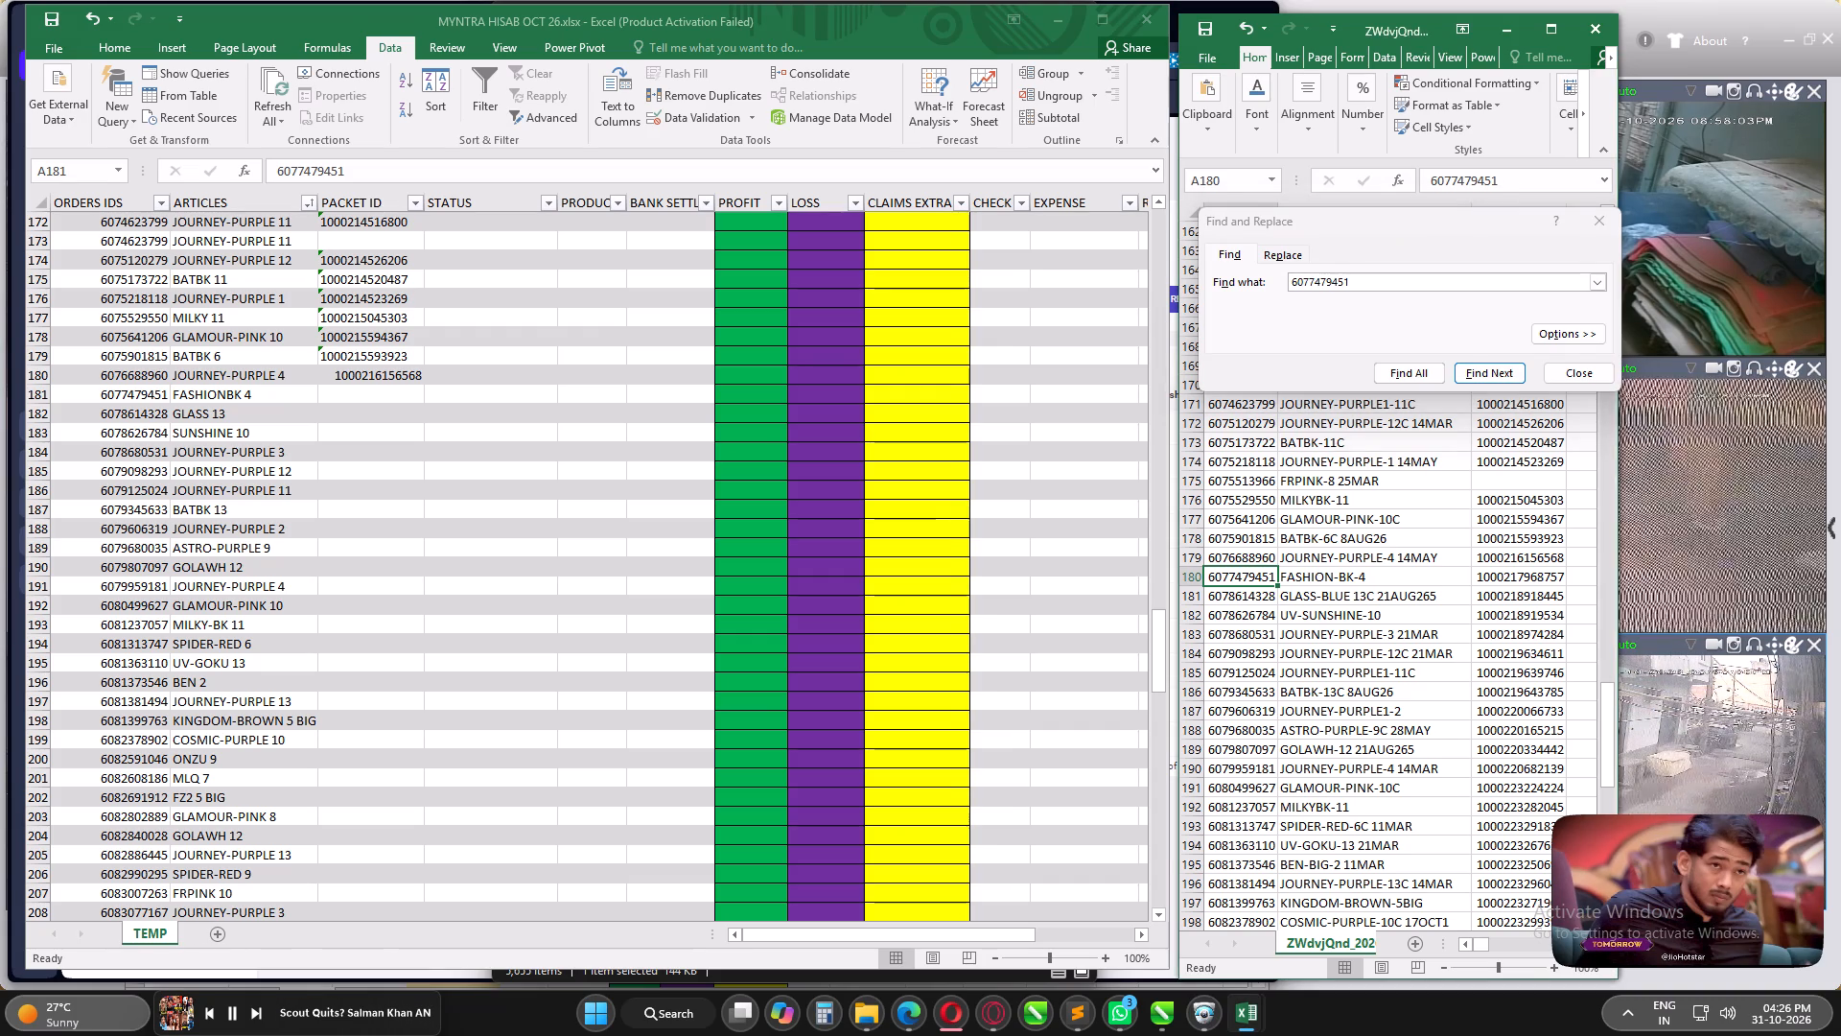
{"action": "key", "text": "Right"}
{"action": "key", "text": "Right"}
{"action": "key", "text": "ctrl+c"}
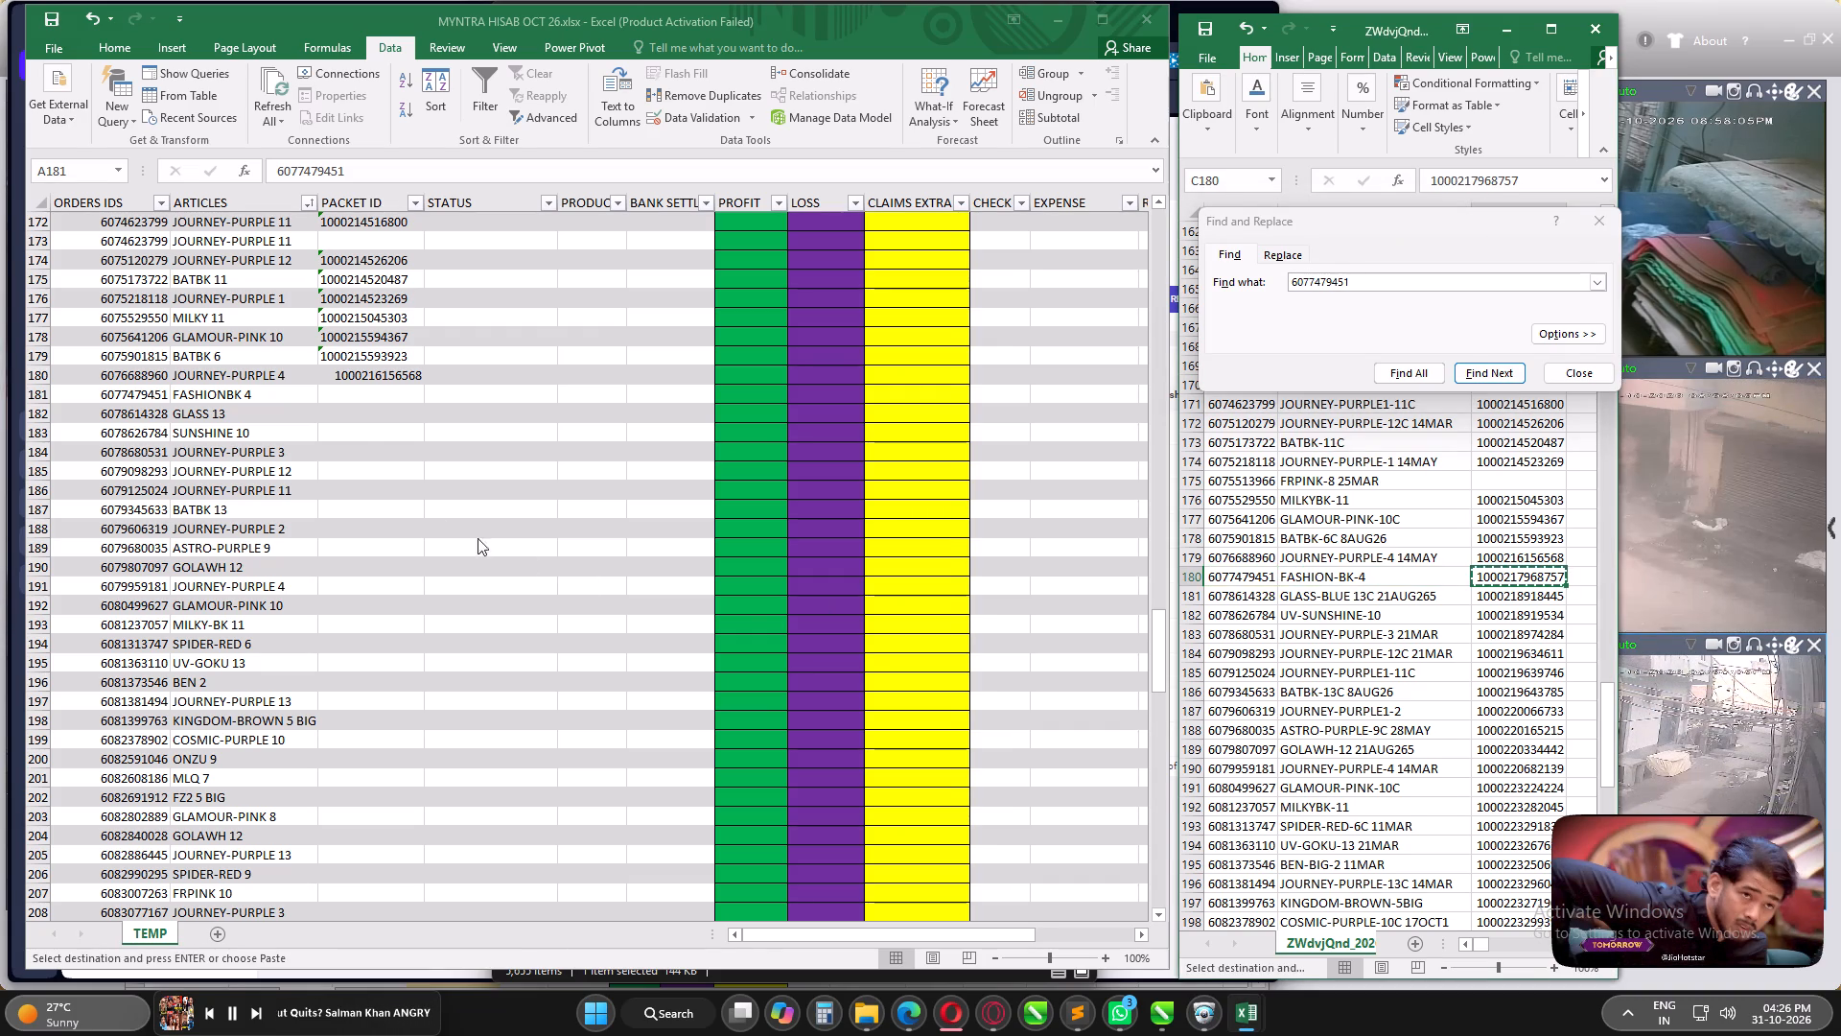
{"action": "left_click", "coordinate": [356, 423]}
{"action": "left_click", "coordinate": [360, 394]}
{"action": "key", "text": "ctrl+v"}
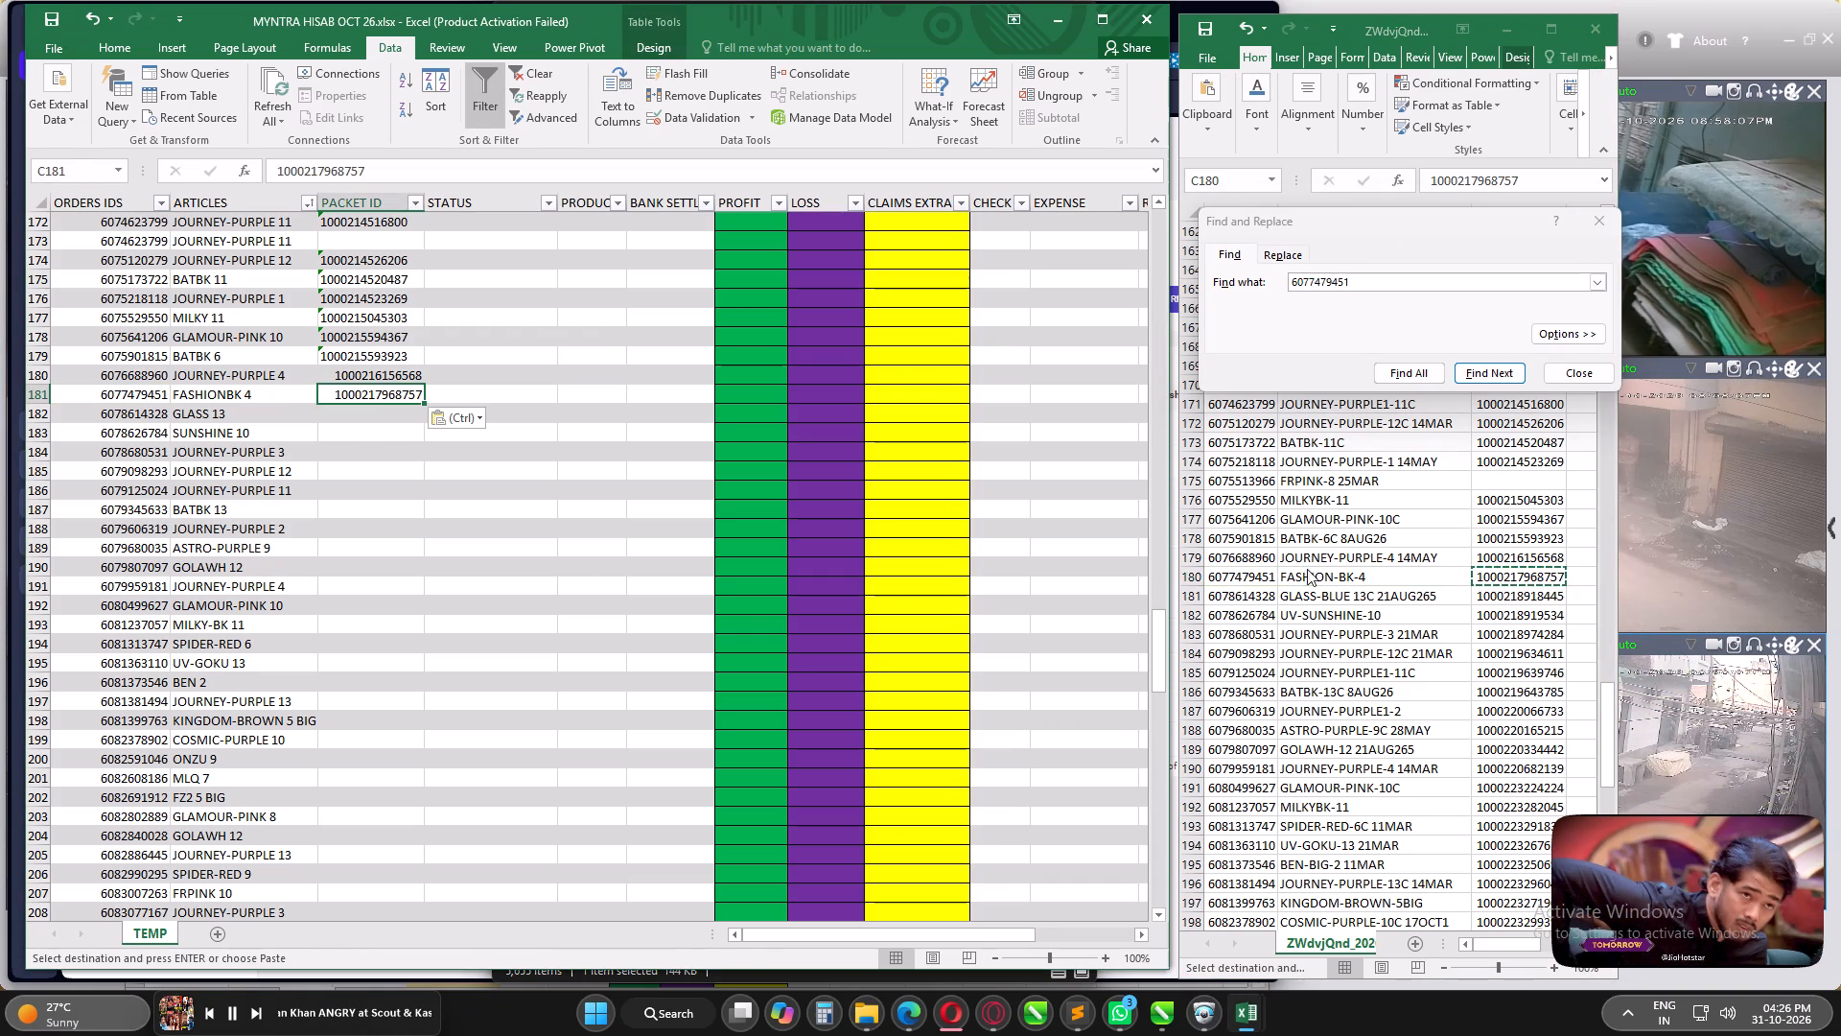
{"action": "left_click", "coordinate": [1330, 562]}
{"action": "left_click", "coordinate": [1250, 597]}
{"action": "key", "text": "ctrl+c"}
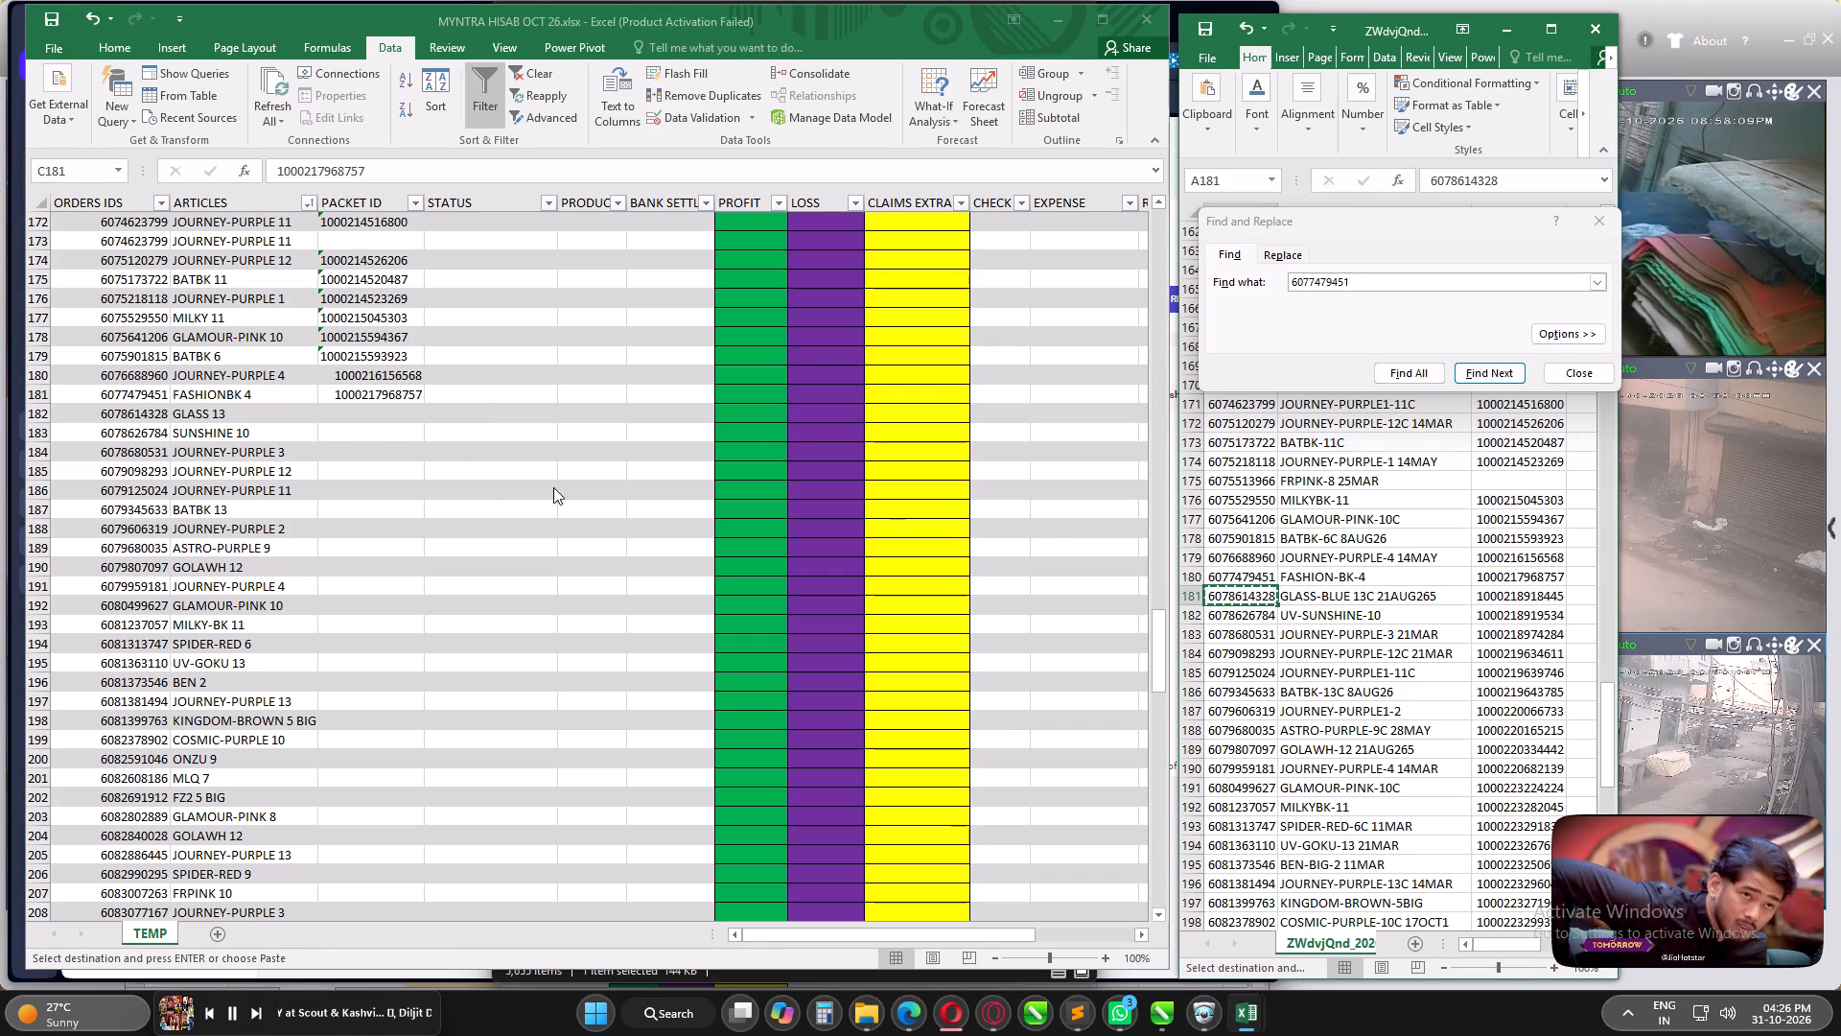
{"action": "left_click", "coordinate": [459, 469]}
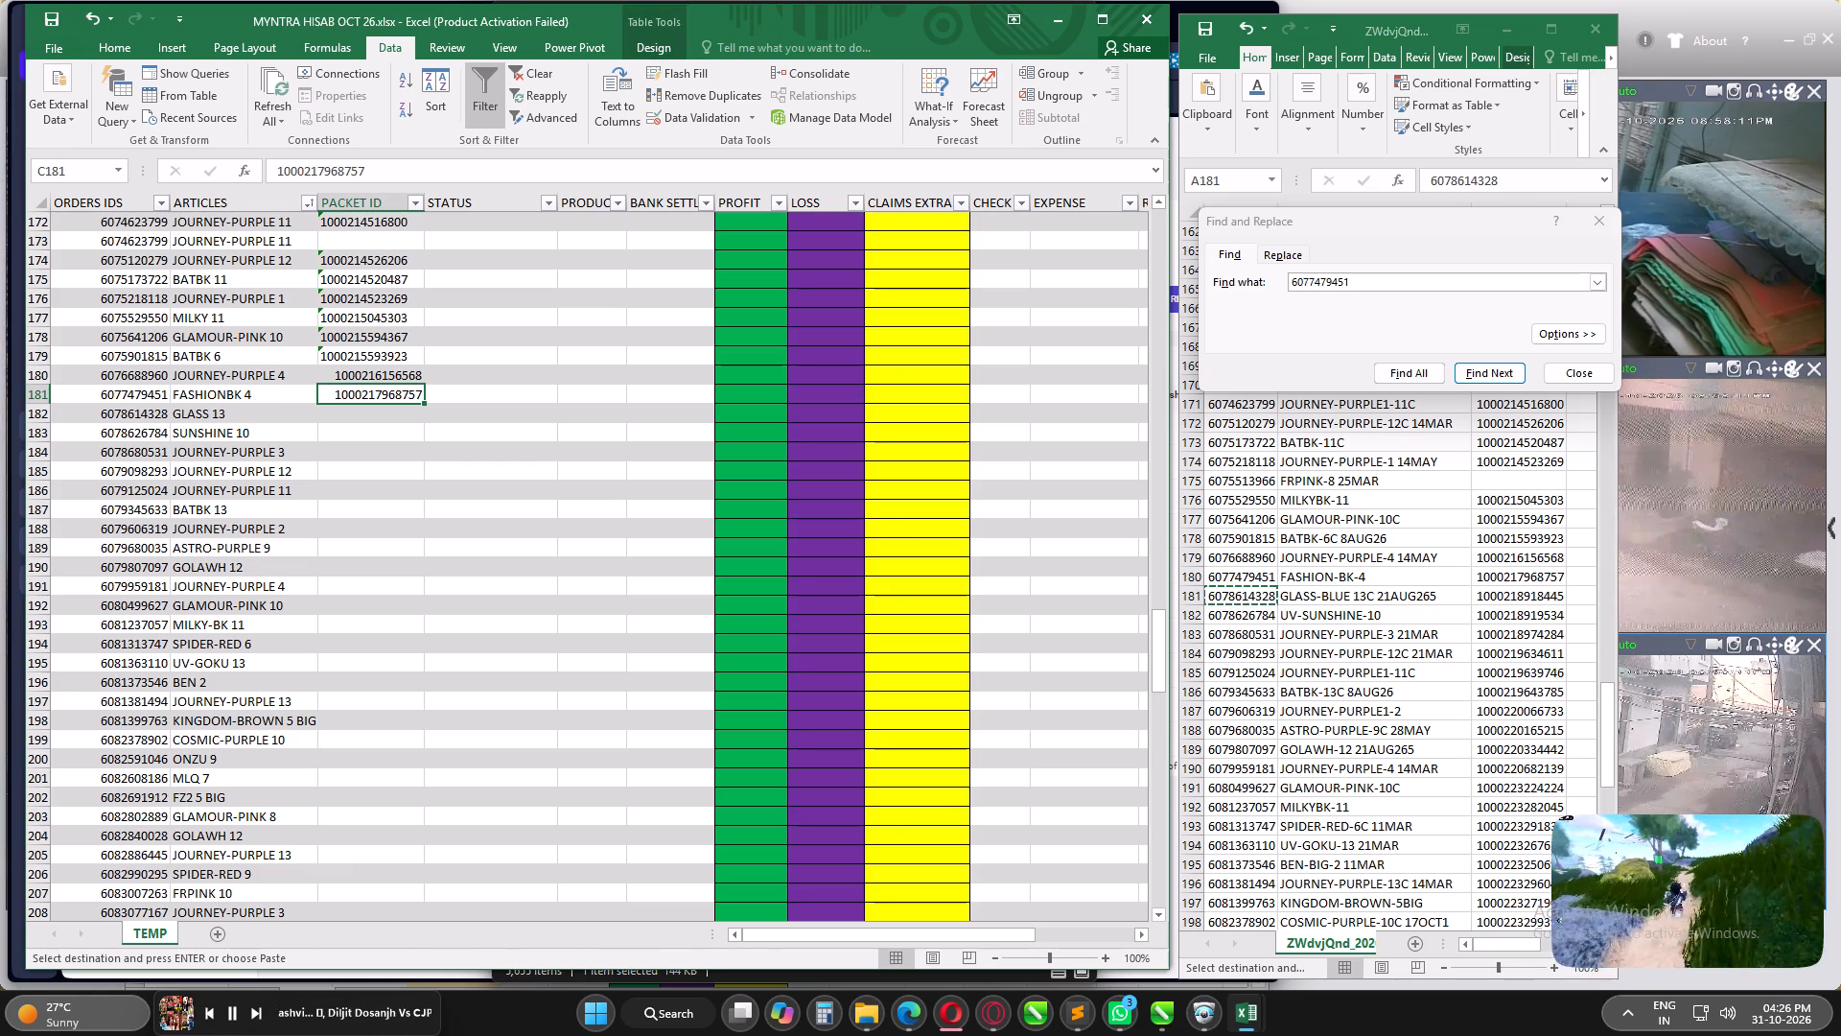
{"action": "left_click", "coordinate": [153, 412]}
{"action": "key", "text": "ctrl+c"}
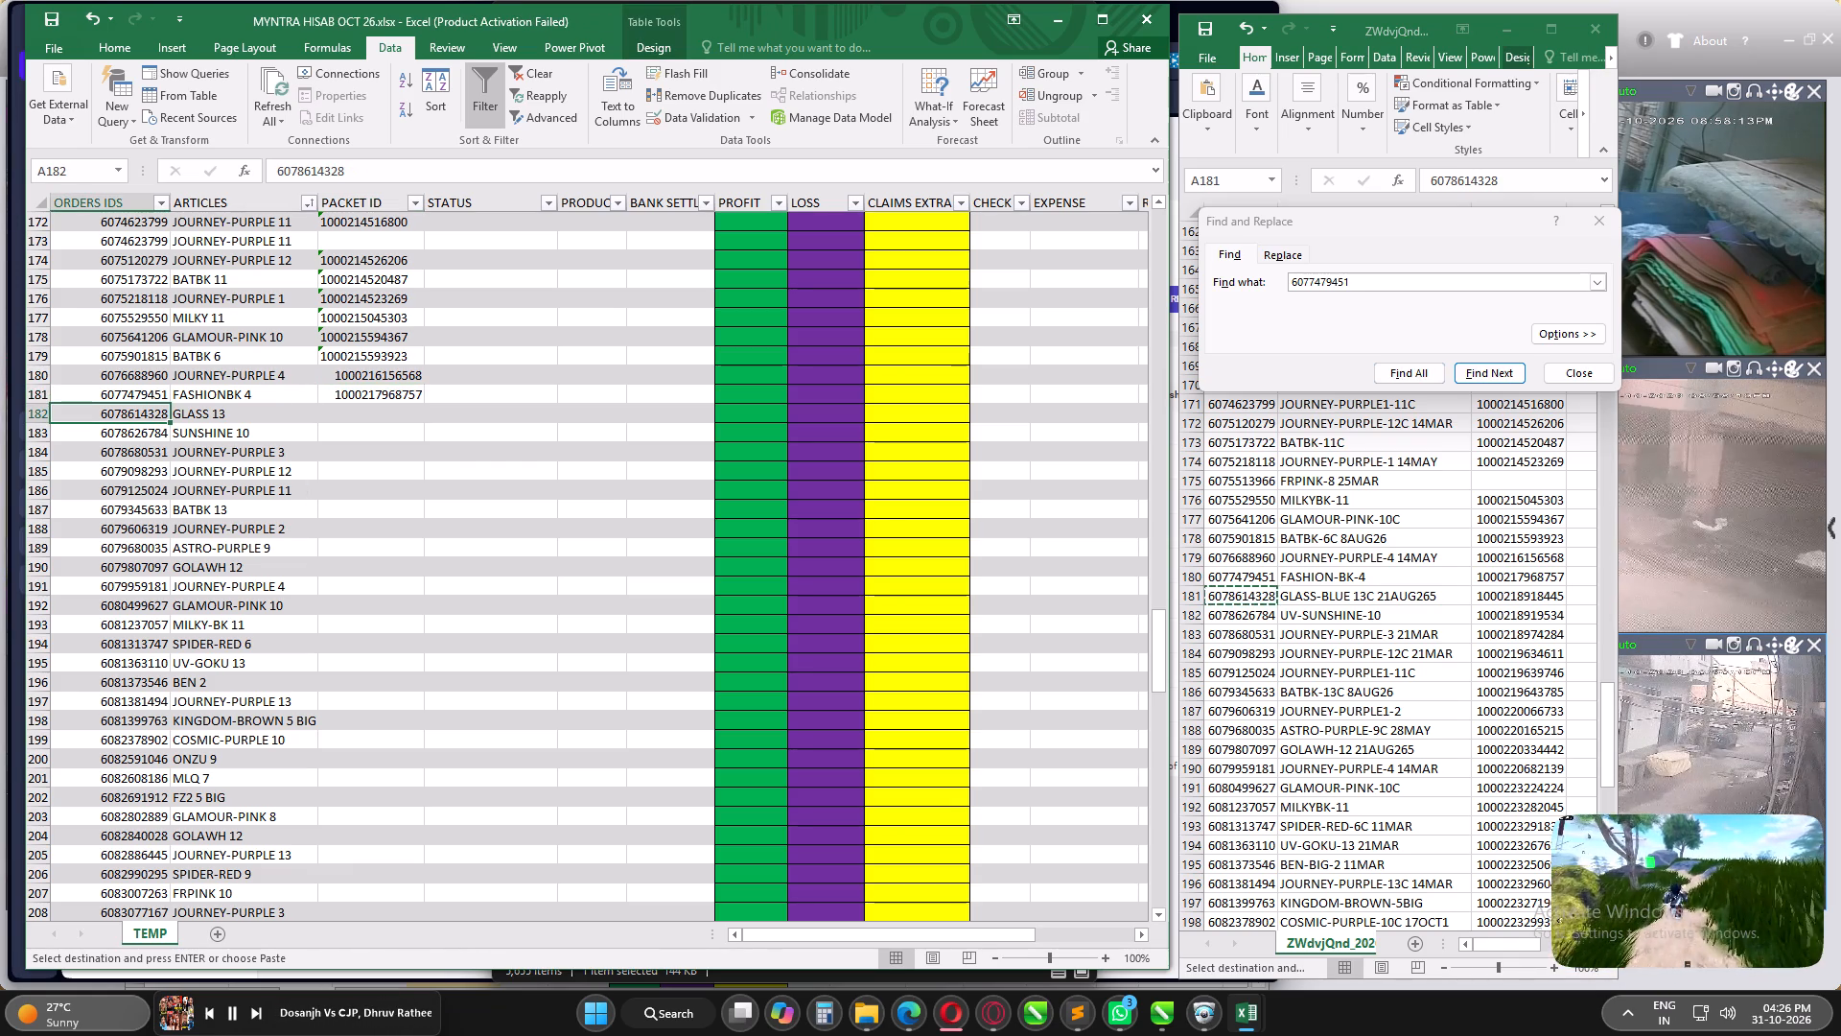
{"action": "left_click", "coordinate": [1346, 567]}
{"action": "key", "text": "ctrl+f"}
{"action": "key", "text": "ctrl+v"}
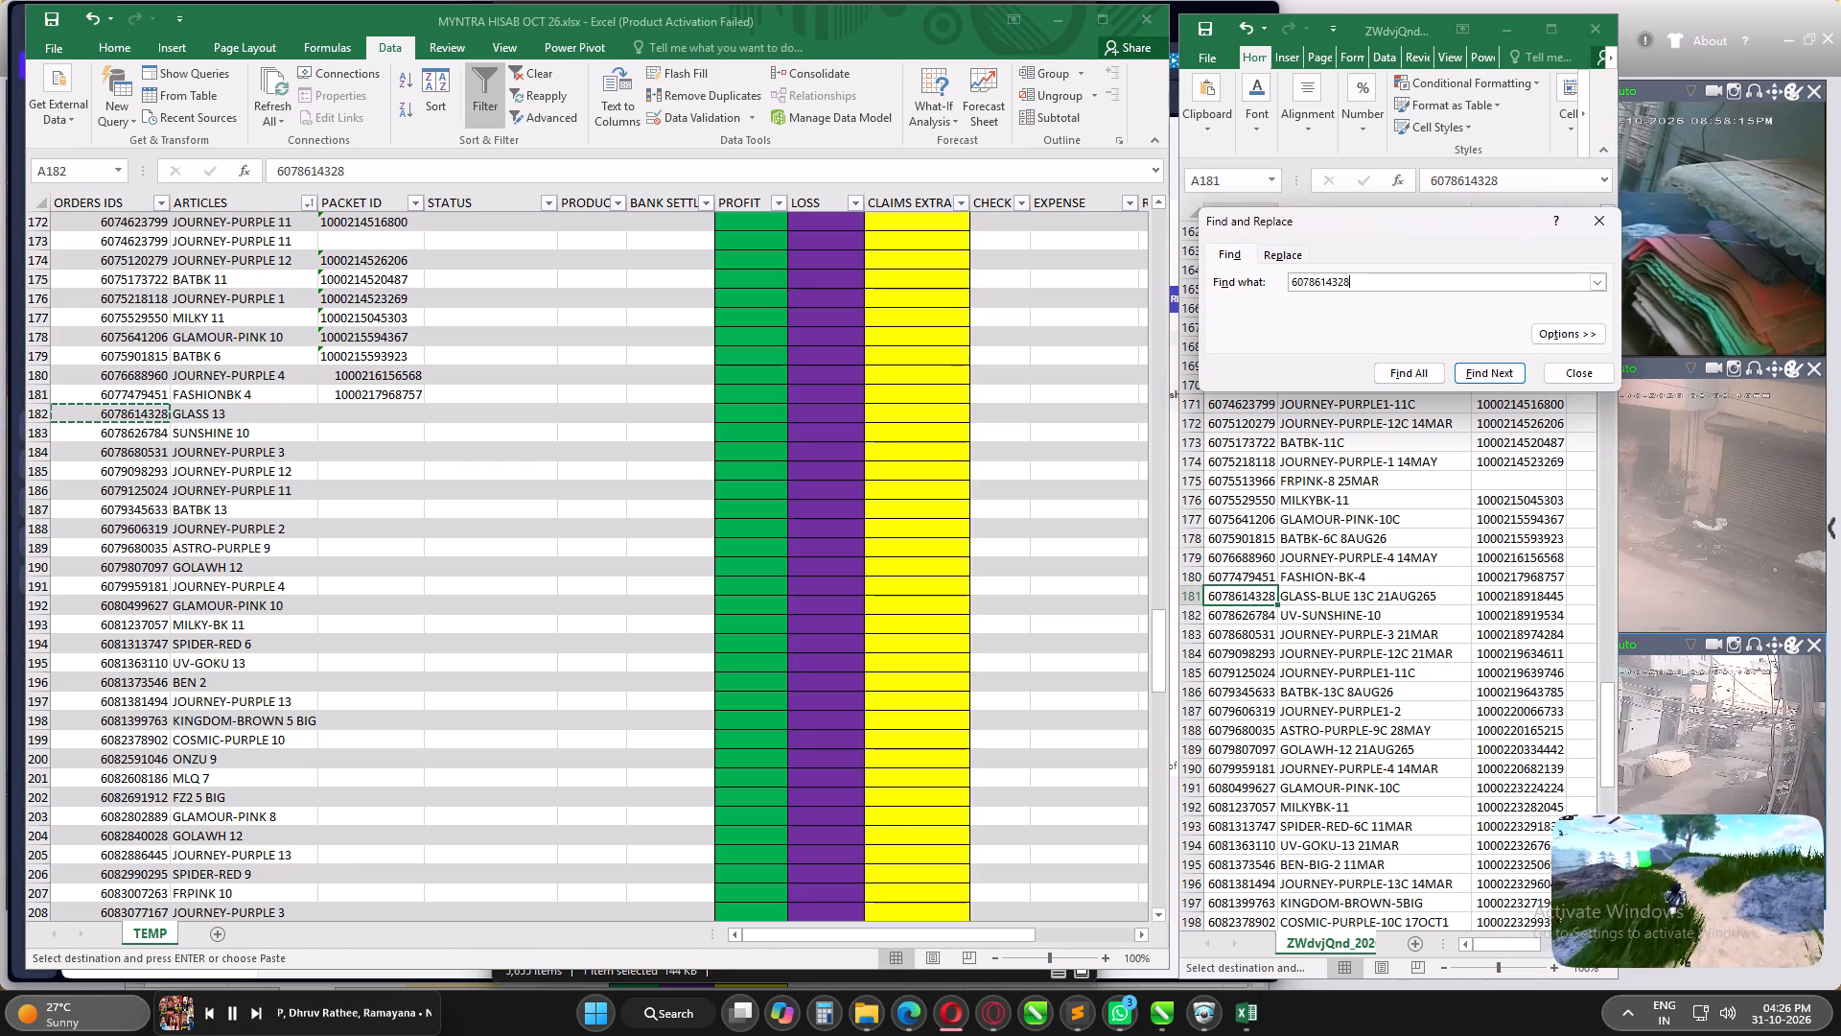
{"action": "left_click", "coordinate": [1493, 367]}
Select the report's packet IDs from GLASS-BLUE 13C in row 181 down to FZ2-5BIG in row 201, matching the October workbook's order sequence.
{"action": "key", "text": "Right"}
{"action": "key", "text": "Right"}
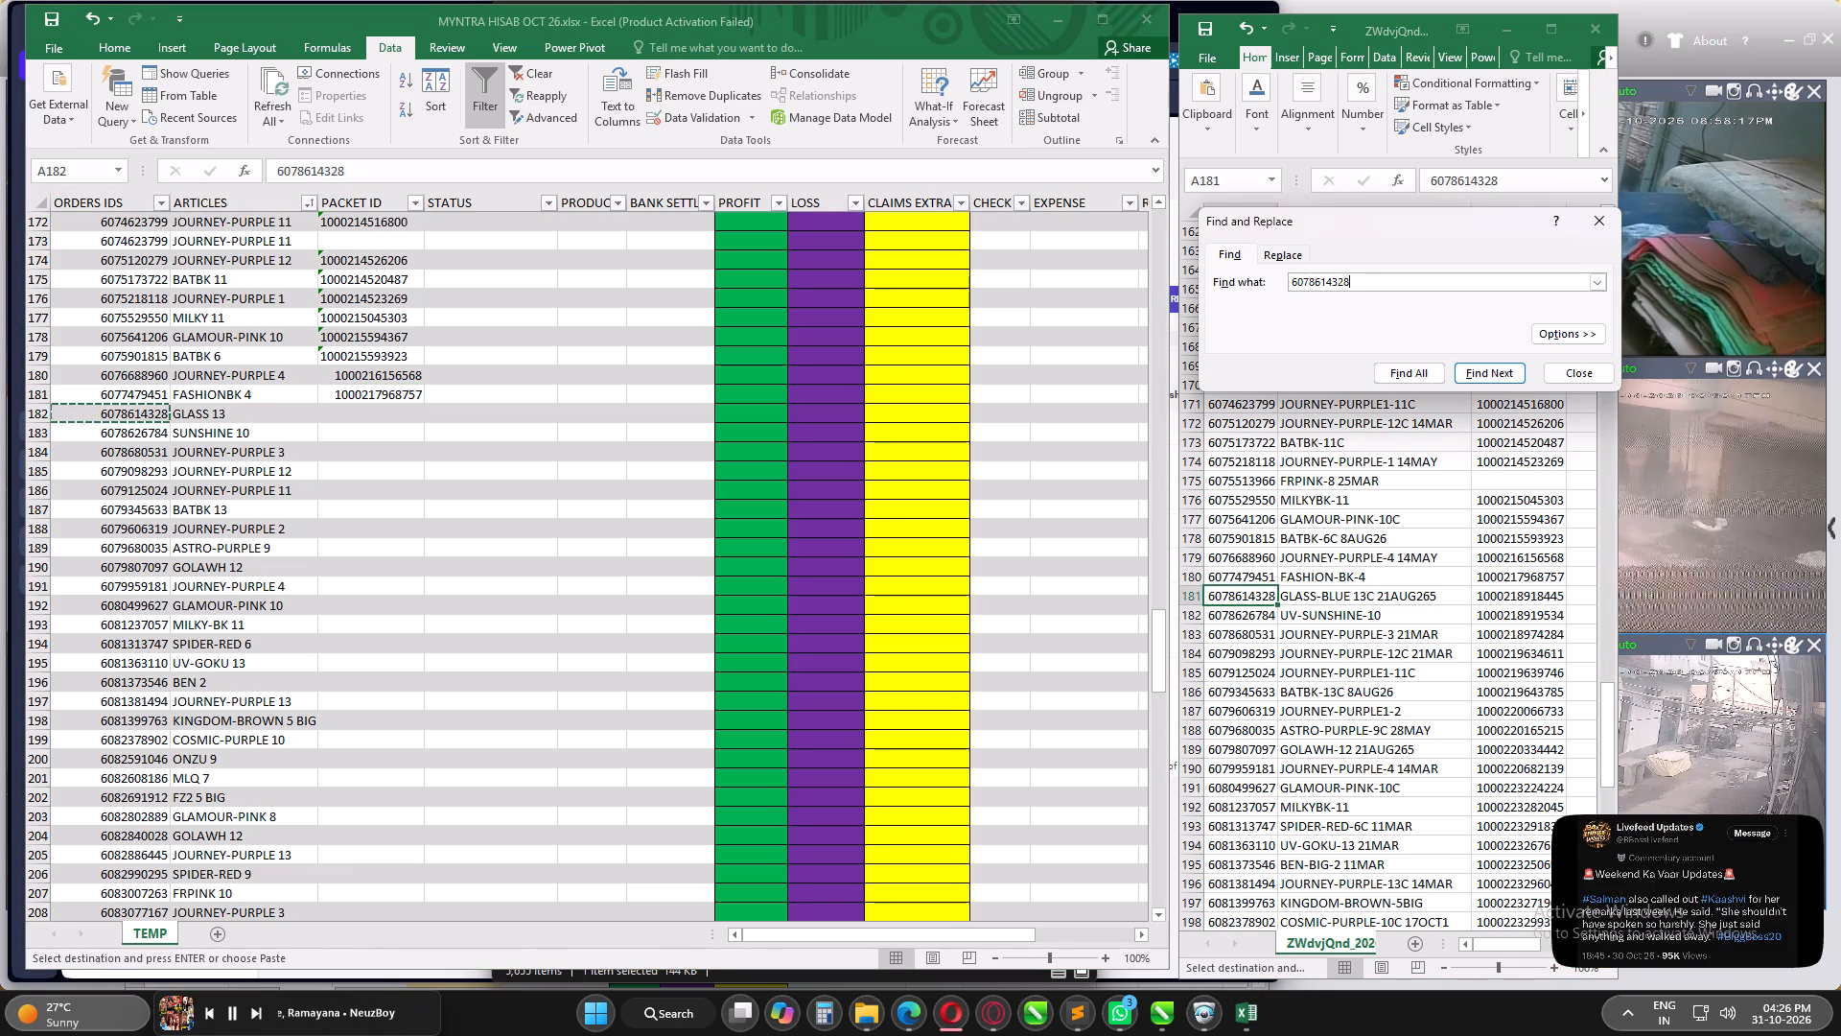
{"action": "left_click", "coordinate": [1341, 599]}
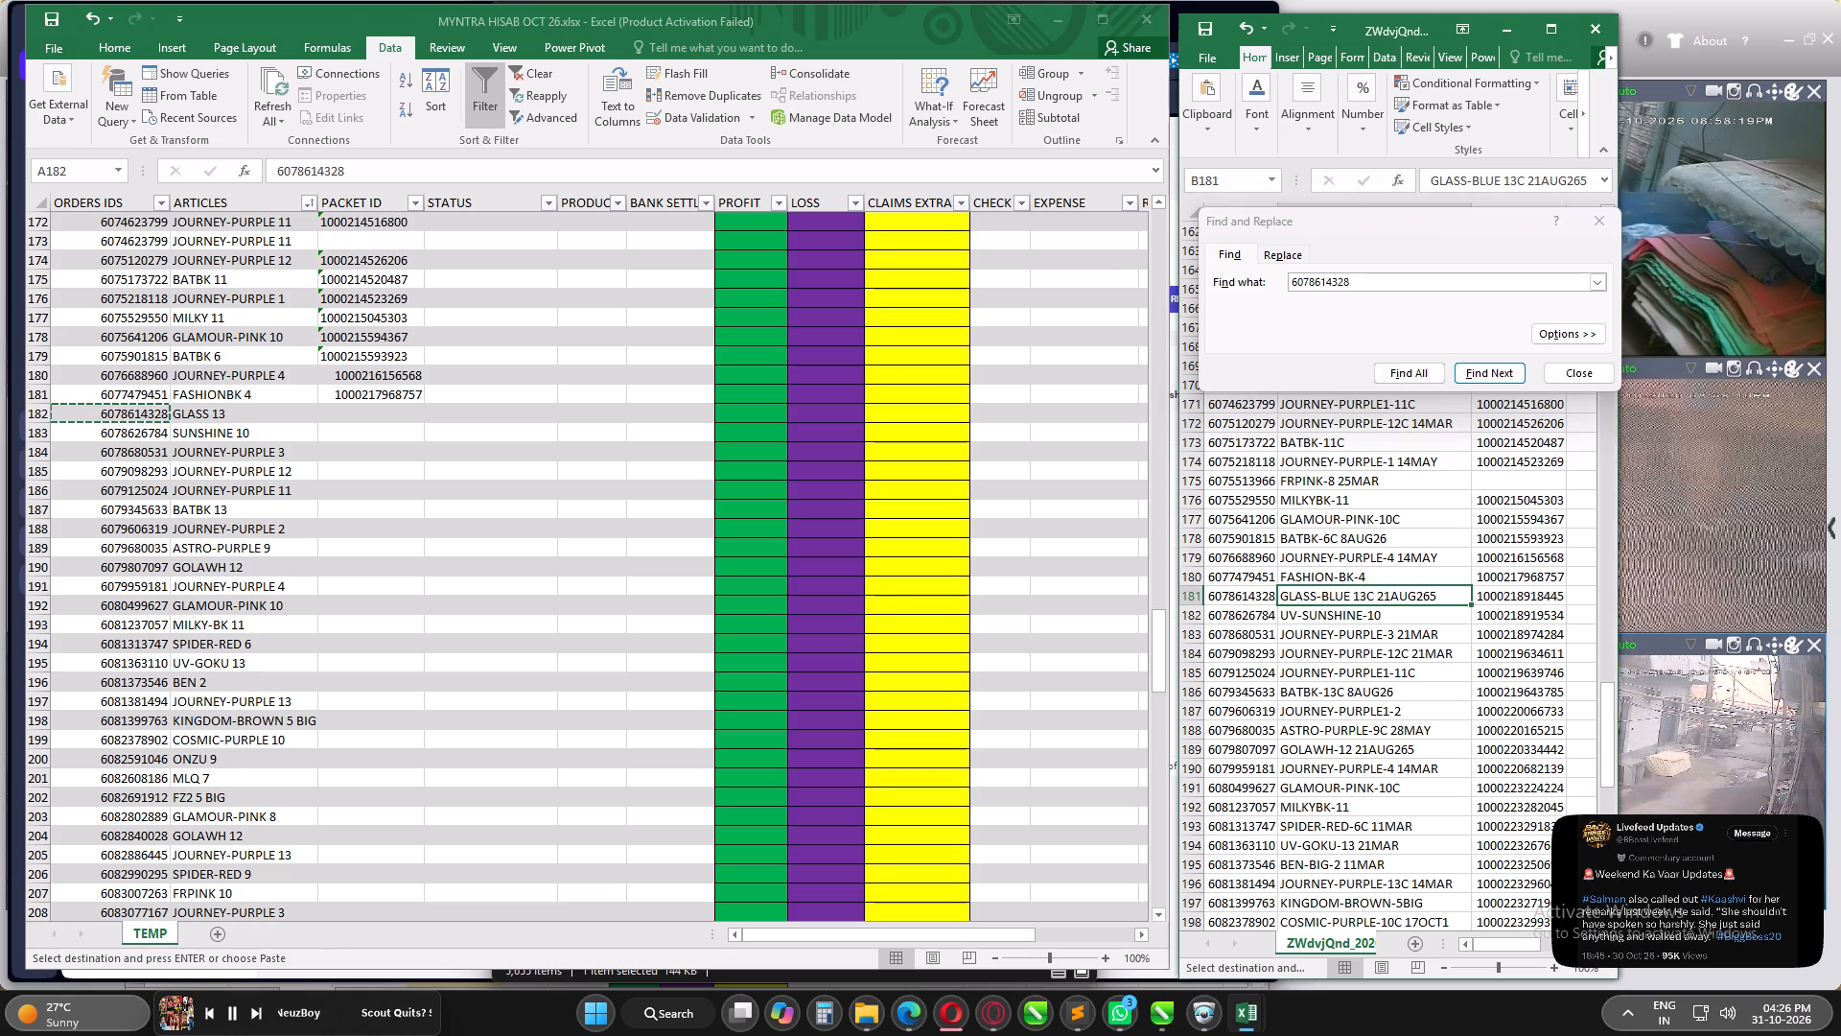
{"action": "key", "text": "Right"}
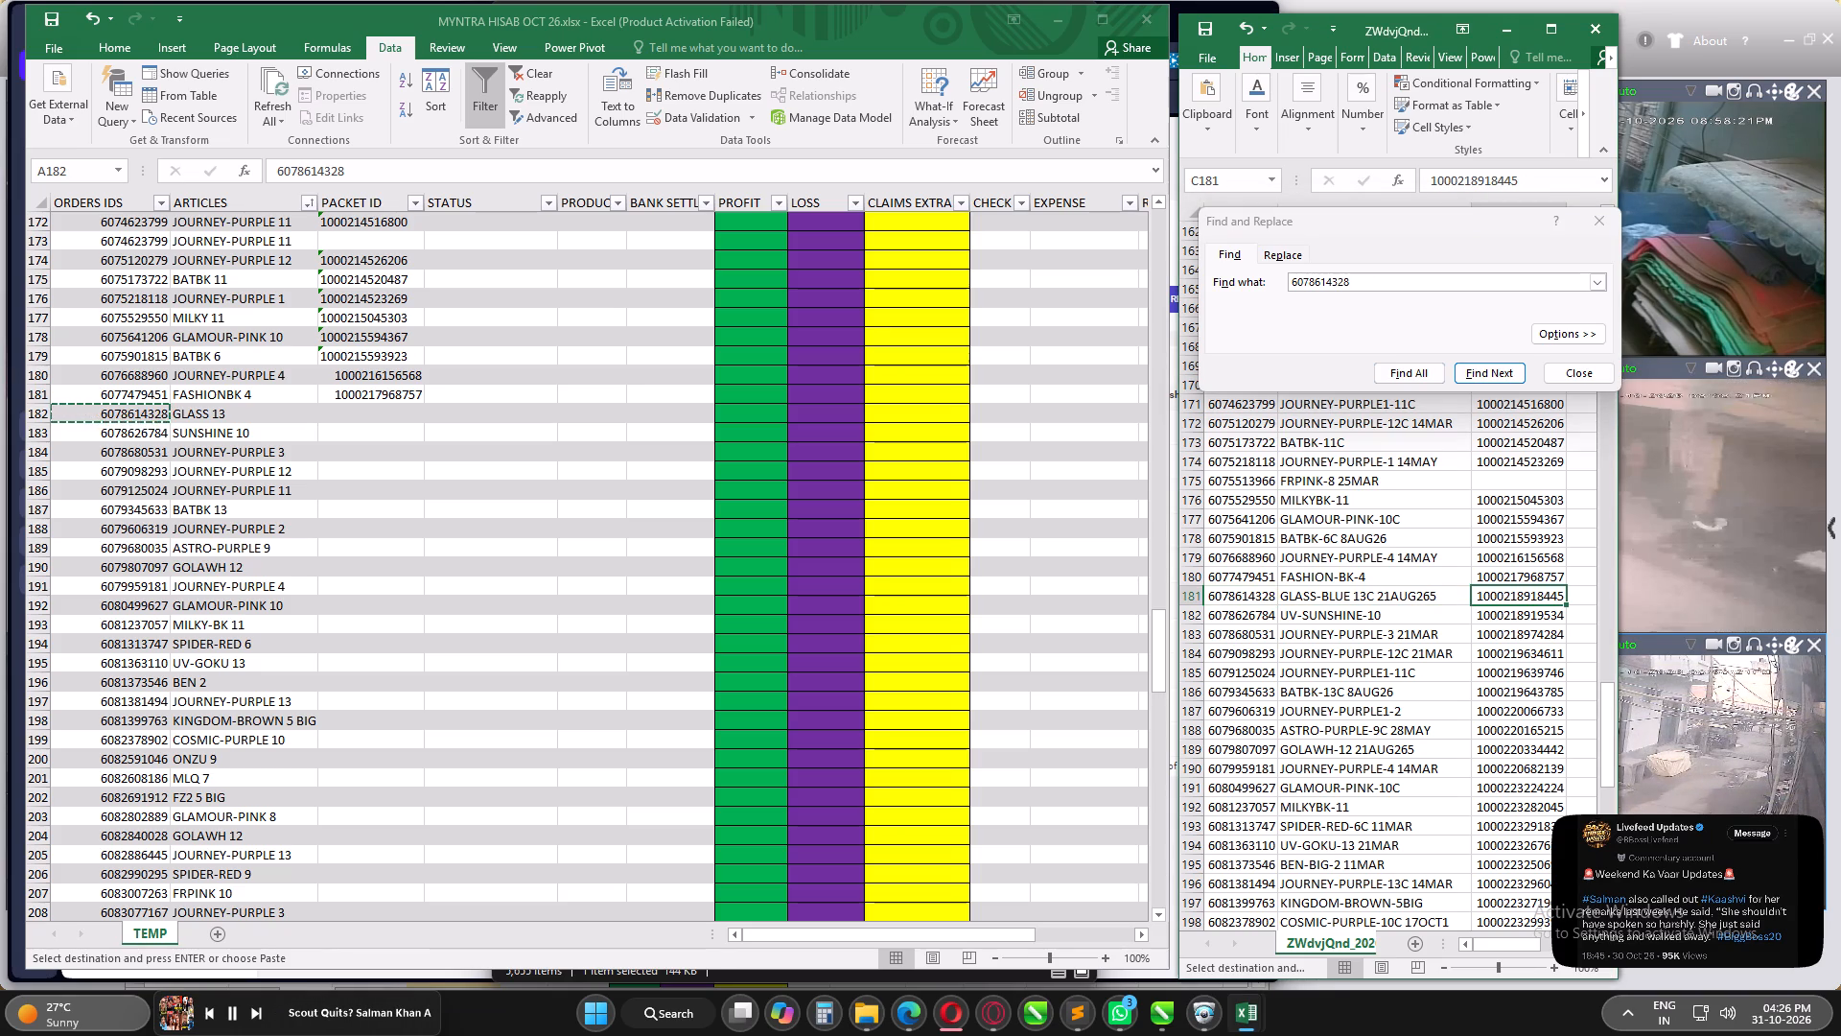
{"action": "key", "text": "shift+Down"}
{"action": "key", "text": "shift+Down"}
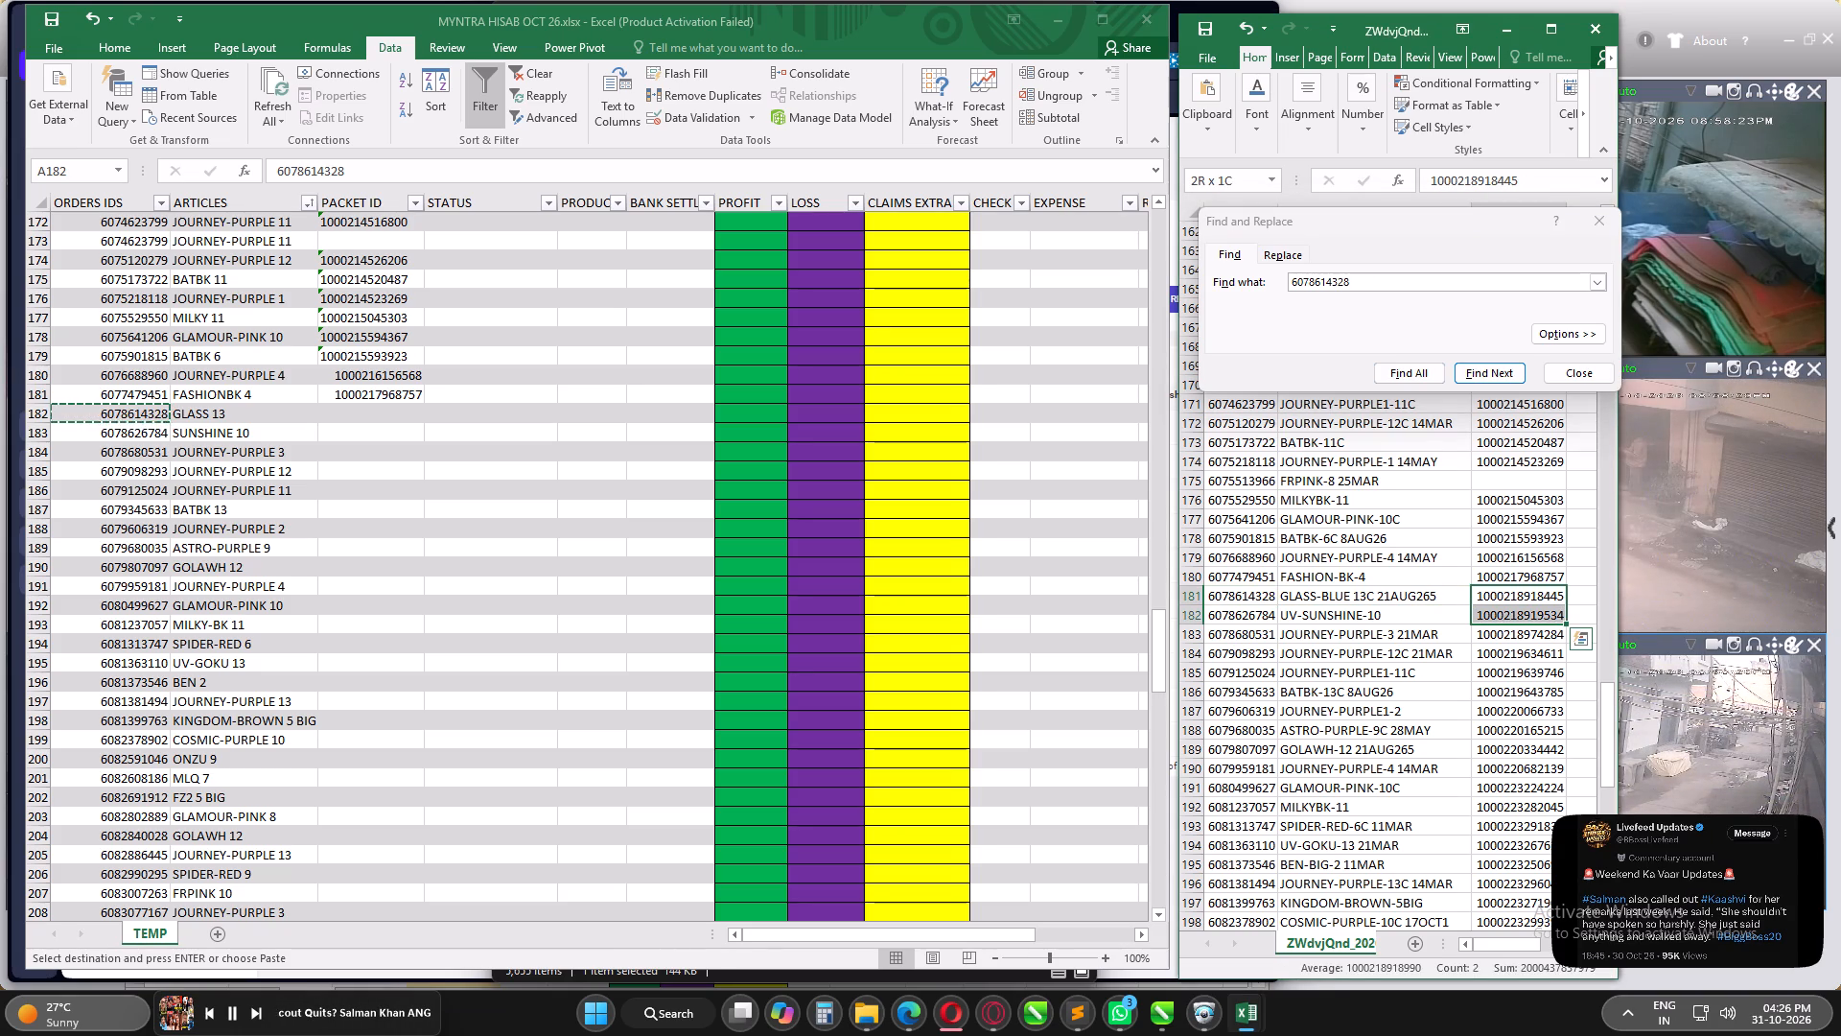
{"action": "key", "text": "shift+Down"}
{"action": "key", "text": "shift+Down"}
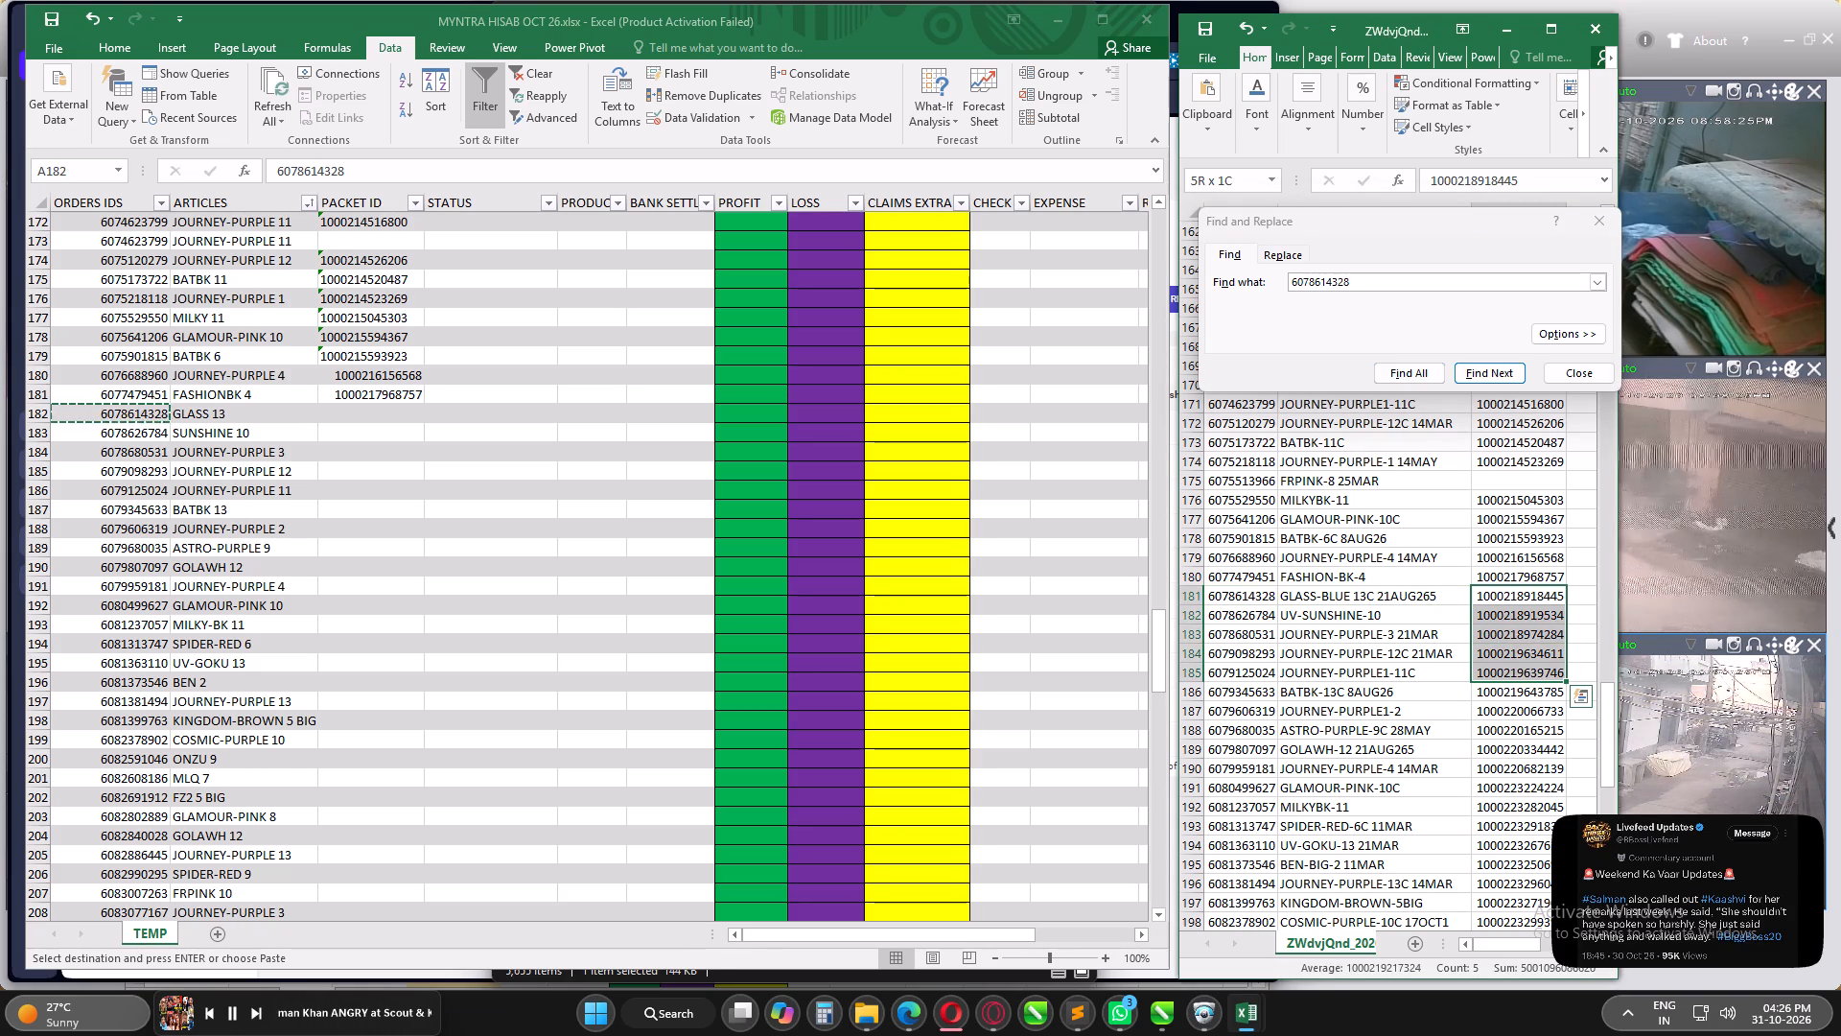
{"action": "key", "text": "shift+Down"}
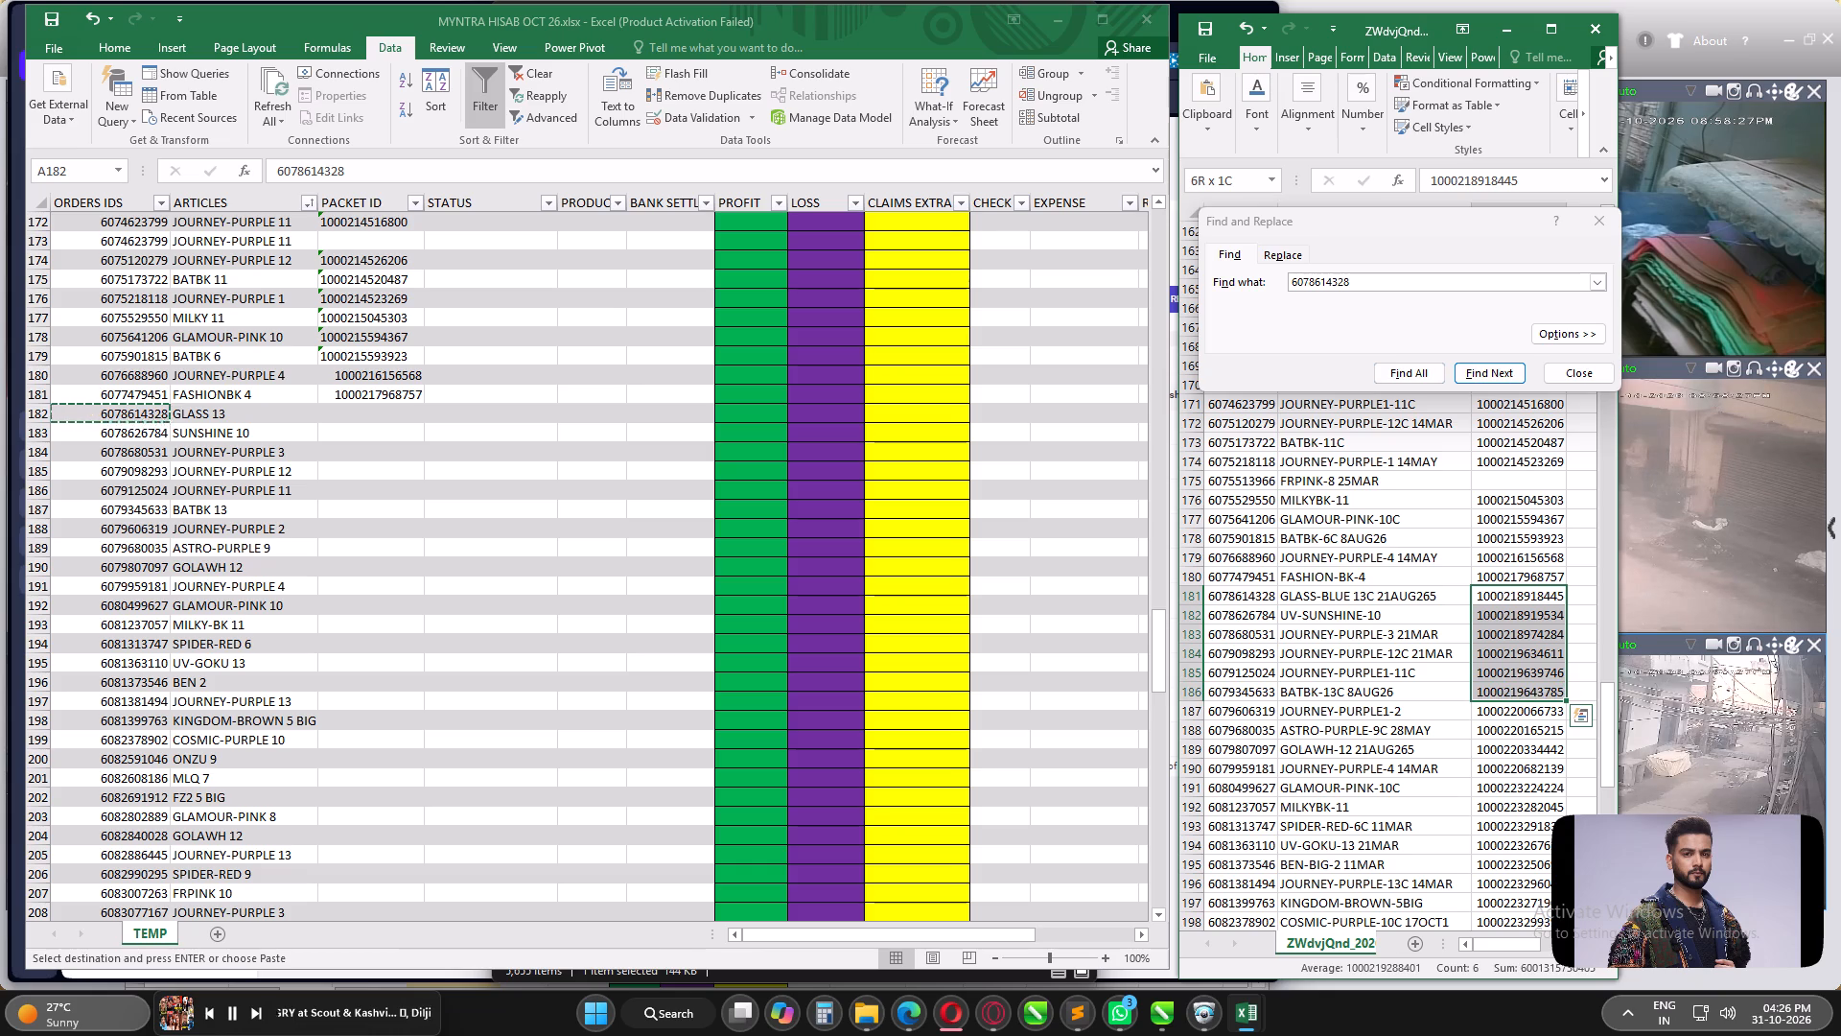
{"action": "key", "text": "shift+Down"}
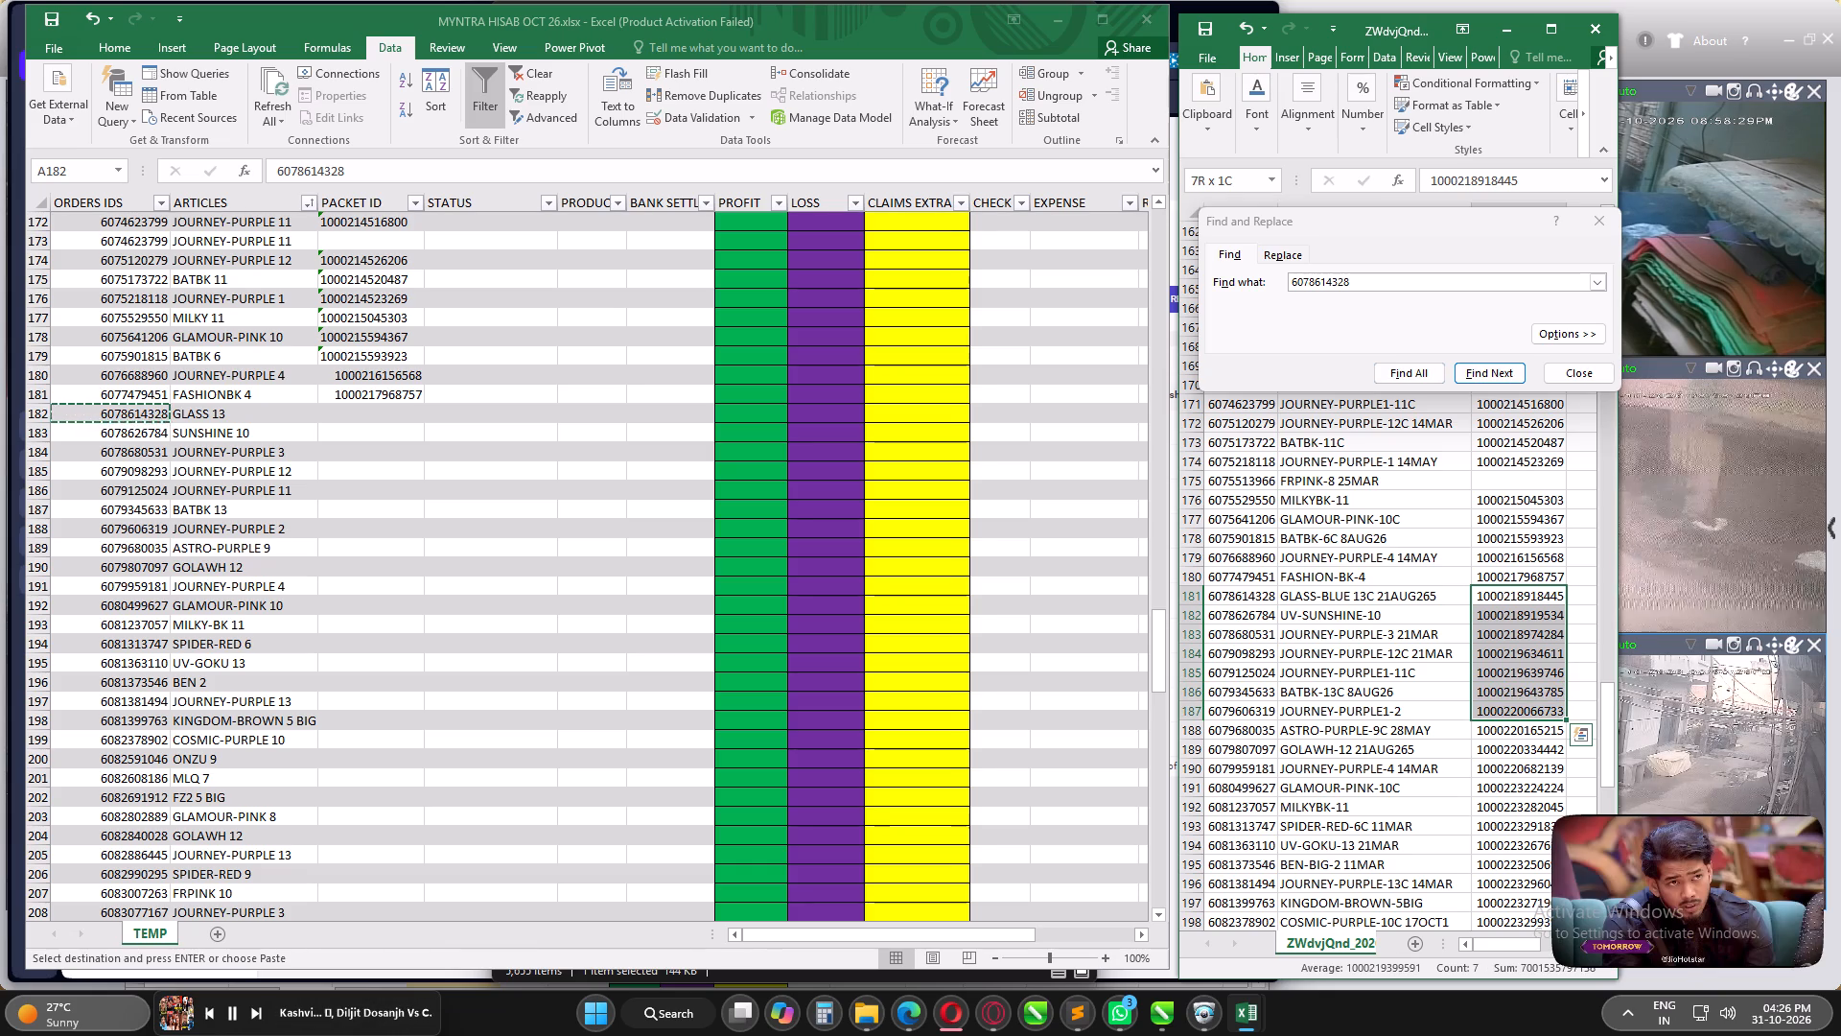
{"action": "key", "text": "shift+Down"}
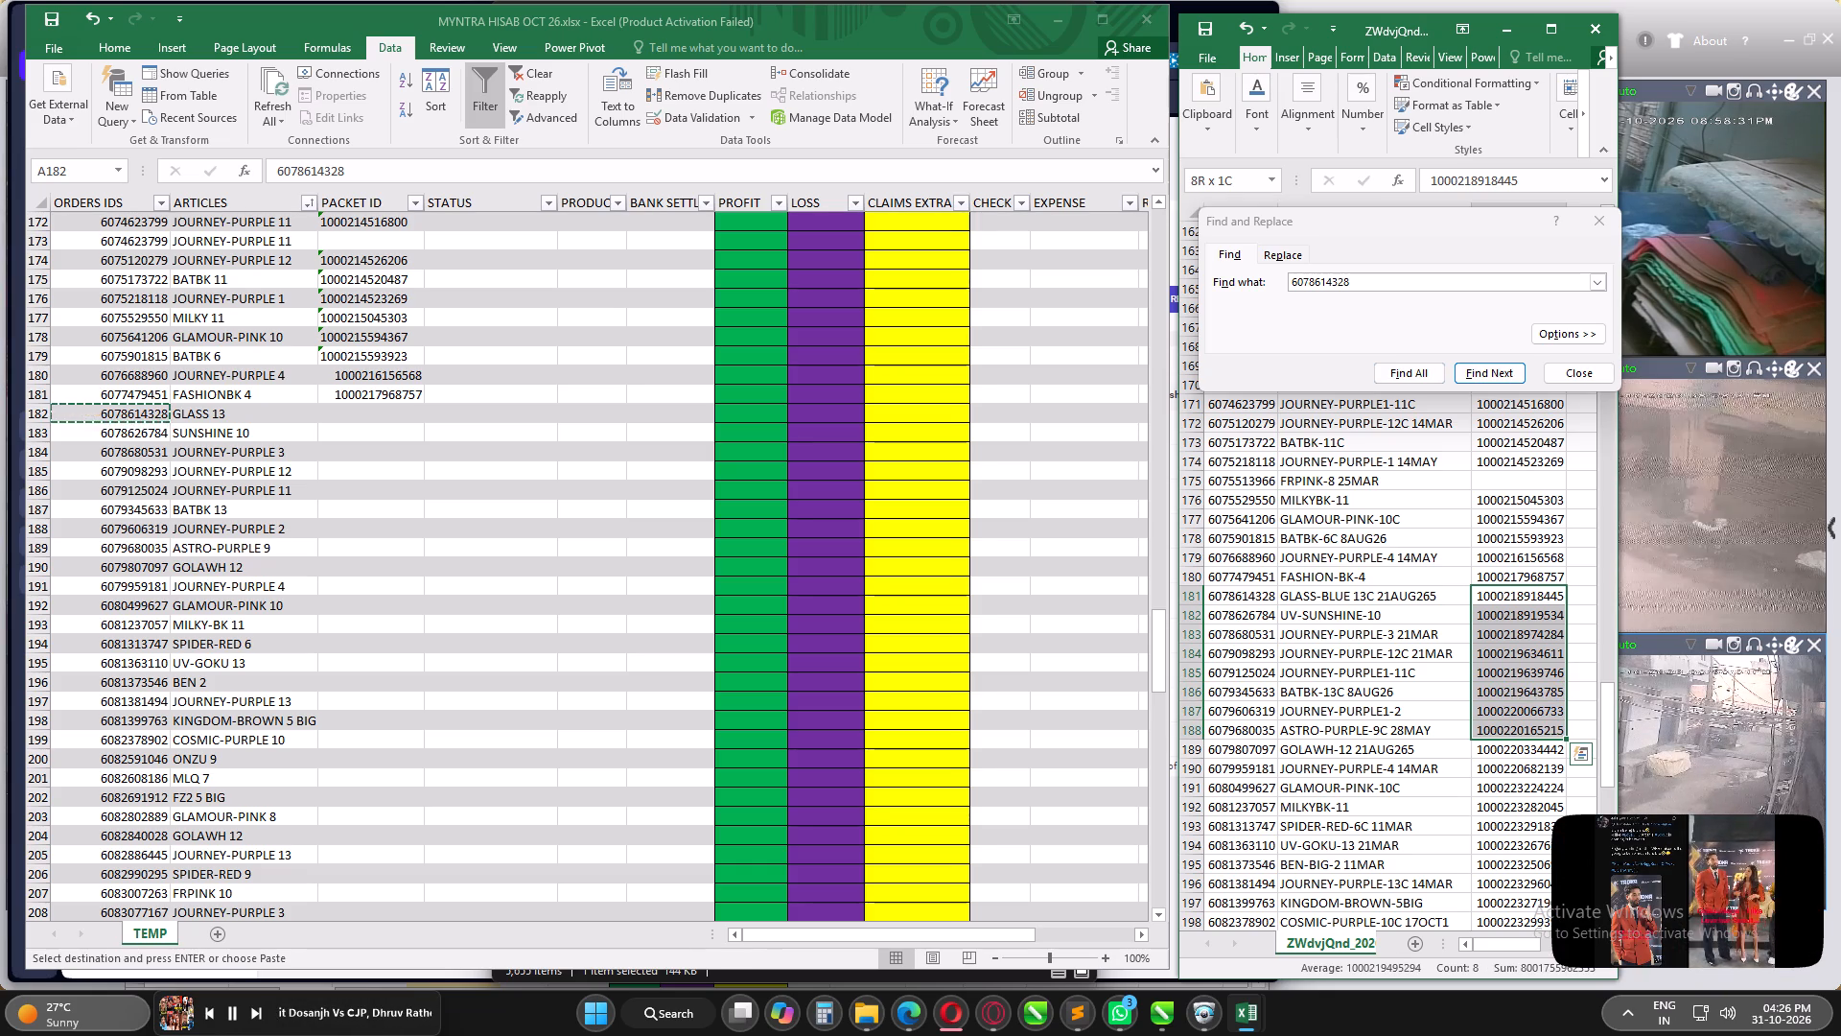
{"action": "key", "text": "shift+Down"}
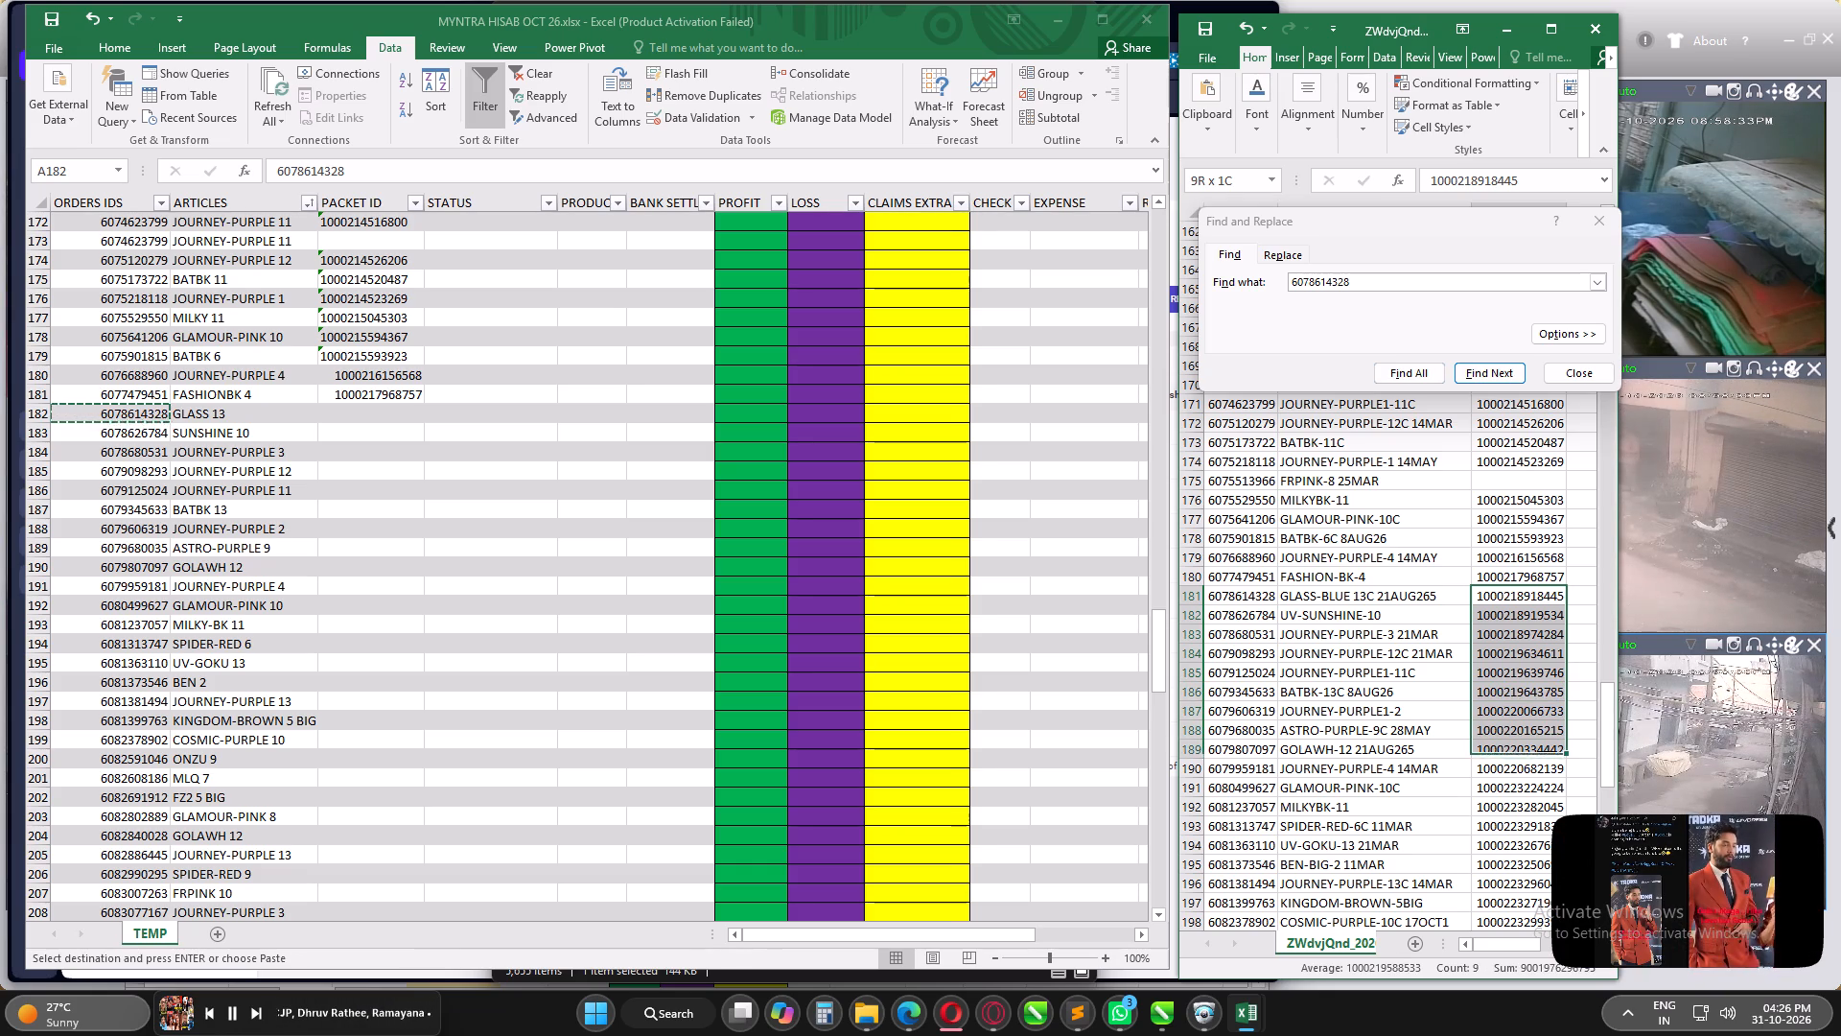
{"action": "key", "text": "shift+Down"}
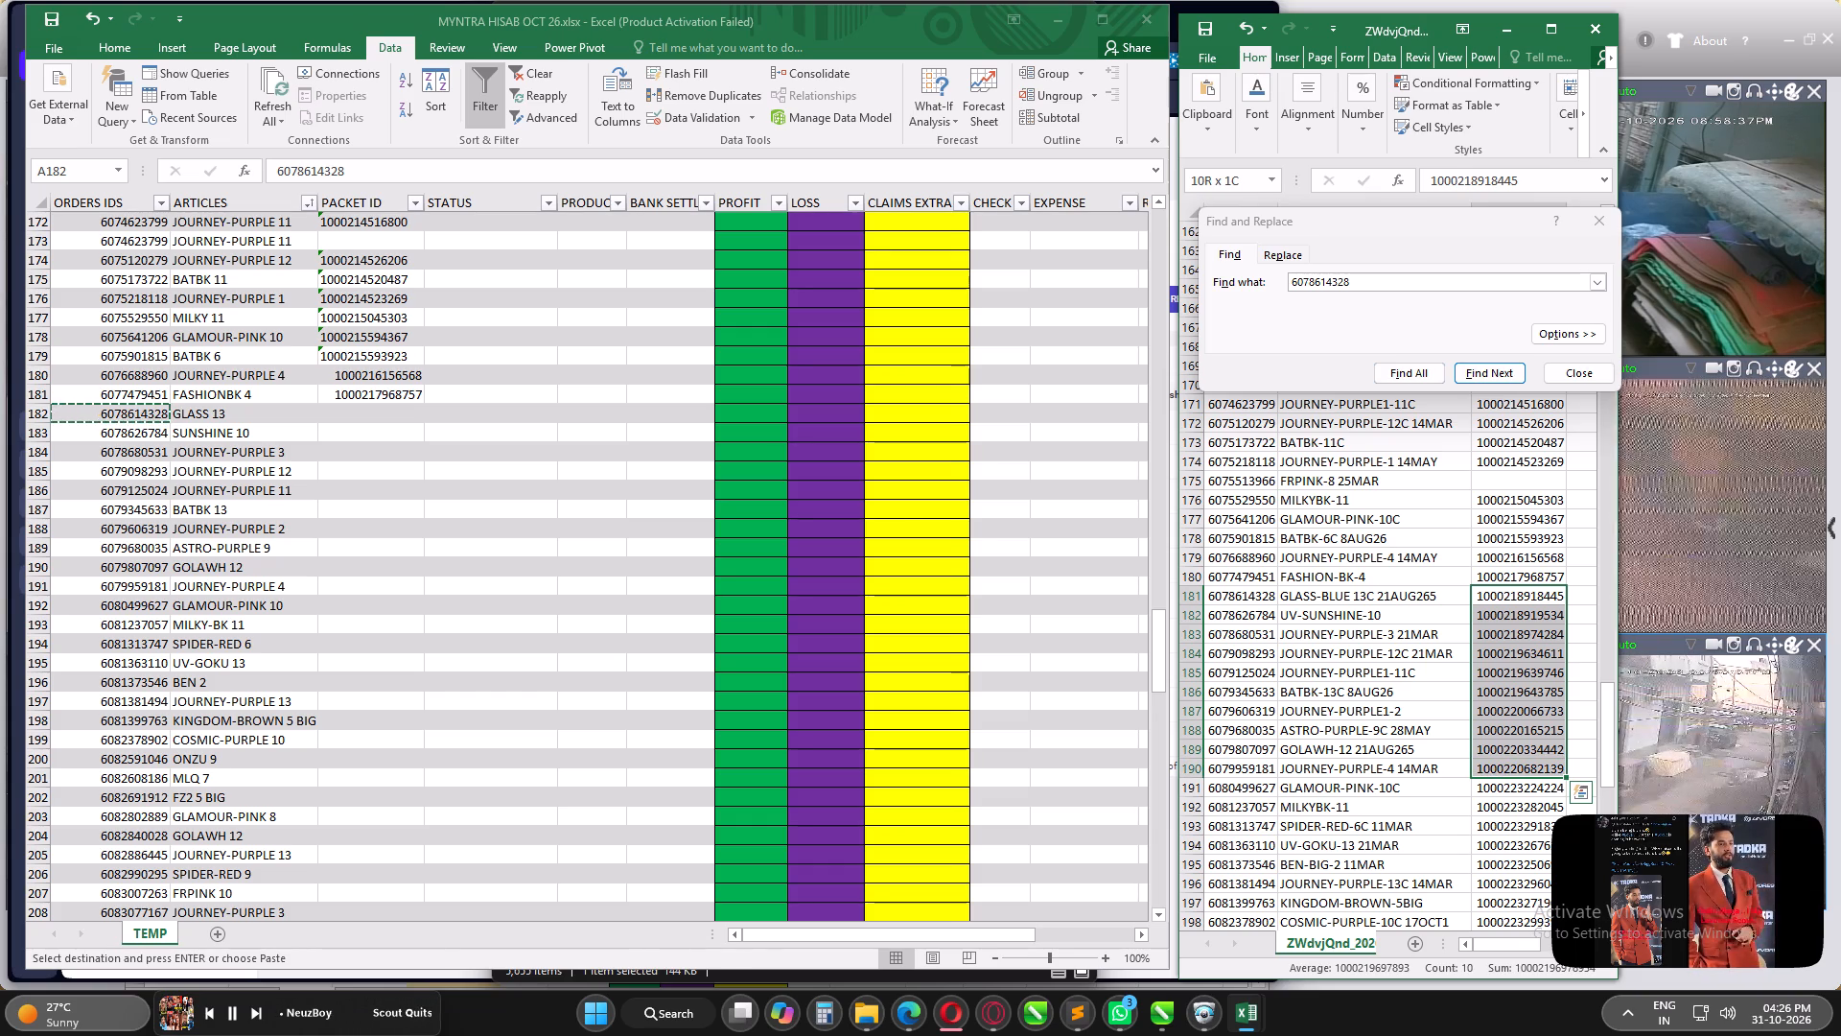
{"action": "key", "text": "shift+Down"}
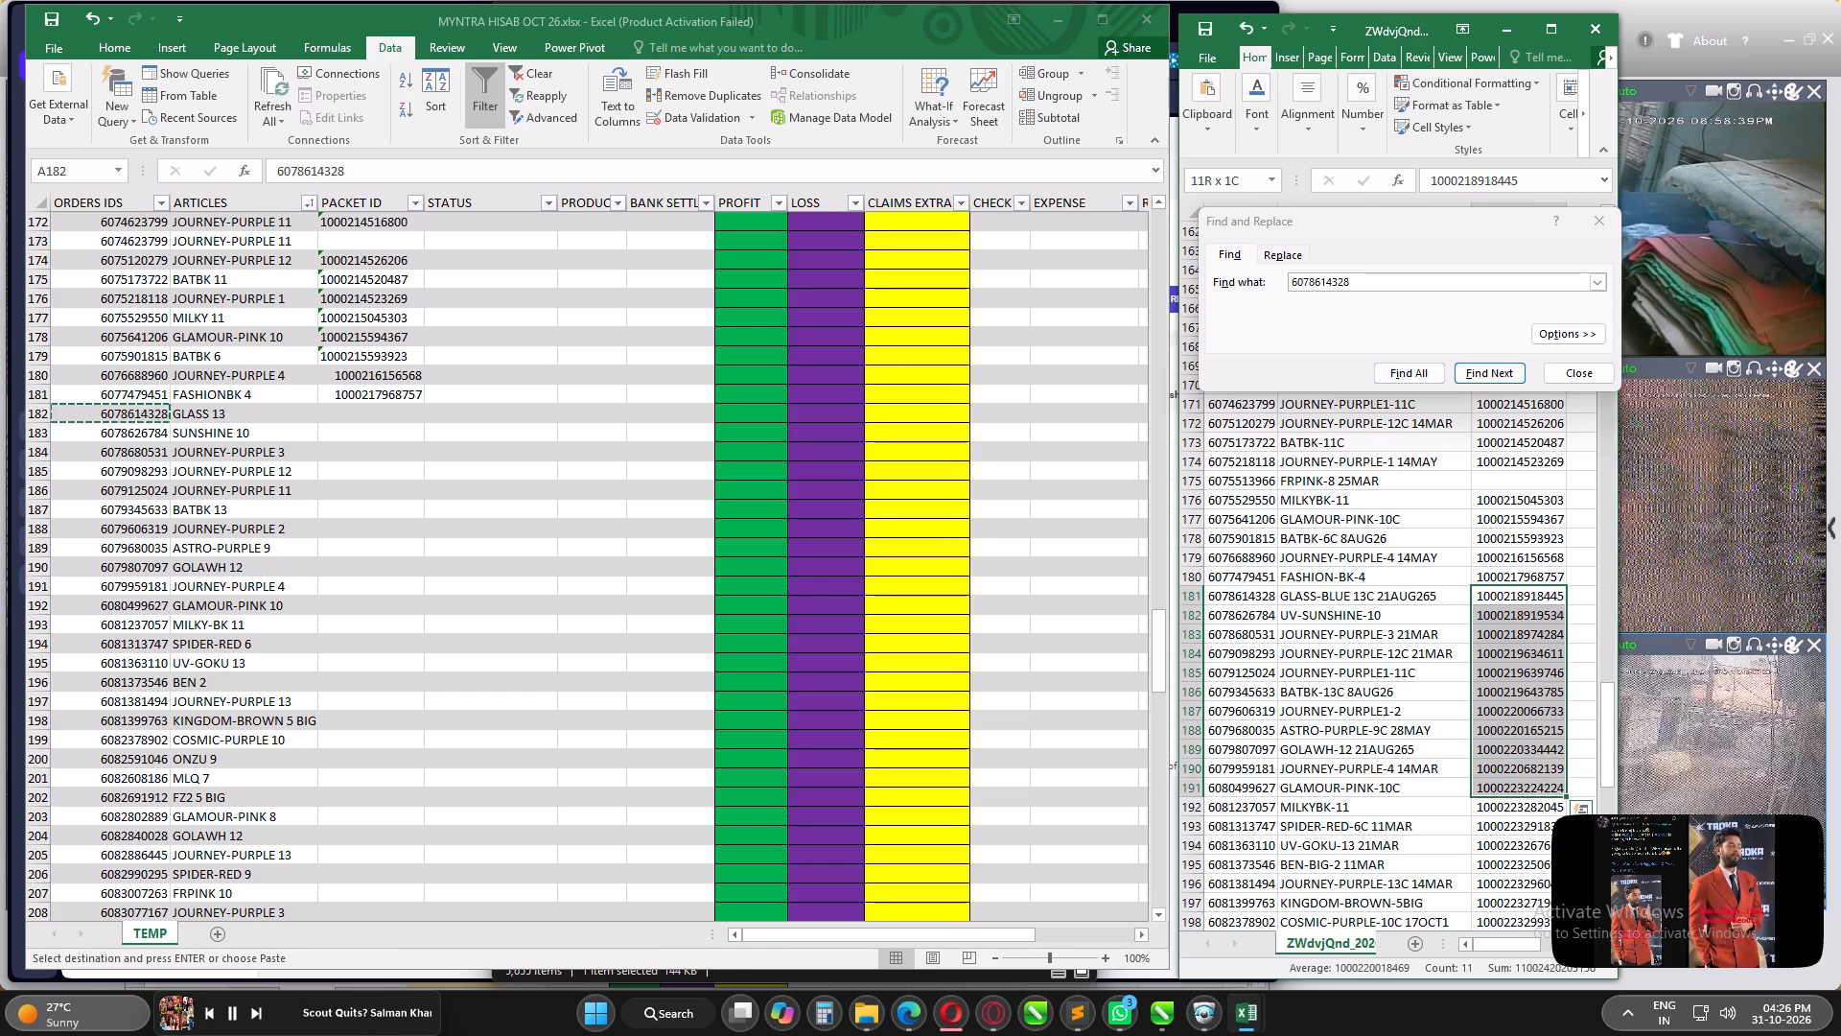
{"action": "key", "text": "shift+Down"}
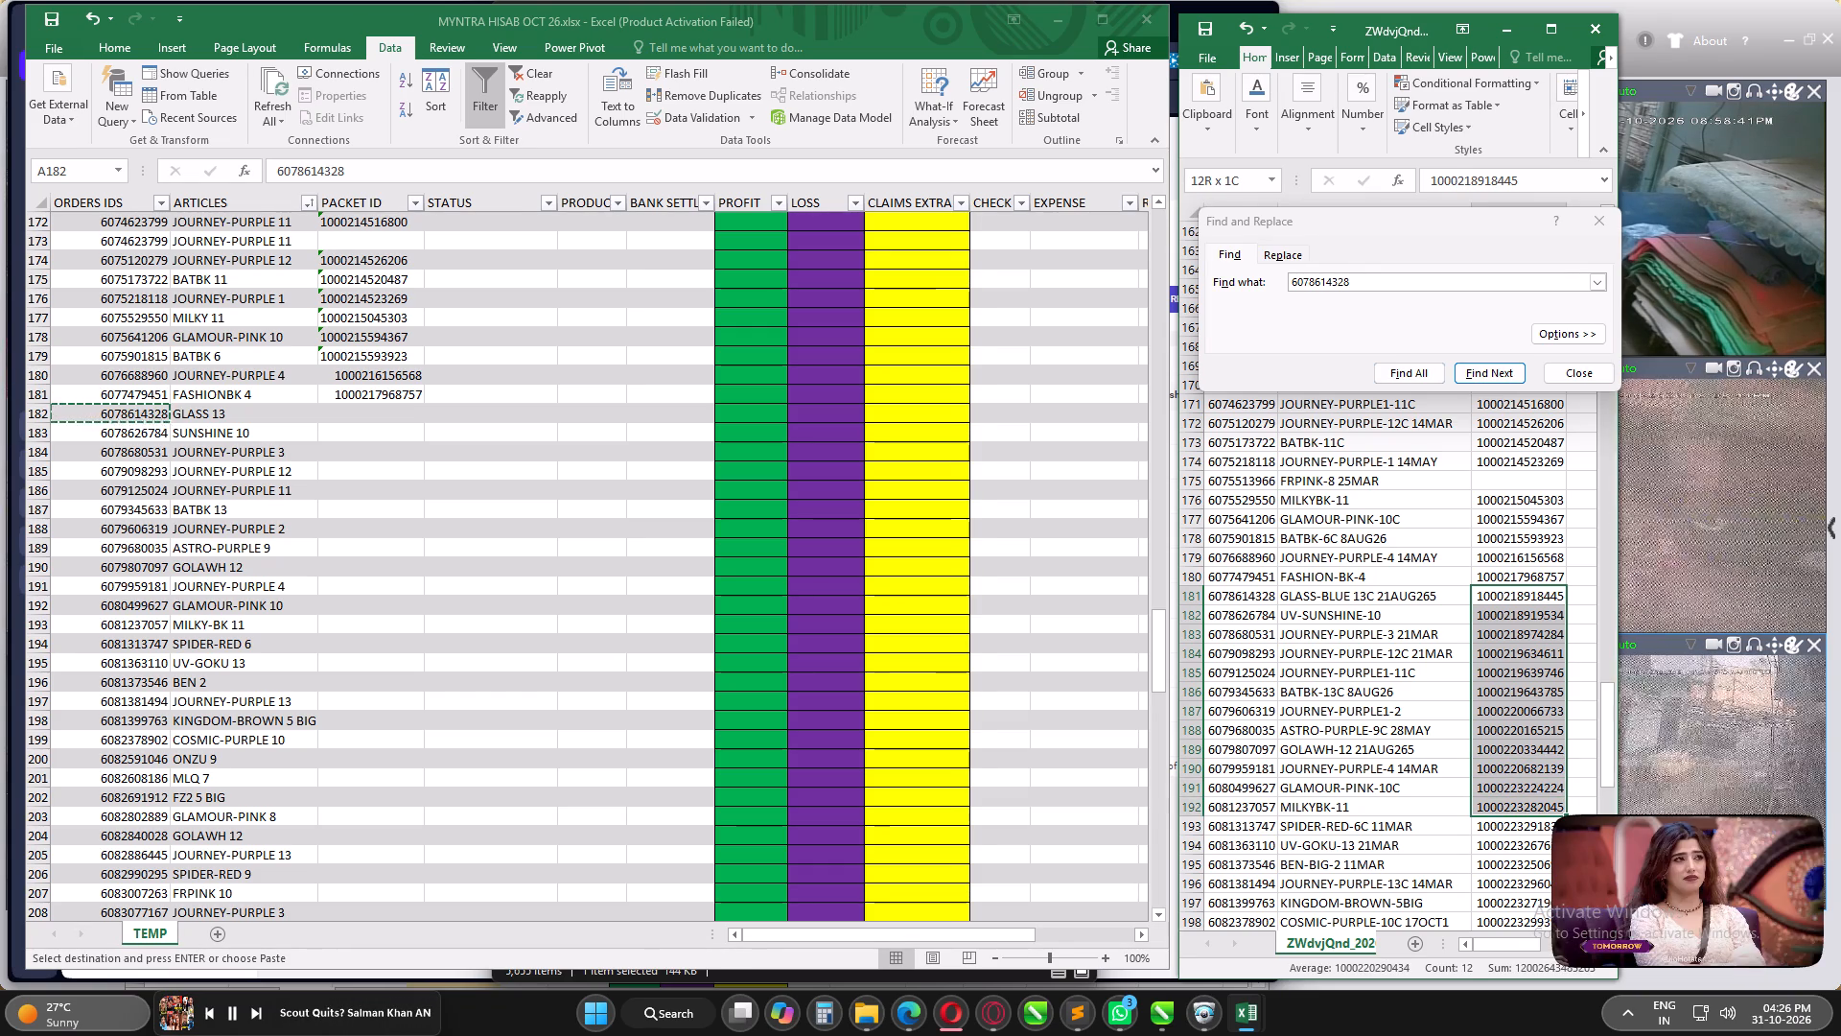
{"action": "key", "text": "shift+Down"}
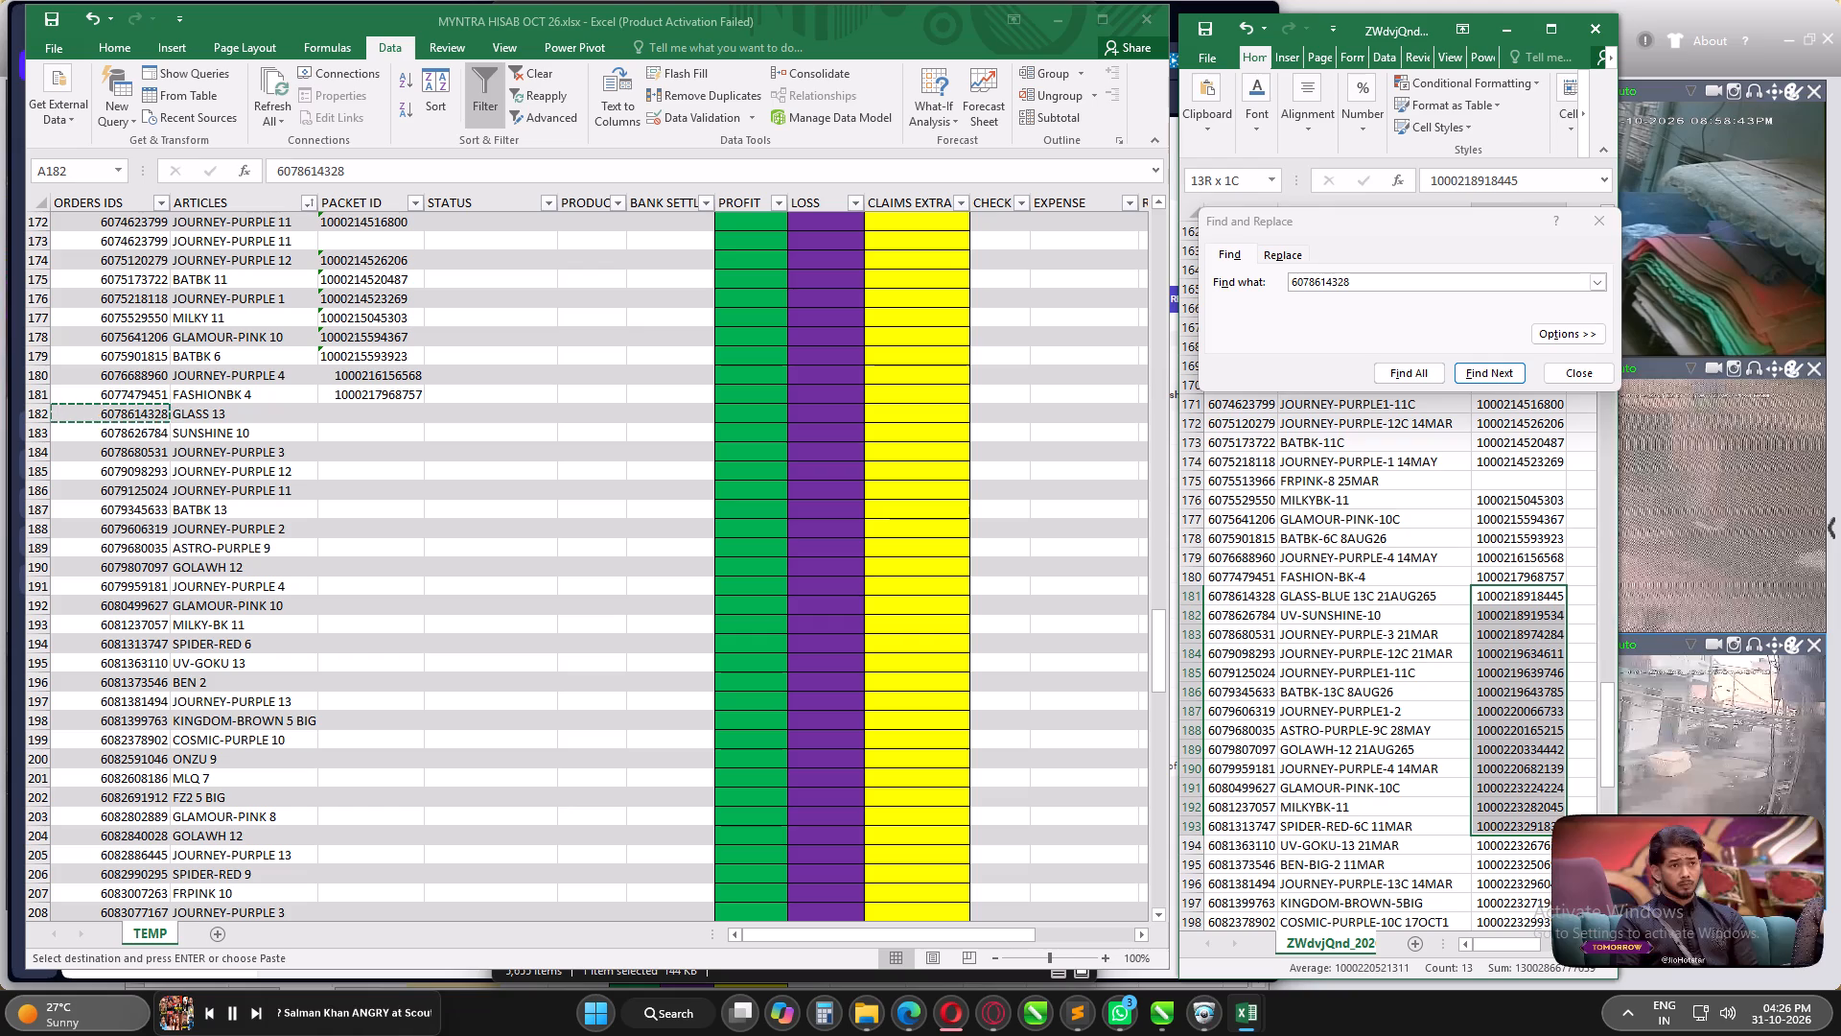
{"action": "key", "text": "shift+Down"}
{"action": "key", "text": "shift+Down"}
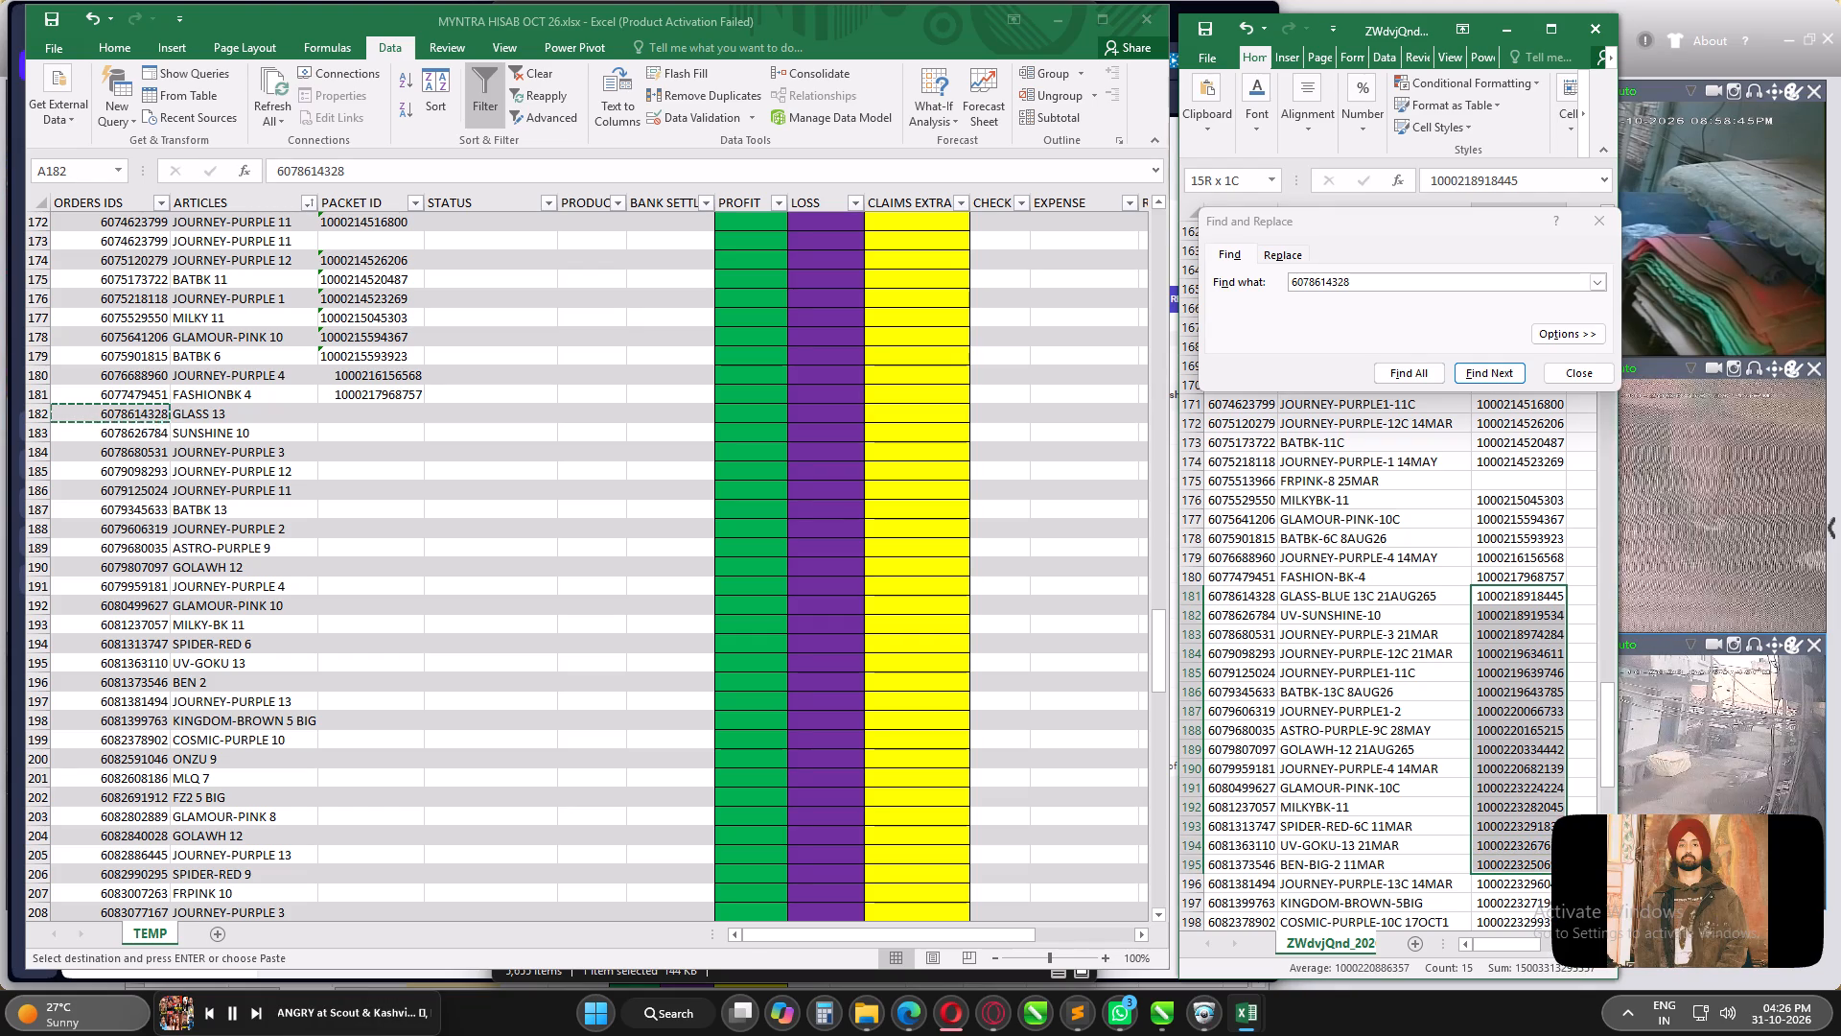
{"action": "key", "text": "shift+Down"}
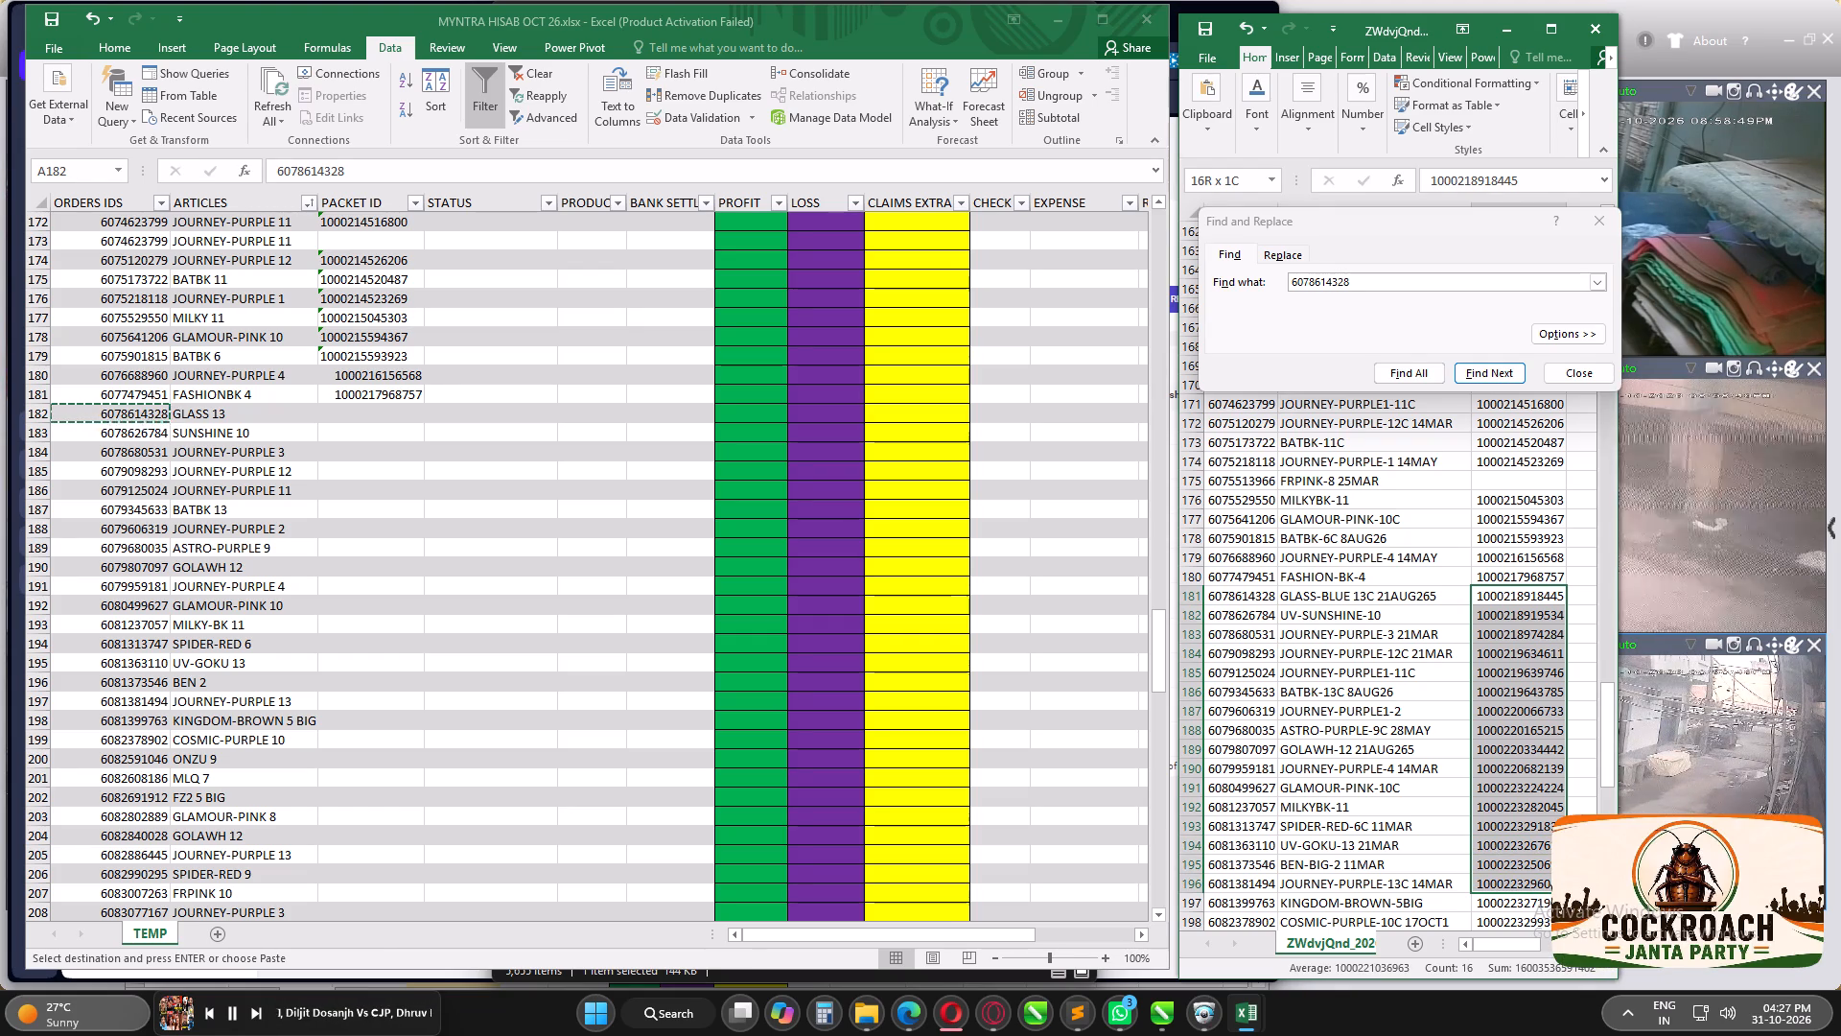
{"action": "key", "text": "shift+Down"}
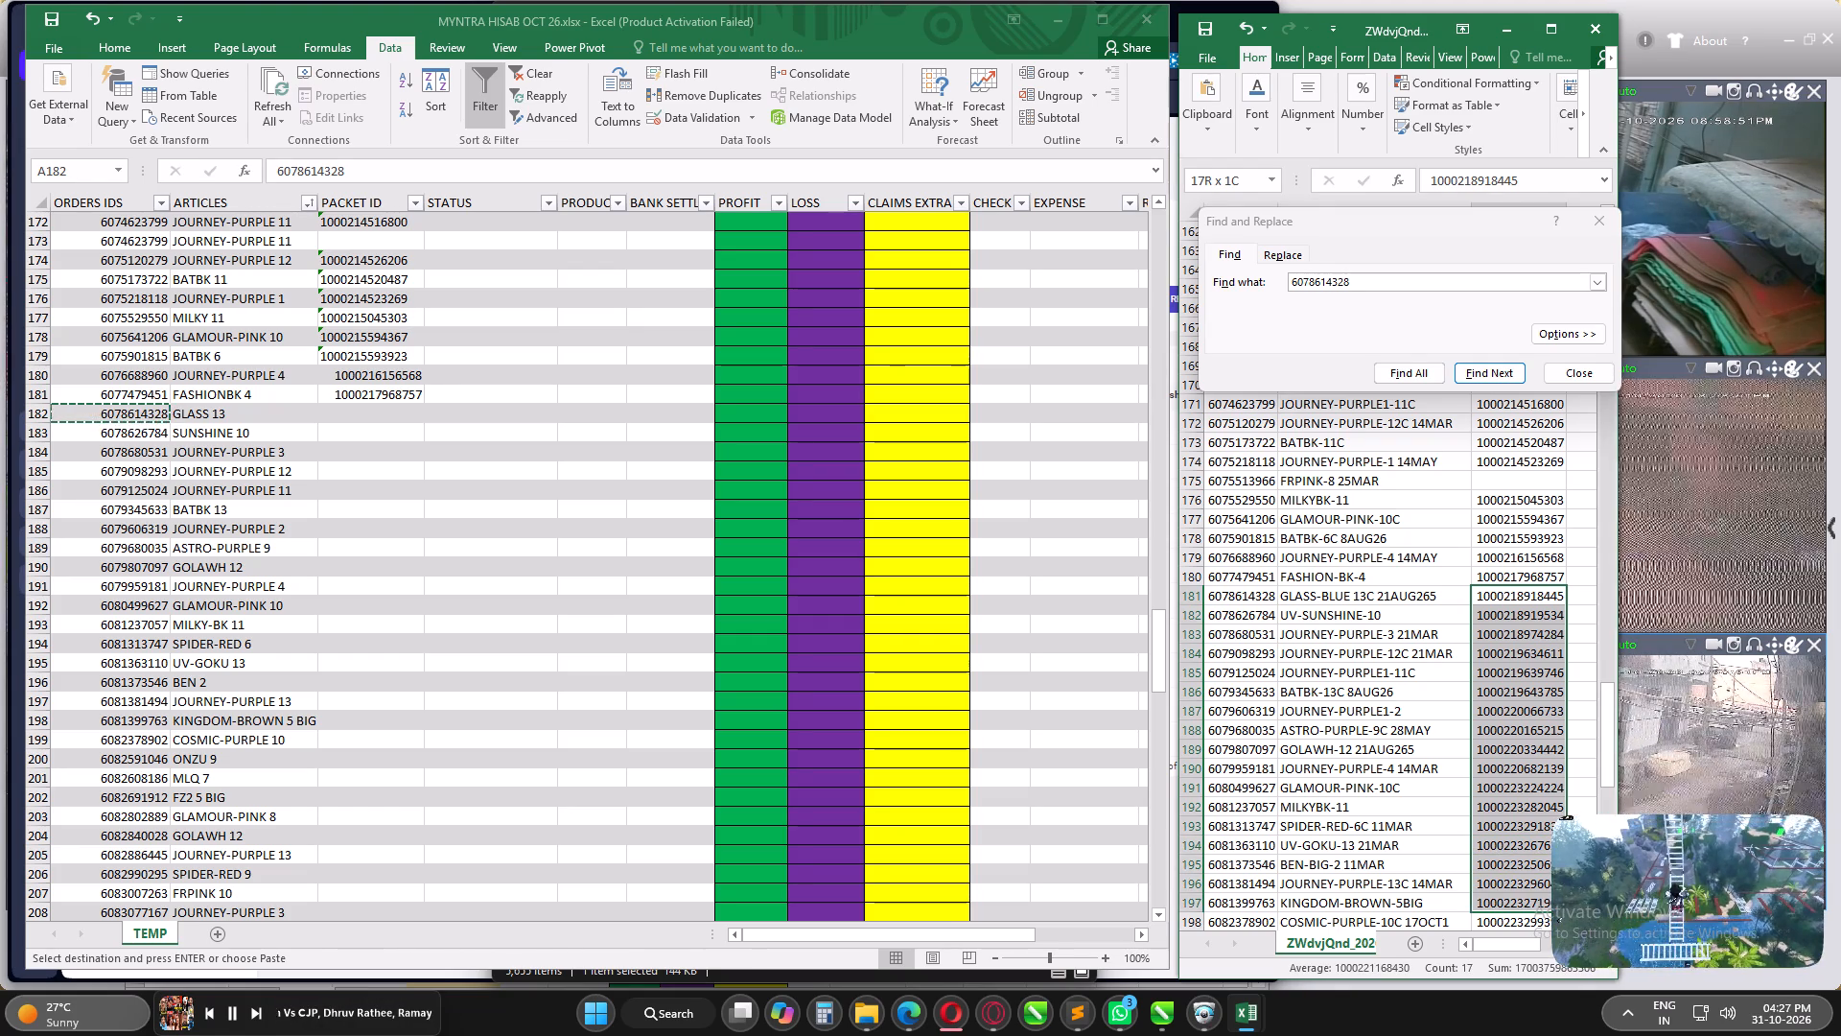
{"action": "key", "text": "shift+Down"}
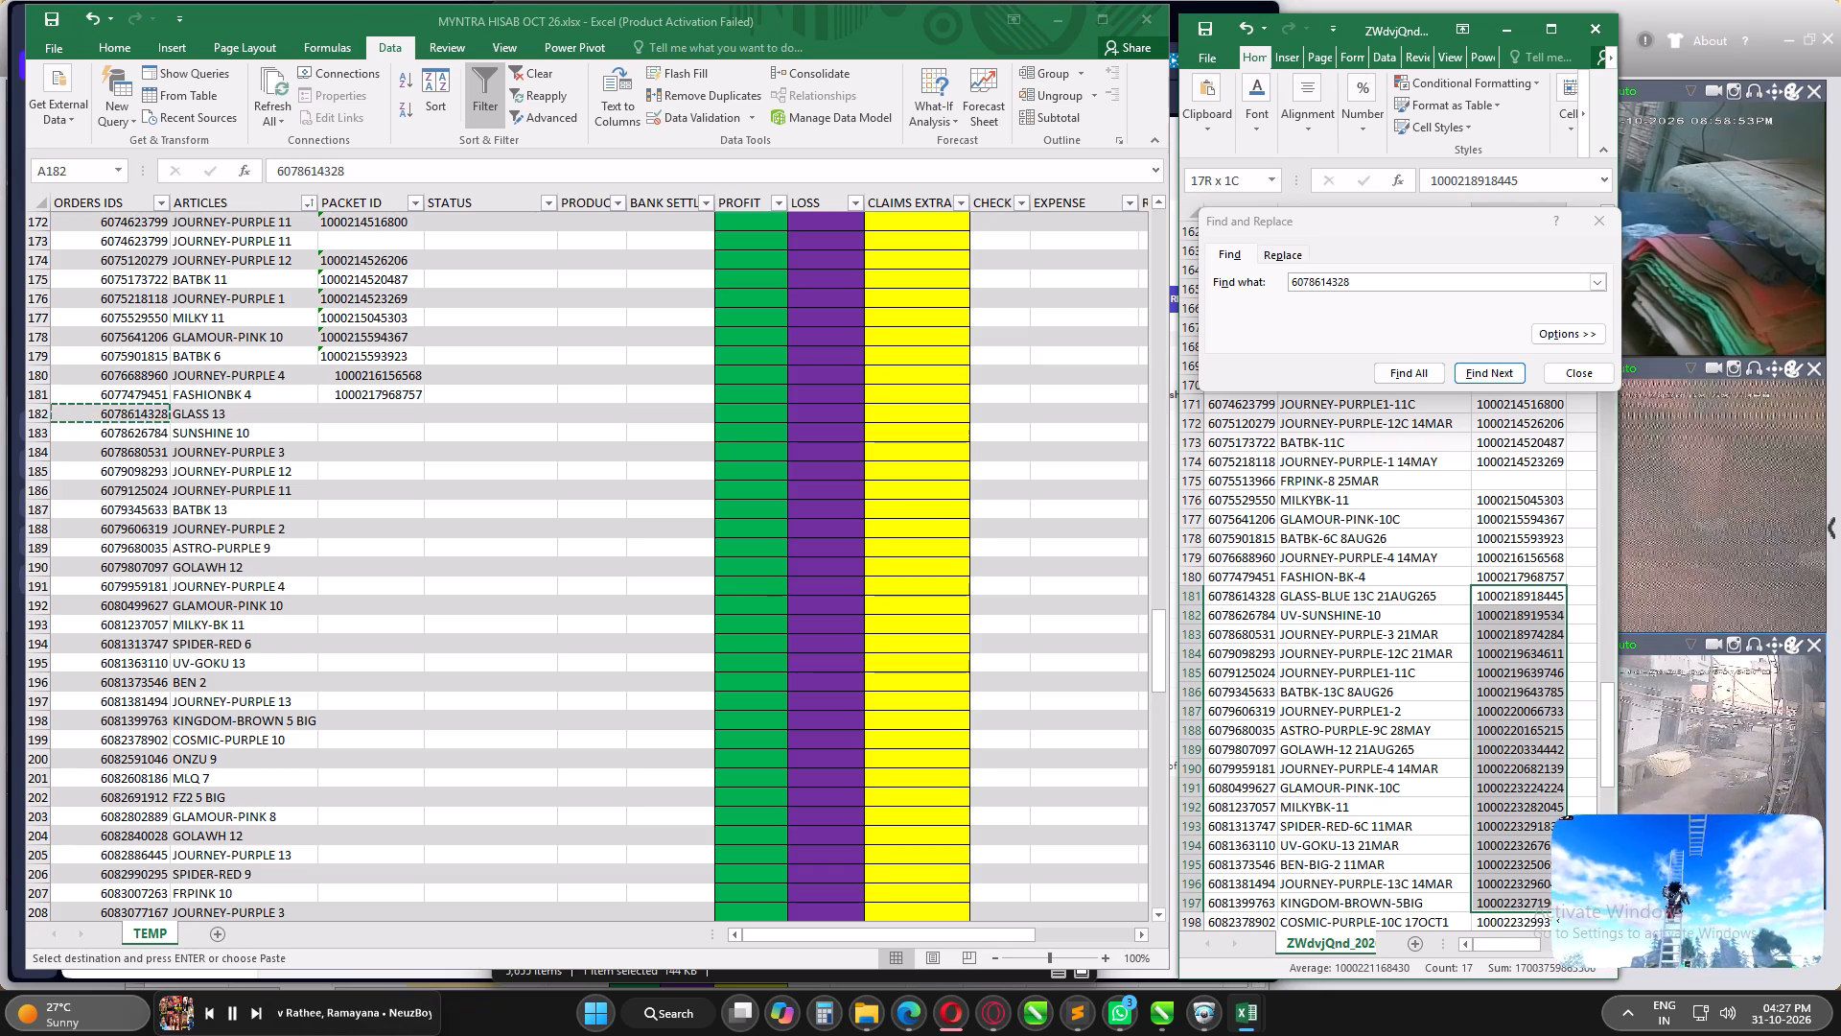
{"action": "key", "text": "shift+Down"}
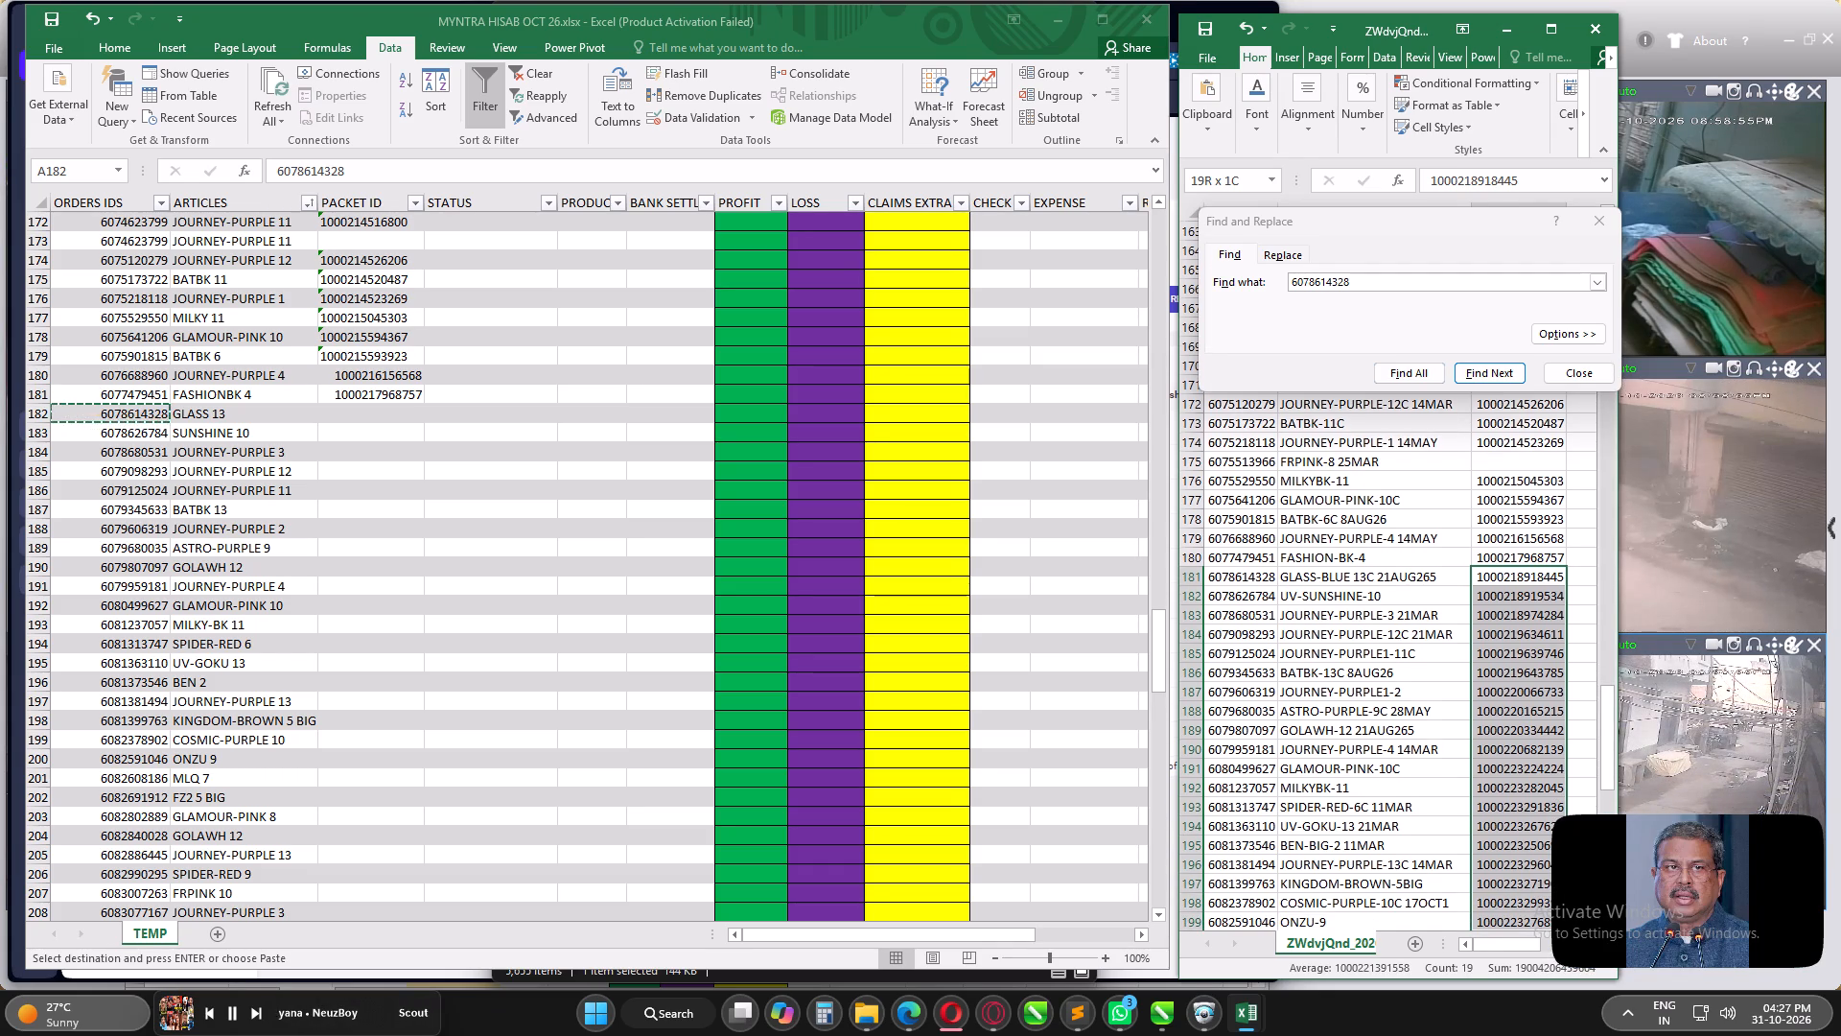
{"action": "key", "text": "shift+Down"}
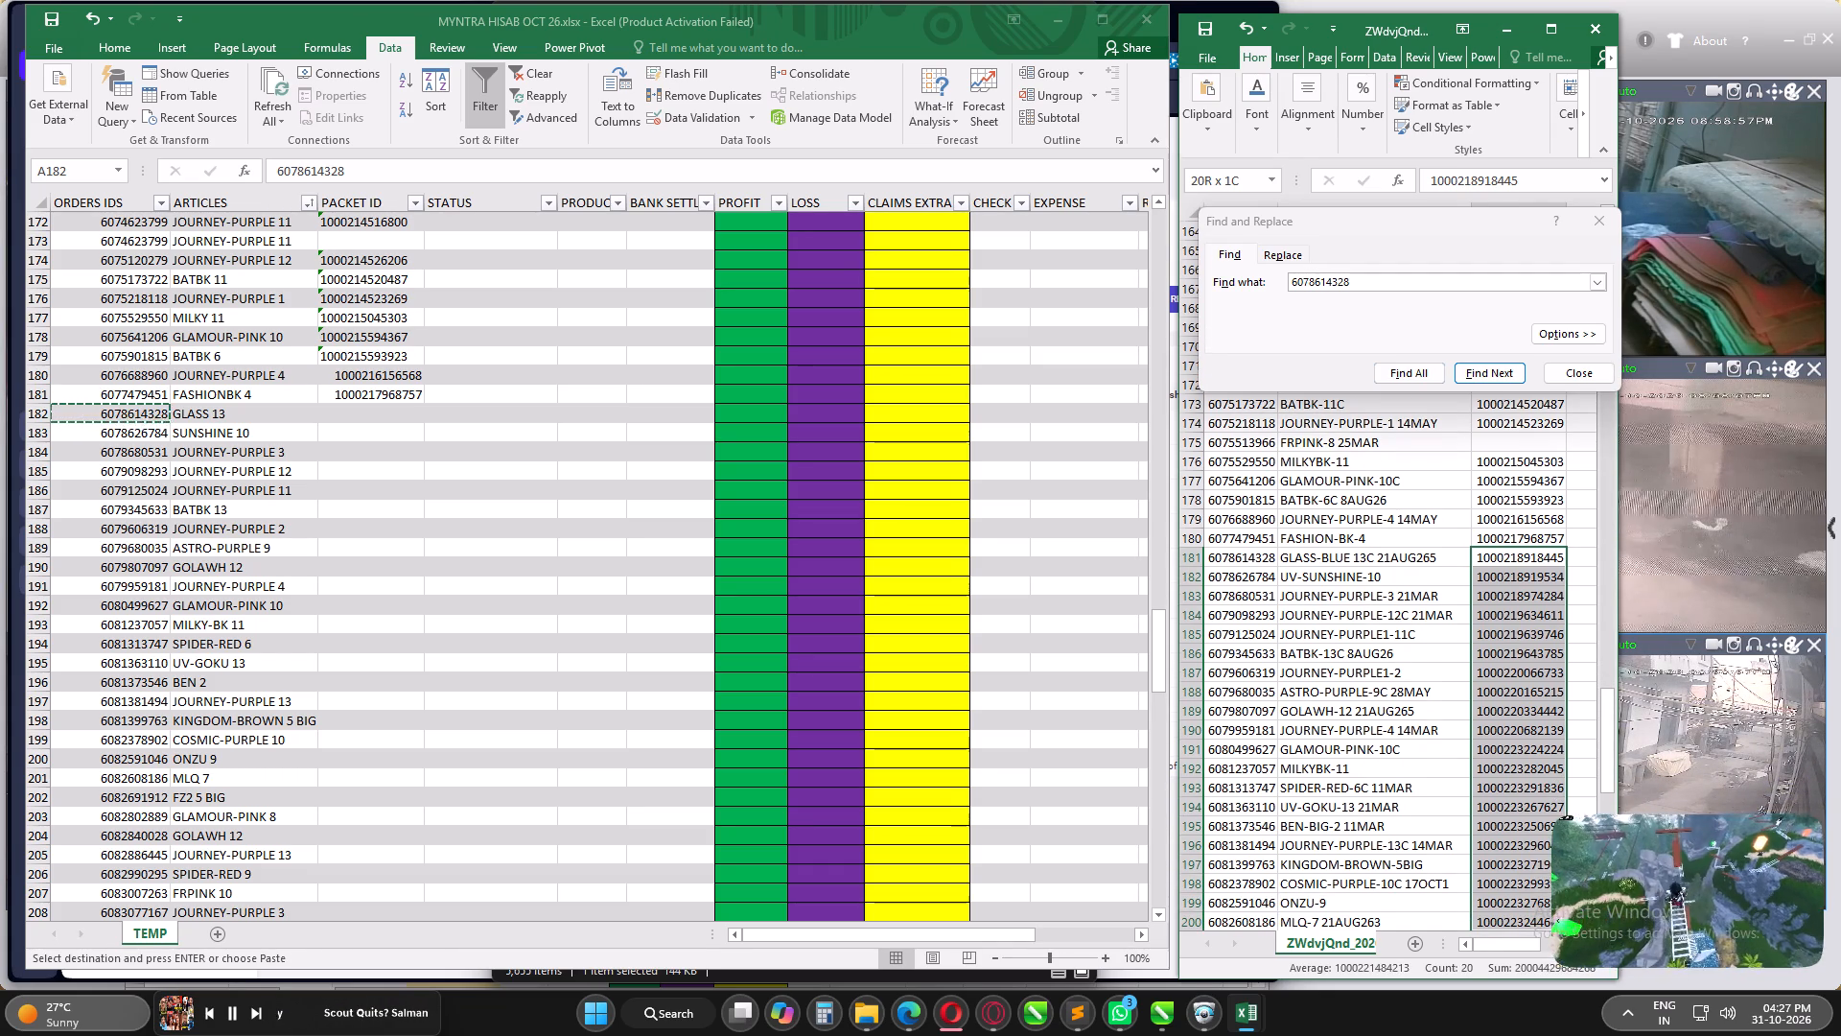
{"action": "key", "text": "shift+Down"}
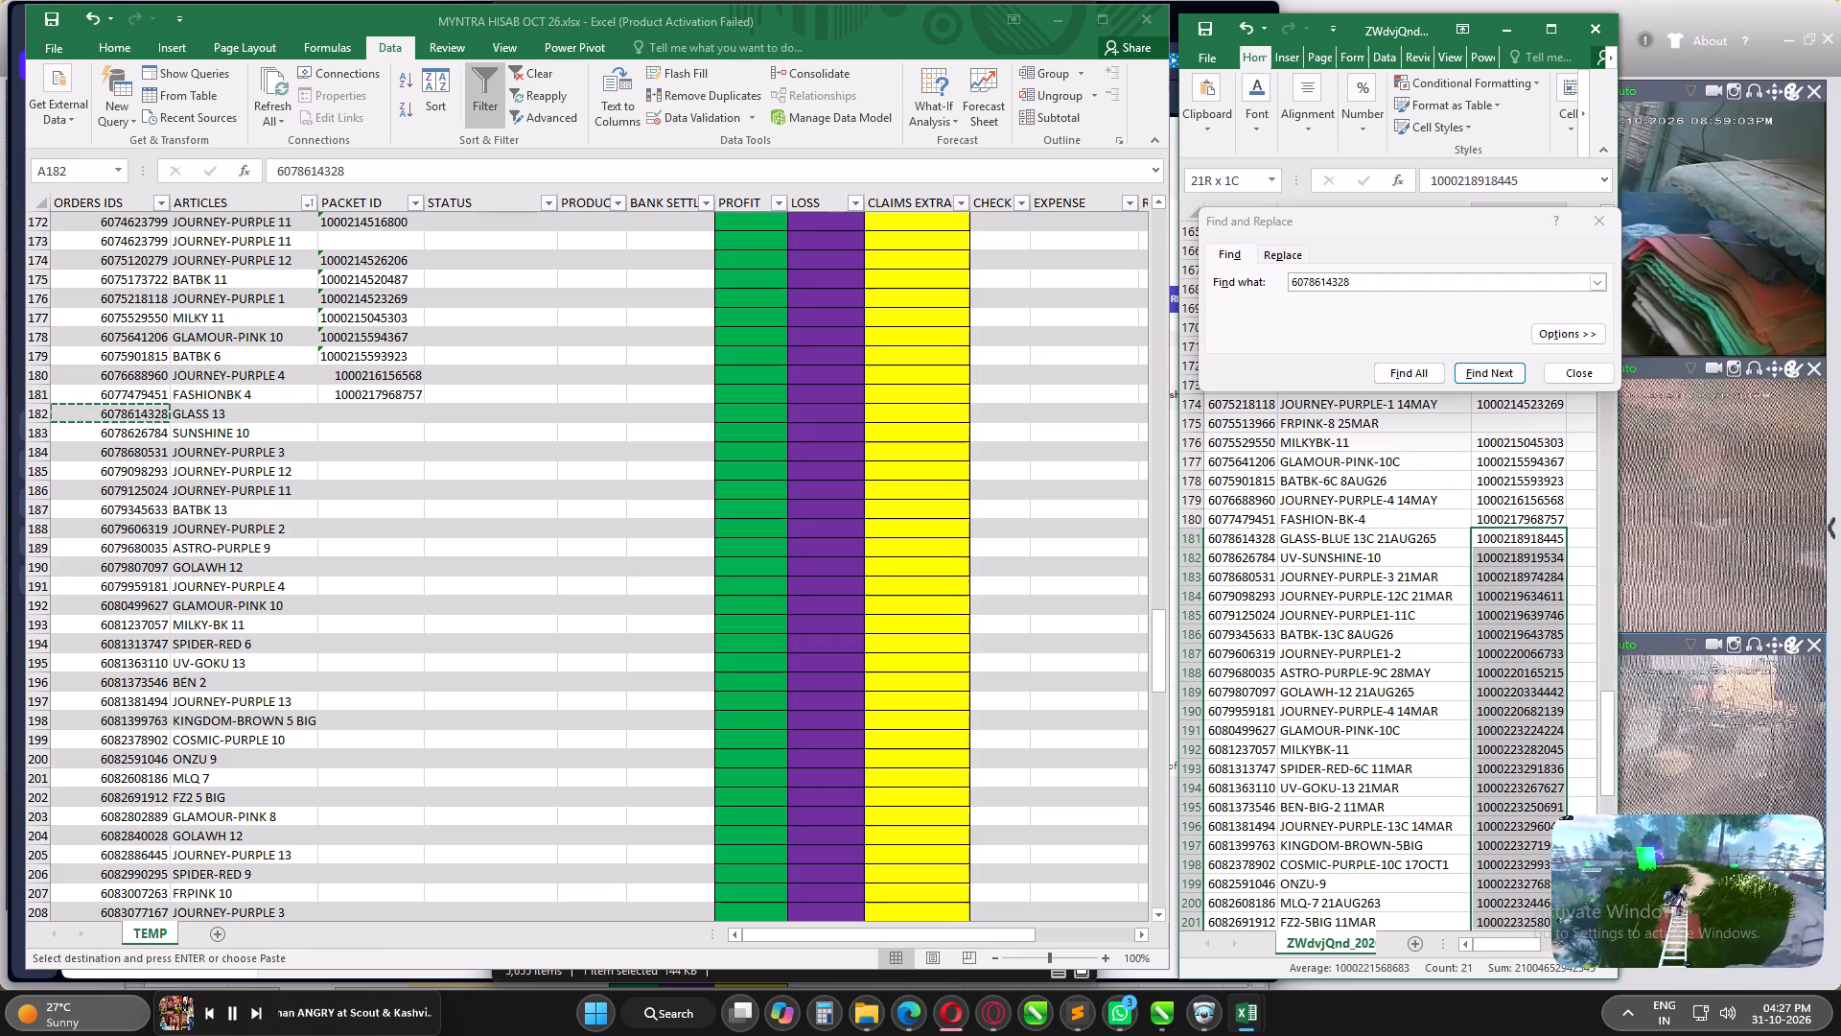
Extend the report's packet ID selection to row 204 (JOURNEY-PURPLE-13C) and copy it into the October workbook's PACKET ID column starting at GLASS 13, row 182.
{"action": "key", "text": "shift+Down"}
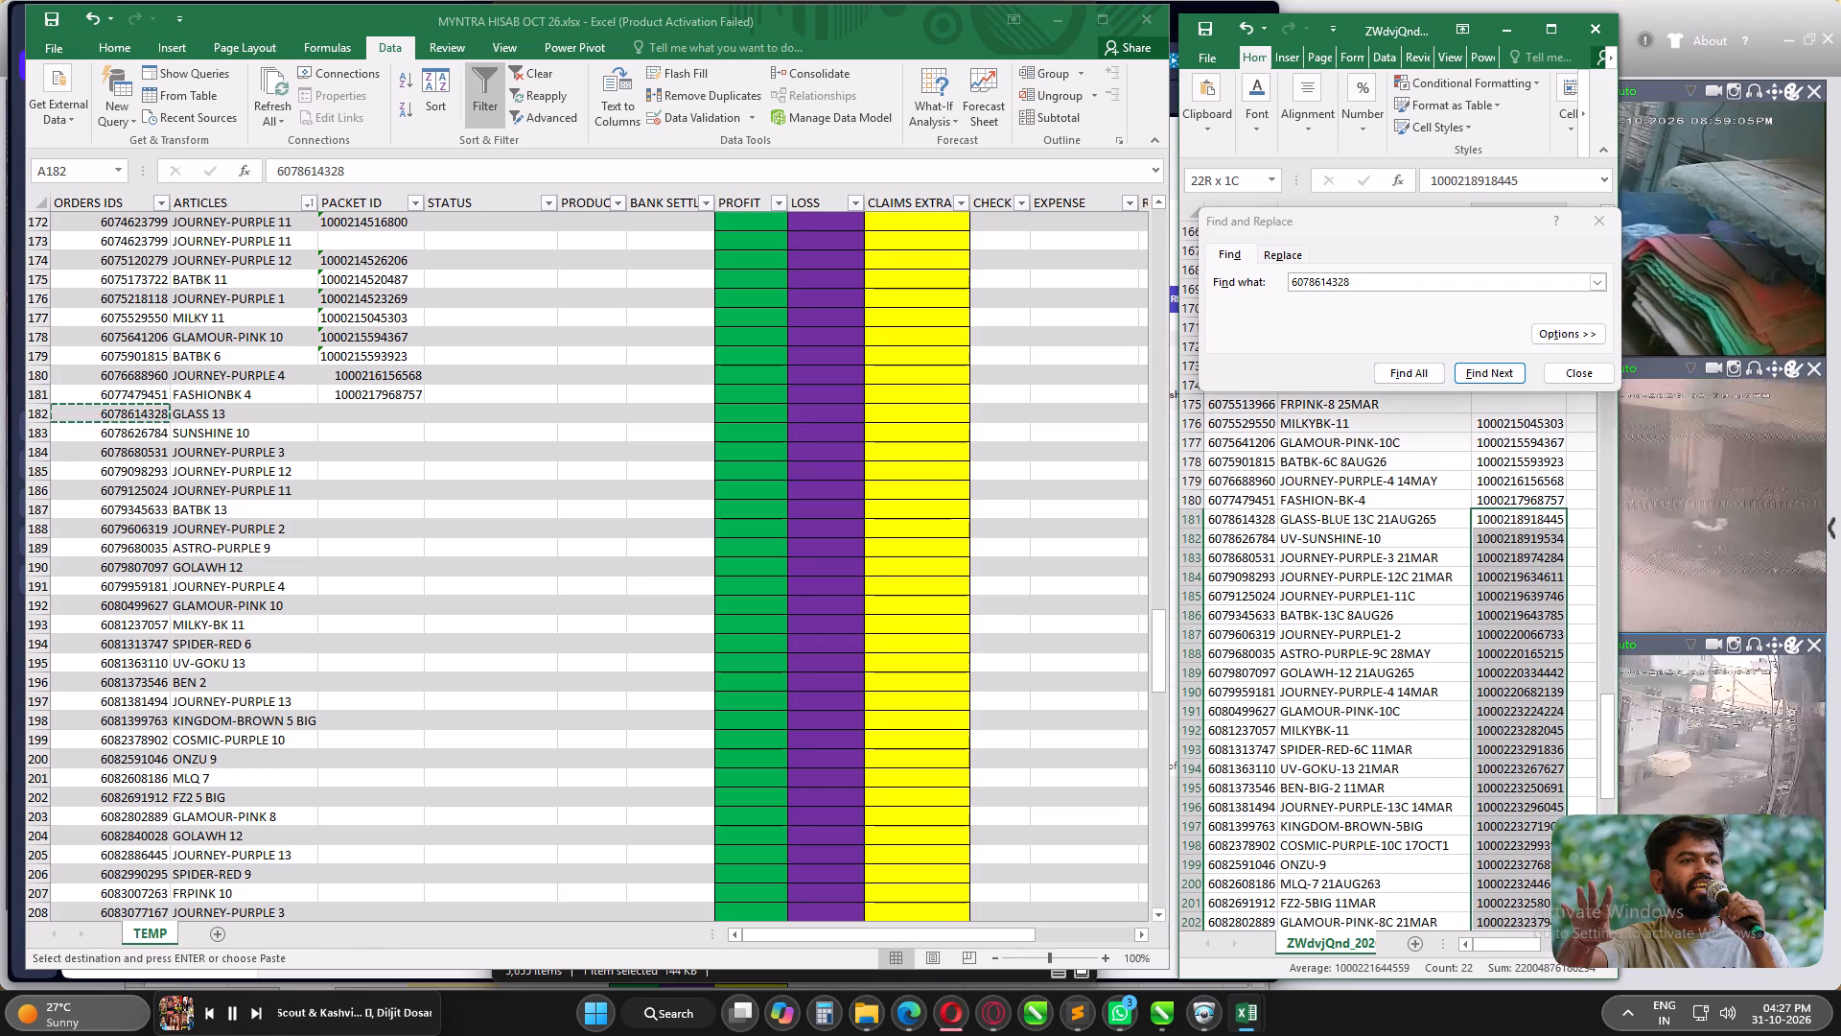
{"action": "key", "text": "shift+Down"}
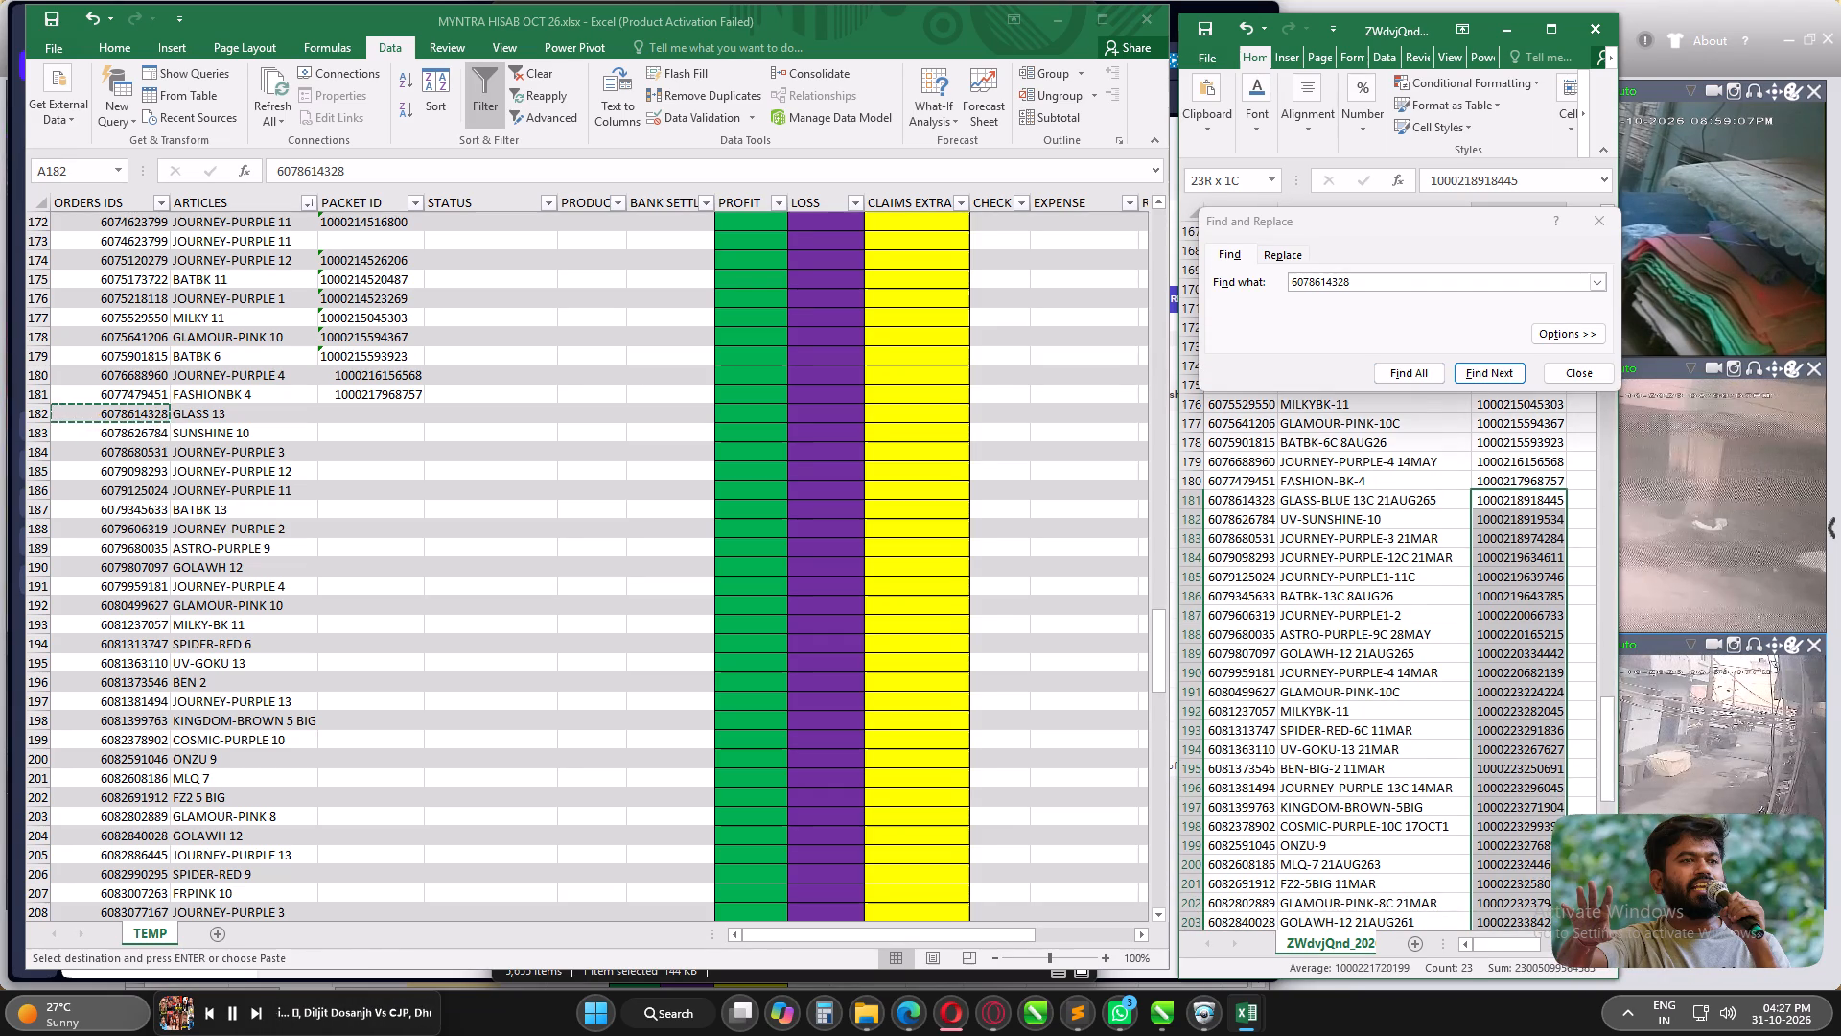
{"action": "key", "text": "shift+Down"}
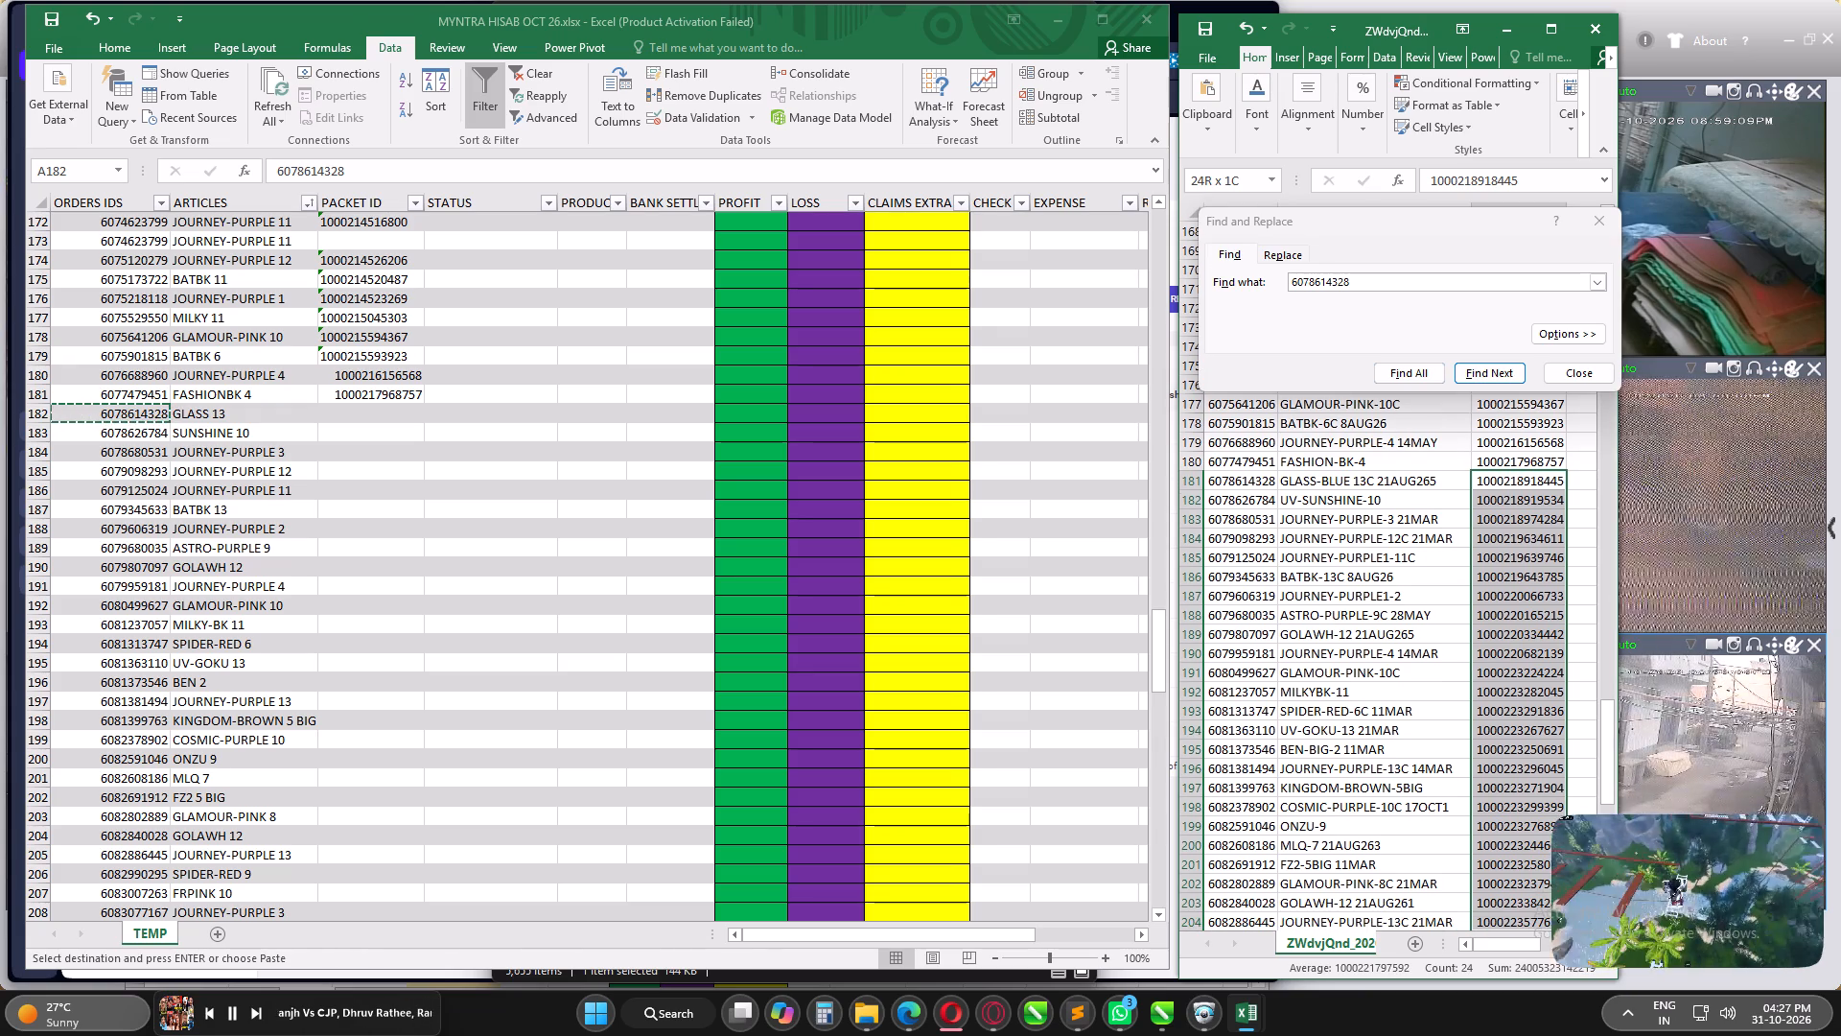
{"action": "key", "text": "shift+Down"}
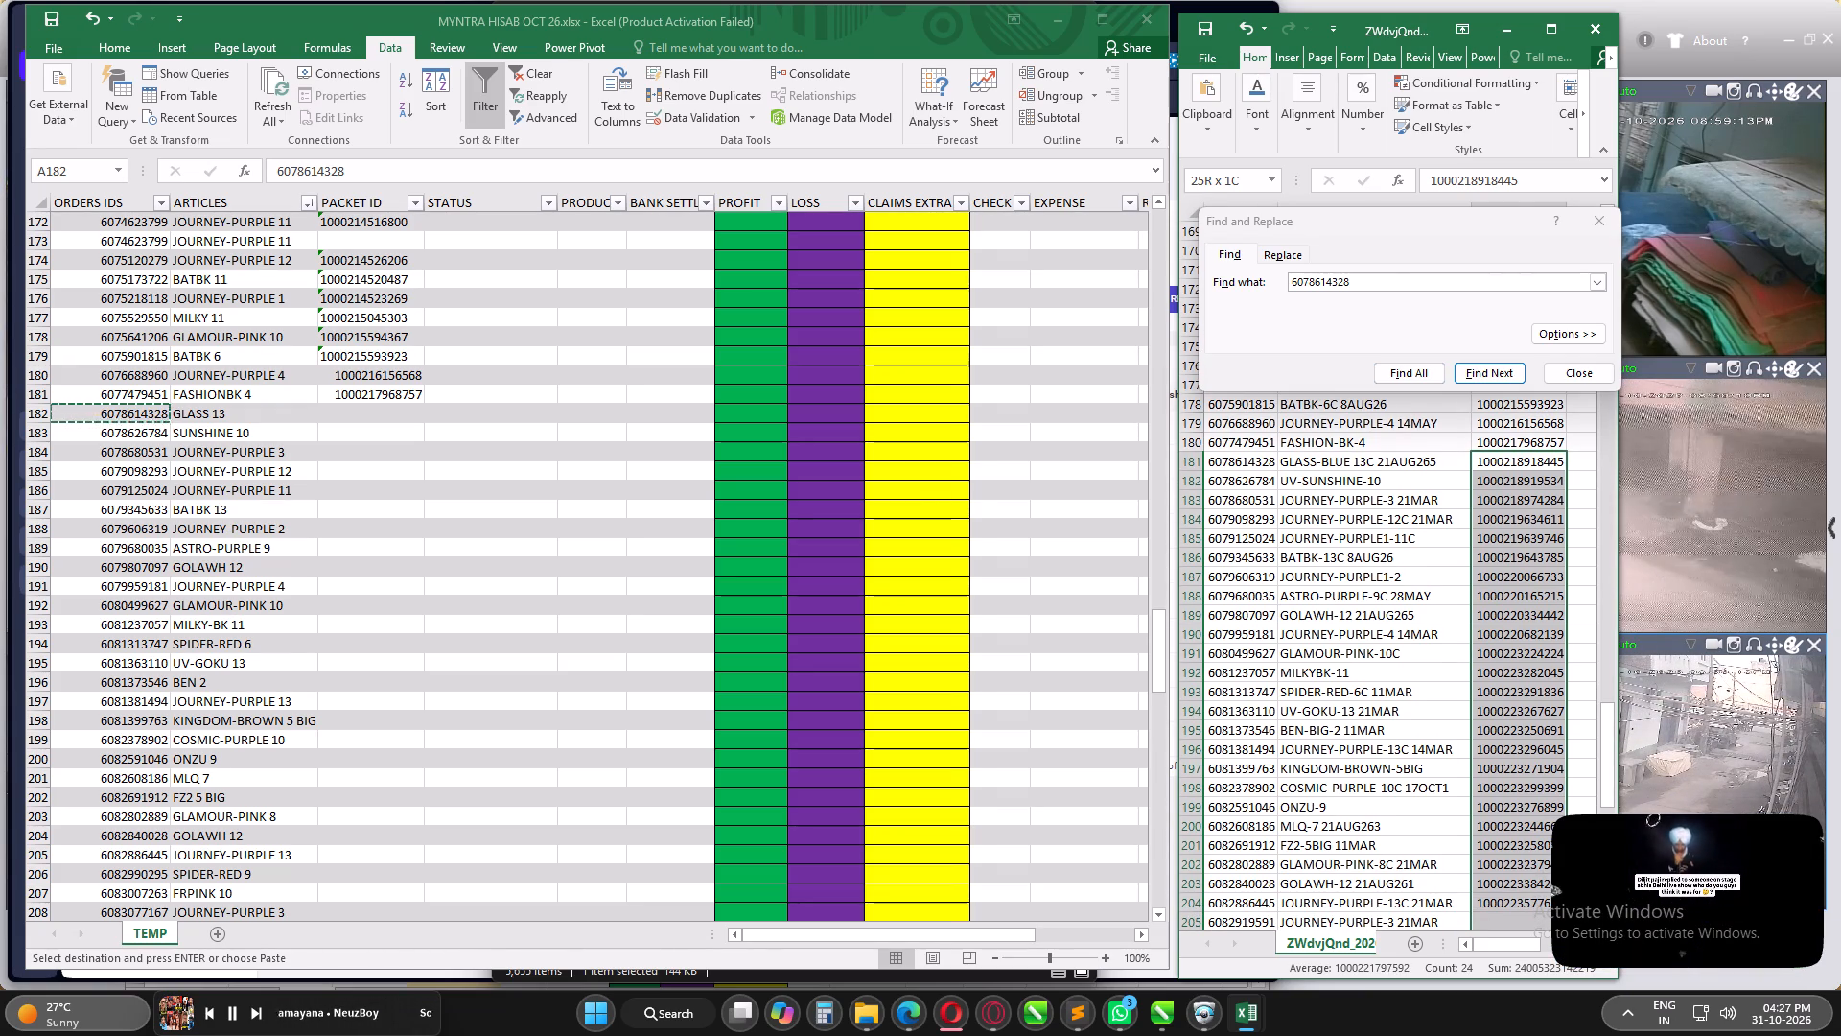
{"action": "key", "text": "shift+Up"}
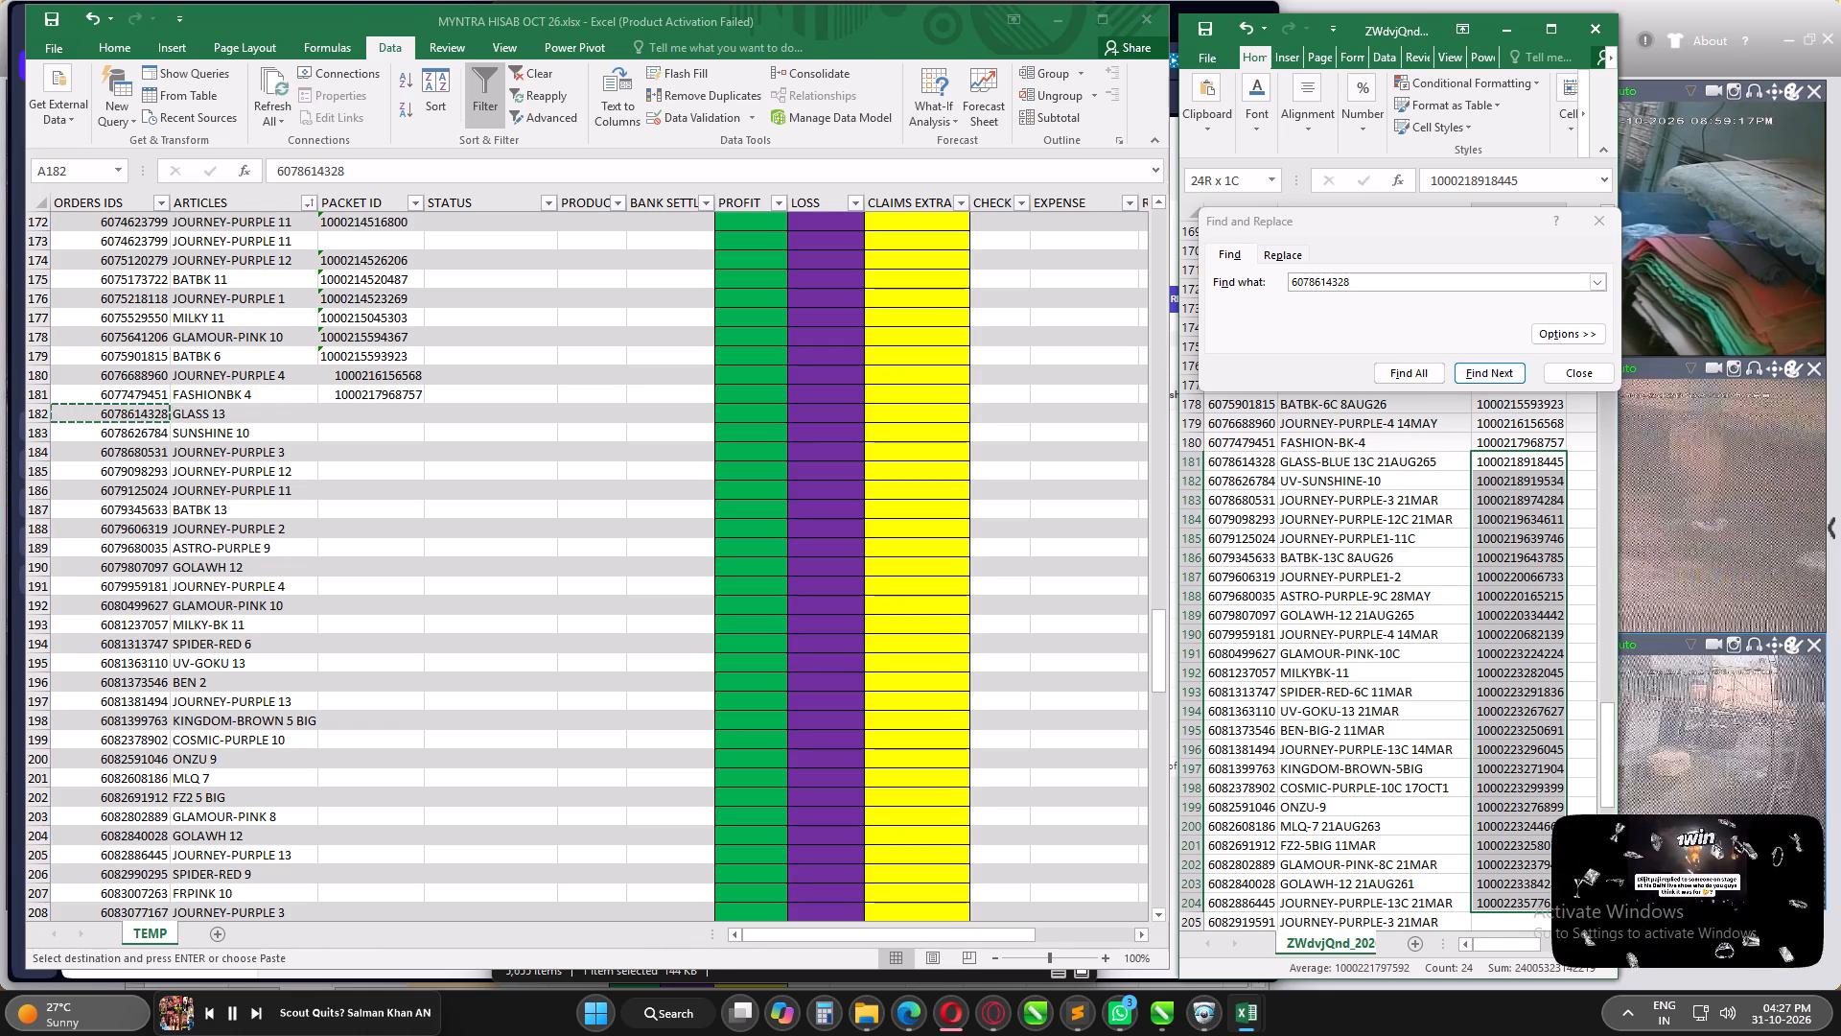
{"action": "key", "text": "ctrl+c"}
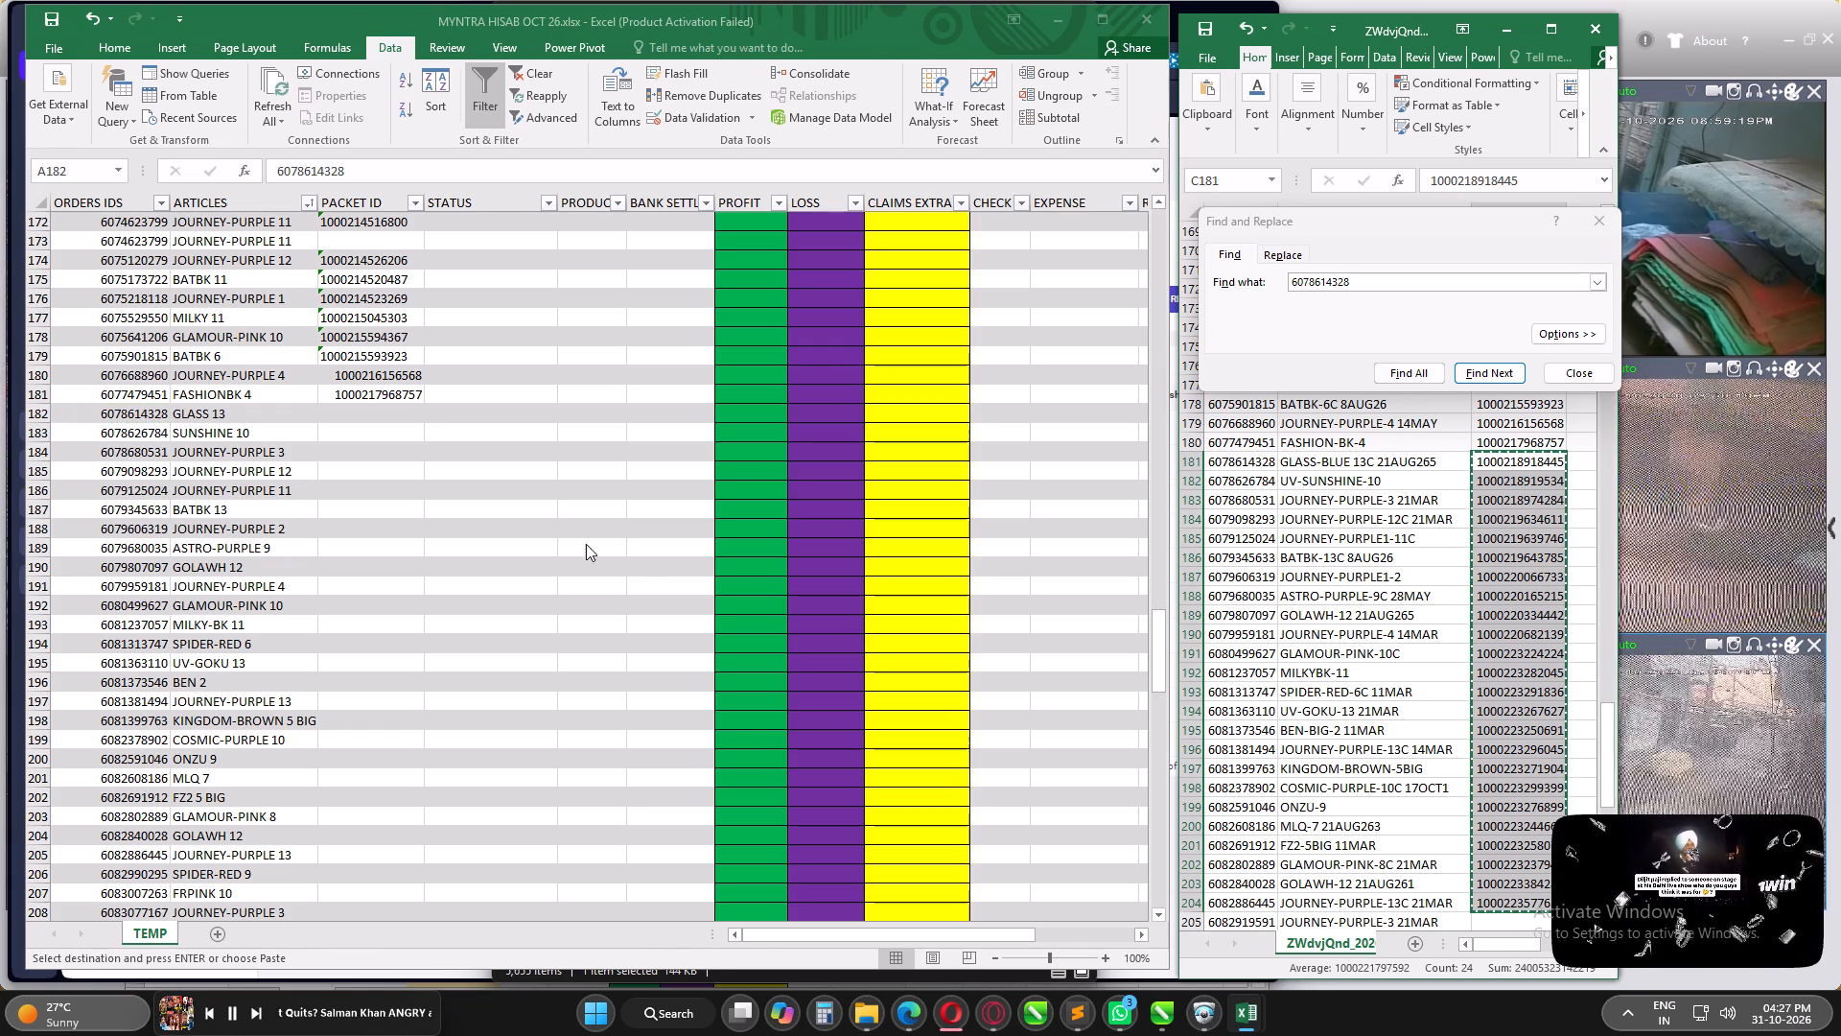
{"action": "left_click", "coordinate": [424, 423]}
{"action": "left_click", "coordinate": [374, 408]}
{"action": "key", "text": "ctrl+v"}
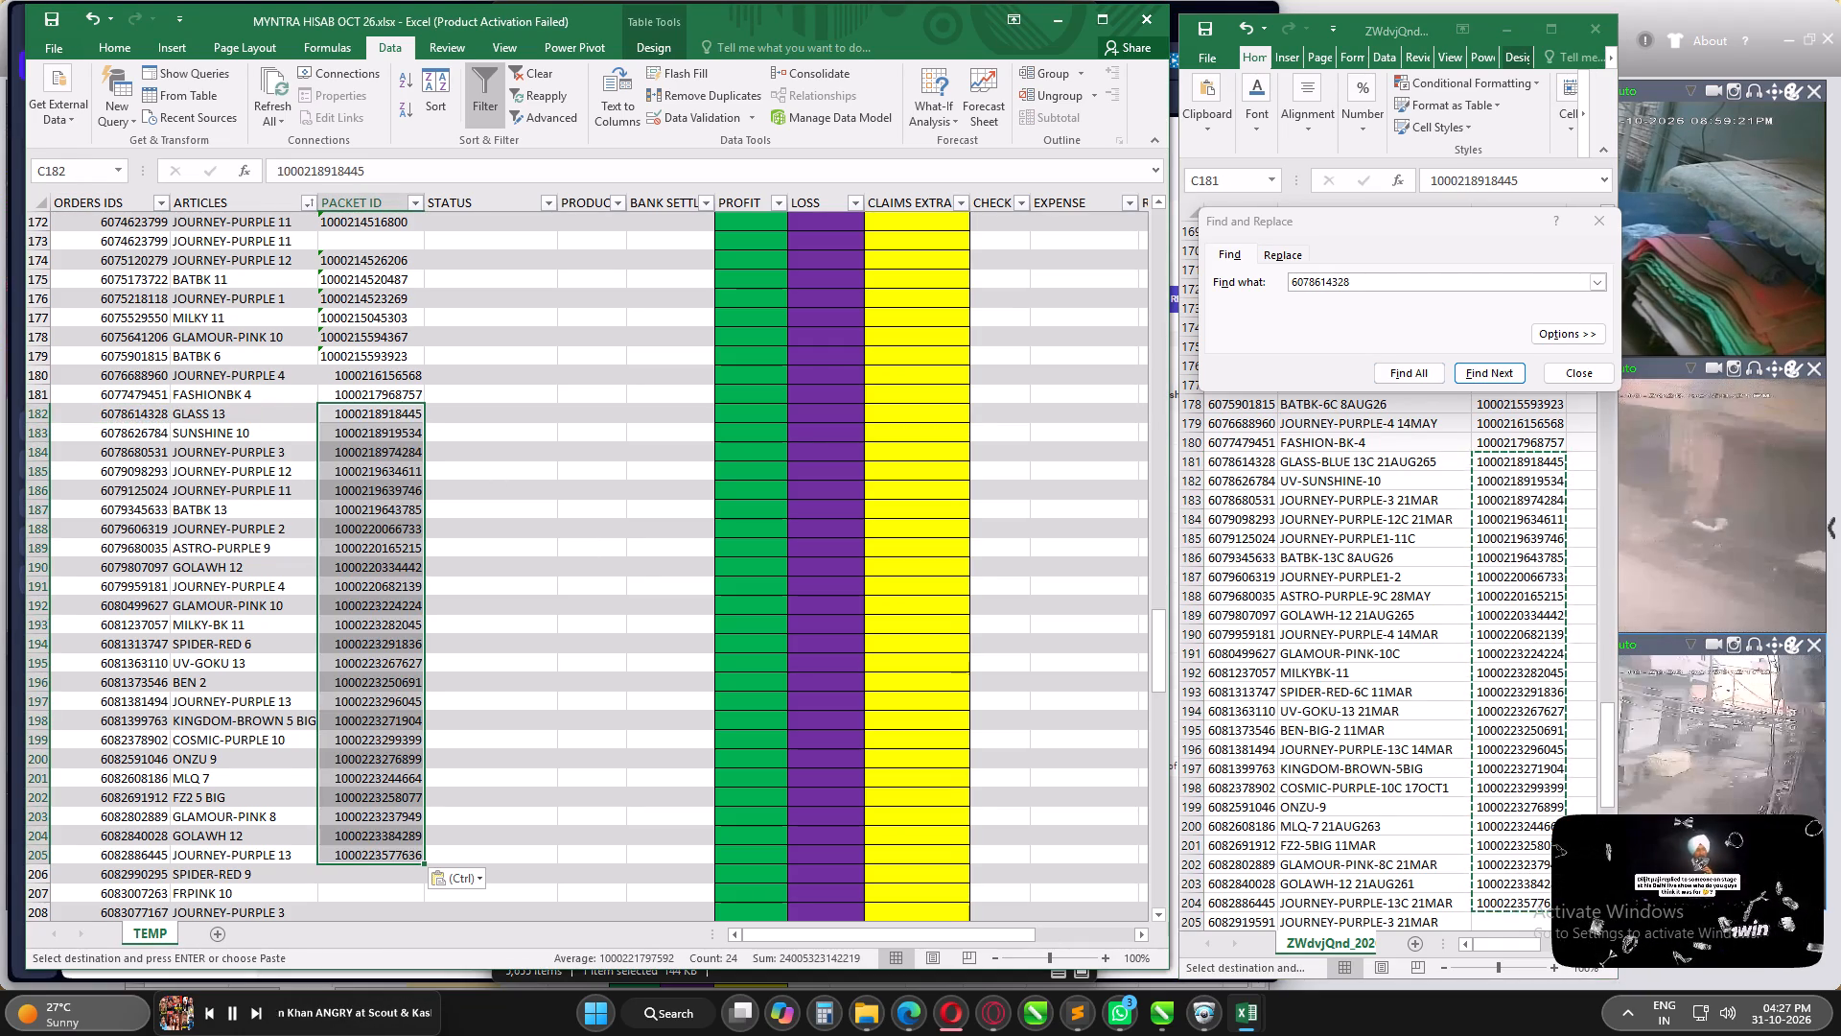
Copy the report's packet IDs from SPIDER-RED-9C through GOLAWH-11 (rows 206–219) into the October workbook's PACKET ID column starting at SPIDER-RED 9, row 206.
{"action": "scroll", "coordinate": [397, 489], "scroll_direction": "down", "scroll_amount": 5}
{"action": "left_click", "coordinate": [1490, 891]}
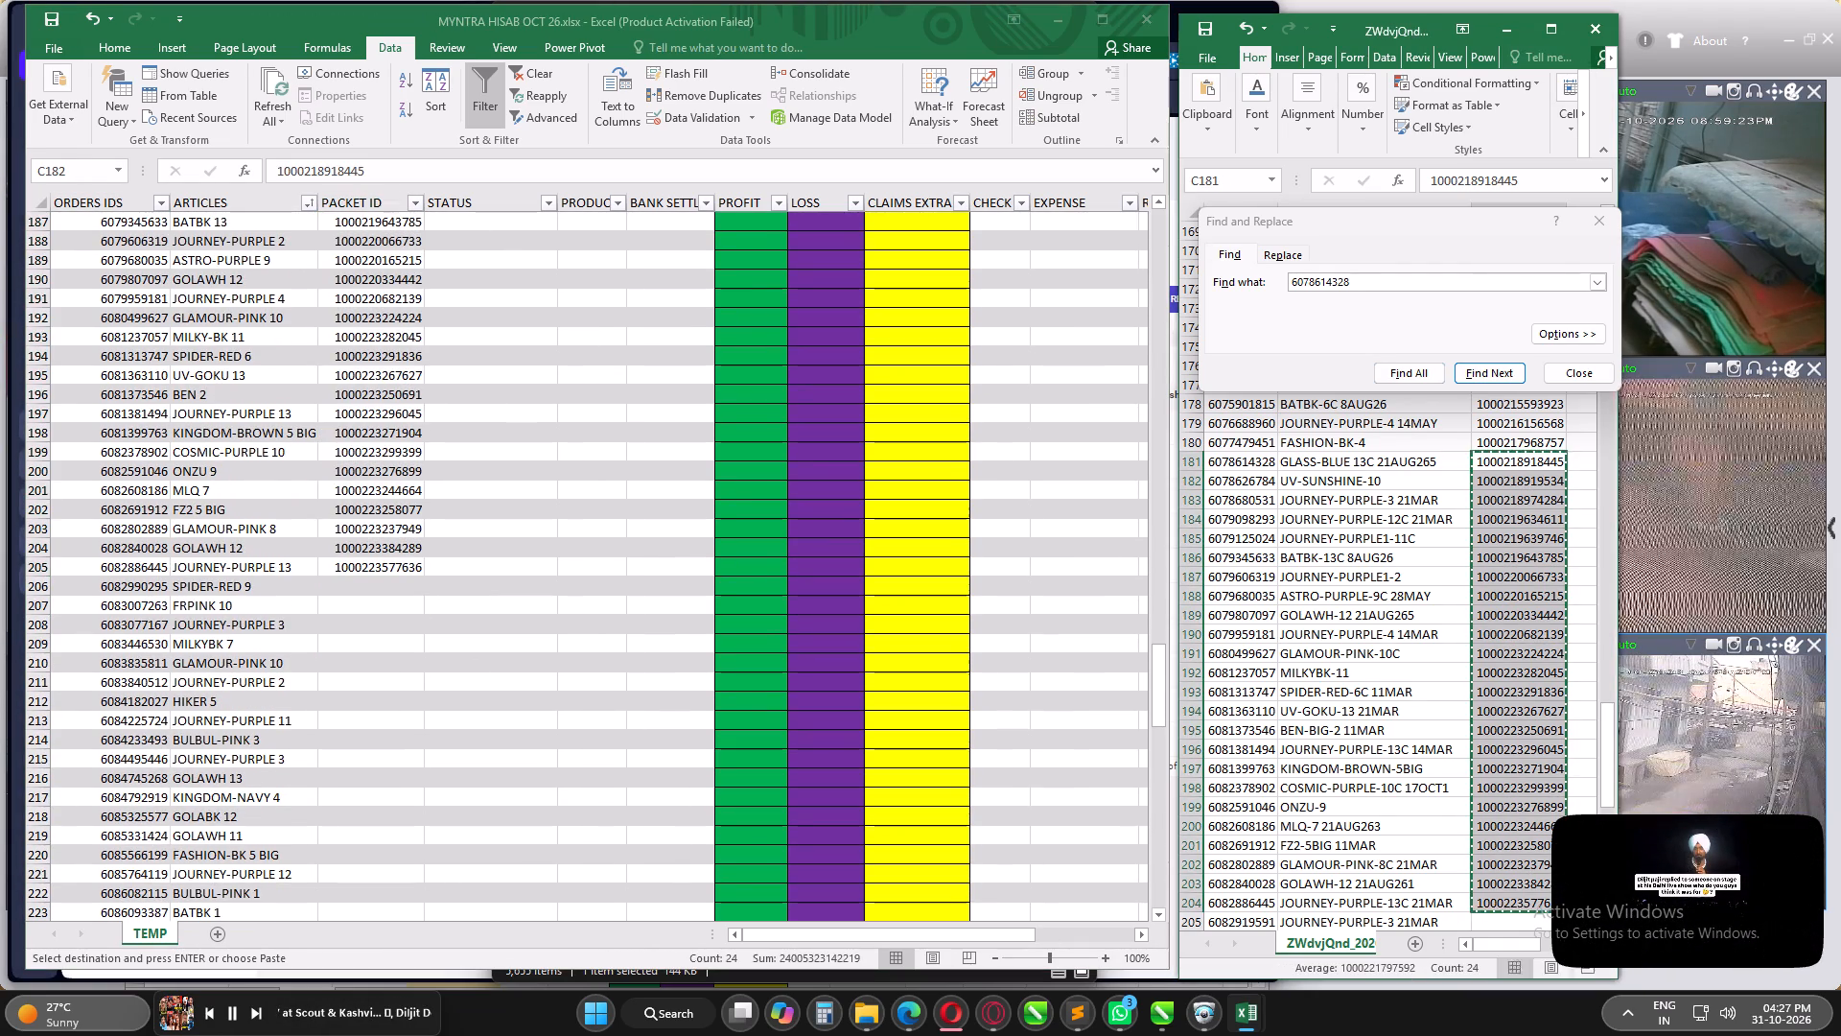
{"action": "scroll", "coordinate": [1504, 711], "scroll_direction": "down", "scroll_amount": 11}
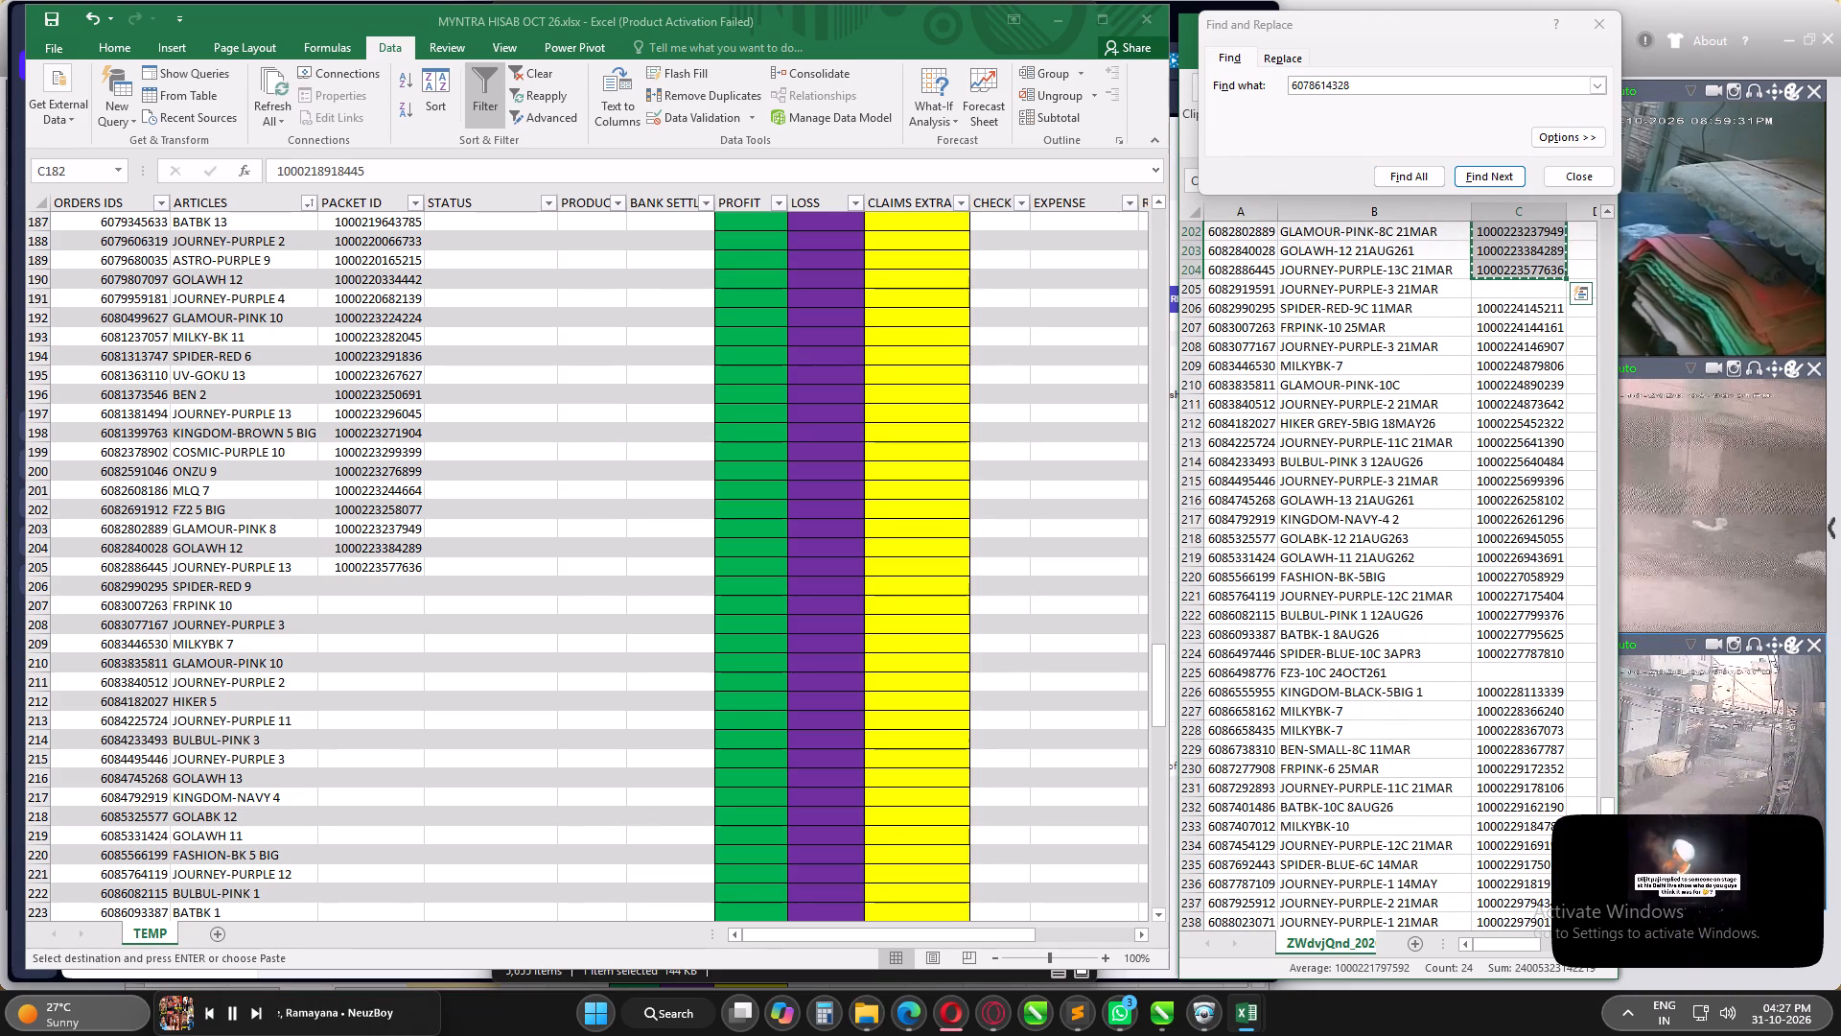
{"action": "left_click", "coordinate": [1524, 312]}
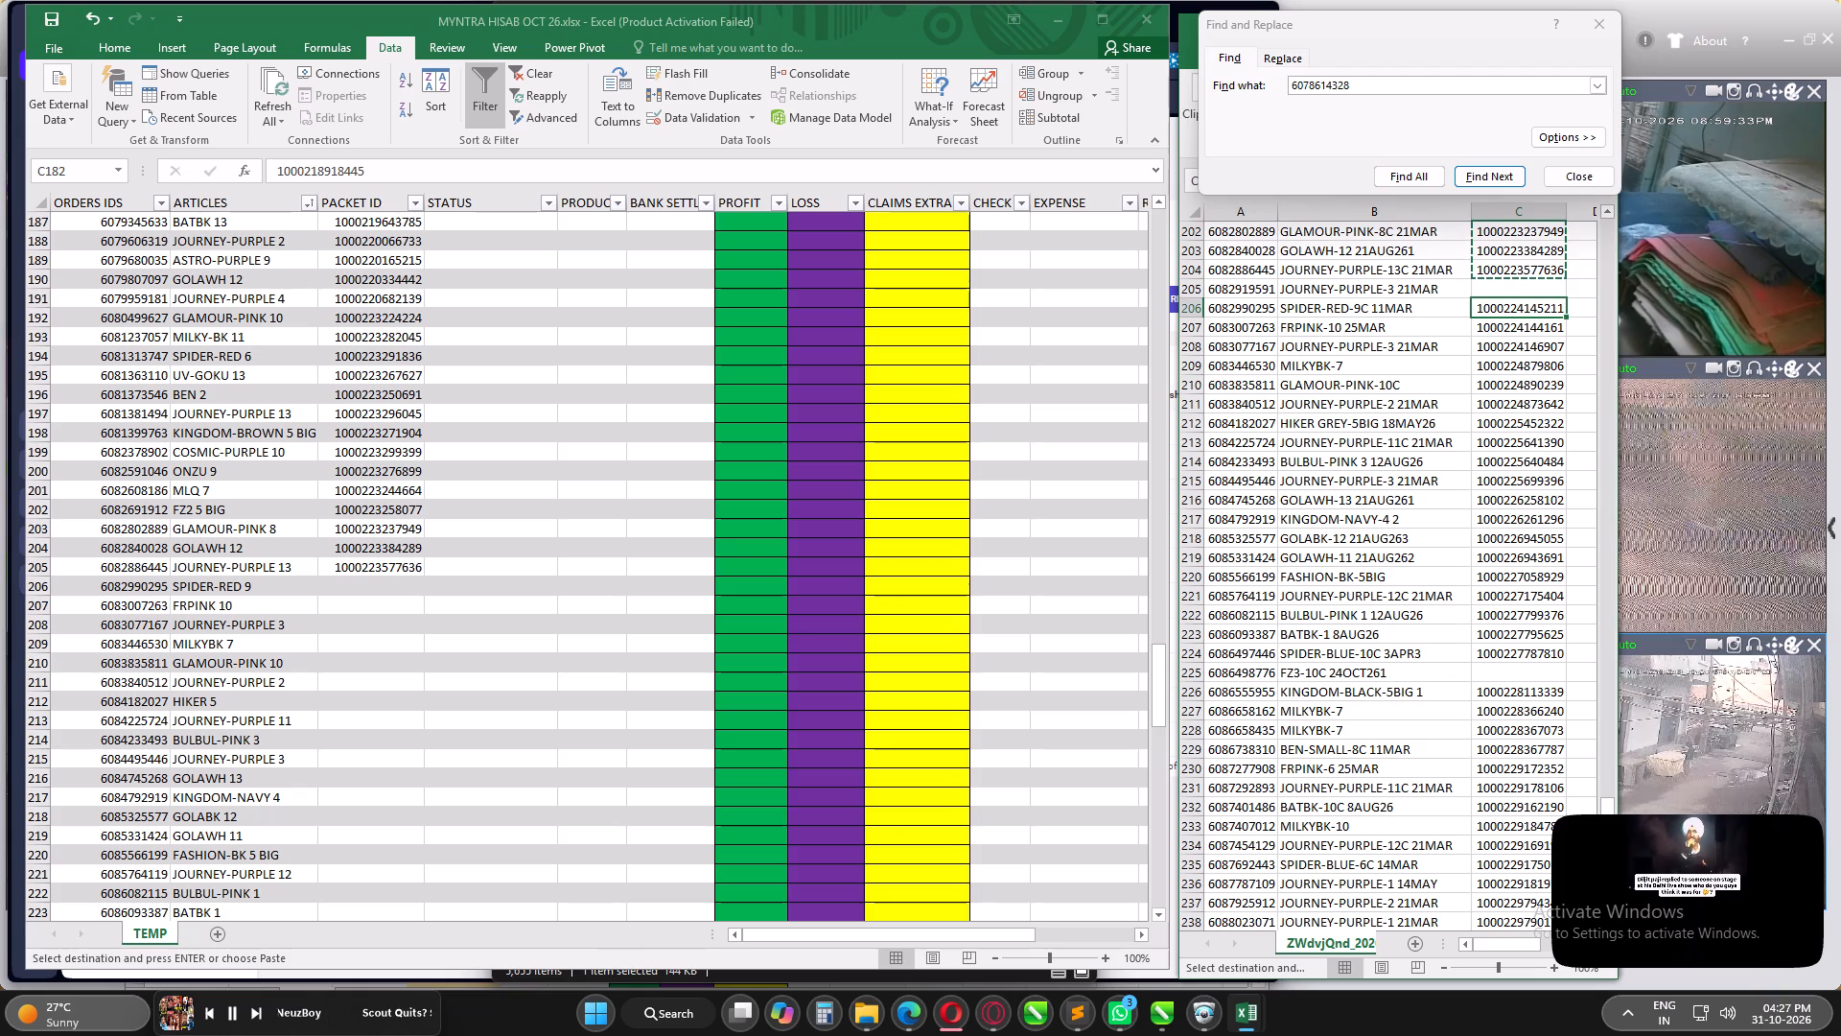
{"action": "key", "text": "shift+Down"}
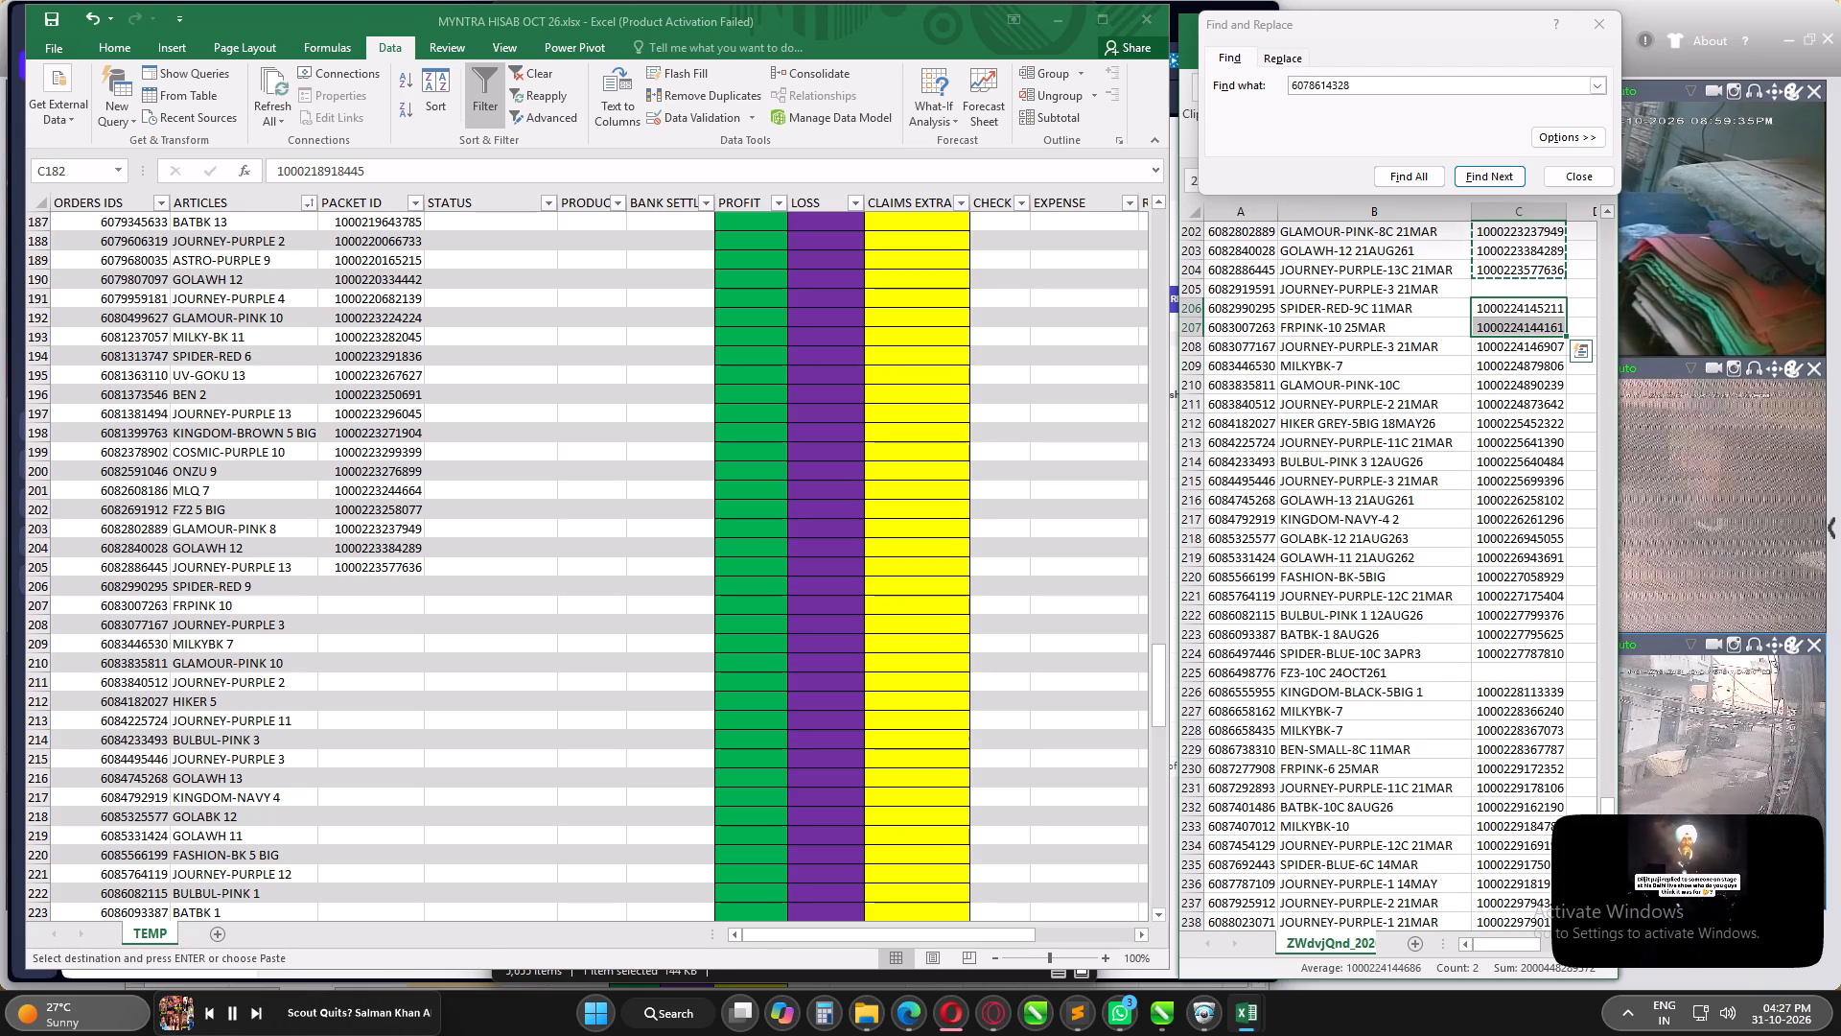
{"action": "key", "text": "shift+Down"}
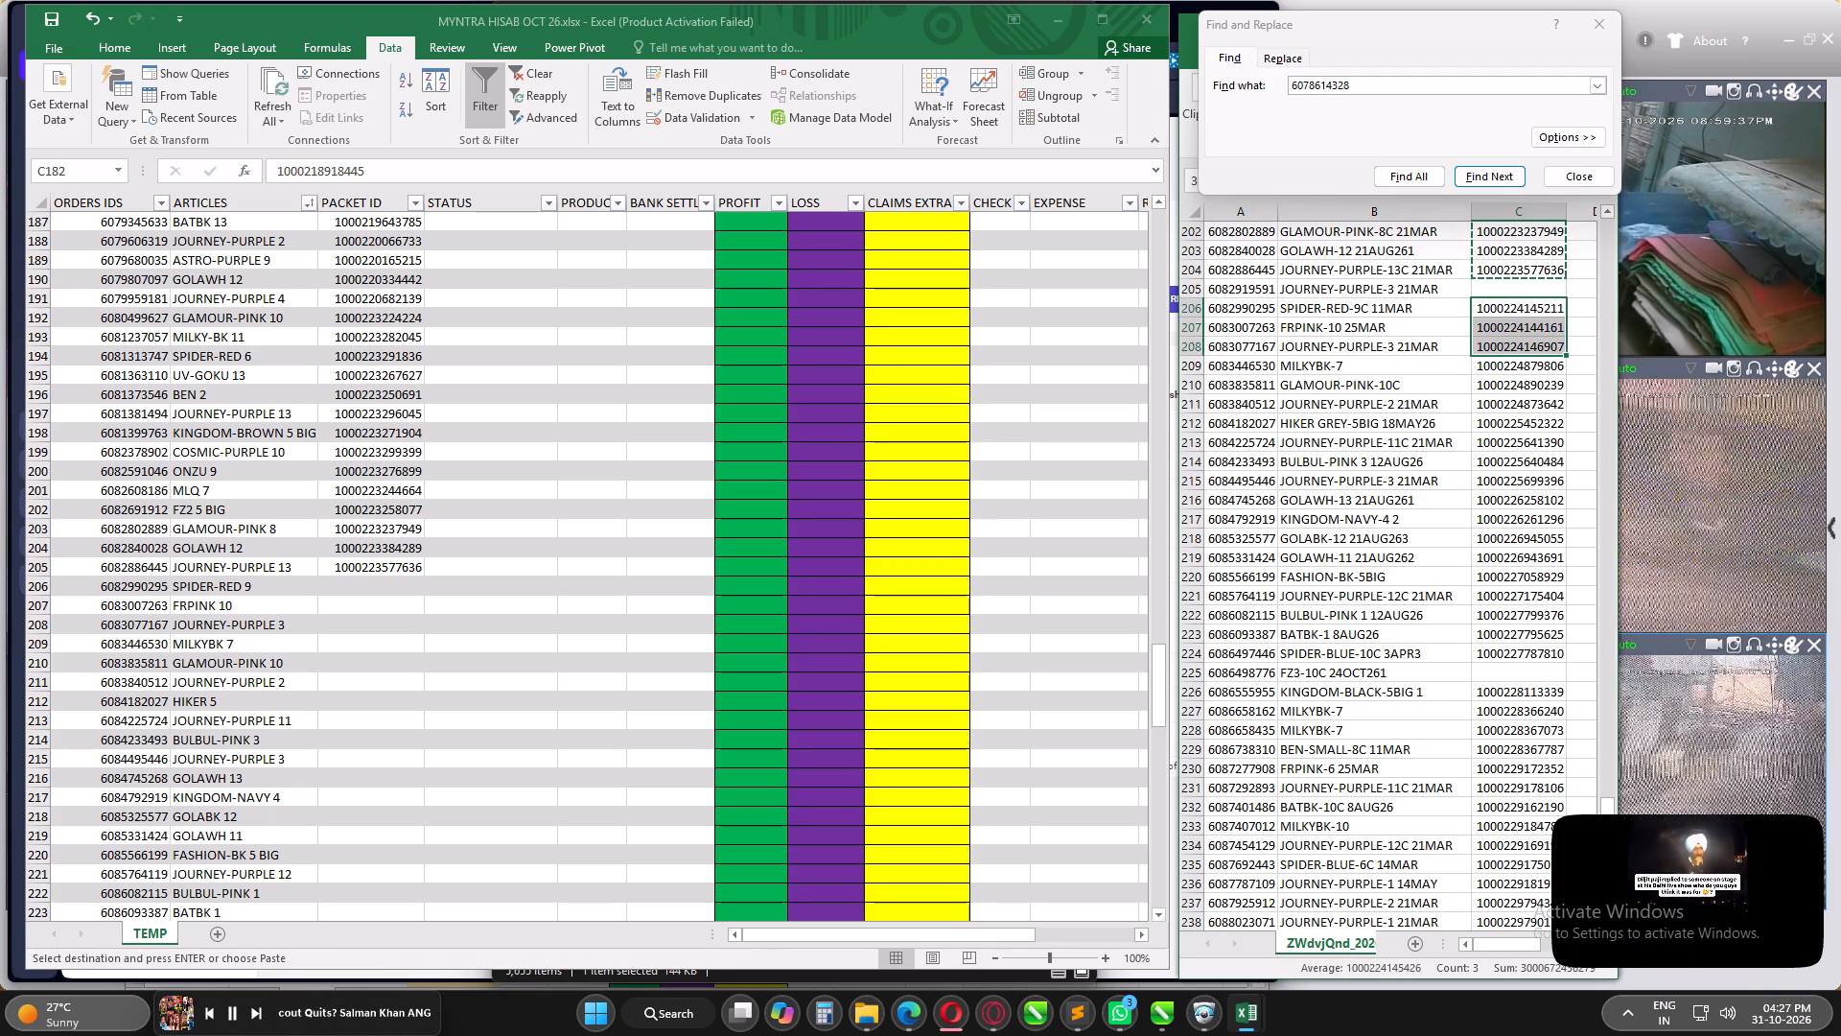
{"action": "key", "text": "shift+Down"}
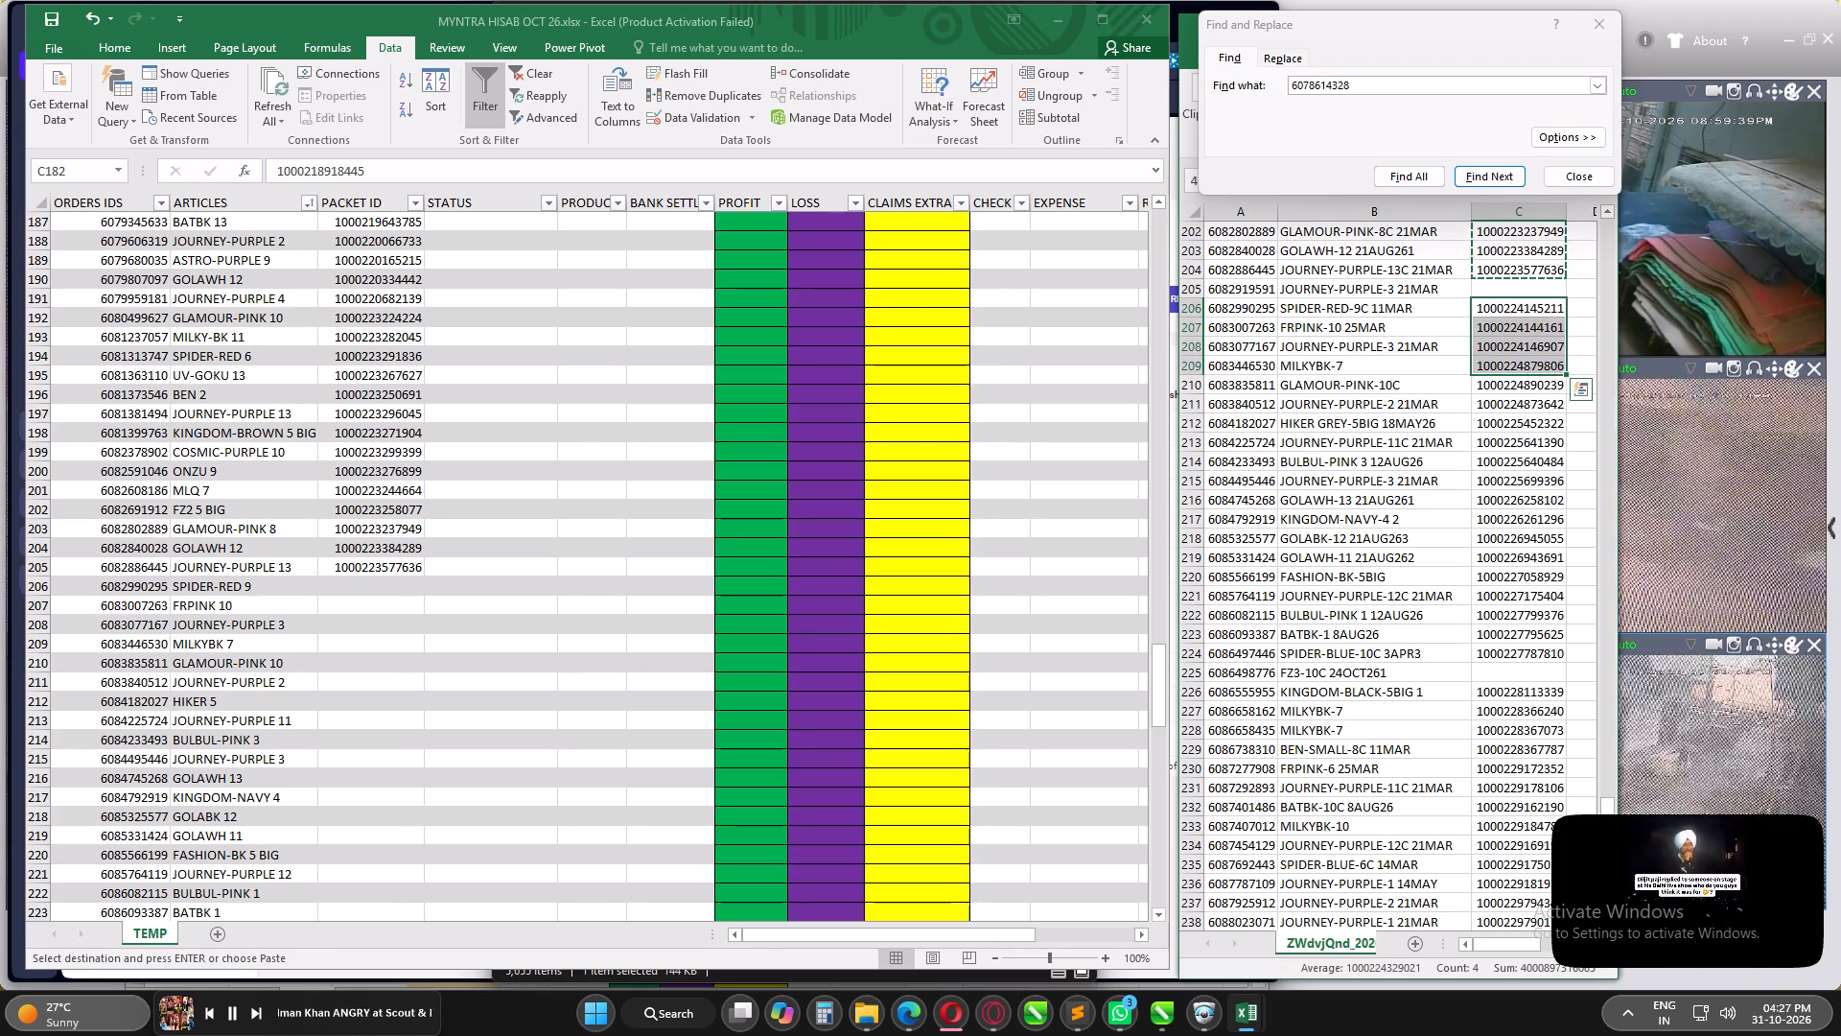
{"action": "key", "text": "shift+Down"}
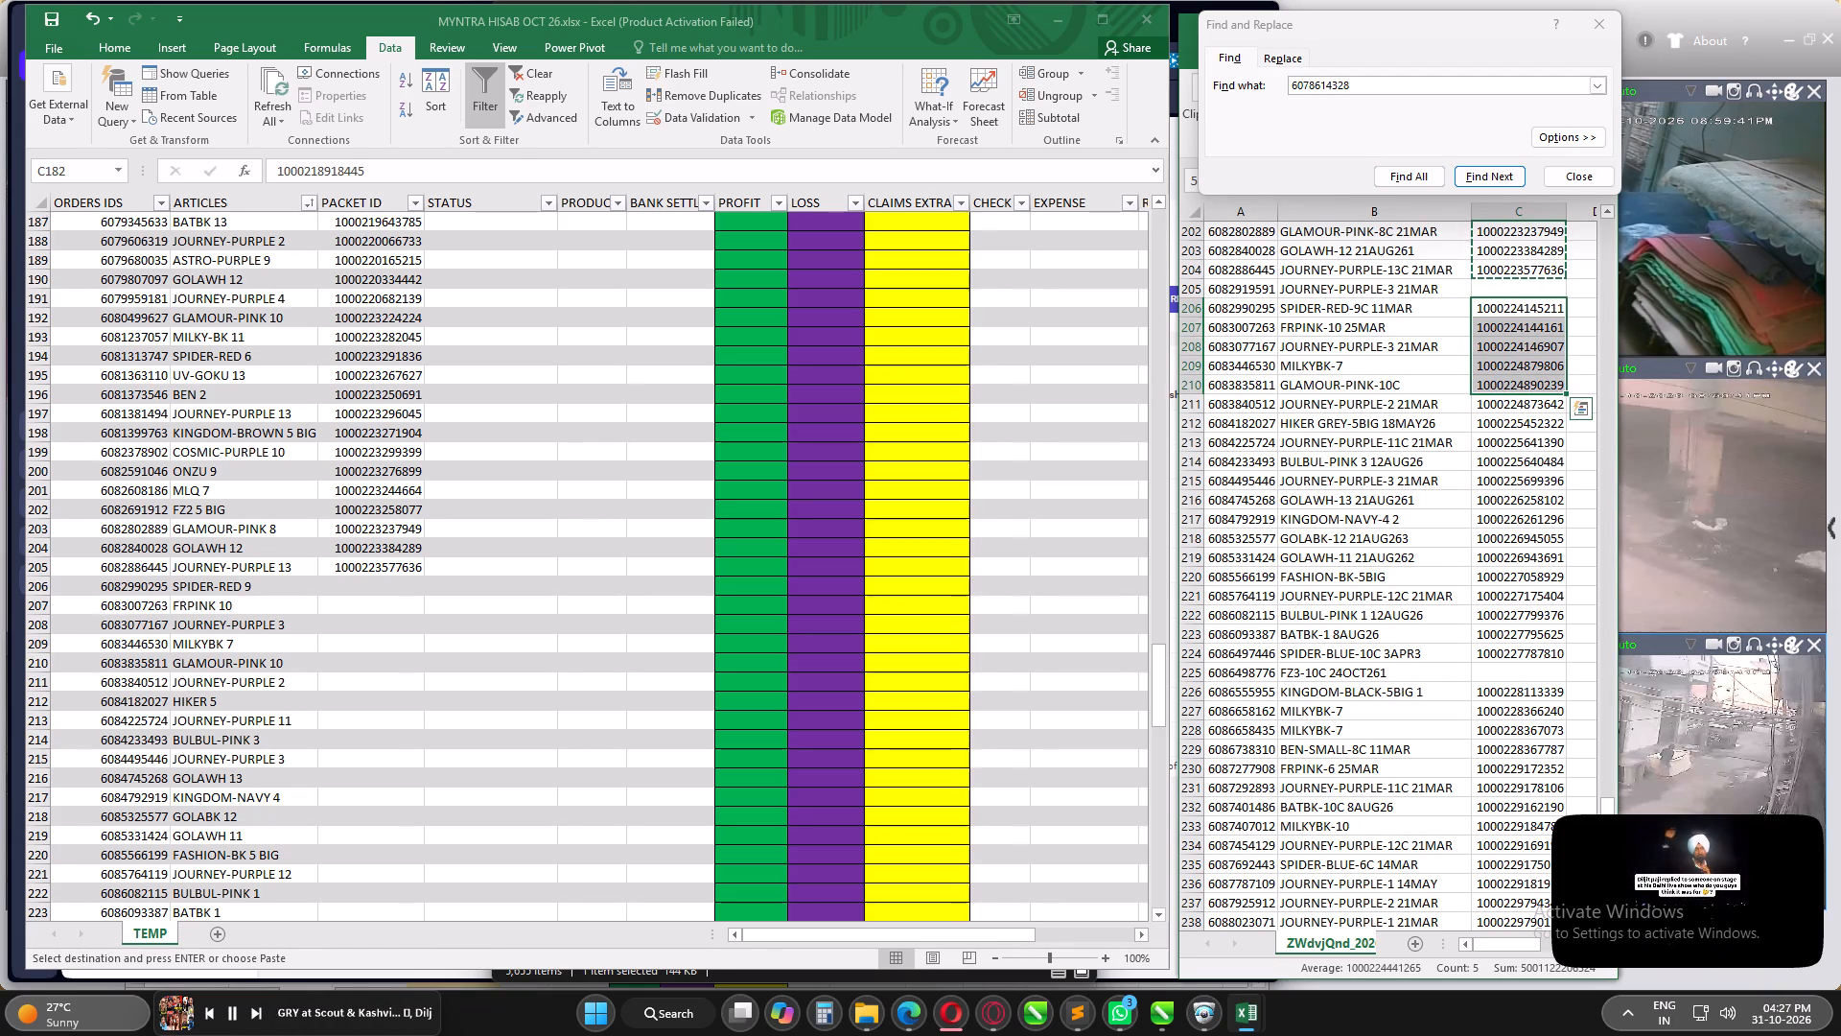
{"action": "key", "text": "shift+Down"}
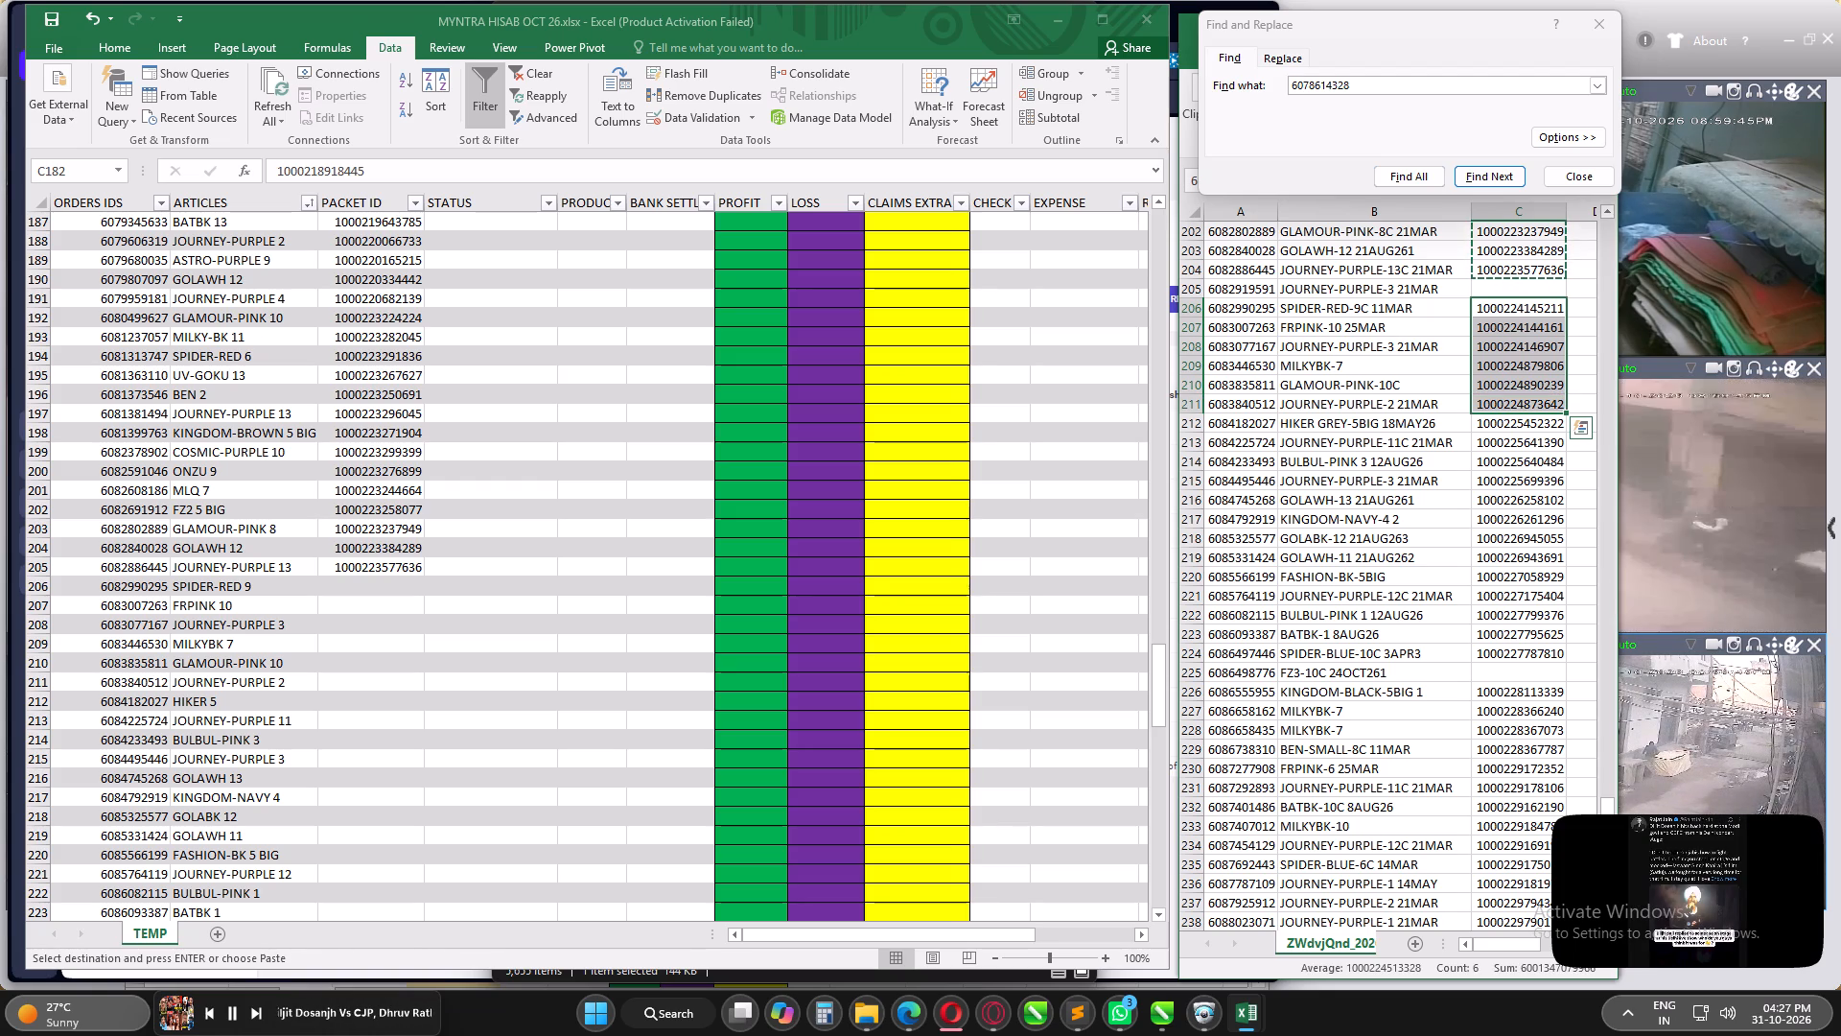
{"action": "key", "text": "shift+Down"}
{"action": "key", "text": "shift+Down"}
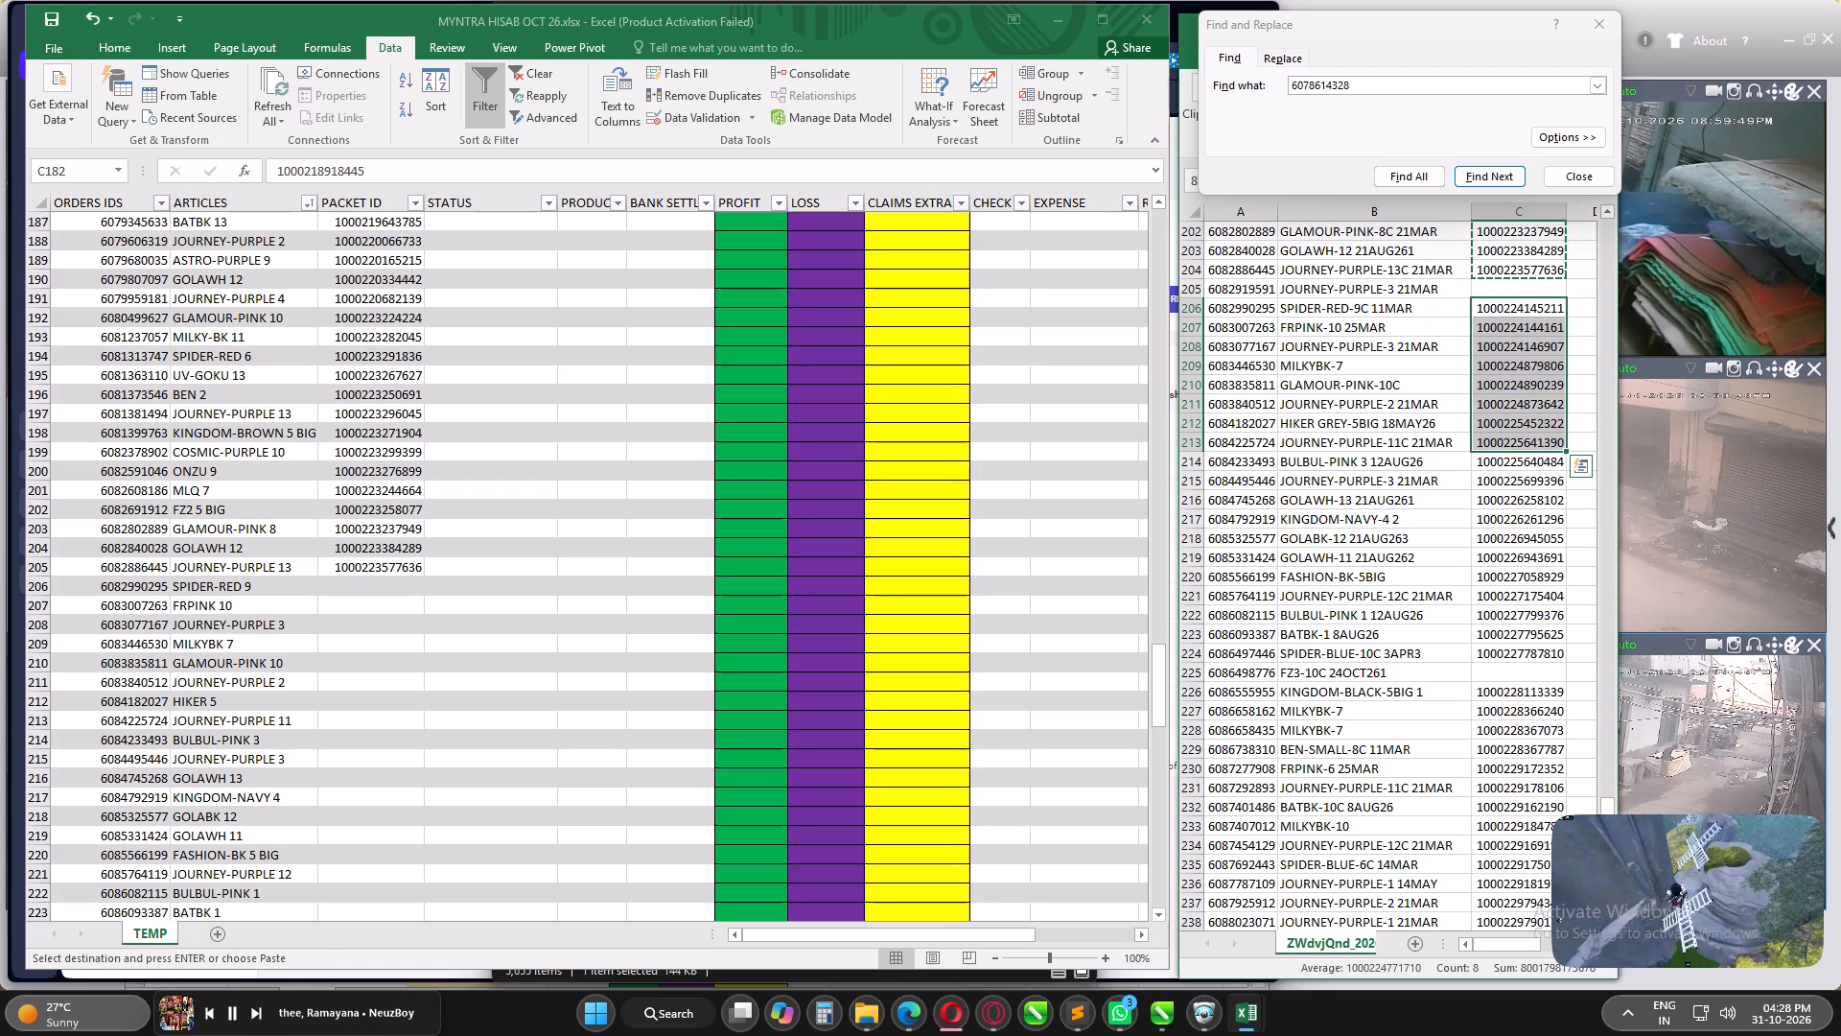
{"action": "key", "text": "shift+Down"}
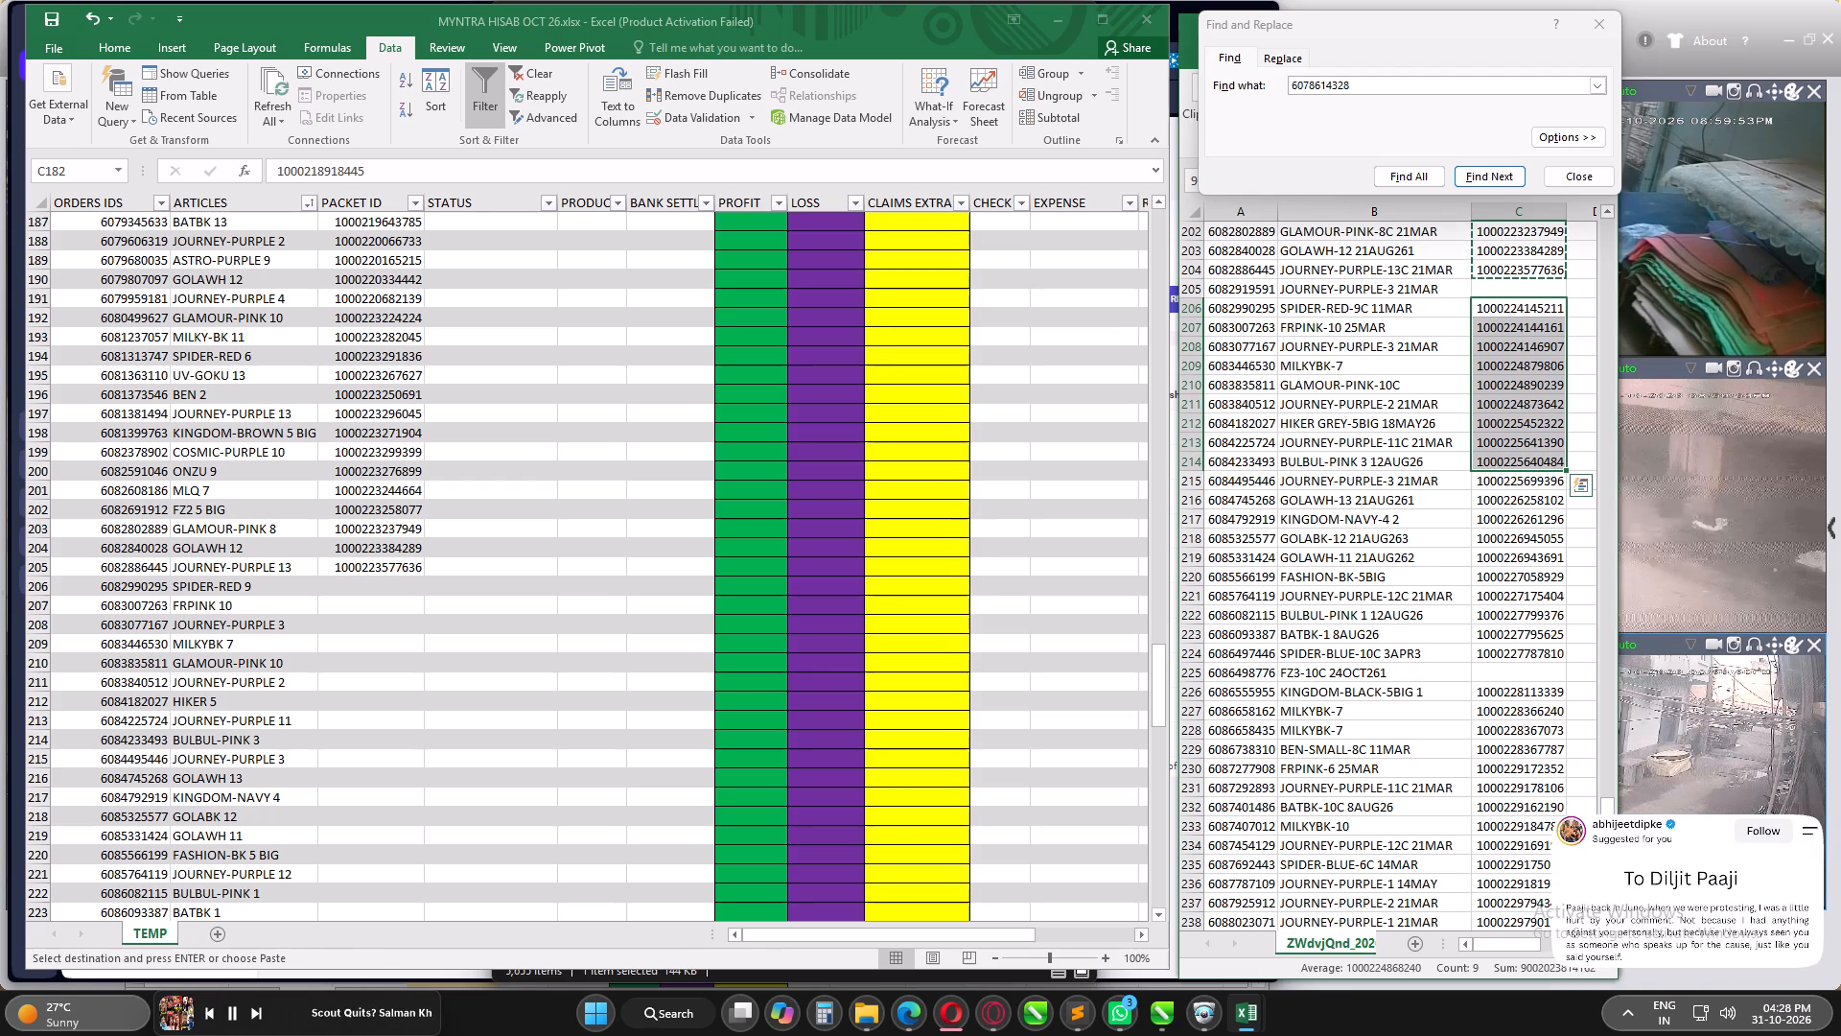
{"action": "key", "text": "shift+Down"}
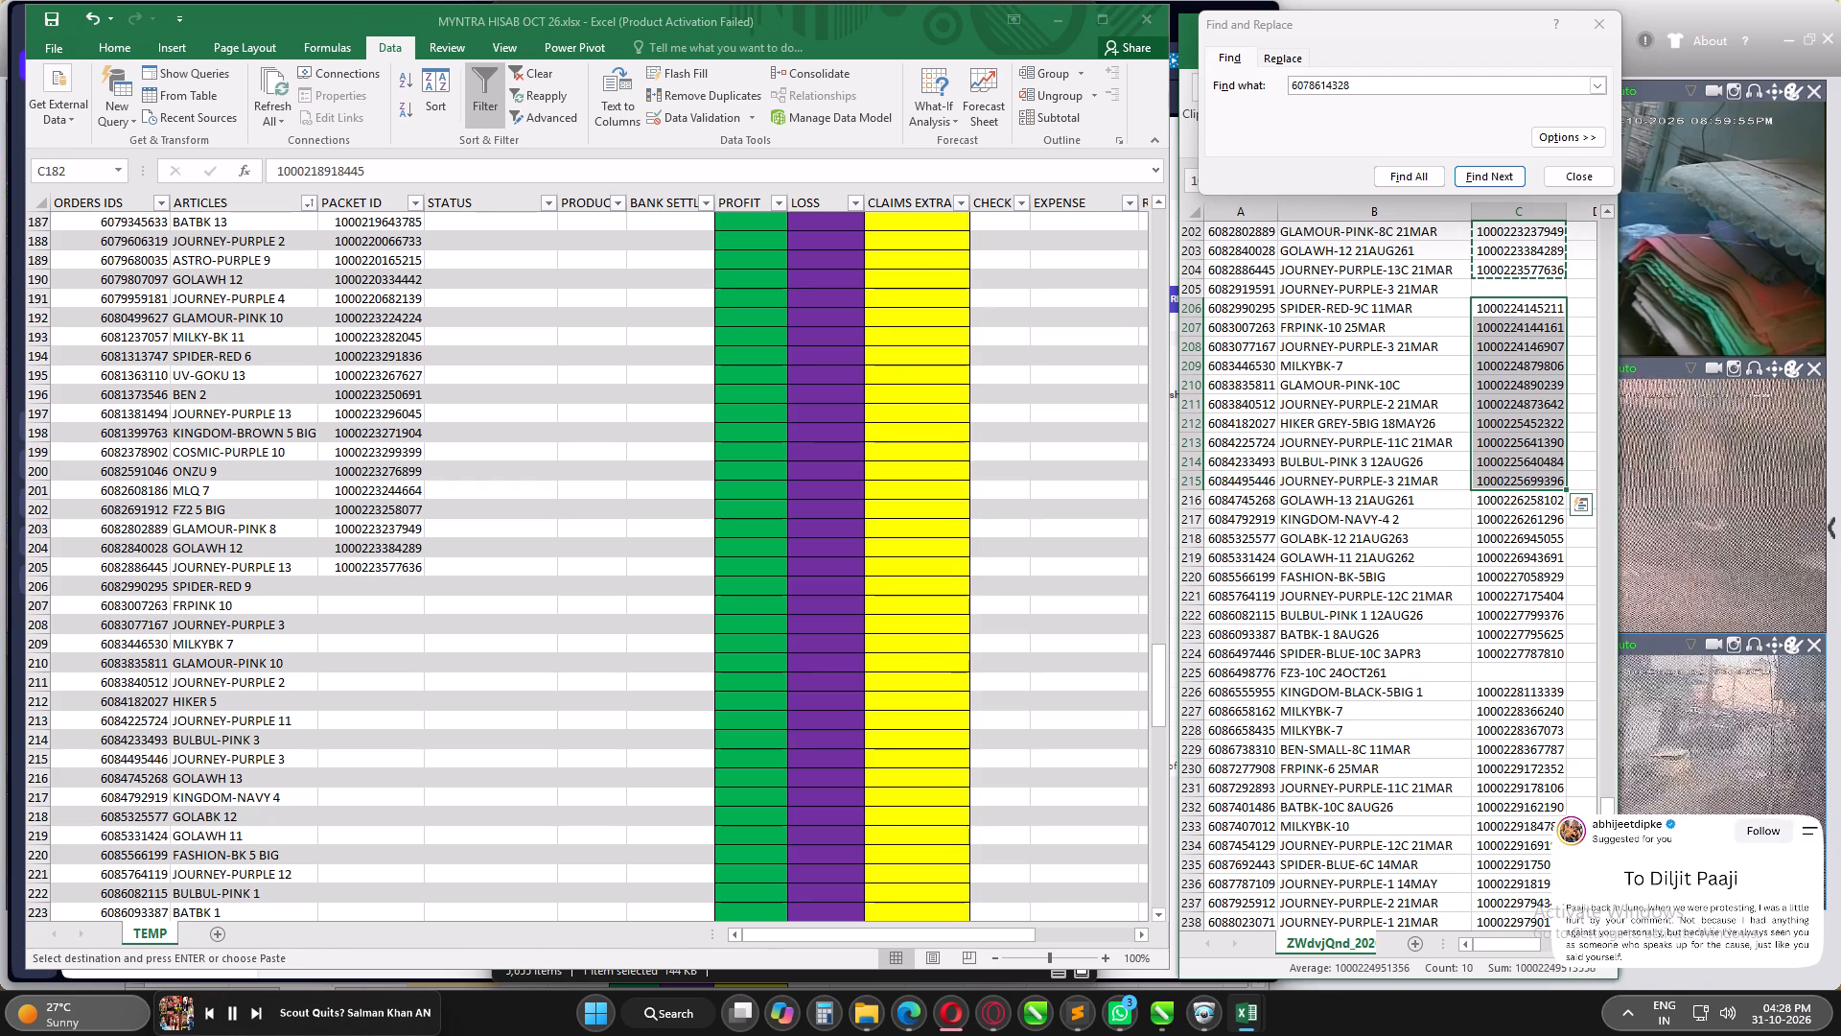
{"action": "key", "text": "shift+Down"}
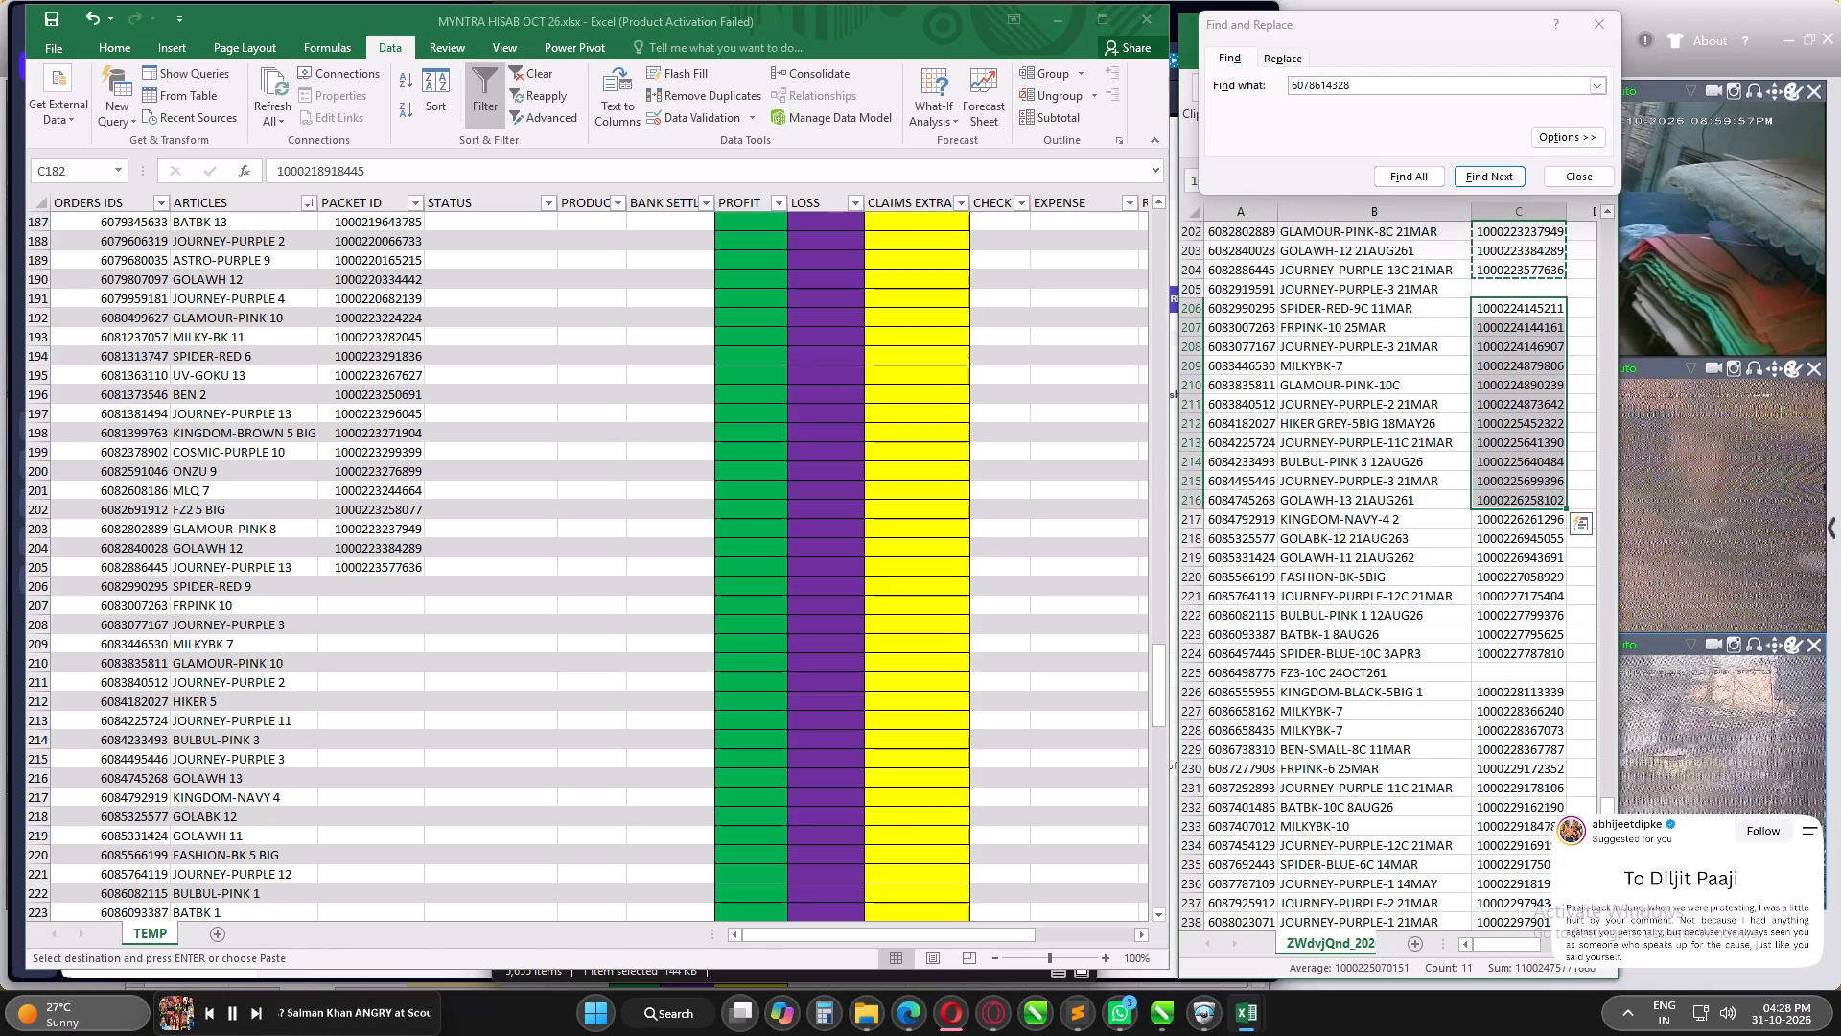
{"action": "key", "text": "shift+Down"}
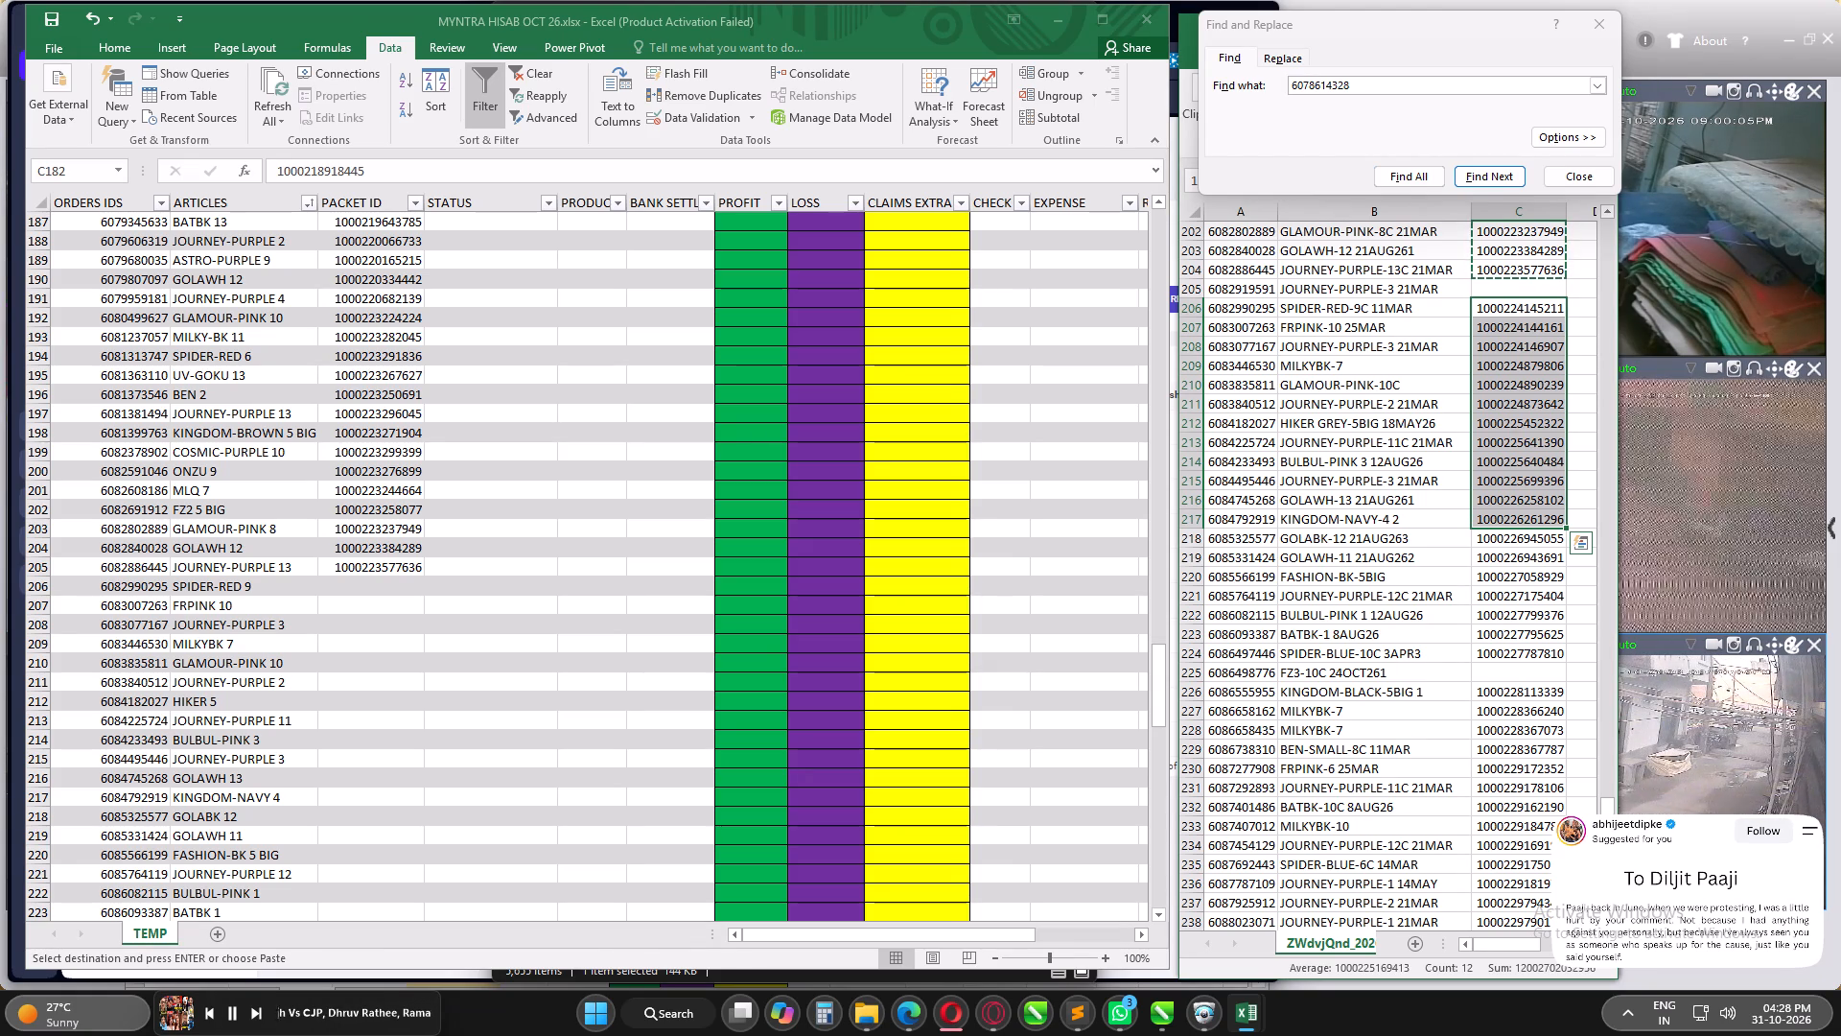
{"action": "key", "text": "shift+Down"}
{"action": "key", "text": "shift+Down"}
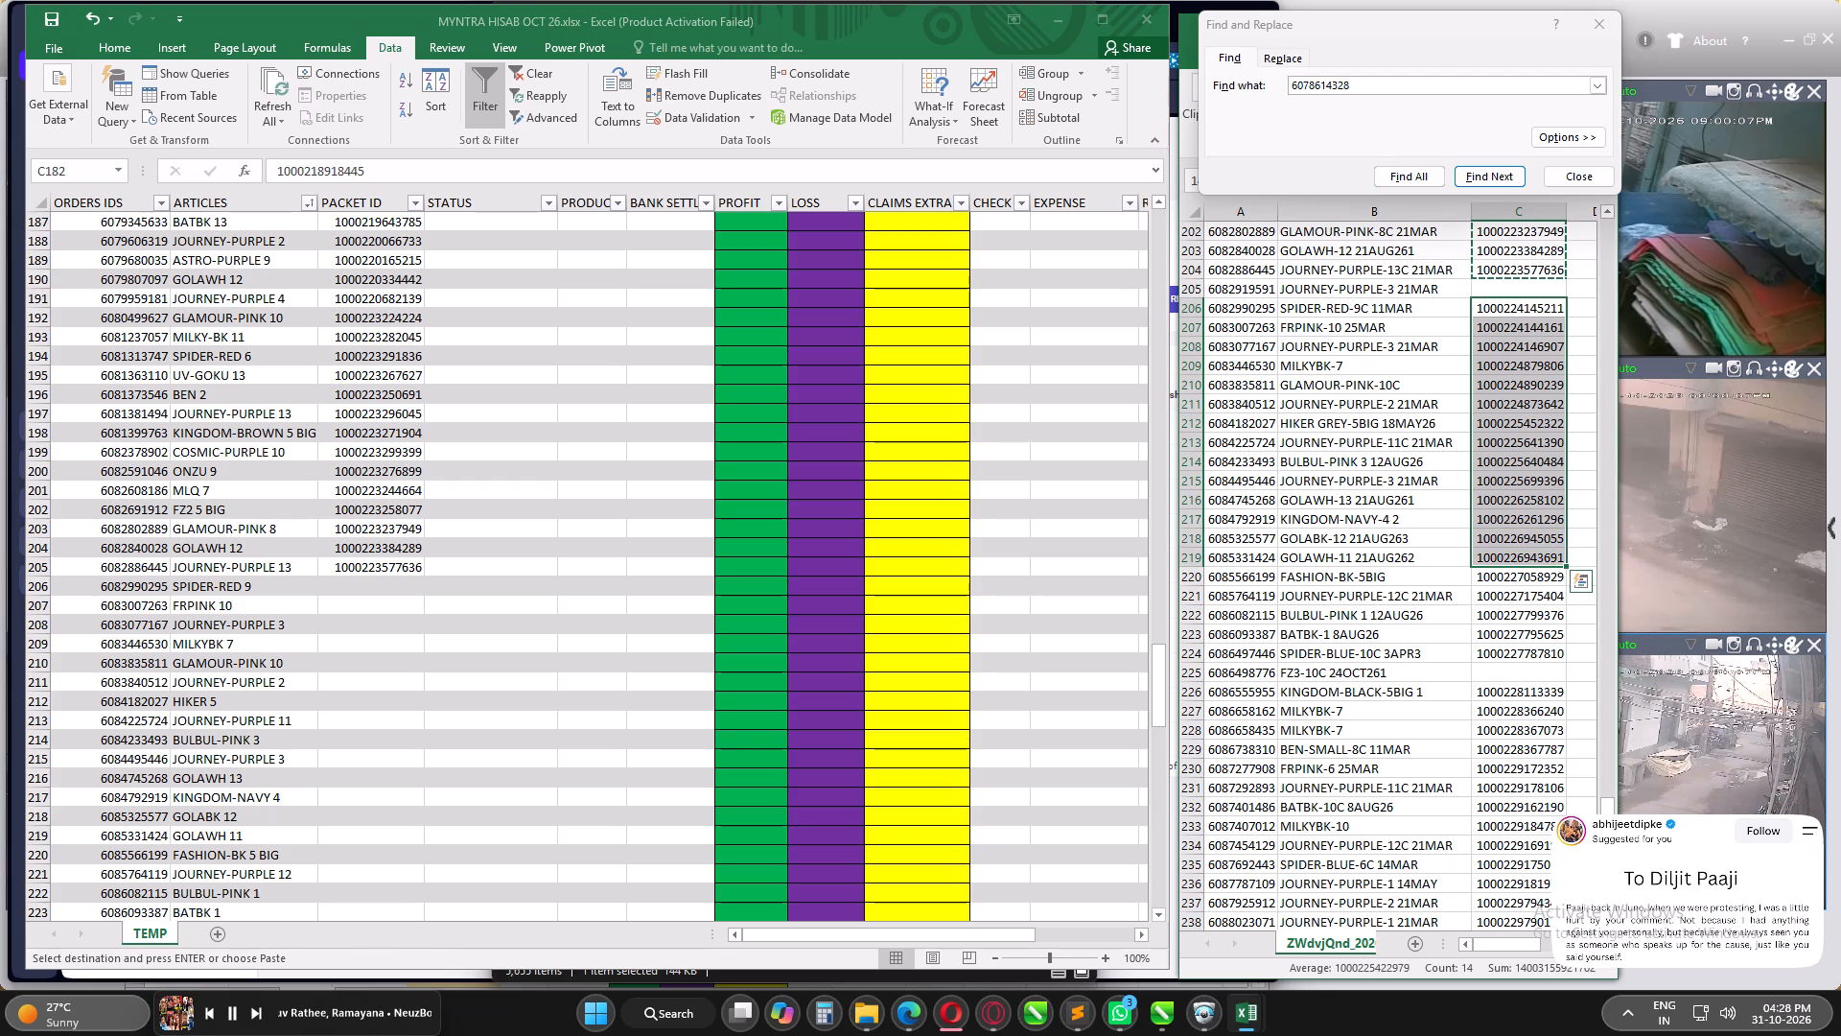
{"action": "key", "text": "ctrl+c"}
{"action": "left_click", "coordinate": [367, 627]}
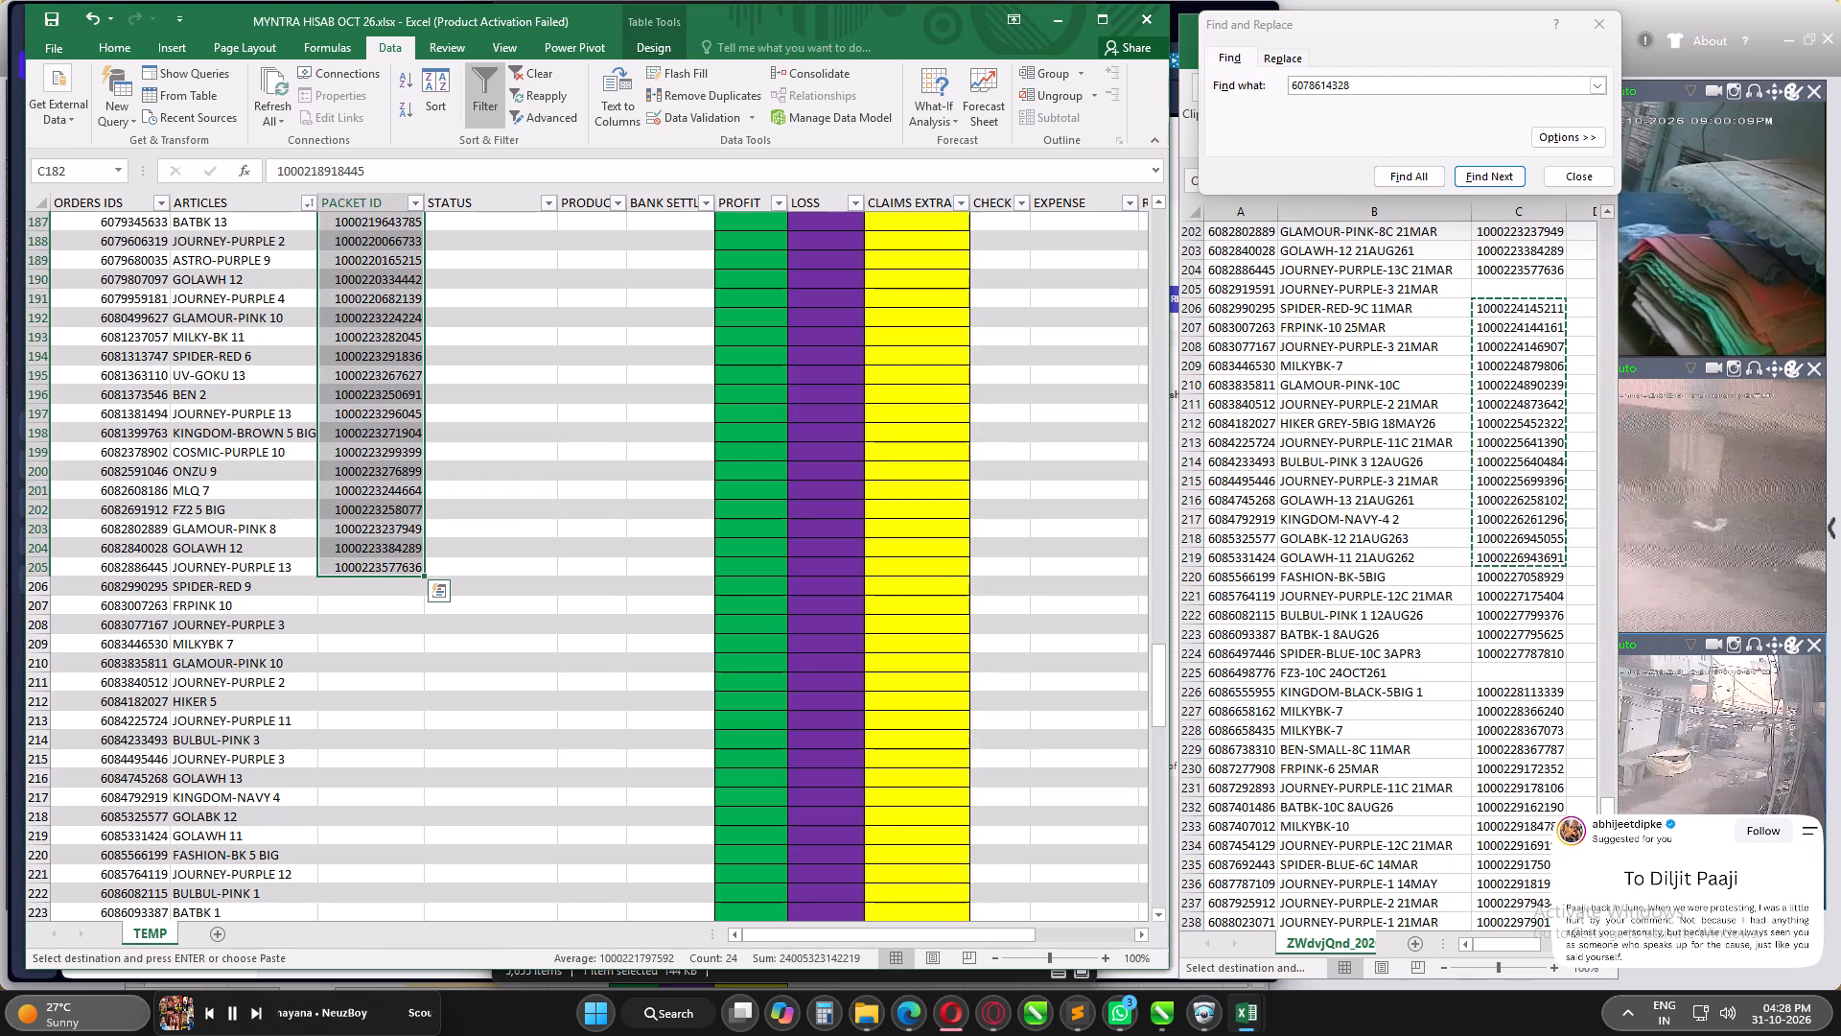
{"action": "left_click", "coordinate": [366, 590]}
{"action": "key", "text": "ctrl+v"}
Copy the report's packet IDs from FASHION-BK-5BIG through SPIDER-BLUE-10C (rows 220–224) into the October workbook's PACKET ID cells starting at row 220.
{"action": "scroll", "coordinate": [412, 420], "scroll_direction": "down", "scroll_amount": 7}
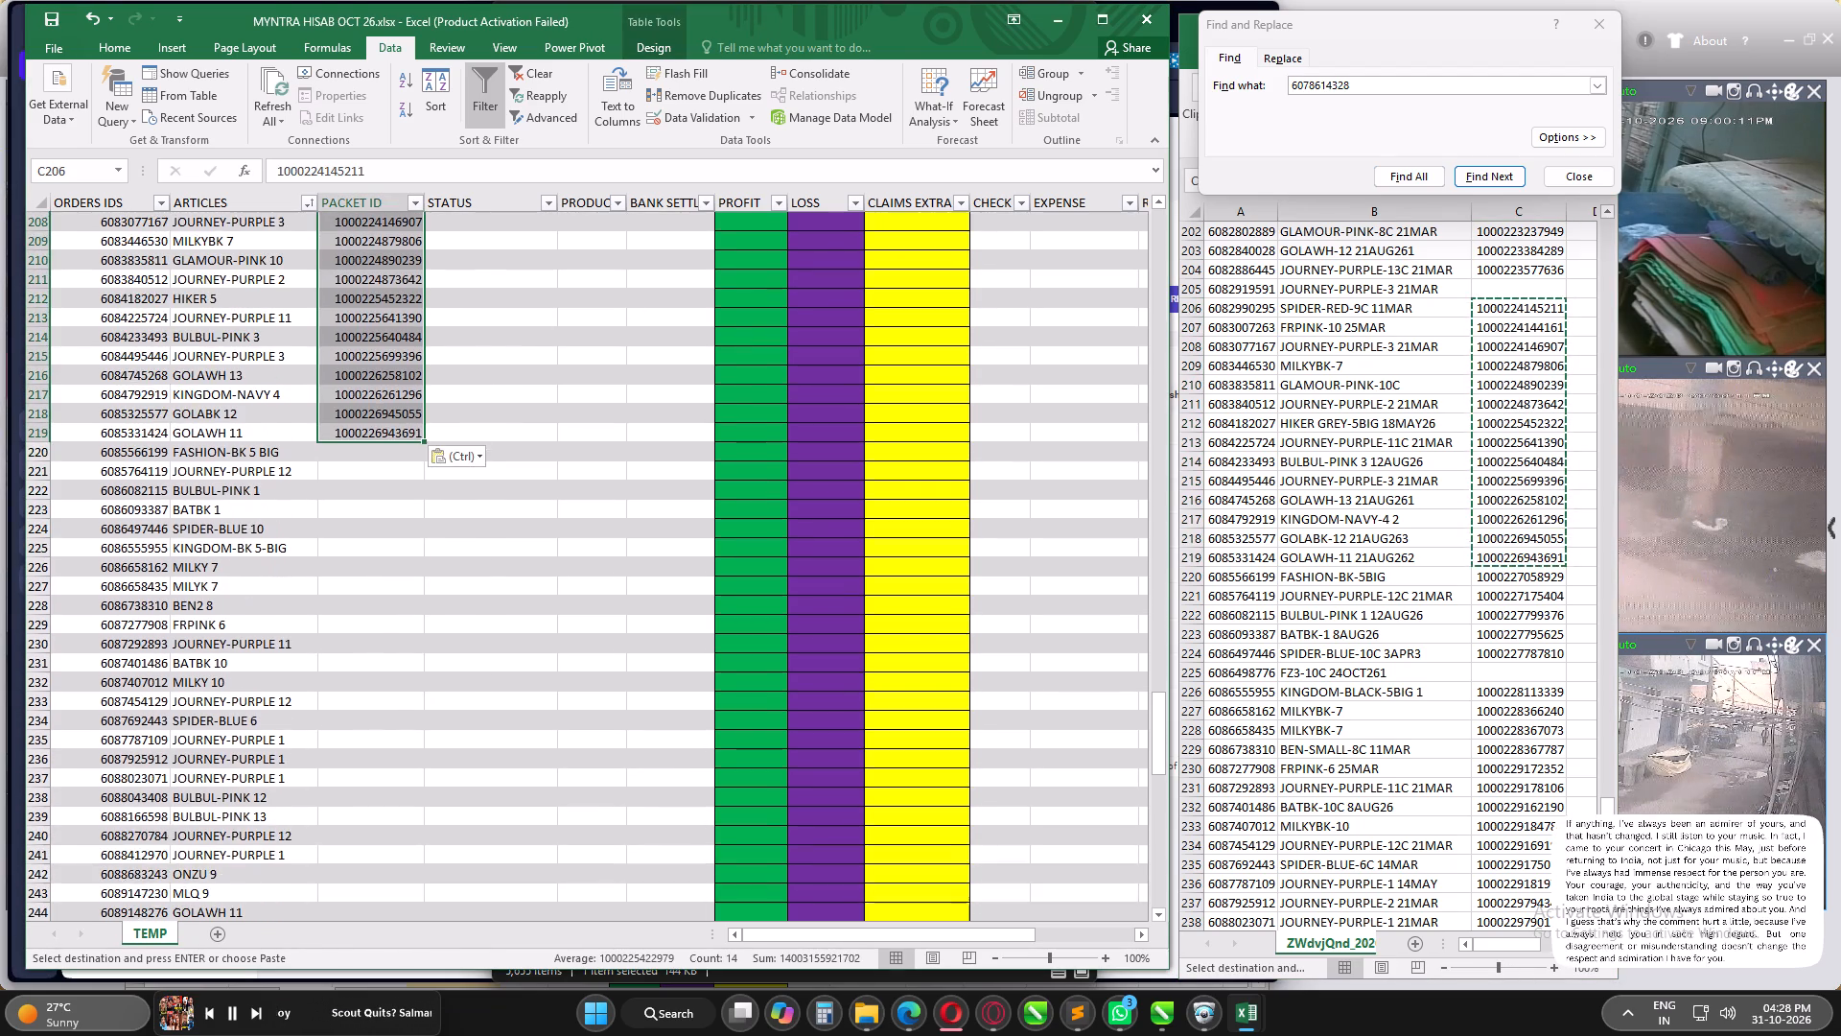
{"action": "scroll", "coordinate": [403, 419], "scroll_direction": "down", "scroll_amount": 2}
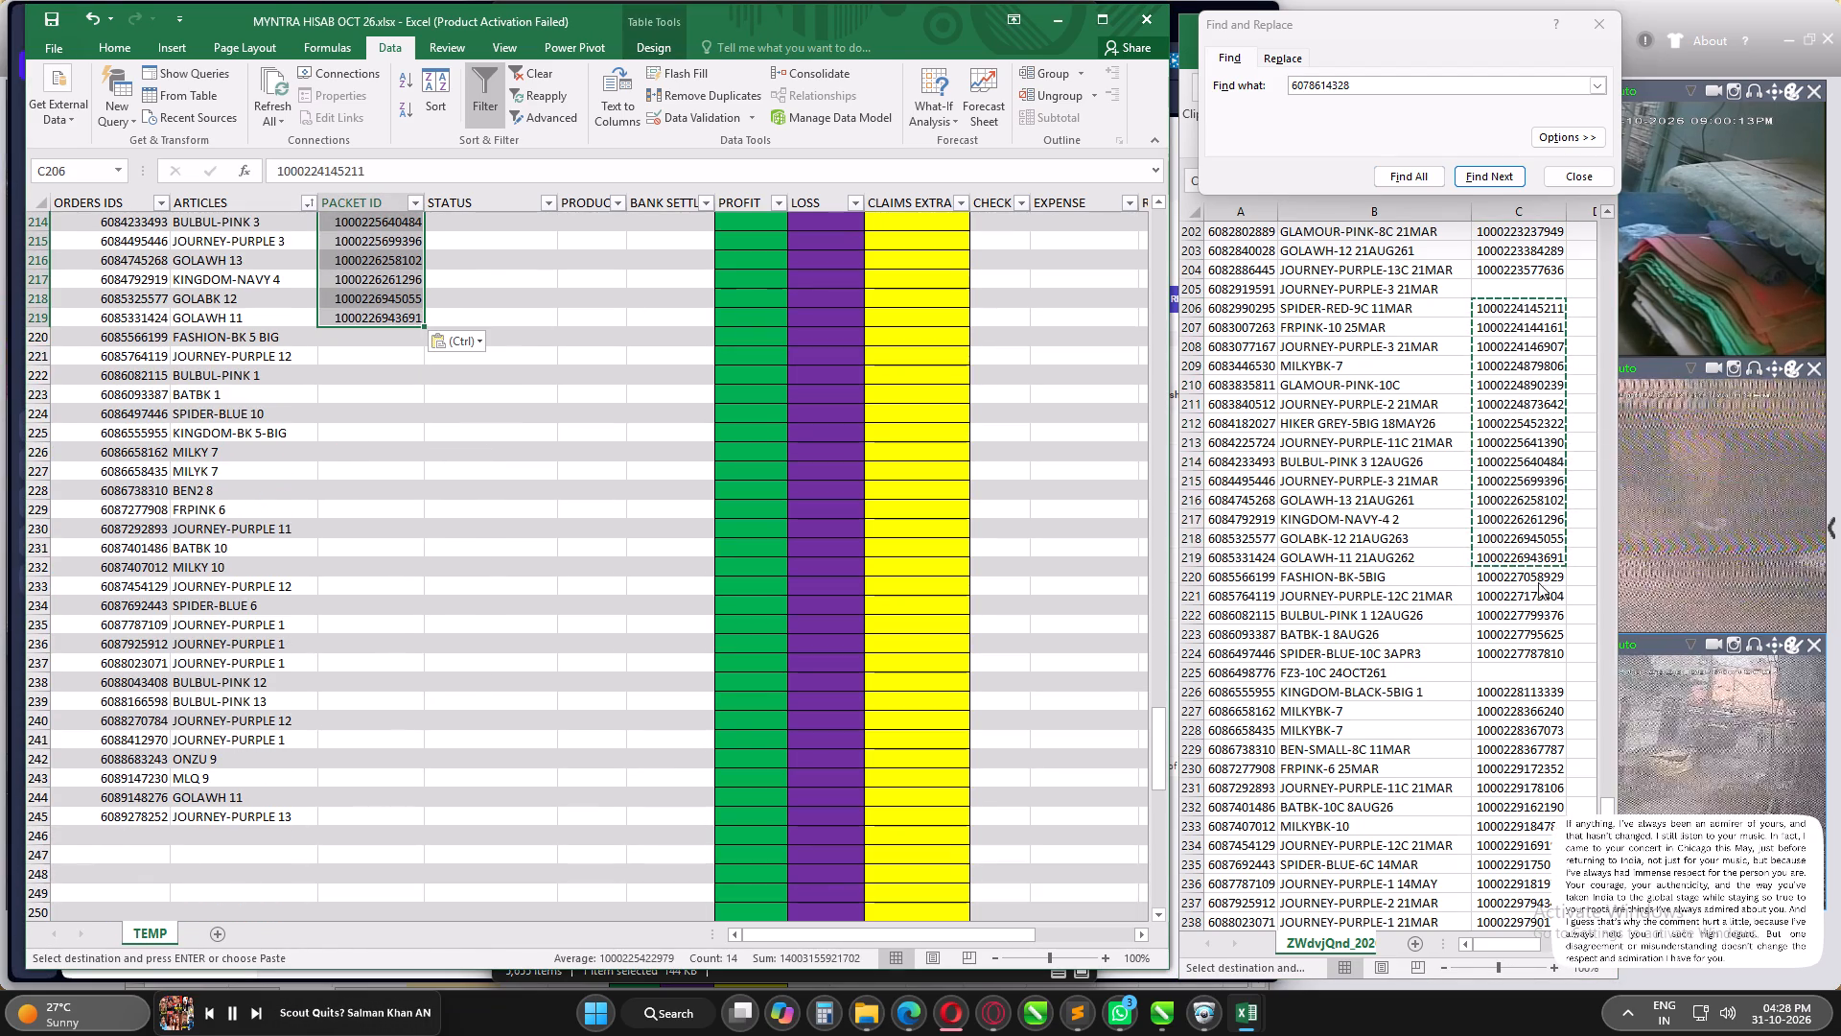
{"action": "left_click", "coordinate": [1535, 587]}
{"action": "left_click", "coordinate": [1516, 578]}
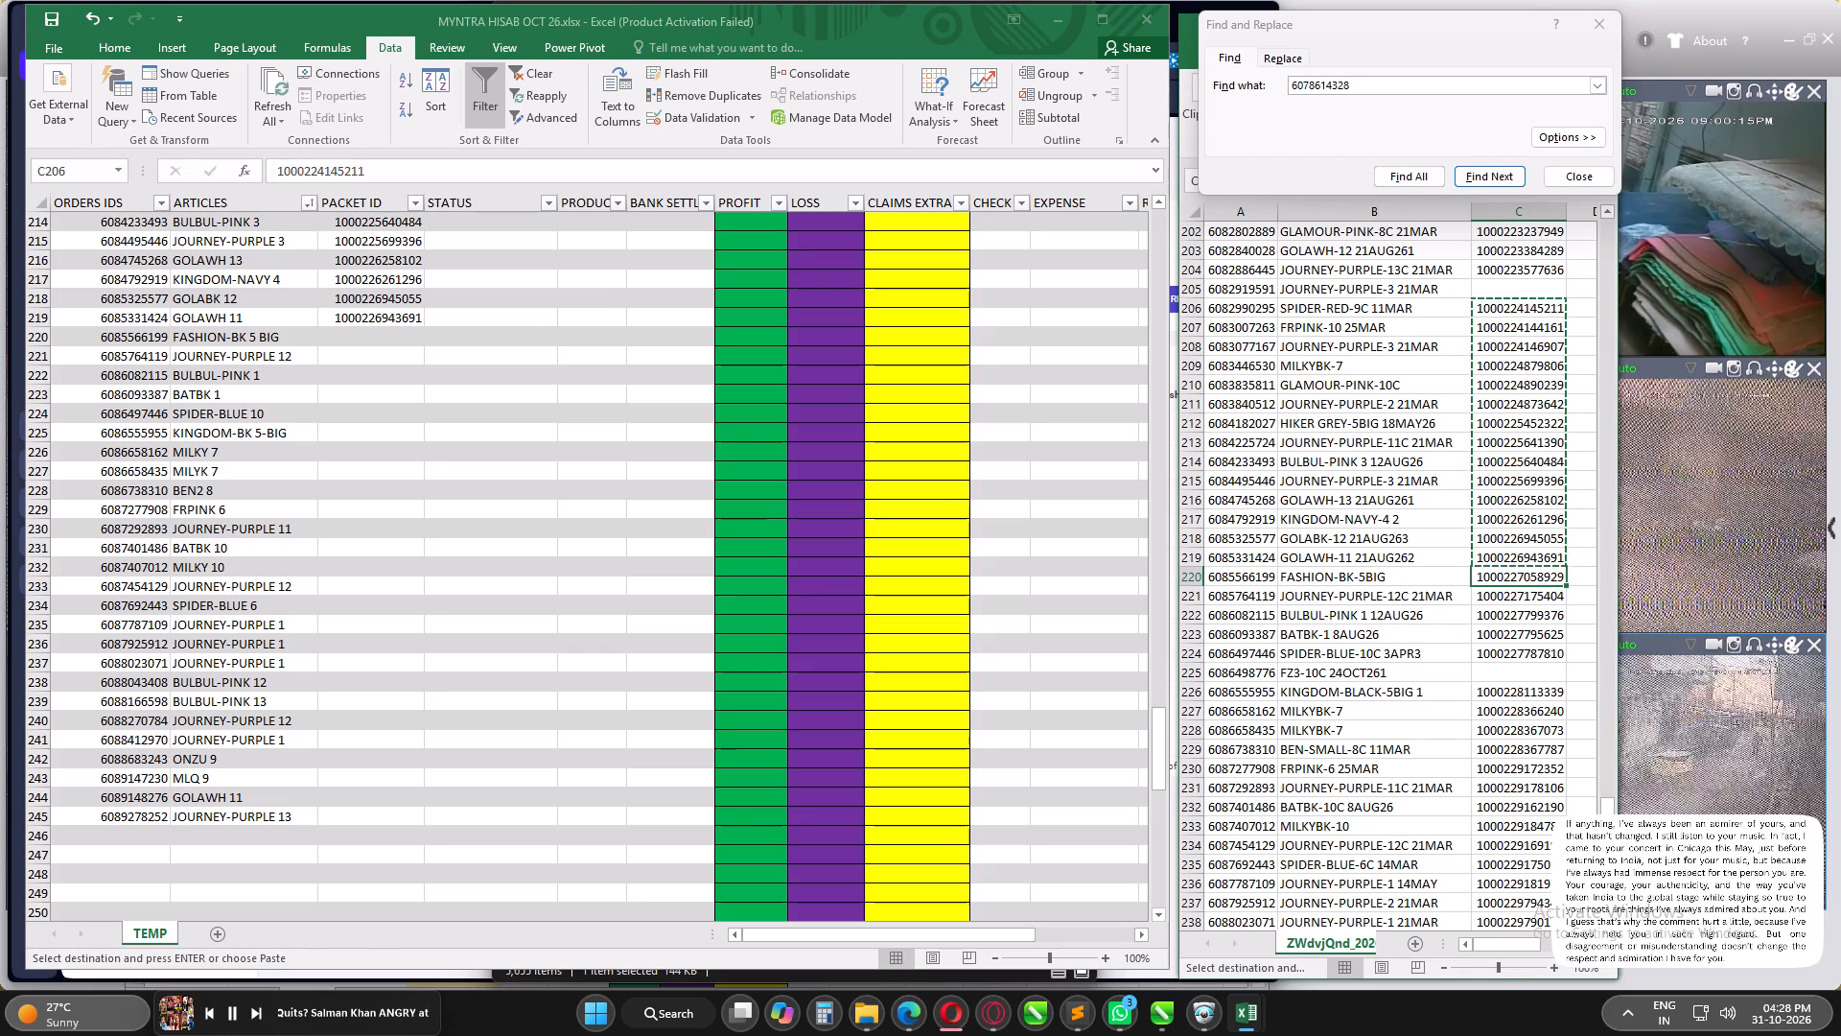
{"action": "key", "text": "shift+Down"}
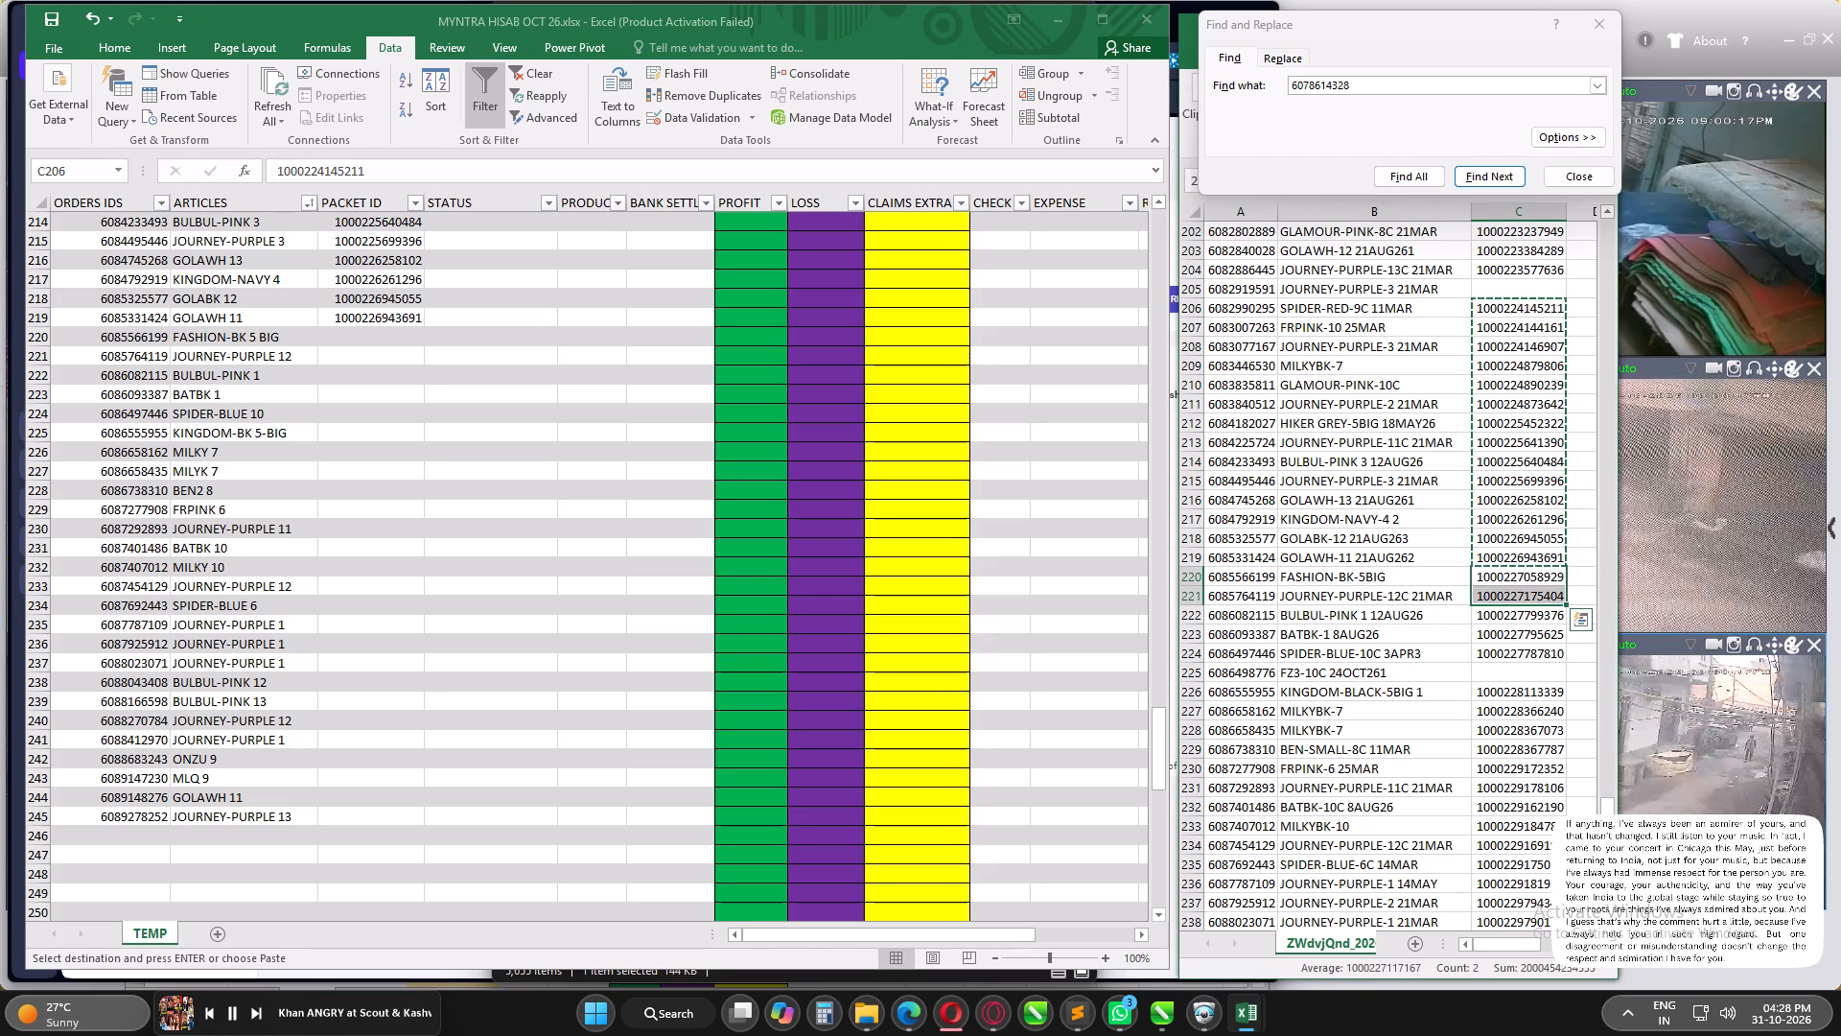
{"action": "key", "text": "shift+Down"}
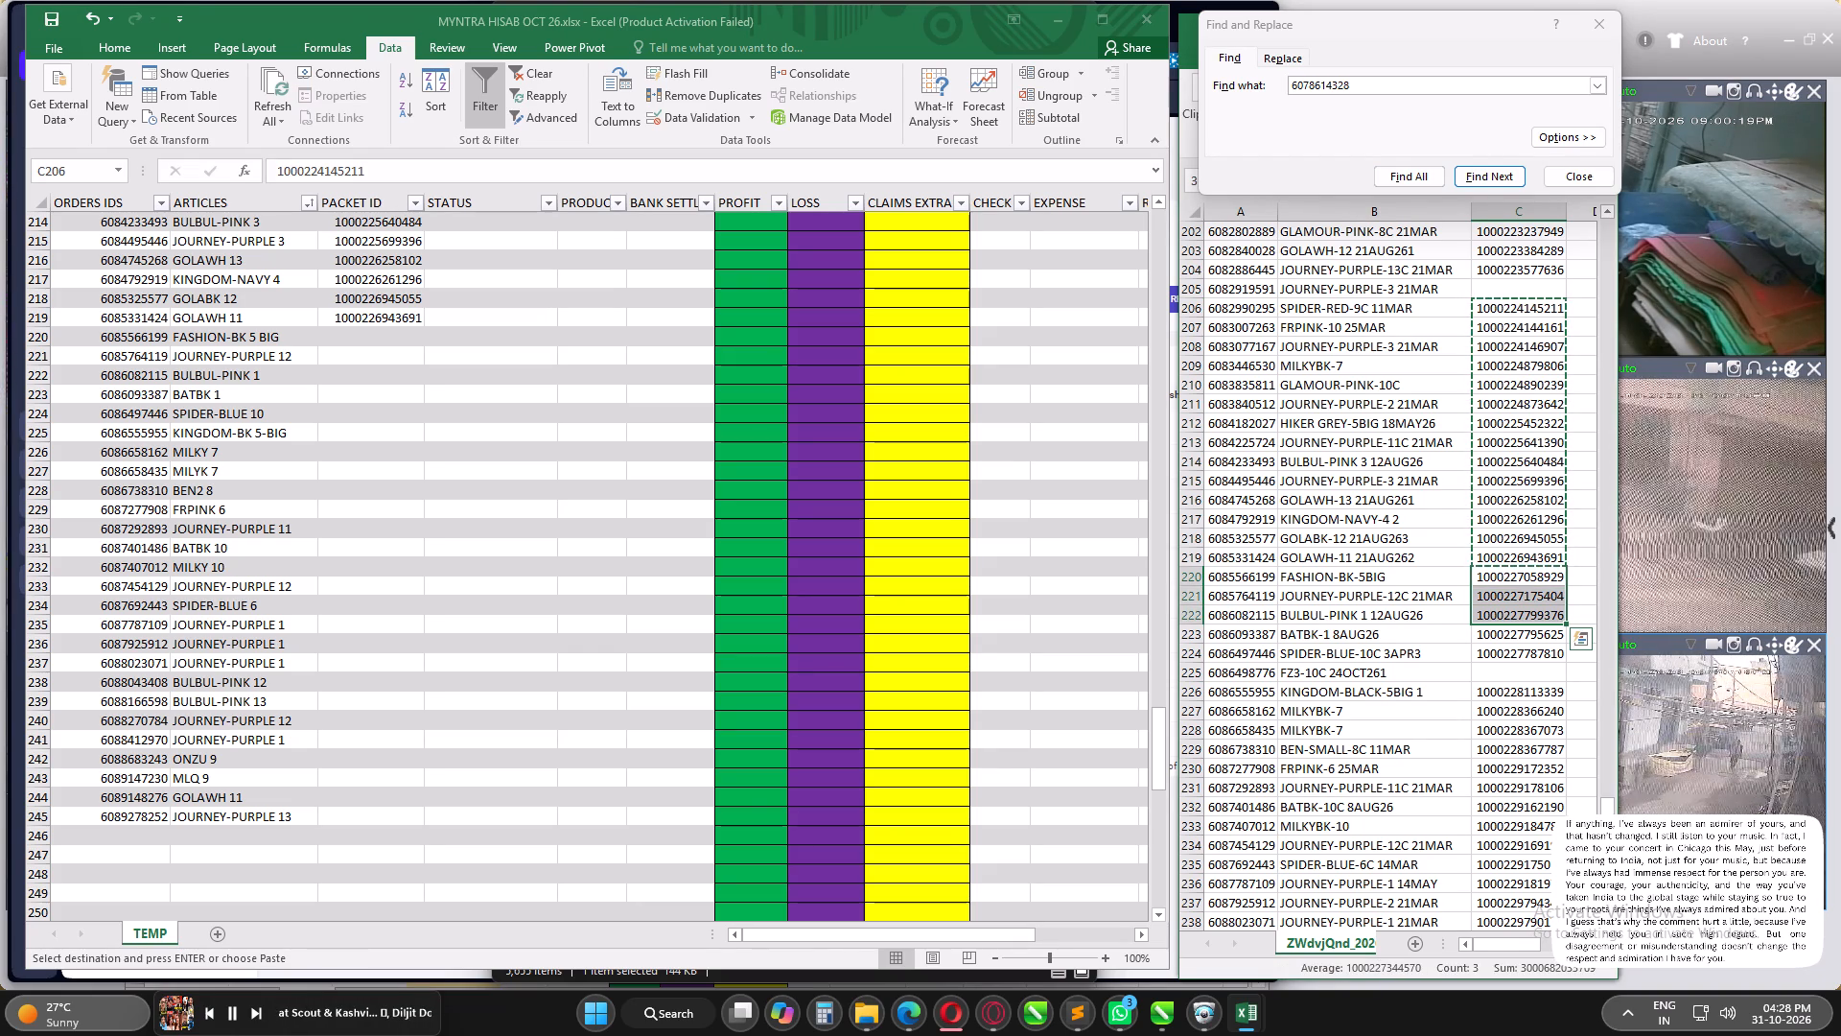
{"action": "key", "text": "shift+Down"}
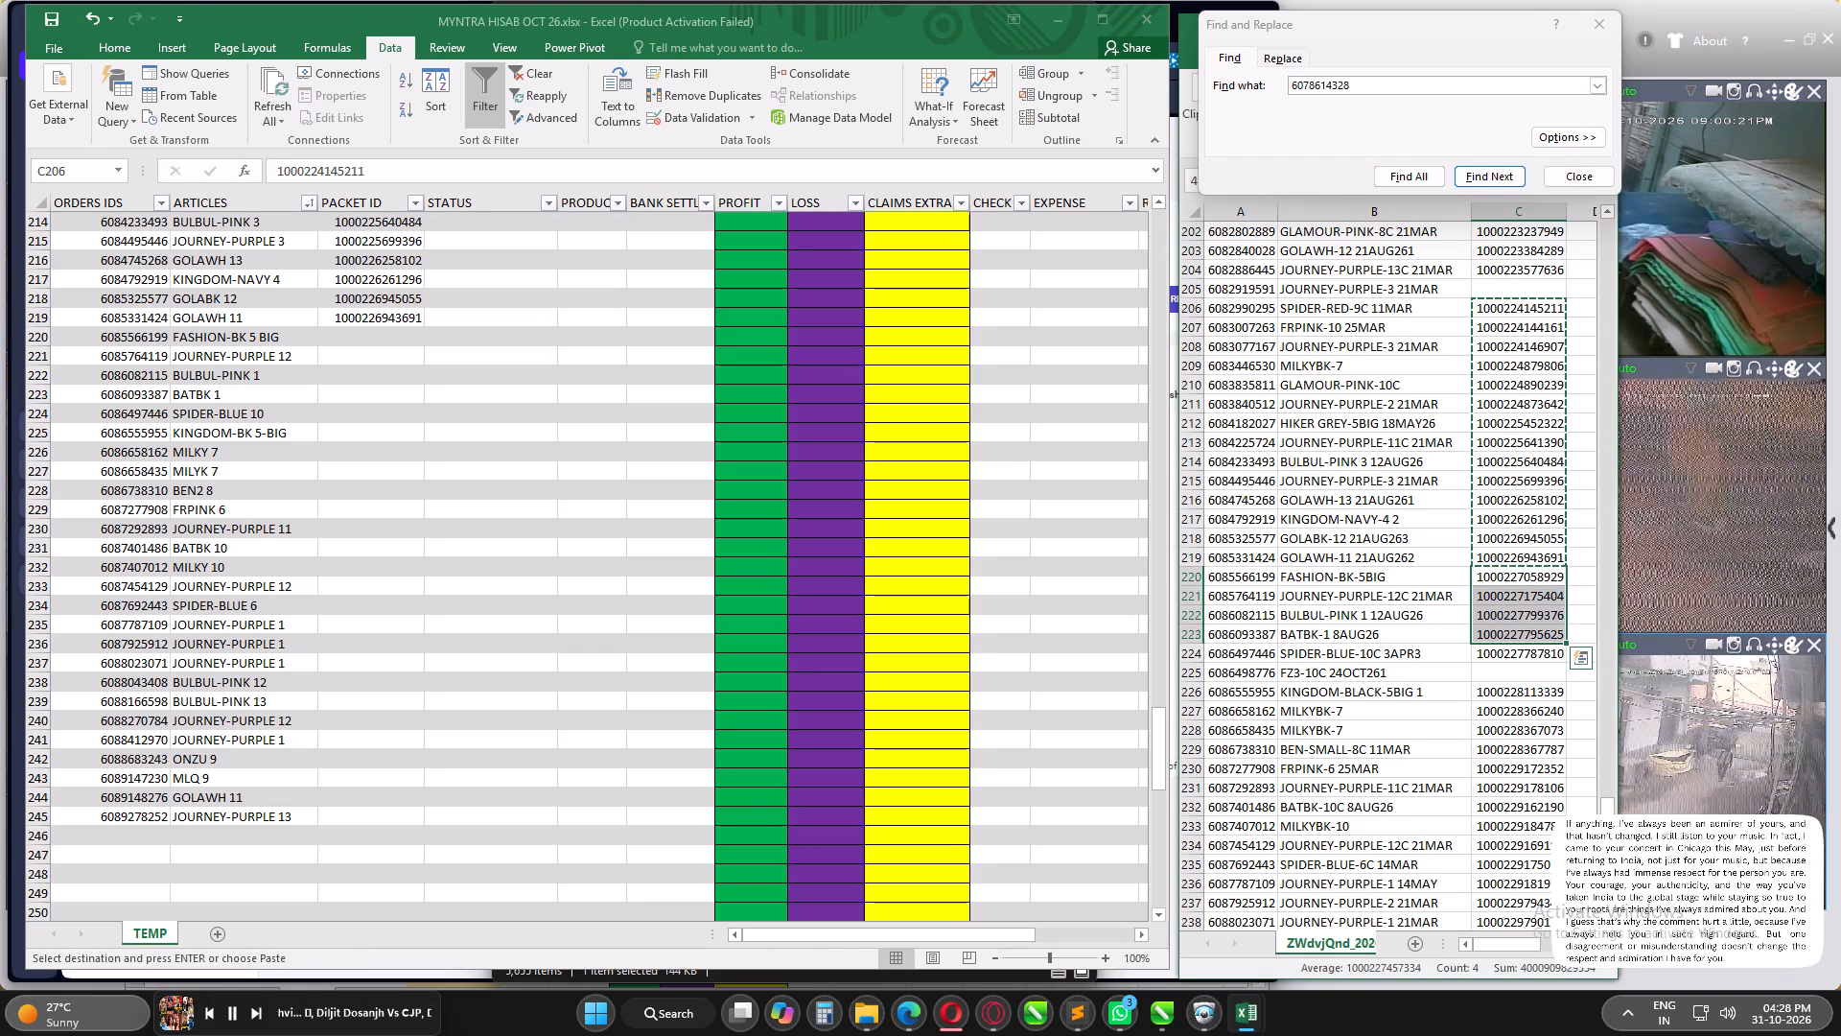
{"action": "key", "text": "shift+Down"}
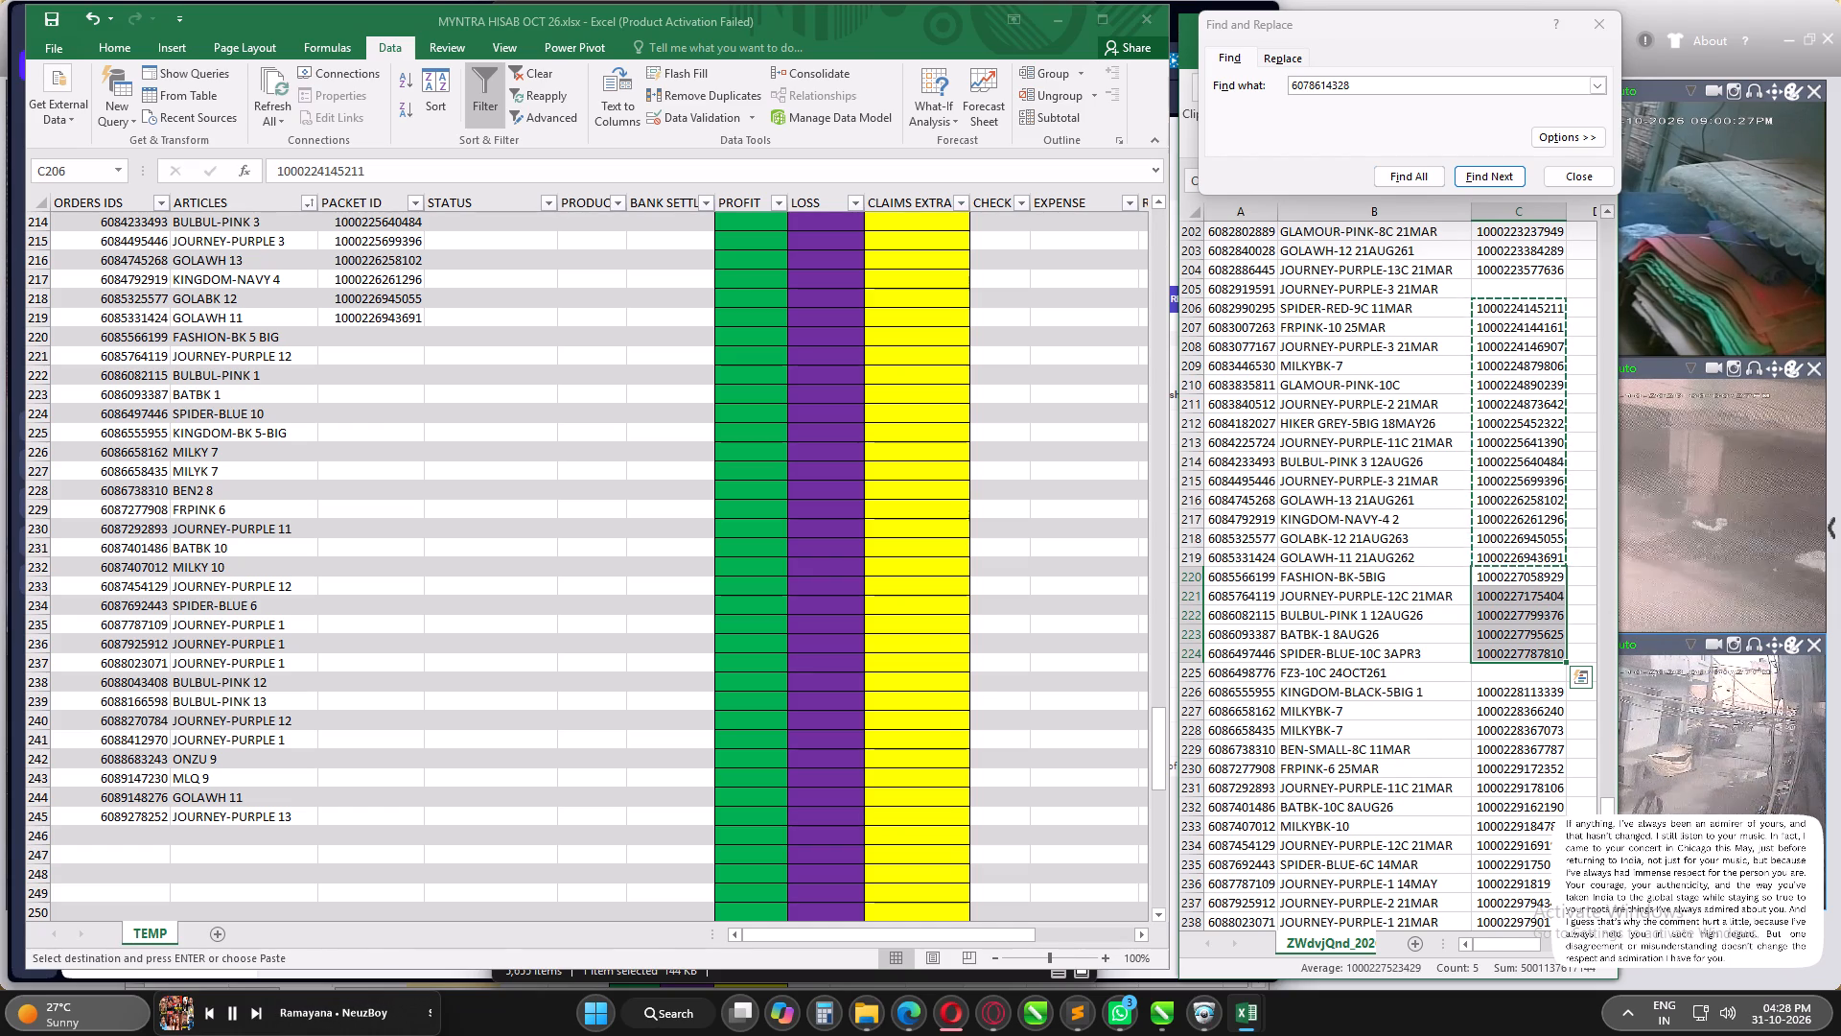
{"action": "key", "text": "ctrl+c"}
{"action": "left_click", "coordinate": [371, 346]}
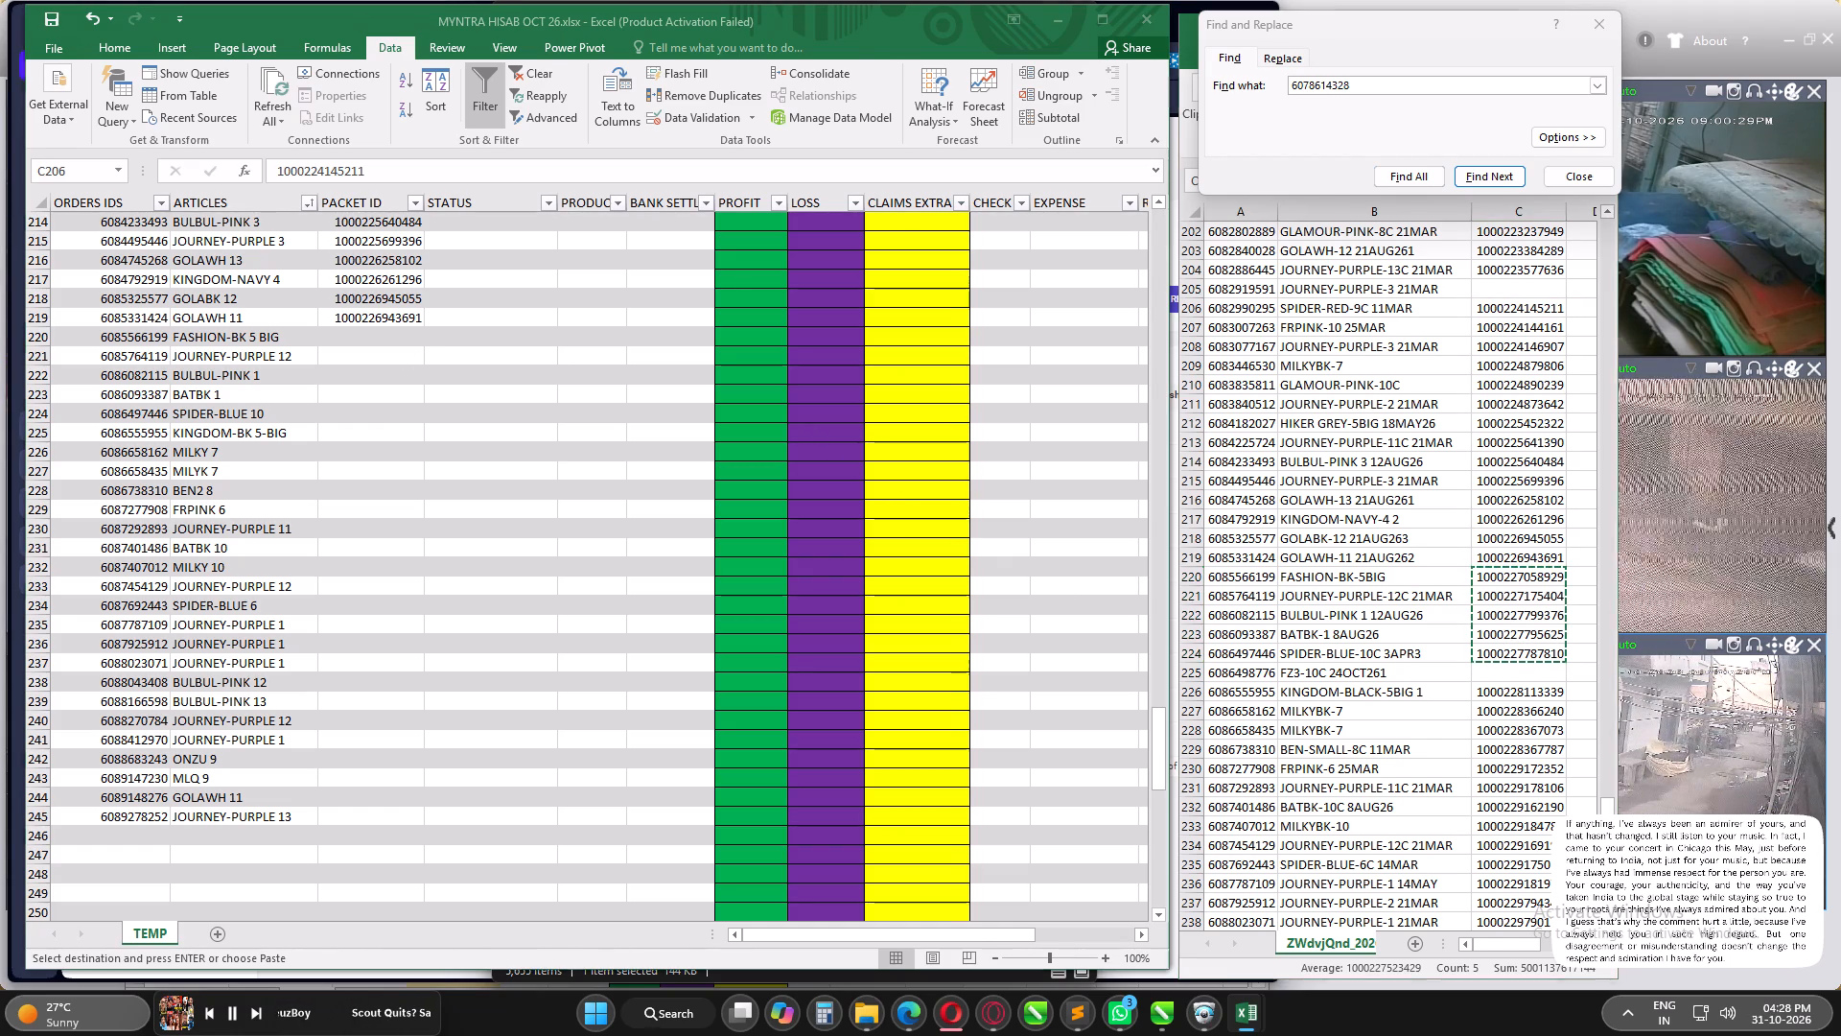
{"action": "left_click", "coordinate": [369, 336]}
{"action": "key", "text": "ctrl+v"}
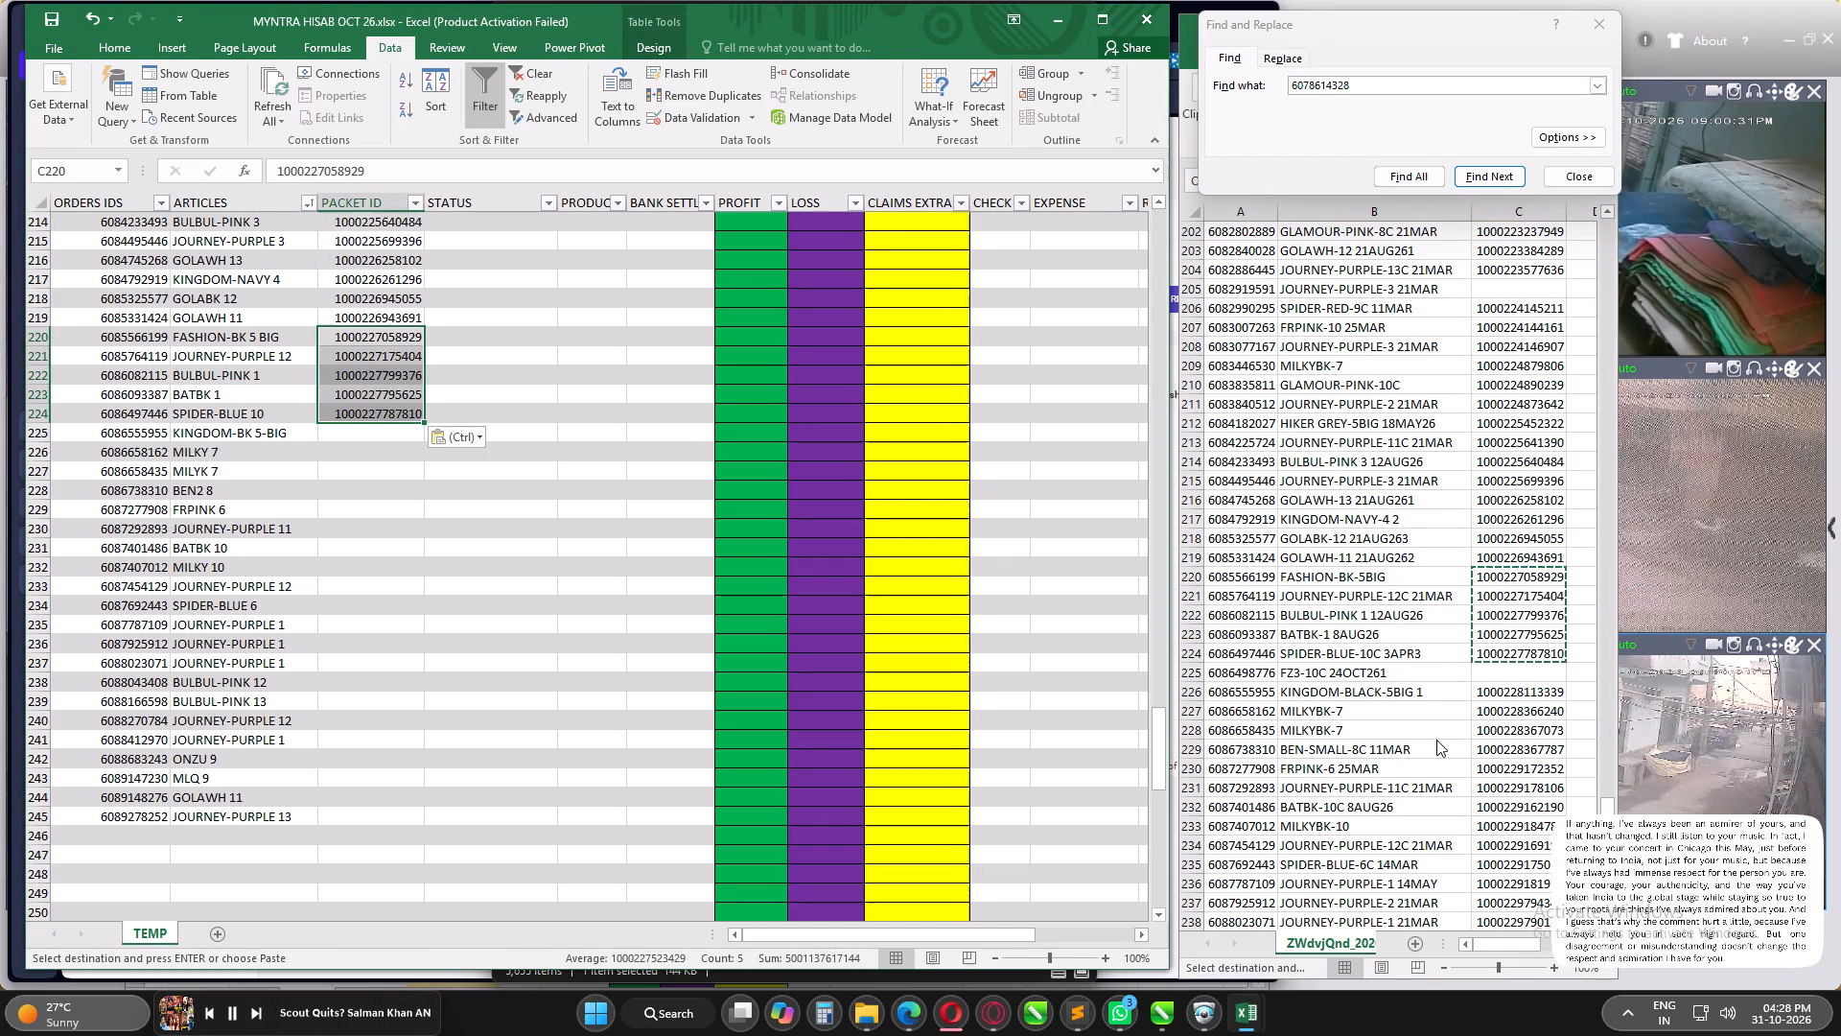
Copy the report's packet IDs from KINGDOM-BLACK-5BIG through JOURNEY-PURPLE-1 (rows 226–236) into the October workbook's PACKET ID column starting at KINGDOM-BK 5-BIG, row 225.
{"action": "left_click", "coordinate": [1528, 696]}
{"action": "left_click", "coordinate": [1528, 696]}
{"action": "scroll", "coordinate": [1496, 453], "scroll_direction": "down", "scroll_amount": 4}
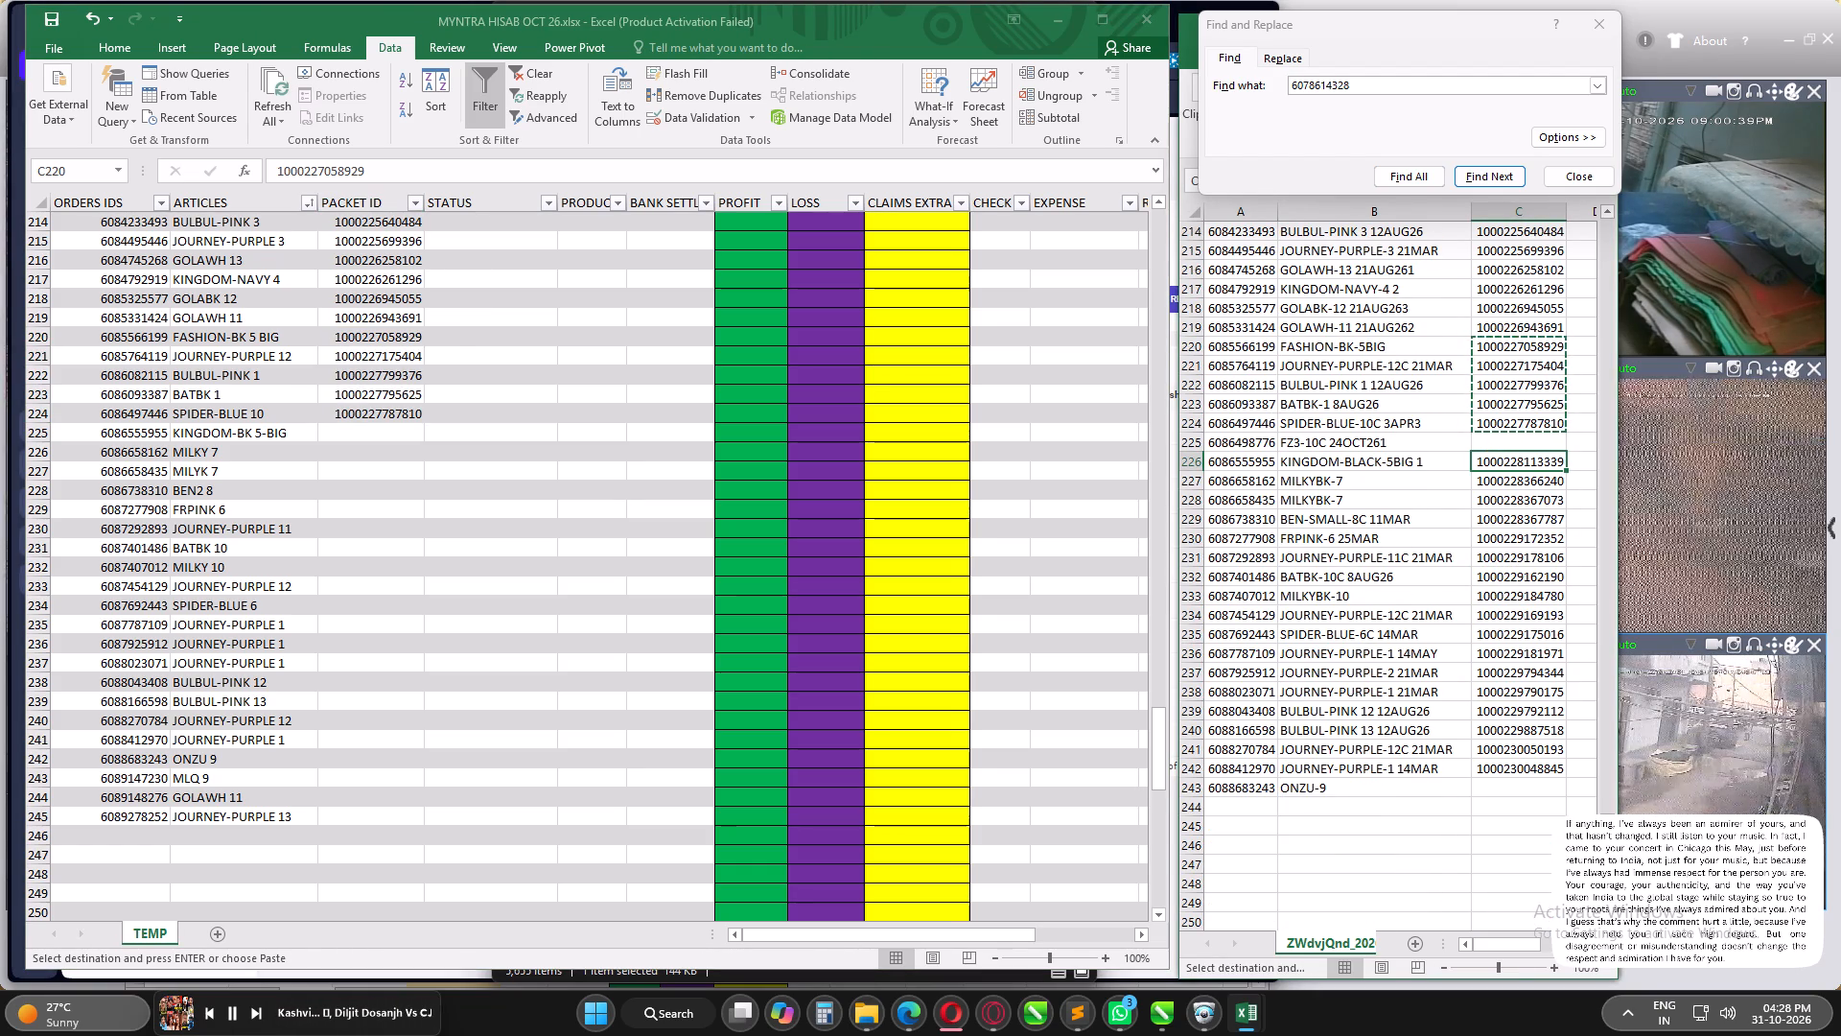
{"action": "key", "text": "shift+Down"}
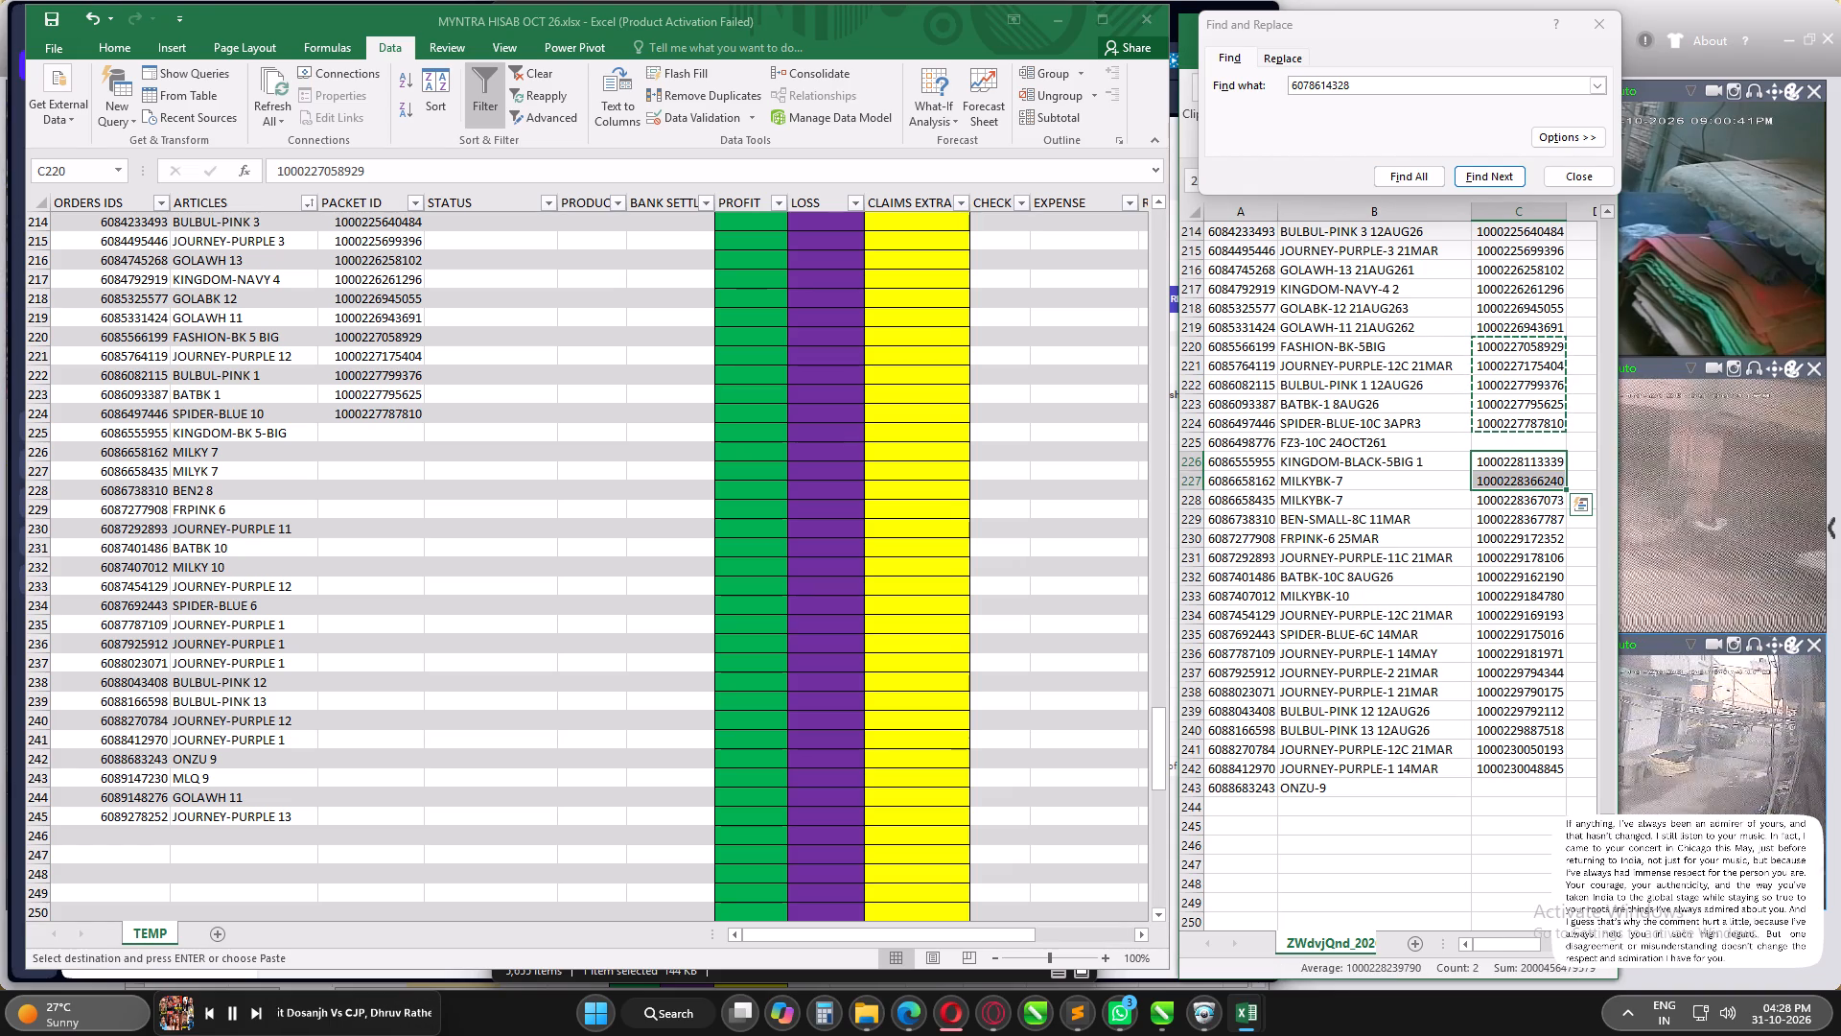
{"action": "key", "text": "shift+Down"}
{"action": "key", "text": "shift+Down"}
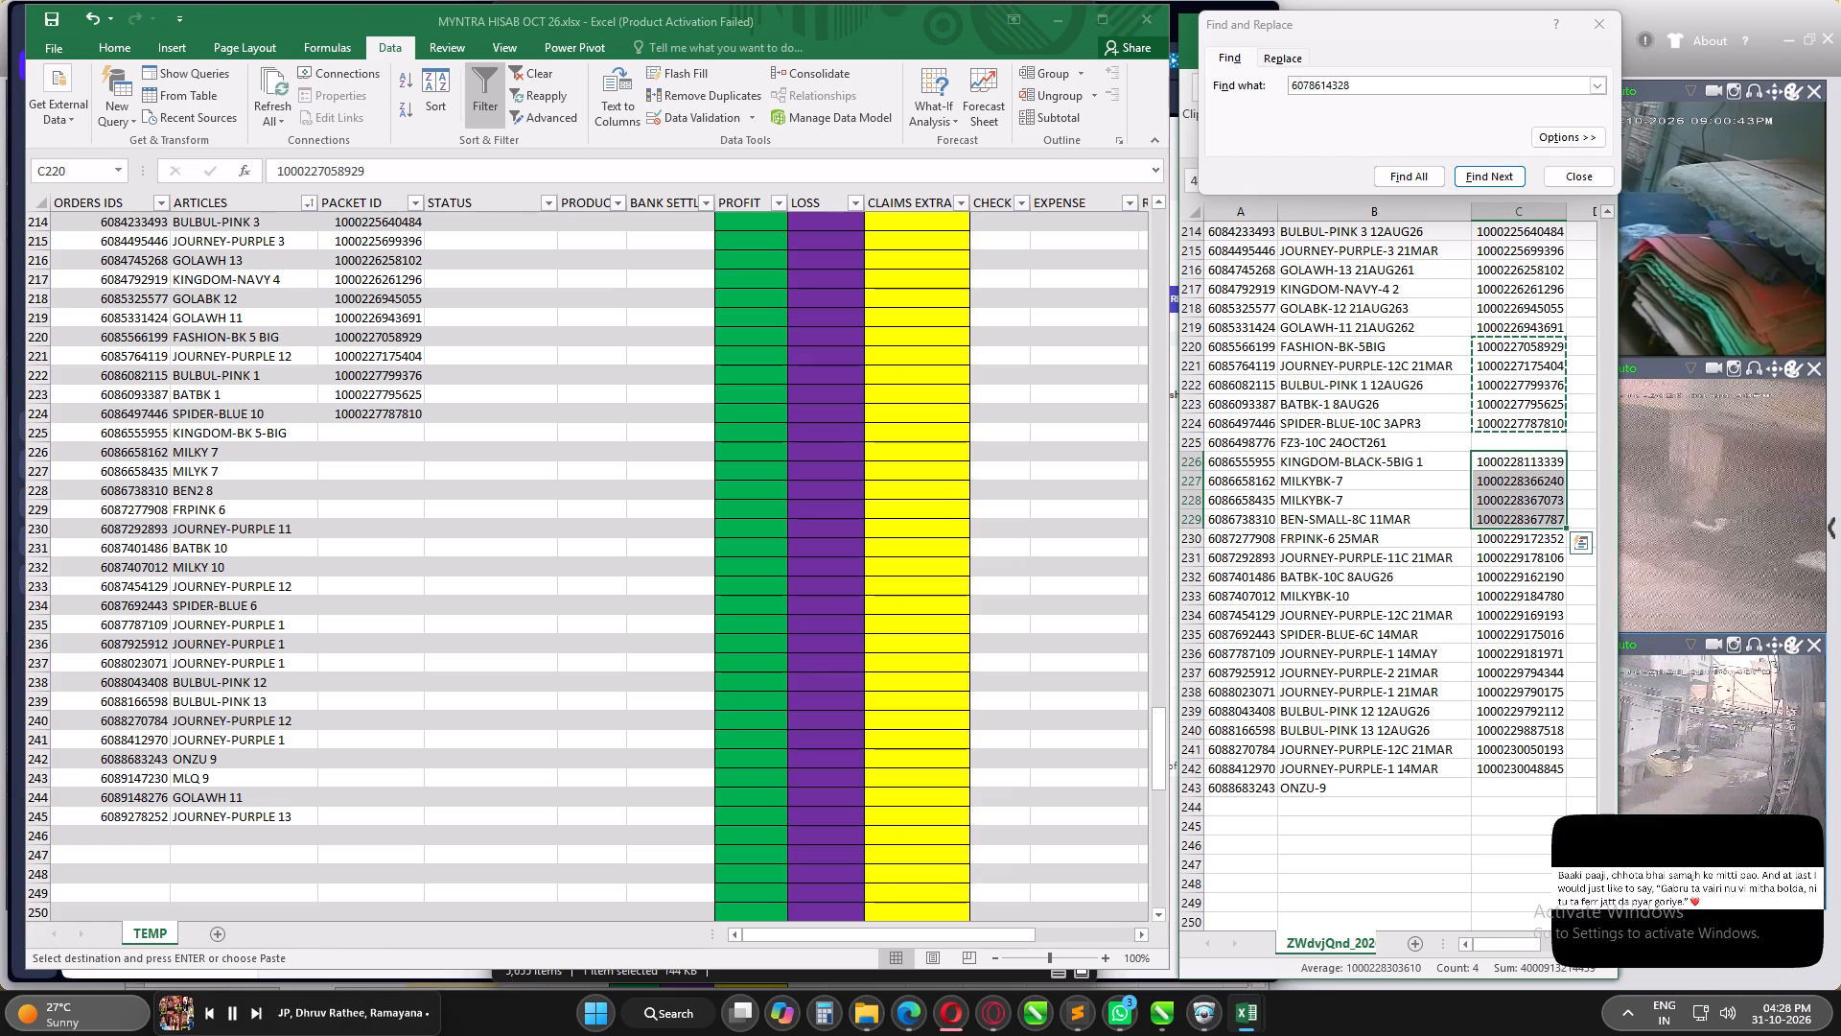
{"action": "key", "text": "shift+Down"}
{"action": "key", "text": "shift+Down"}
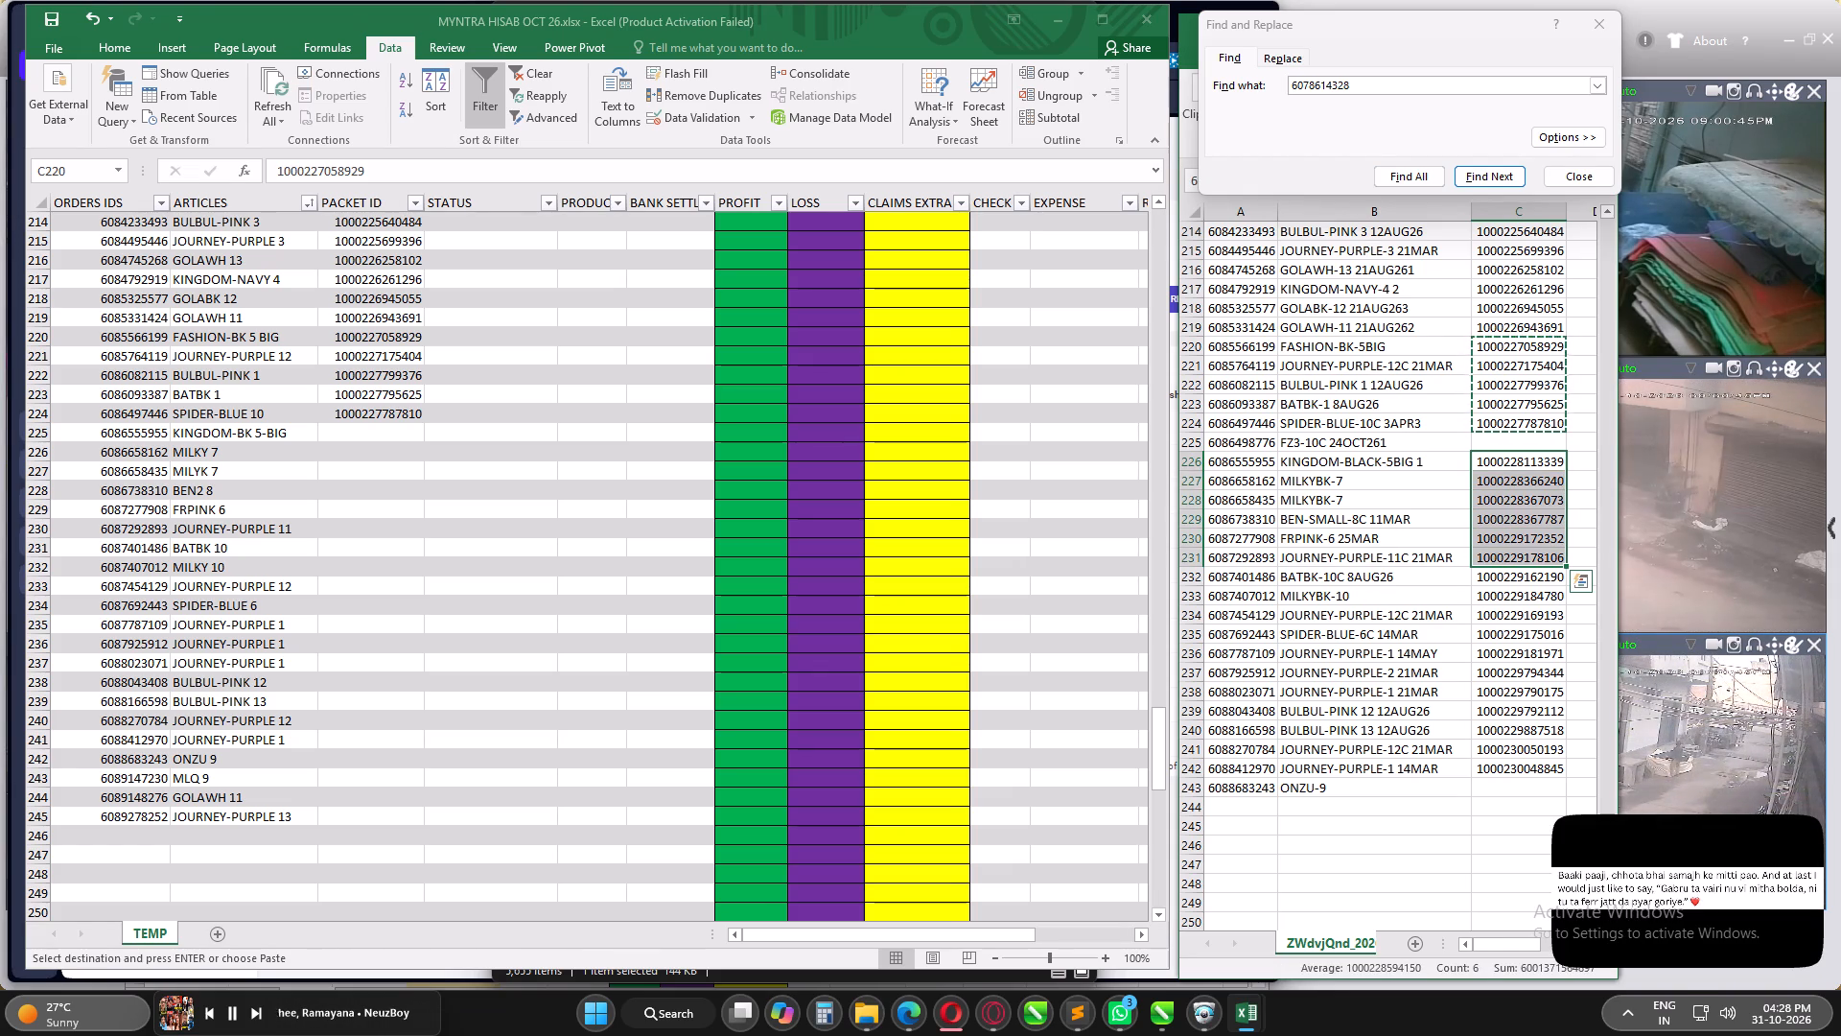
{"action": "key", "text": "shift+Down"}
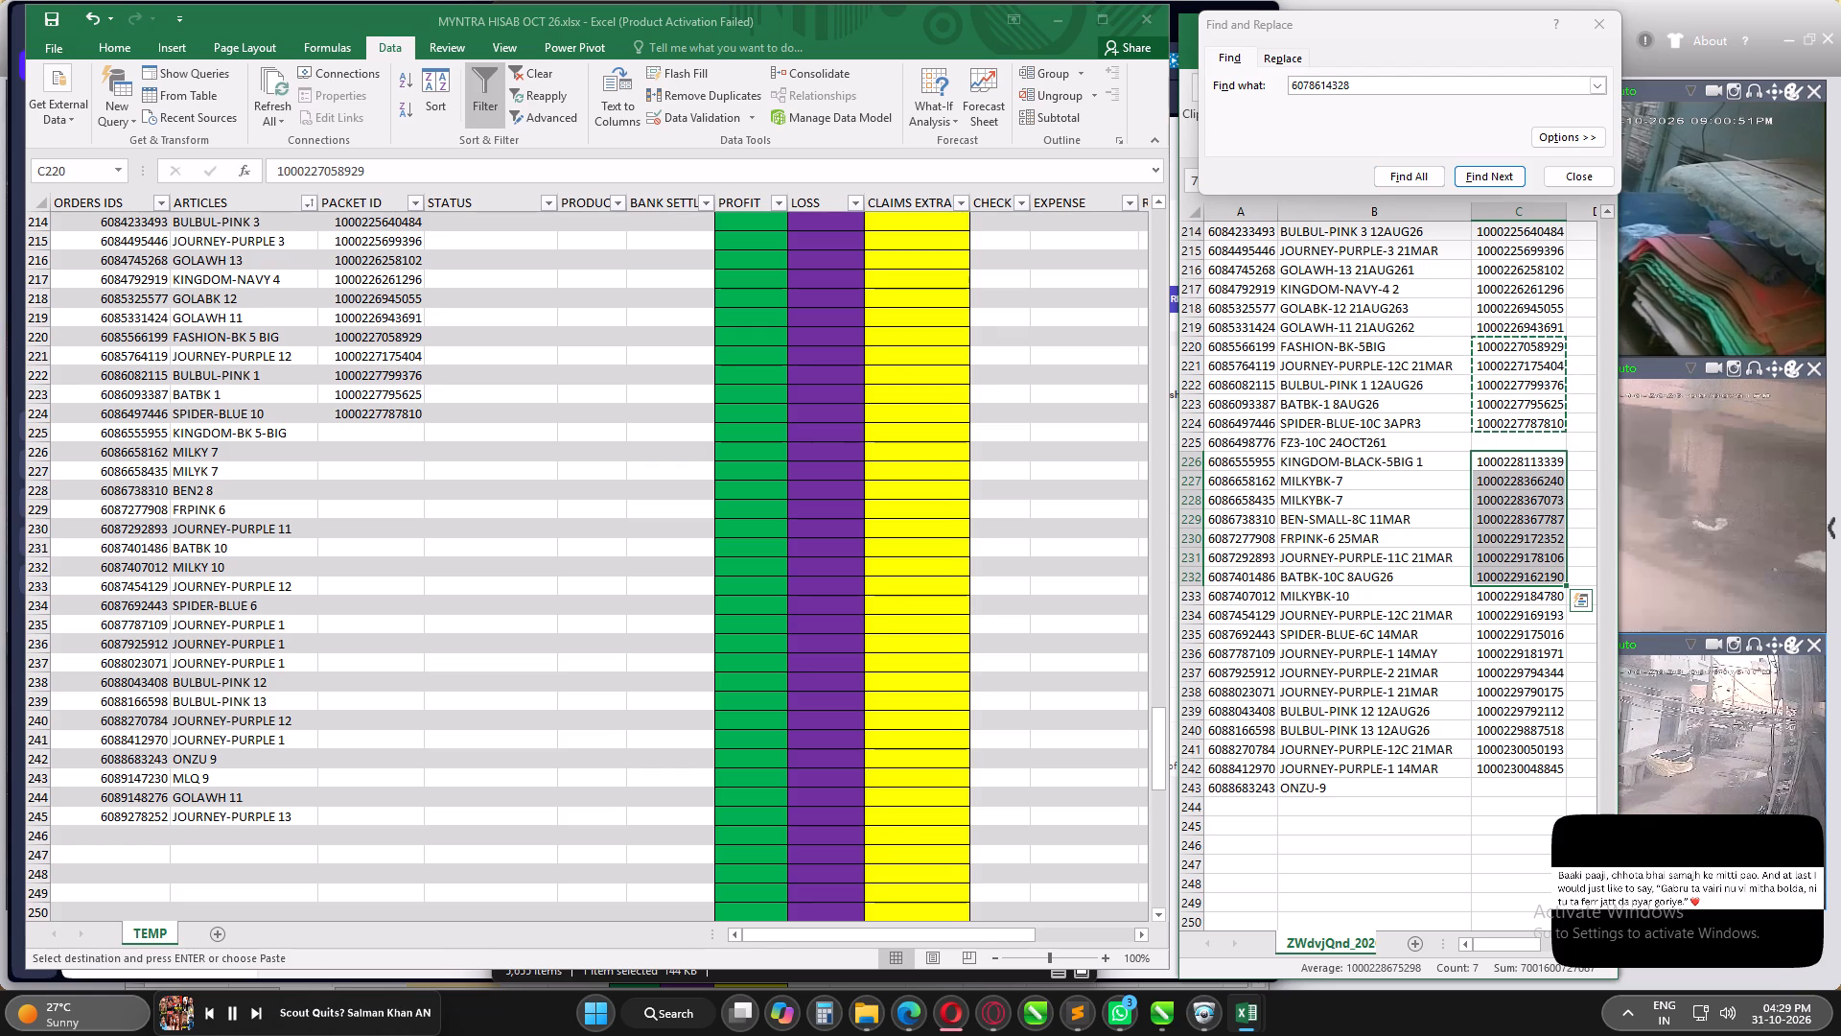
{"action": "key", "text": "shift+Down"}
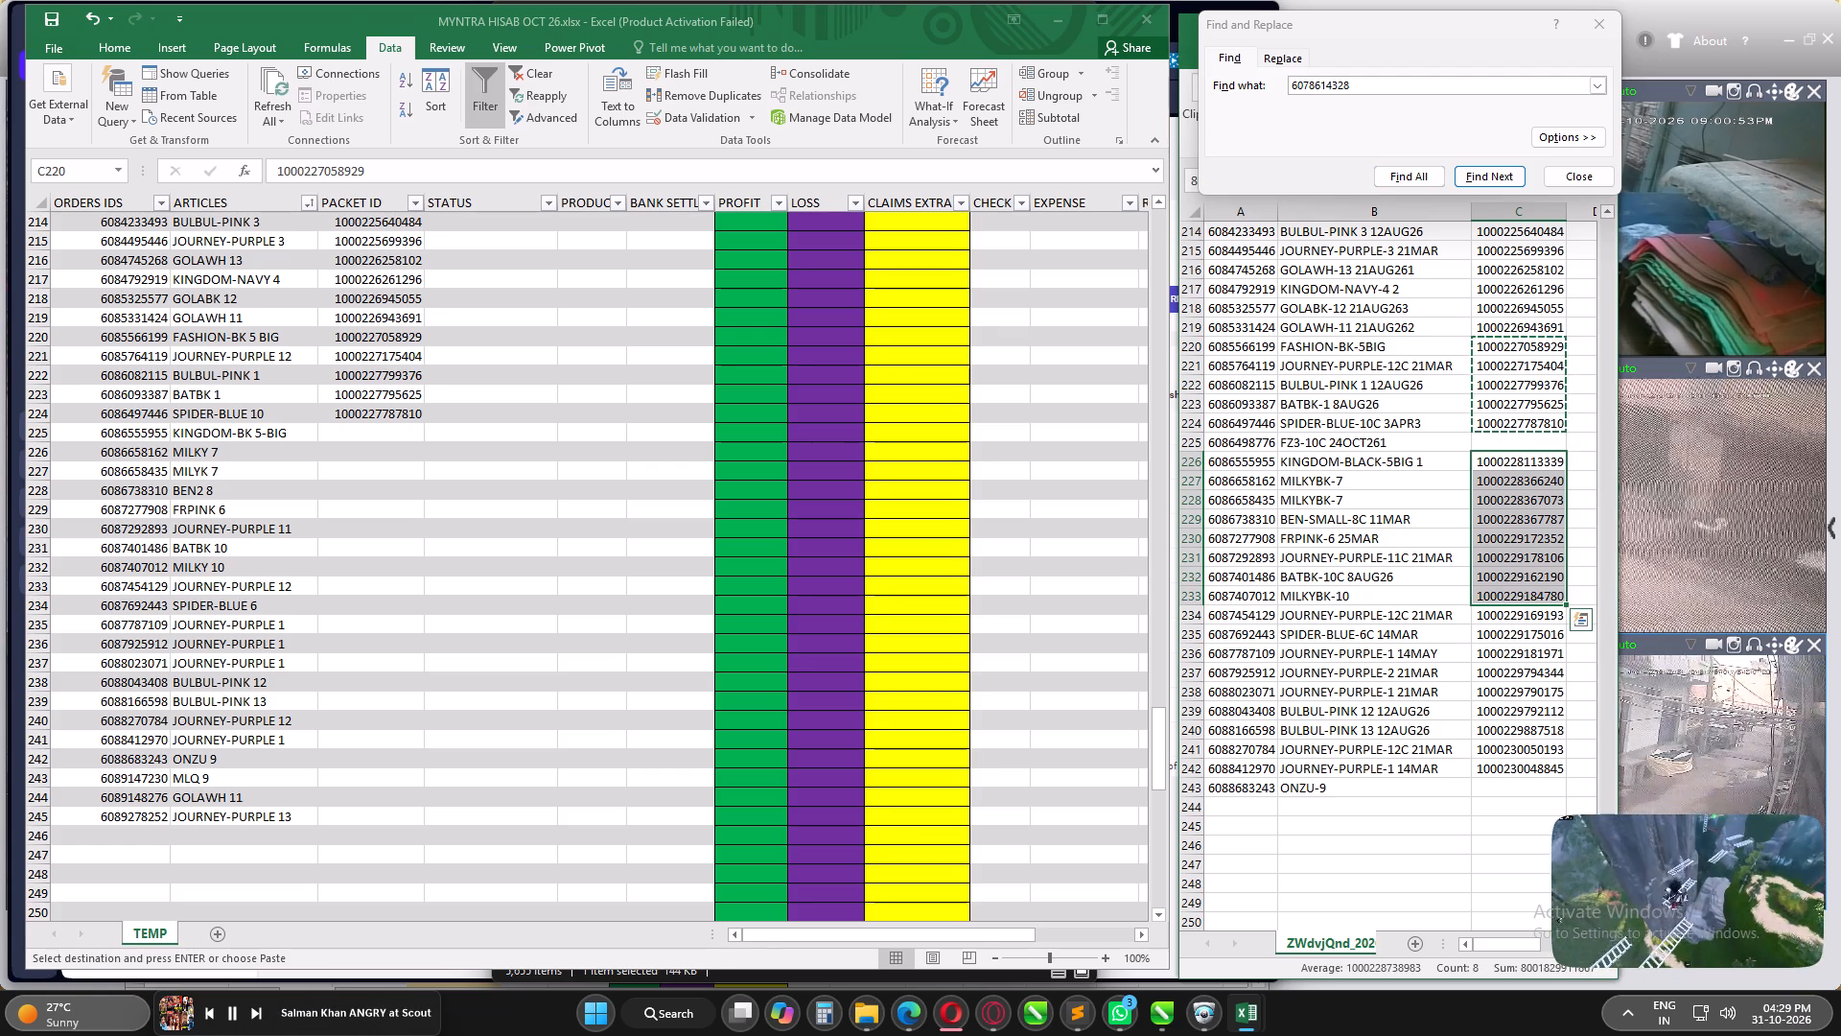
{"action": "key", "text": "shift+Down"}
{"action": "key", "text": "shift+Down"}
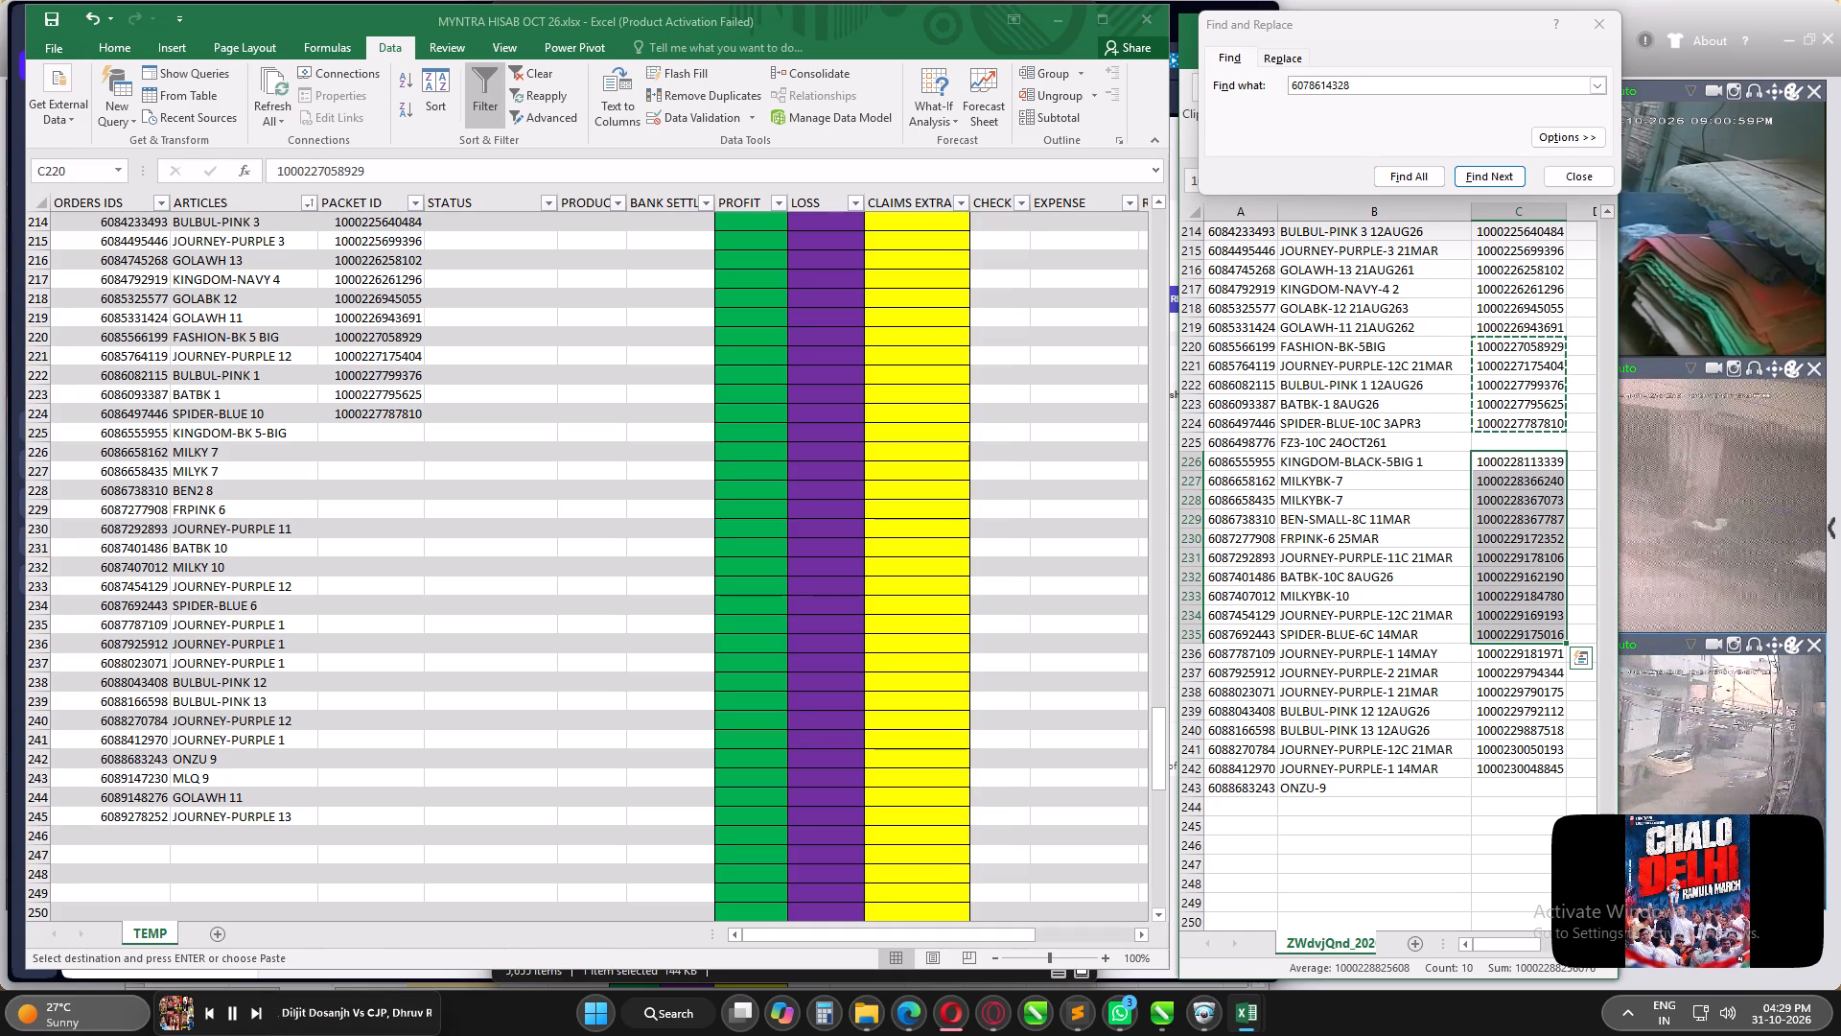
{"action": "key", "text": "shift+Down"}
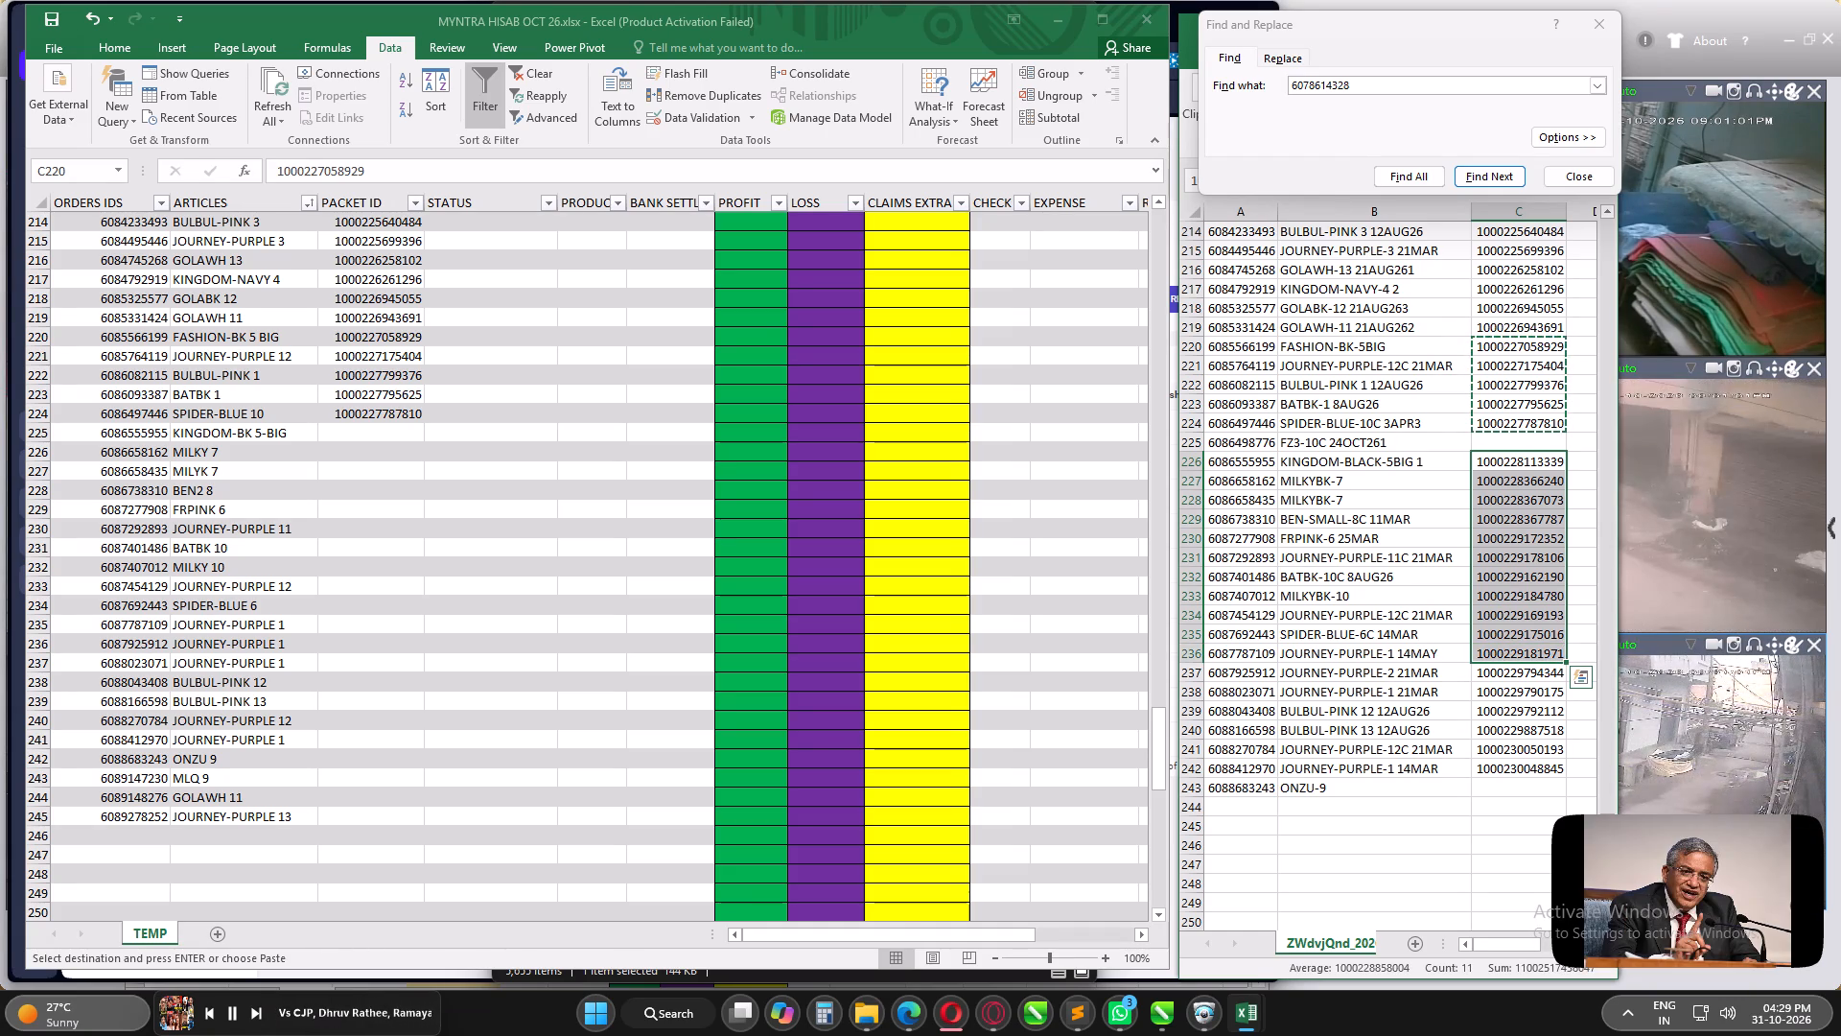
{"action": "key", "text": "ctrl+c"}
{"action": "left_click", "coordinate": [375, 441]}
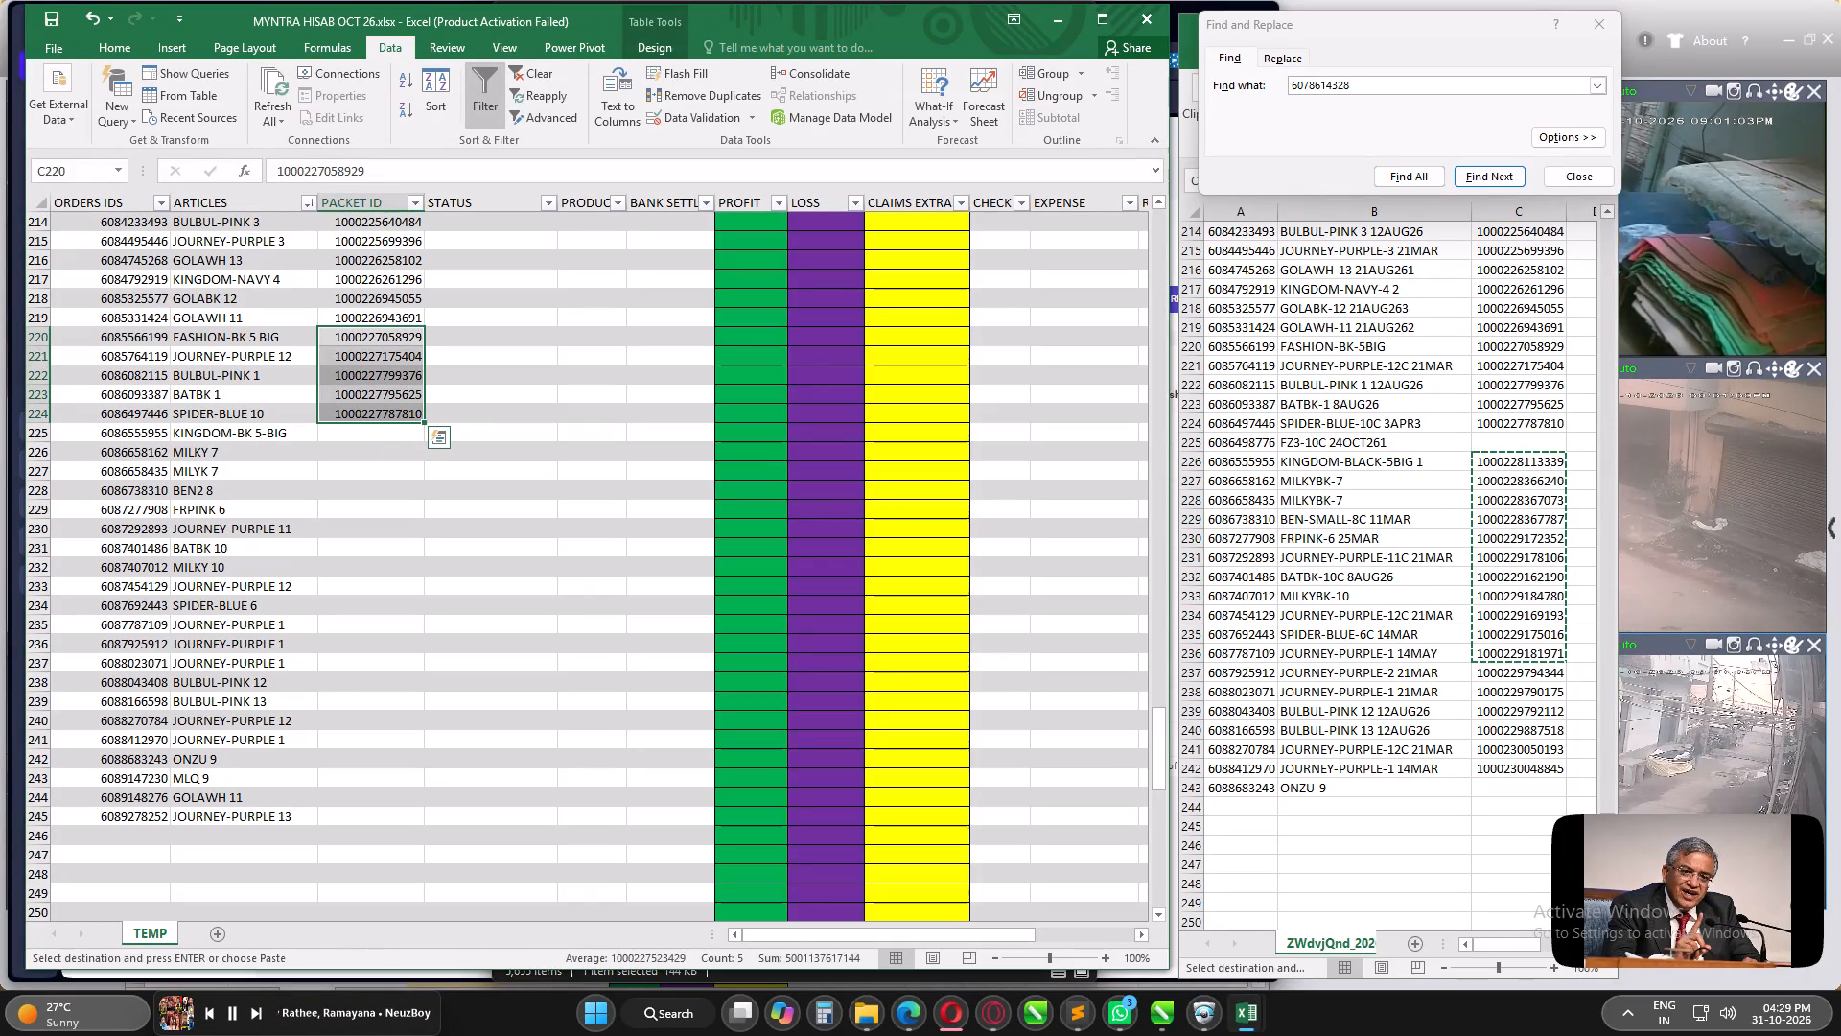
{"action": "left_click", "coordinate": [377, 431]}
{"action": "key", "text": "ctrl+v"}
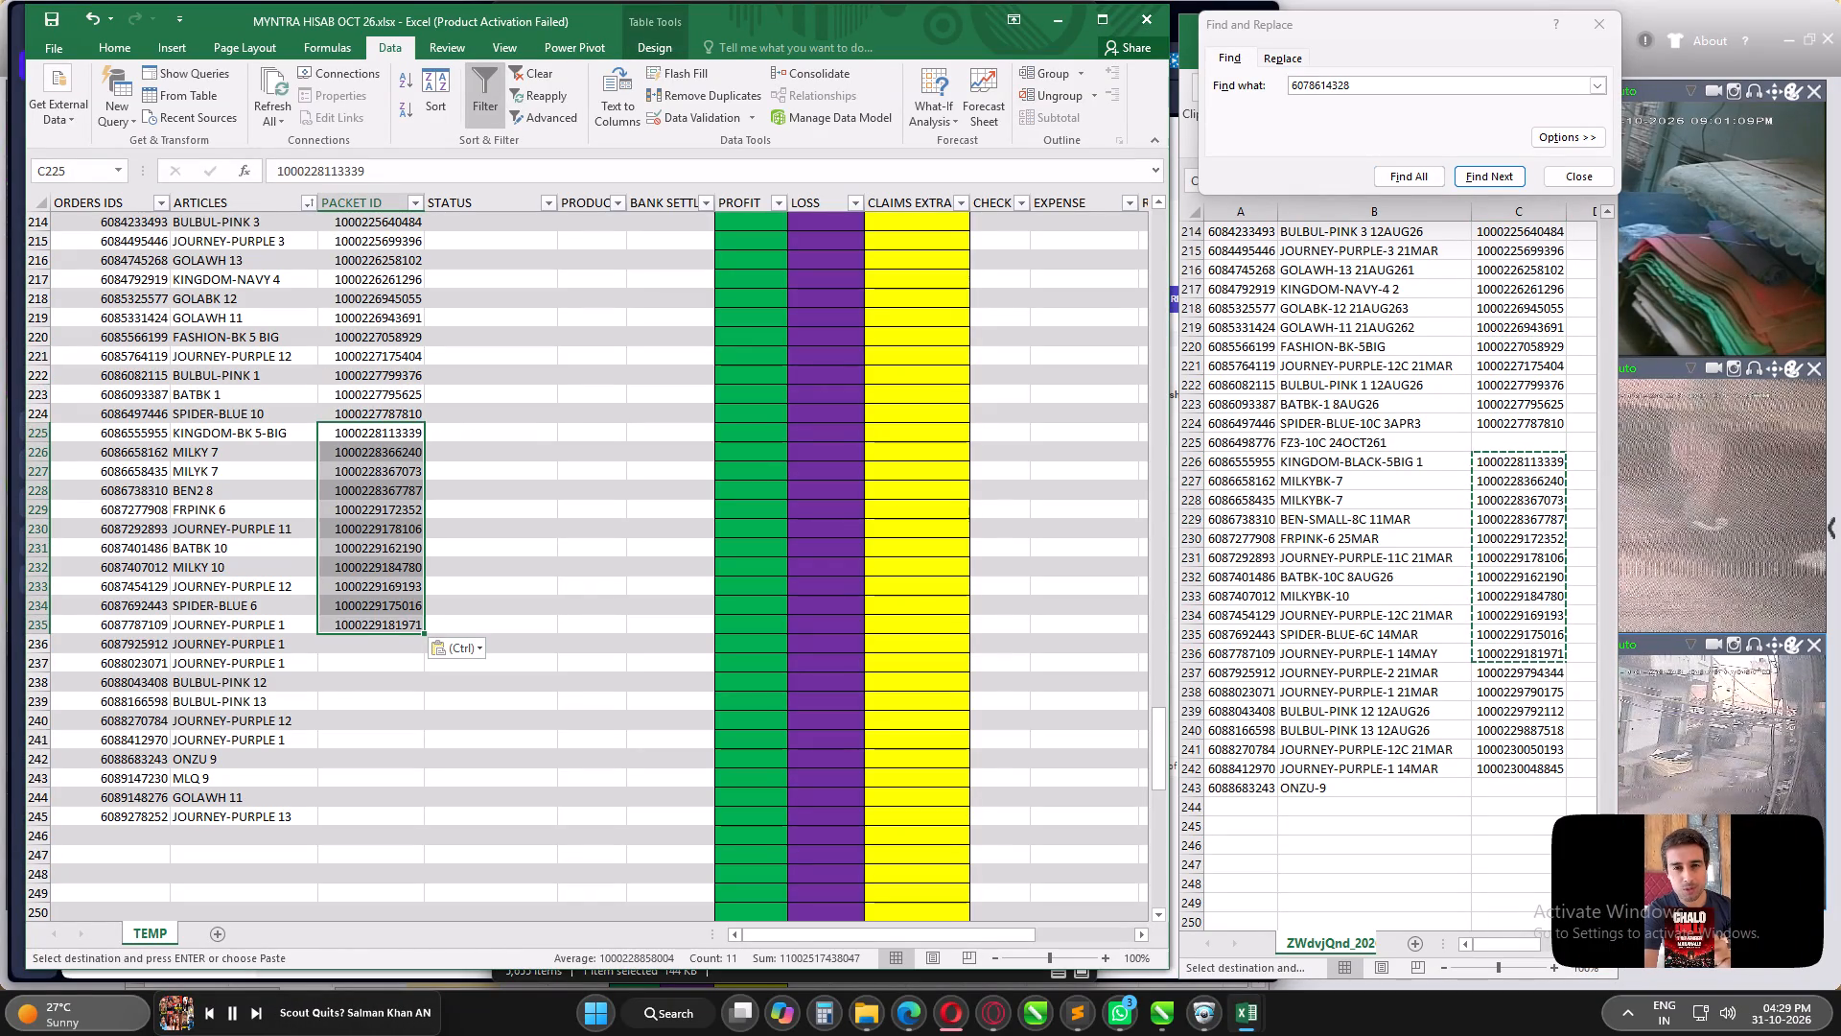
{"action": "double_click", "coordinate": [292, 643]}
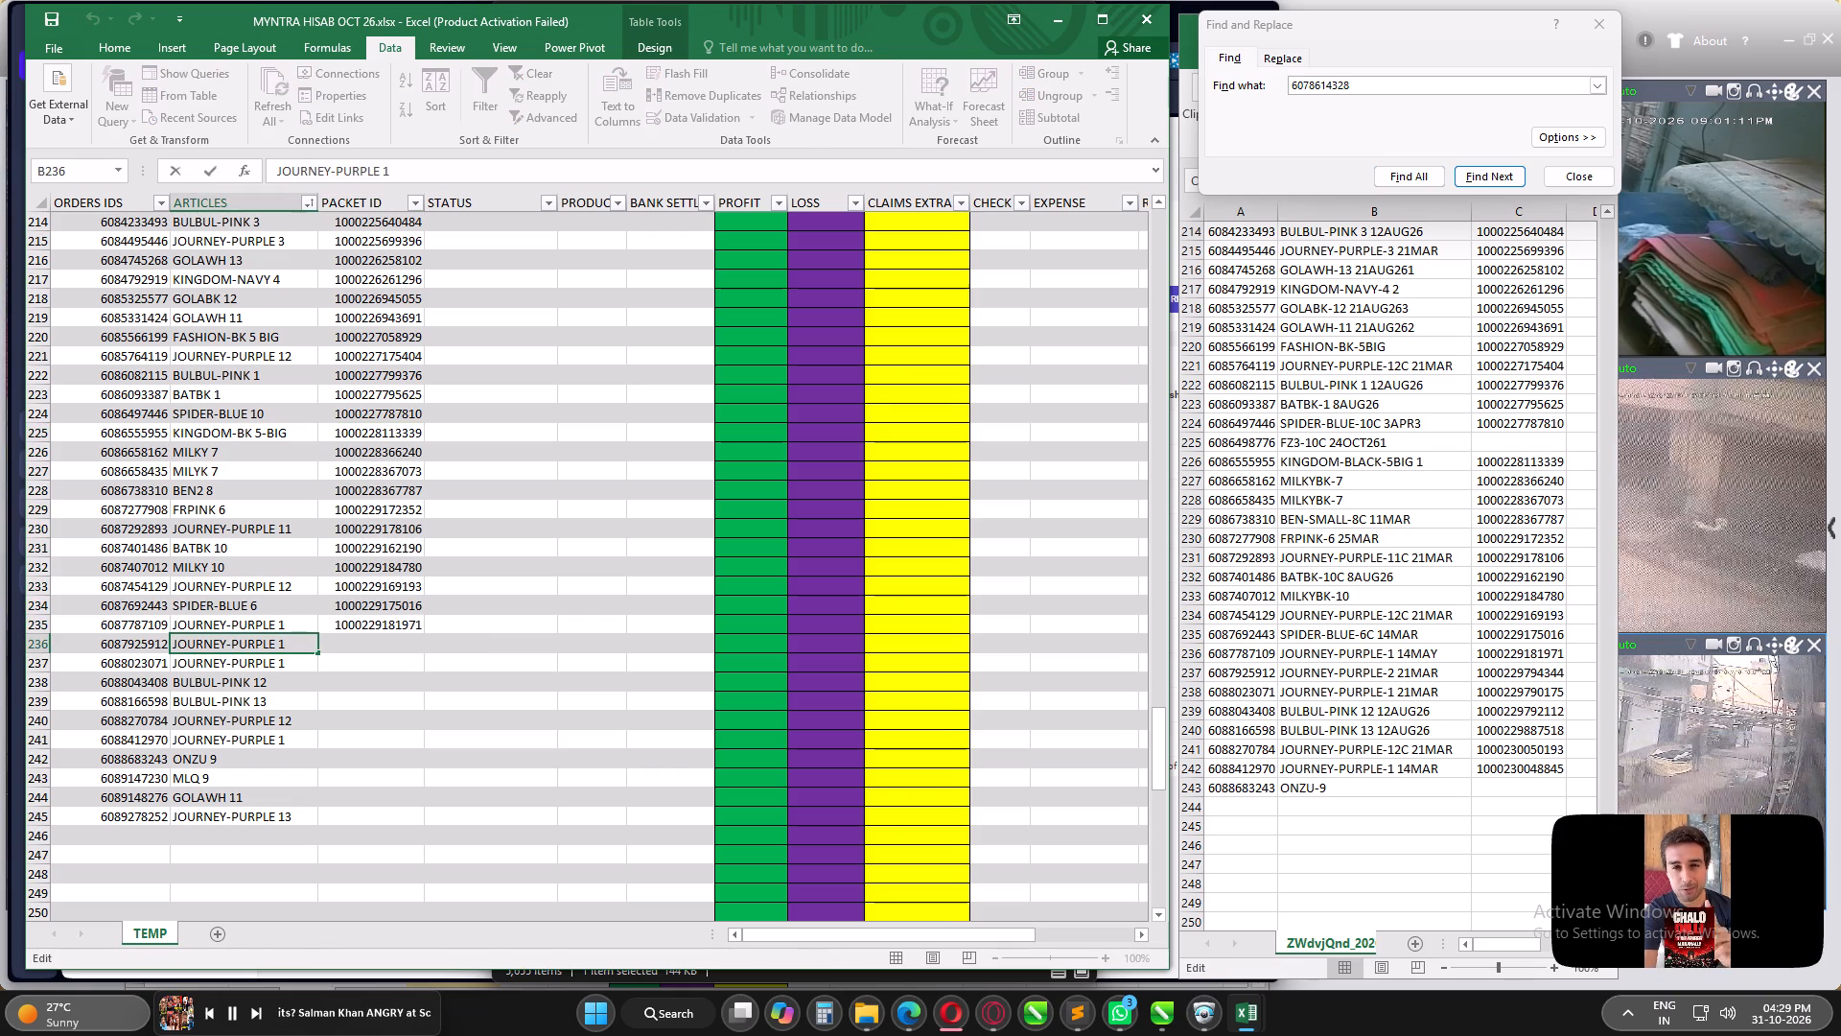
{"action": "key", "text": "F2"}
{"action": "key", "text": "2"}
{"action": "key", "text": "Return"}
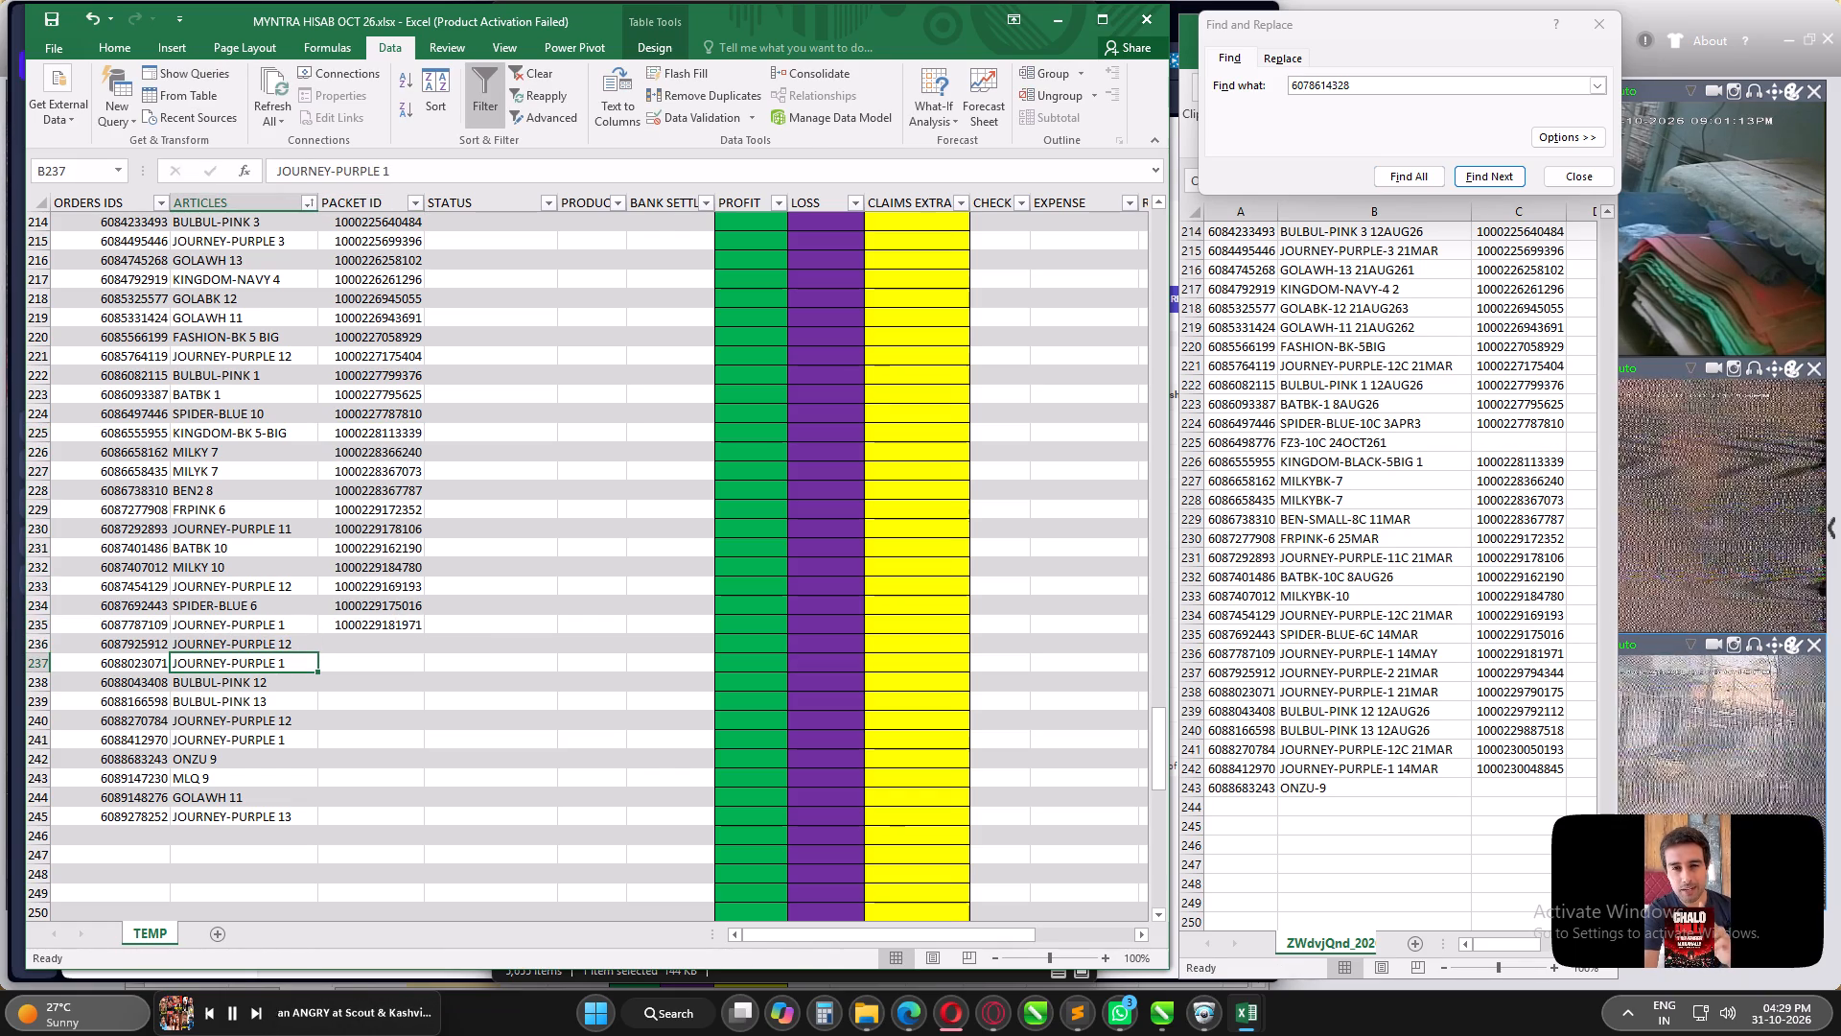
{"action": "double_click", "coordinate": [281, 647]}
{"action": "key", "text": "Right"}
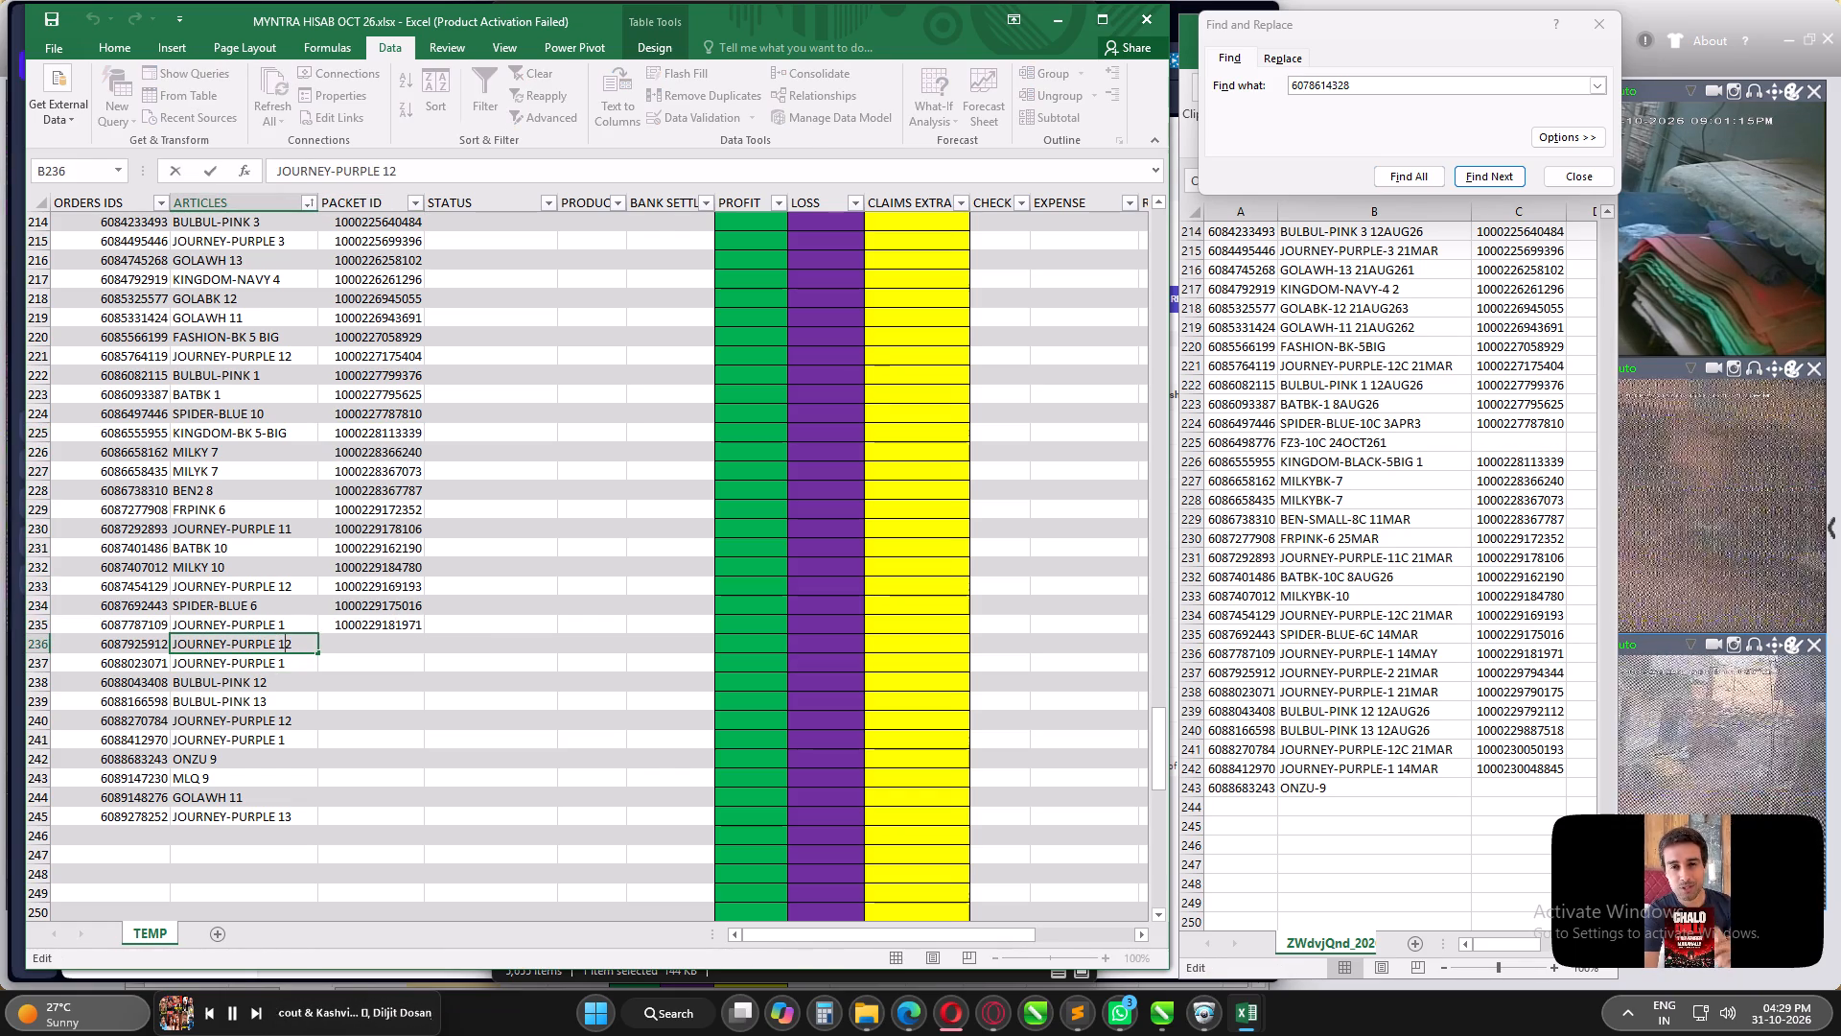
{"action": "key", "text": "BackSpace"}
{"action": "key", "text": "Return"}
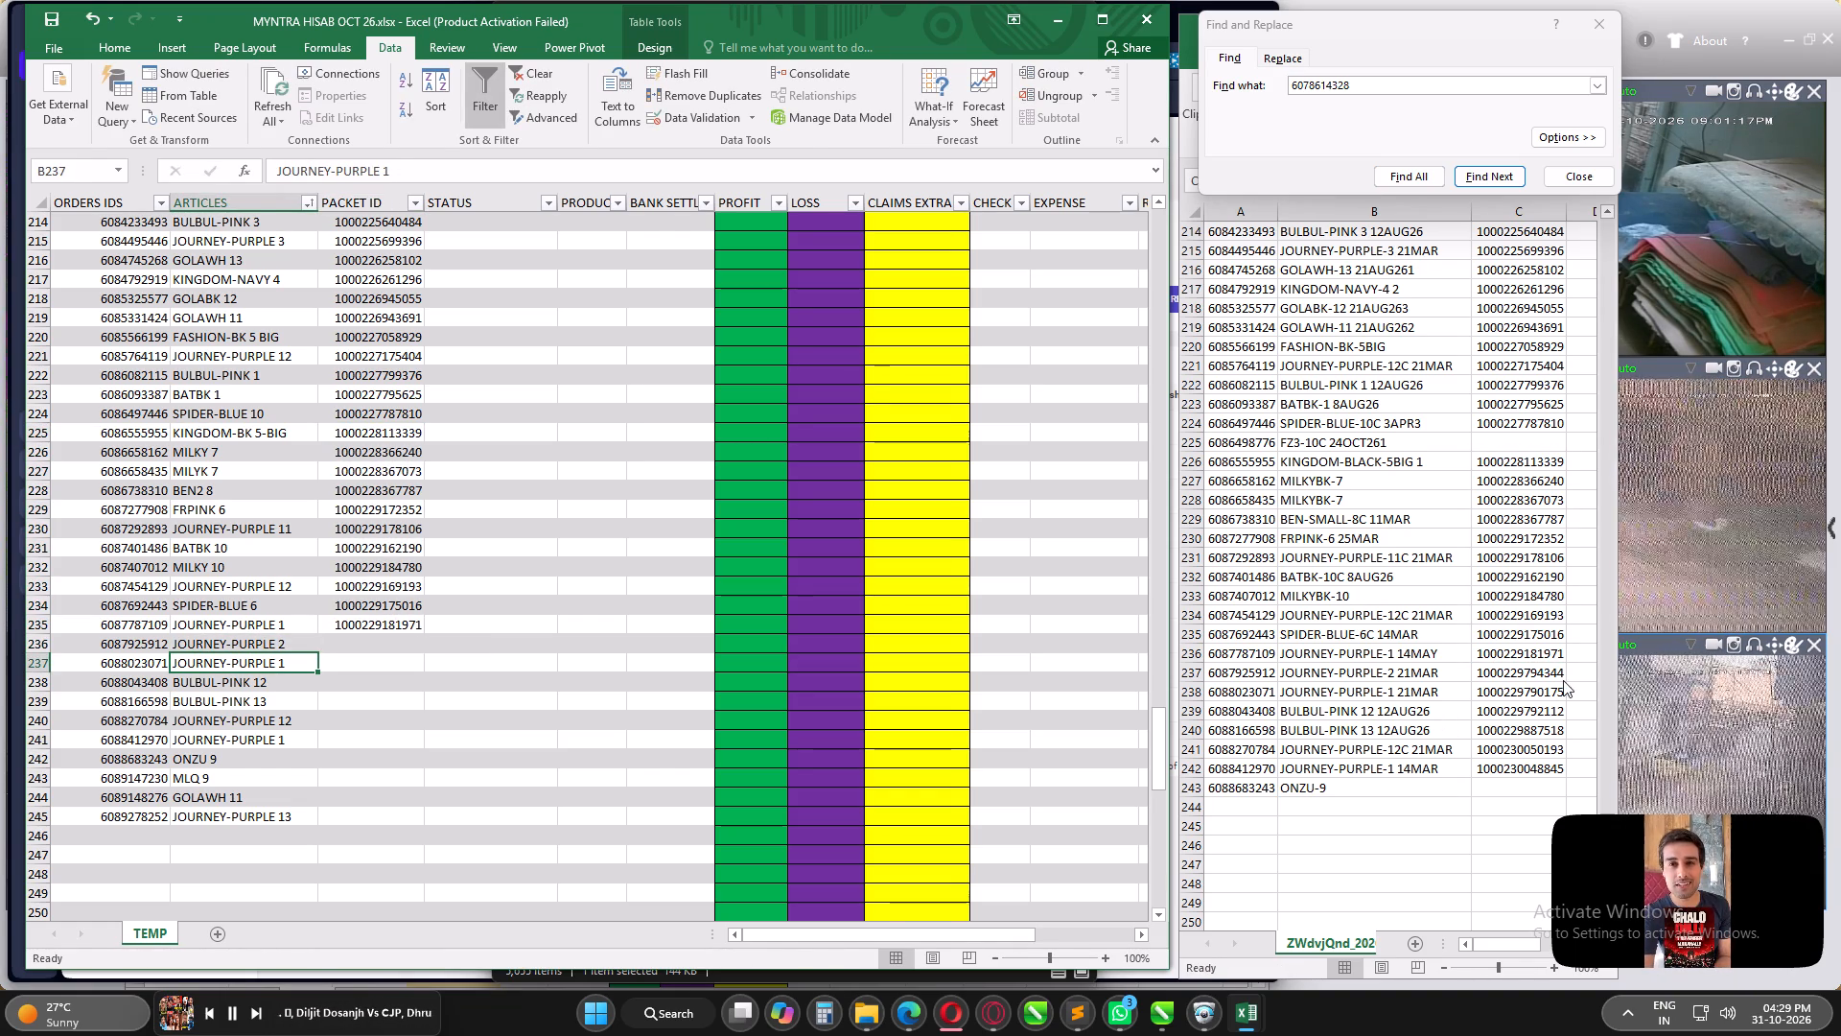
Copy the report's packet IDs from JOURNEY-PURPLE-2 through JOURNEY-PURPLE-1 (rows 237–242) into the October workbook's PACKET ID column starting at row 236.
{"action": "left_click", "coordinate": [1530, 685]}
{"action": "left_click", "coordinate": [1502, 679]}
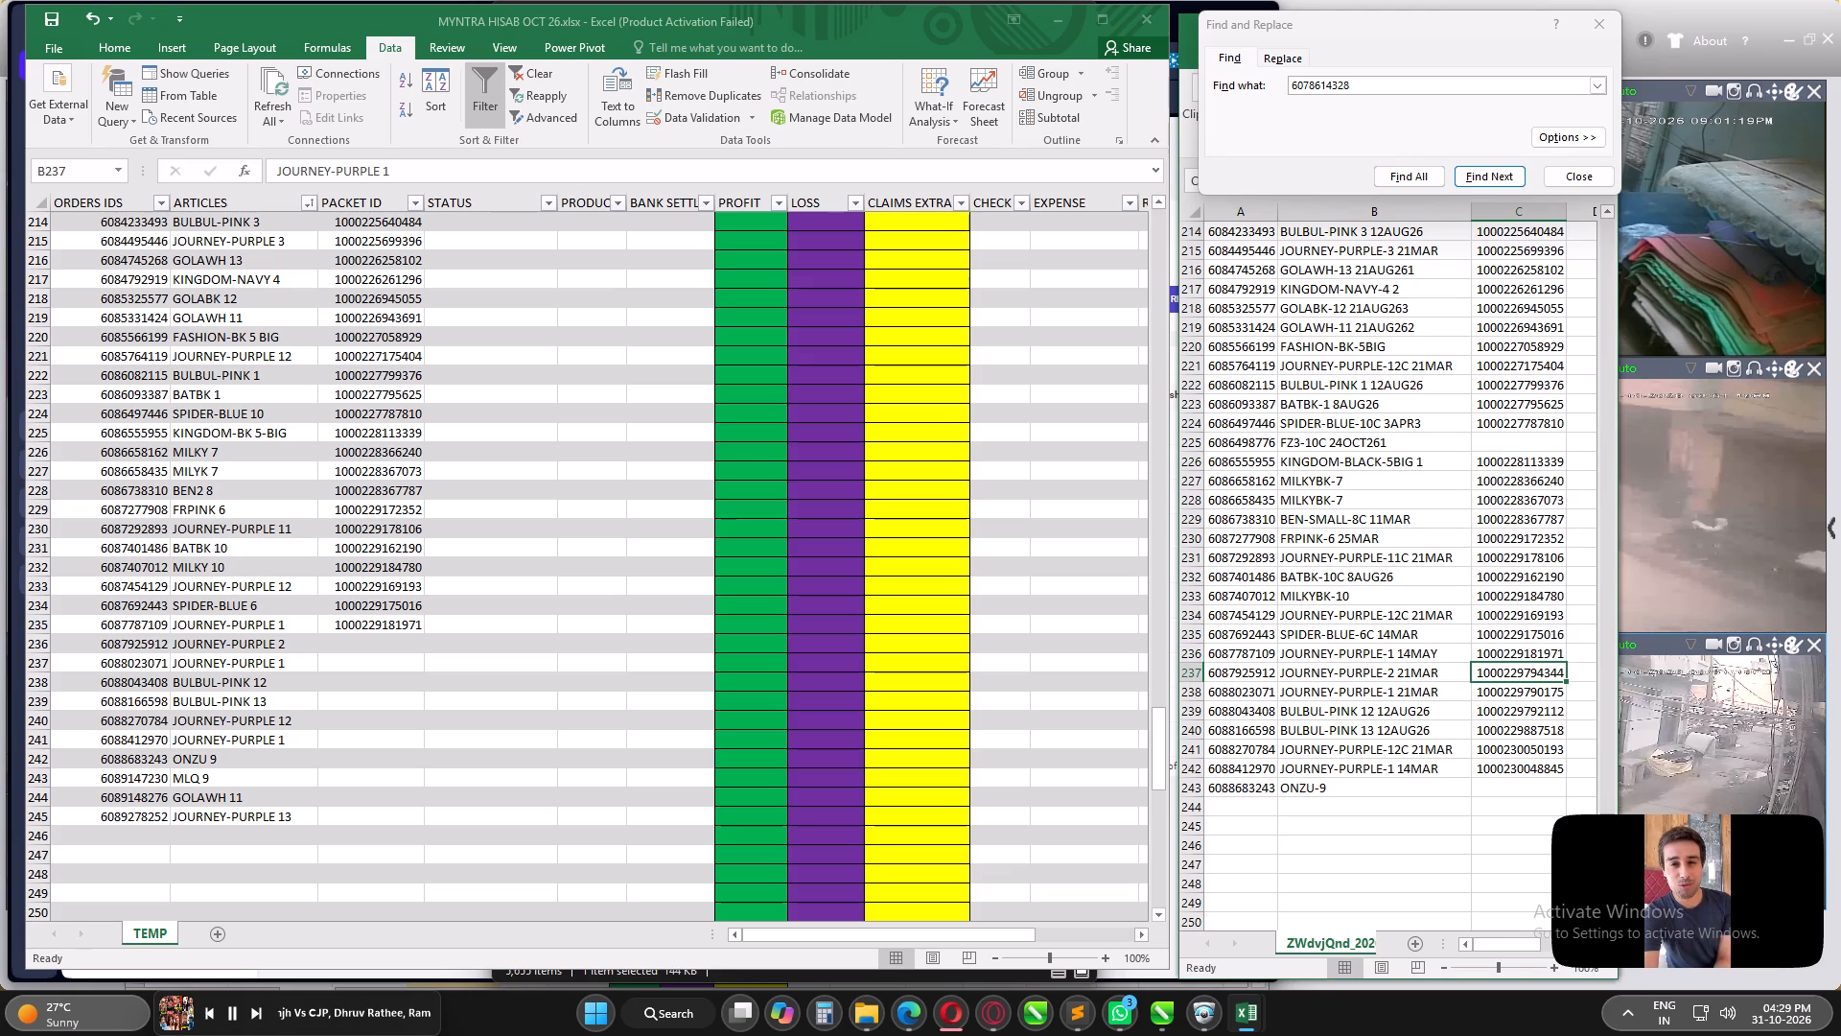
{"action": "key", "text": "shift+Down"}
{"action": "key", "text": "shift+Down"}
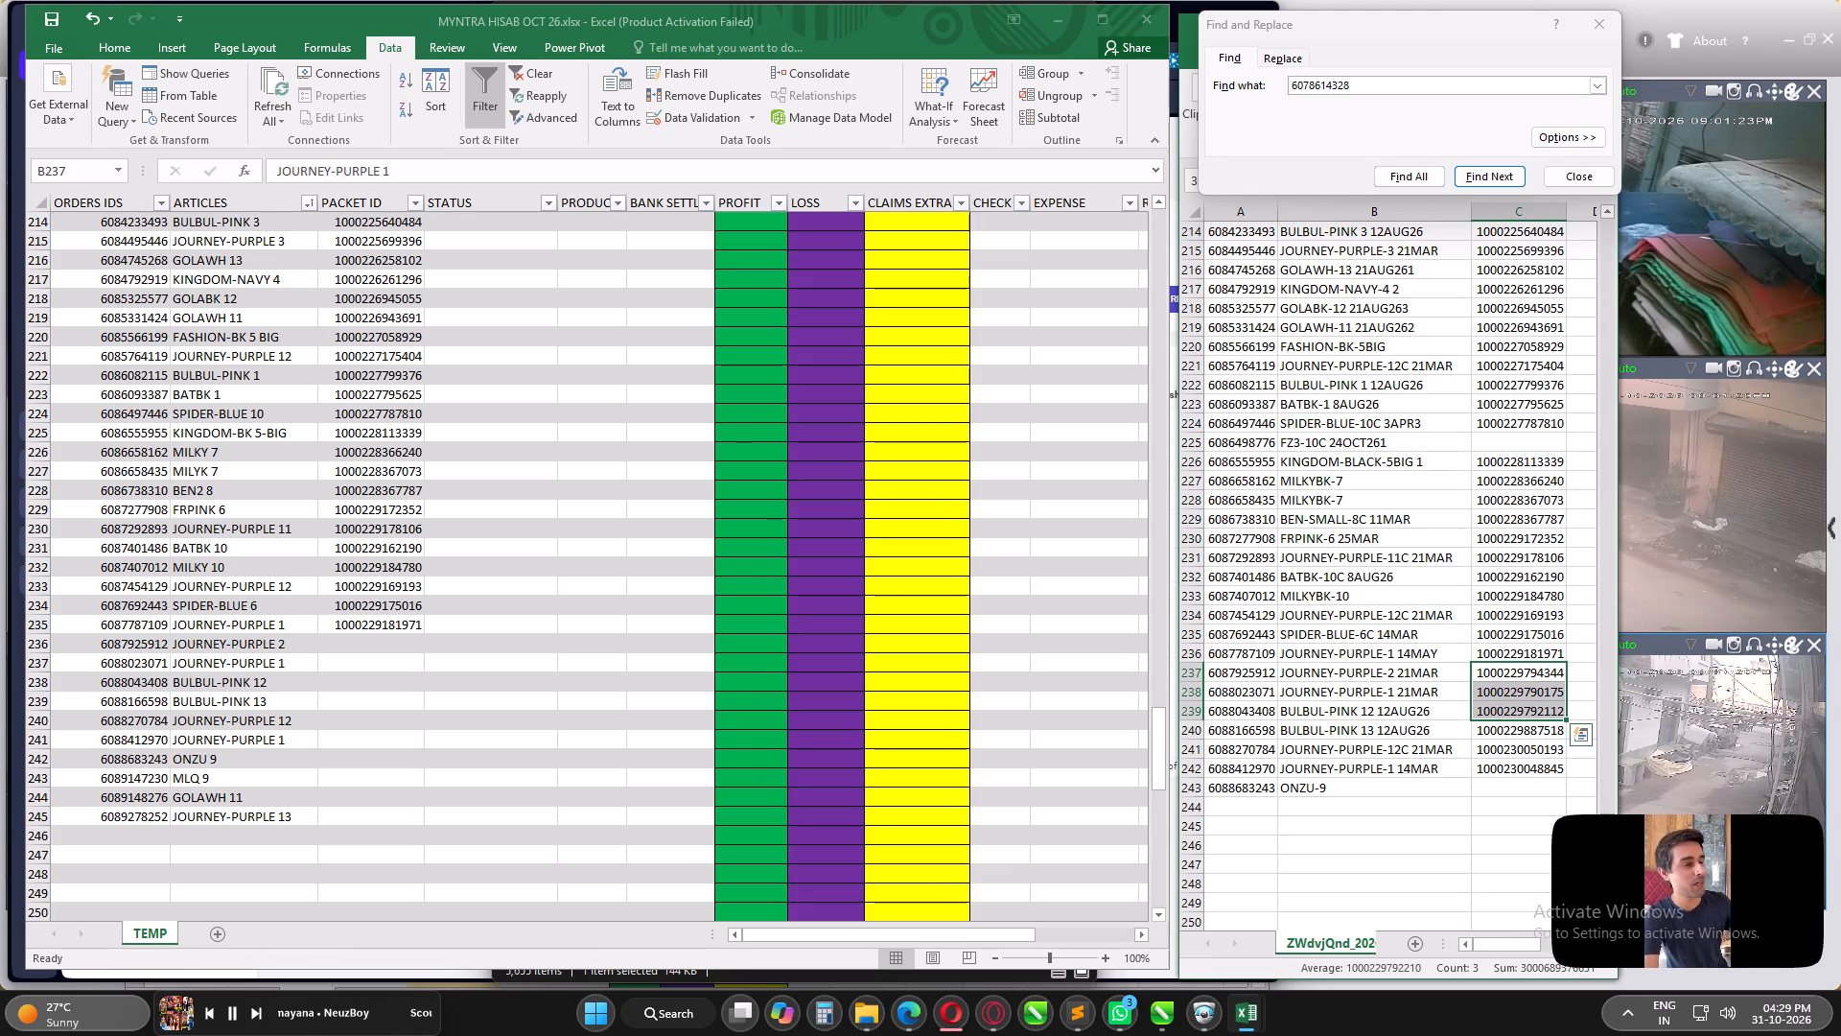
{"action": "key", "text": "shift+Down"}
{"action": "key", "text": "shift+Down"}
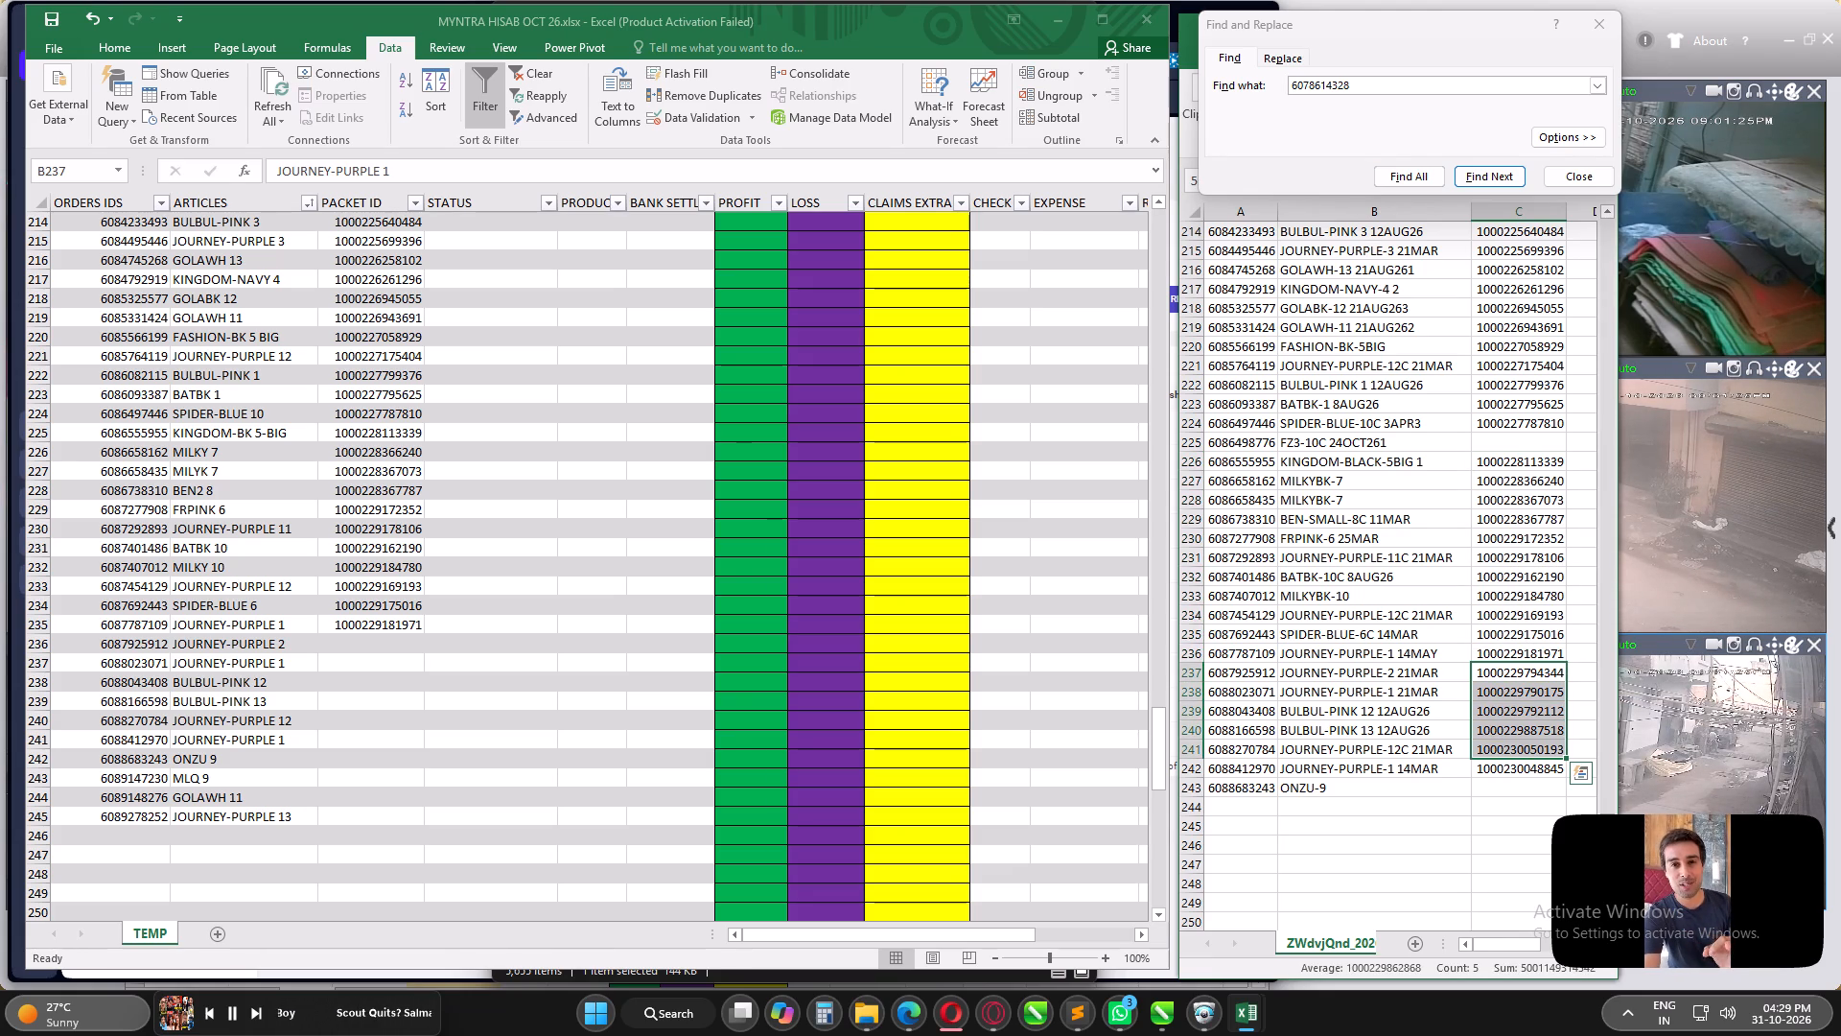
{"action": "key", "text": "shift+Down"}
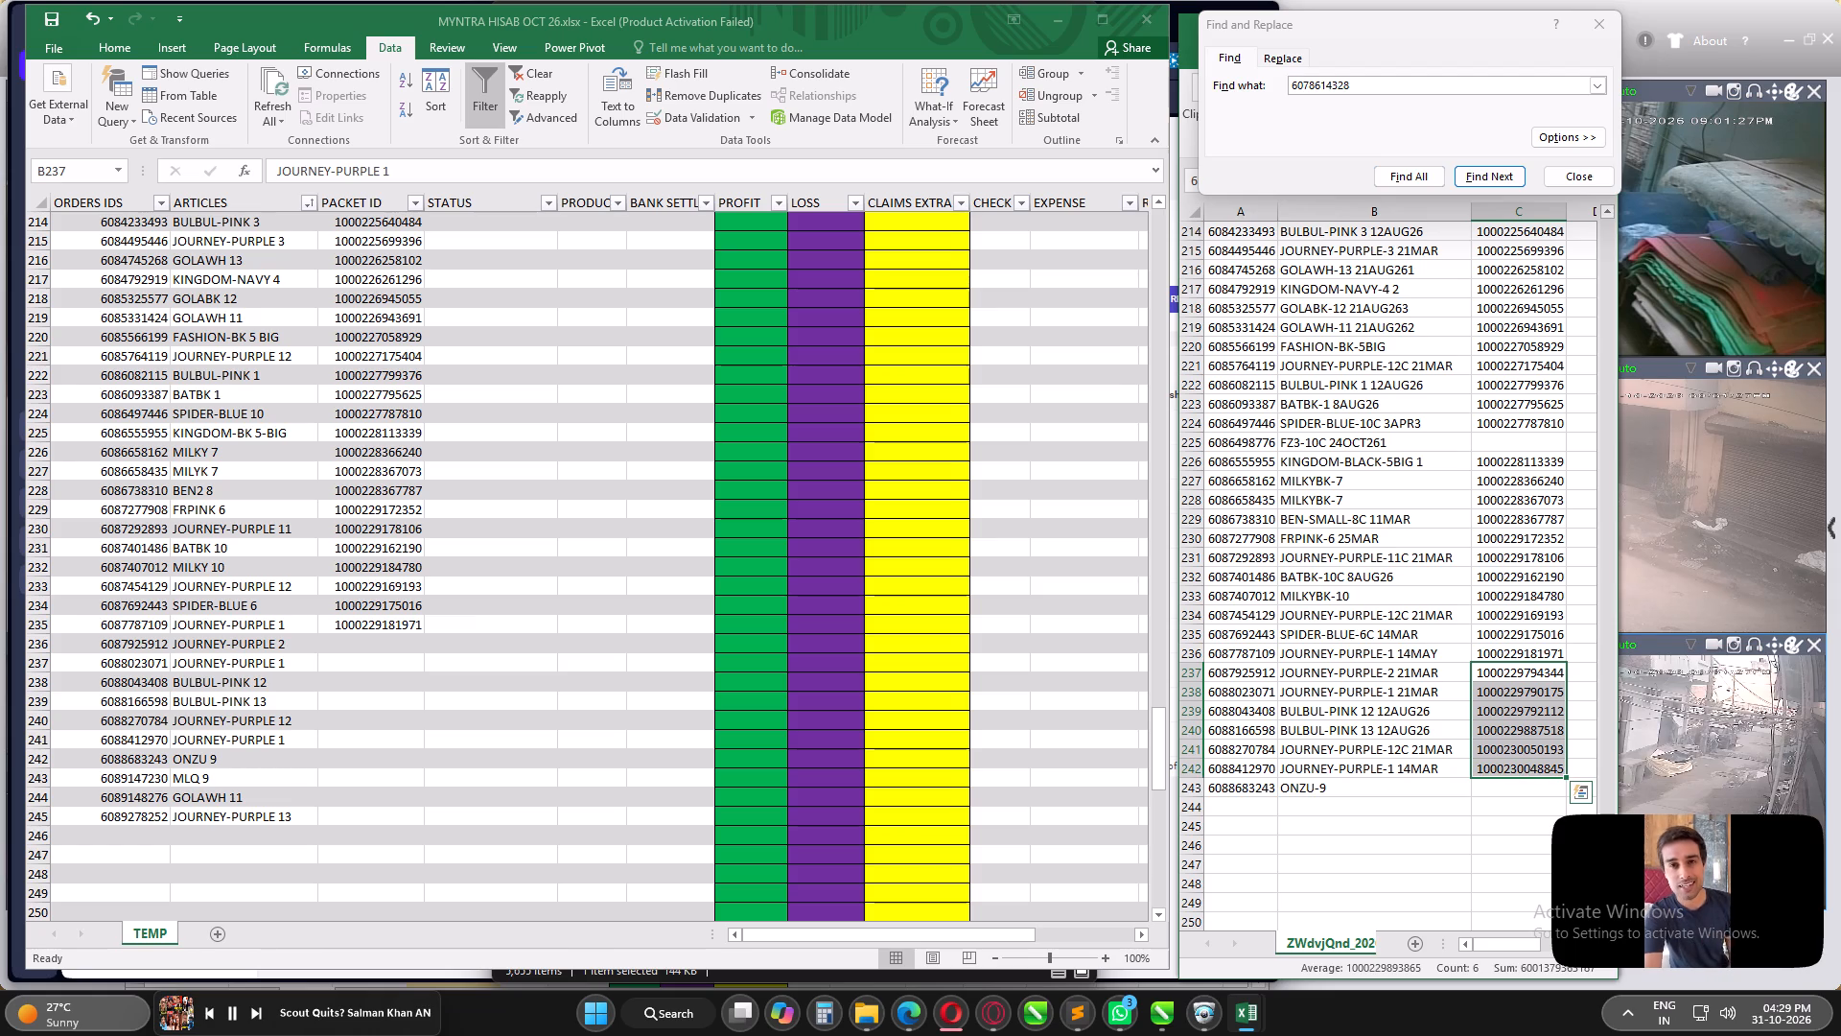
{"action": "key", "text": "ctrl+c"}
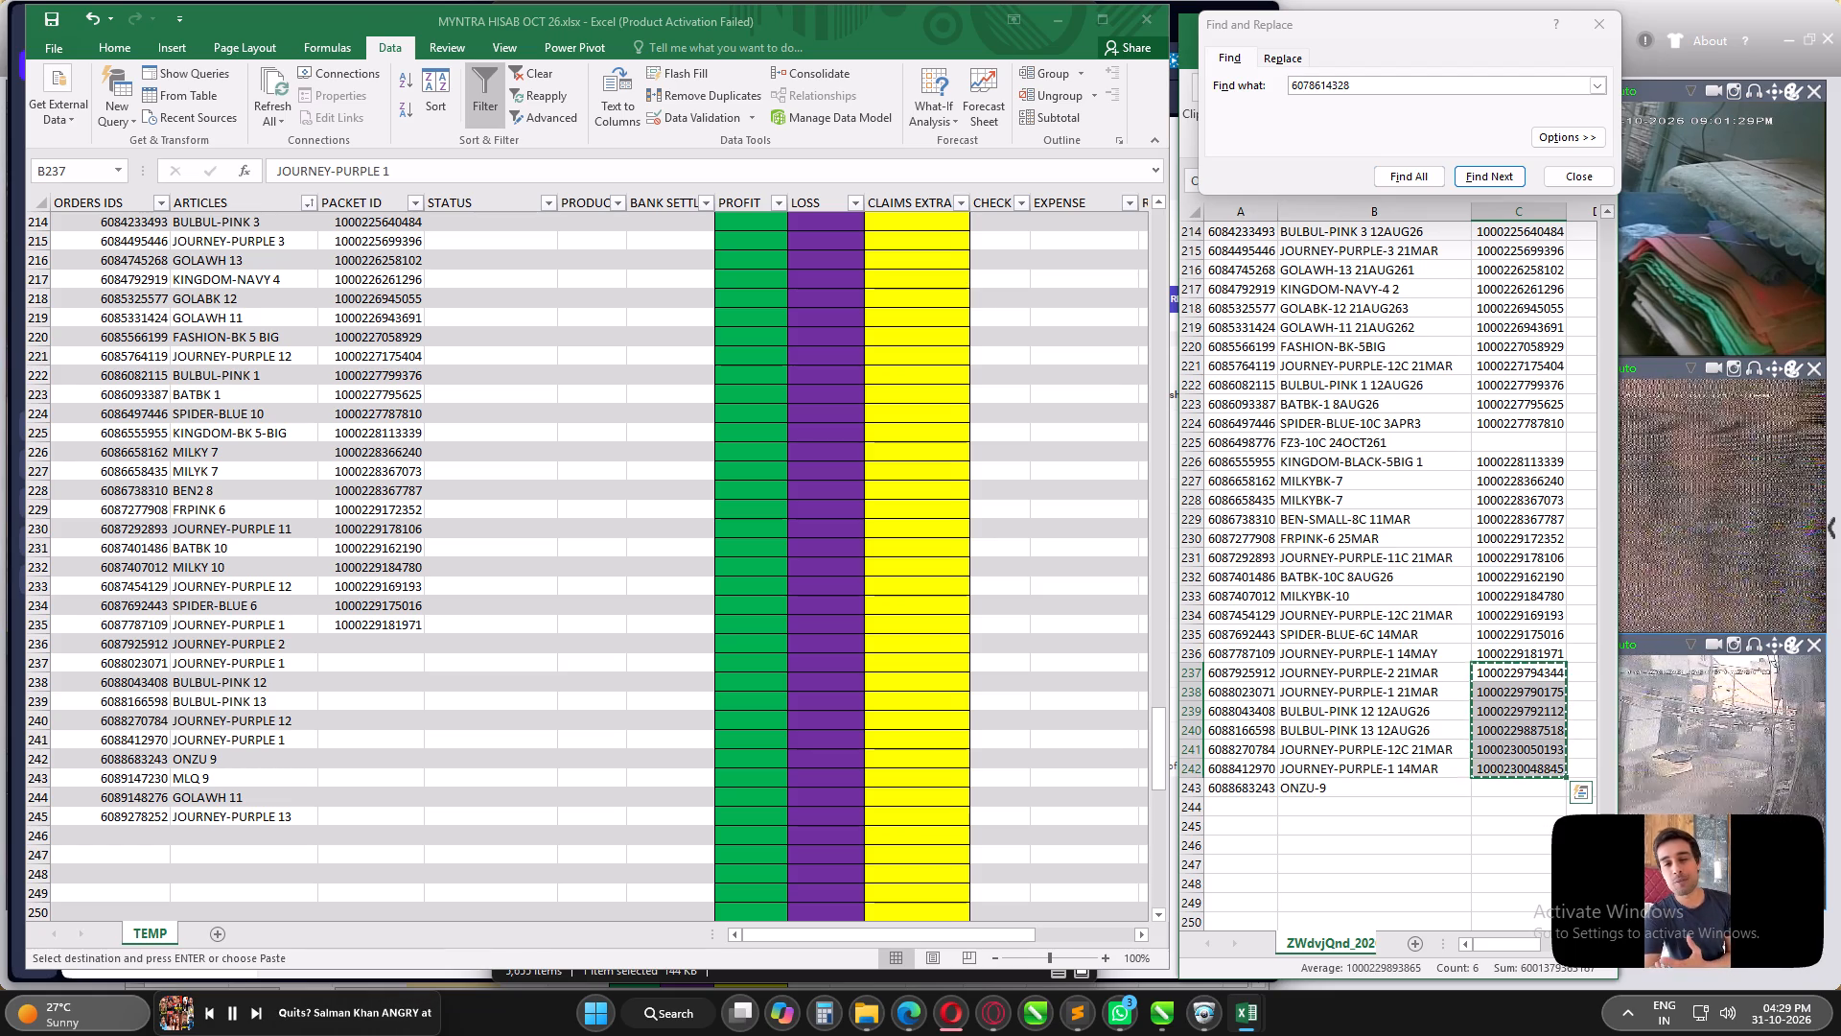
{"action": "left_click", "coordinate": [376, 669]}
{"action": "left_click", "coordinate": [378, 643]}
{"action": "key", "text": "ctrl+v"}
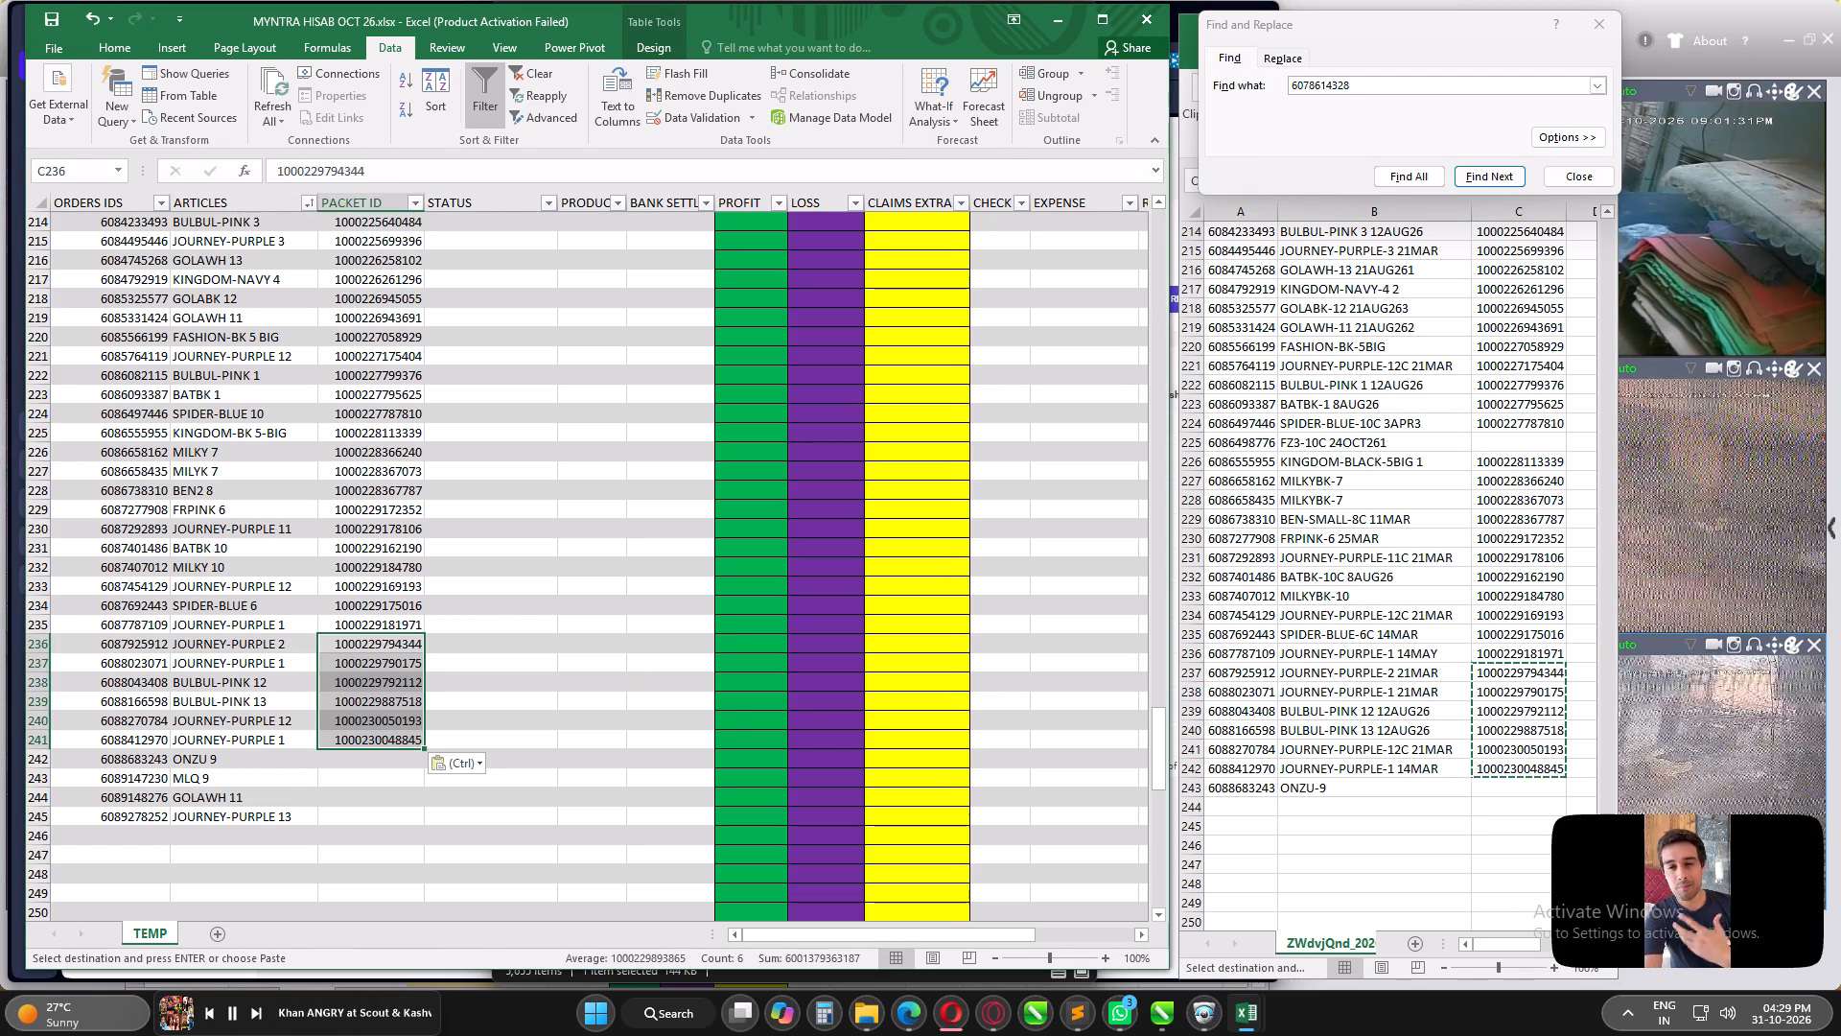
Save the October workbook with the newly pasted packet IDs.
{"action": "key", "text": "ctrl+s"}
{"action": "left_click", "coordinate": [1280, 597]}
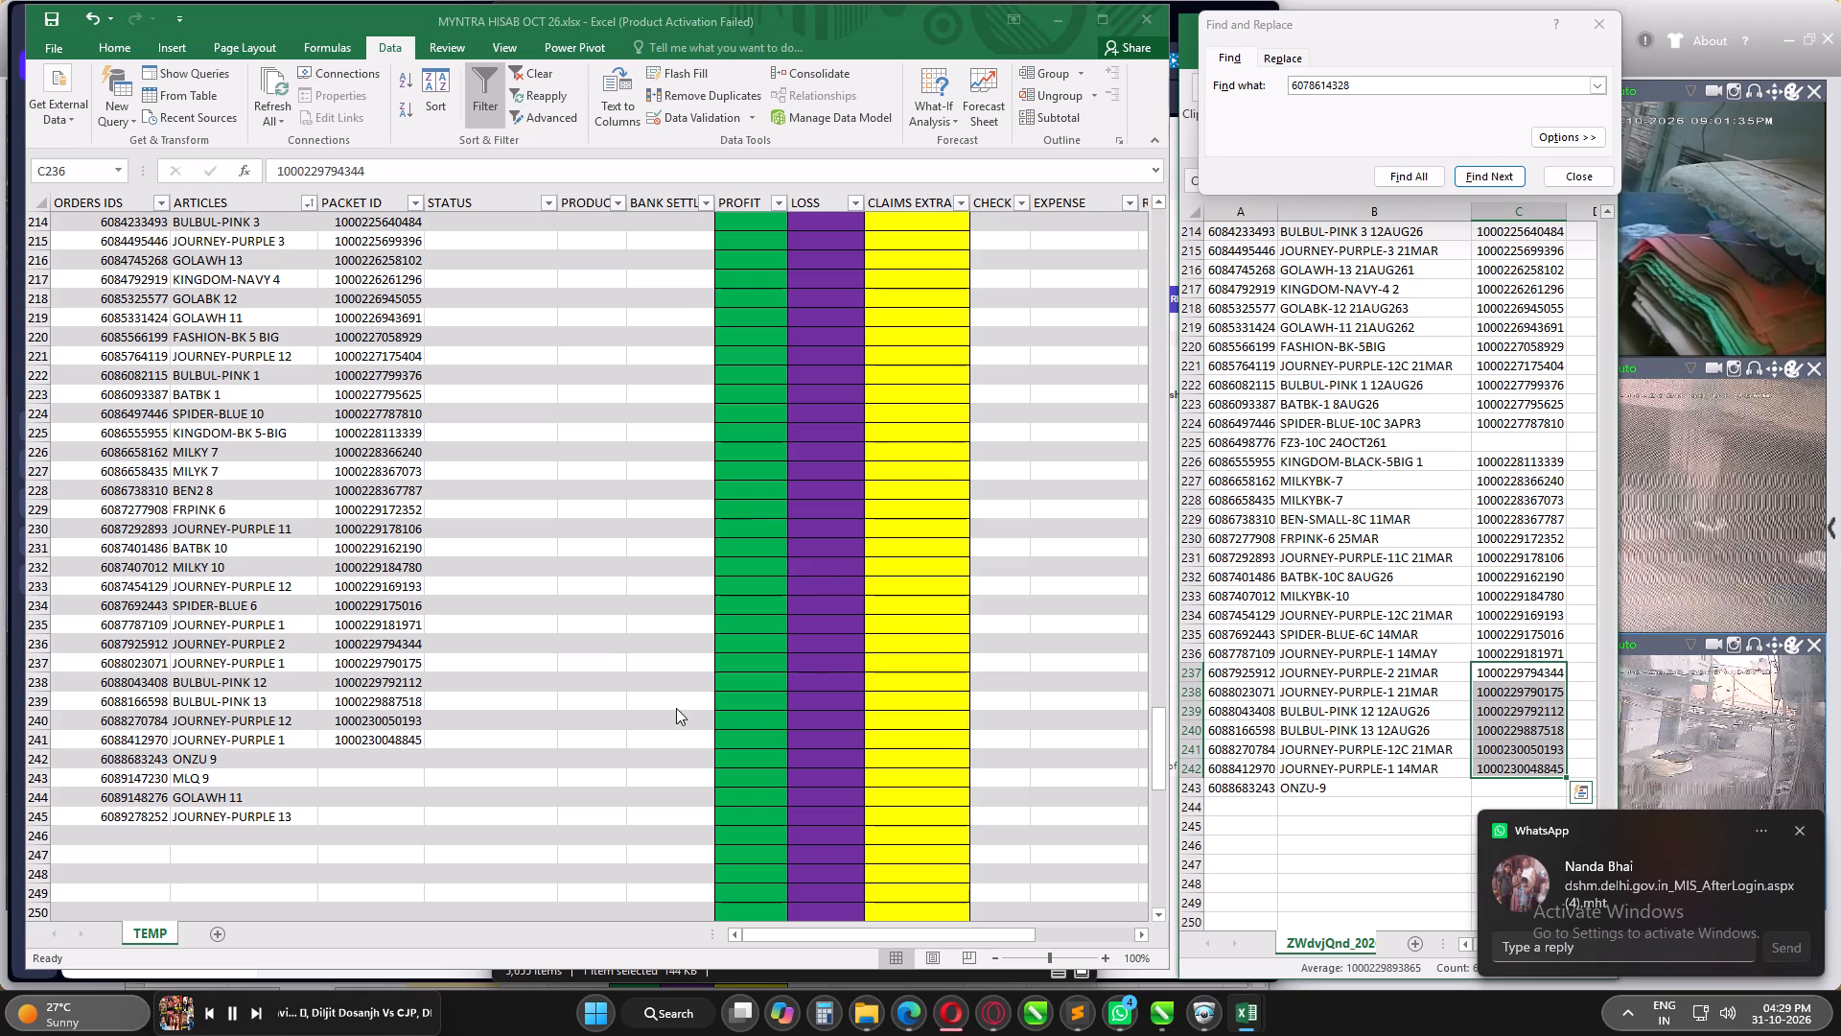
{"action": "left_click", "coordinate": [639, 705]}
{"action": "left_click", "coordinate": [593, 541]}
{"action": "key", "text": "ctrl+s"}
{"action": "scroll", "coordinate": [400, 677], "scroll_direction": "up", "scroll_amount": 6}
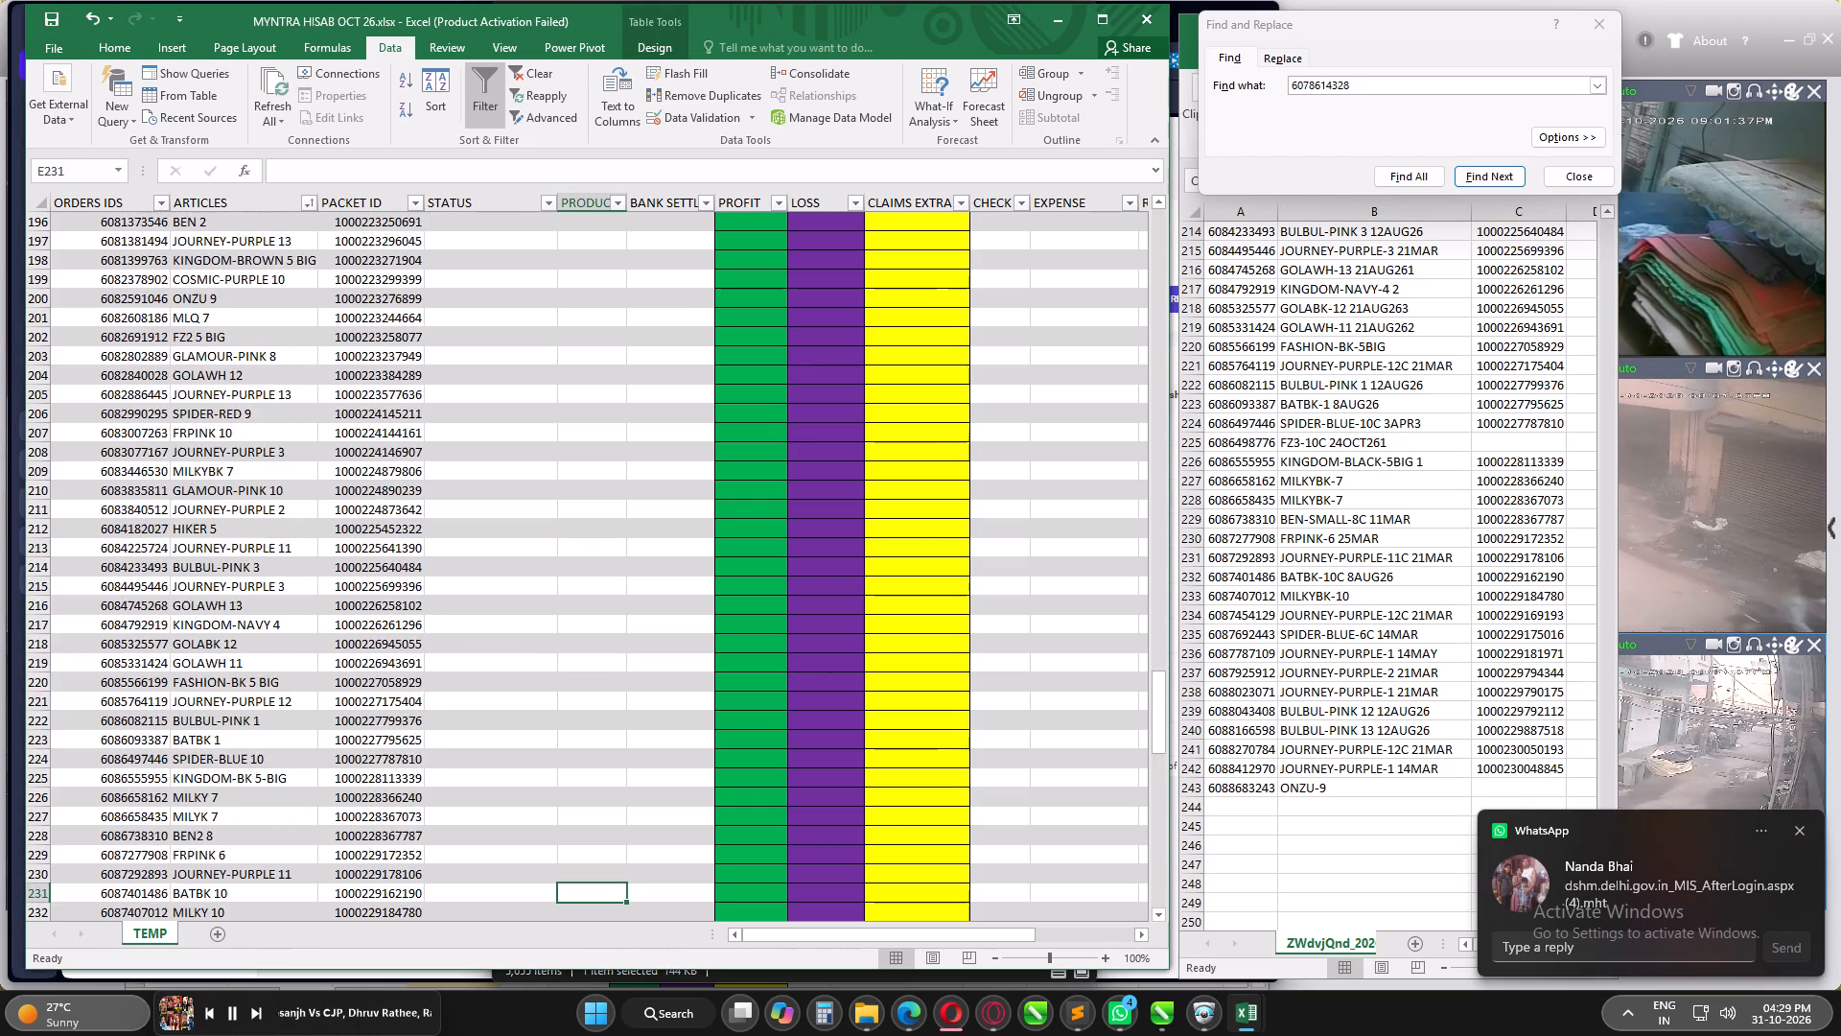
{"action": "scroll", "coordinate": [400, 677], "scroll_direction": "up", "scroll_amount": 15}
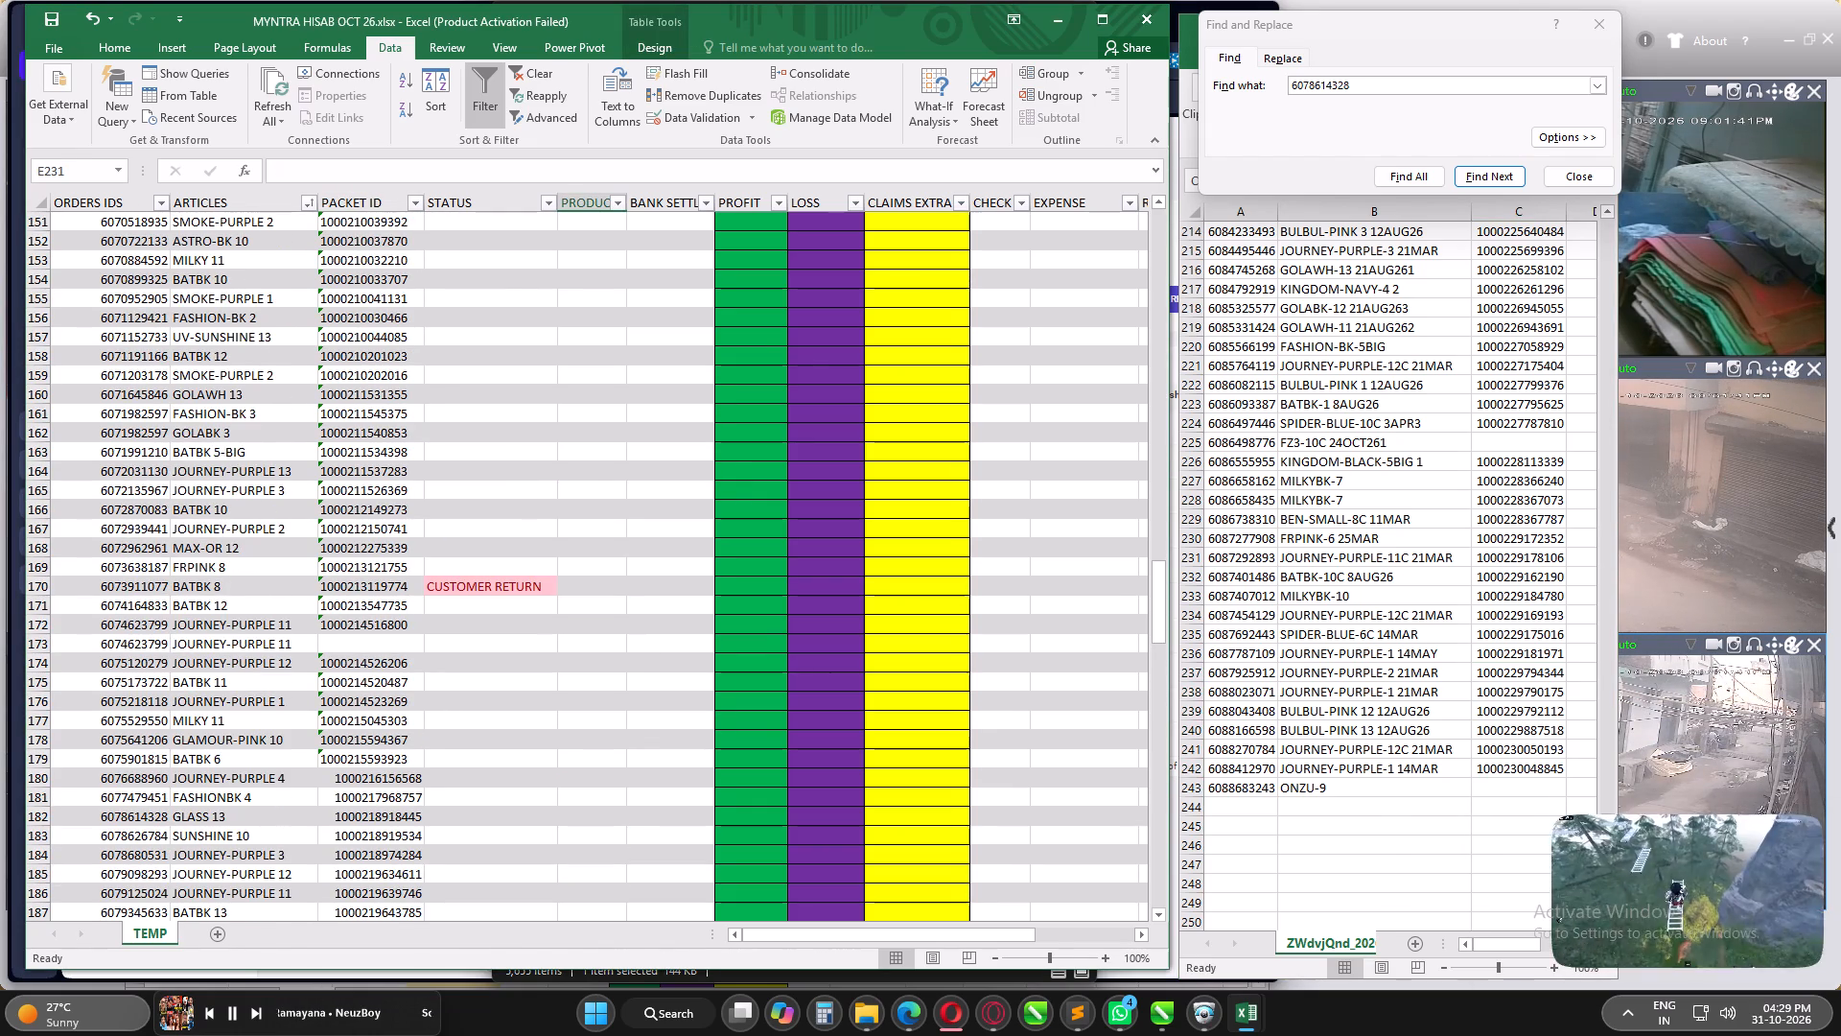
{"action": "scroll", "coordinate": [381, 821], "scroll_direction": "down", "scroll_amount": 13}
{"action": "scroll", "coordinate": [397, 806], "scroll_direction": "up", "scroll_amount": 14}
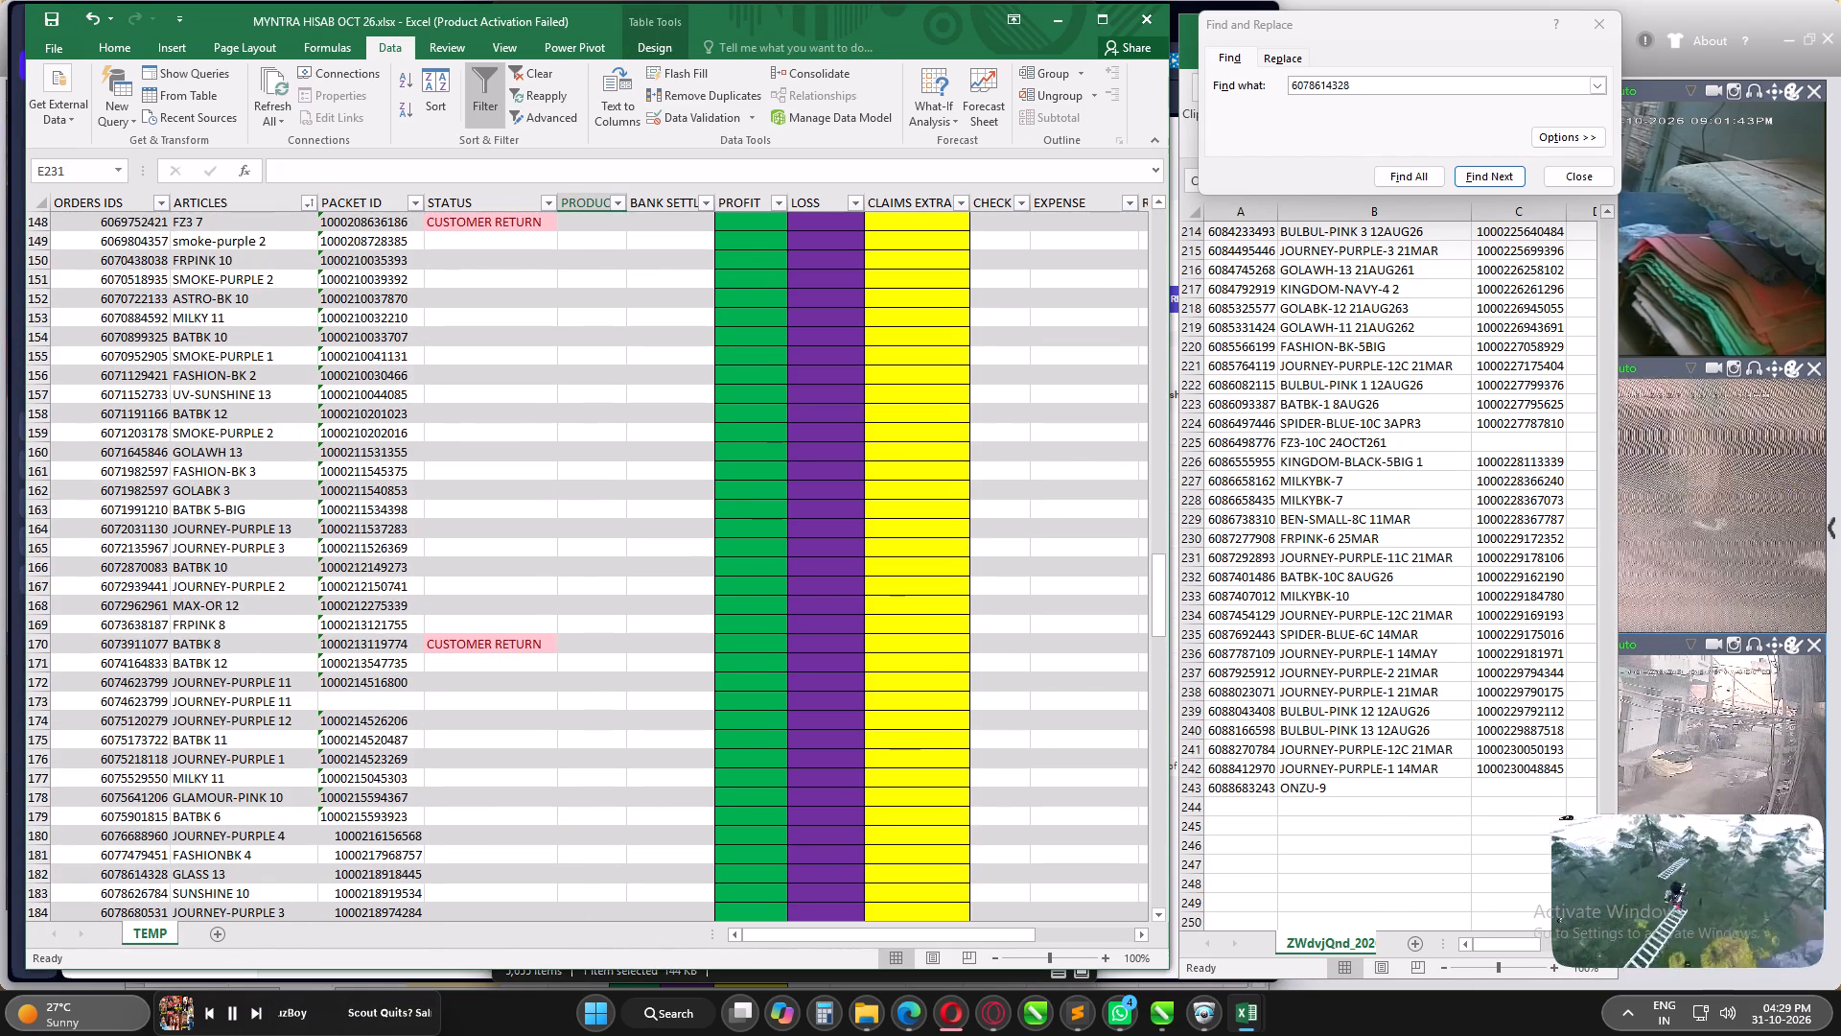
{"action": "left_click", "coordinate": [136, 704]}
{"action": "key", "text": "ctrl+c"}
{"action": "left_click", "coordinate": [1456, 615]}
{"action": "left_click", "coordinate": [1369, 525]}
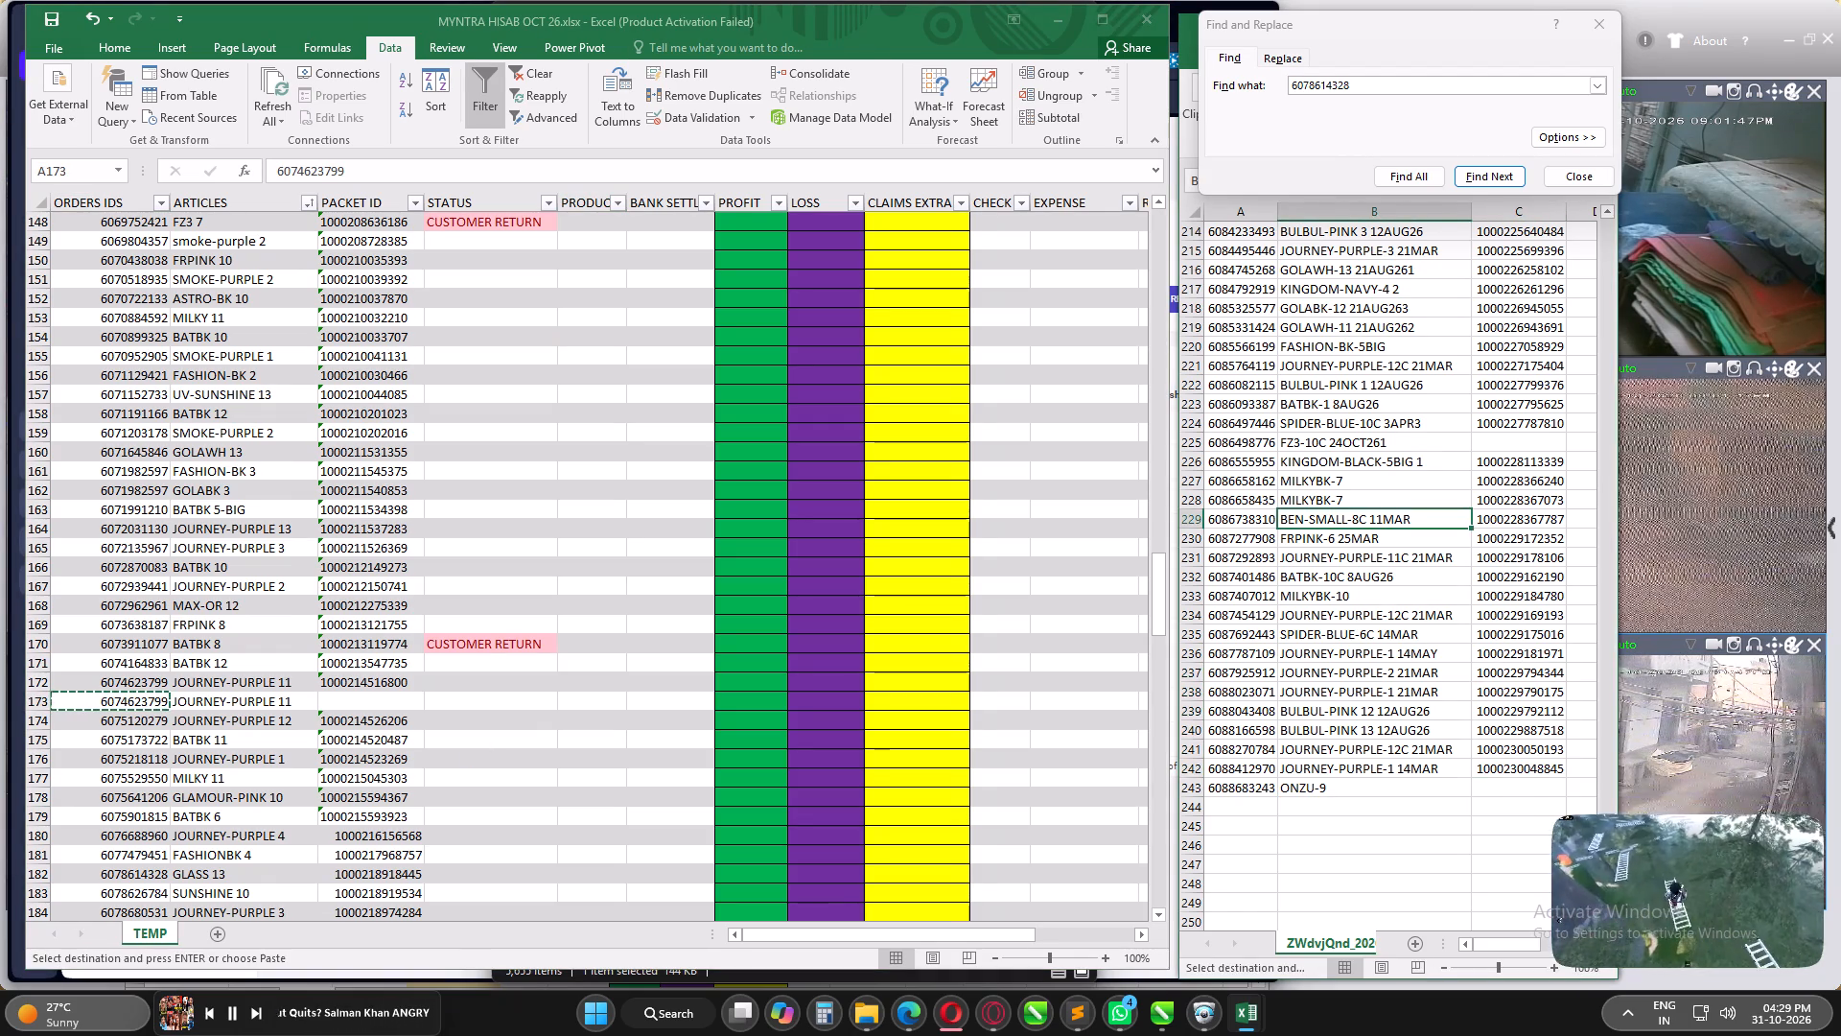
{"action": "key", "text": "ctrl+f"}
{"action": "key", "text": "ctrl+v"}
{"action": "left_click_drag", "start_coordinate": [1416, 83], "coordinate": [1275, 82]}
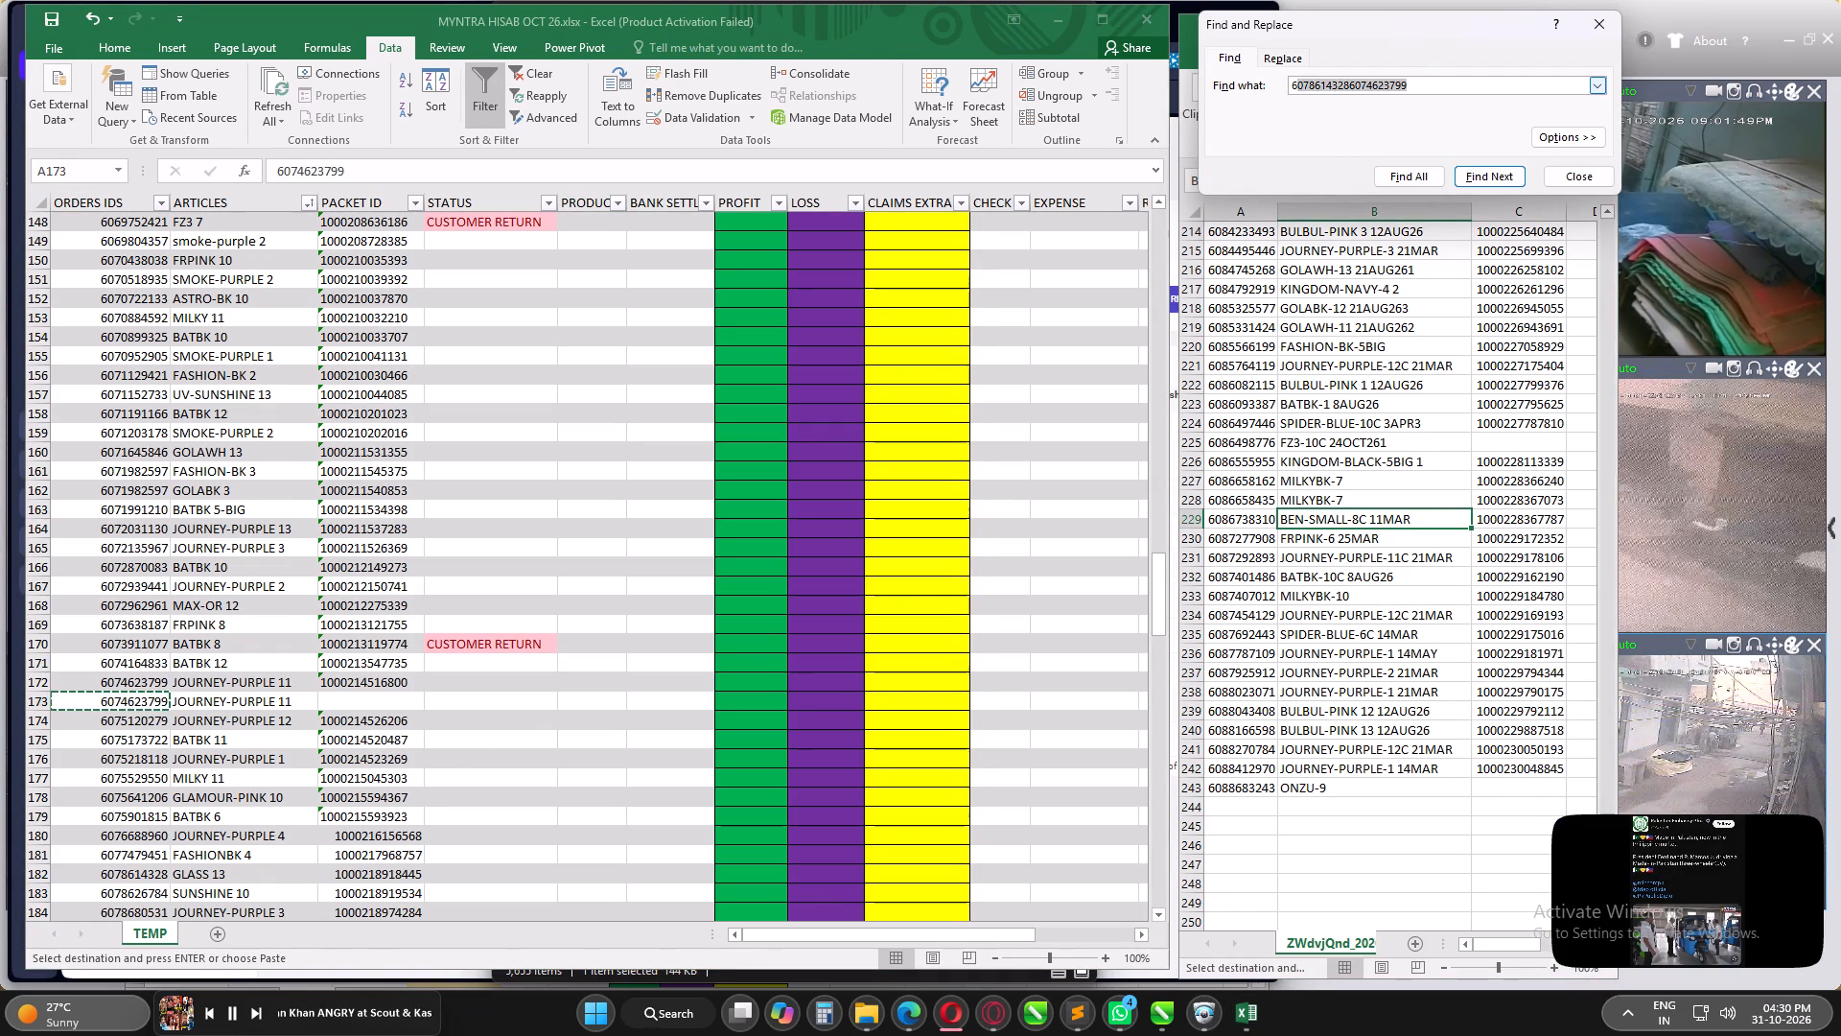
{"action": "left_click_drag", "start_coordinate": [1275, 82], "coordinate": [1223, 82]}
{"action": "key", "text": "ctrl+v"}
{"action": "left_click", "coordinate": [1491, 166]}
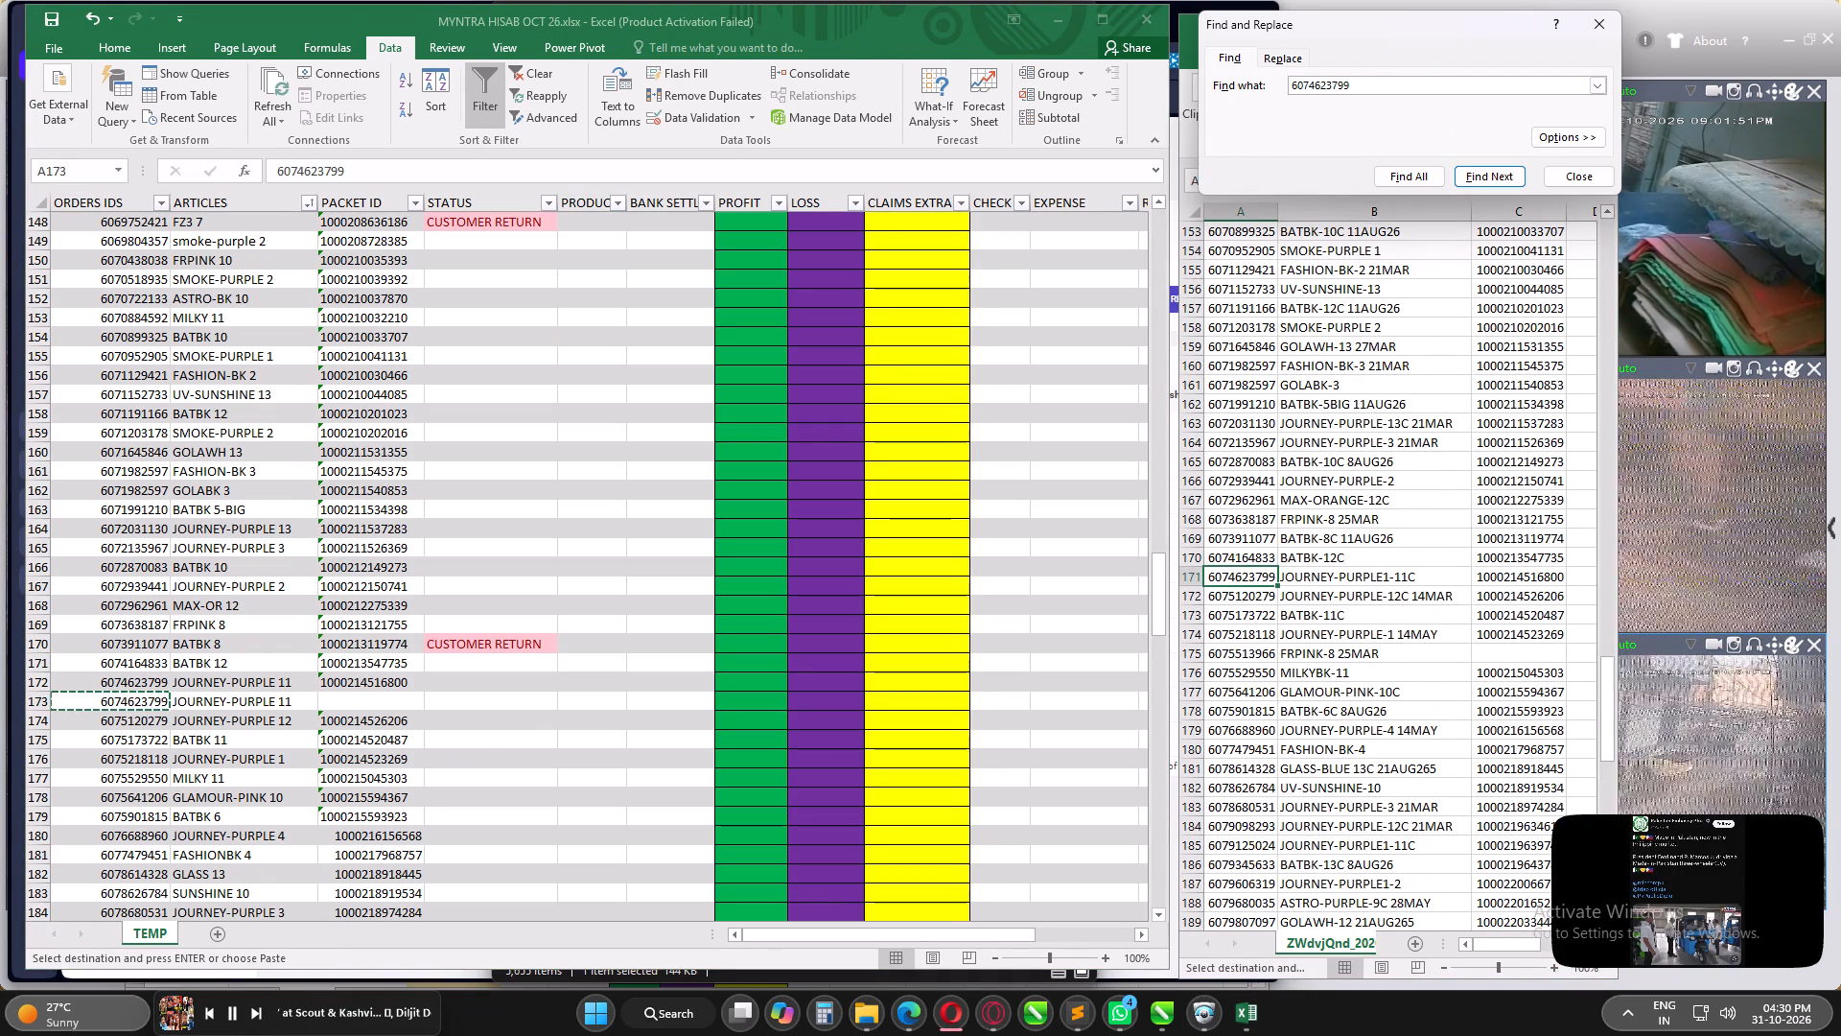
{"action": "key", "text": "Right"}
{"action": "key", "text": "Right"}
{"action": "key", "text": "Right"}
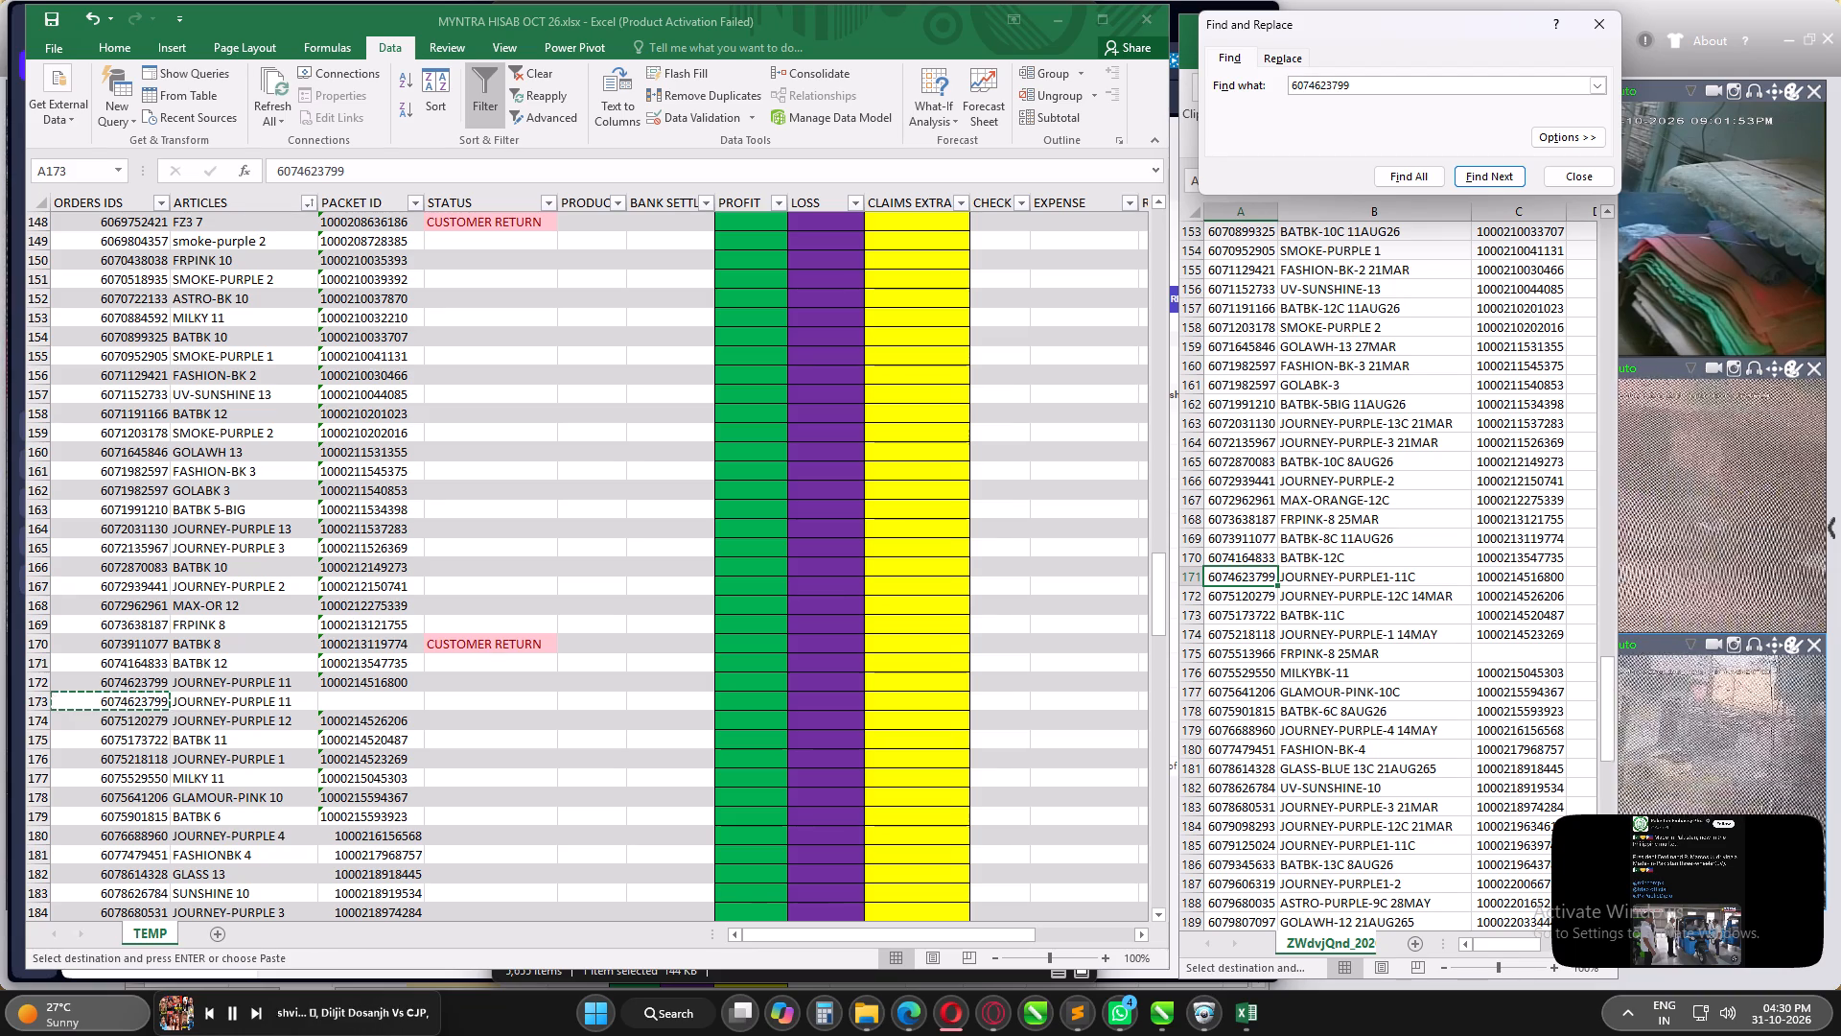
{"action": "left_click", "coordinate": [1262, 575]}
{"action": "key", "text": "Right"}
{"action": "key", "text": "Right"}
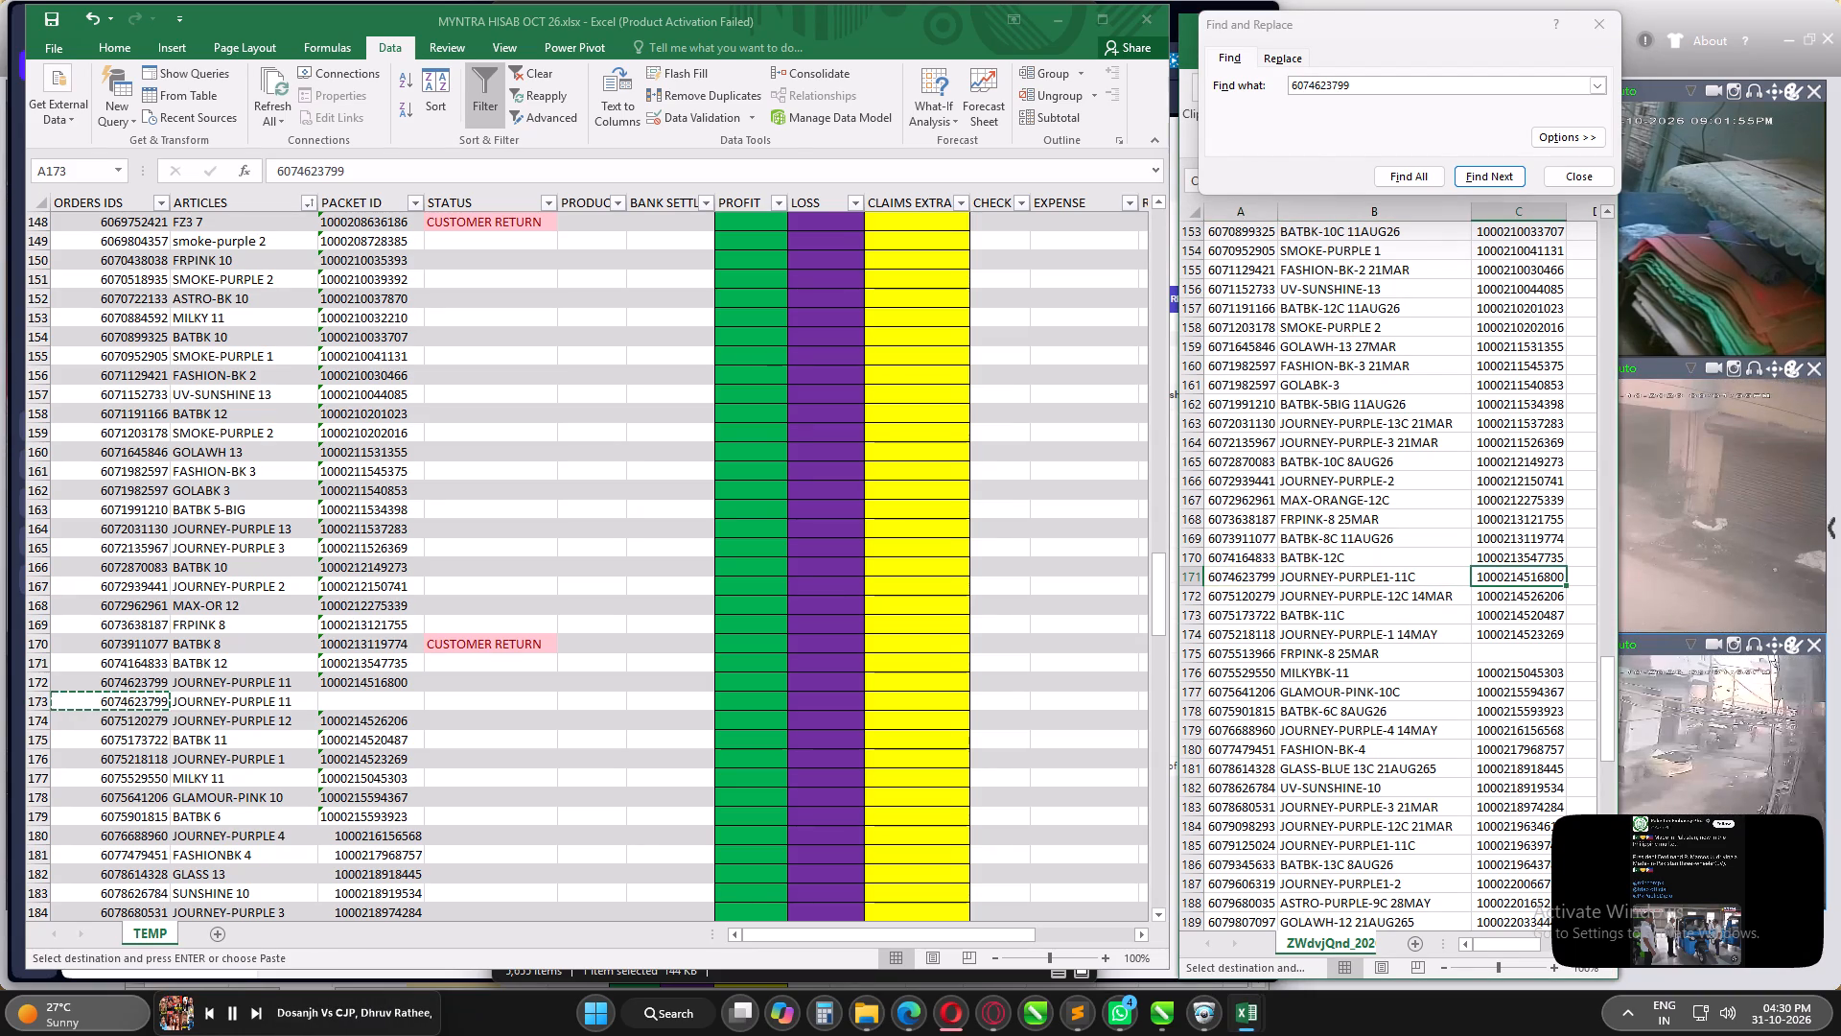
{"action": "key", "text": "ctrl+c"}
{"action": "left_click", "coordinate": [332, 742]}
{"action": "left_click", "coordinate": [374, 696]}
{"action": "key", "text": "ctrl+v"}
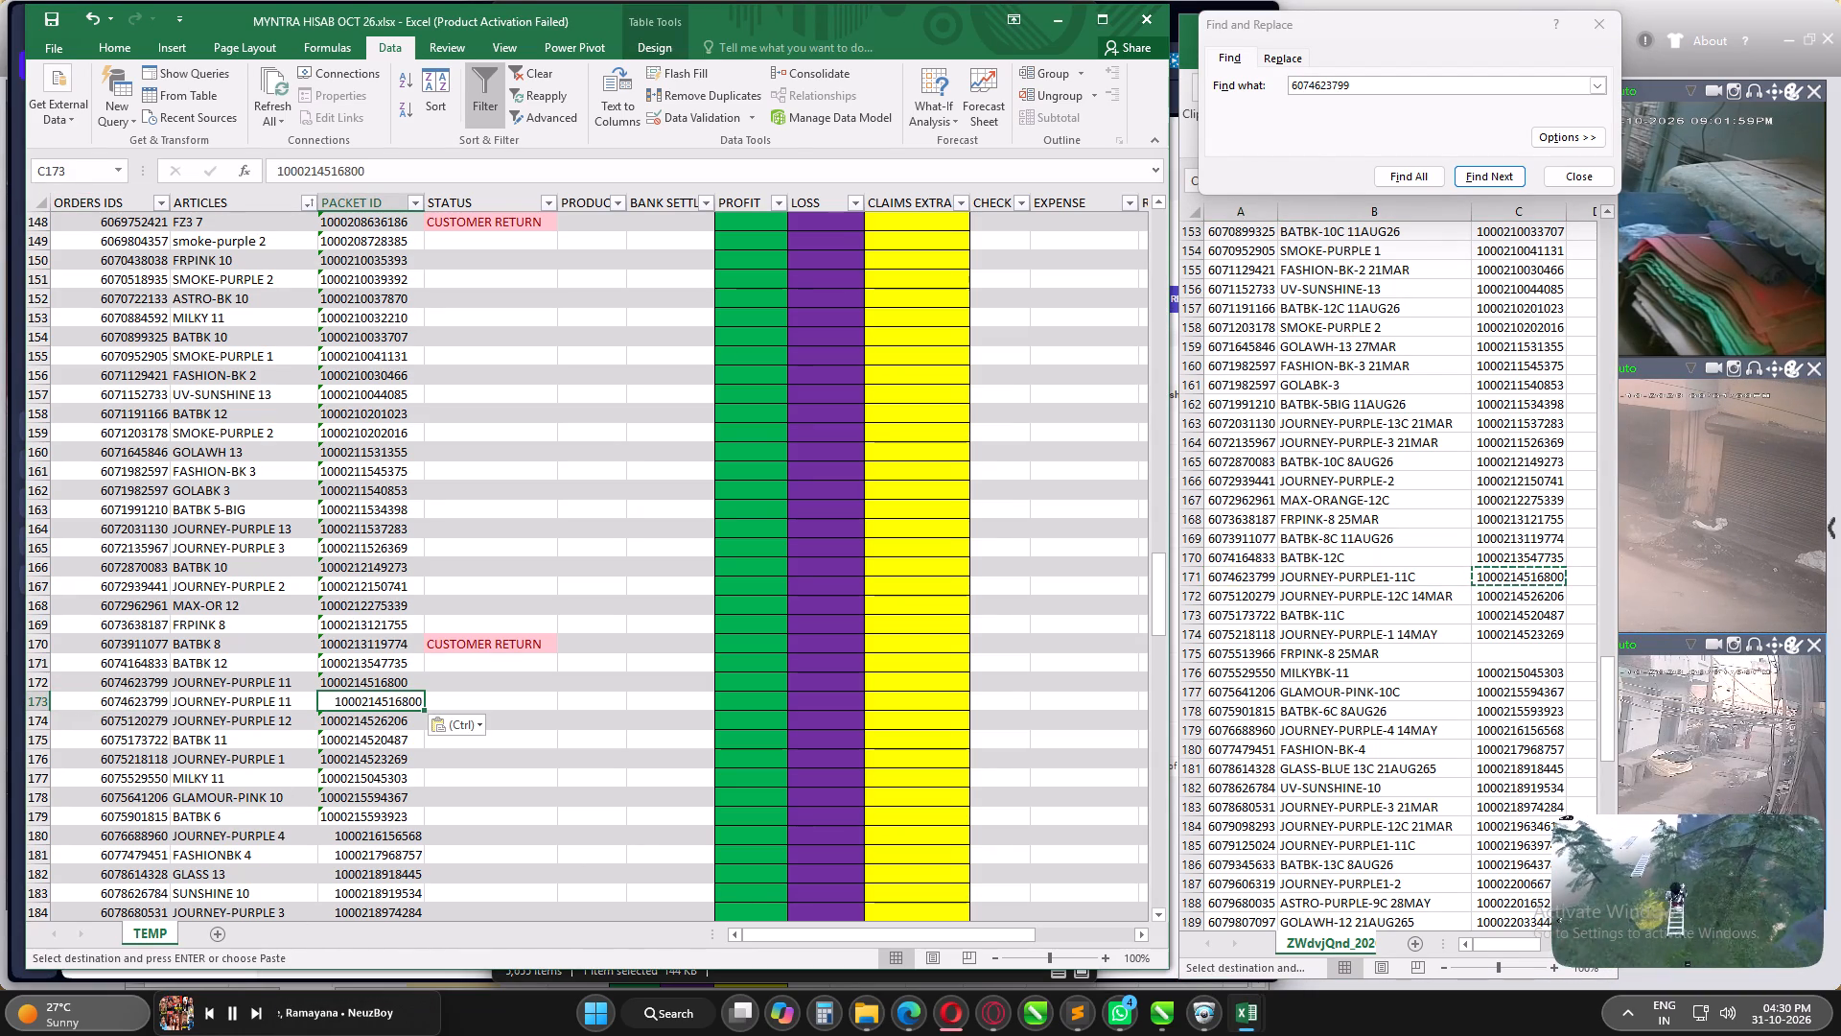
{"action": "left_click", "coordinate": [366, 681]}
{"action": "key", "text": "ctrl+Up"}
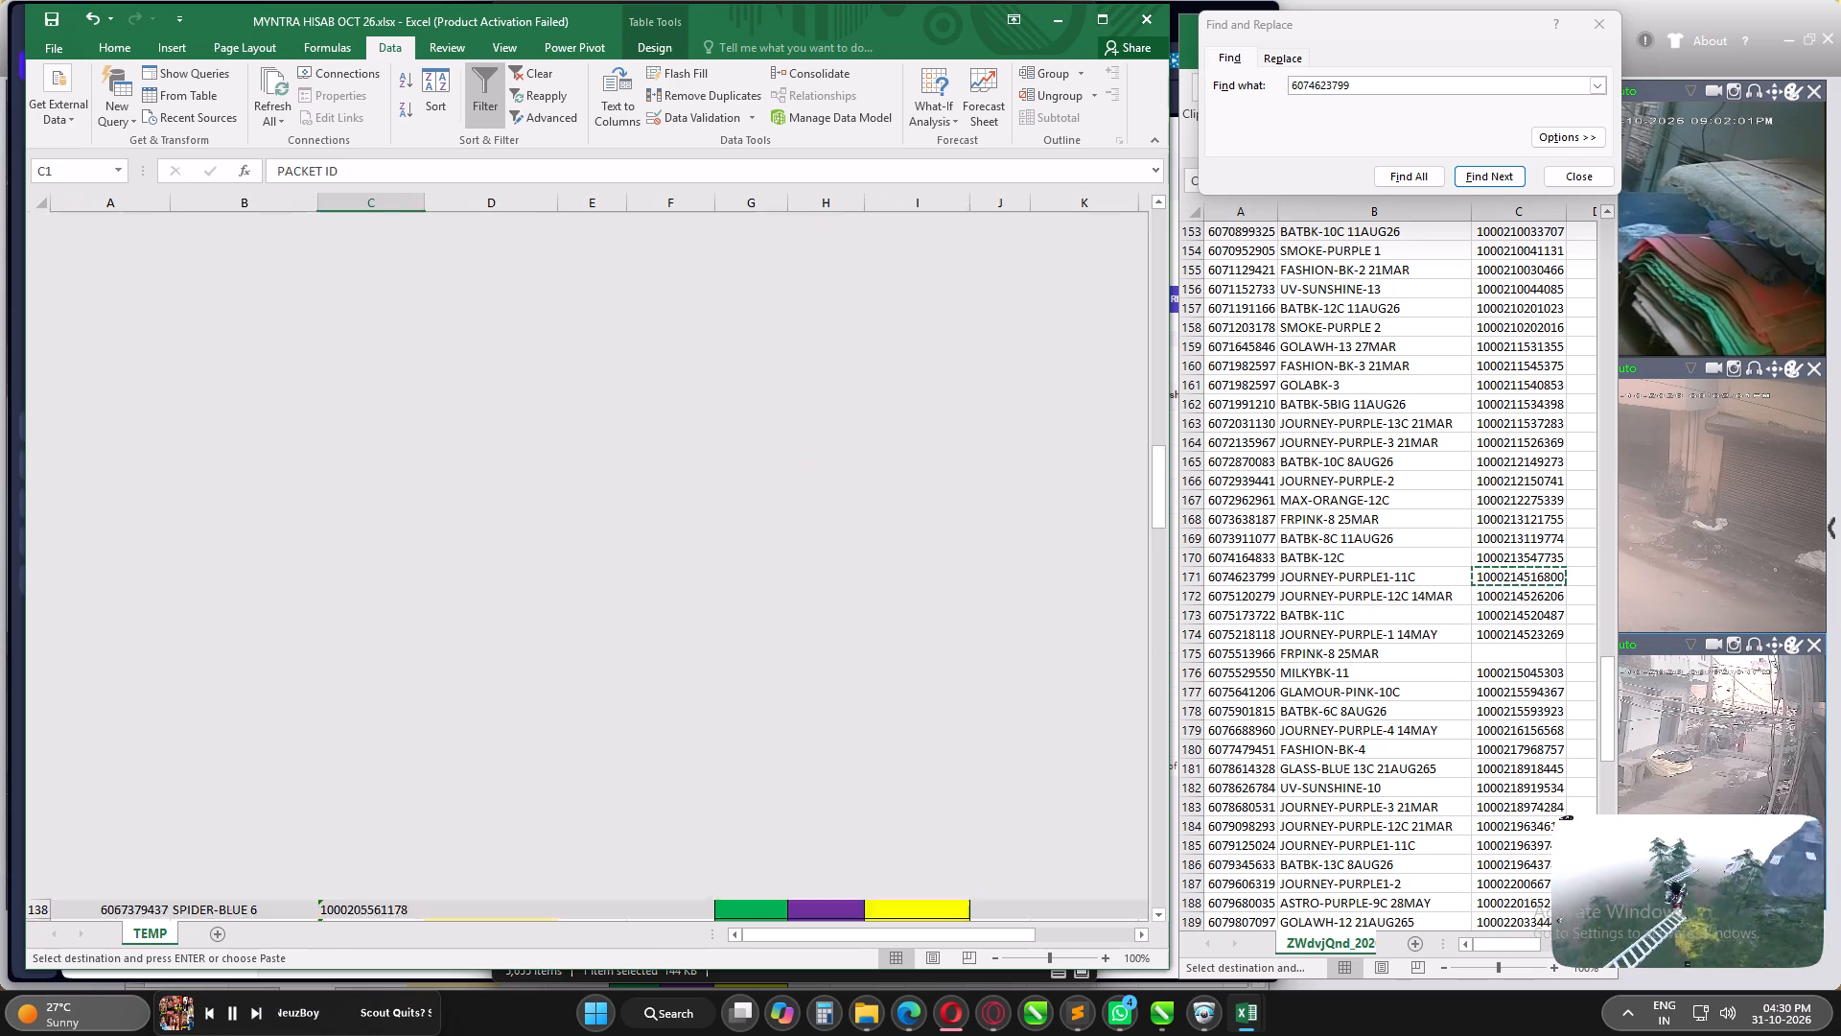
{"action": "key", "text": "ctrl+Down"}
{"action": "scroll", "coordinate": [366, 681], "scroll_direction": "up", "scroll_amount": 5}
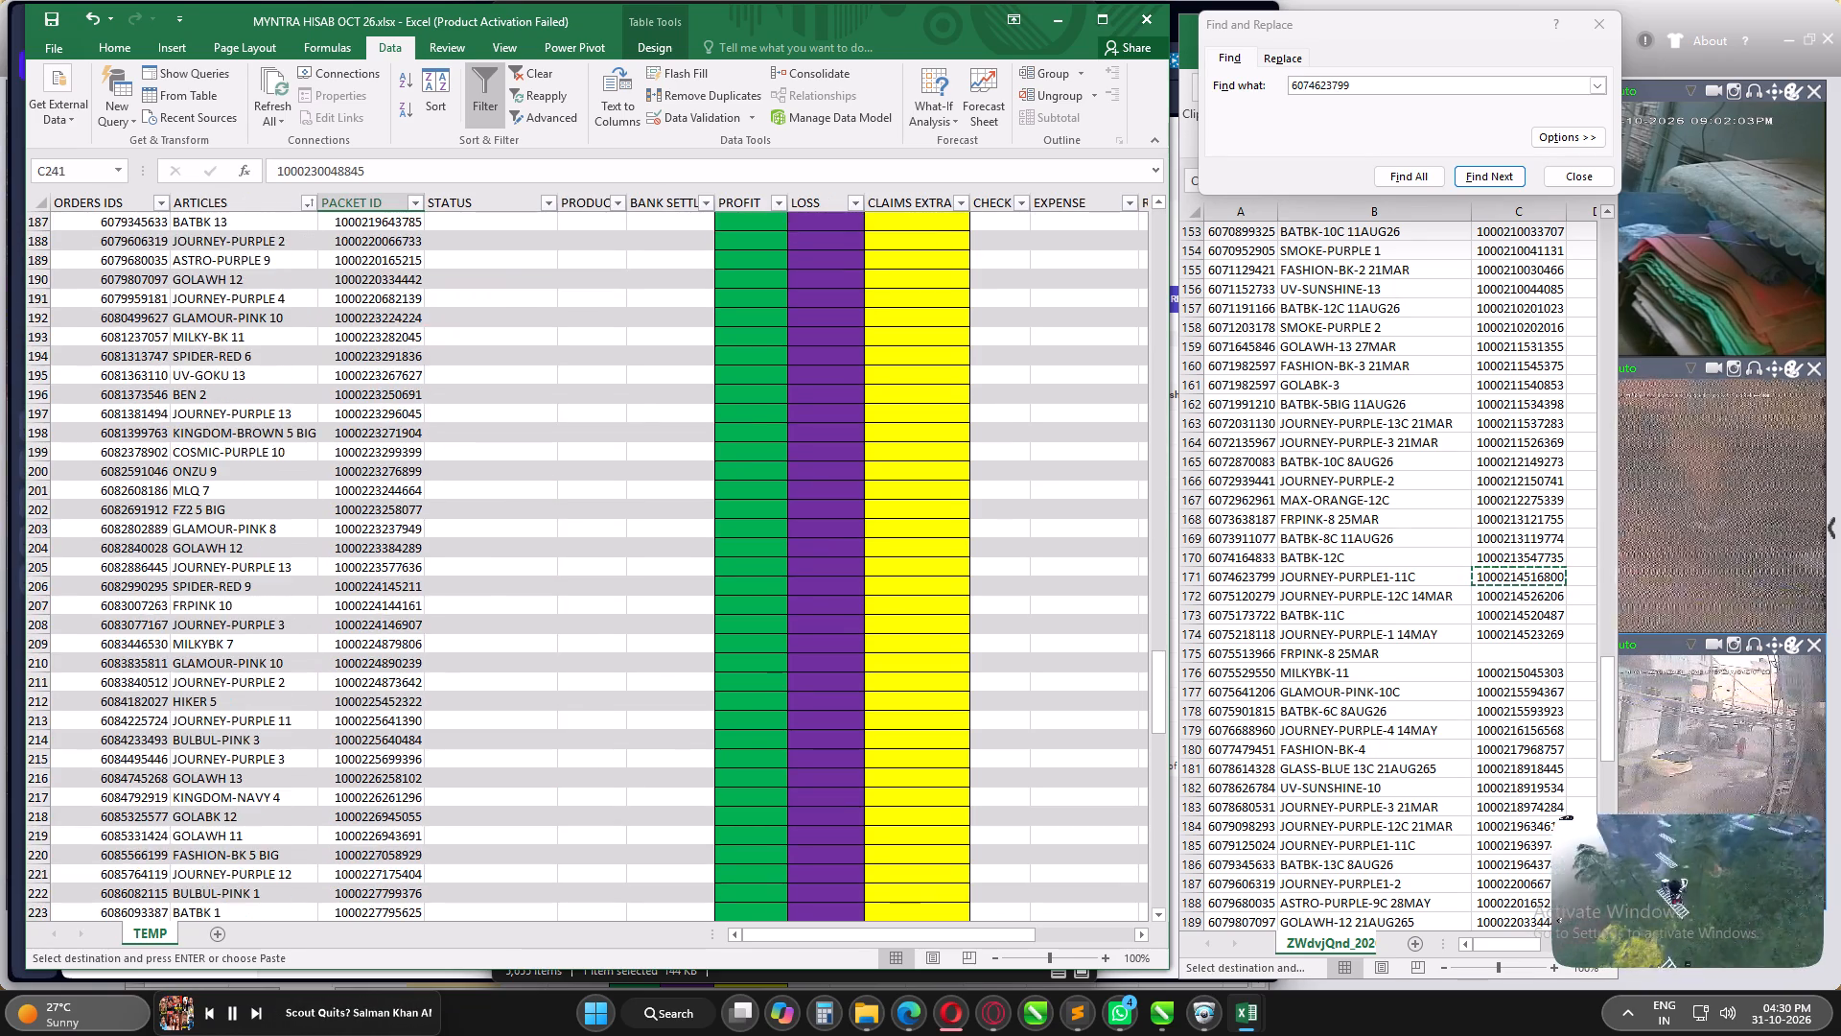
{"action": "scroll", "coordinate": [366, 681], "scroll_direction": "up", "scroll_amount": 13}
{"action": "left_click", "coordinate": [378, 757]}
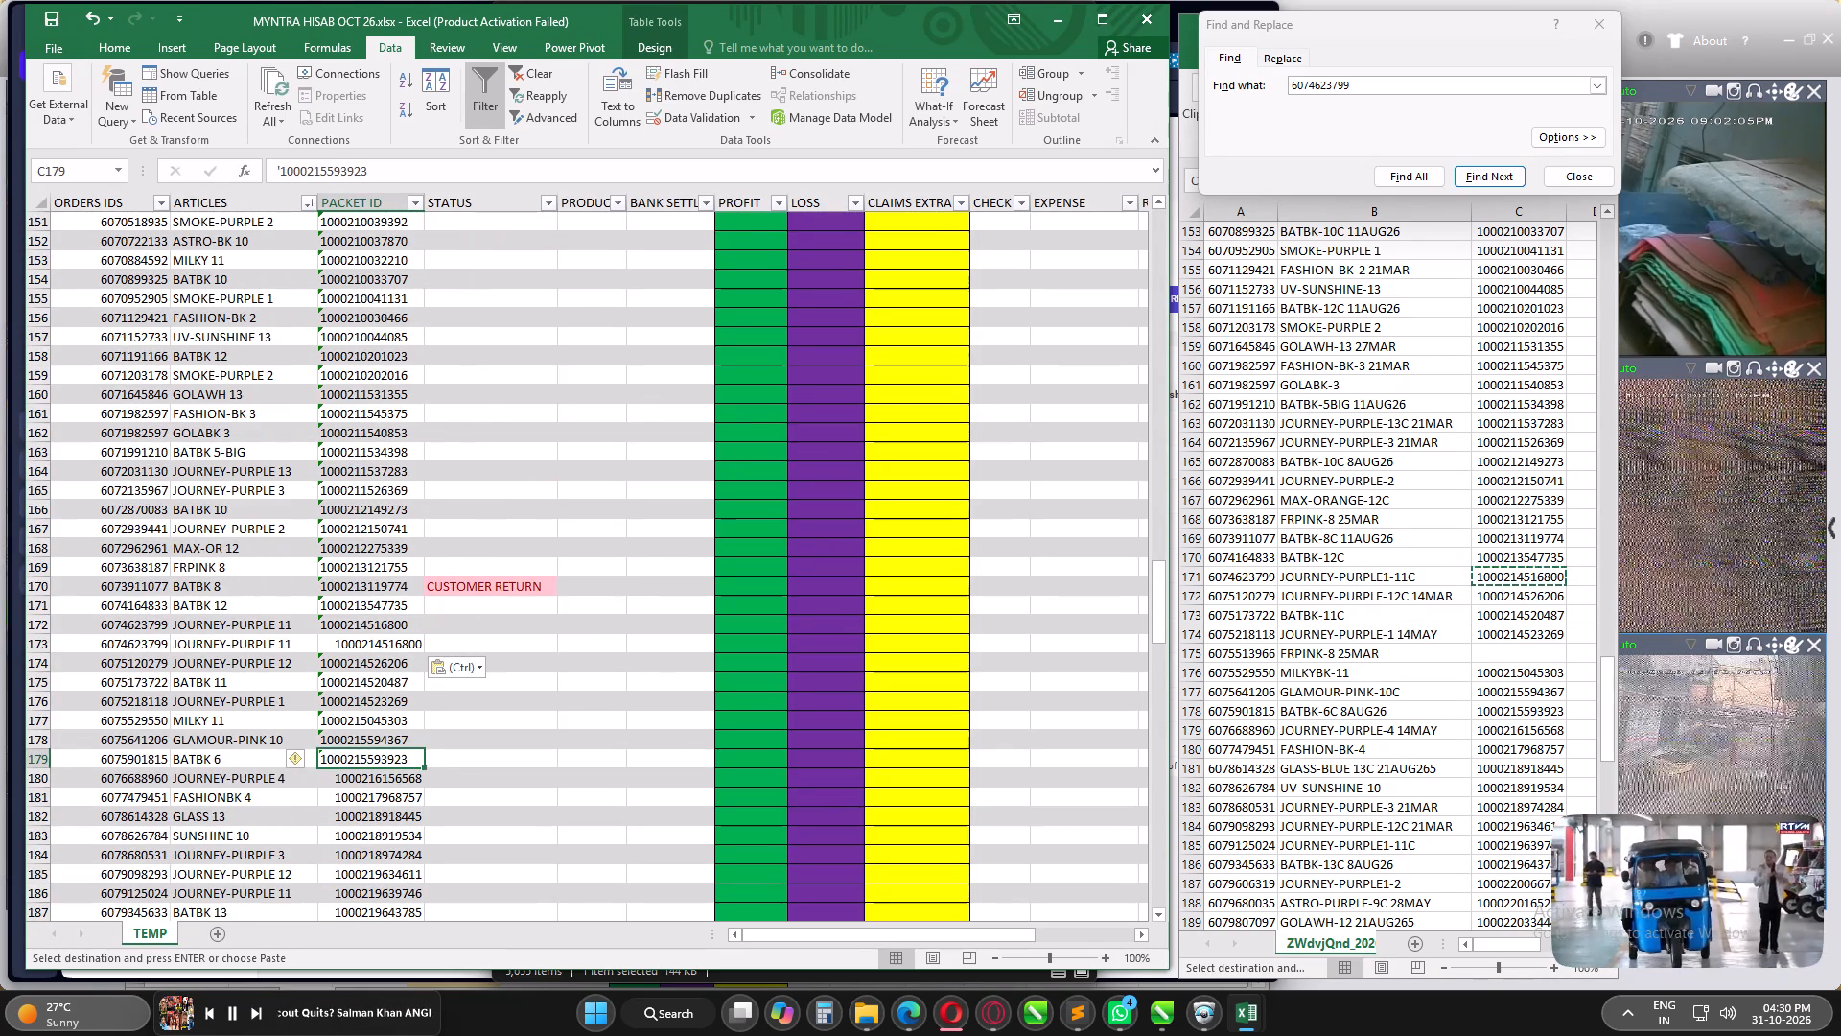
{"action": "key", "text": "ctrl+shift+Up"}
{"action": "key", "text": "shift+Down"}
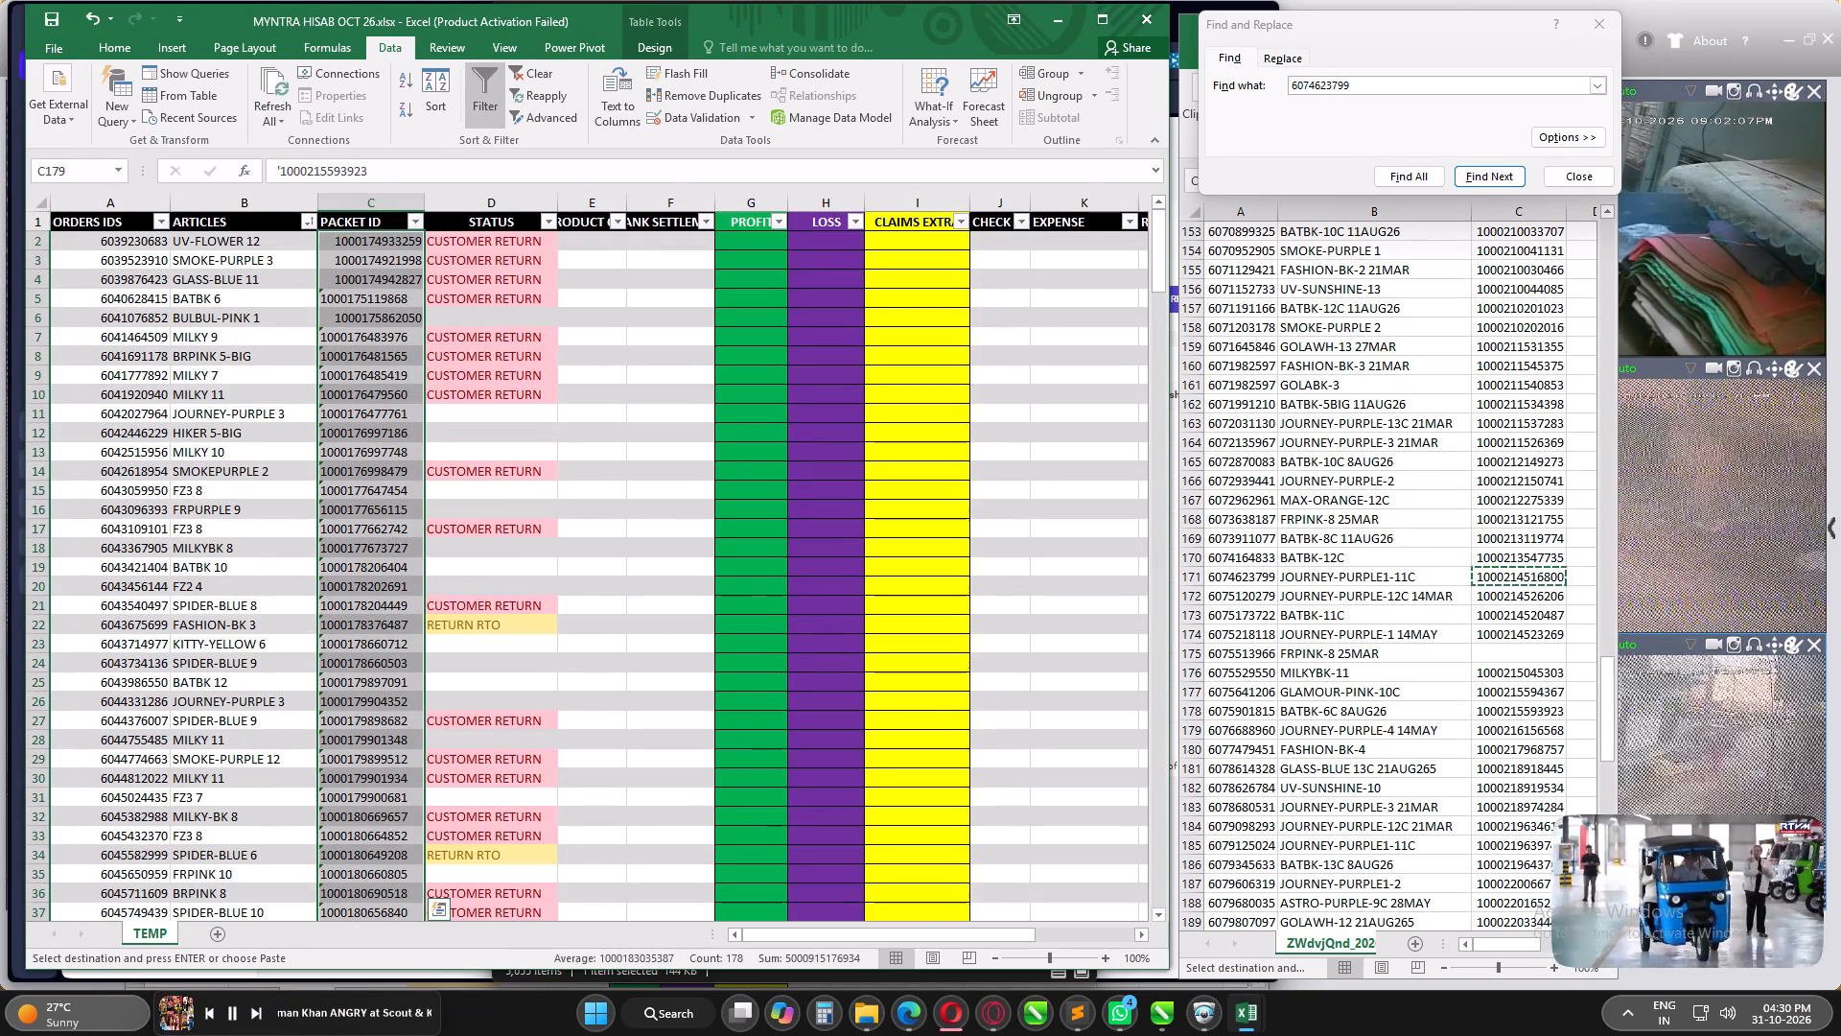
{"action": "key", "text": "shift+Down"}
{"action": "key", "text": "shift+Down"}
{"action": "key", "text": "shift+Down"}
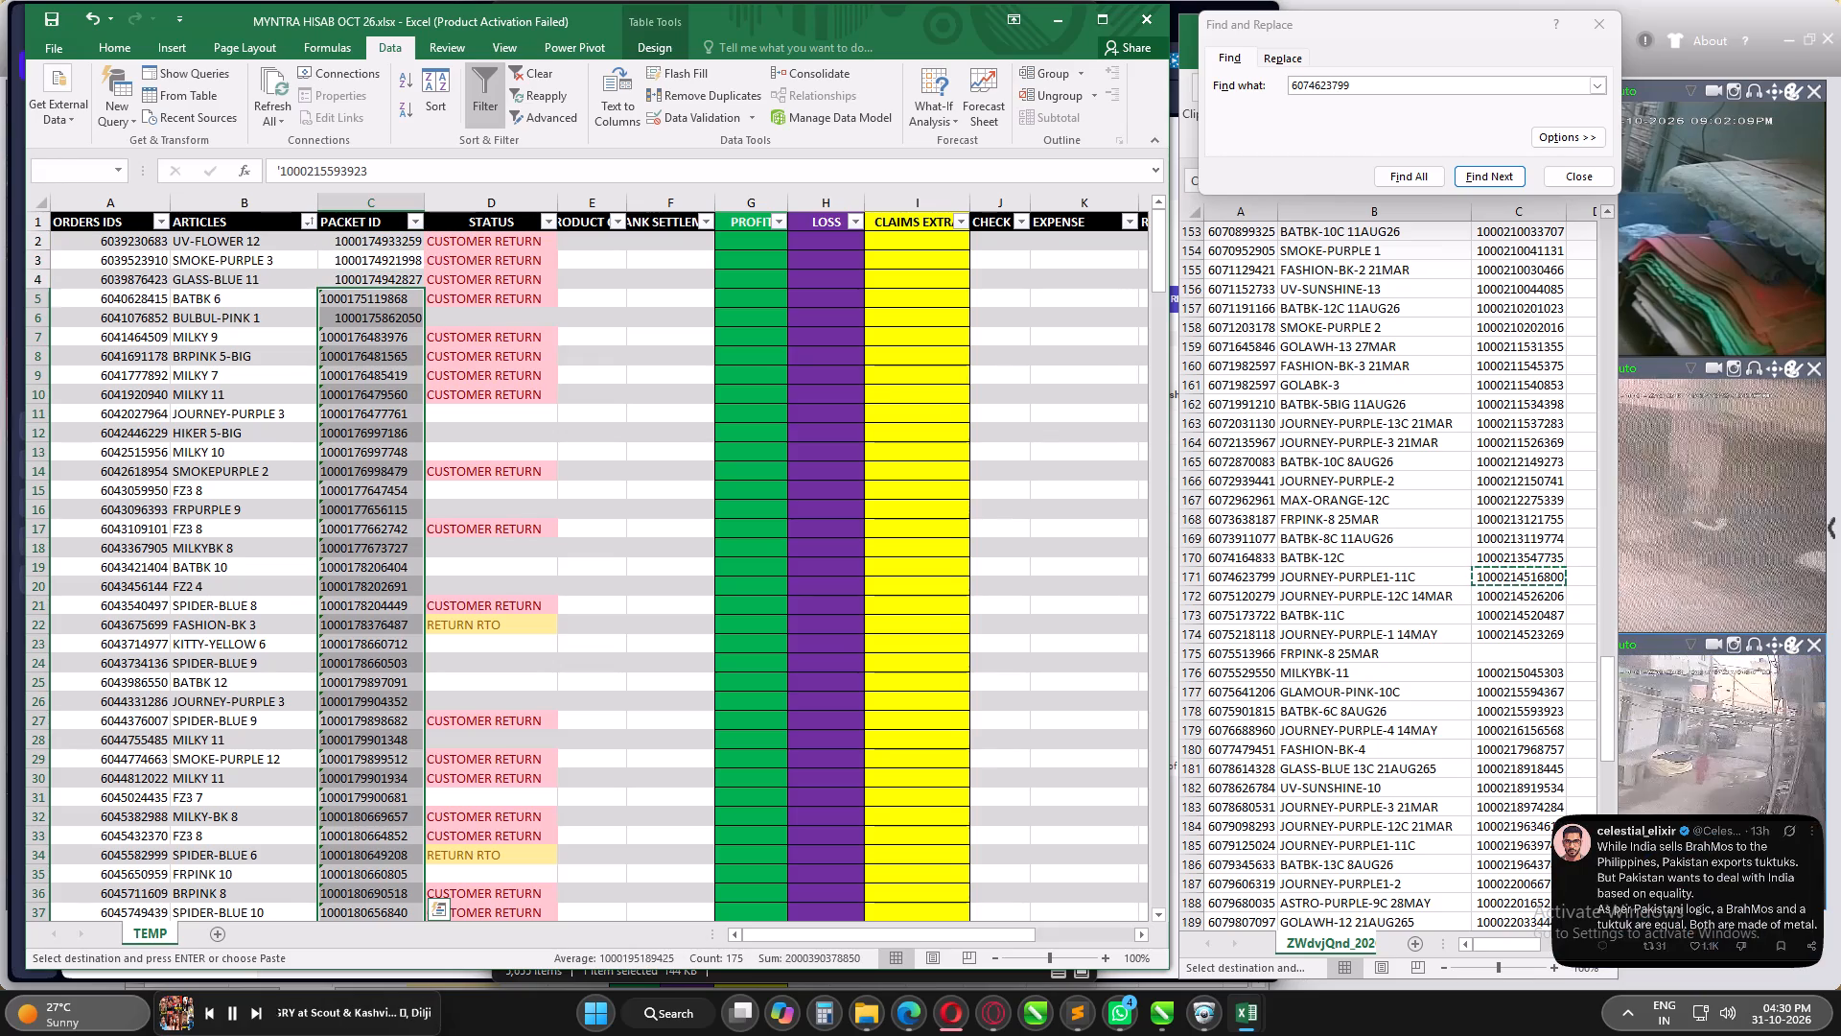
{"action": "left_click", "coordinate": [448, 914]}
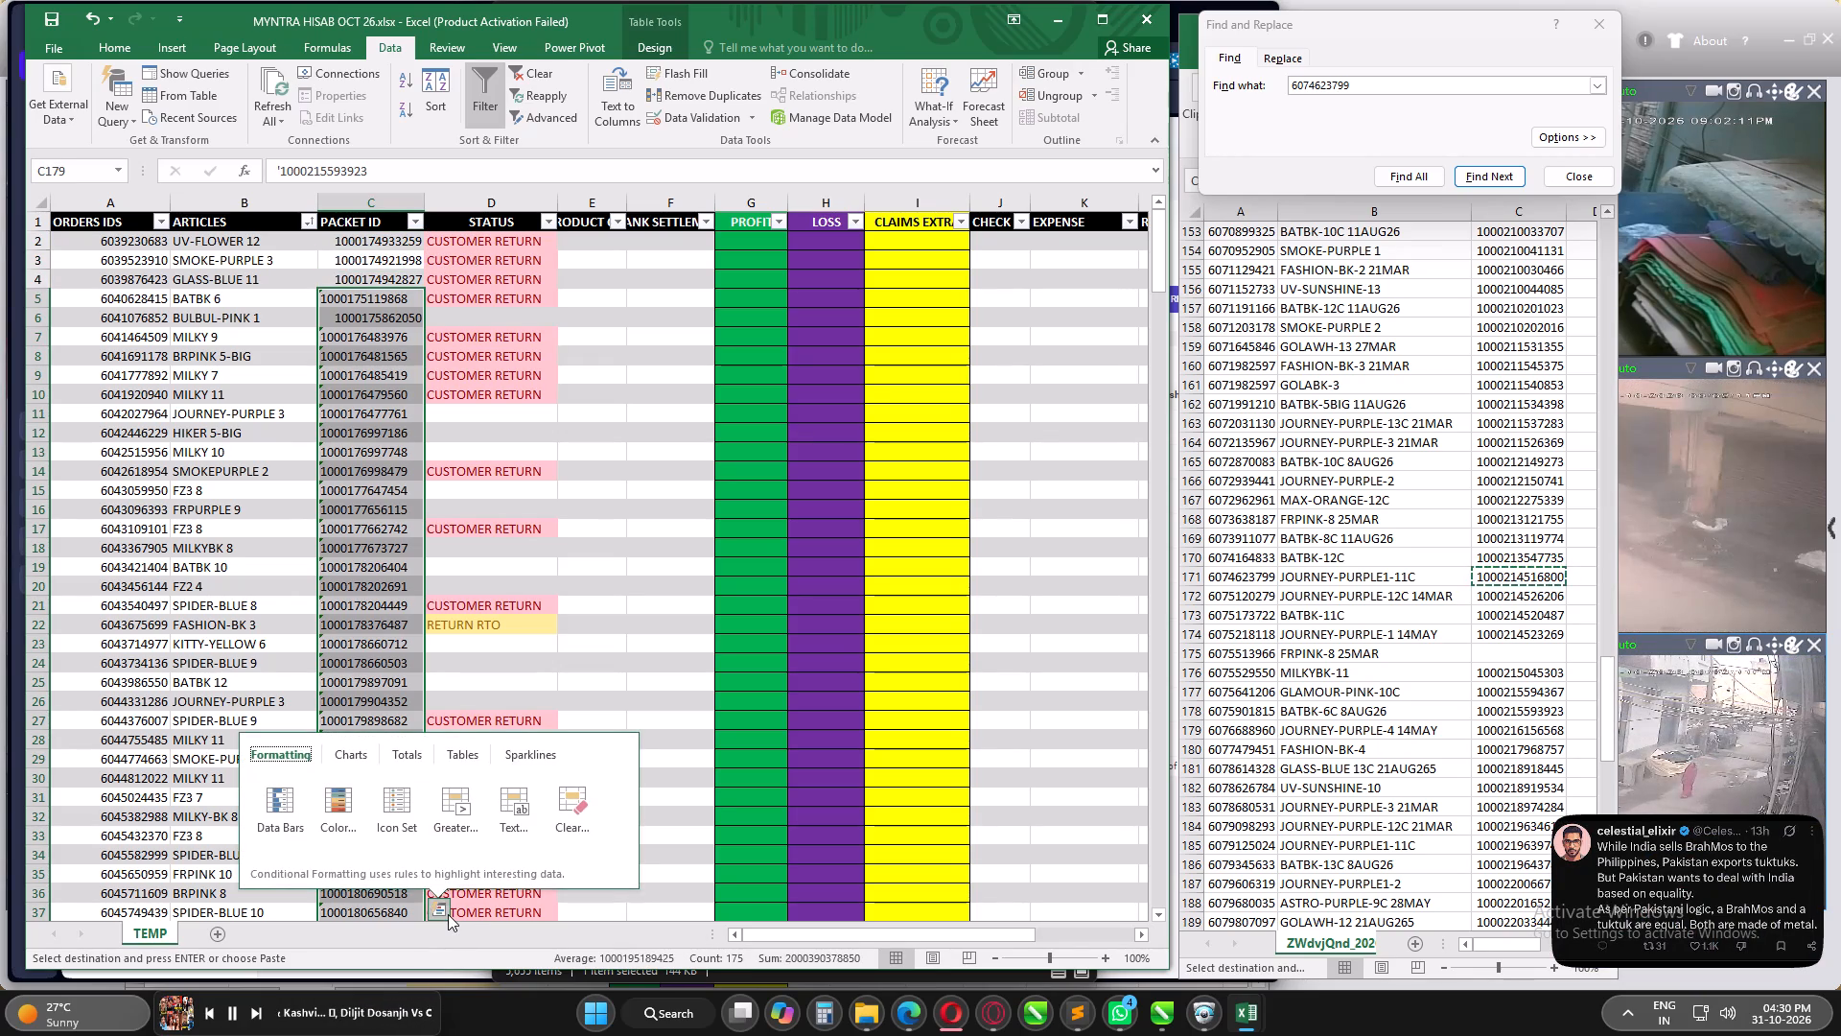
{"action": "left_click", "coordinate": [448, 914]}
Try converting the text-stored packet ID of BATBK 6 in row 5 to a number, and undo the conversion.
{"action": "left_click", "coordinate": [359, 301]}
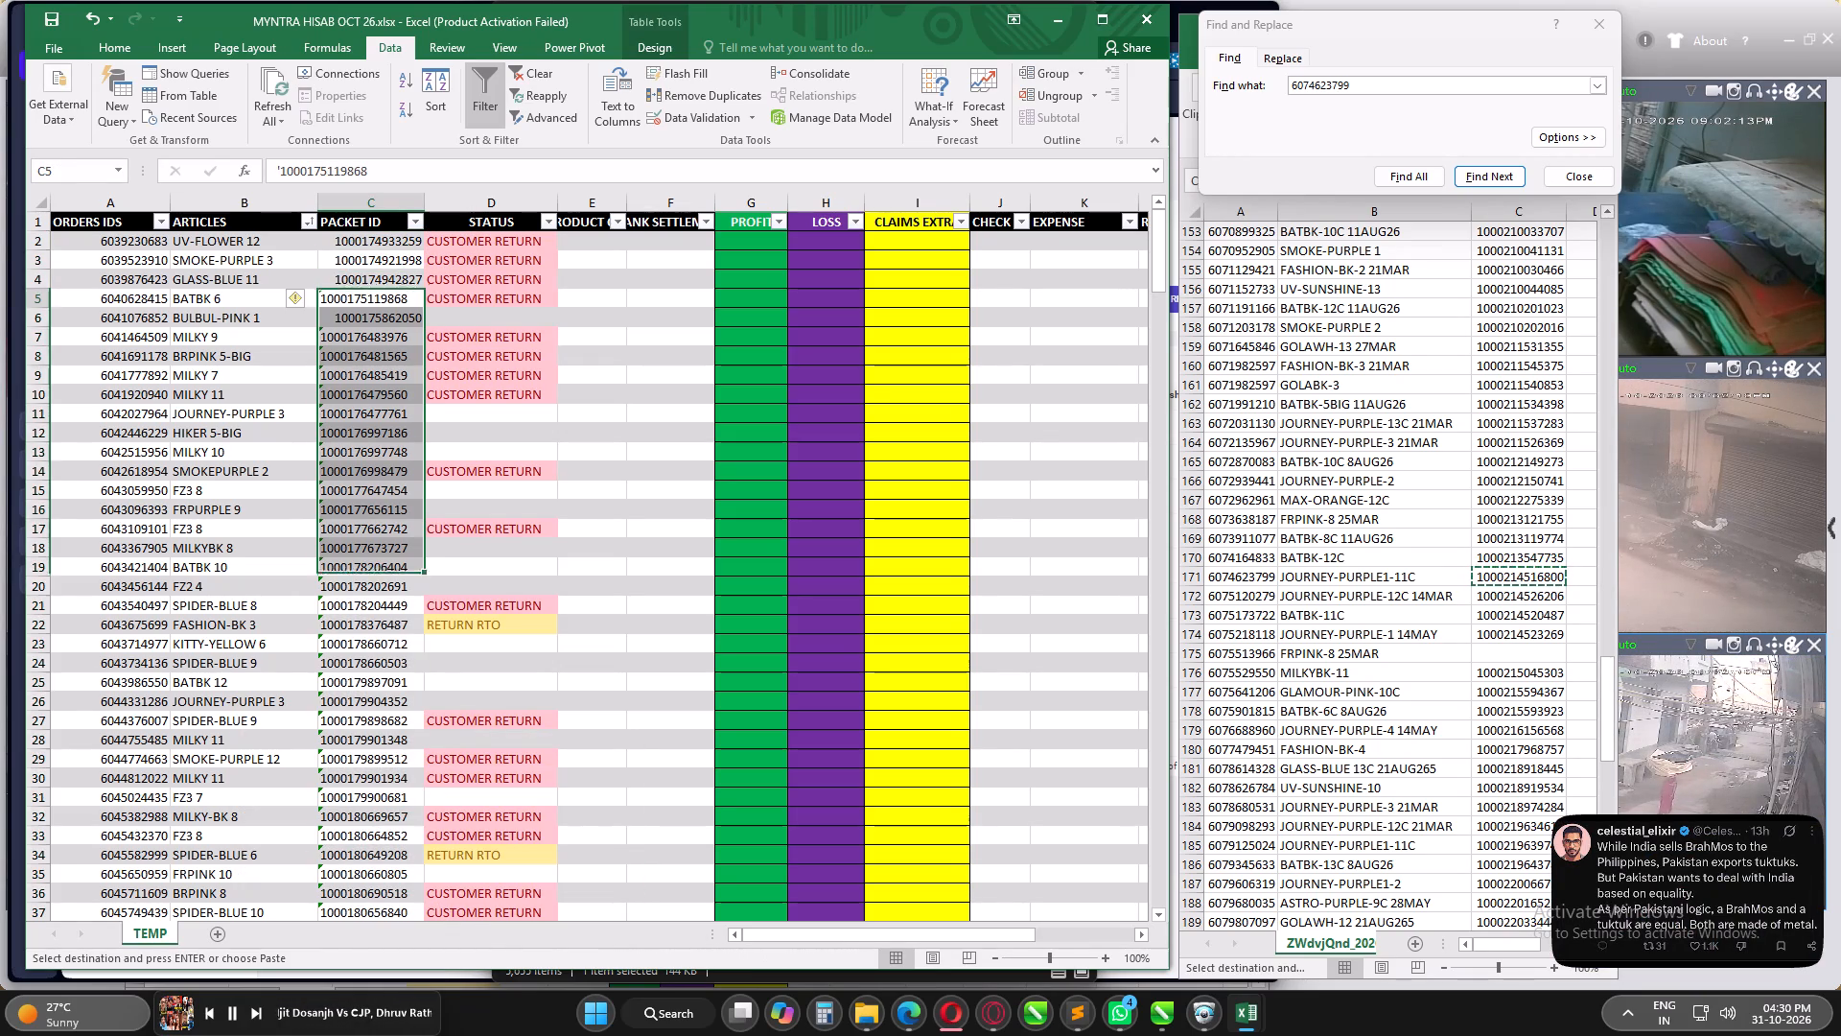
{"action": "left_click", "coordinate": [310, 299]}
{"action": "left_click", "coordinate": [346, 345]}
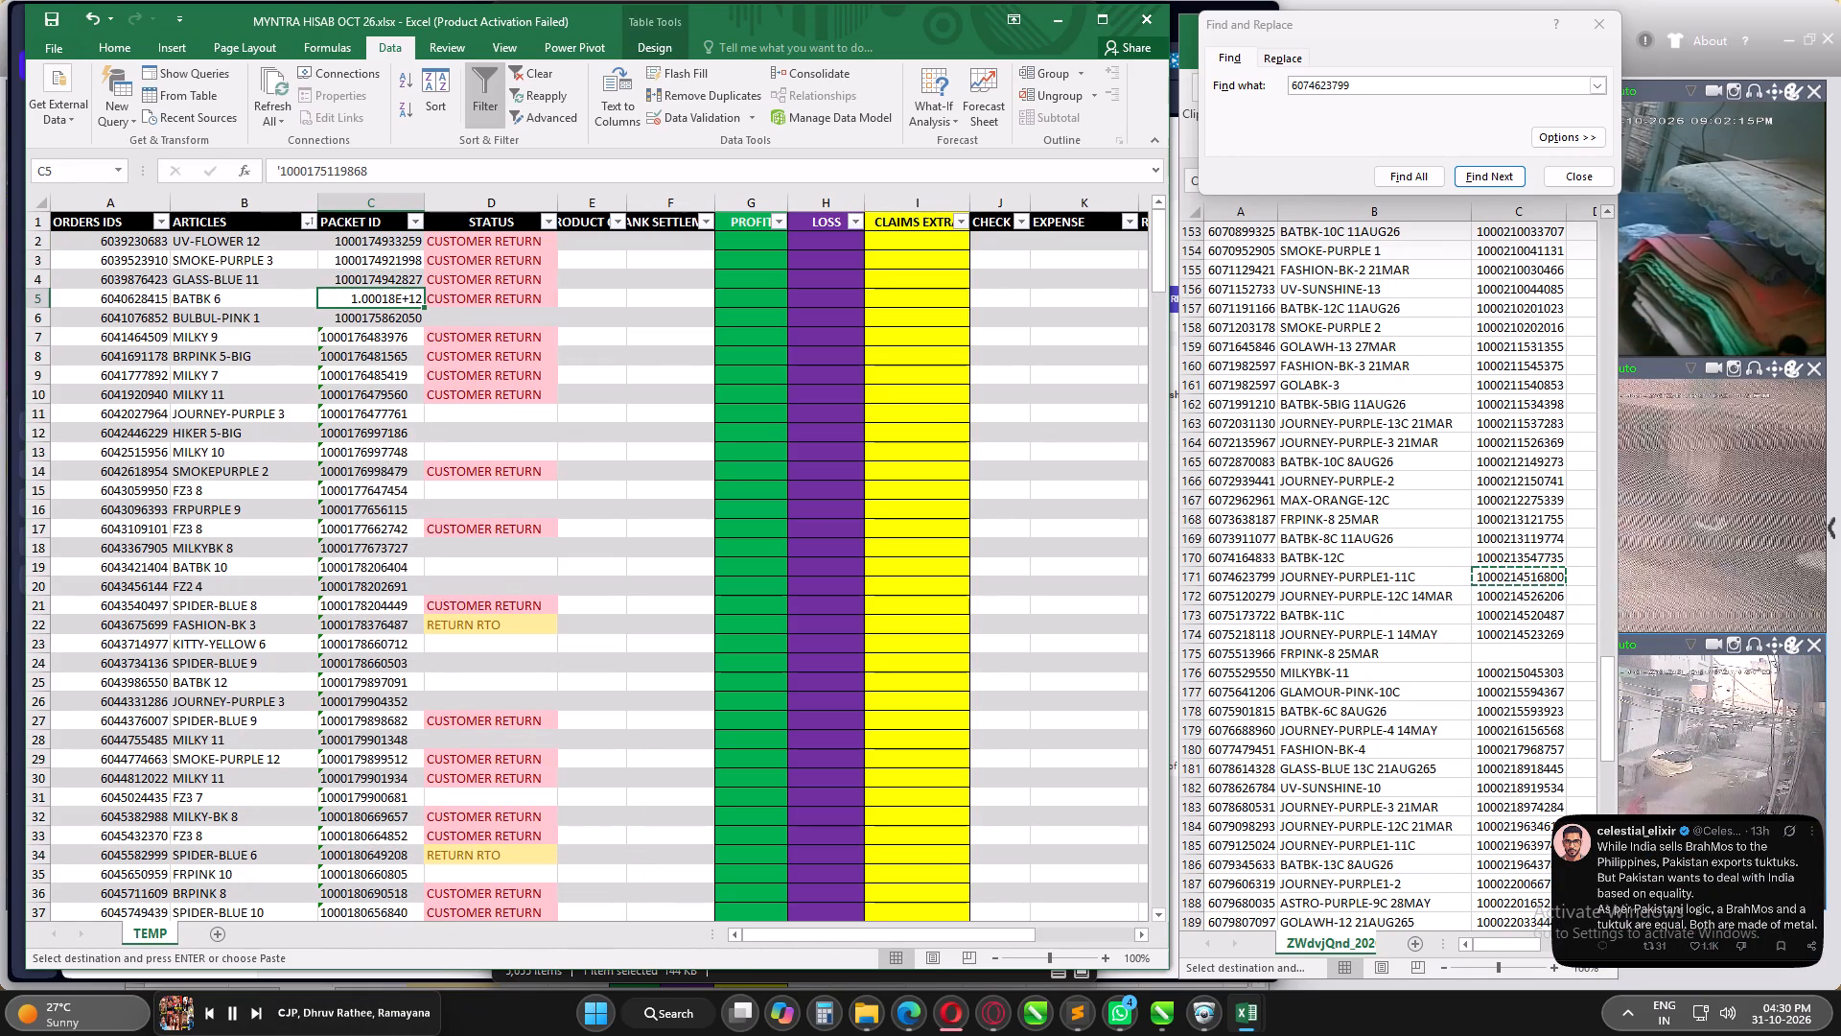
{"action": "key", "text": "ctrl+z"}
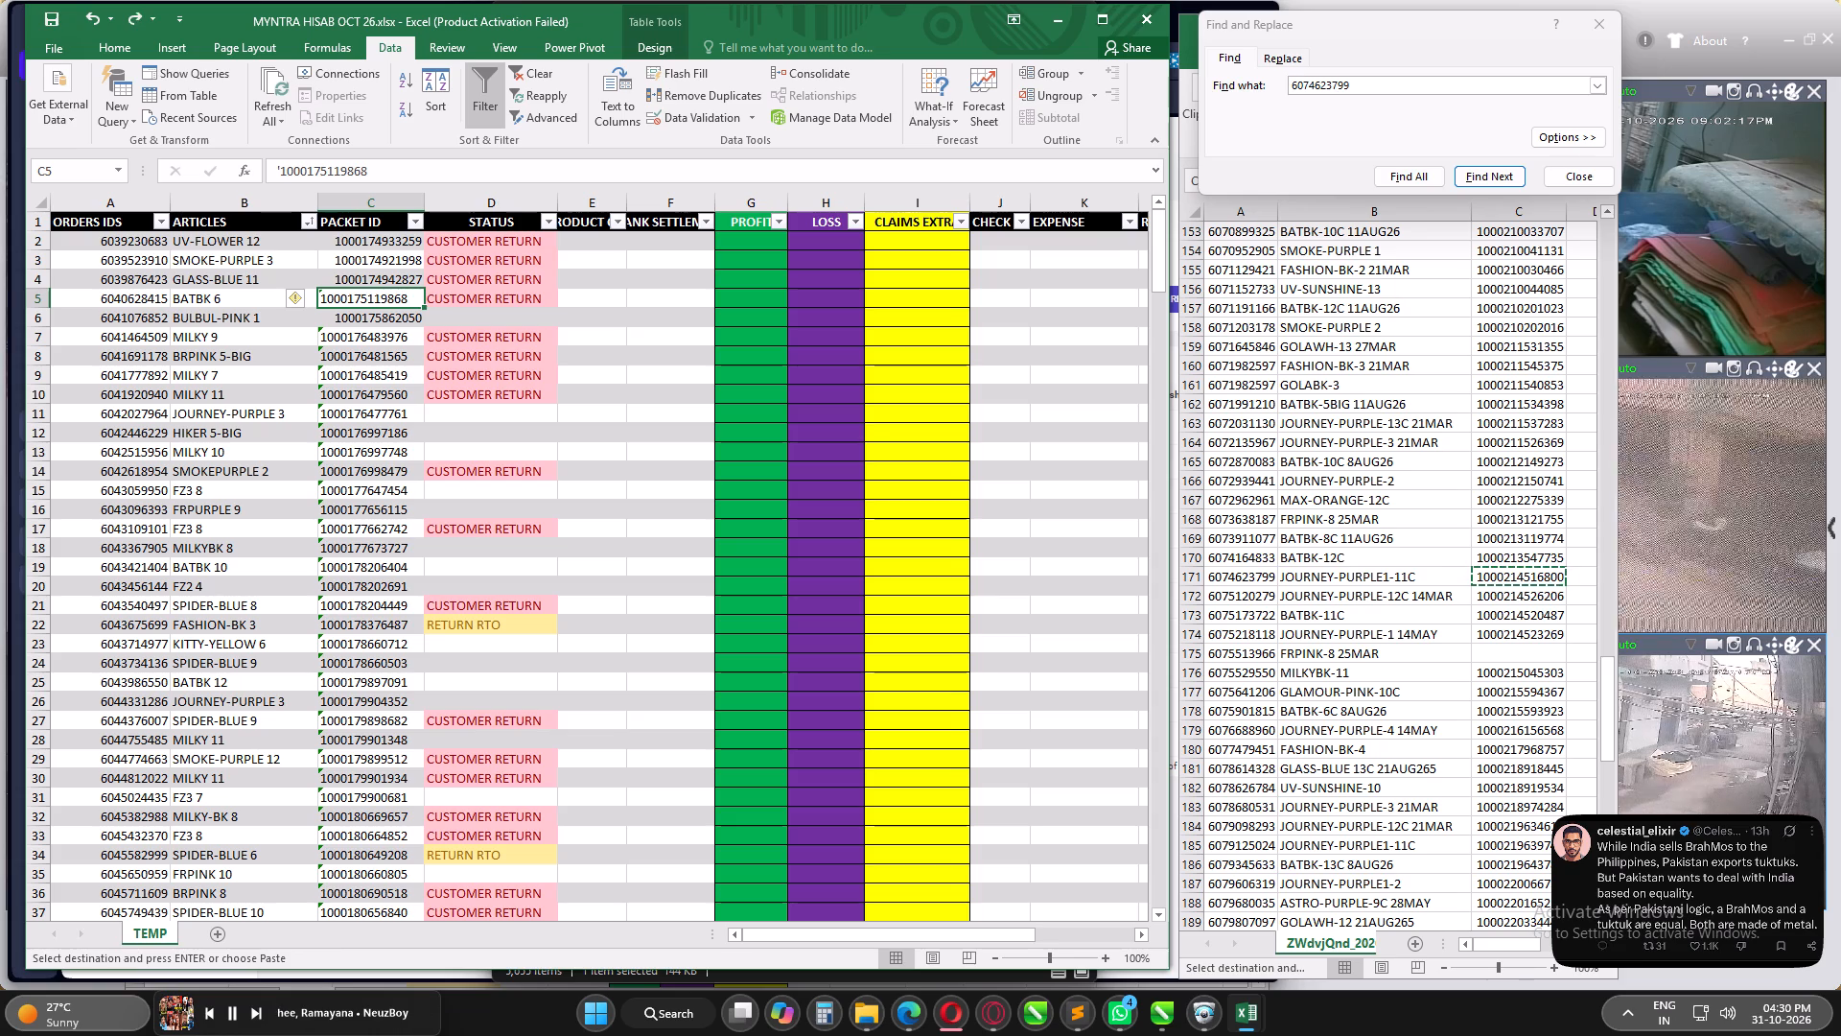
Apply the cell formatting of GLASS-BLUE 11's packet ID in row 4 to BATBK 6's packet ID in row 5.
{"action": "right_click", "coordinate": [366, 271]}
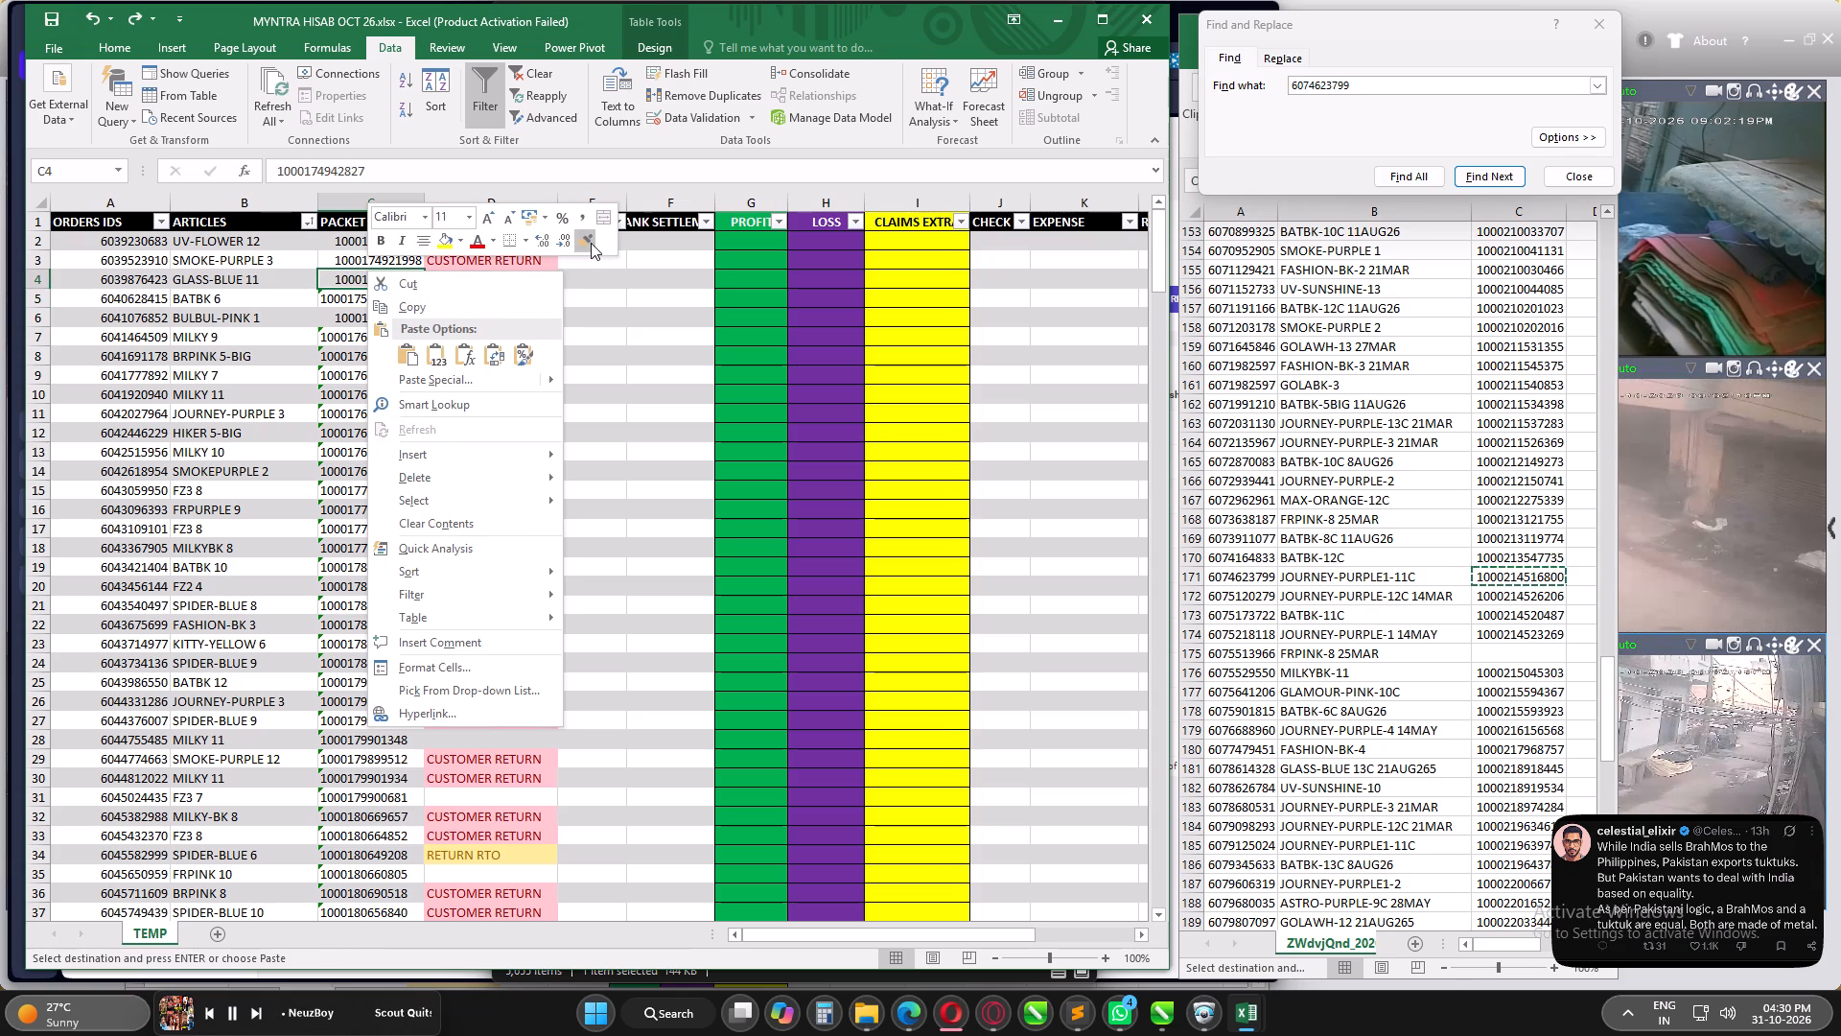
{"action": "left_click", "coordinate": [591, 243]}
{"action": "left_click", "coordinate": [379, 303]}
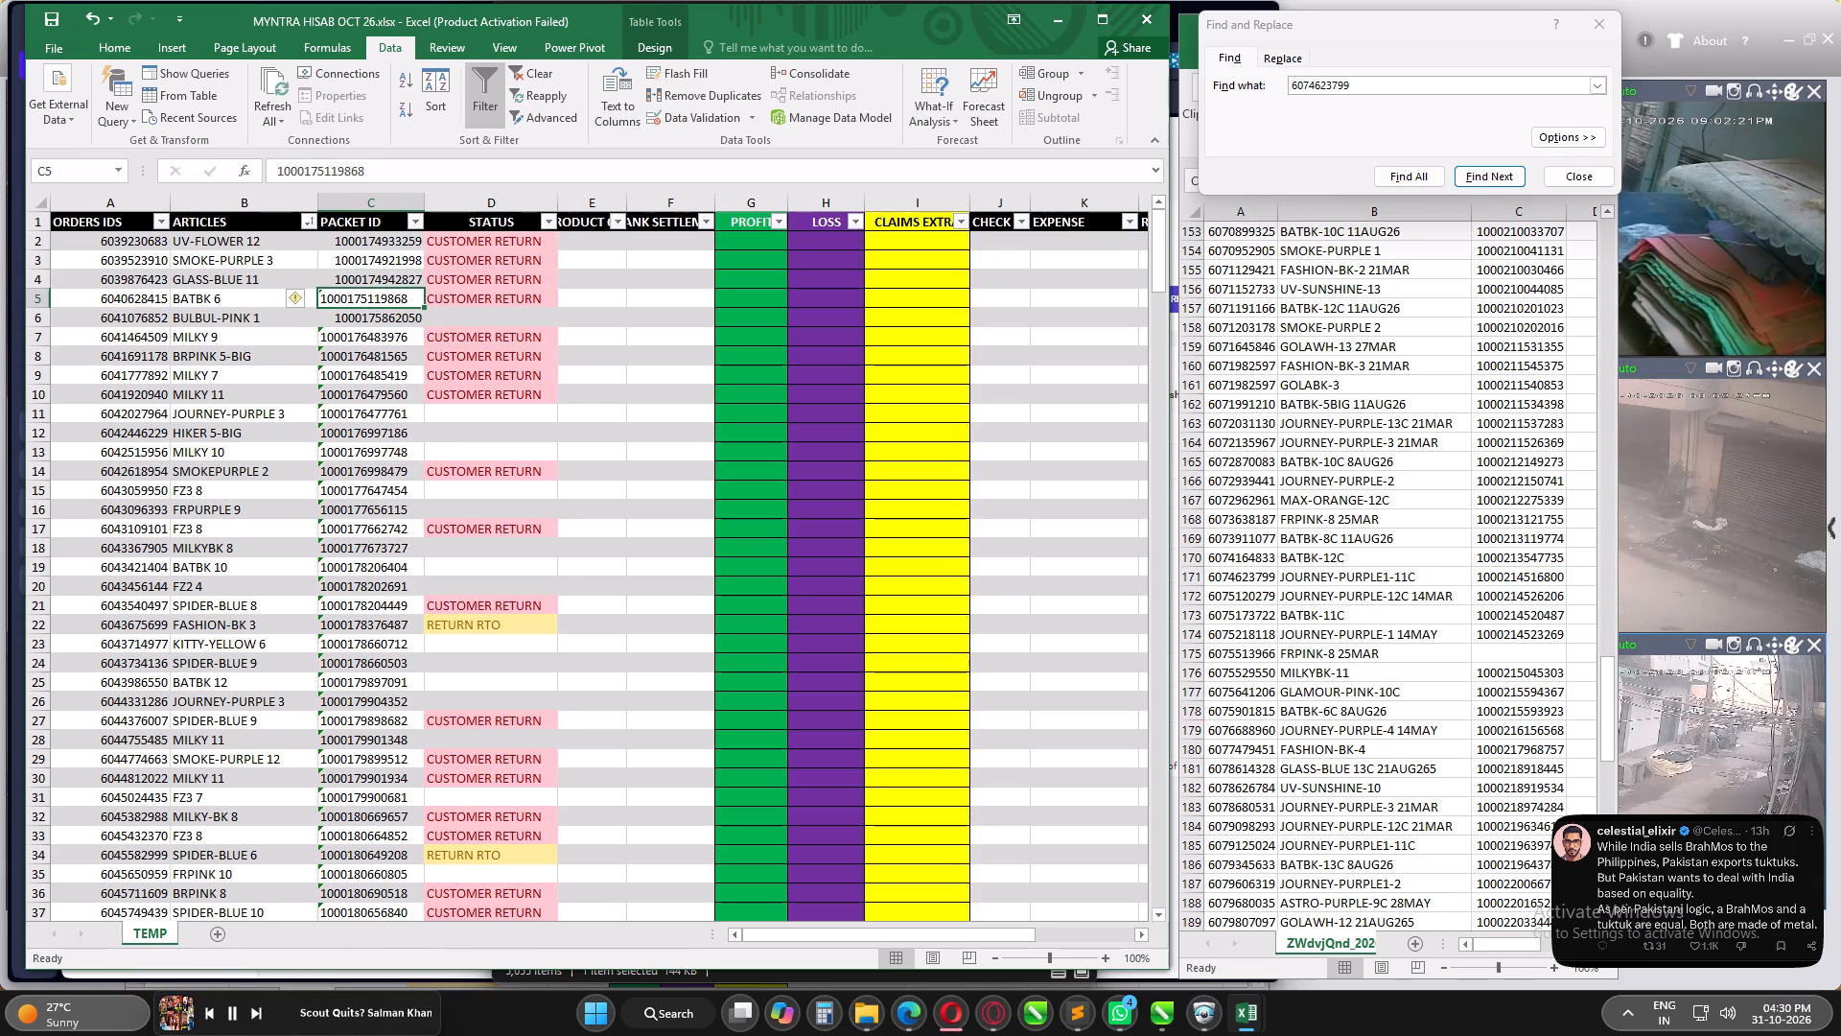
Convert the text-stored packet IDs from MILKY 9 in row 7 through MILKY 10 in row 13 to numbers.
{"action": "left_click_drag", "start_coordinate": [346, 341], "coordinate": [350, 454]}
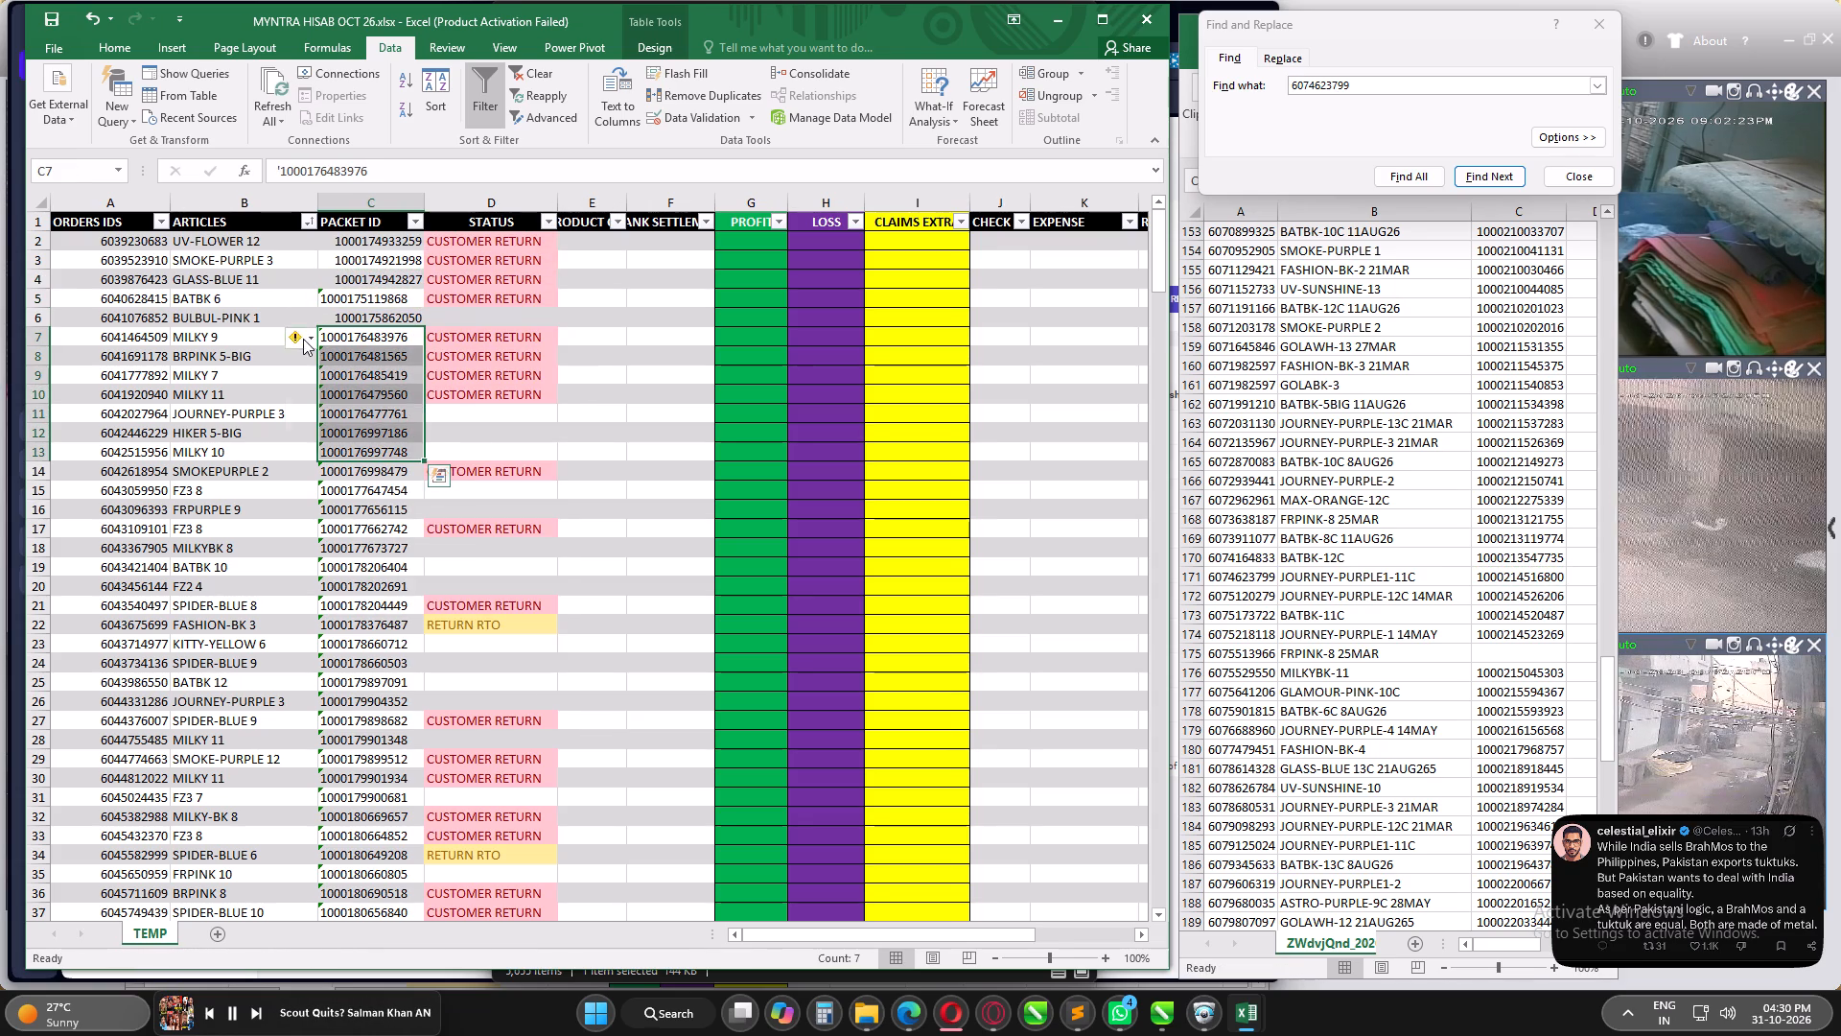
{"action": "left_click", "coordinate": [303, 339]}
{"action": "left_click", "coordinate": [346, 370]}
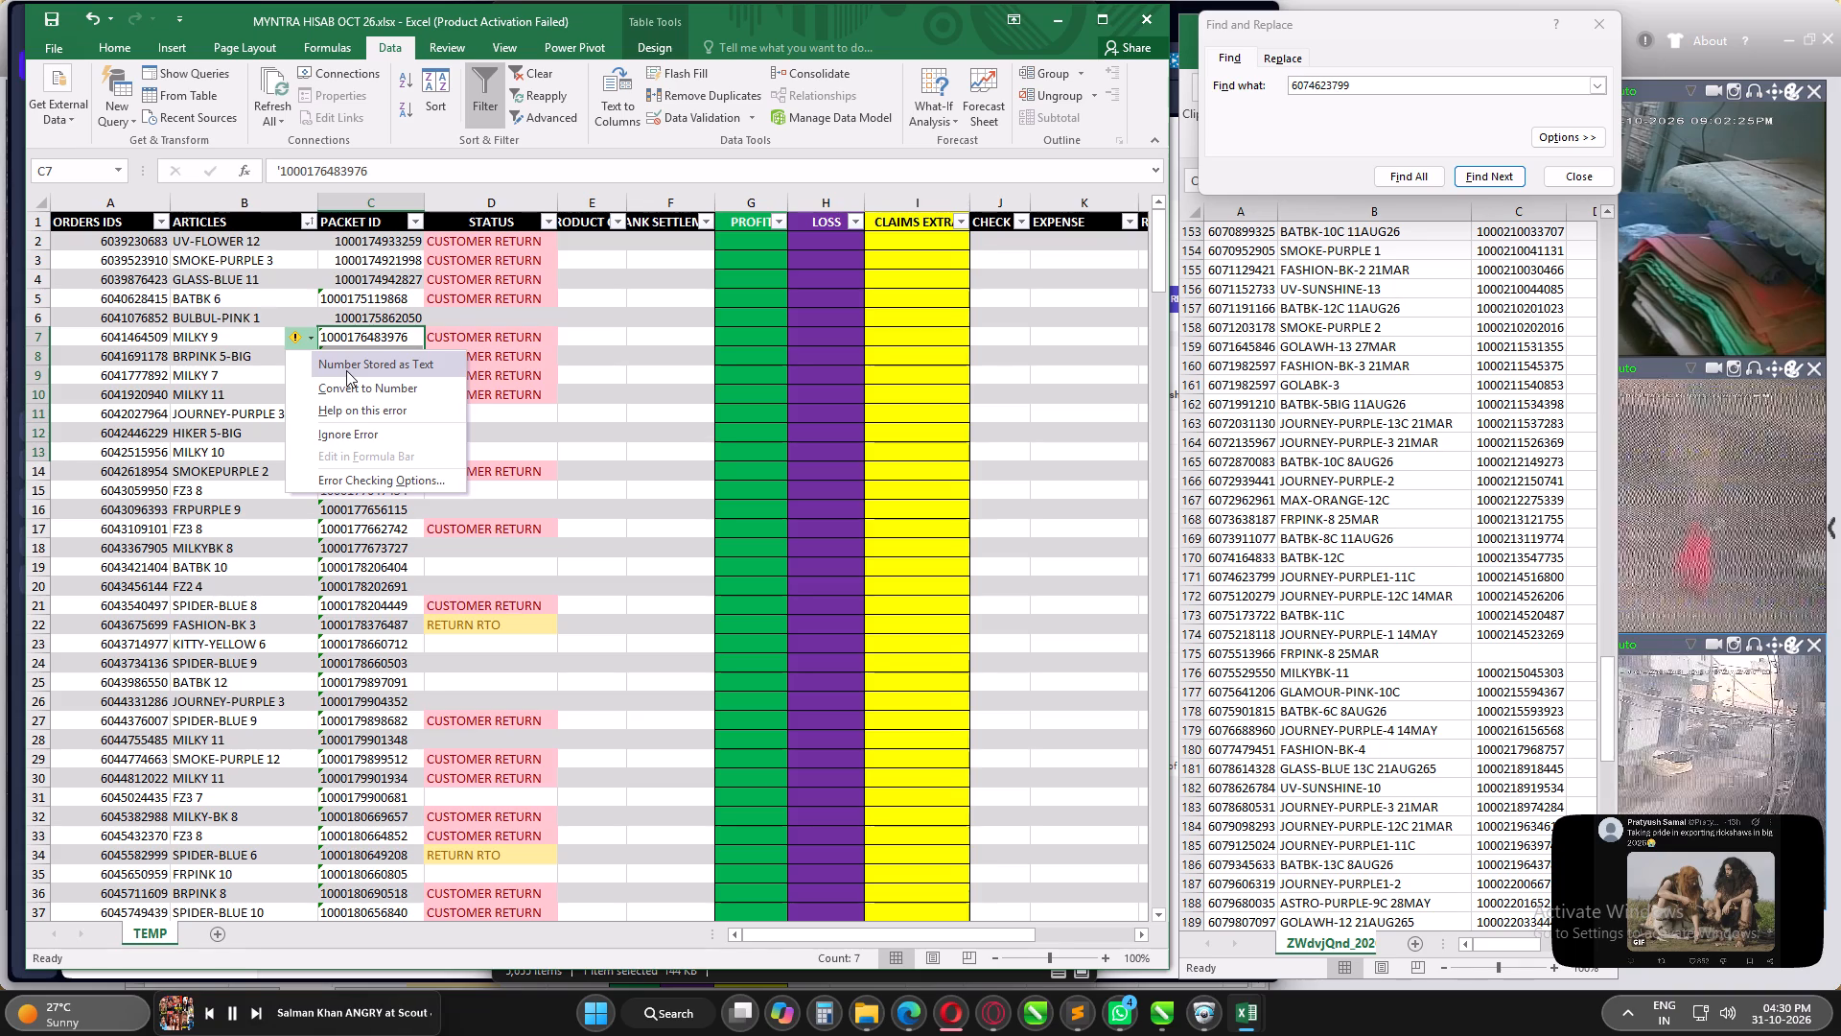
{"action": "left_click", "coordinate": [350, 368]}
{"action": "left_click", "coordinate": [361, 392]}
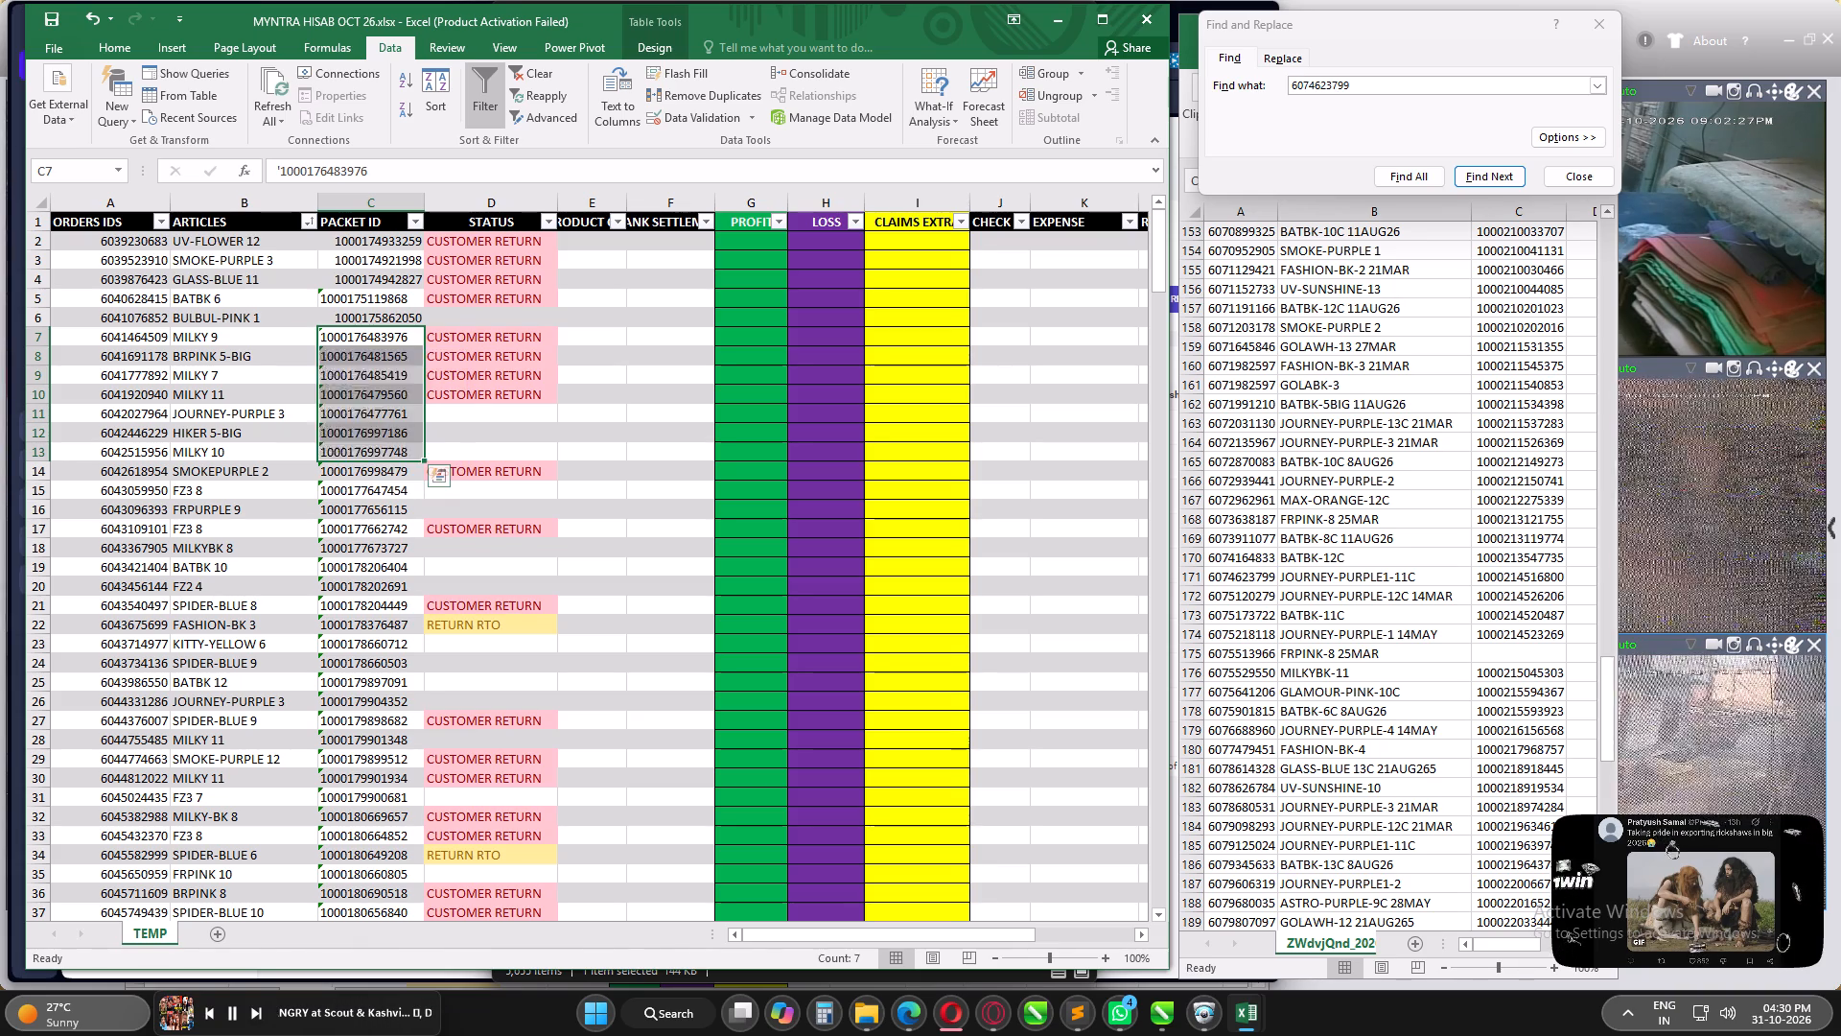
Undo the number conversion of the packet IDs in rows 7 to 13 and save the October accounts workbook.
{"action": "key", "text": "ctrl+z"}
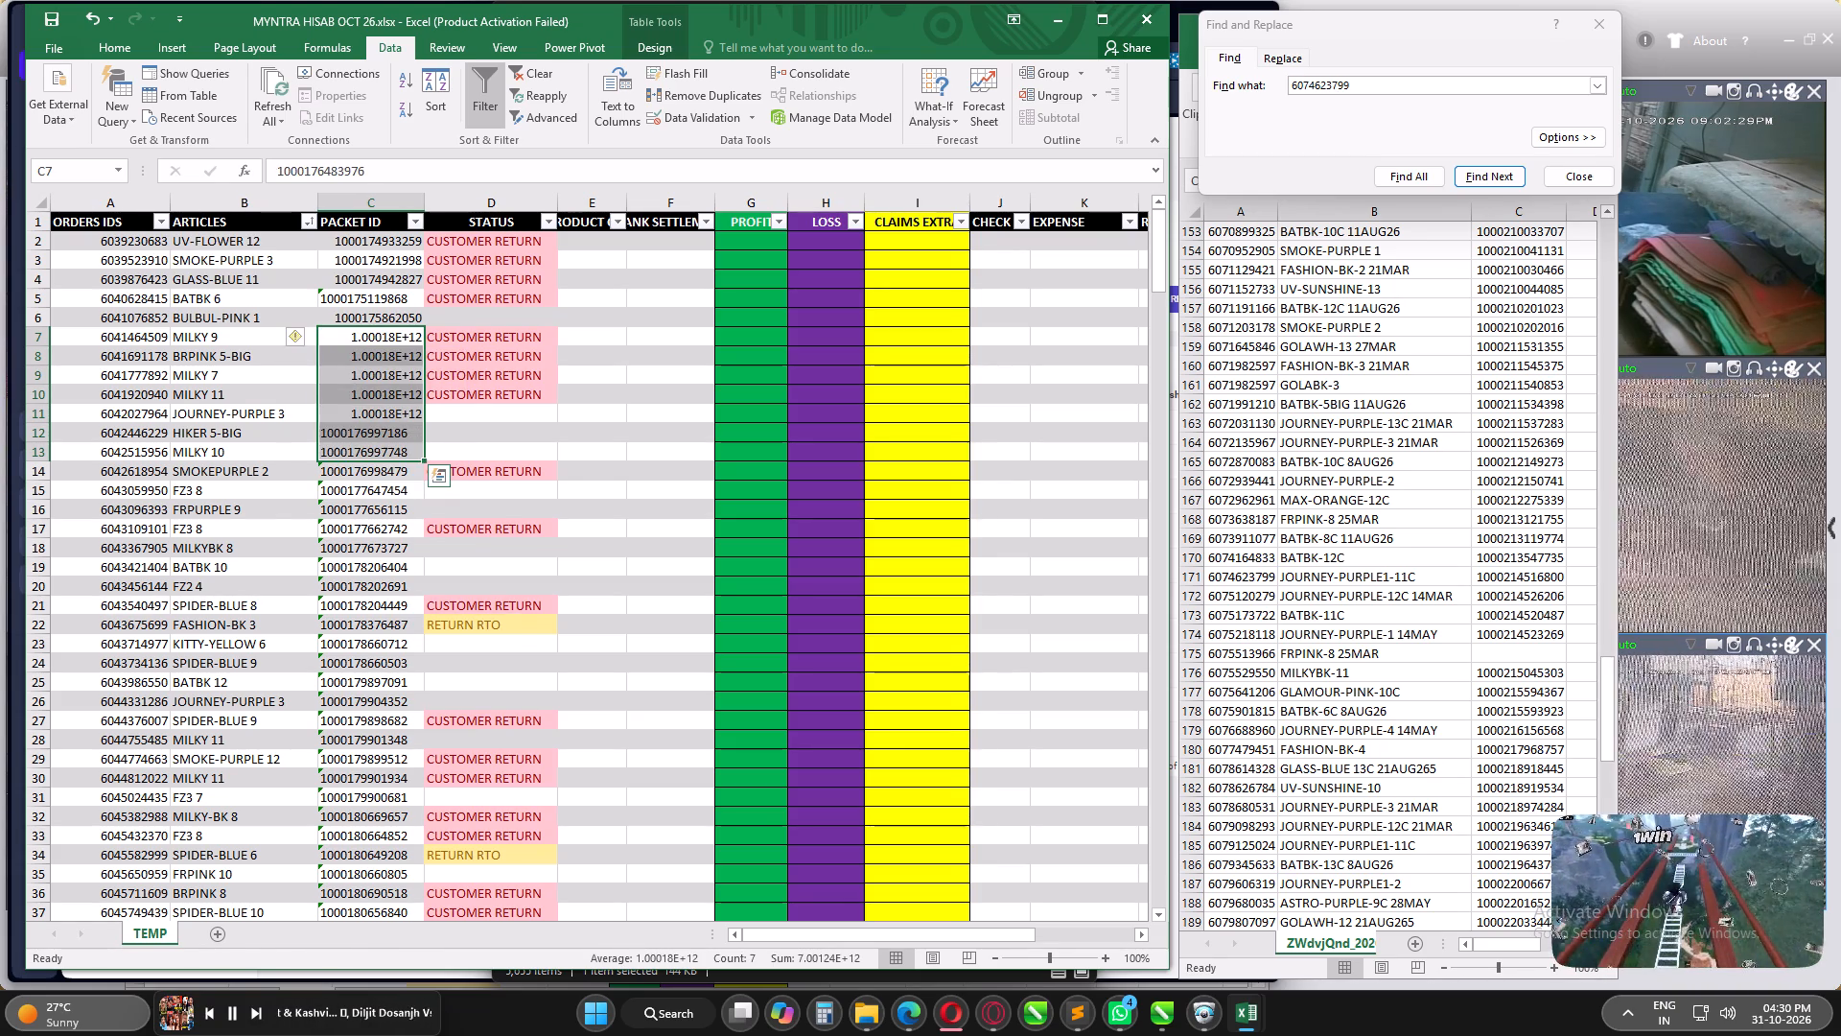
{"action": "left_click", "coordinate": [373, 533]}
{"action": "key", "text": "ctrl+s"}
{"action": "key", "text": "ctrl+Down"}
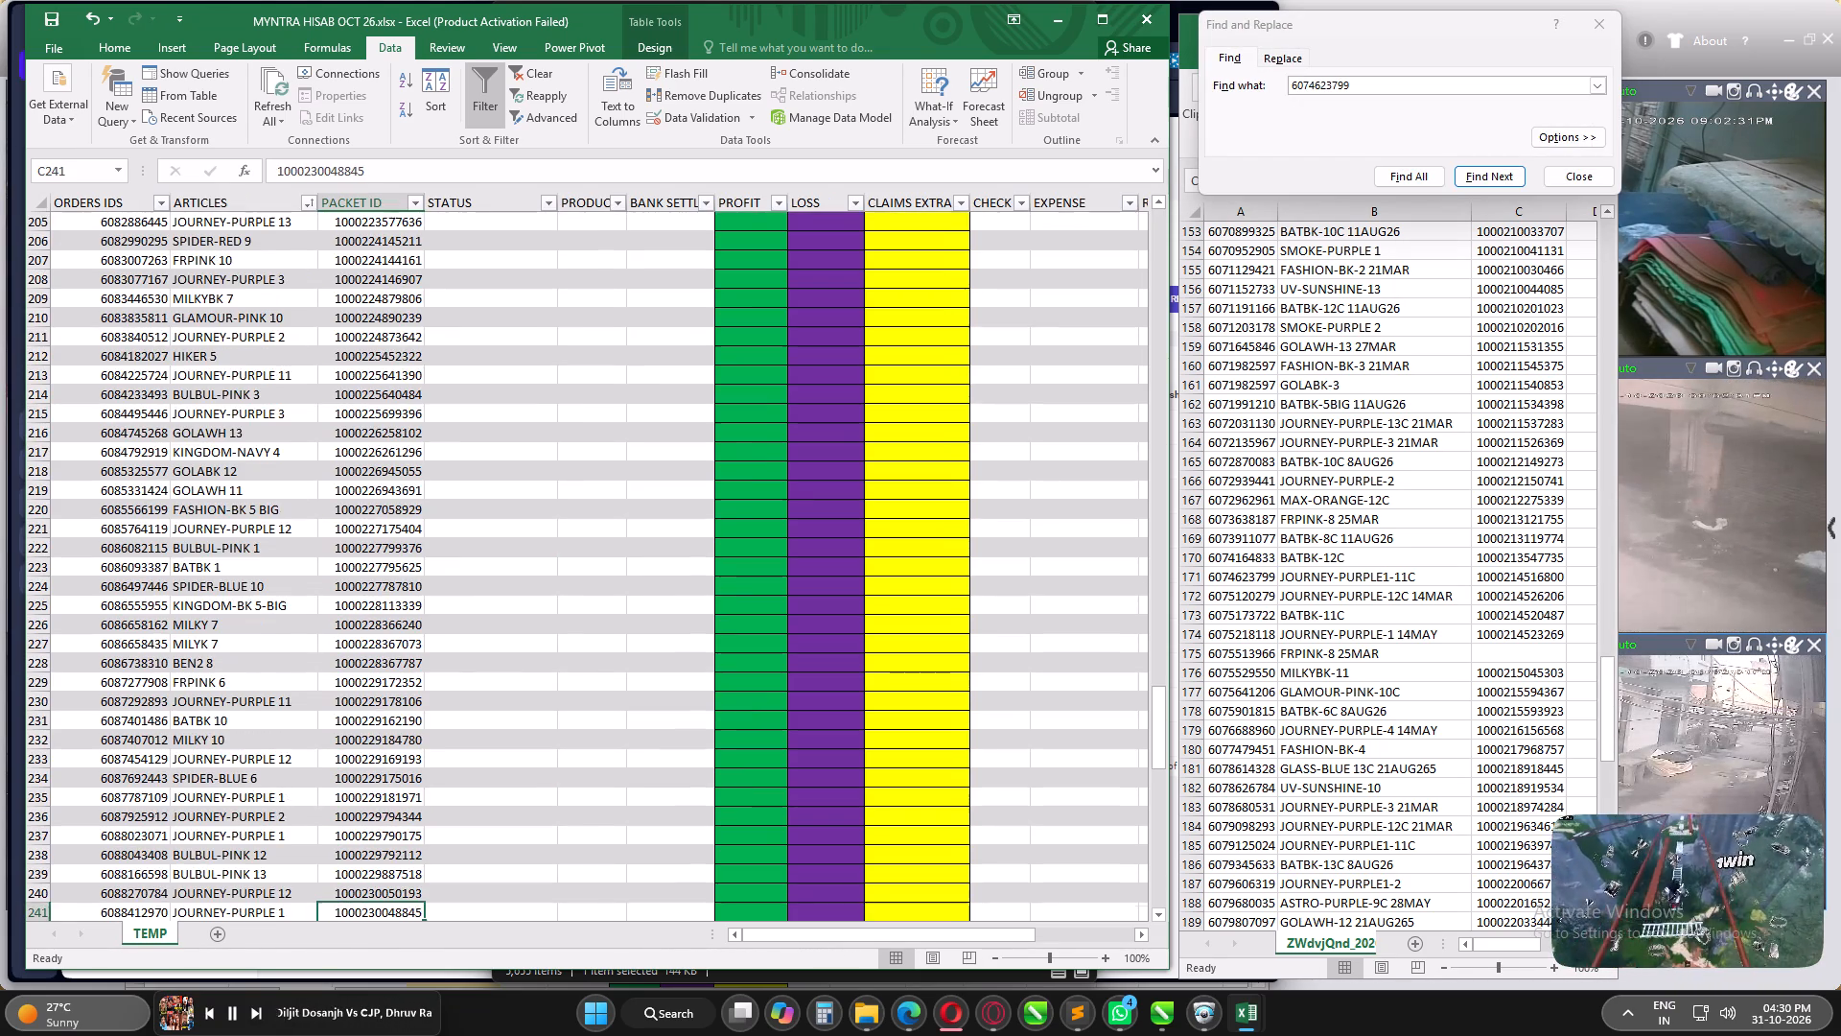
{"action": "scroll", "coordinate": [373, 533], "scroll_direction": "down", "scroll_amount": 4}
{"action": "left_click", "coordinate": [487, 559]}
{"action": "key", "text": "ctrl+s"}
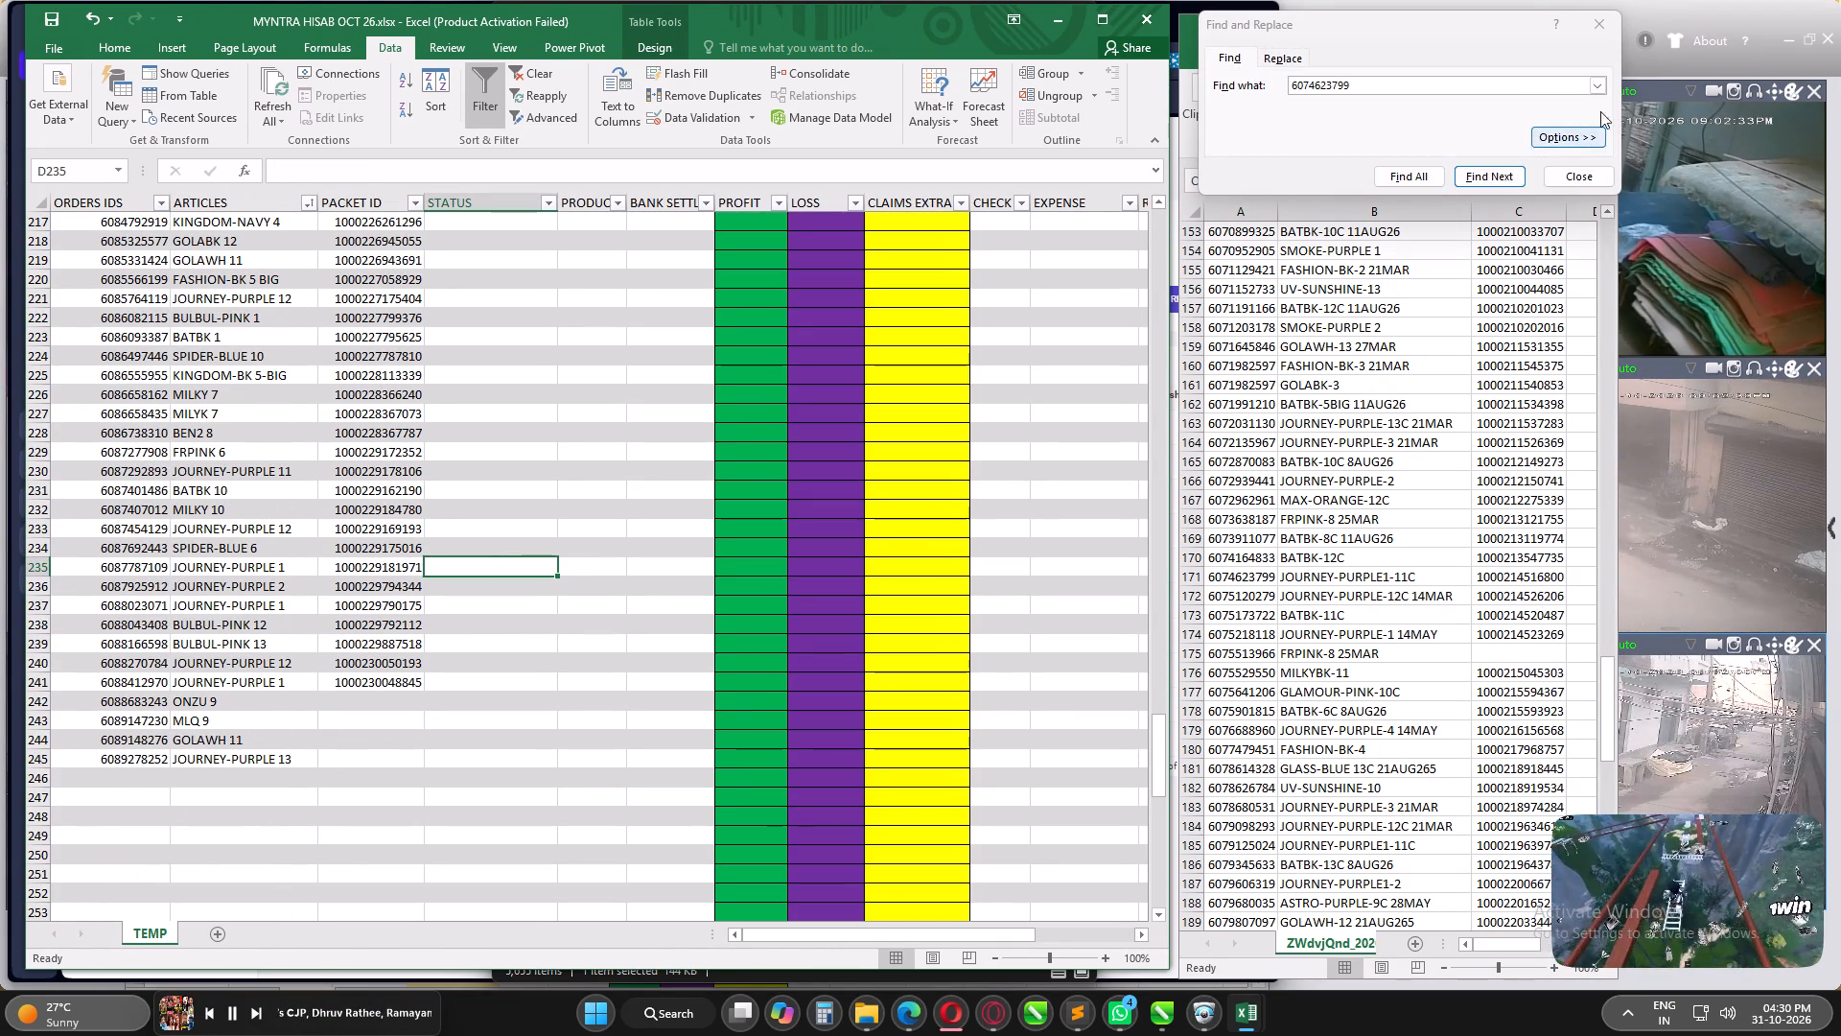
Save the MDirect orders report keeping its CSV format, and close it without saving further changes.
{"action": "left_click", "coordinate": [1608, 25]}
{"action": "left_click", "coordinate": [1425, 369]}
{"action": "key", "text": "ctrl+s"}
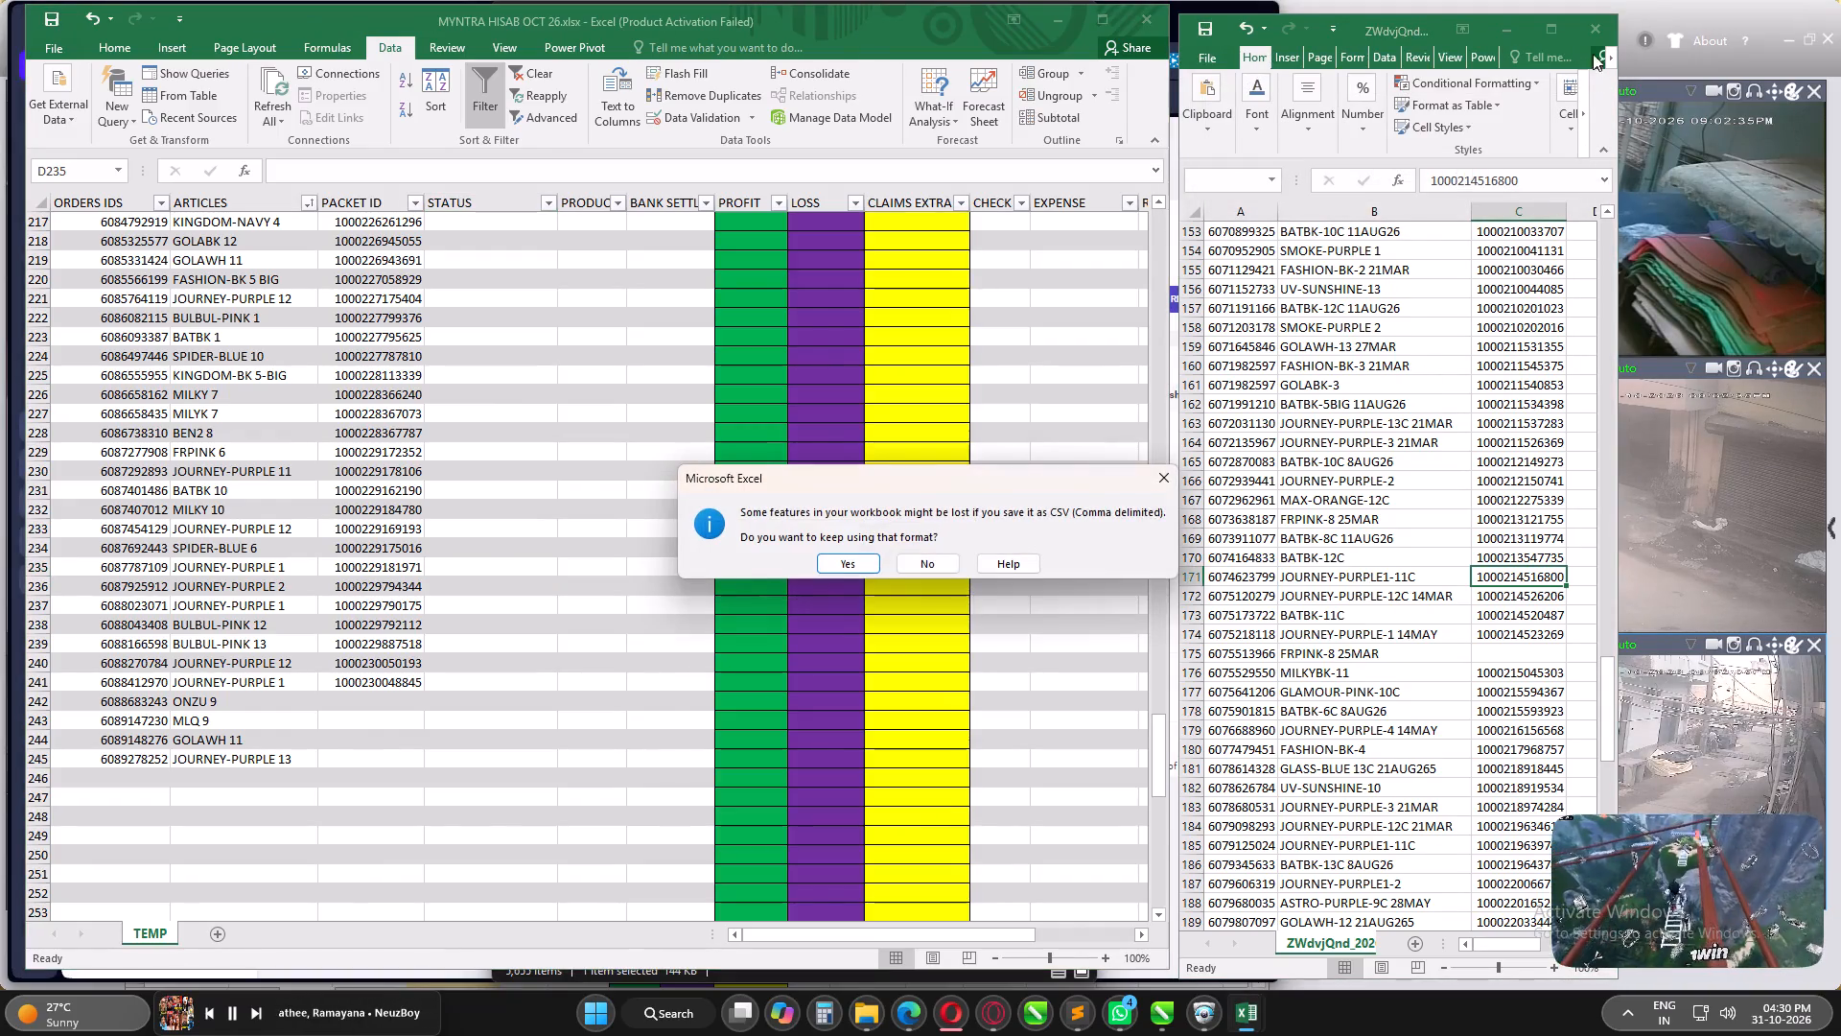
{"action": "left_click", "coordinate": [866, 554]}
{"action": "left_click", "coordinate": [1586, 27]}
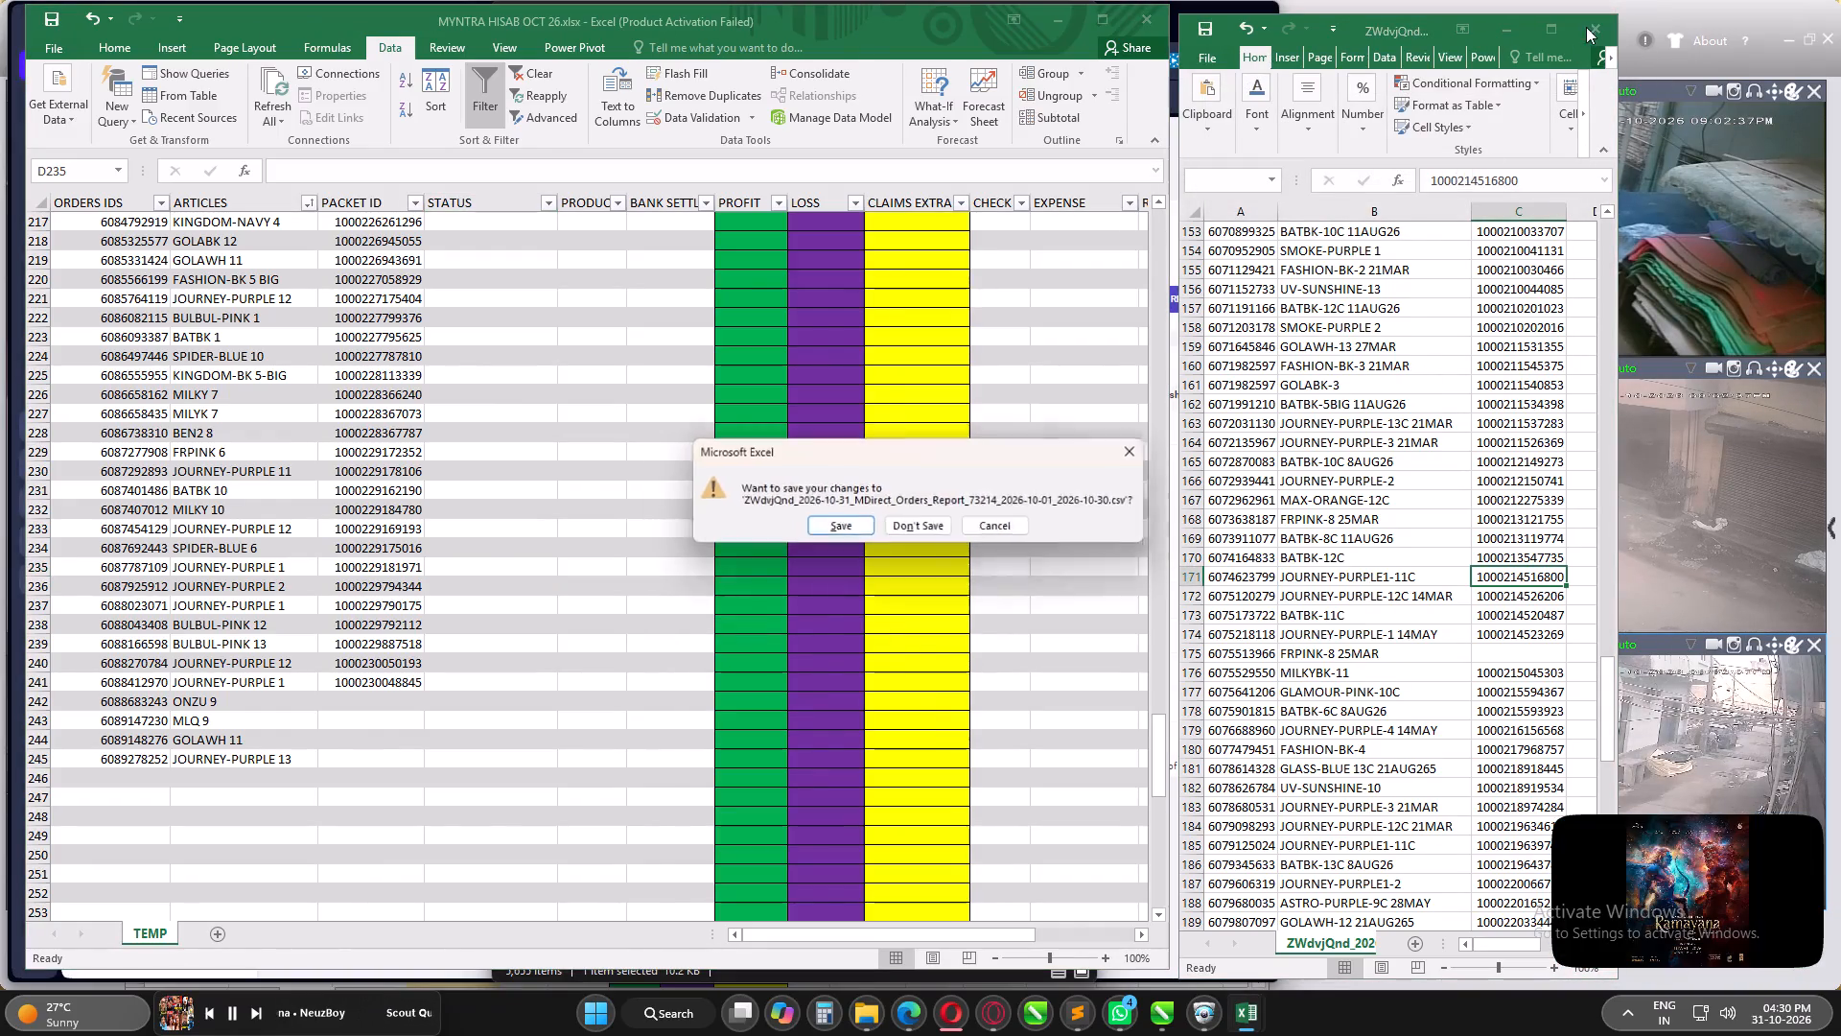
{"action": "left_click", "coordinate": [895, 529]}
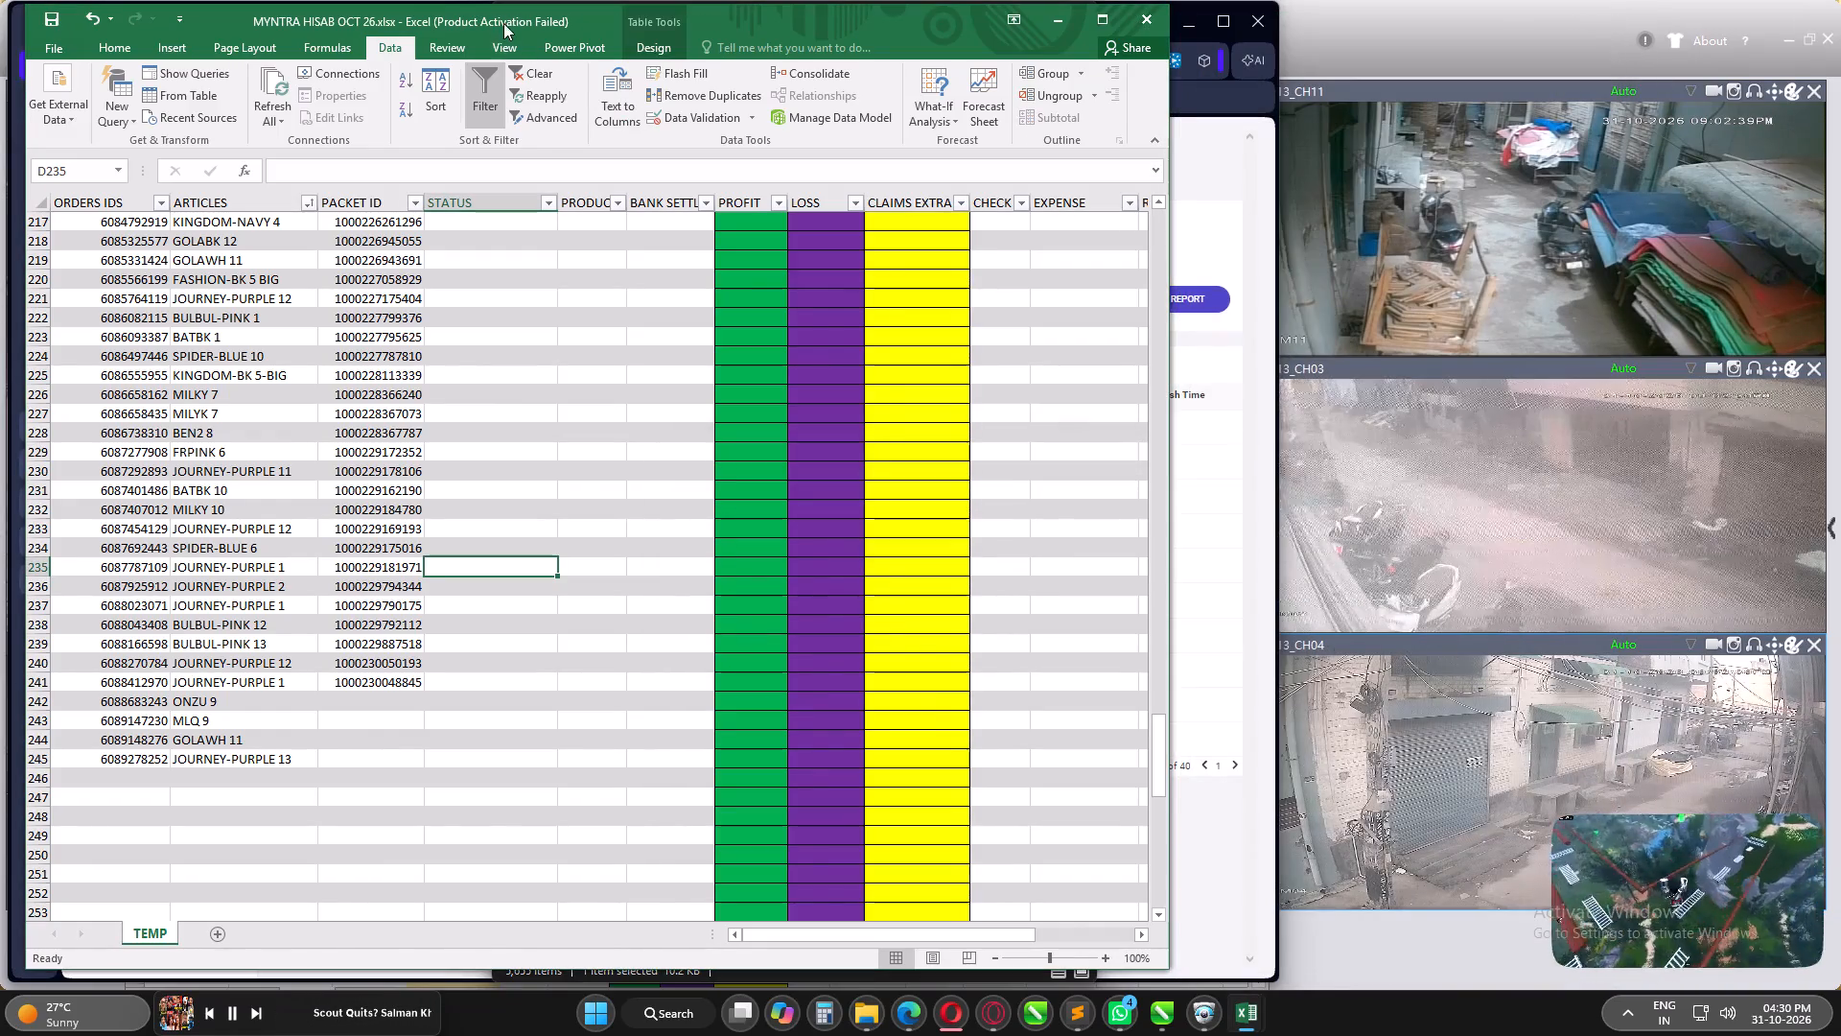
Move the October accounts workbook beside the browser and dismiss the Downloads folder window.
{"action": "left_click_drag", "start_coordinate": [503, 20], "coordinate": [1300, 31]}
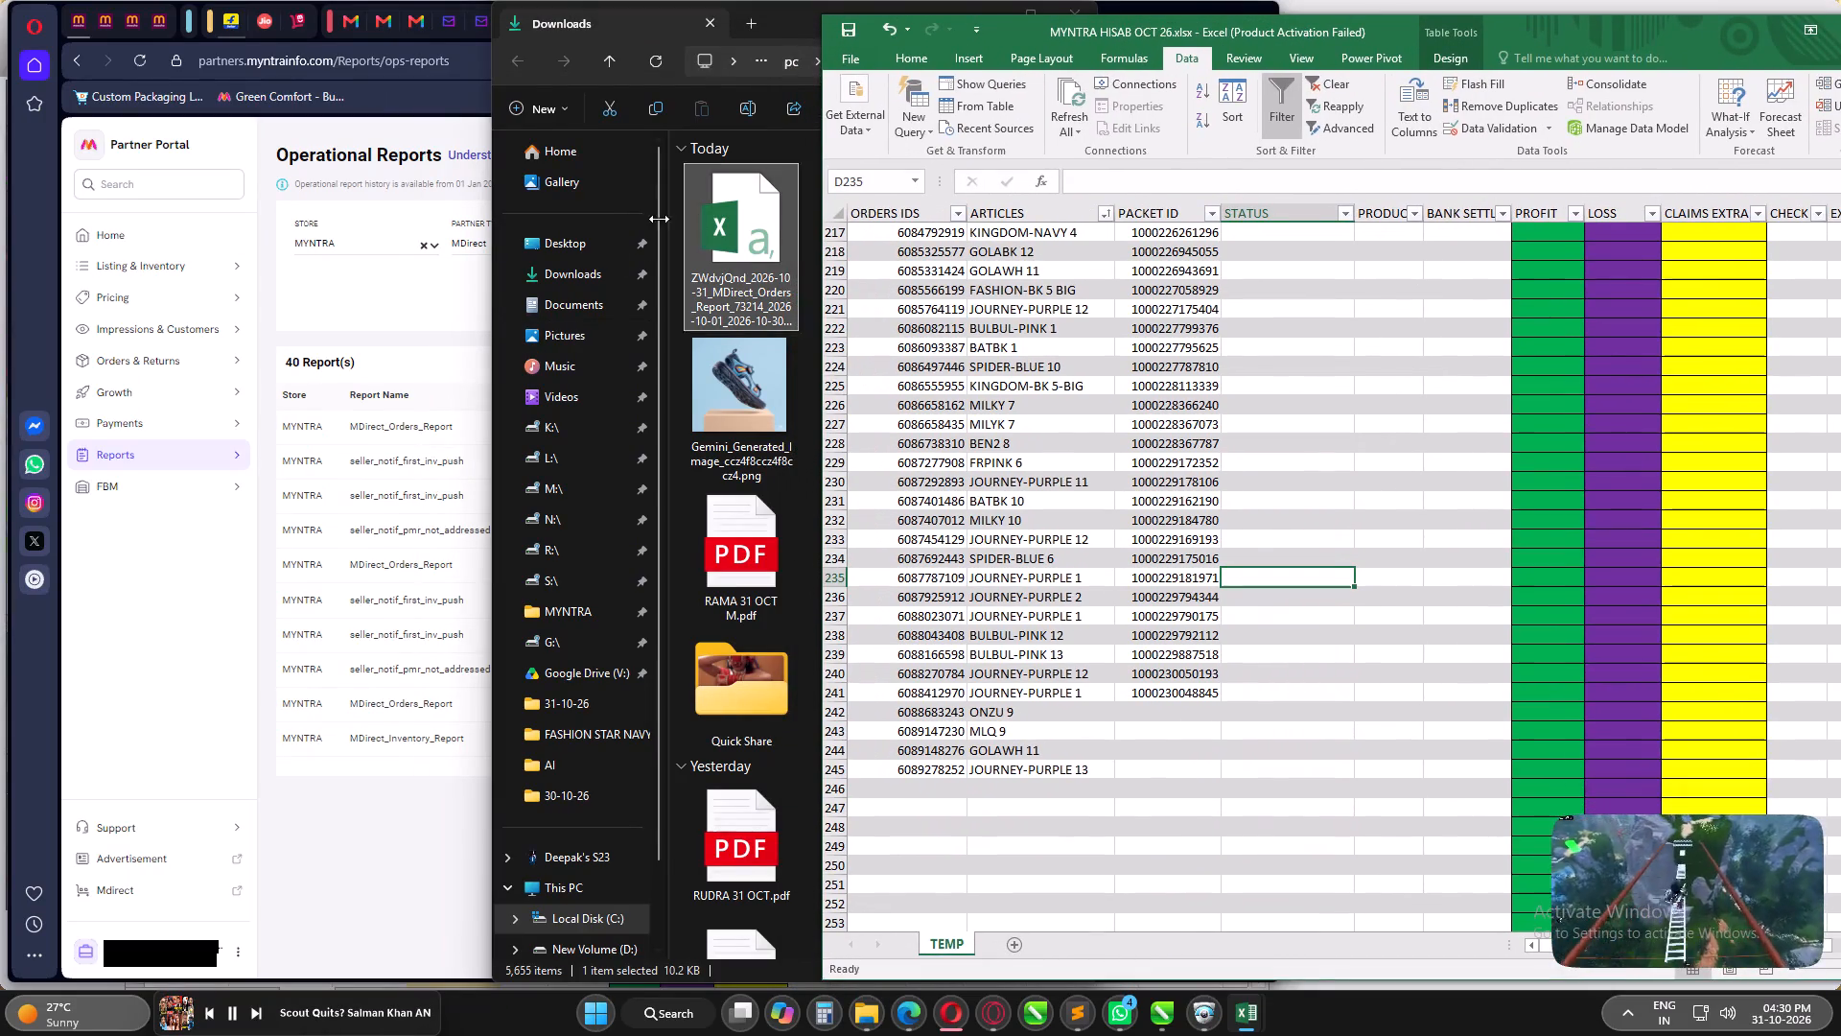
{"action": "left_click", "coordinate": [625, 16]}
{"action": "left_click", "coordinate": [995, 10]}
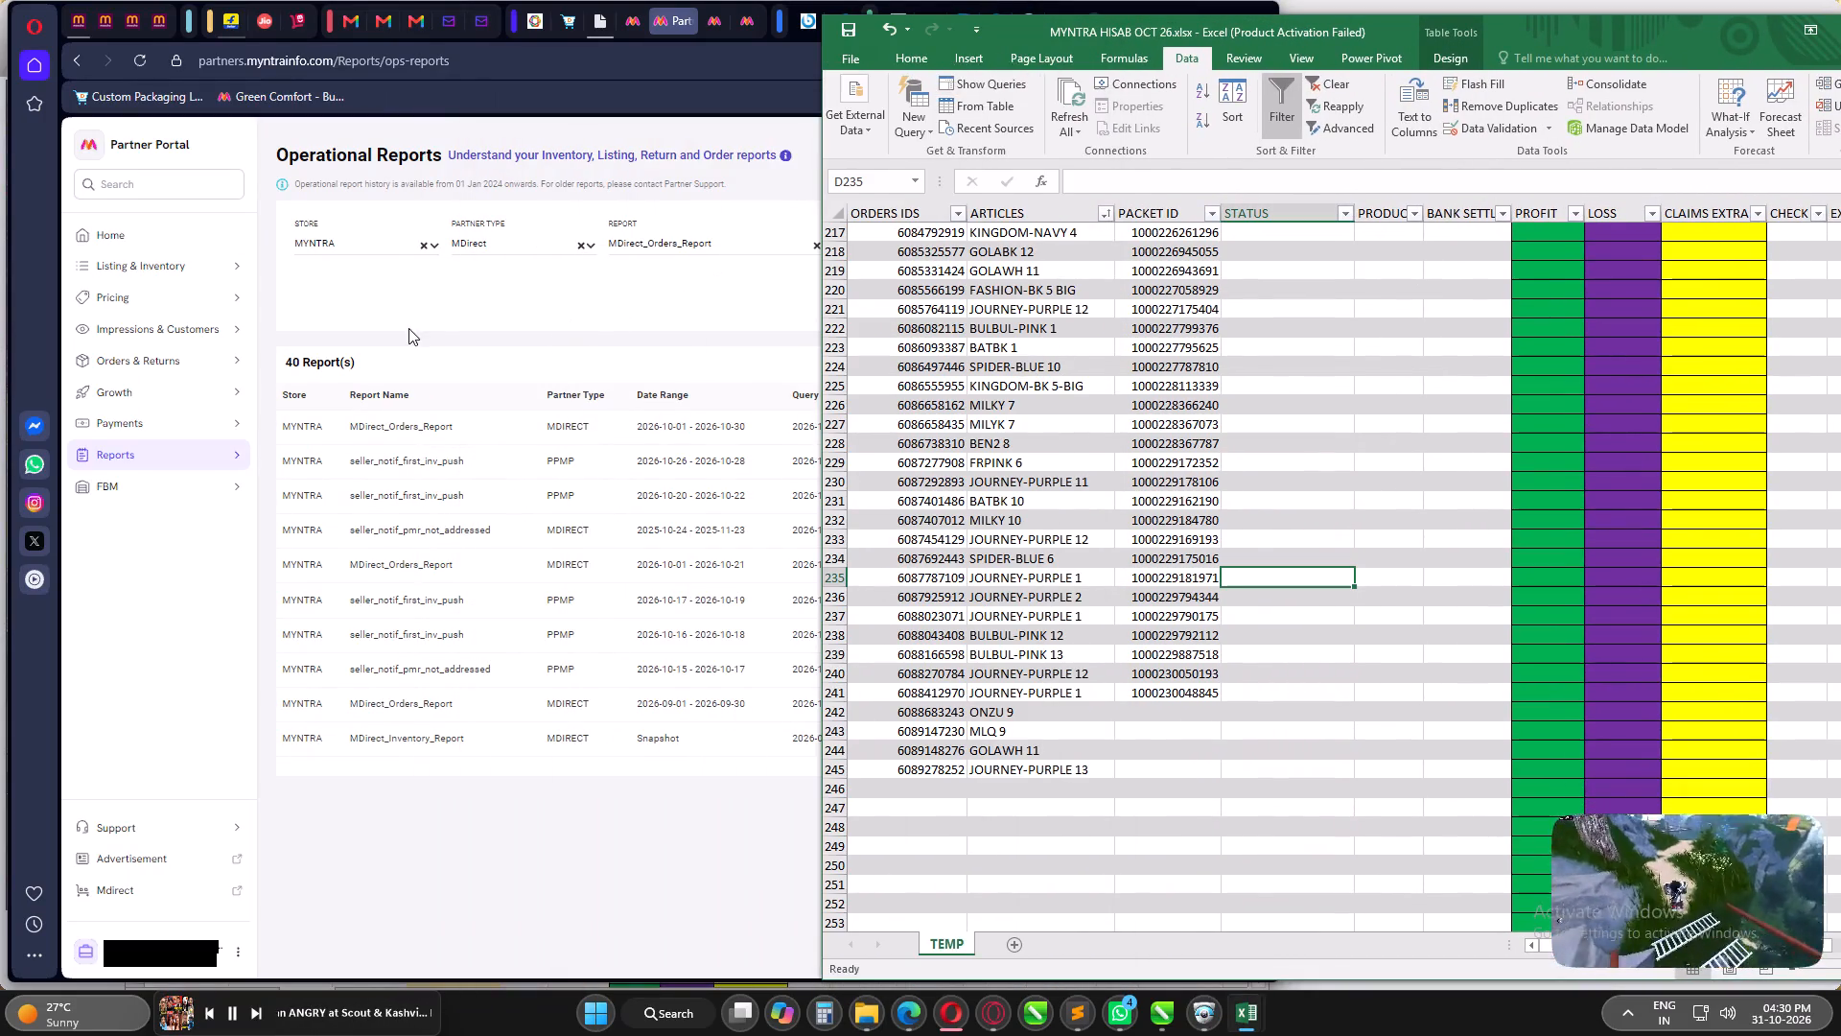
{"action": "left_click", "coordinate": [604, 22]}
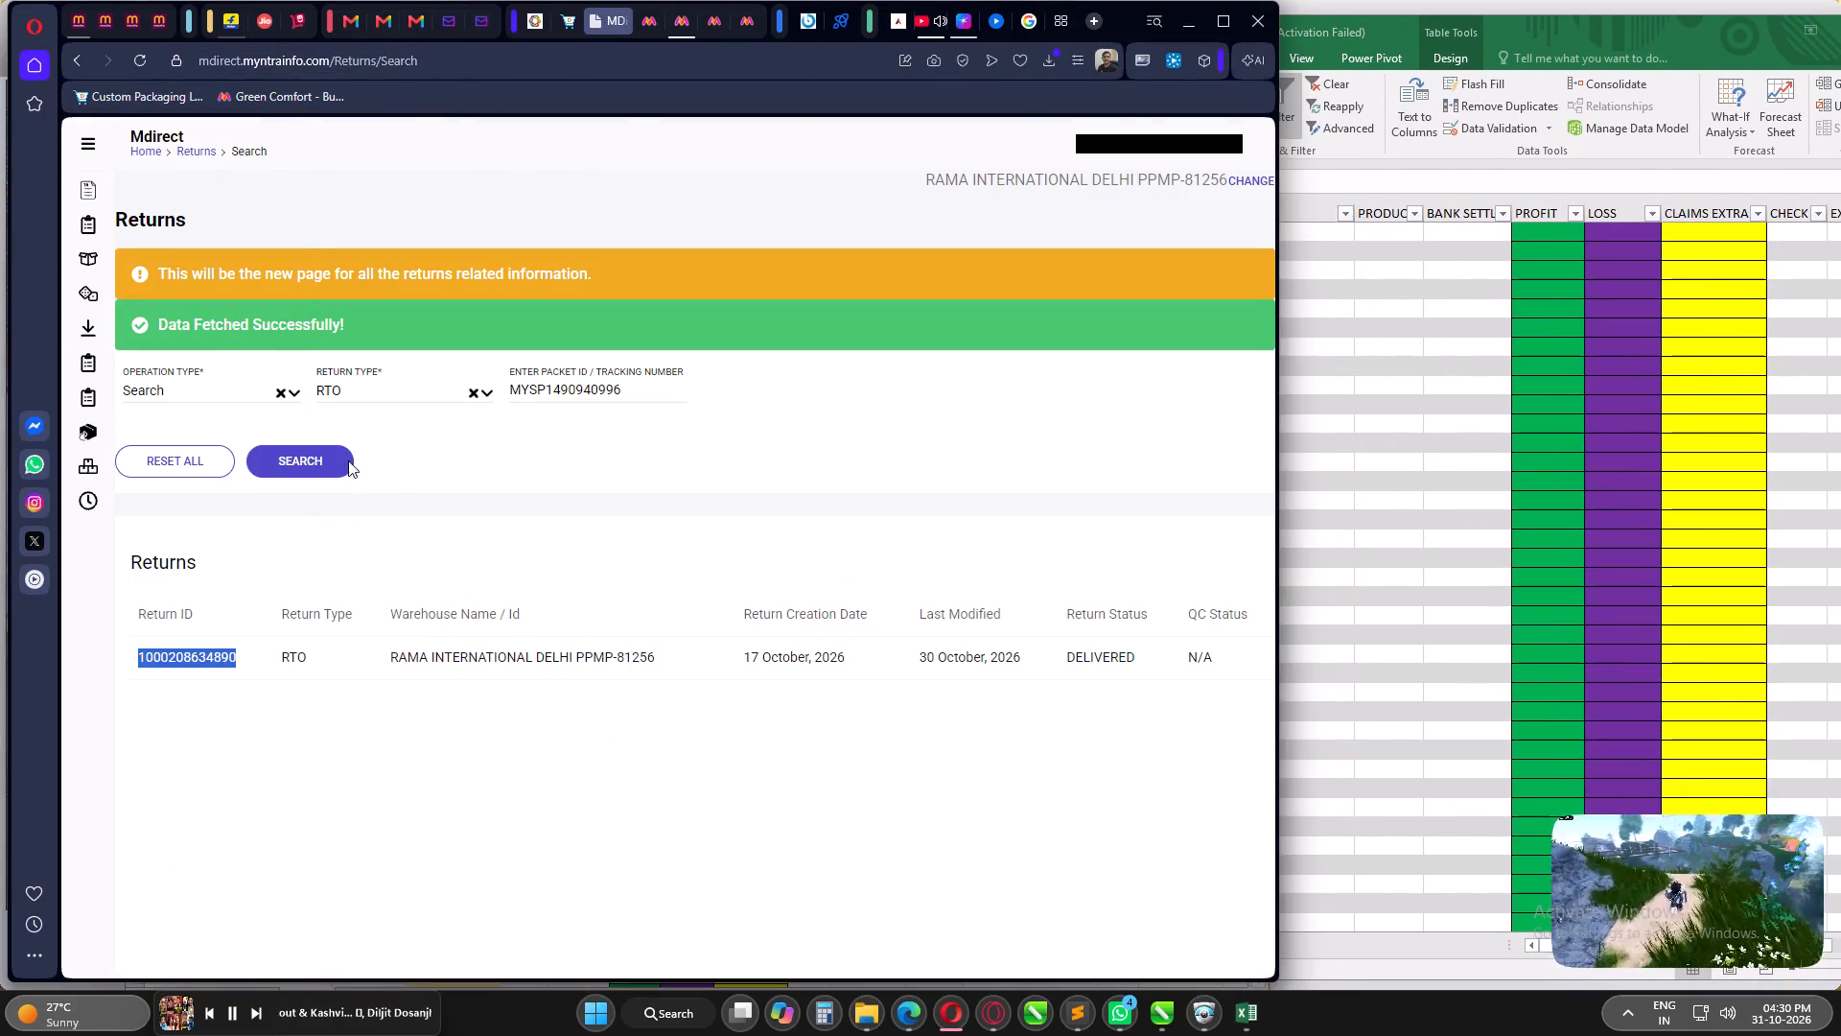
{"action": "left_click", "coordinate": [120, 262]}
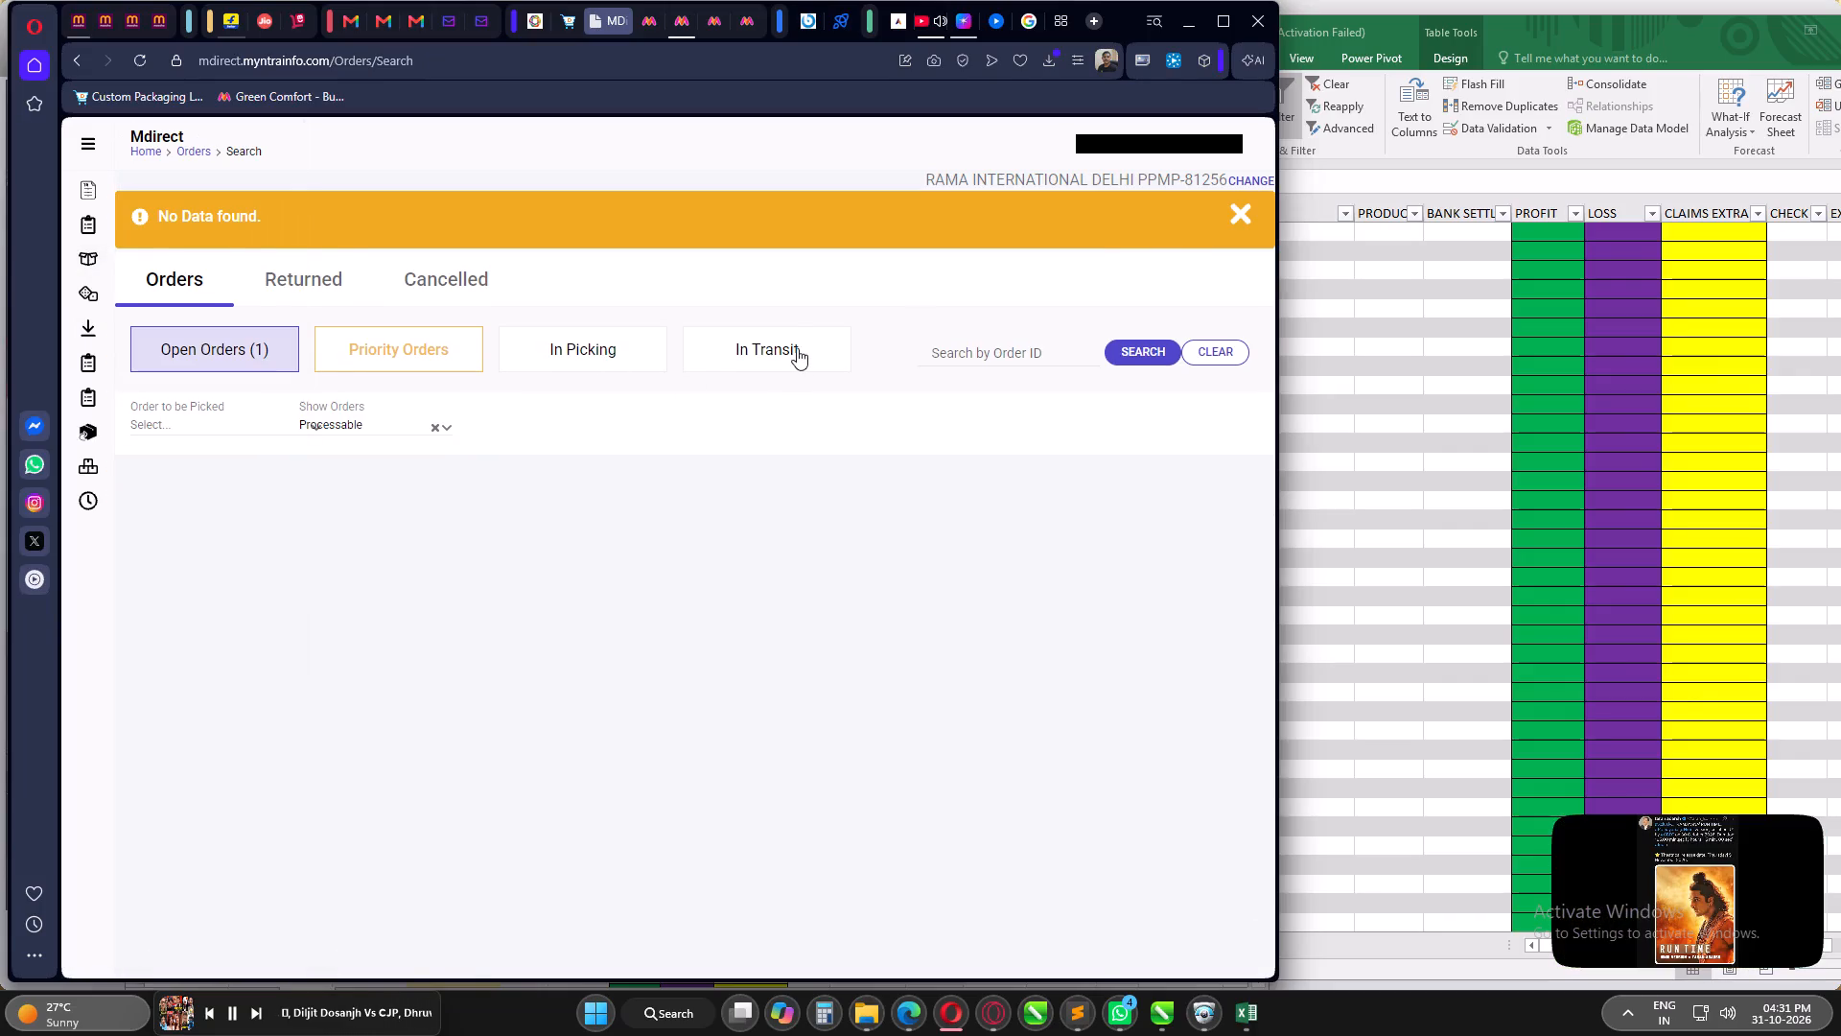
{"action": "left_click", "coordinate": [795, 348]}
{"action": "left_click", "coordinate": [203, 548]}
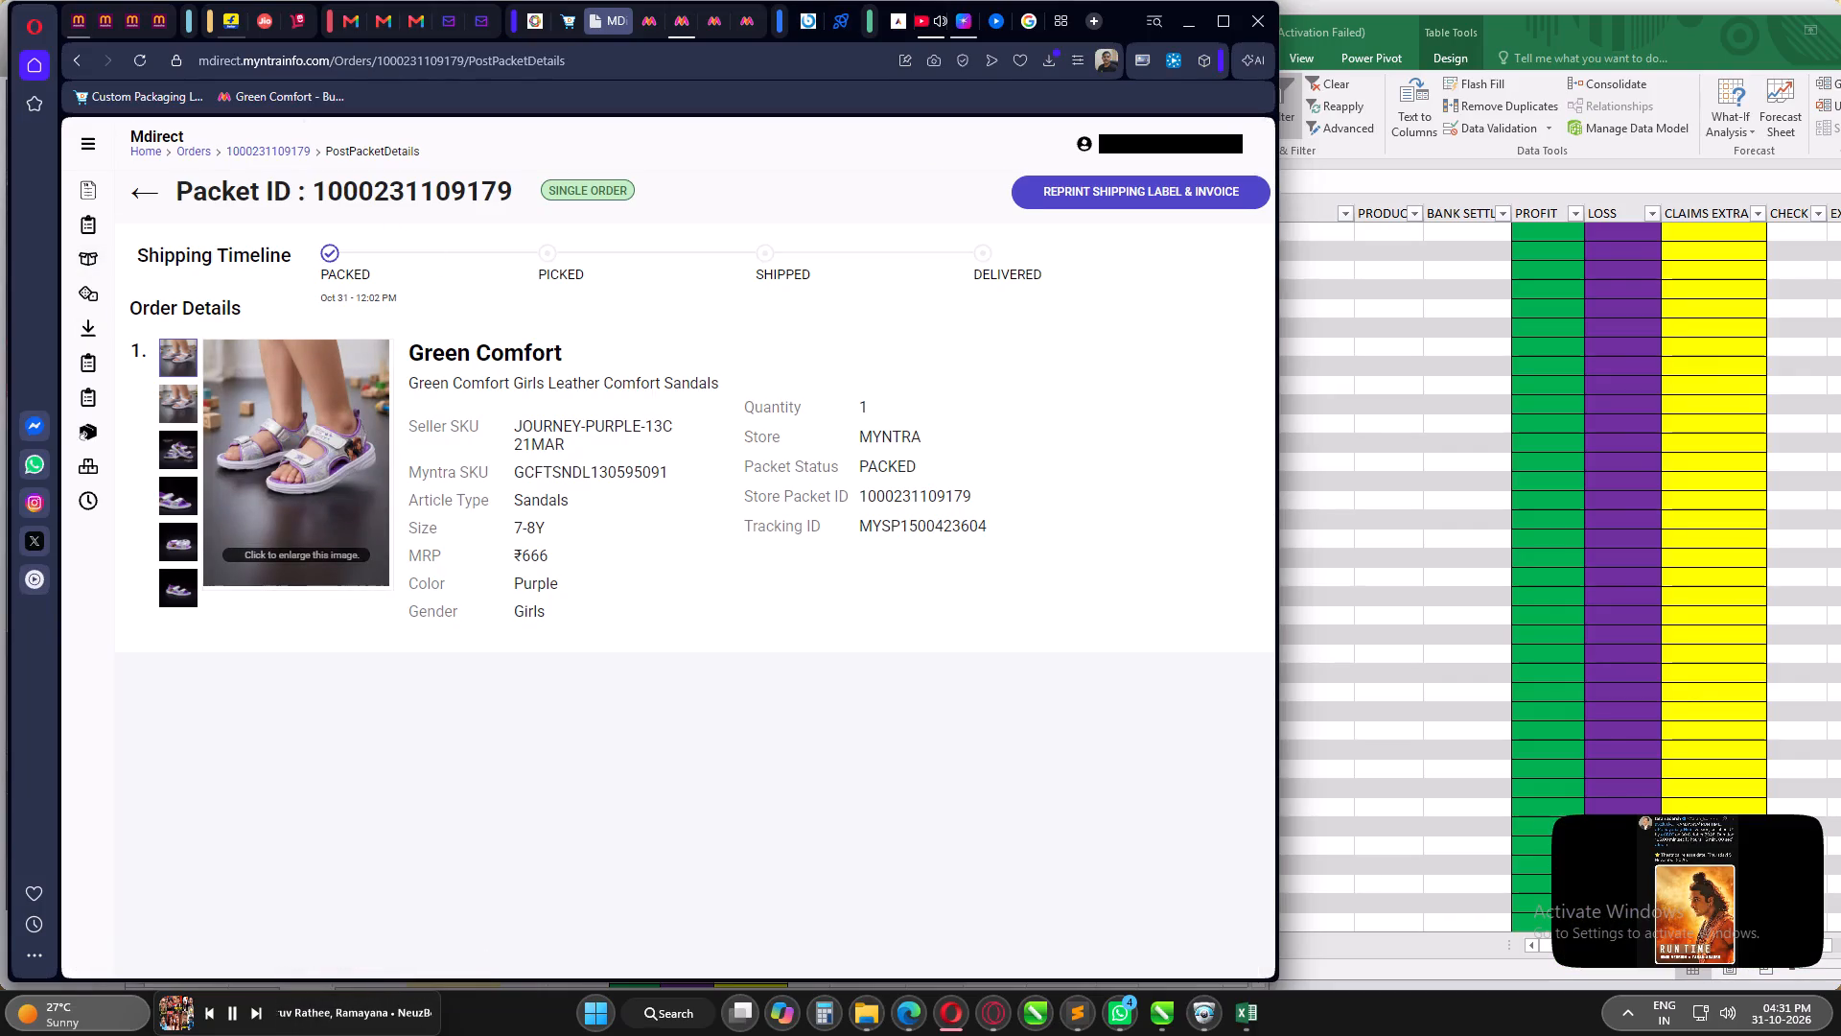
{"action": "left_click_drag", "start_coordinate": [315, 187], "coordinate": [513, 191]}
{"action": "key", "text": "ctrl+c"}
{"action": "left_click", "coordinate": [1484, 546]}
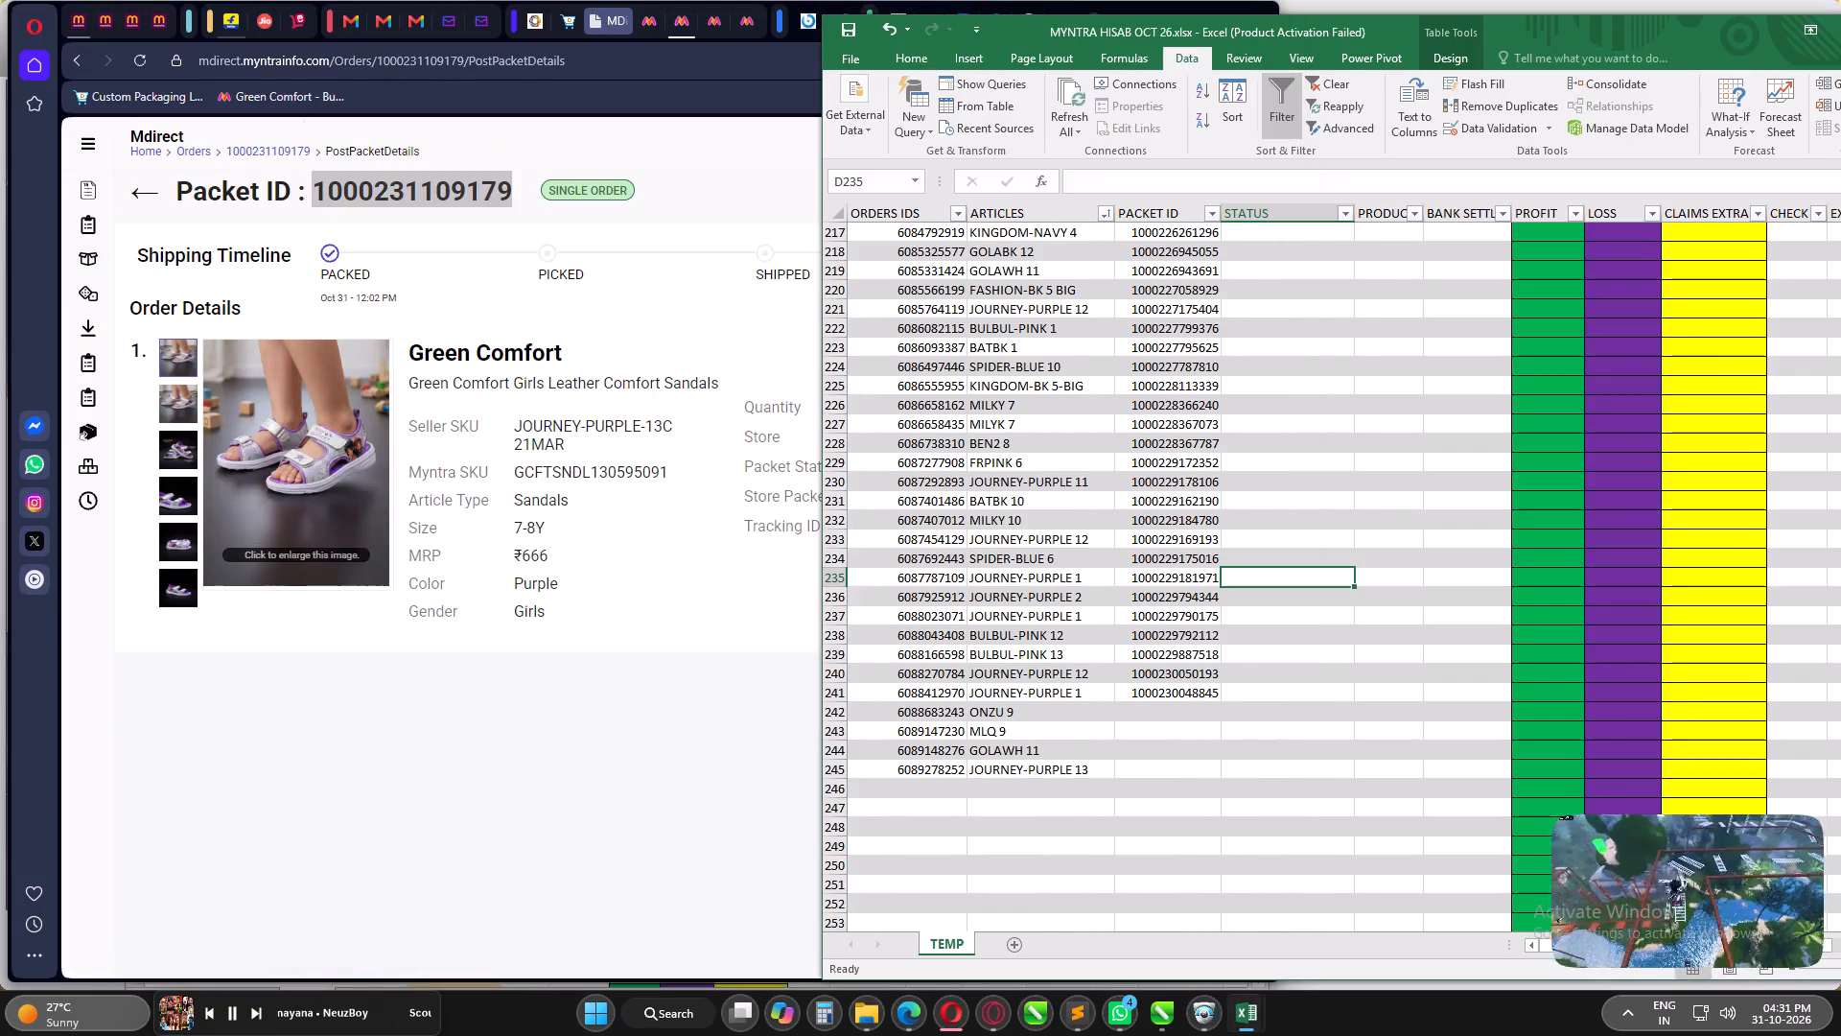
{"action": "double_click", "coordinate": [1167, 767]}
{"action": "key", "text": "ctrl+v"}
{"action": "key", "text": "Return"}
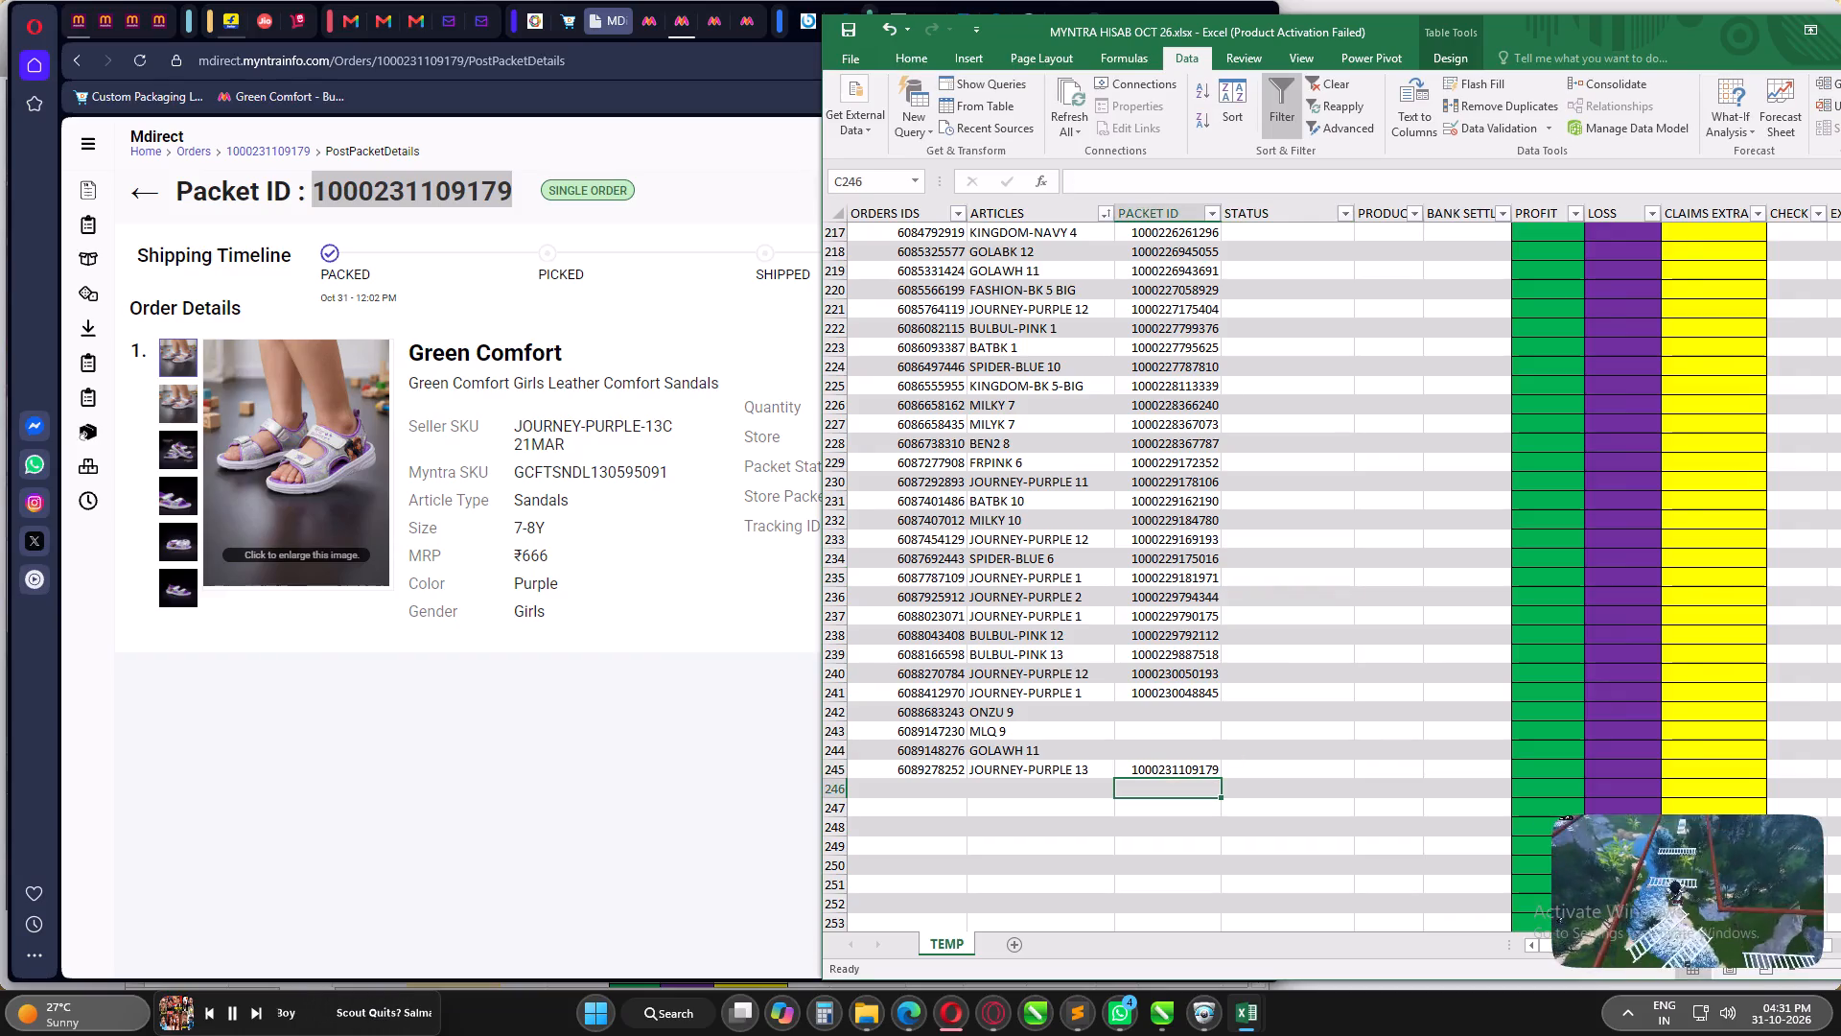
{"action": "left_click", "coordinate": [136, 182]}
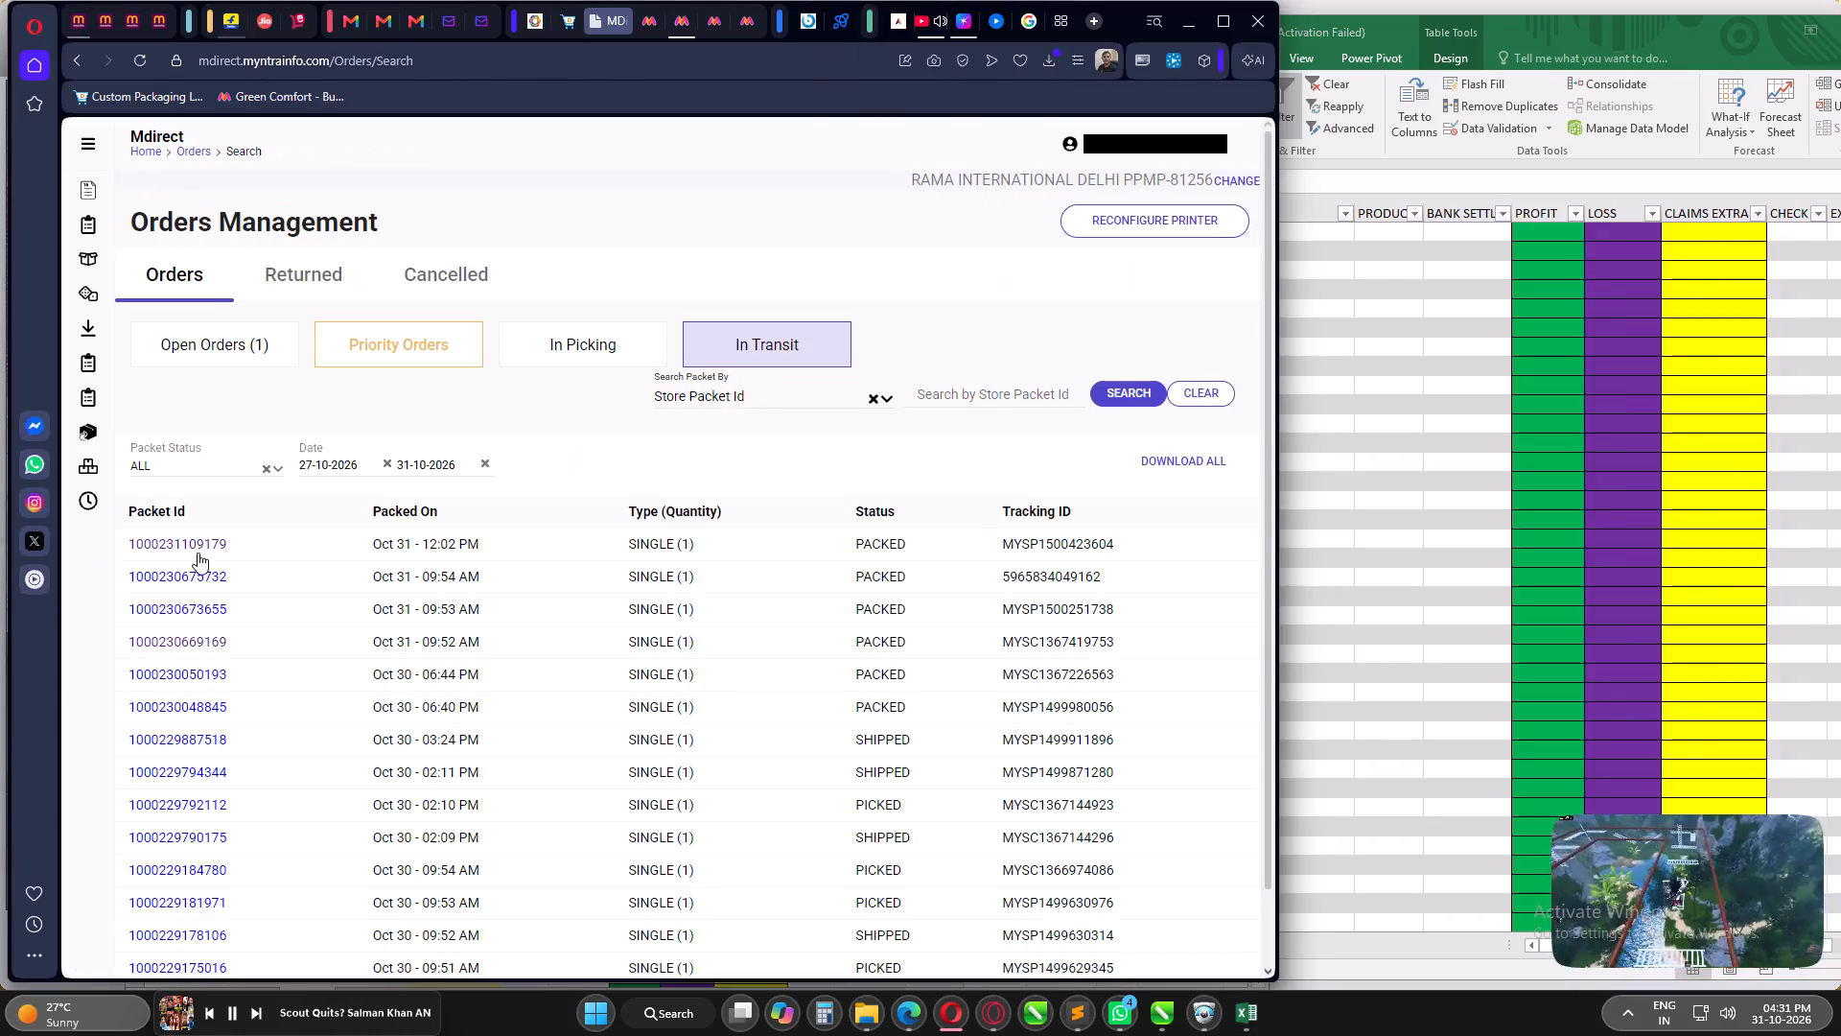
{"action": "left_click", "coordinate": [184, 578]}
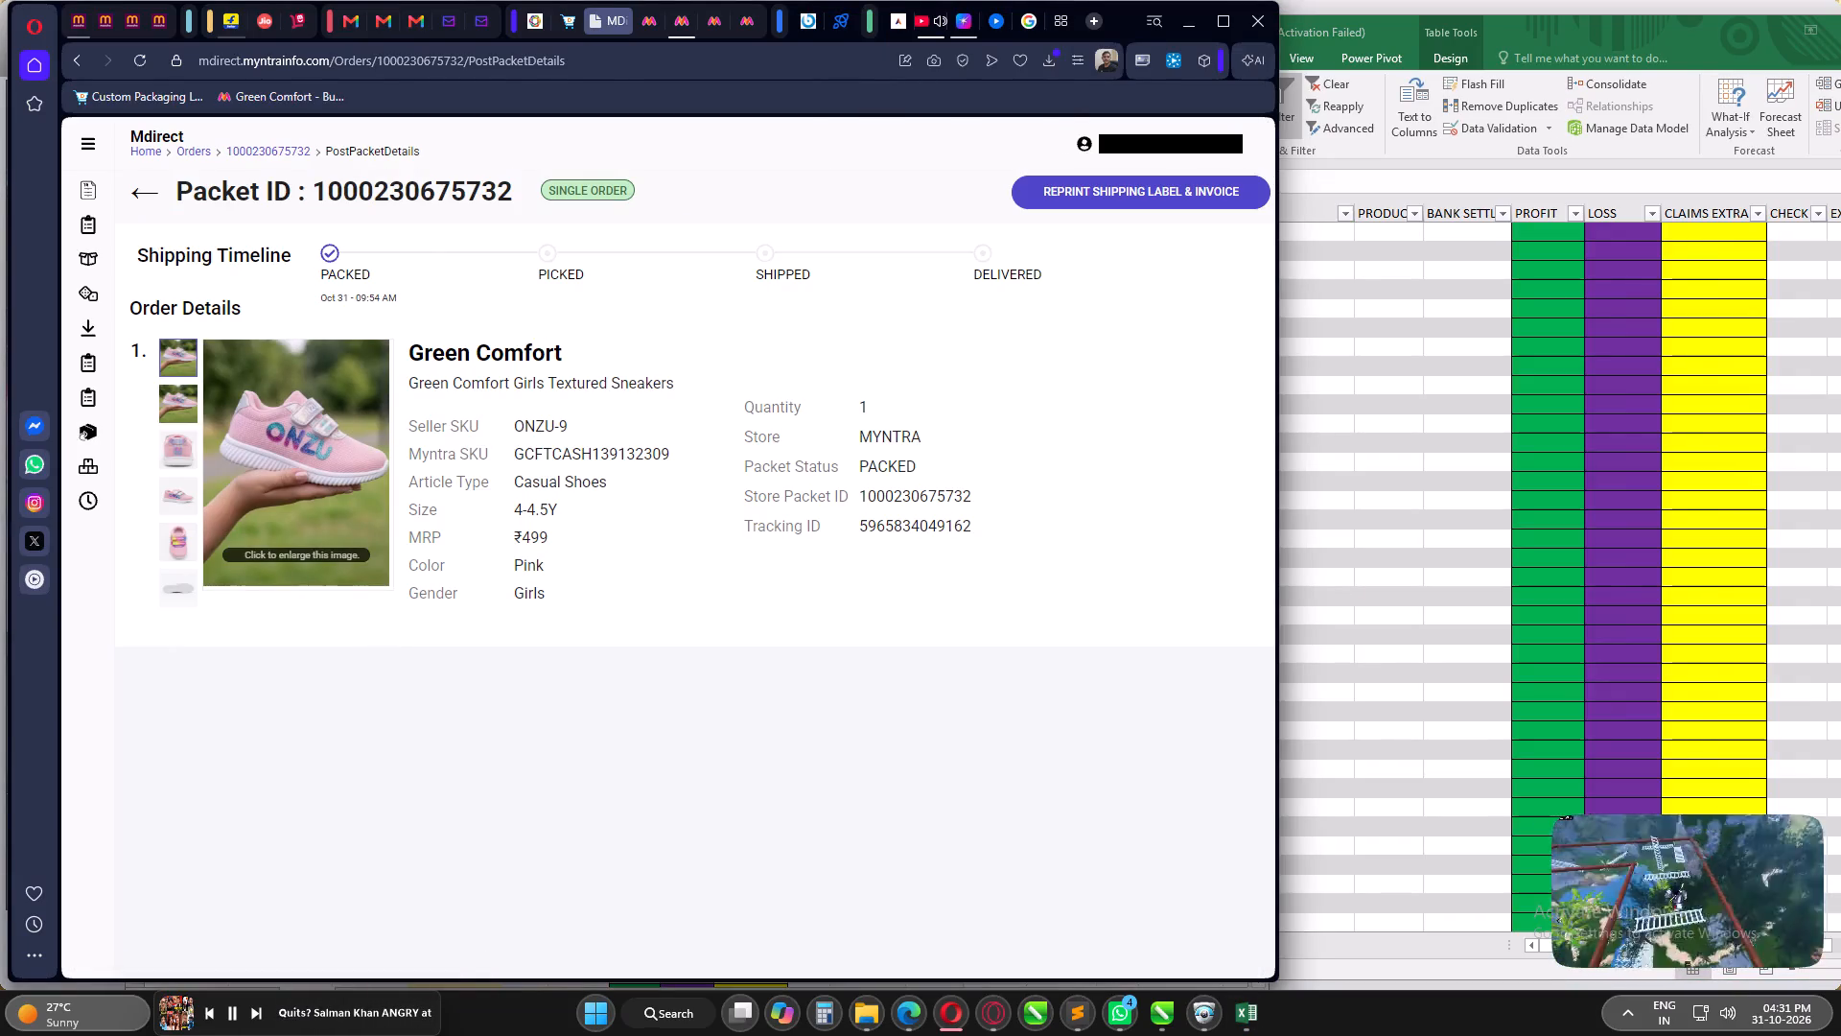
{"action": "left_click_drag", "start_coordinate": [315, 189], "coordinate": [515, 195]}
{"action": "key", "text": "ctrl+c"}
{"action": "left_click", "coordinate": [1300, 670]}
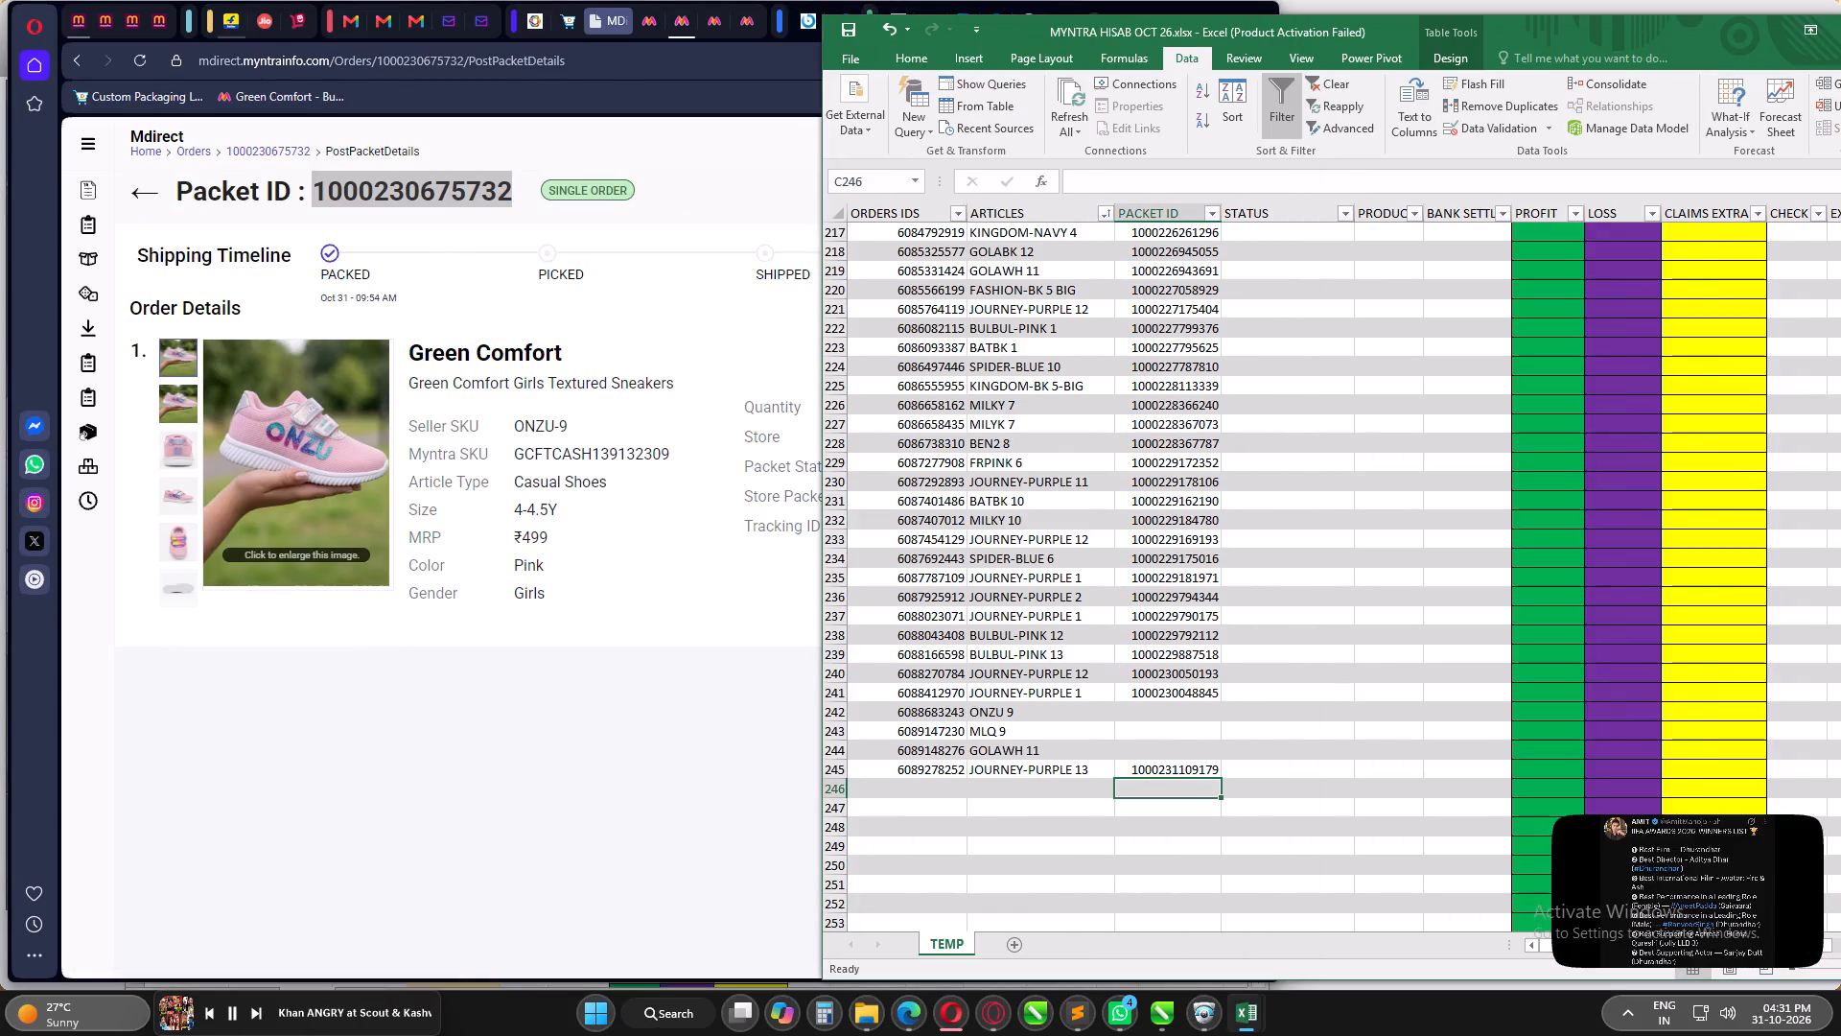
{"action": "double_click", "coordinate": [1154, 712]}
{"action": "key", "text": "ctrl+v"}
{"action": "key", "text": "Return"}
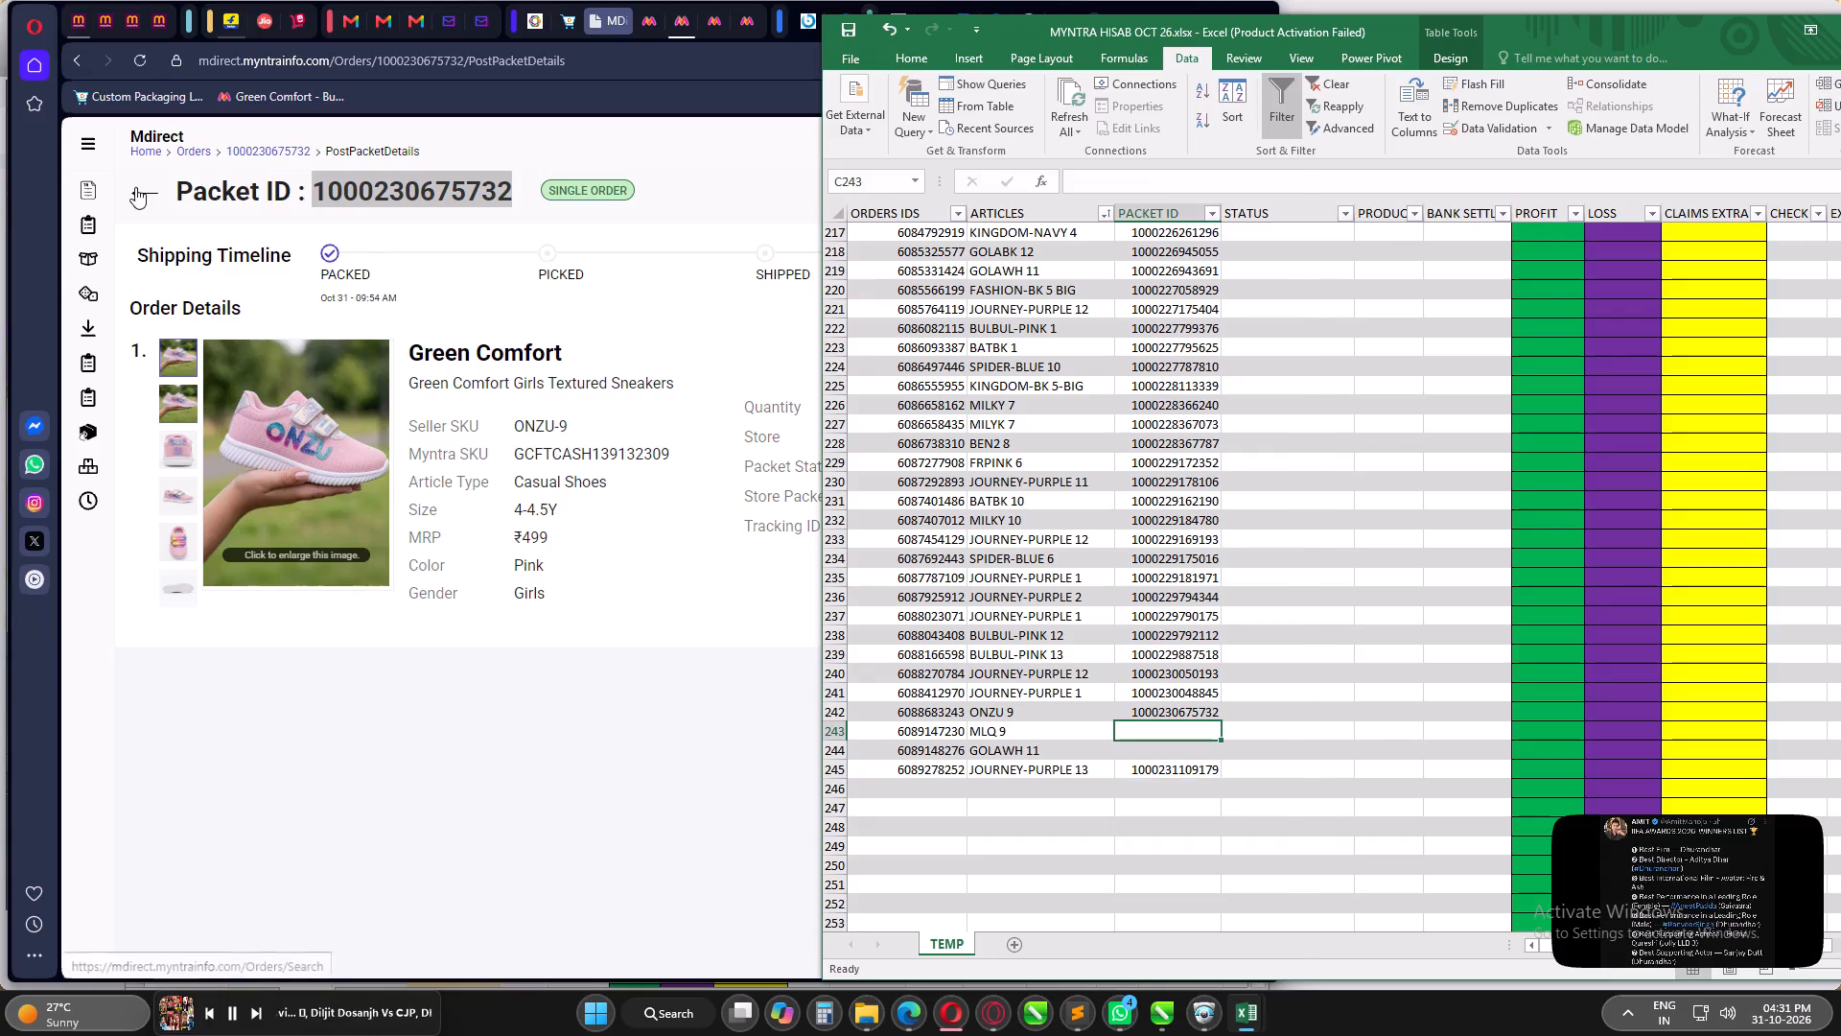
{"action": "left_click", "coordinate": [135, 187]}
{"action": "left_click", "coordinate": [213, 607]}
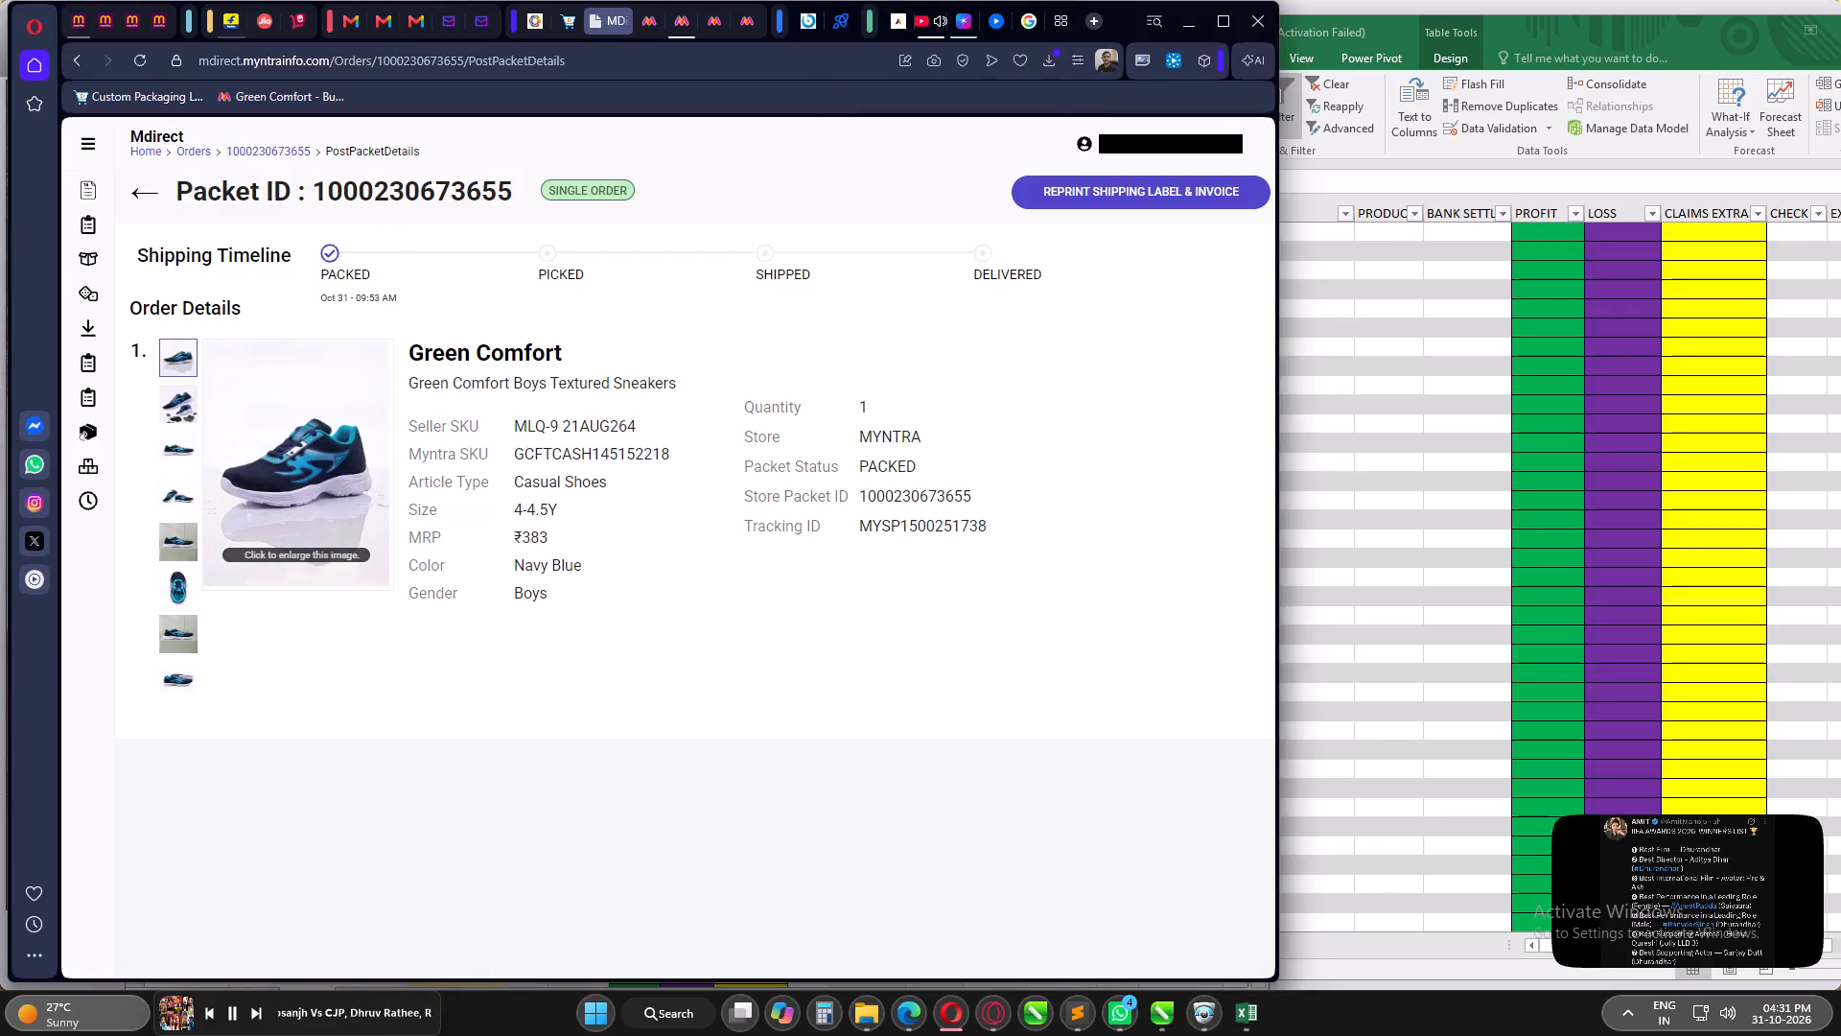
{"action": "left_click_drag", "start_coordinate": [316, 190], "coordinate": [505, 192]}
{"action": "key", "text": "ctrl+c"}
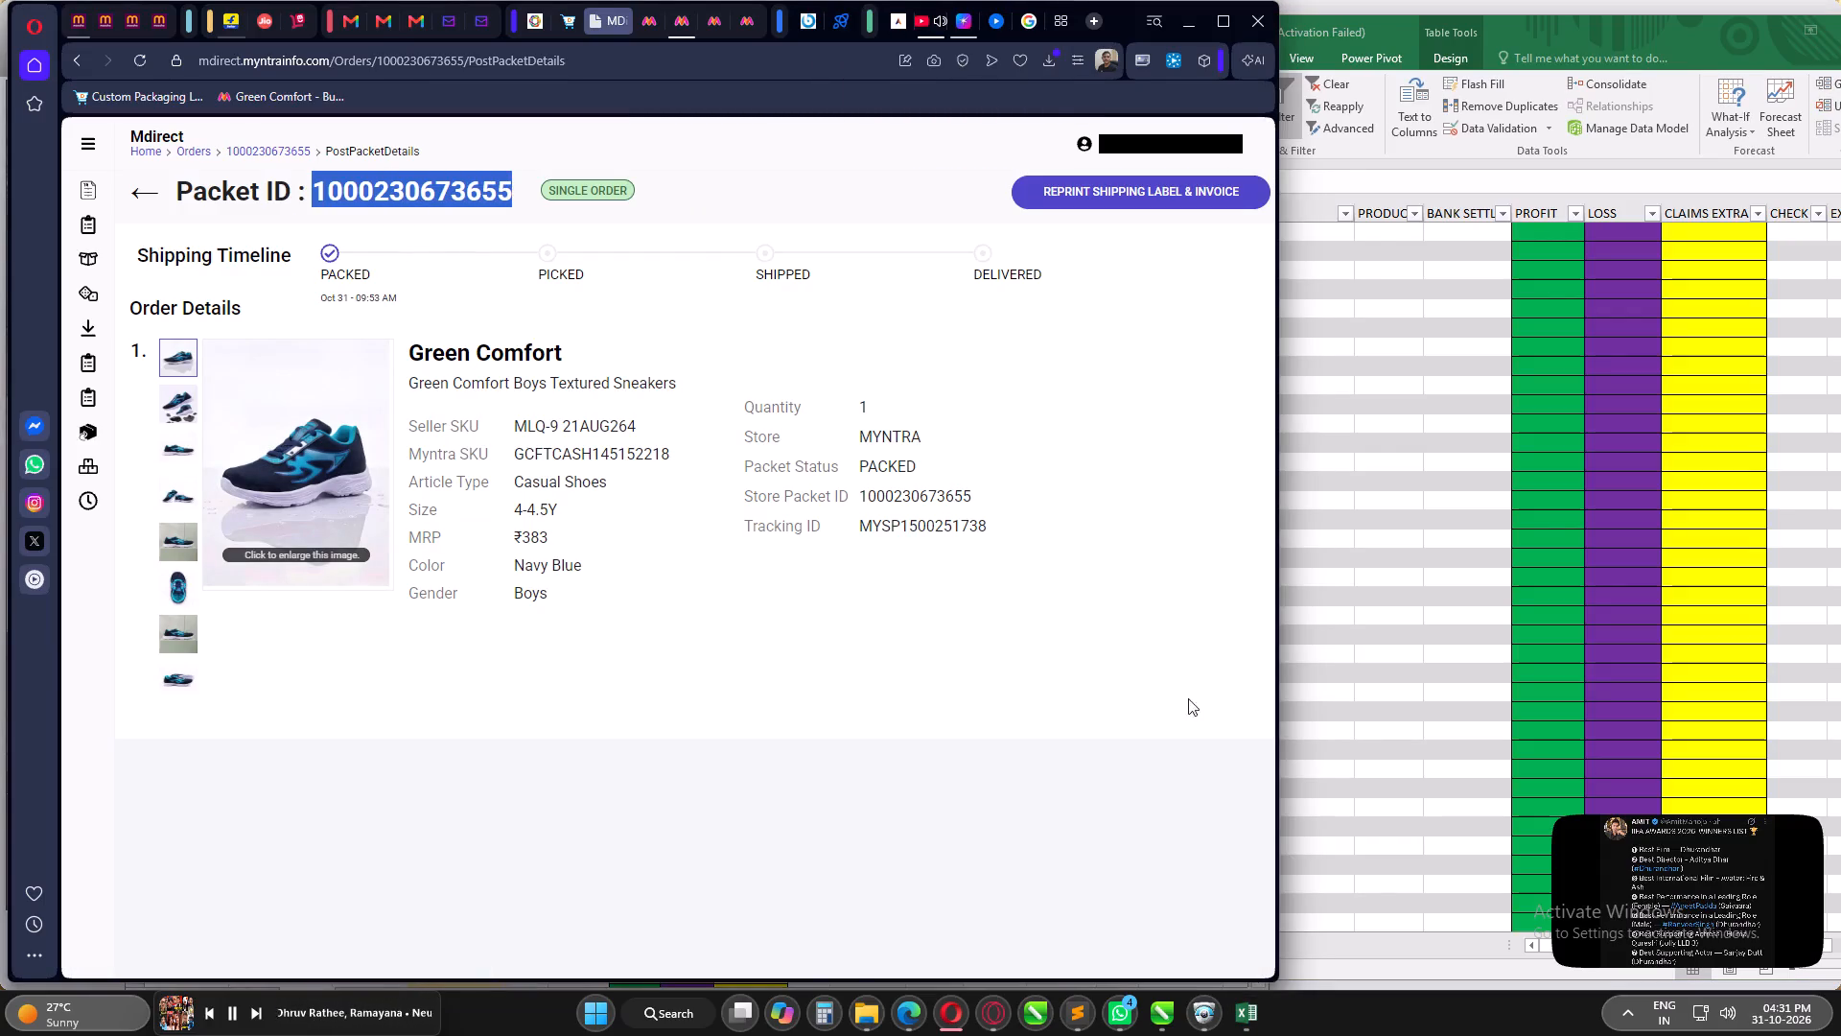
{"action": "left_click", "coordinate": [1378, 689]}
{"action": "double_click", "coordinate": [1138, 722]}
{"action": "key", "text": "ctrl+v"}
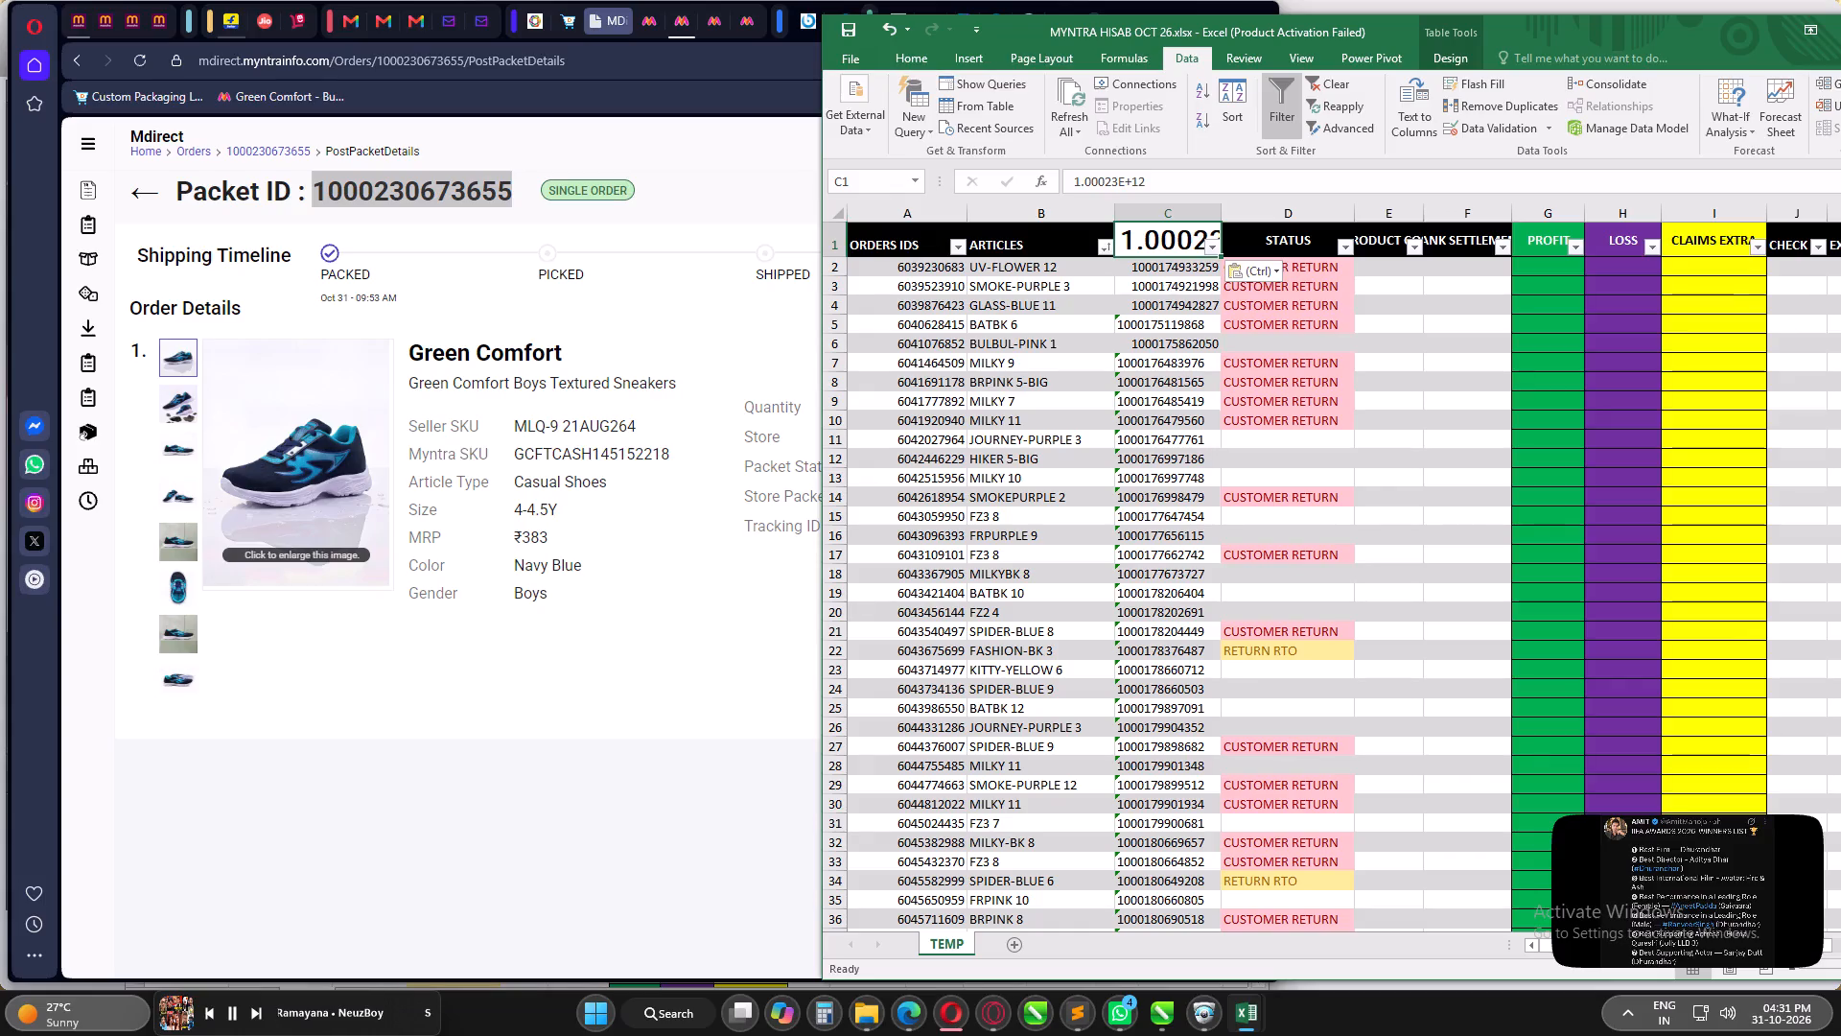
{"action": "key", "text": "ctrl+z"}
{"action": "left_click", "coordinate": [1142, 718]}
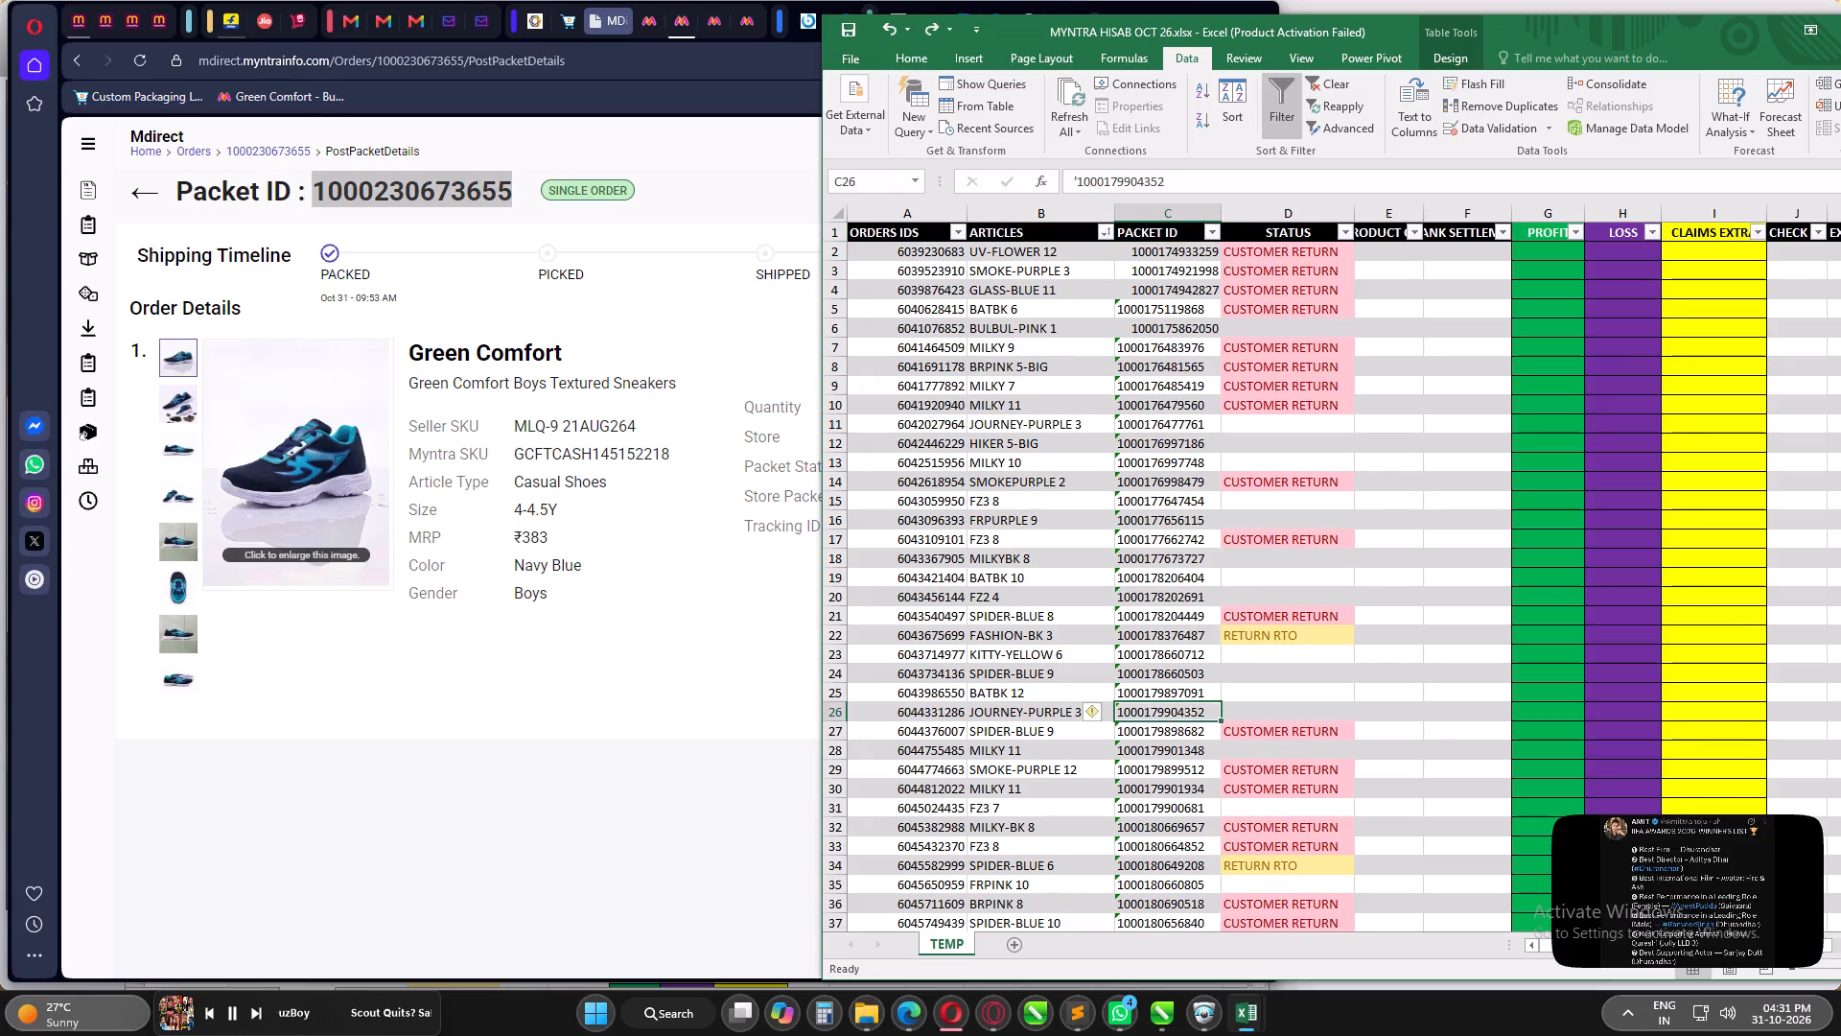
{"action": "key", "text": "ctrl+Down"}
{"action": "scroll", "coordinate": [1140, 717], "scroll_direction": "down", "scroll_amount": 4}
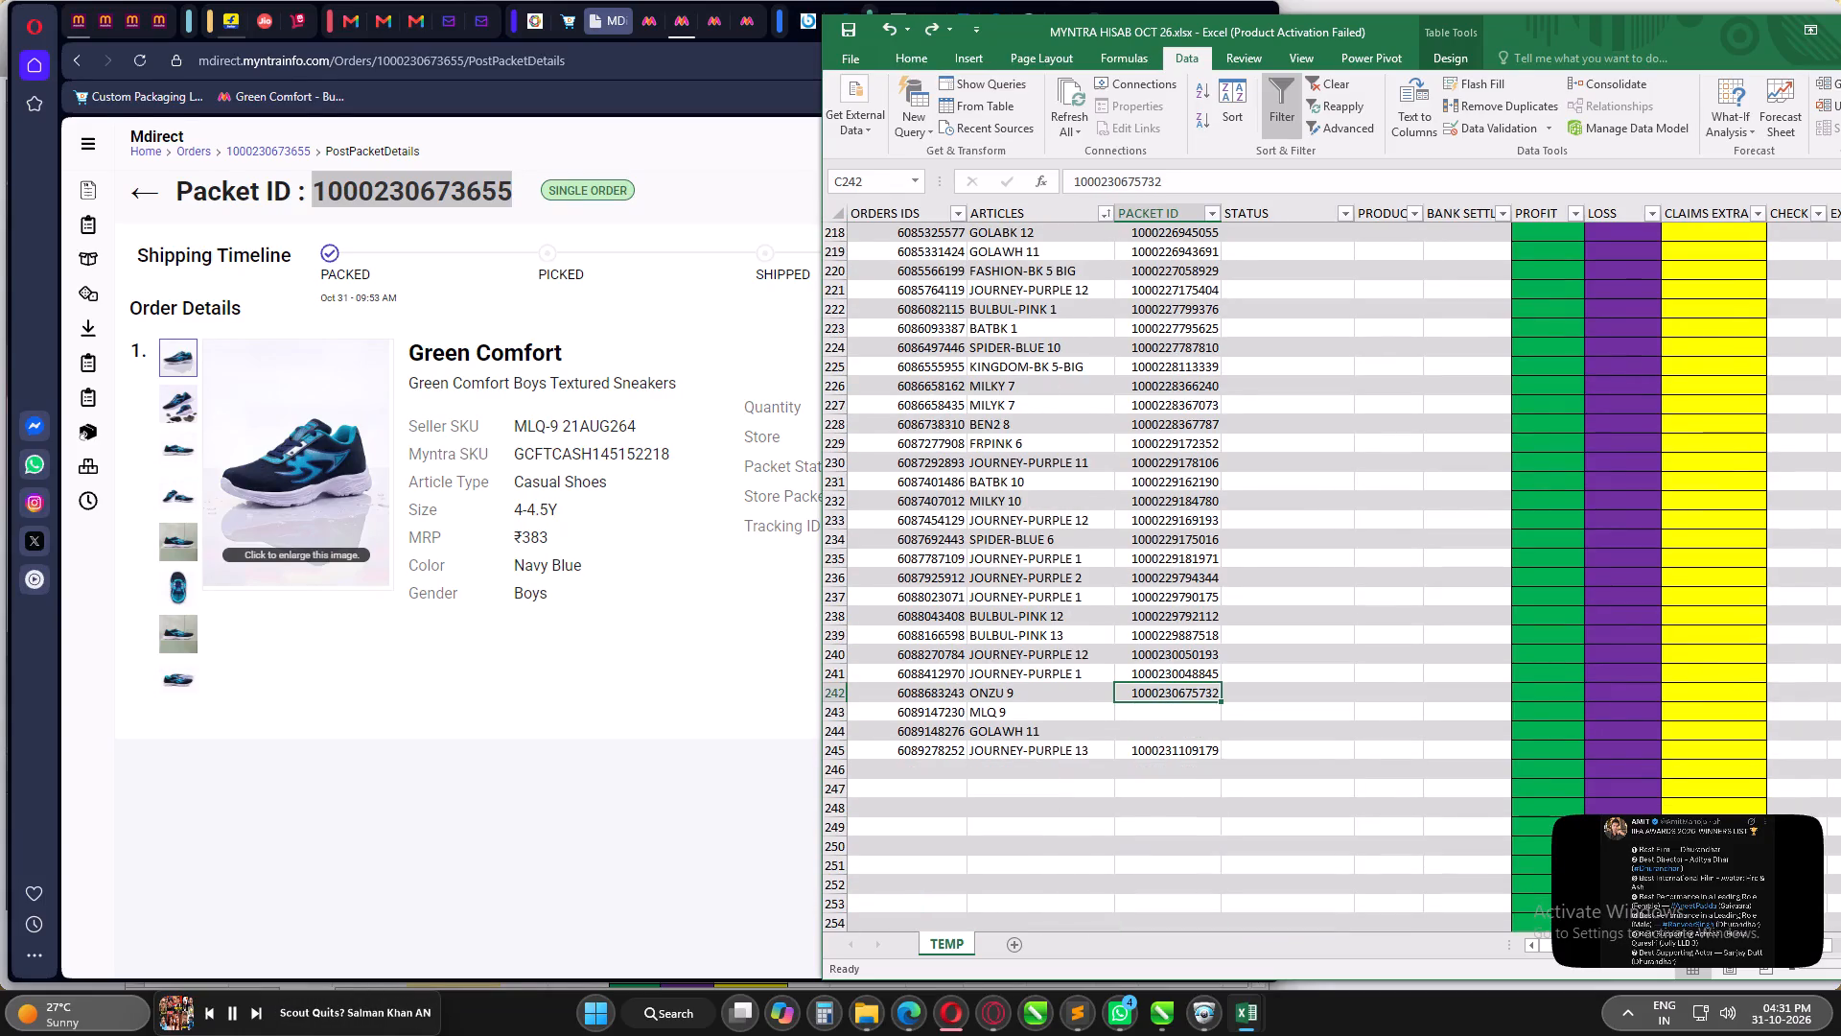
{"action": "double_click", "coordinate": [1166, 714]}
{"action": "key", "text": "ctrl+v"}
{"action": "key", "text": "Return"}
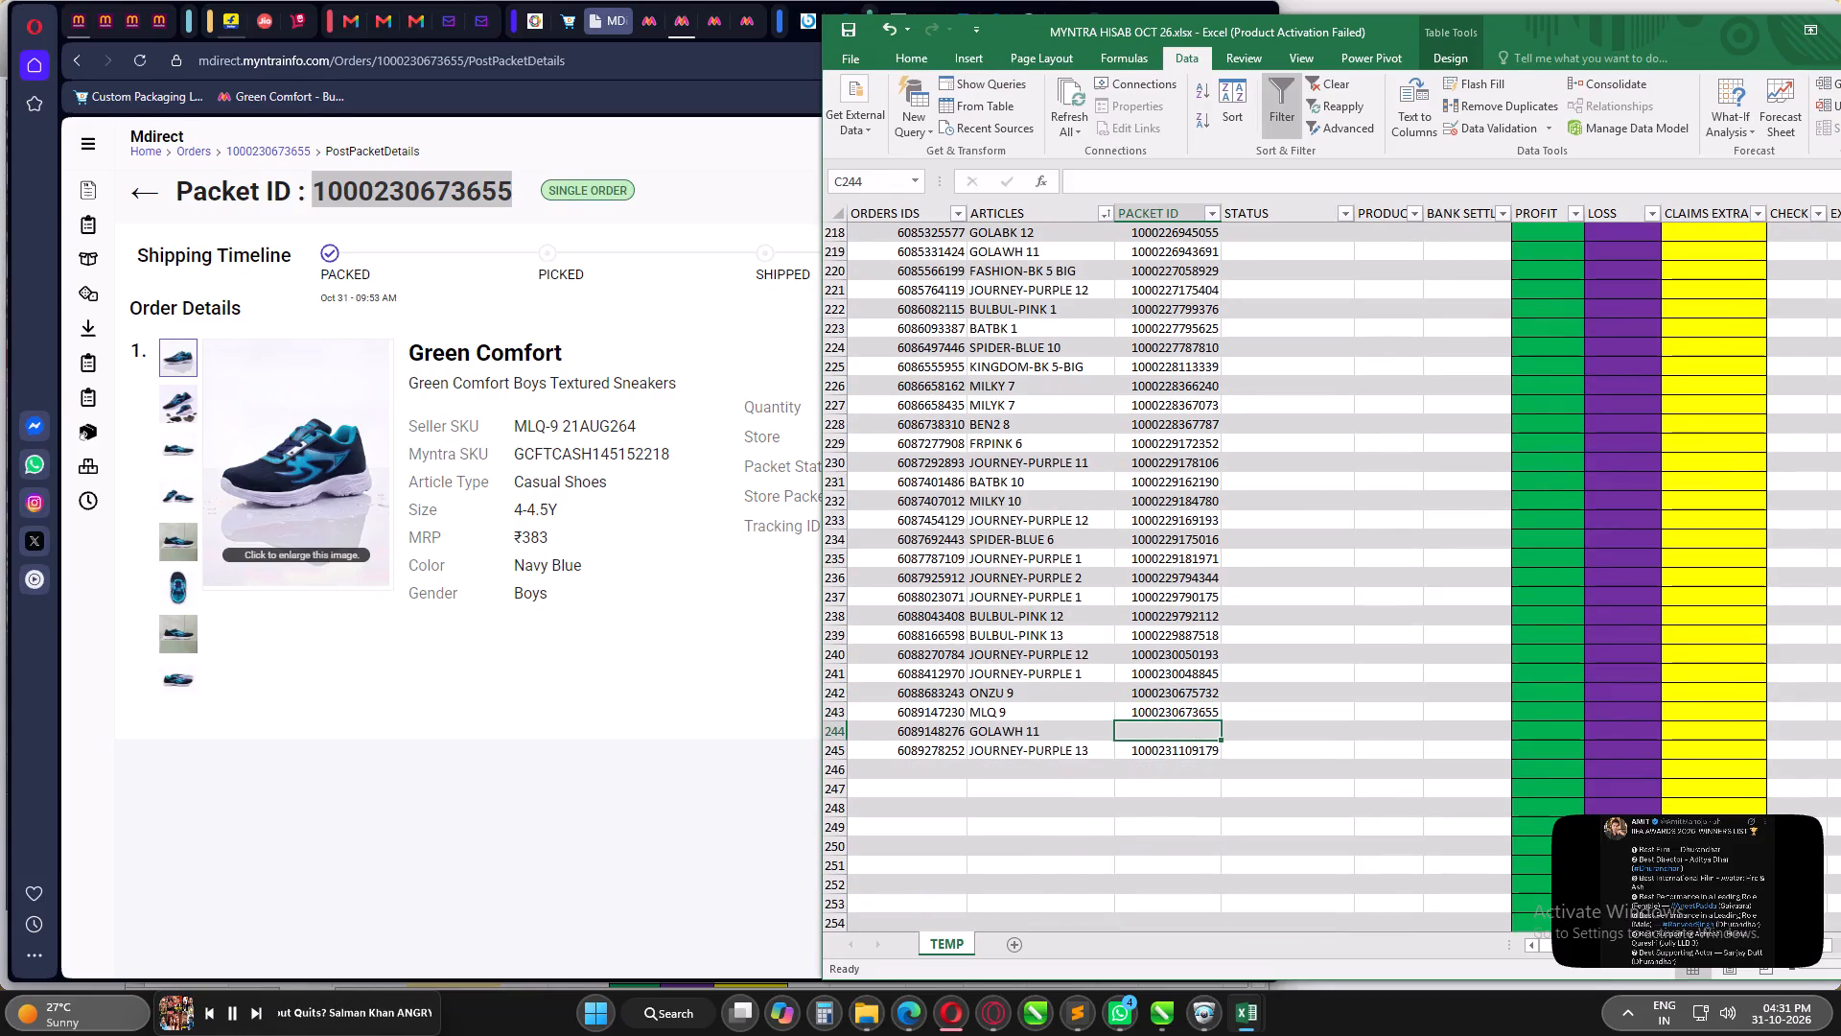
{"action": "left_click", "coordinate": [147, 192]}
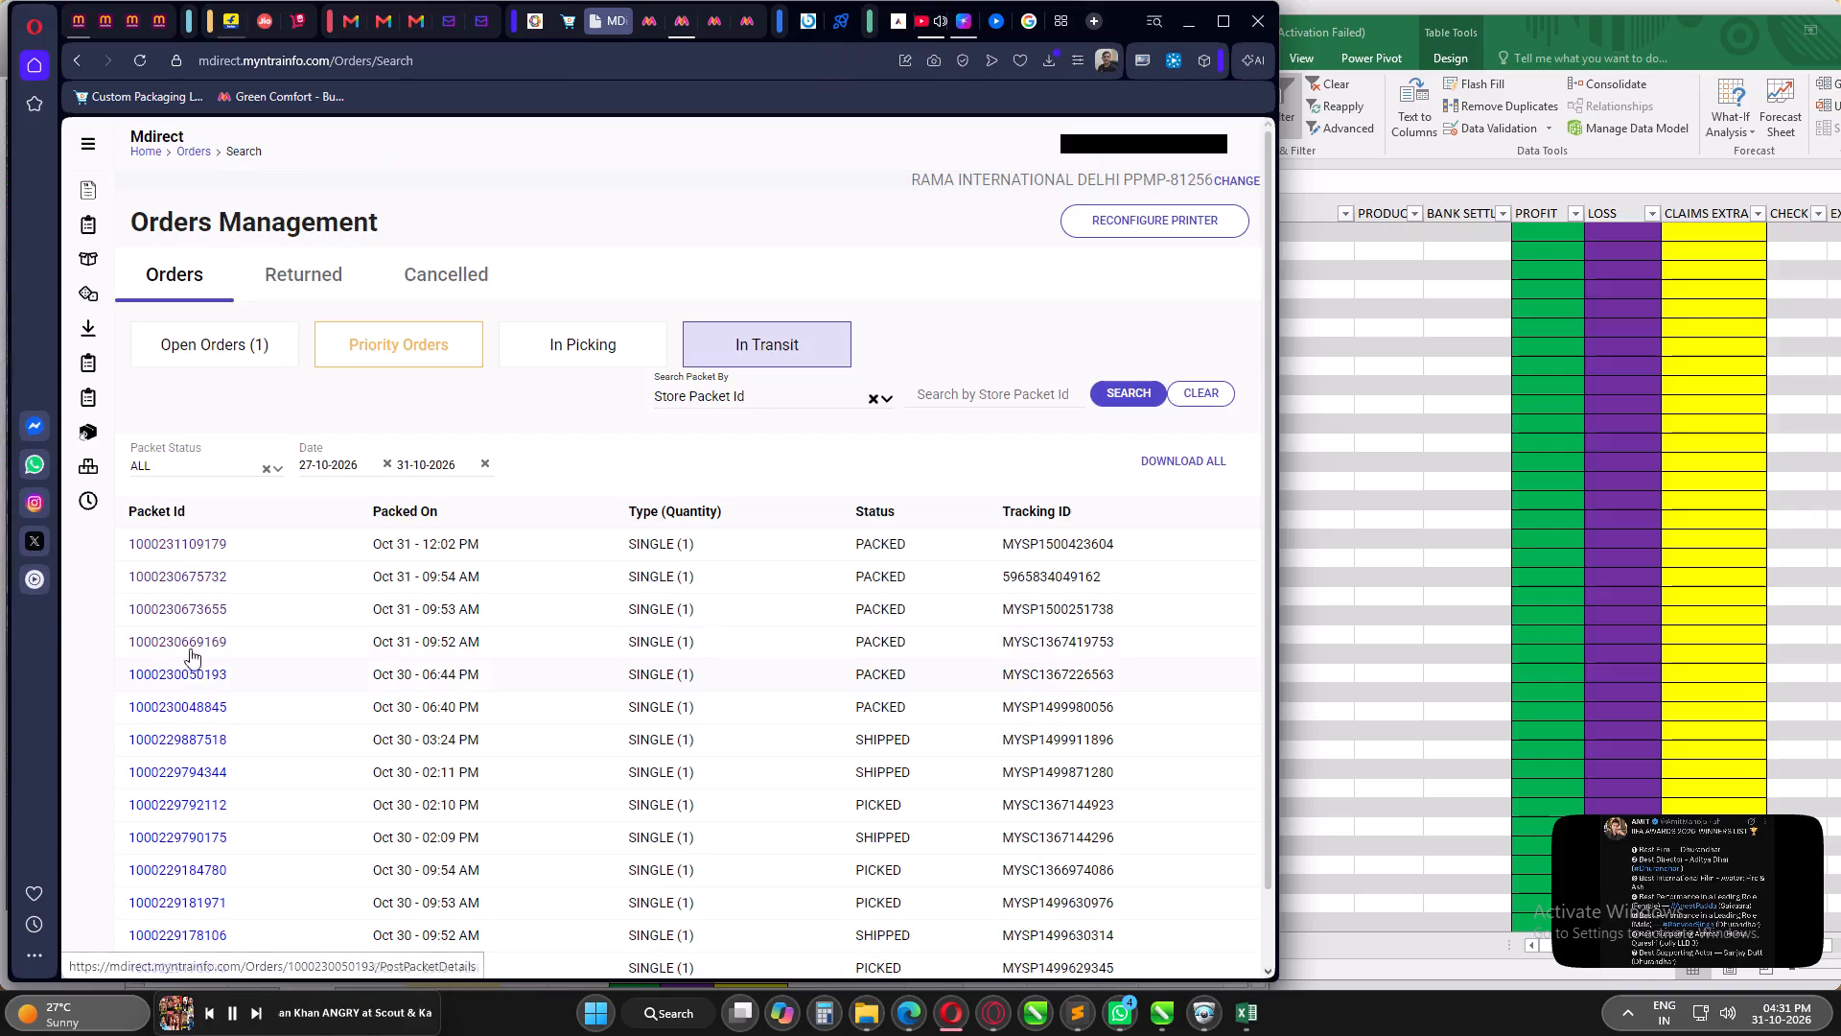
{"action": "left_click", "coordinate": [181, 635]}
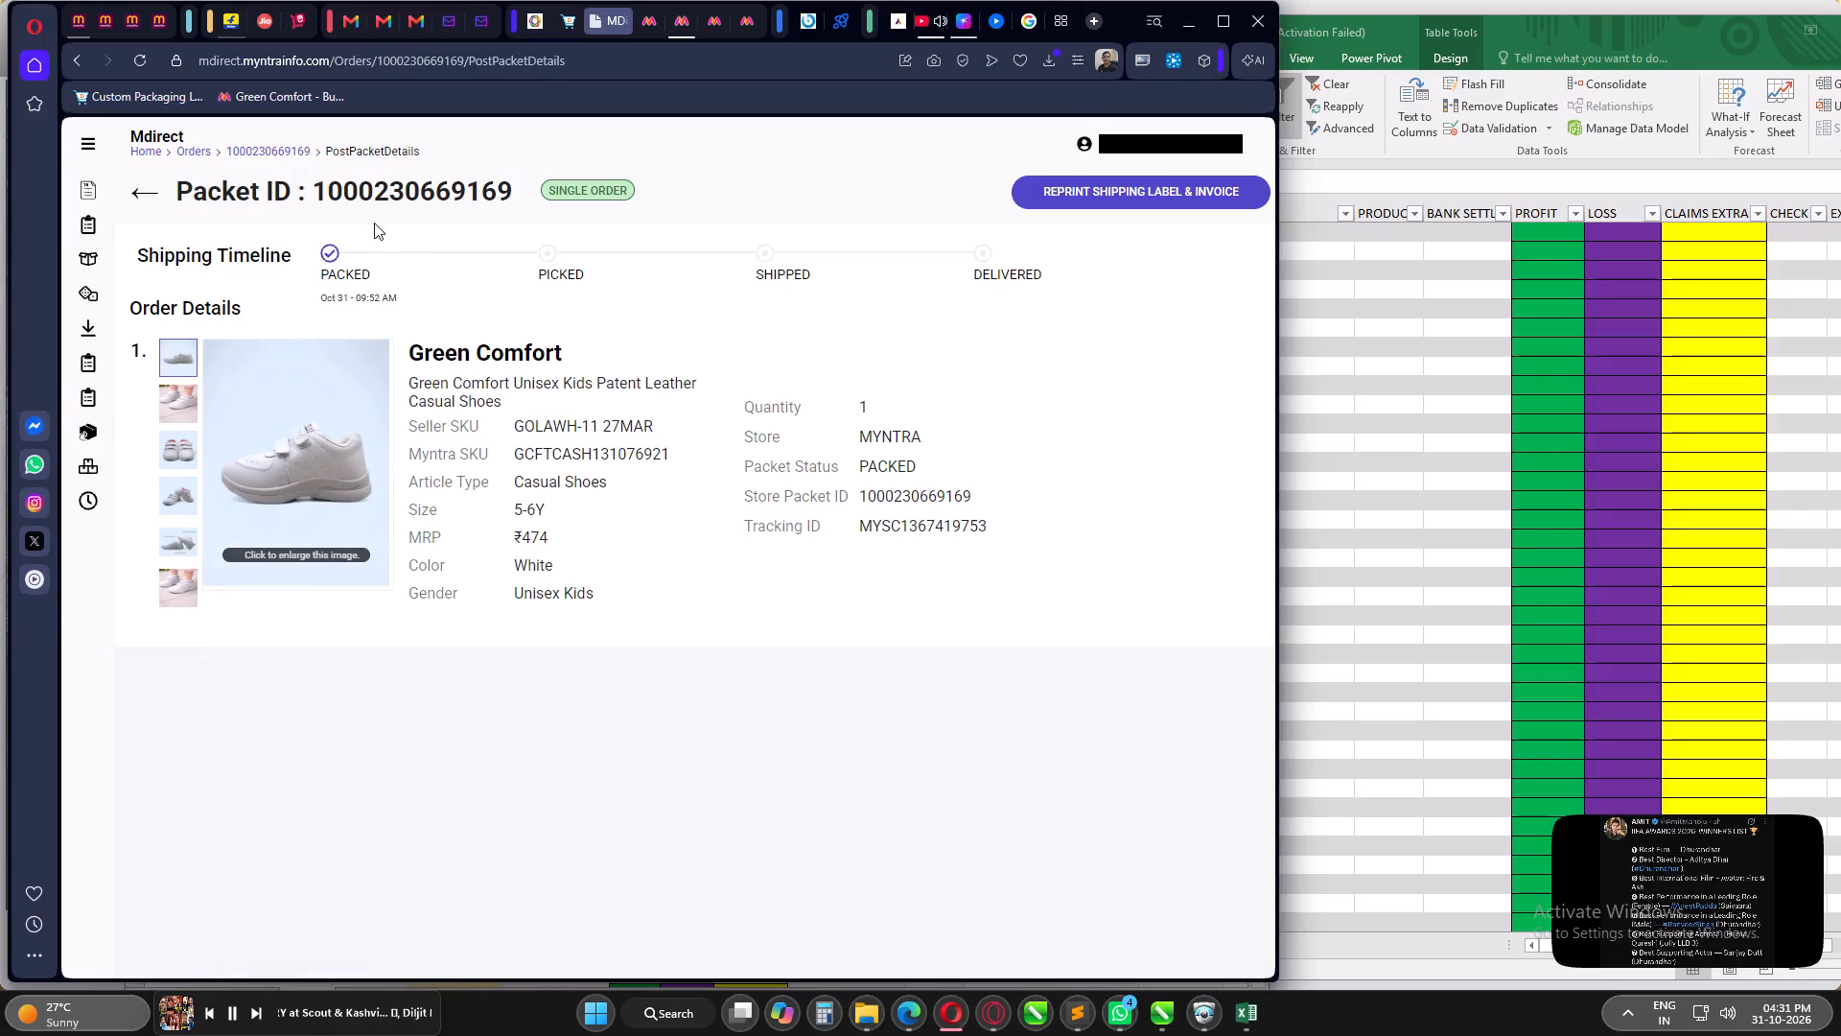
{"action": "left_click_drag", "start_coordinate": [314, 194], "coordinate": [506, 195]}
{"action": "key", "text": "ctrl+c"}
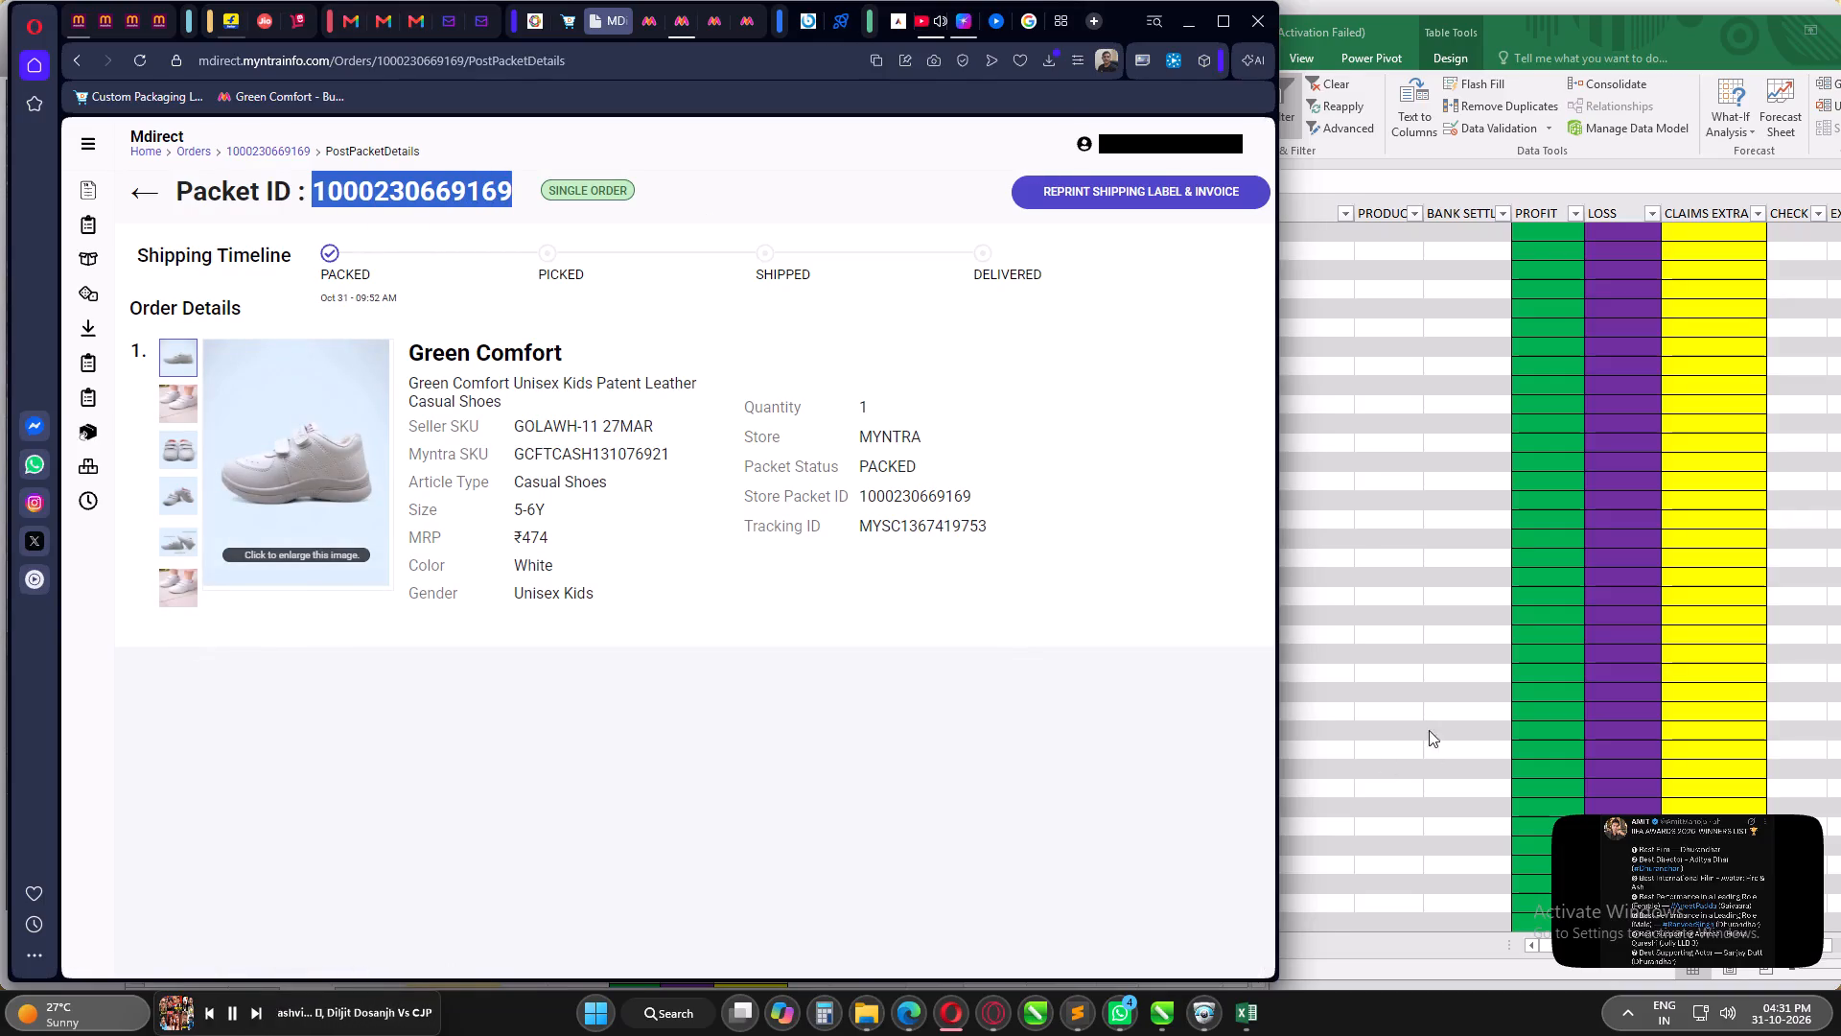
{"action": "left_click", "coordinate": [1395, 683]}
{"action": "double_click", "coordinate": [1154, 723]}
{"action": "key", "text": "ctrl+v"}
{"action": "key", "text": "Return"}
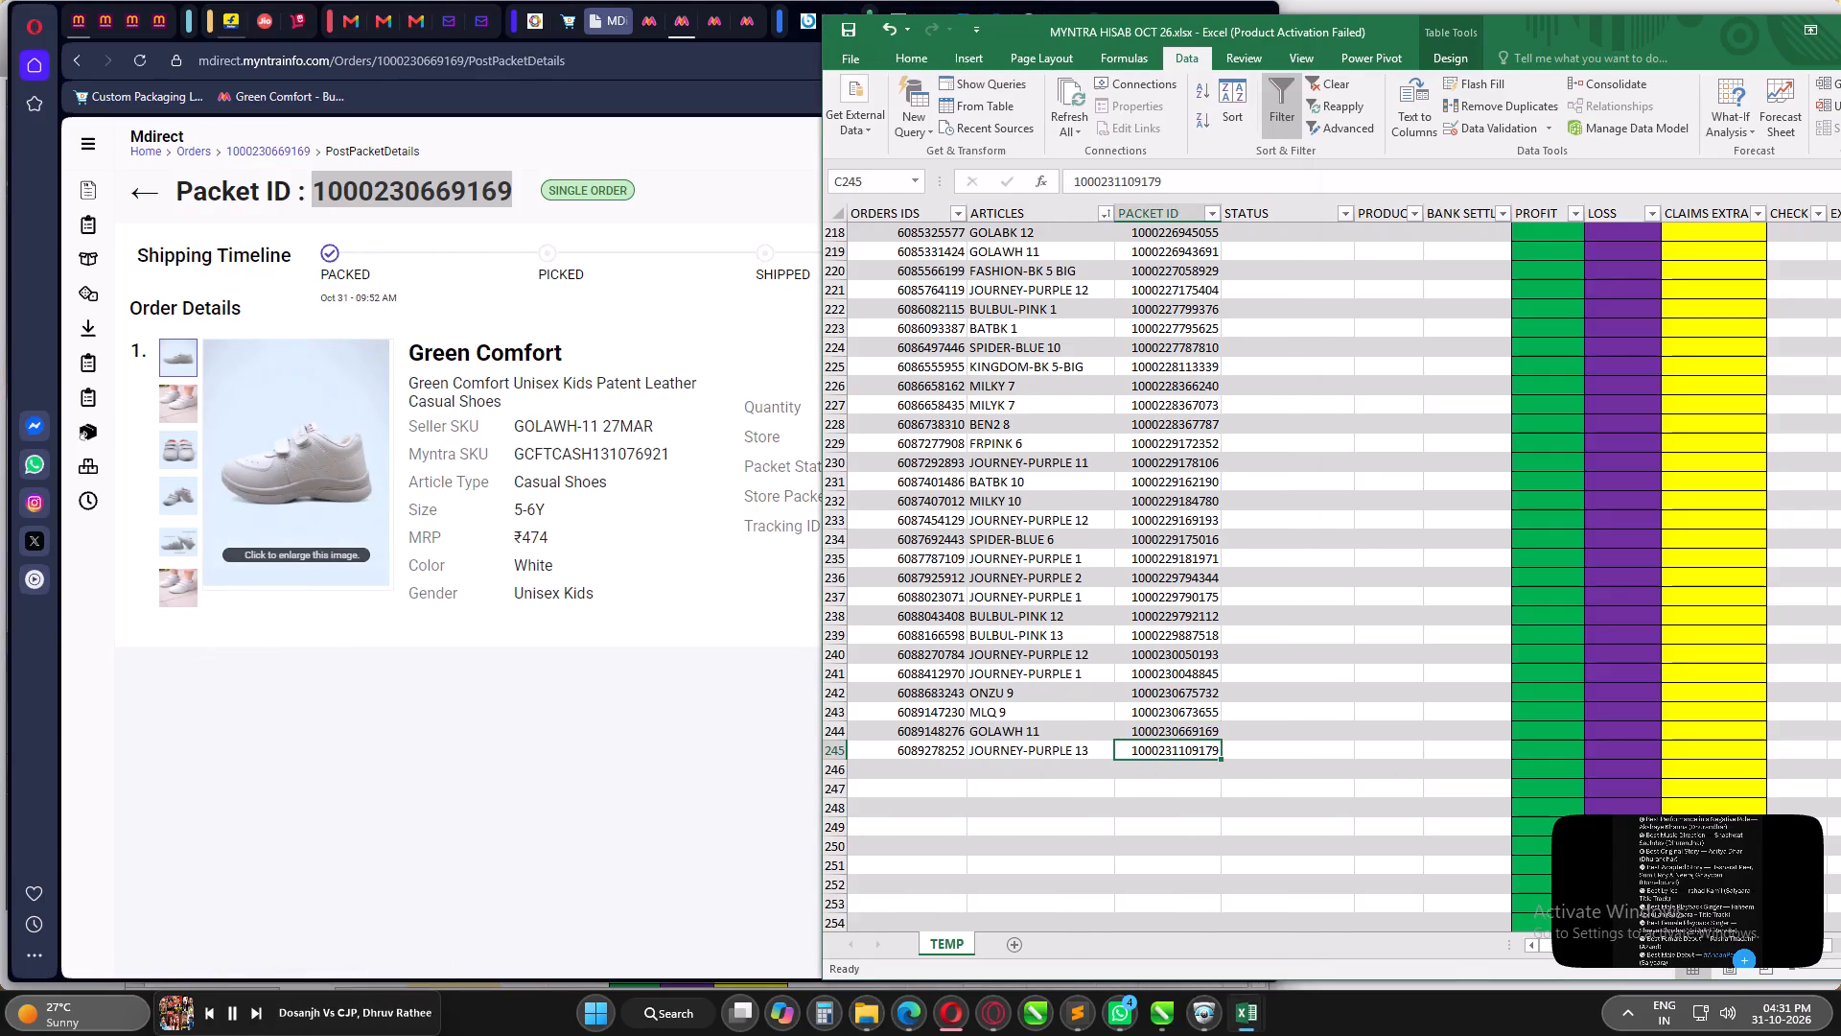
Save and close the October accounts workbook, MYNTRA HISAB OCT 26.
{"action": "key", "text": "ctrl+s"}
{"action": "key", "text": "ctrl+s"}
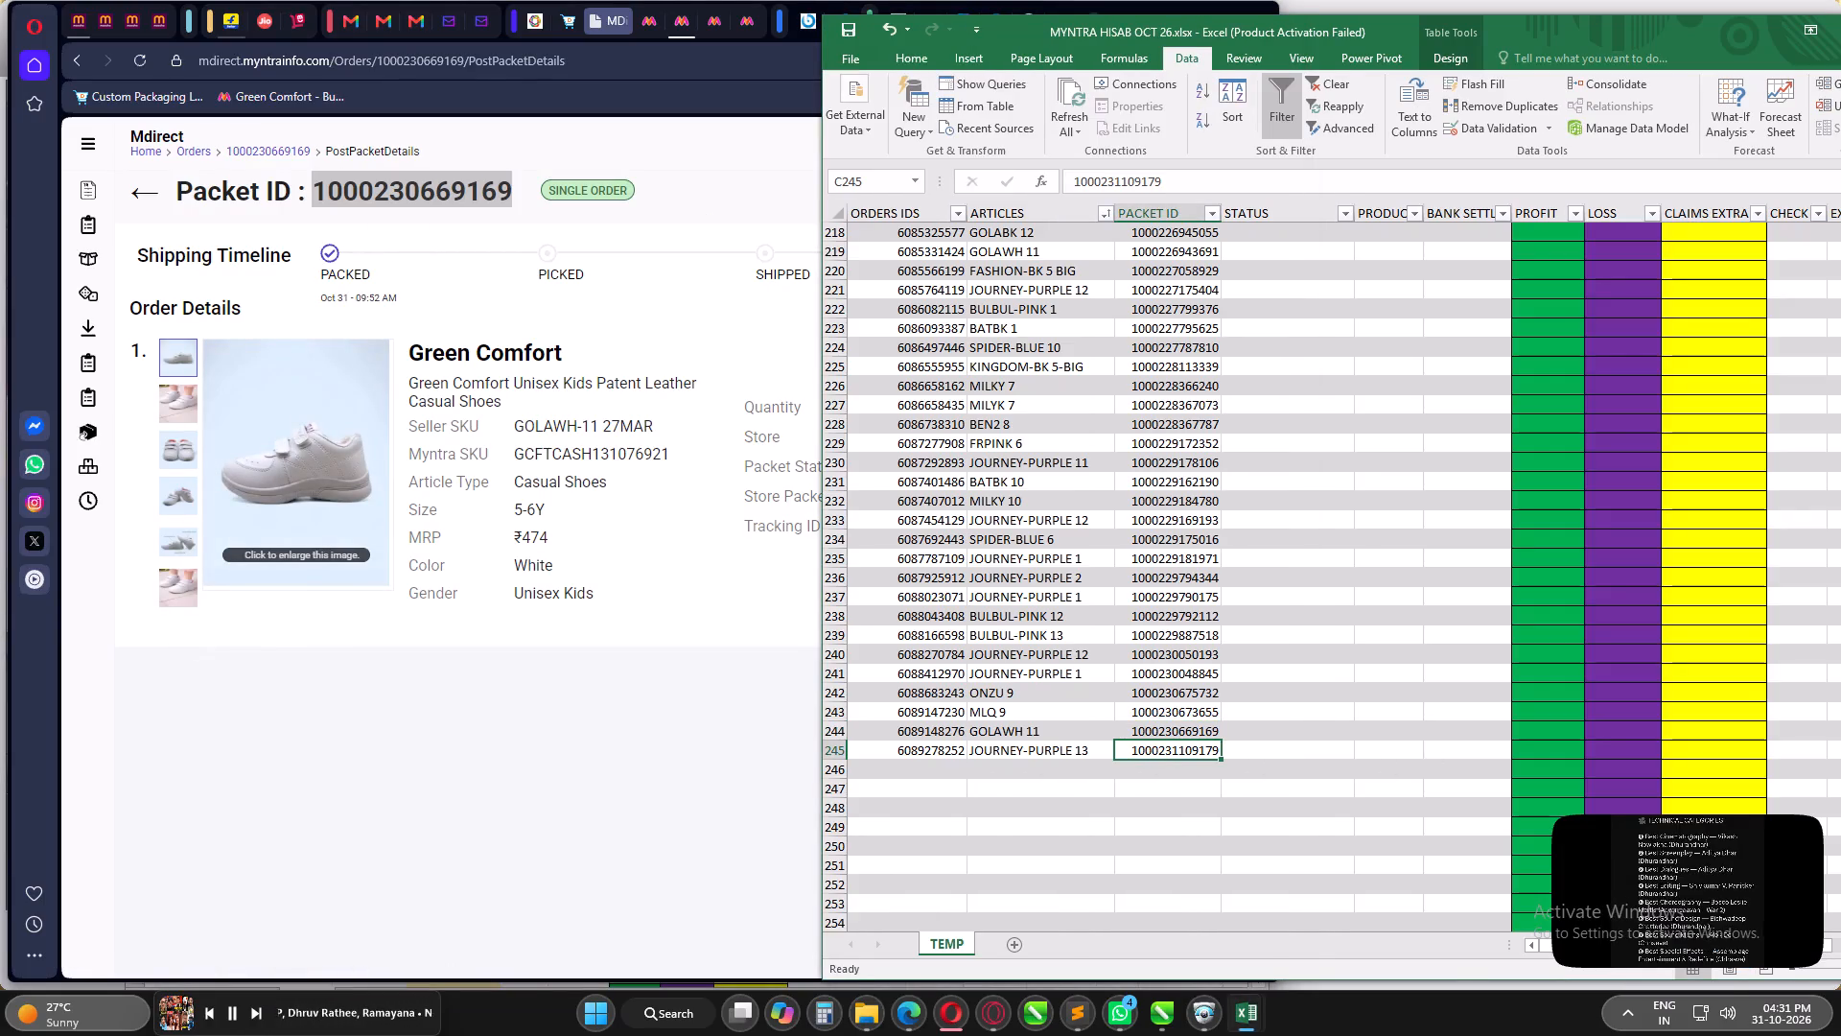
{"action": "left_click_drag", "start_coordinate": [1683, 32], "coordinate": [1334, 22]}
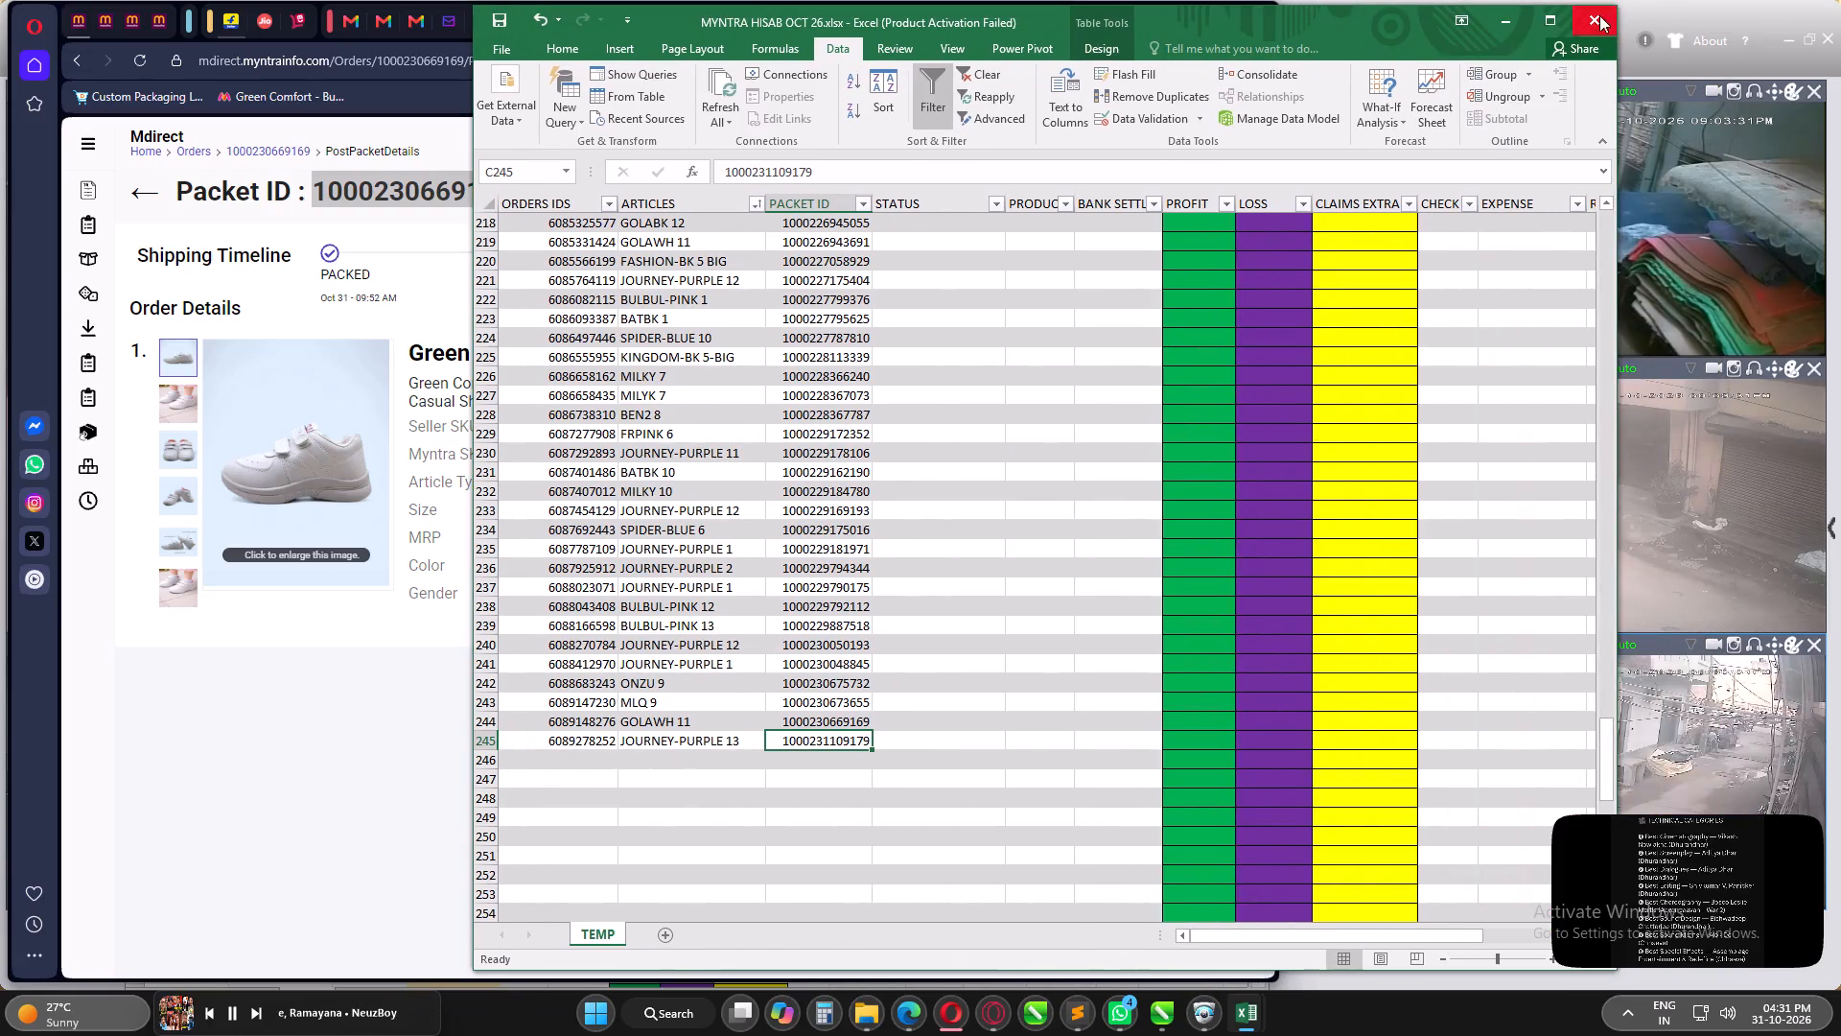
{"action": "left_click", "coordinate": [1599, 15]}
Save and close the September accounts workbook, MYNTRA HISAB SEPT 26.
{"action": "left_click", "coordinate": [851, 593]}
{"action": "key", "text": "ctrl+s"}
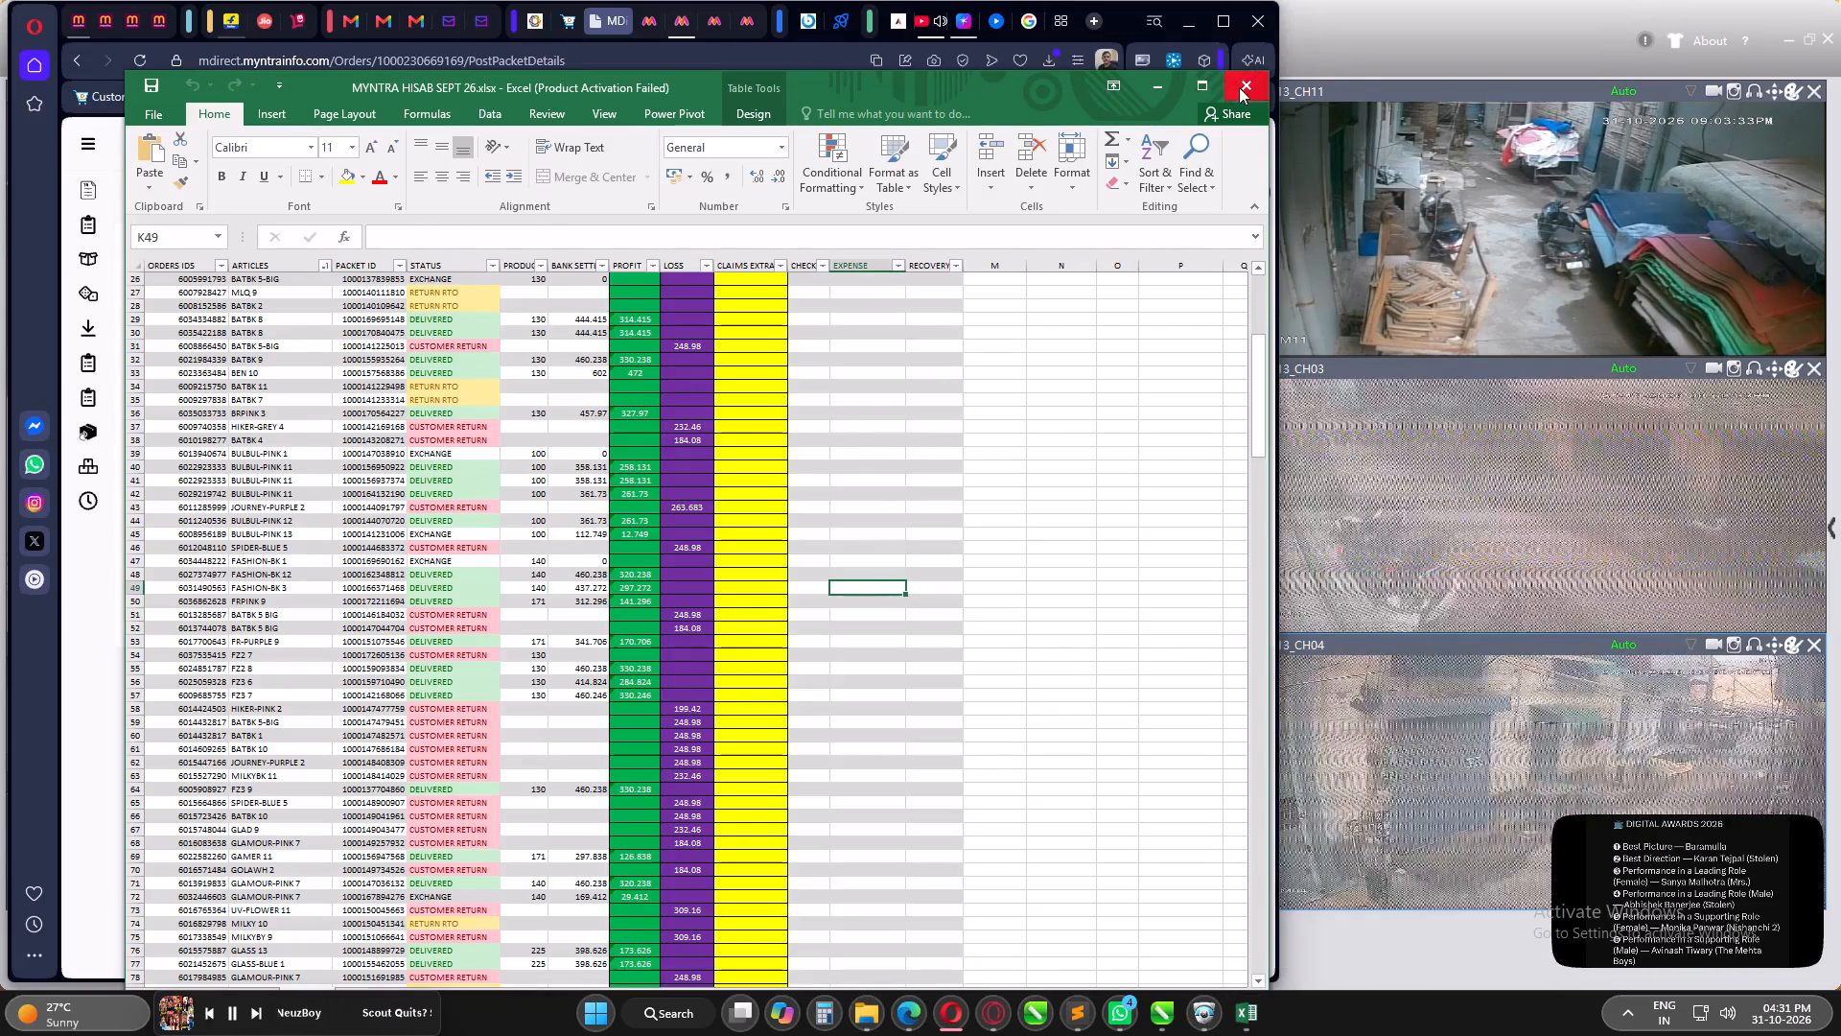
{"action": "left_click", "coordinate": [1239, 87]}
Return to Mdirect's orders page and check the open, priority and in-picking orders.
{"action": "left_click", "coordinate": [154, 194]}
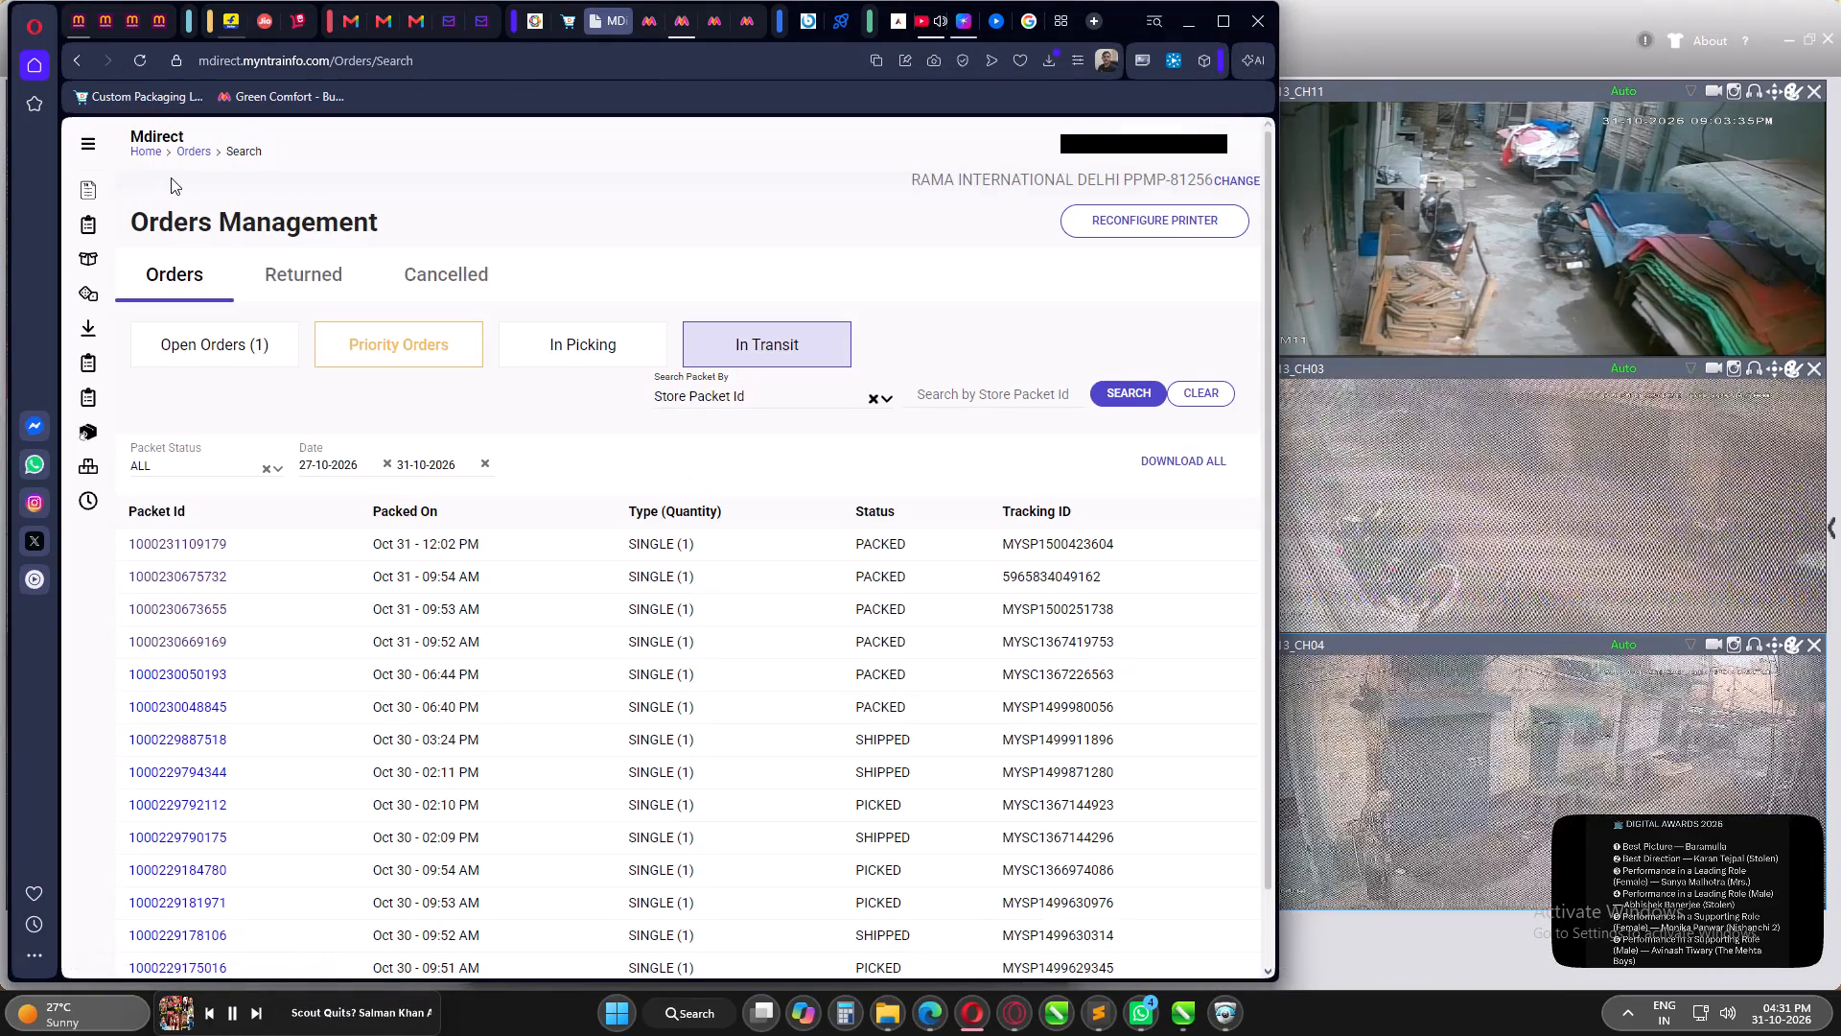
{"action": "left_click", "coordinate": [198, 334]}
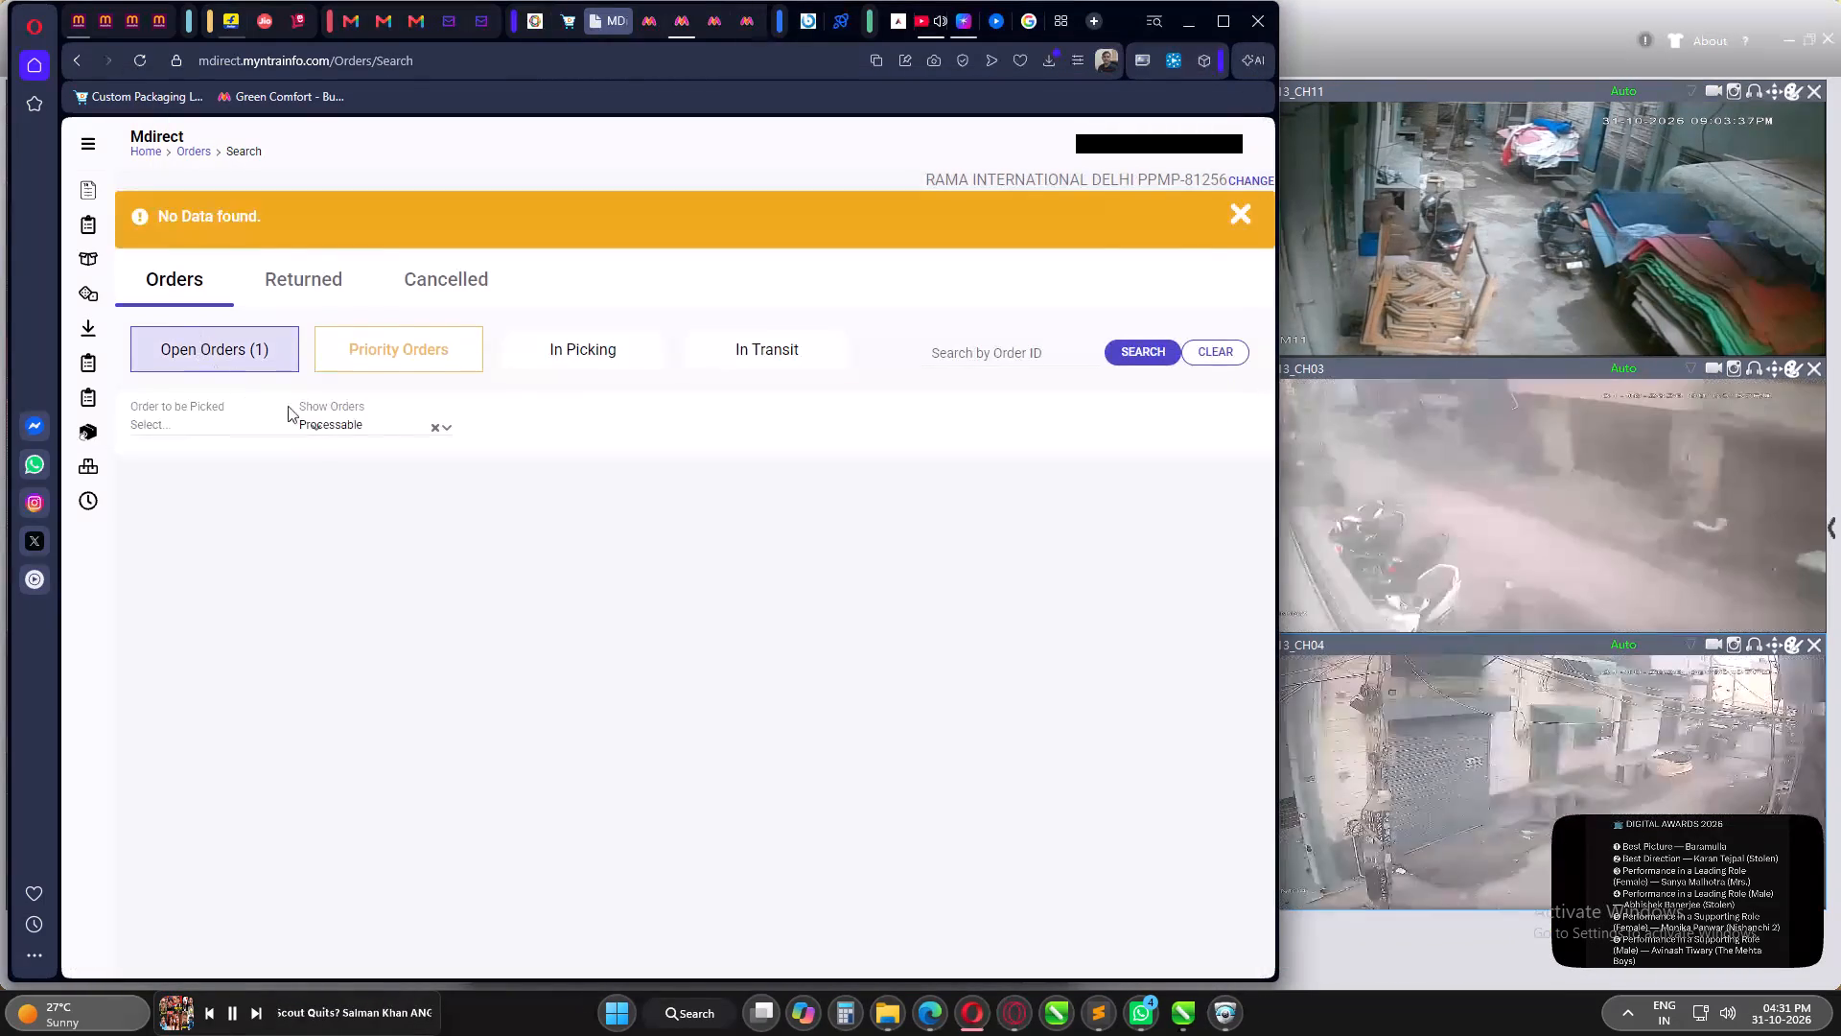
{"action": "left_click", "coordinate": [404, 358]}
{"action": "left_click", "coordinate": [245, 344]}
{"action": "left_click", "coordinate": [530, 356]}
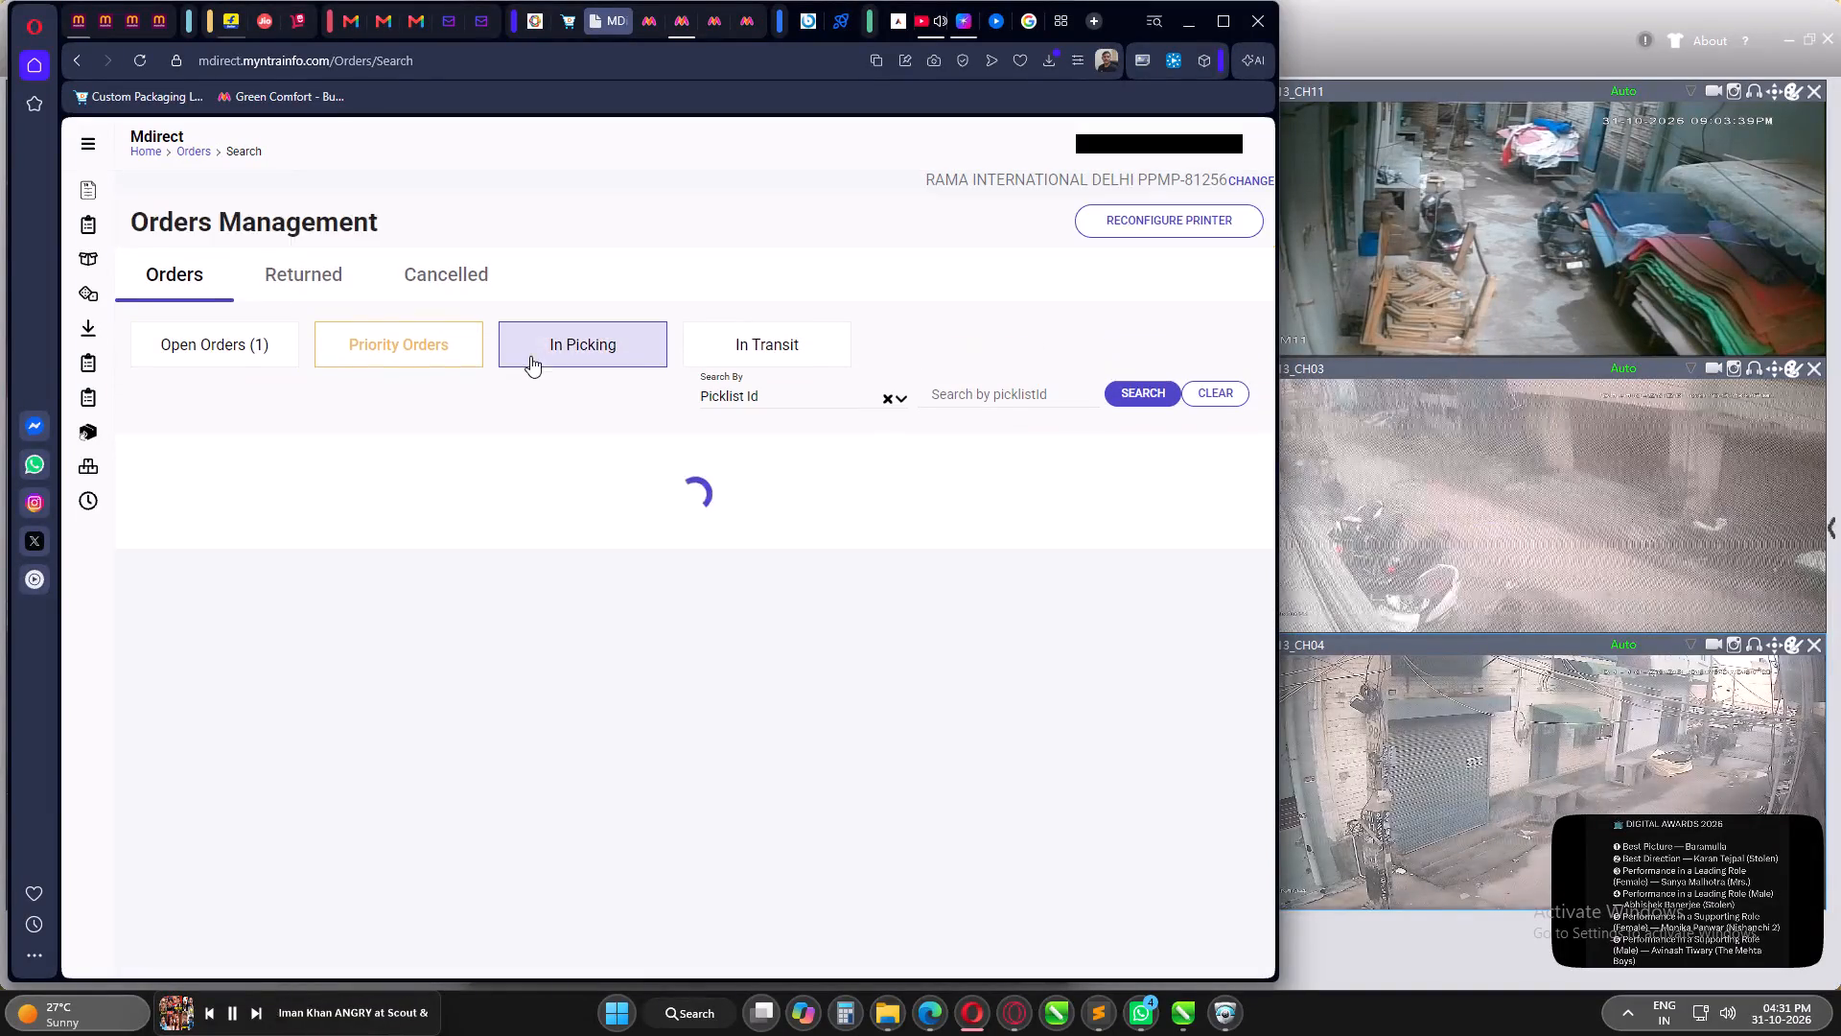
{"action": "left_click", "coordinate": [316, 353]}
{"action": "left_click", "coordinate": [226, 344]}
Open the Add and Track New Listing page in the Partner Portal.
{"action": "left_click", "coordinate": [688, 25]}
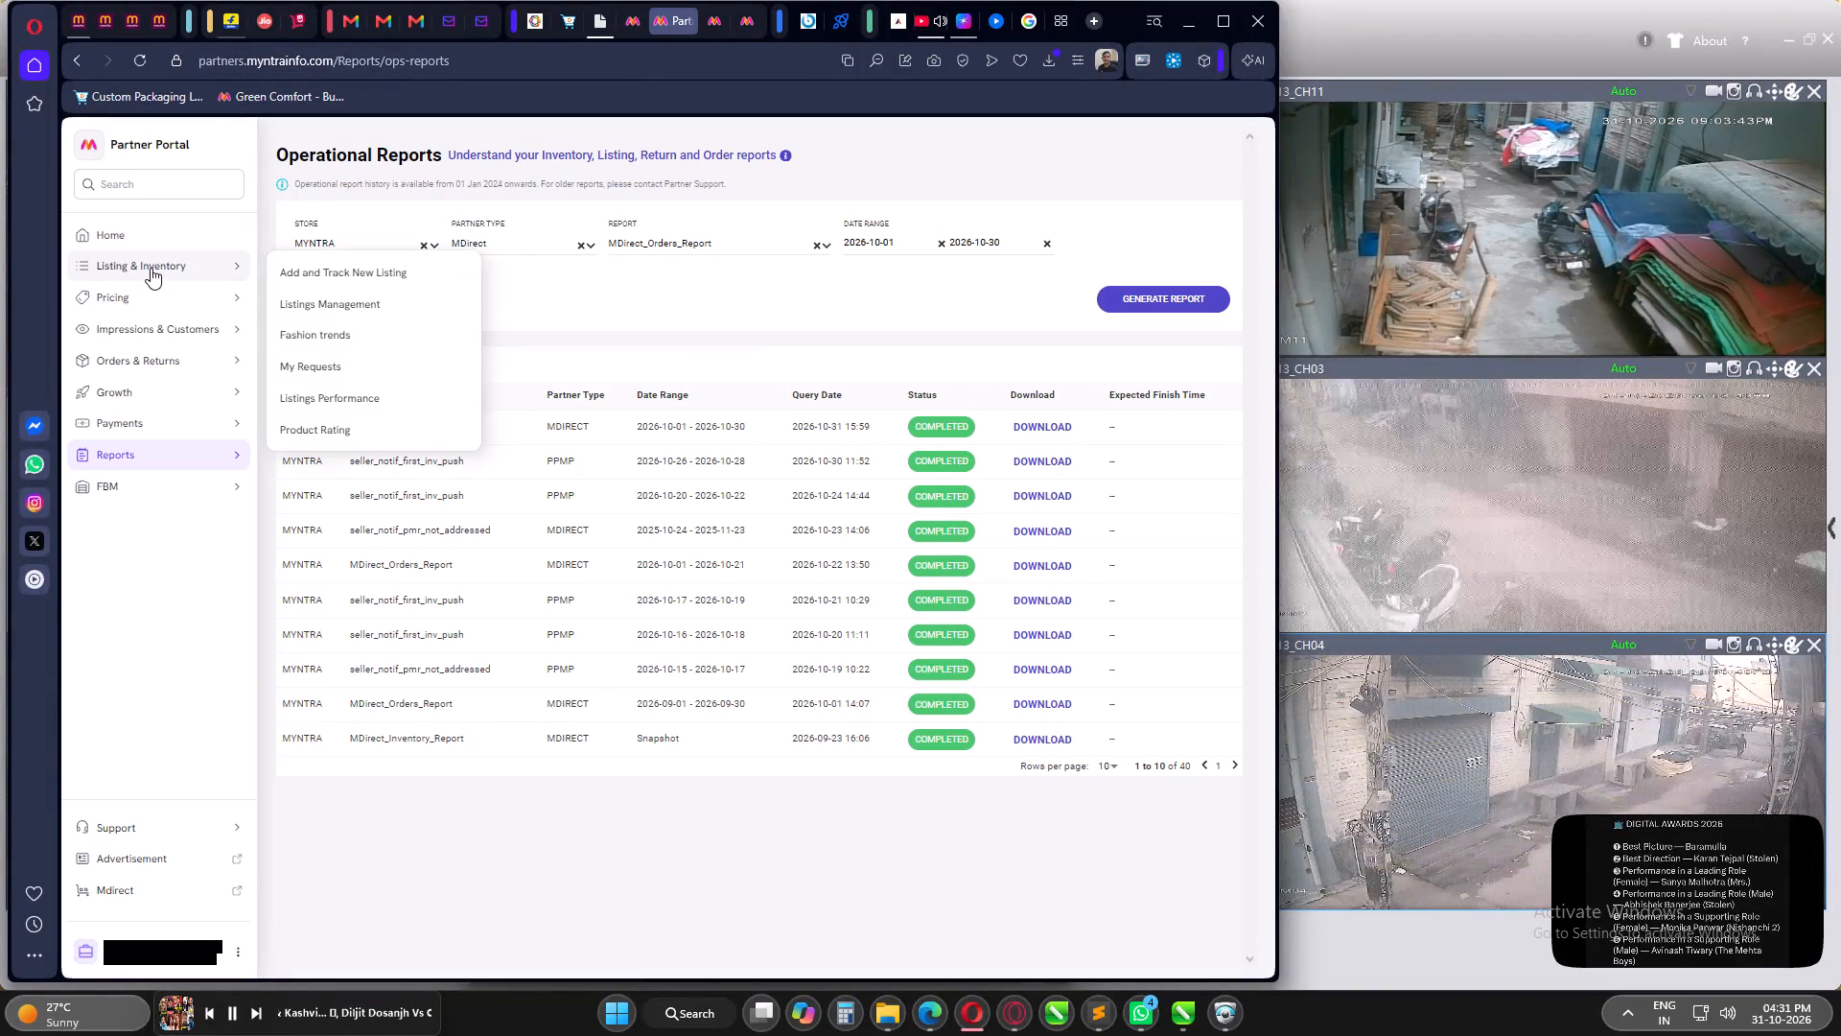
{"action": "left_click", "coordinate": [343, 271]}
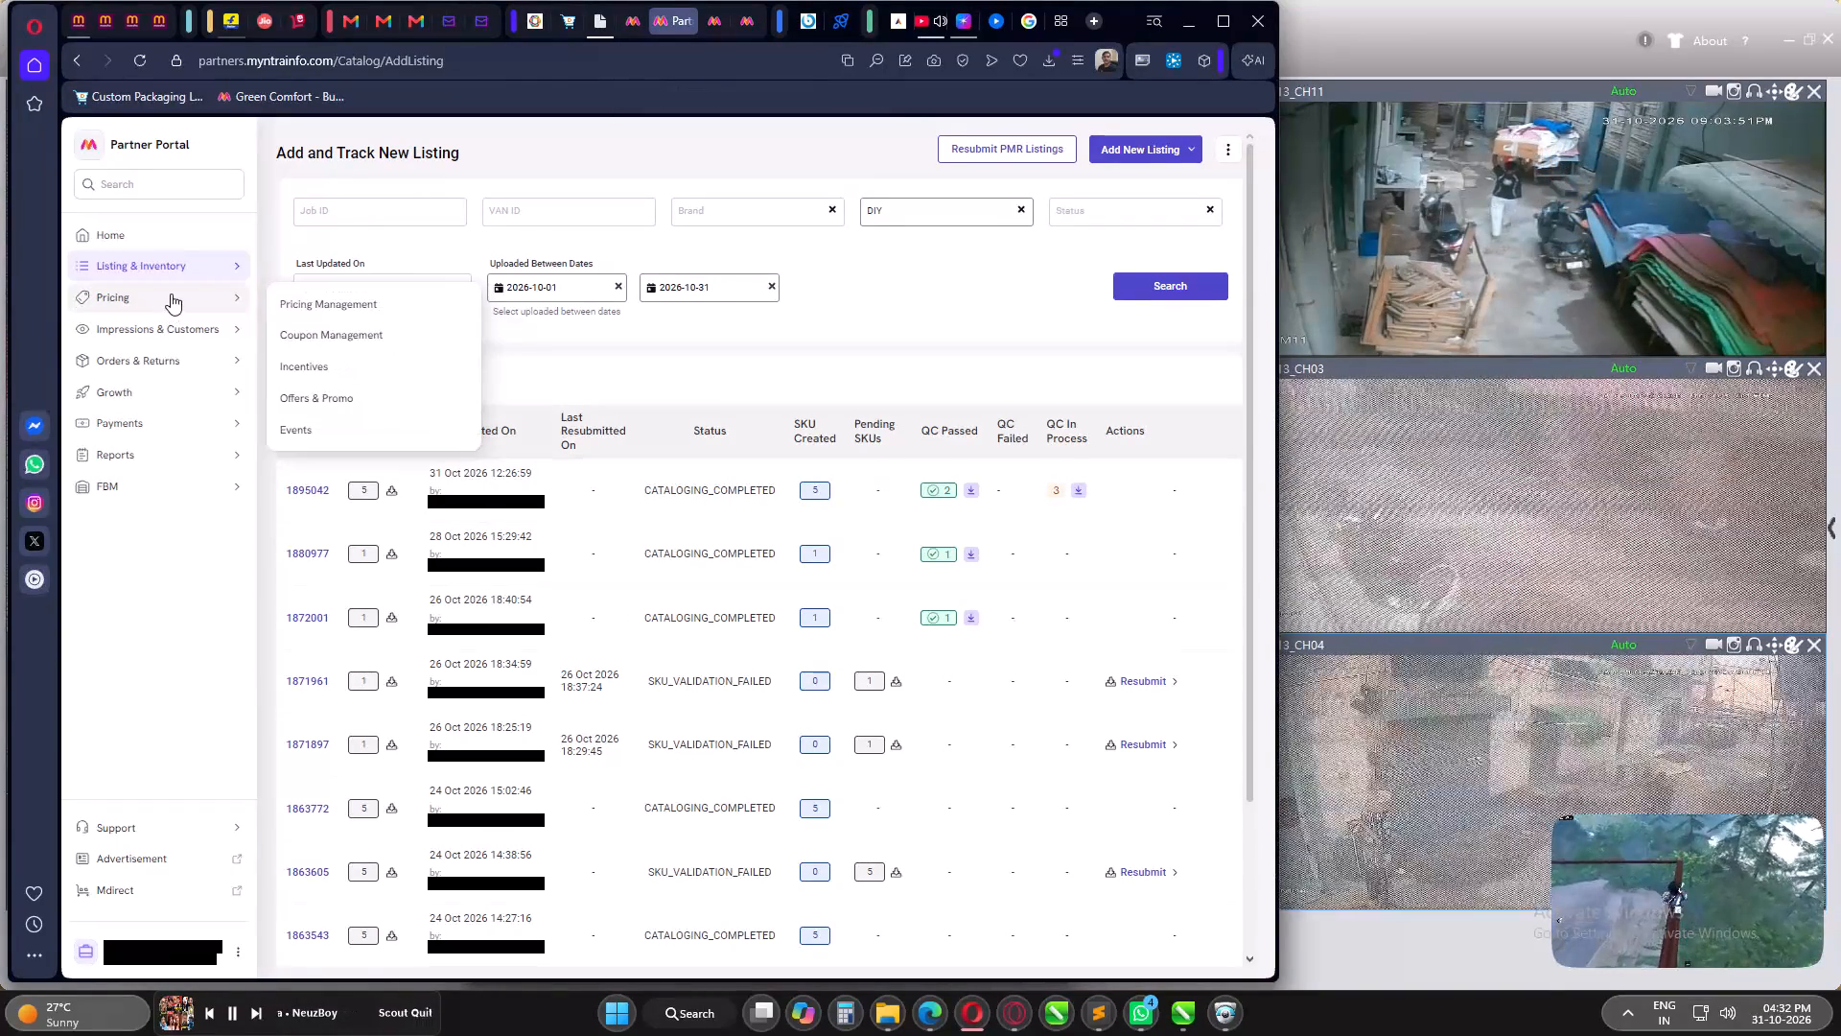
Open My Listings and go to the Platform B2B Listings page for the pending styles.
{"action": "left_click", "coordinate": [335, 297]}
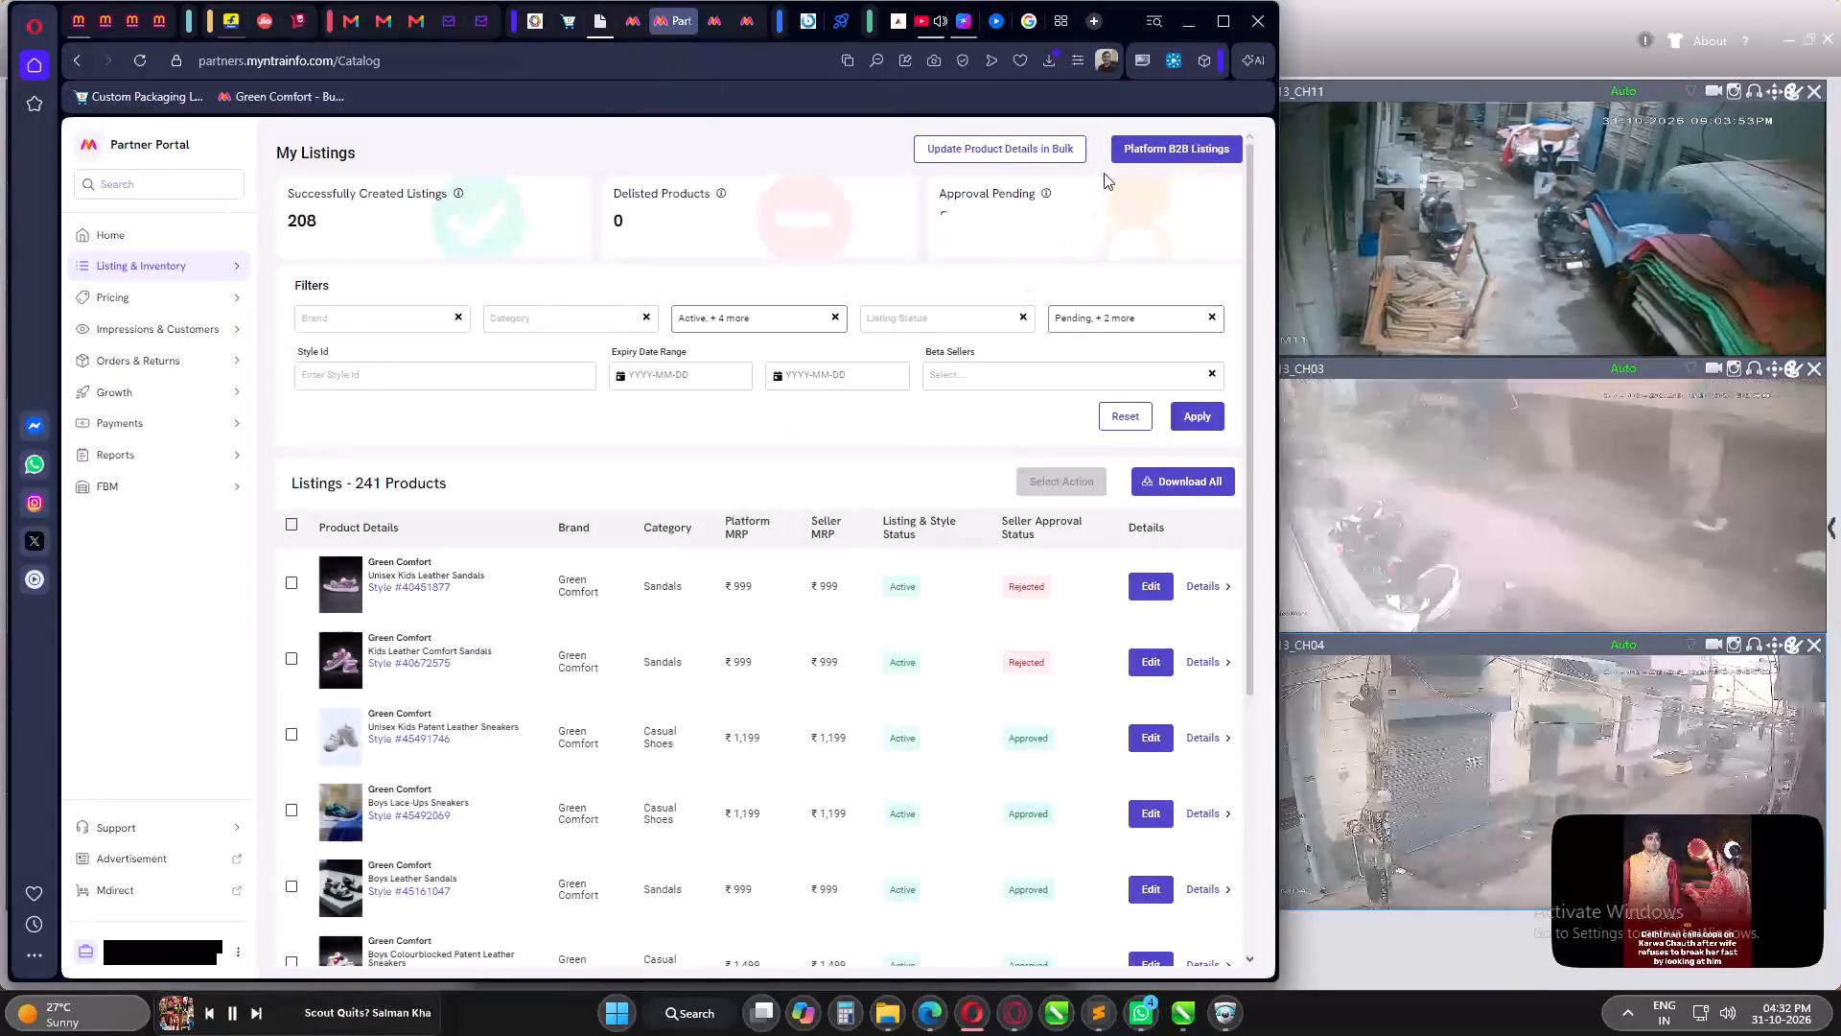
{"action": "left_click", "coordinate": [1175, 142]}
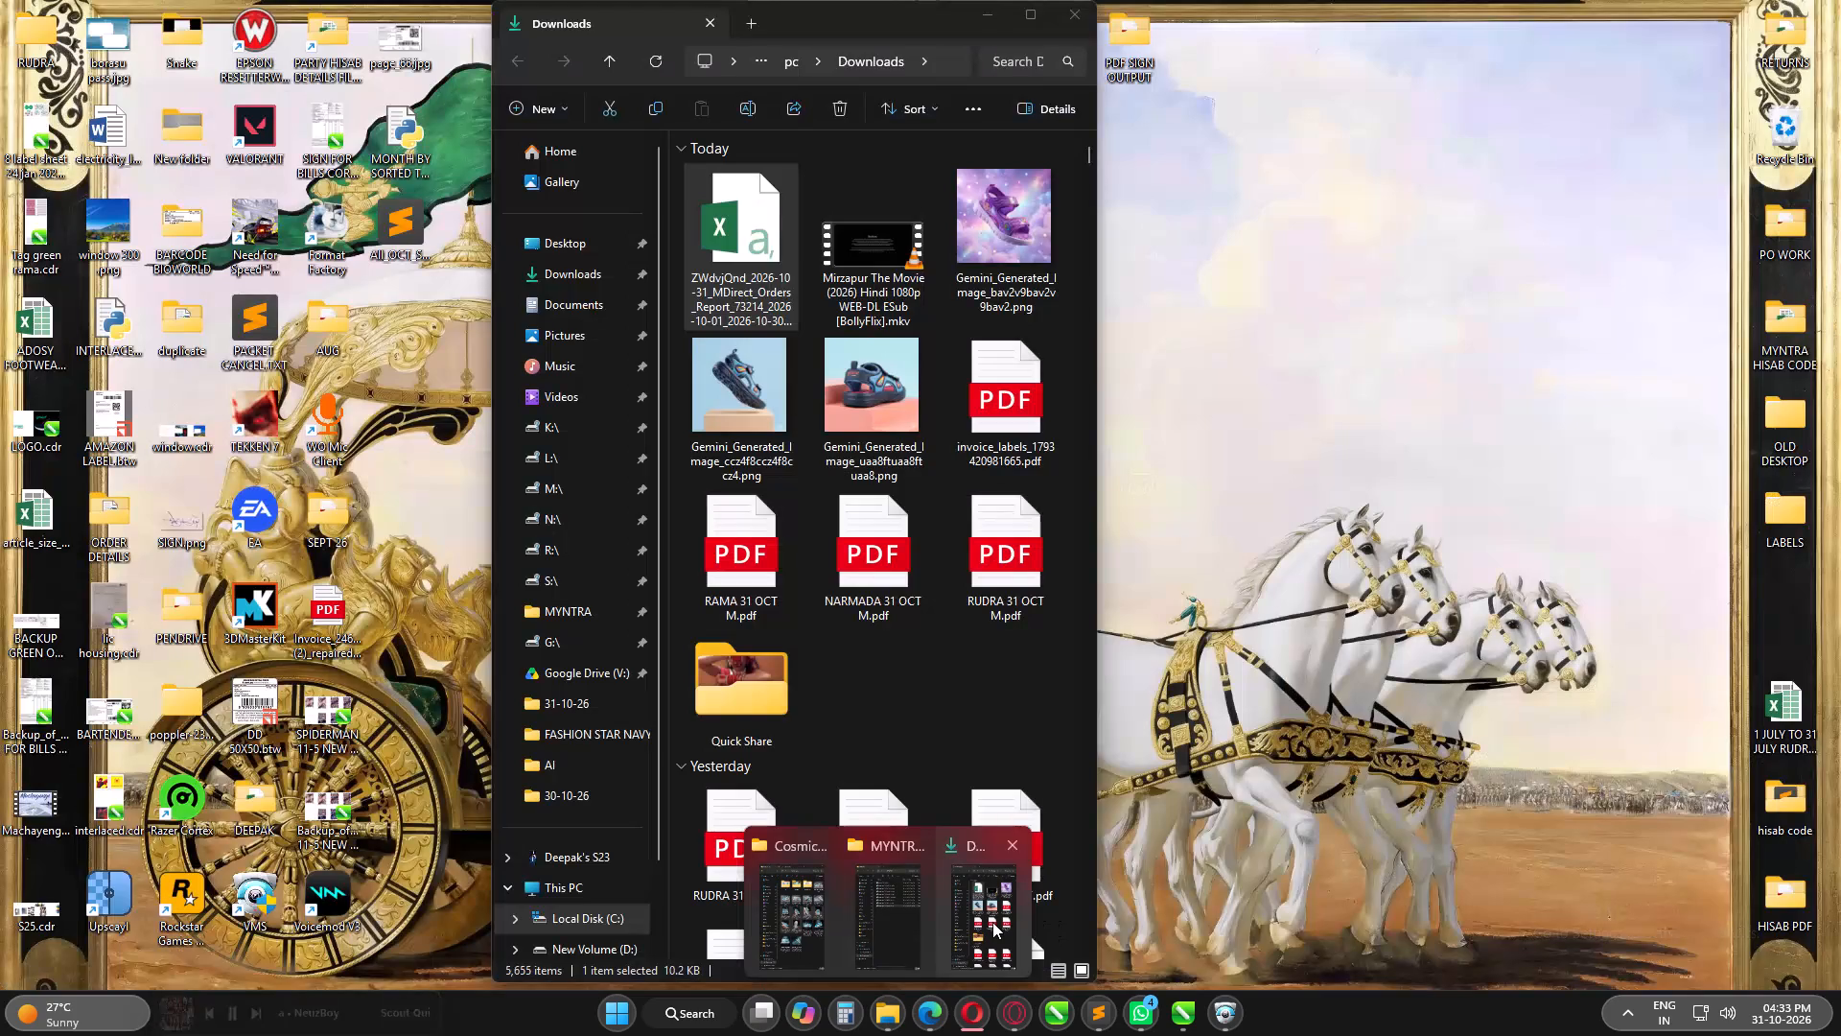
{"action": "left_click", "coordinate": [992, 922]}
{"action": "scroll", "coordinate": [781, 565], "scroll_direction": "down", "scroll_amount": 1}
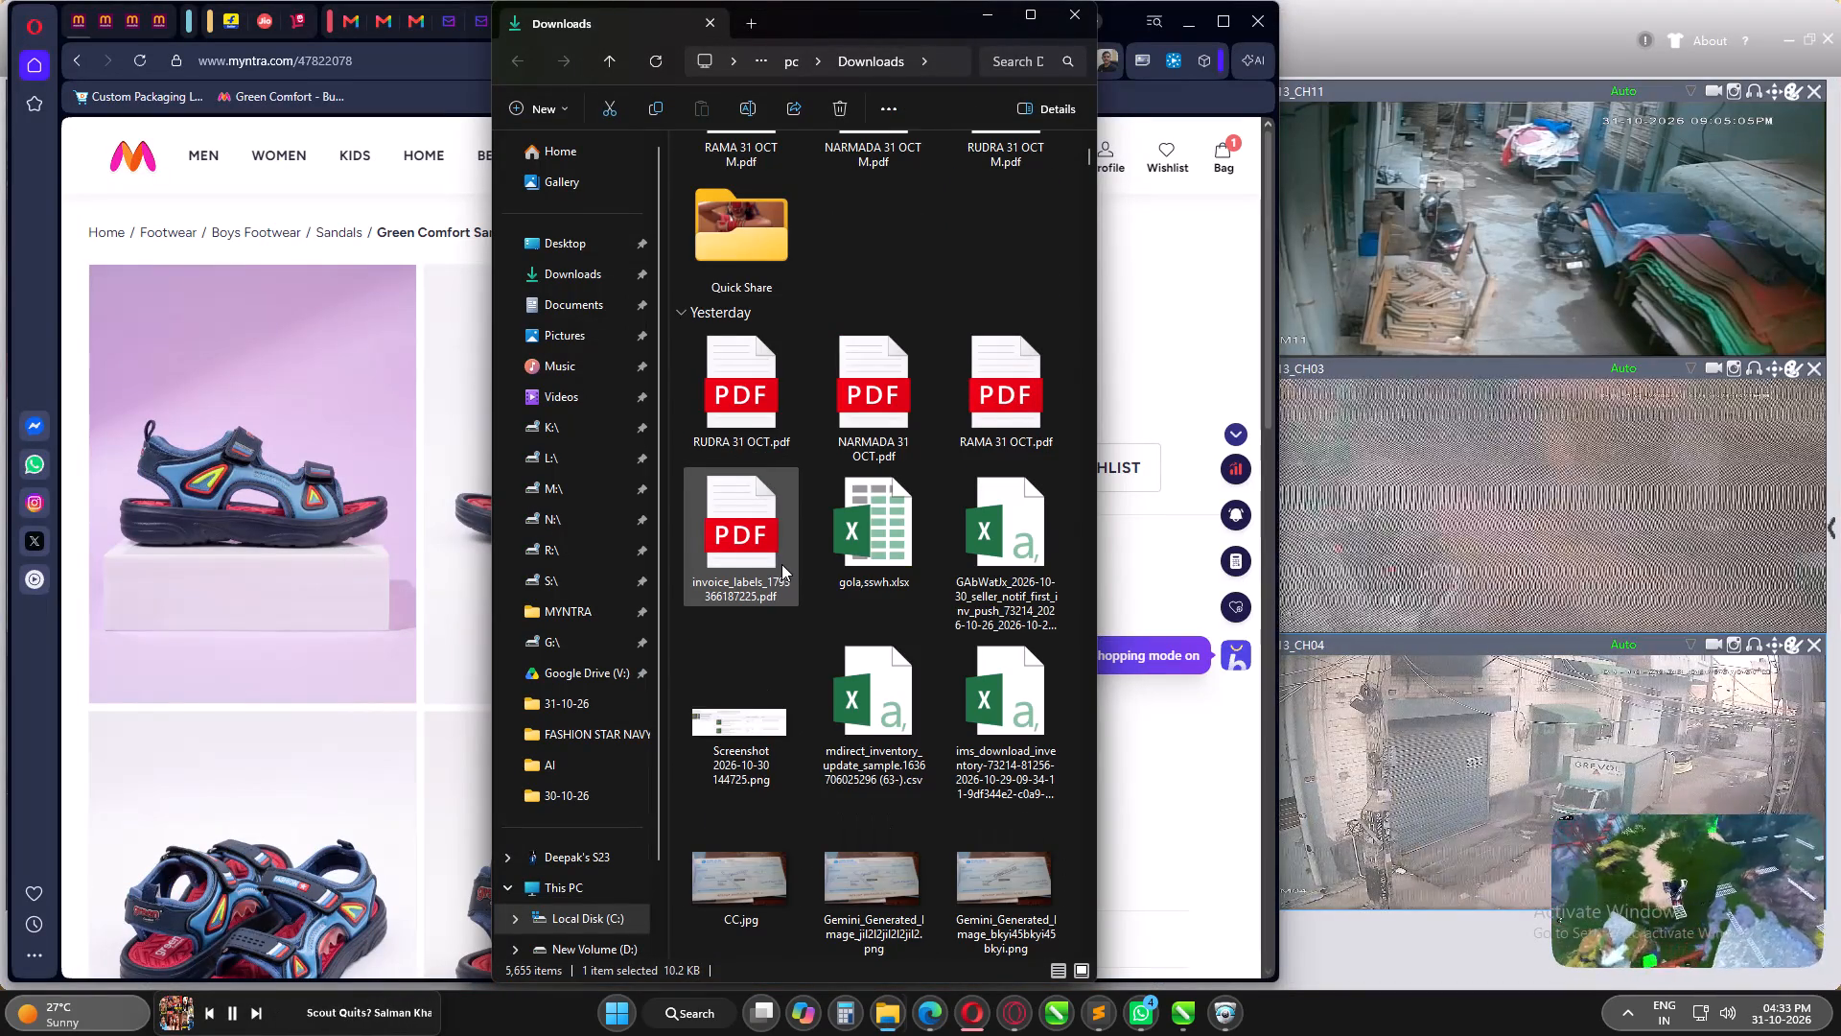
{"action": "double_click", "coordinate": [876, 654]}
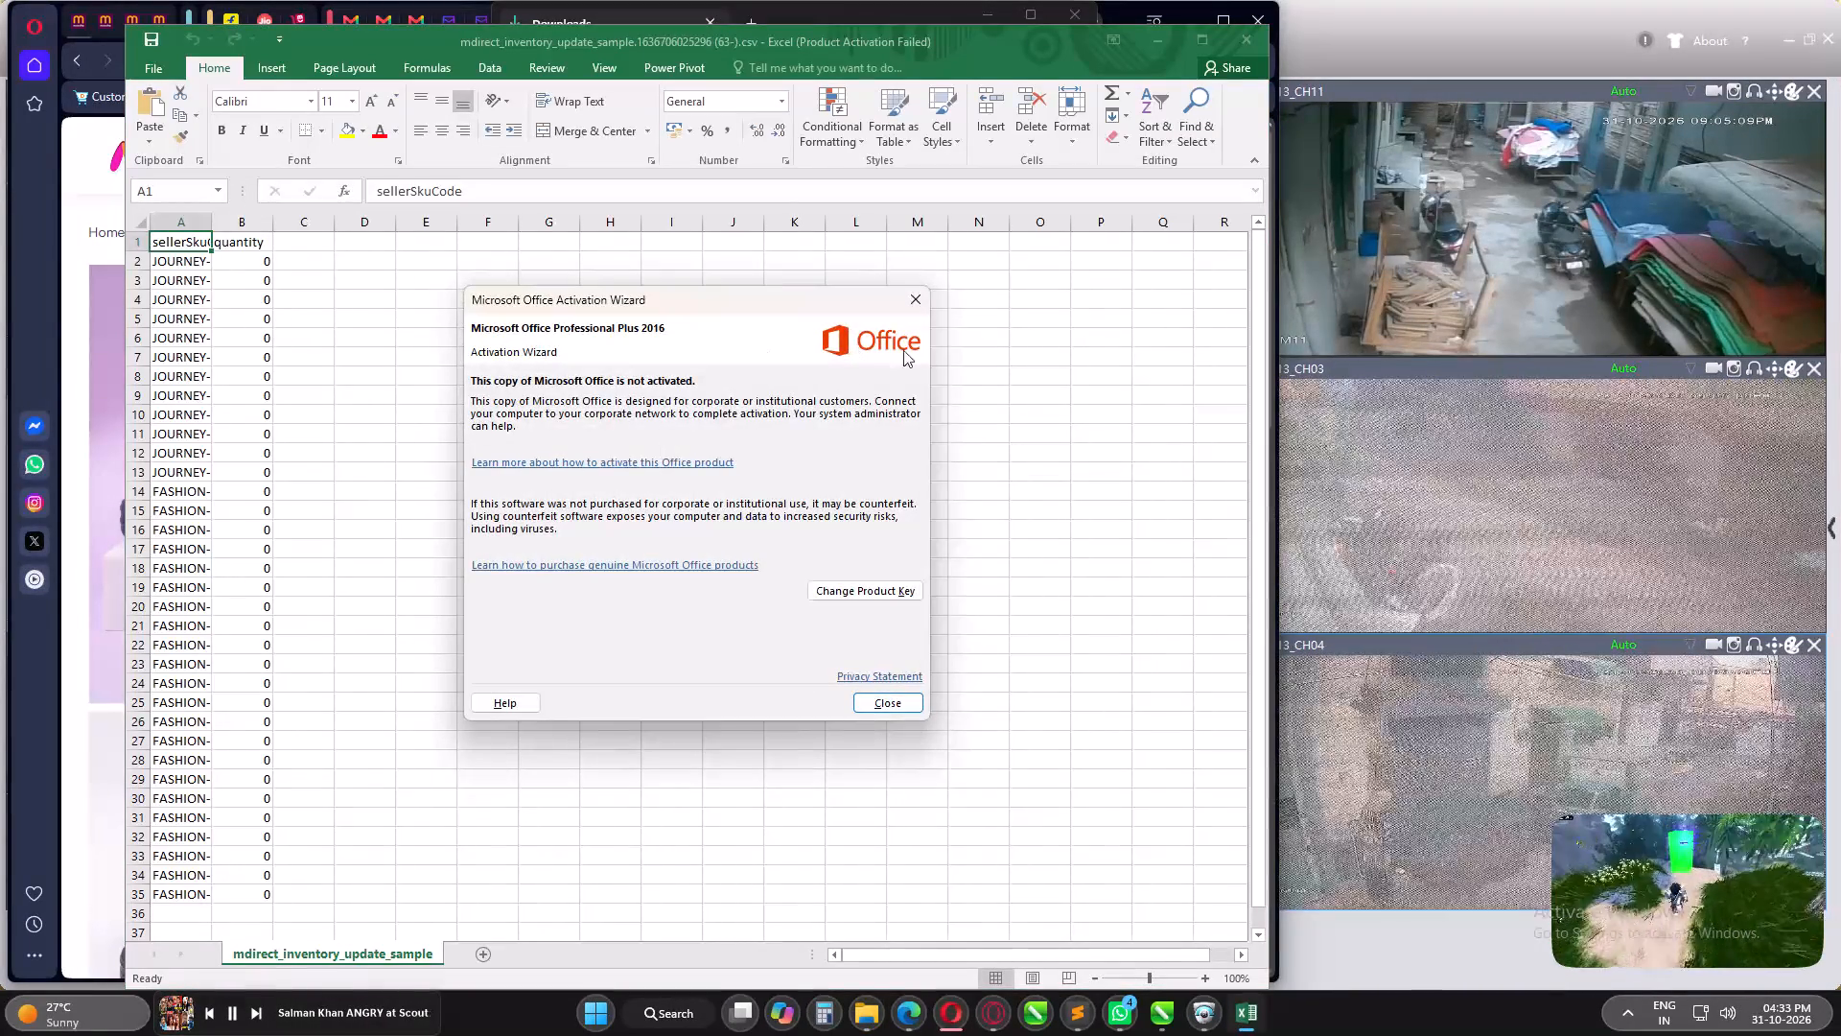
{"action": "left_click", "coordinate": [914, 303]}
{"action": "double_click", "coordinate": [209, 224]}
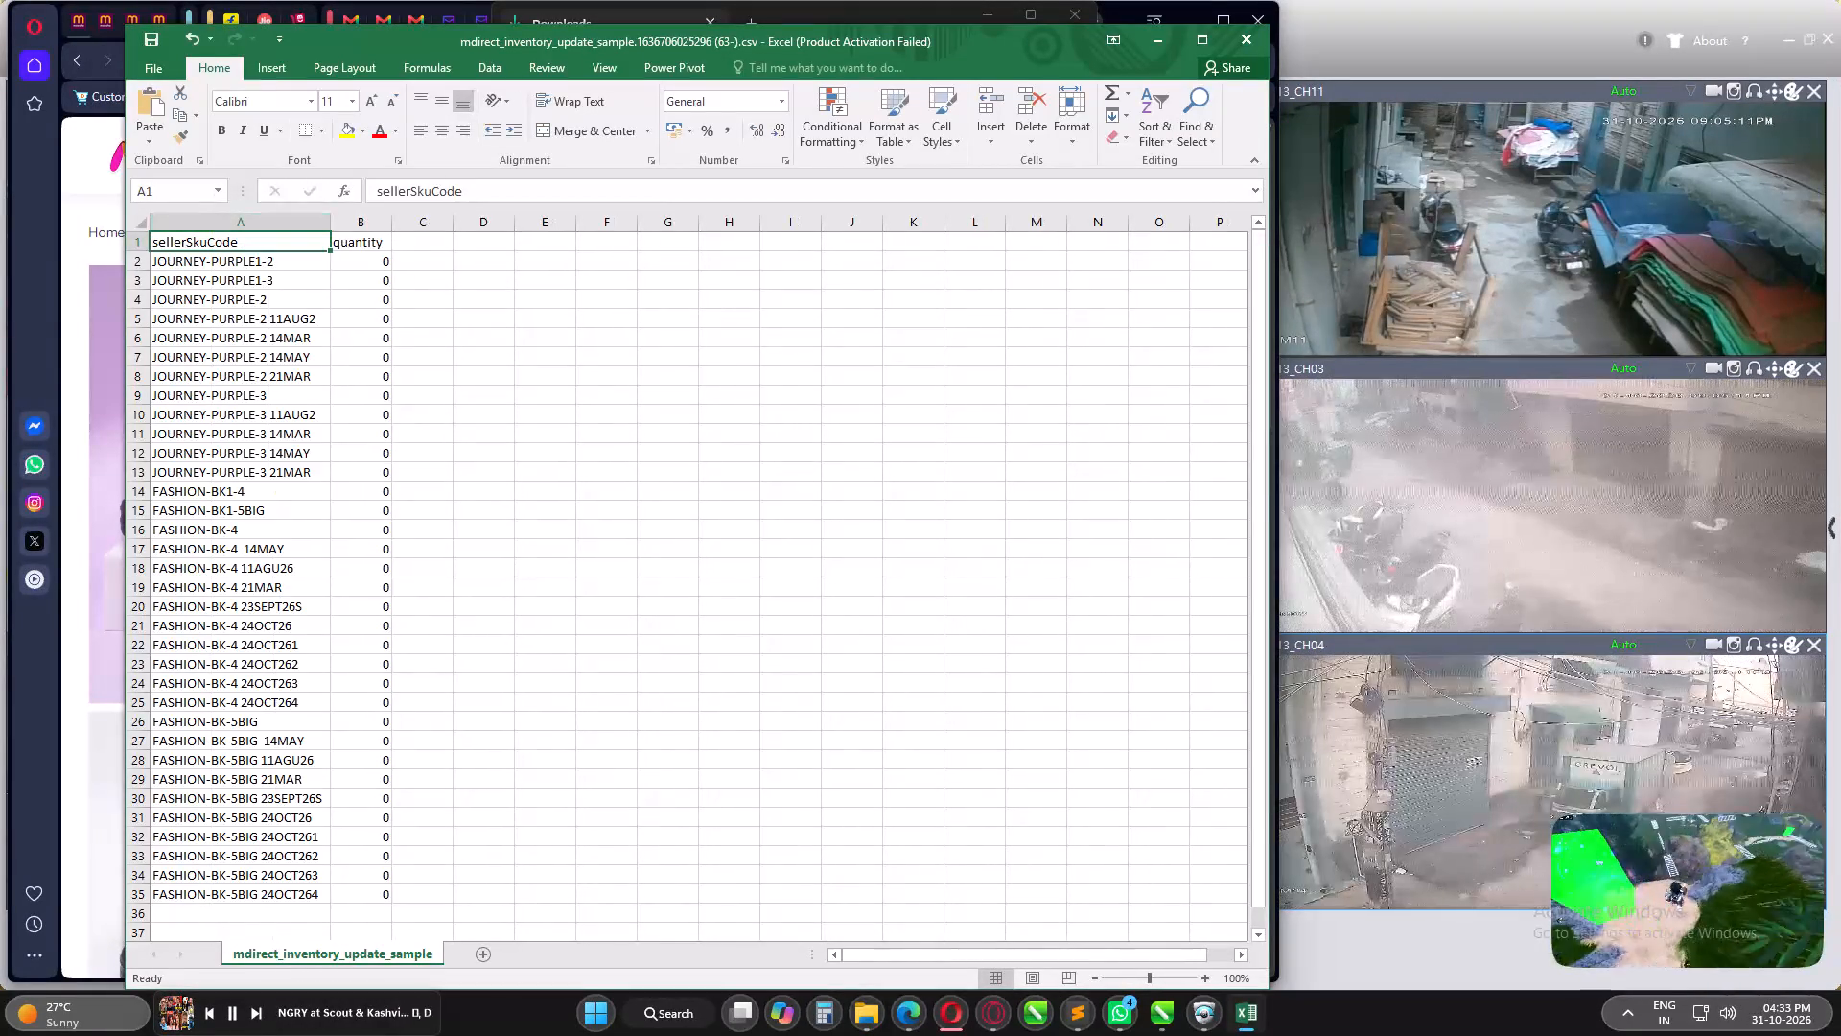
Clear all existing SKU codes and quantities below the header row of the inventory update sheet.
{"action": "left_click_drag", "start_coordinate": [209, 257], "coordinate": [382, 263]}
{"action": "key", "text": "ctrl+shift+Down"}
{"action": "key", "text": "Delete"}
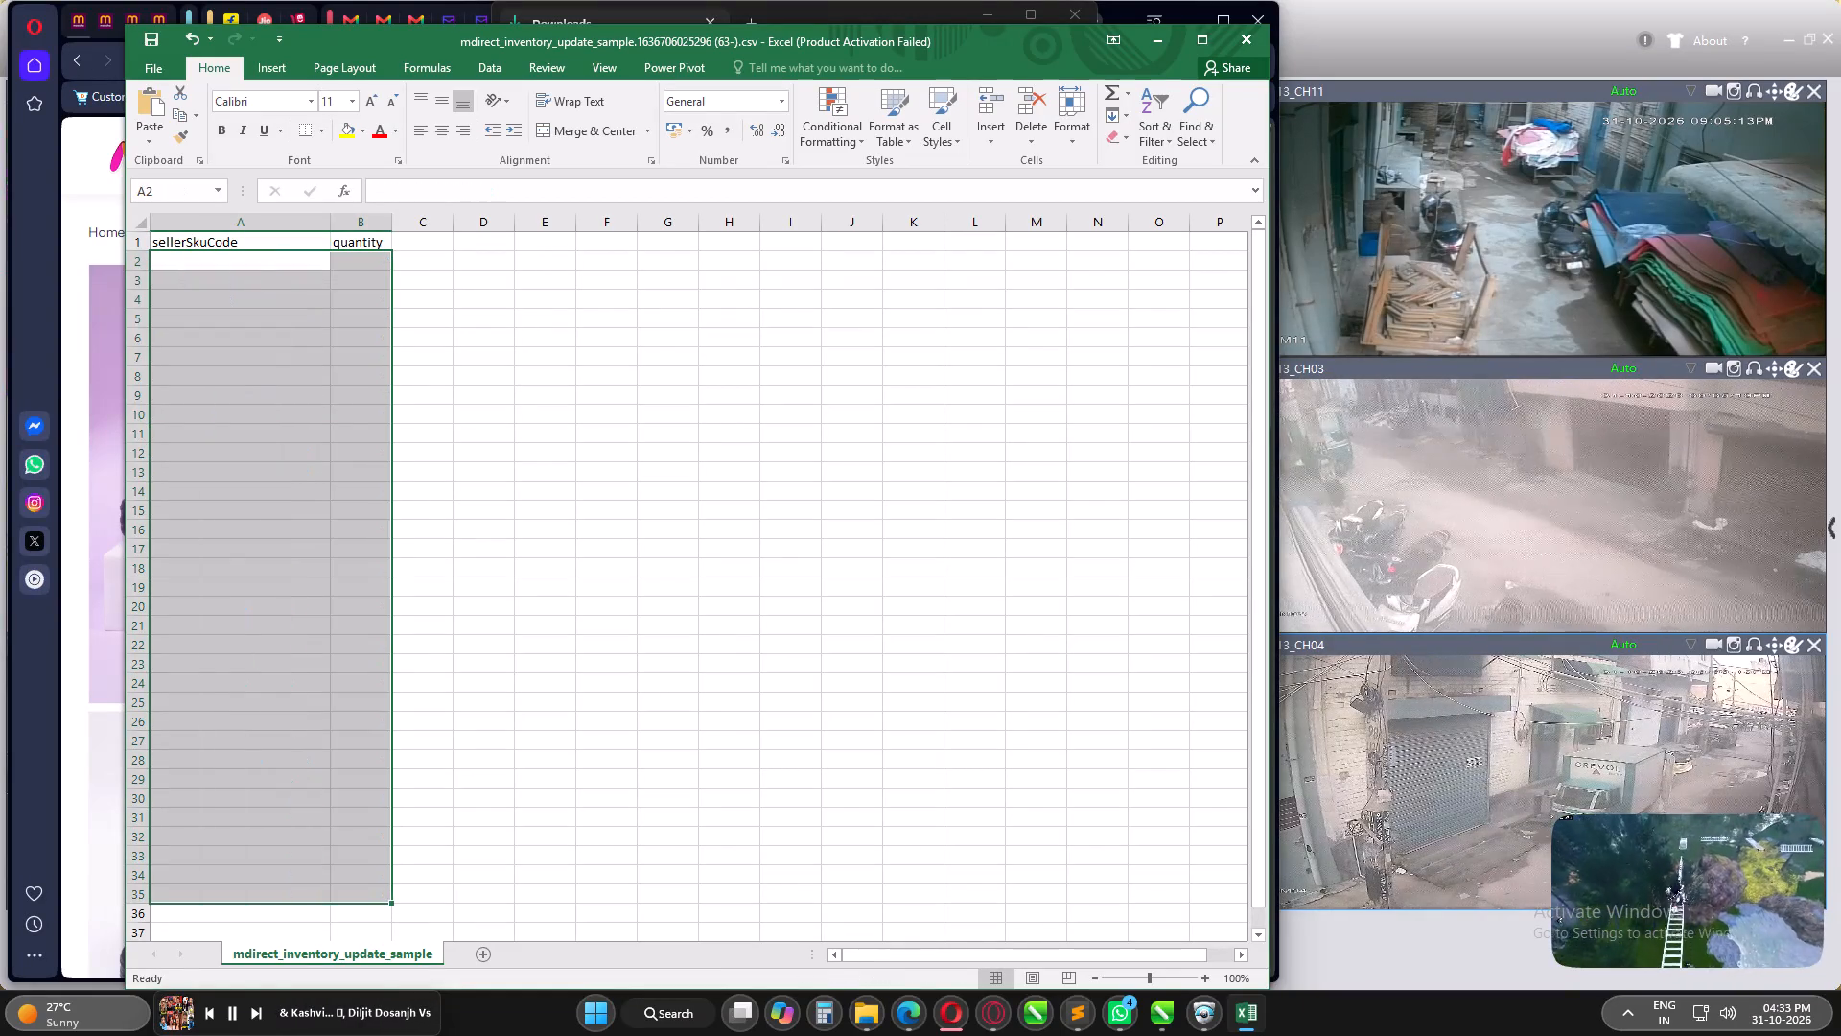
Open the MAIN FILE CATALOG UPLOAD - FASHION-NAVY 5-CATALOG workbook from MYNTRA's CATALOG FILE subfolder 31-10-26, continuing past the external link update.
{"action": "left_click", "coordinate": [868, 1011]}
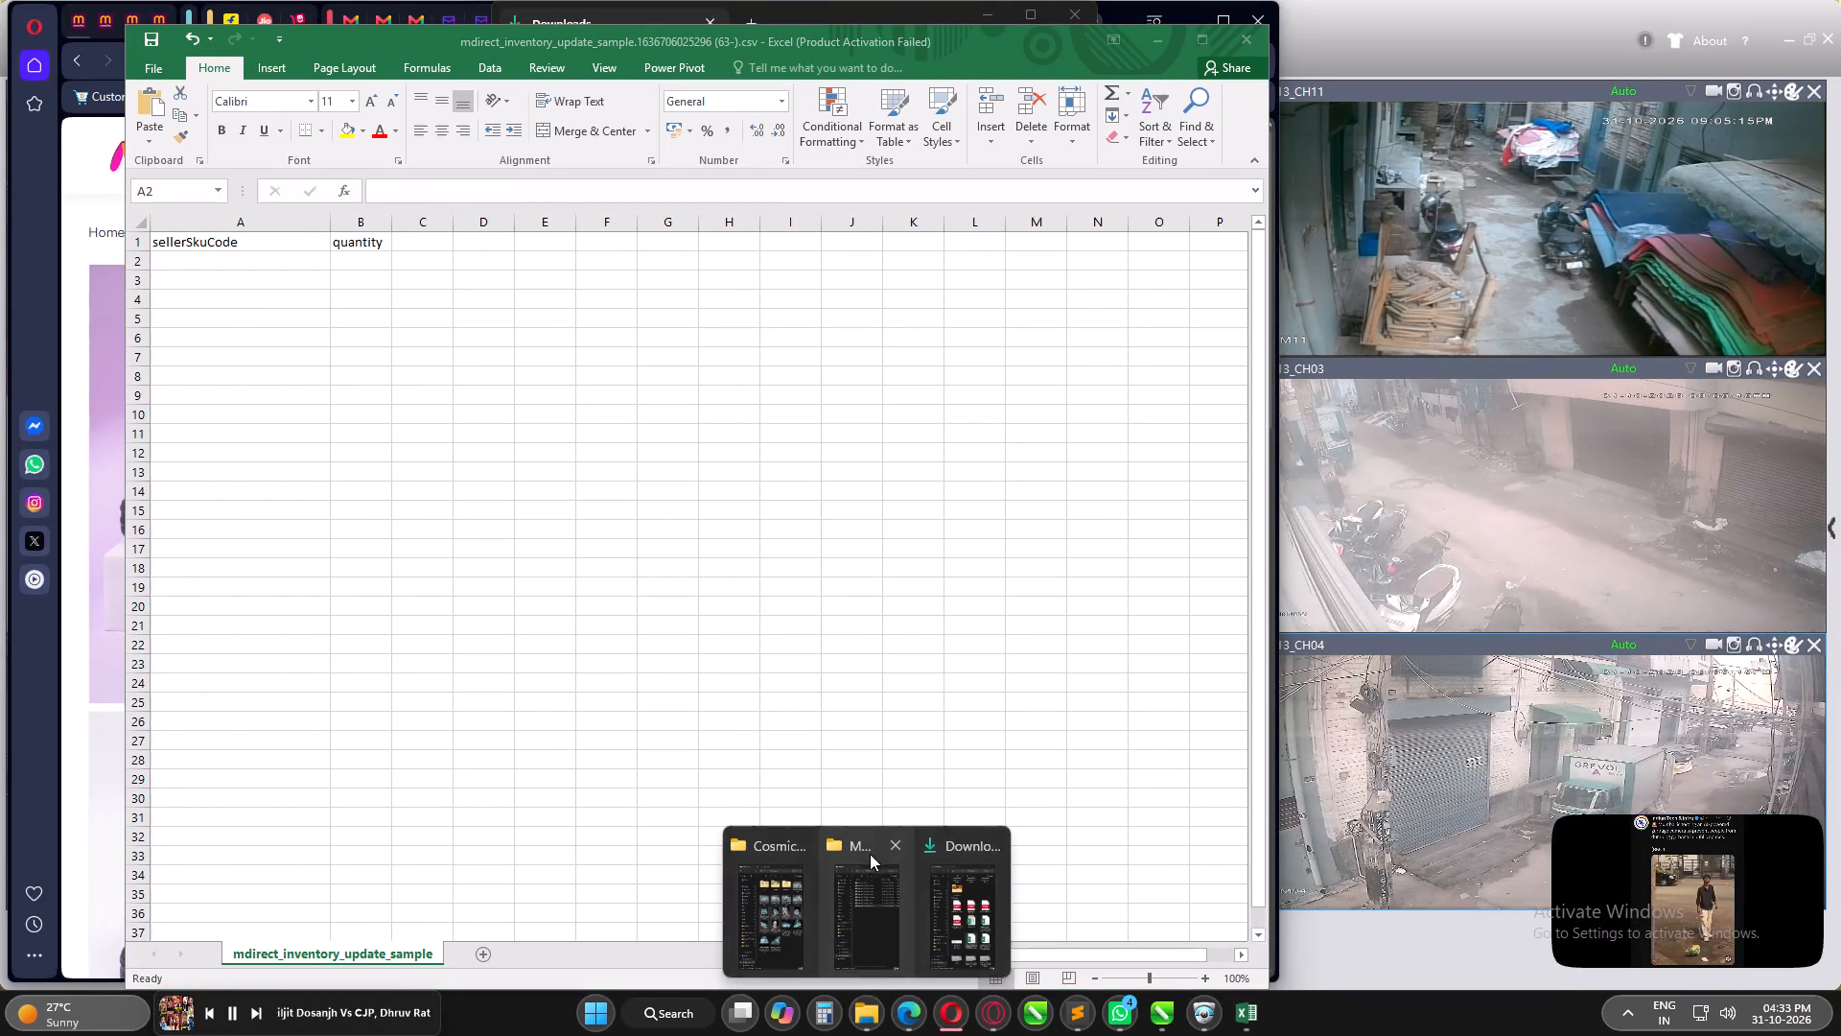
{"action": "left_click", "coordinate": [887, 841]}
{"action": "left_click", "coordinate": [848, 849]}
{"action": "left_click", "coordinate": [876, 901]}
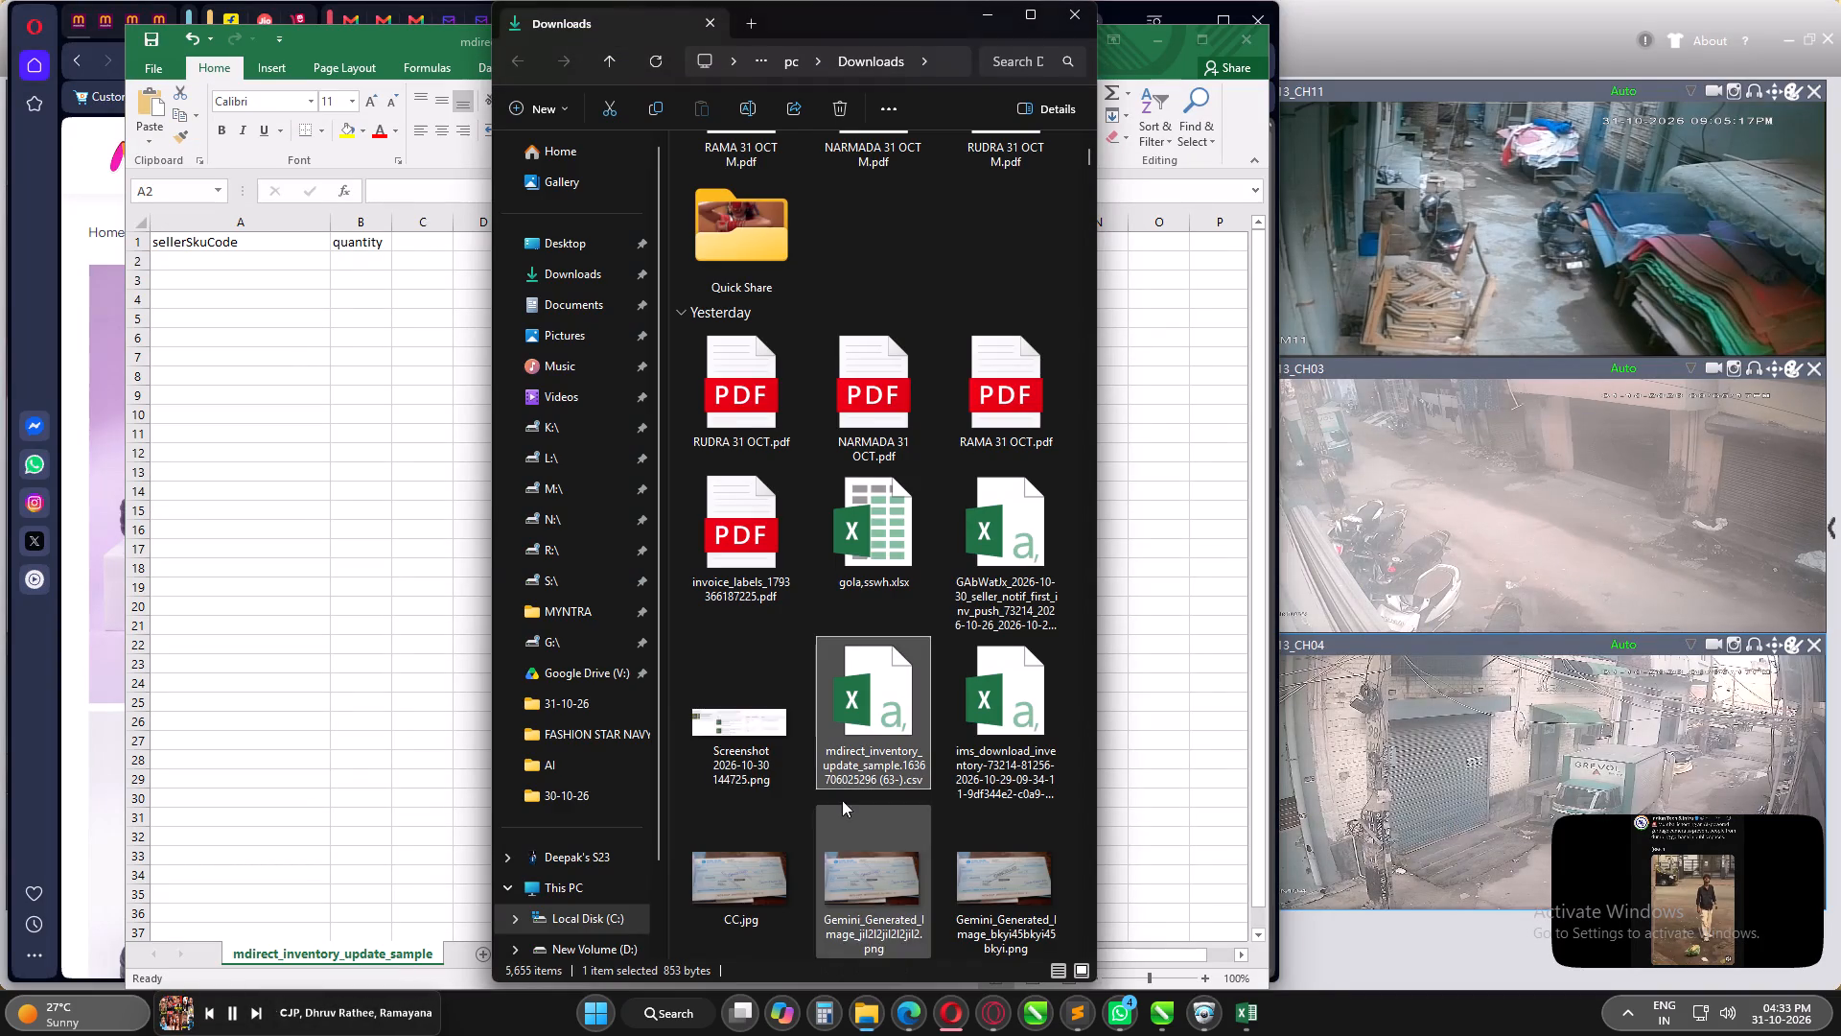
{"action": "left_click", "coordinate": [569, 612]}
{"action": "double_click", "coordinate": [757, 170]}
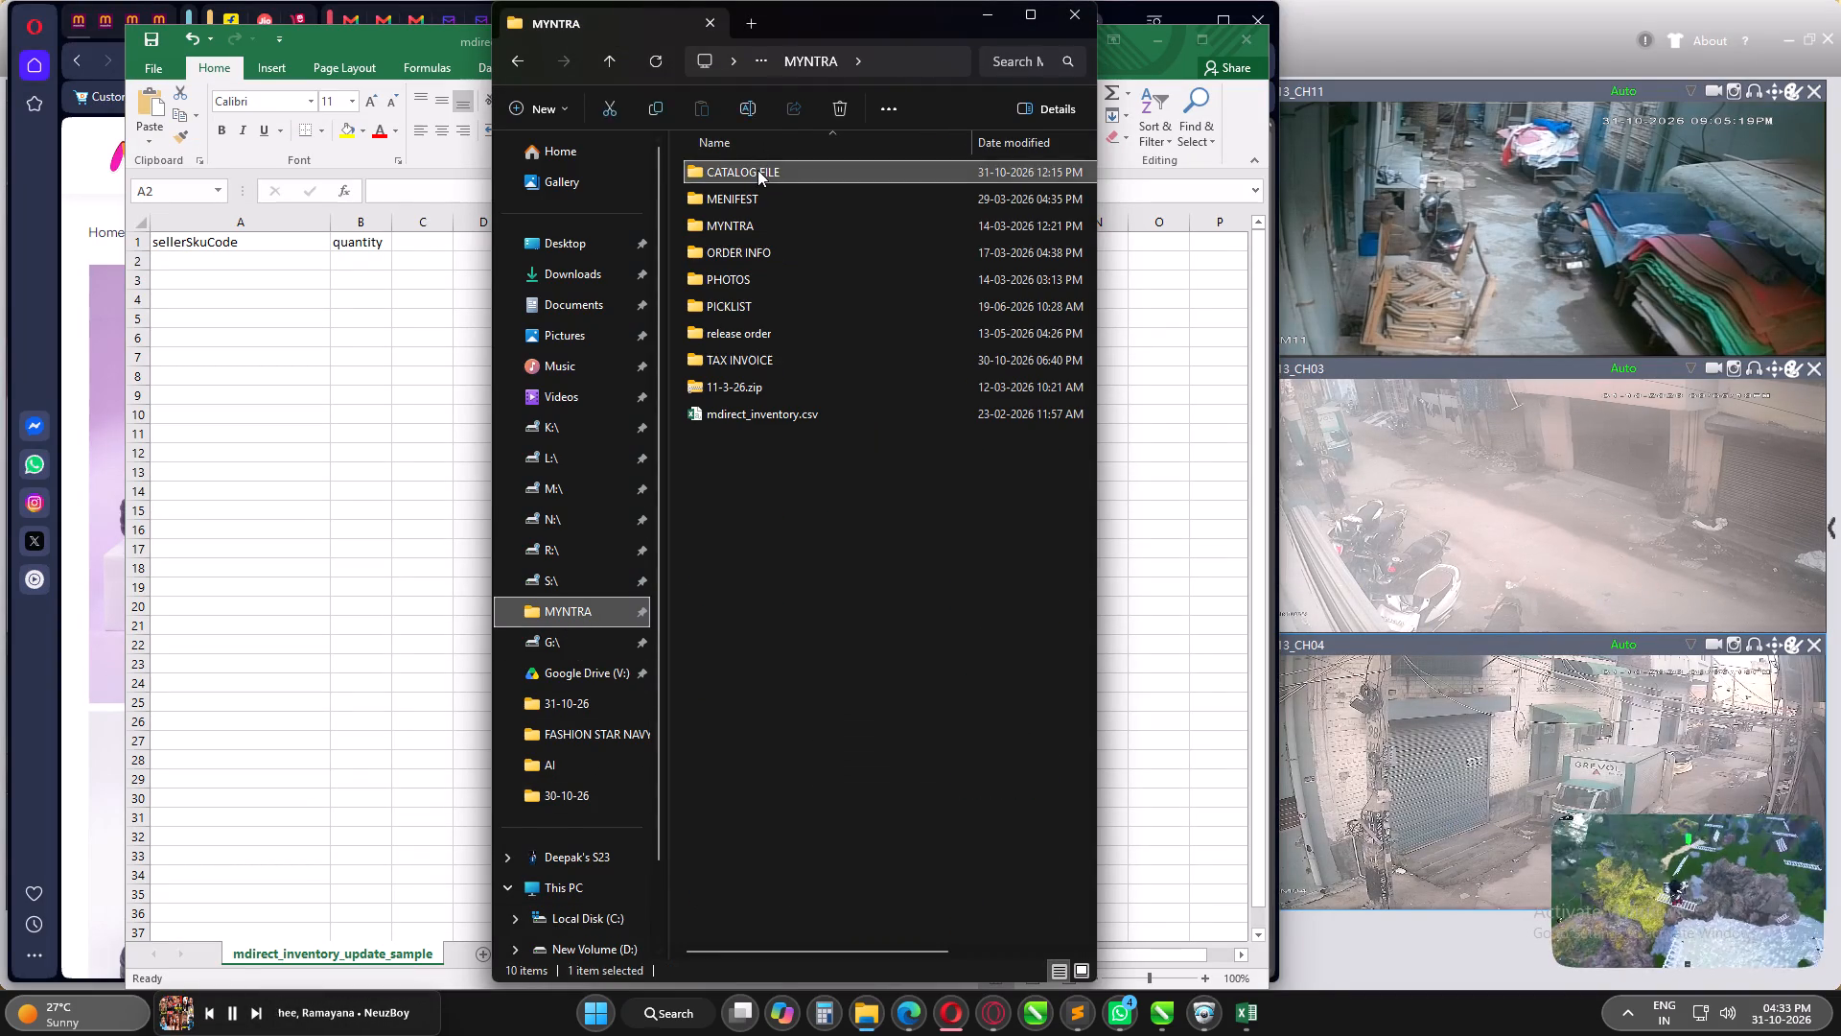
{"action": "double_click", "coordinate": [754, 166]}
{"action": "double_click", "coordinate": [754, 166]}
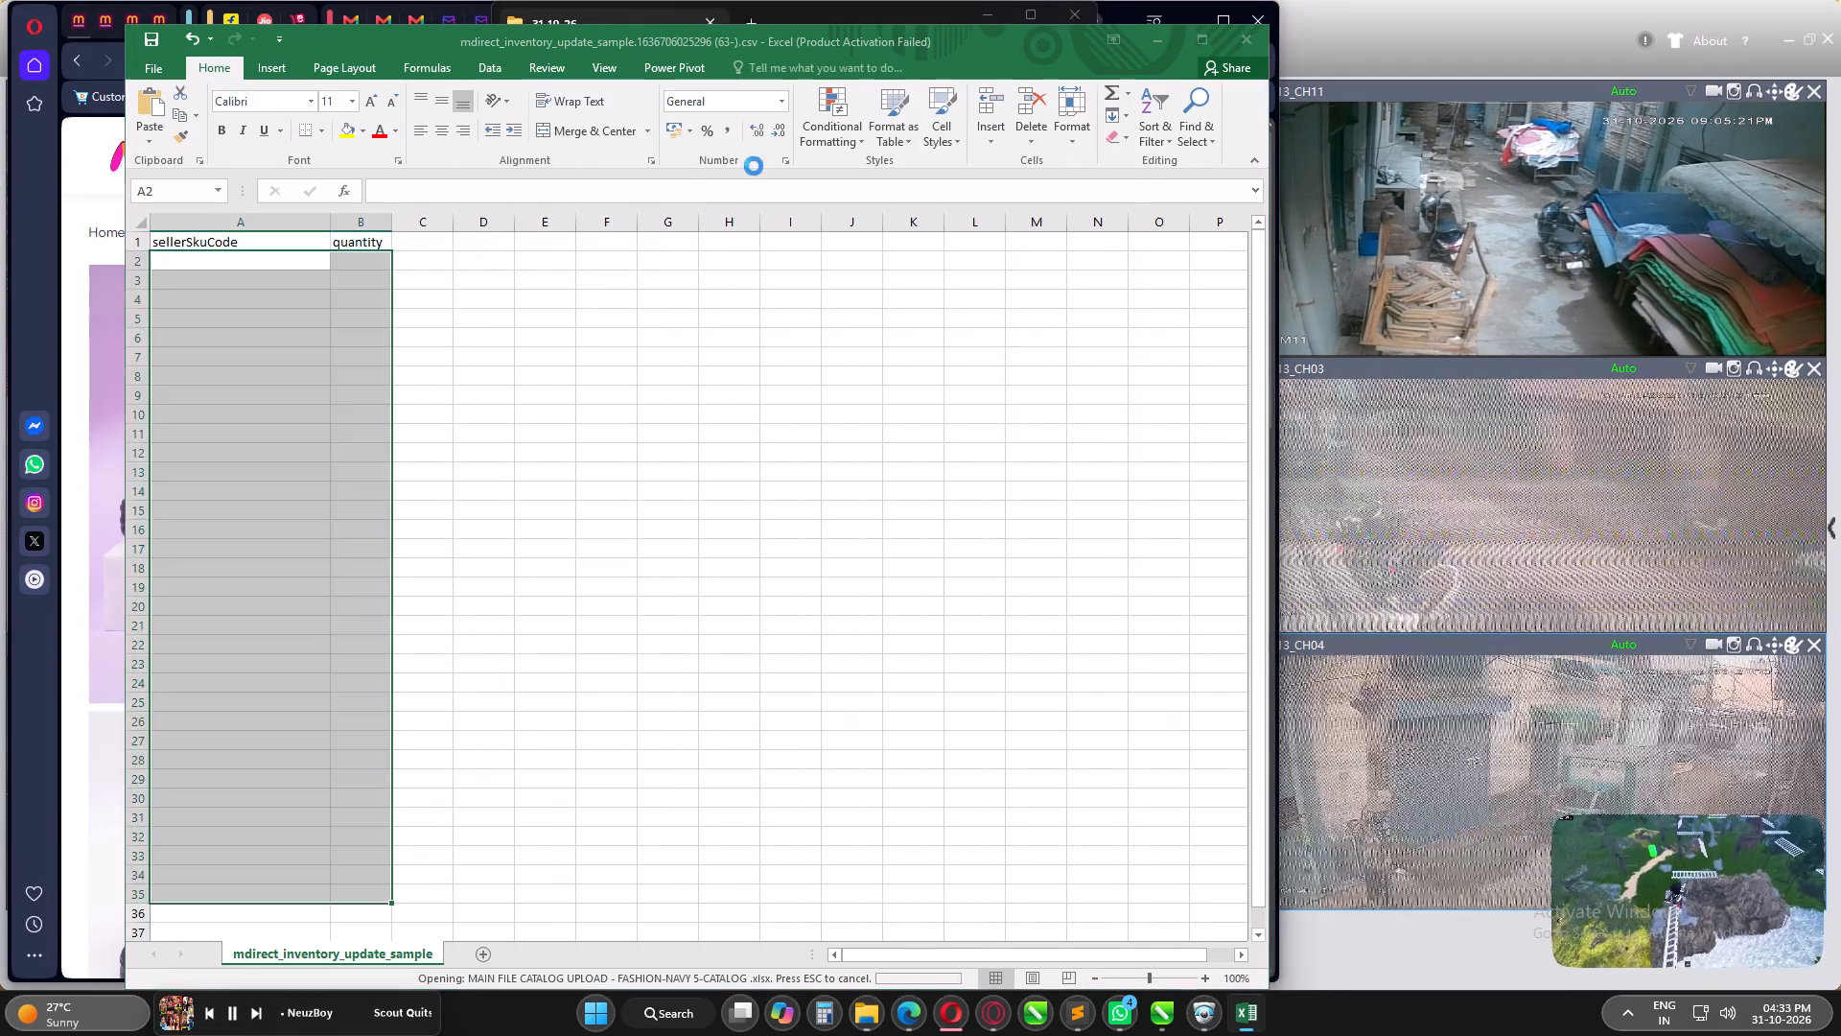
{"action": "left_click", "coordinate": [803, 563]}
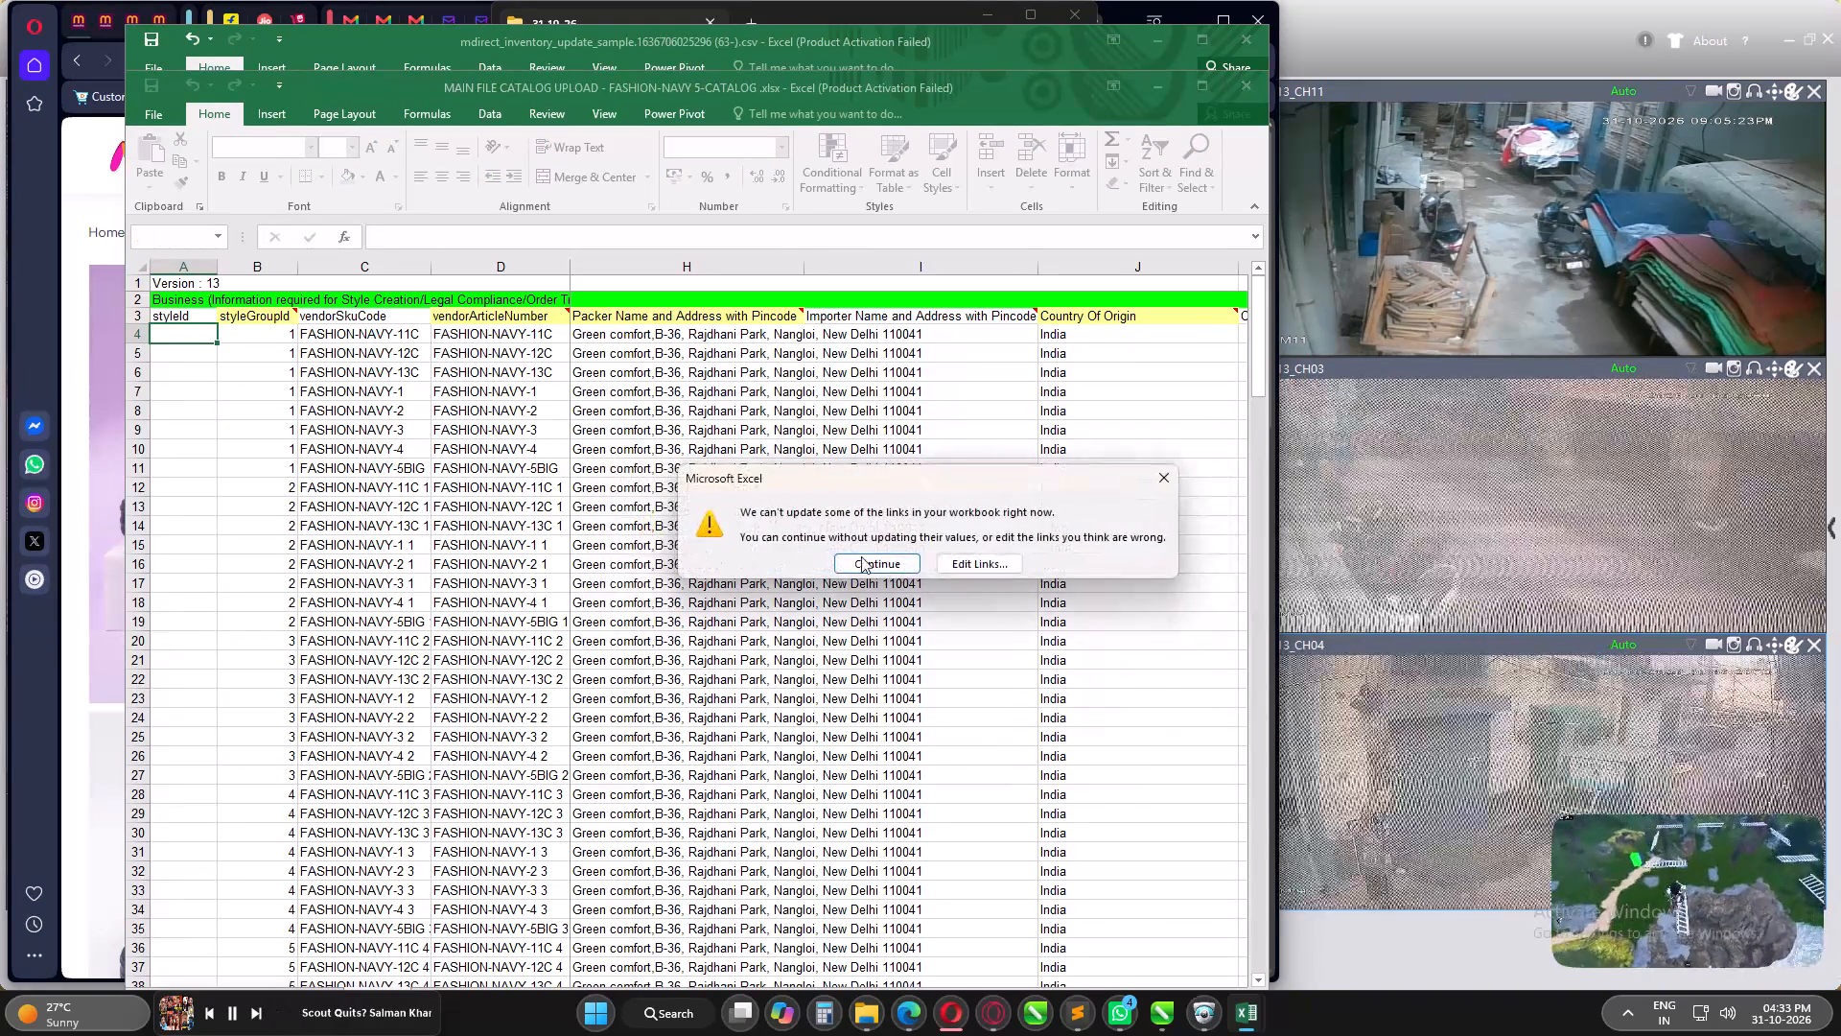
{"action": "left_click", "coordinate": [862, 553]}
Copy all vendorSkuCode values from the catalog, close that workbook, and paste them below sellerSkuCode in the inventory update sheet.
{"action": "left_click", "coordinate": [380, 341]}
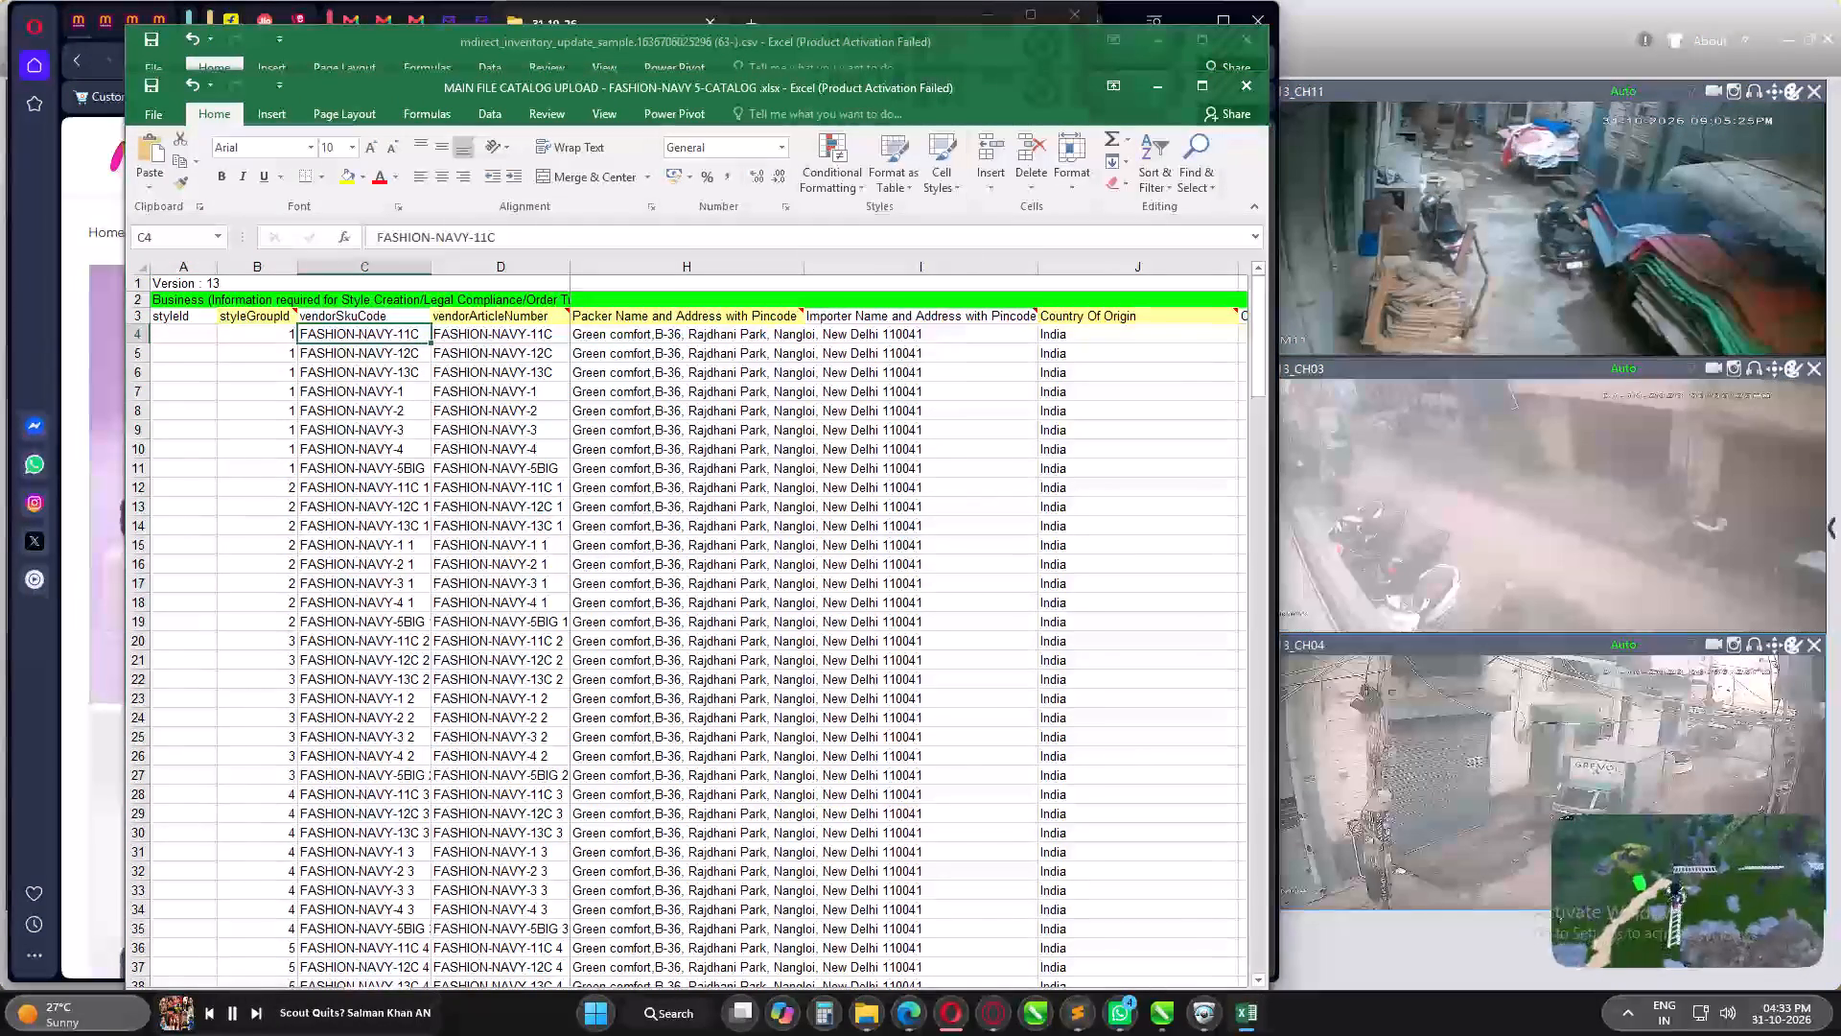
{"action": "key", "text": "ctrl+shift+Down"}
{"action": "scroll", "coordinate": [427, 516], "scroll_direction": "down", "scroll_amount": 2}
{"action": "key", "text": "ctrl+c"}
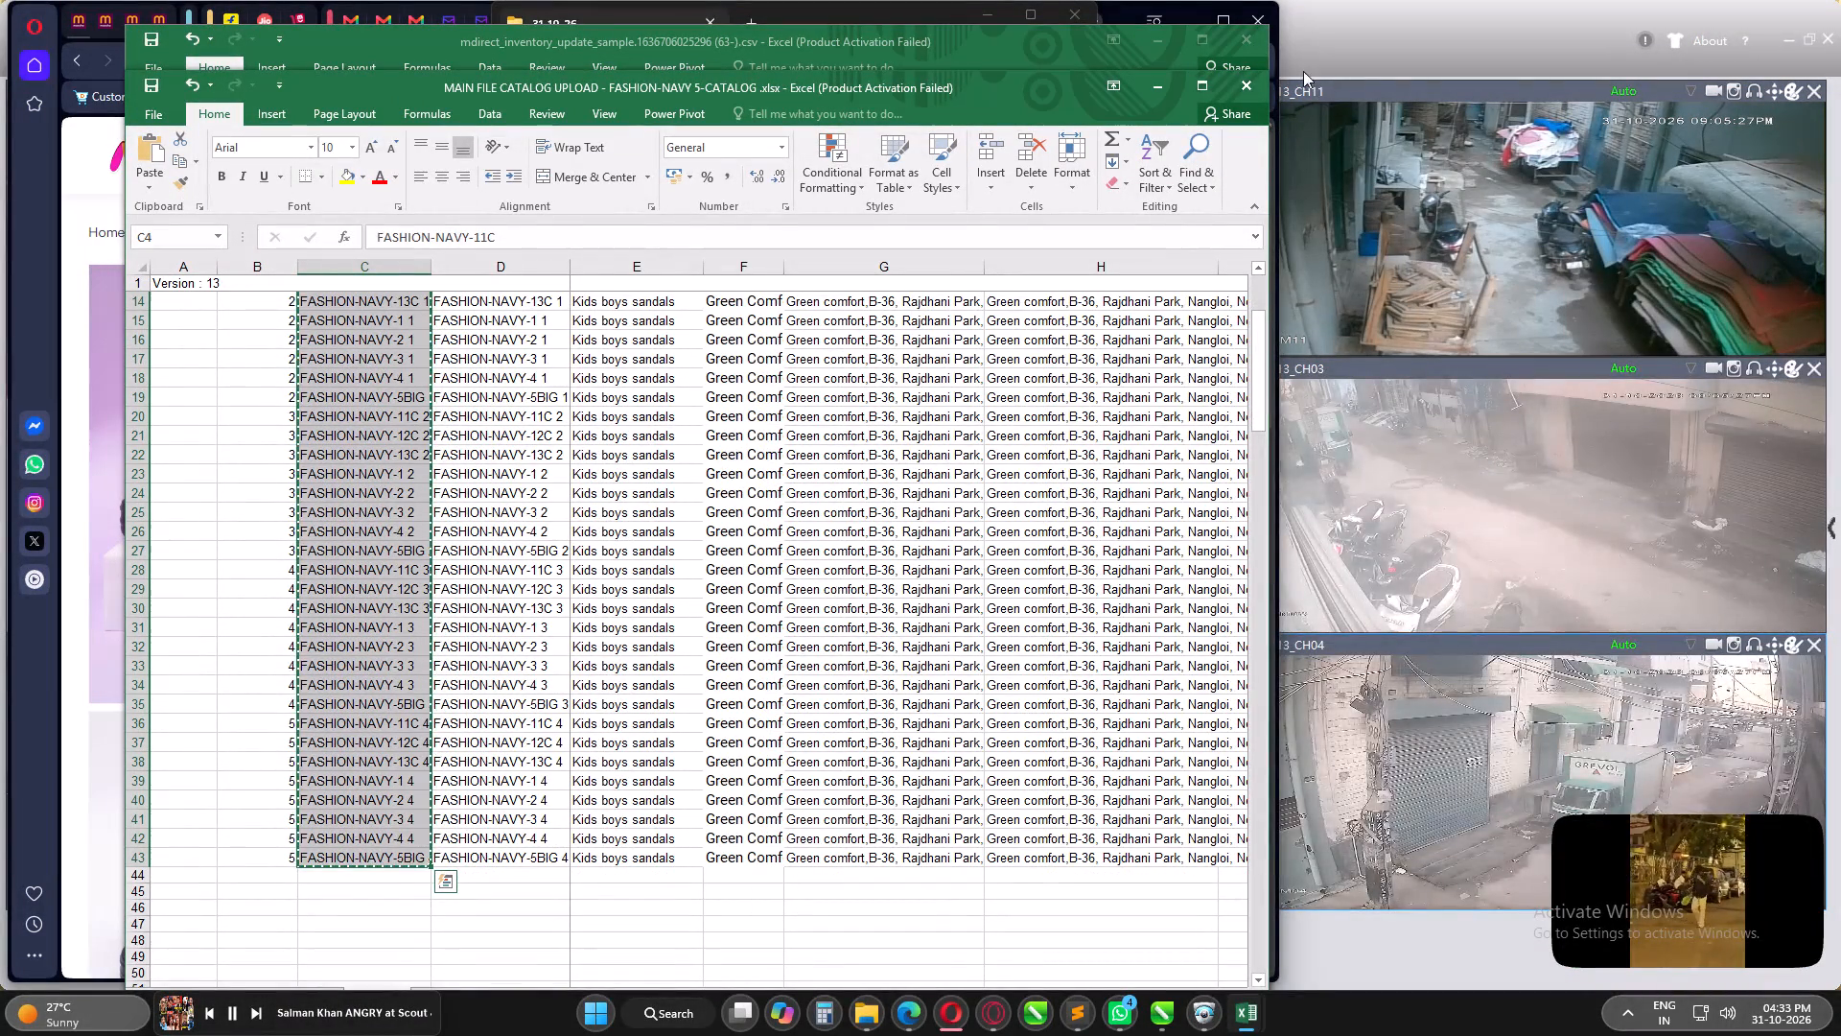
{"action": "left_click", "coordinate": [1258, 84]}
{"action": "left_click", "coordinate": [226, 258]}
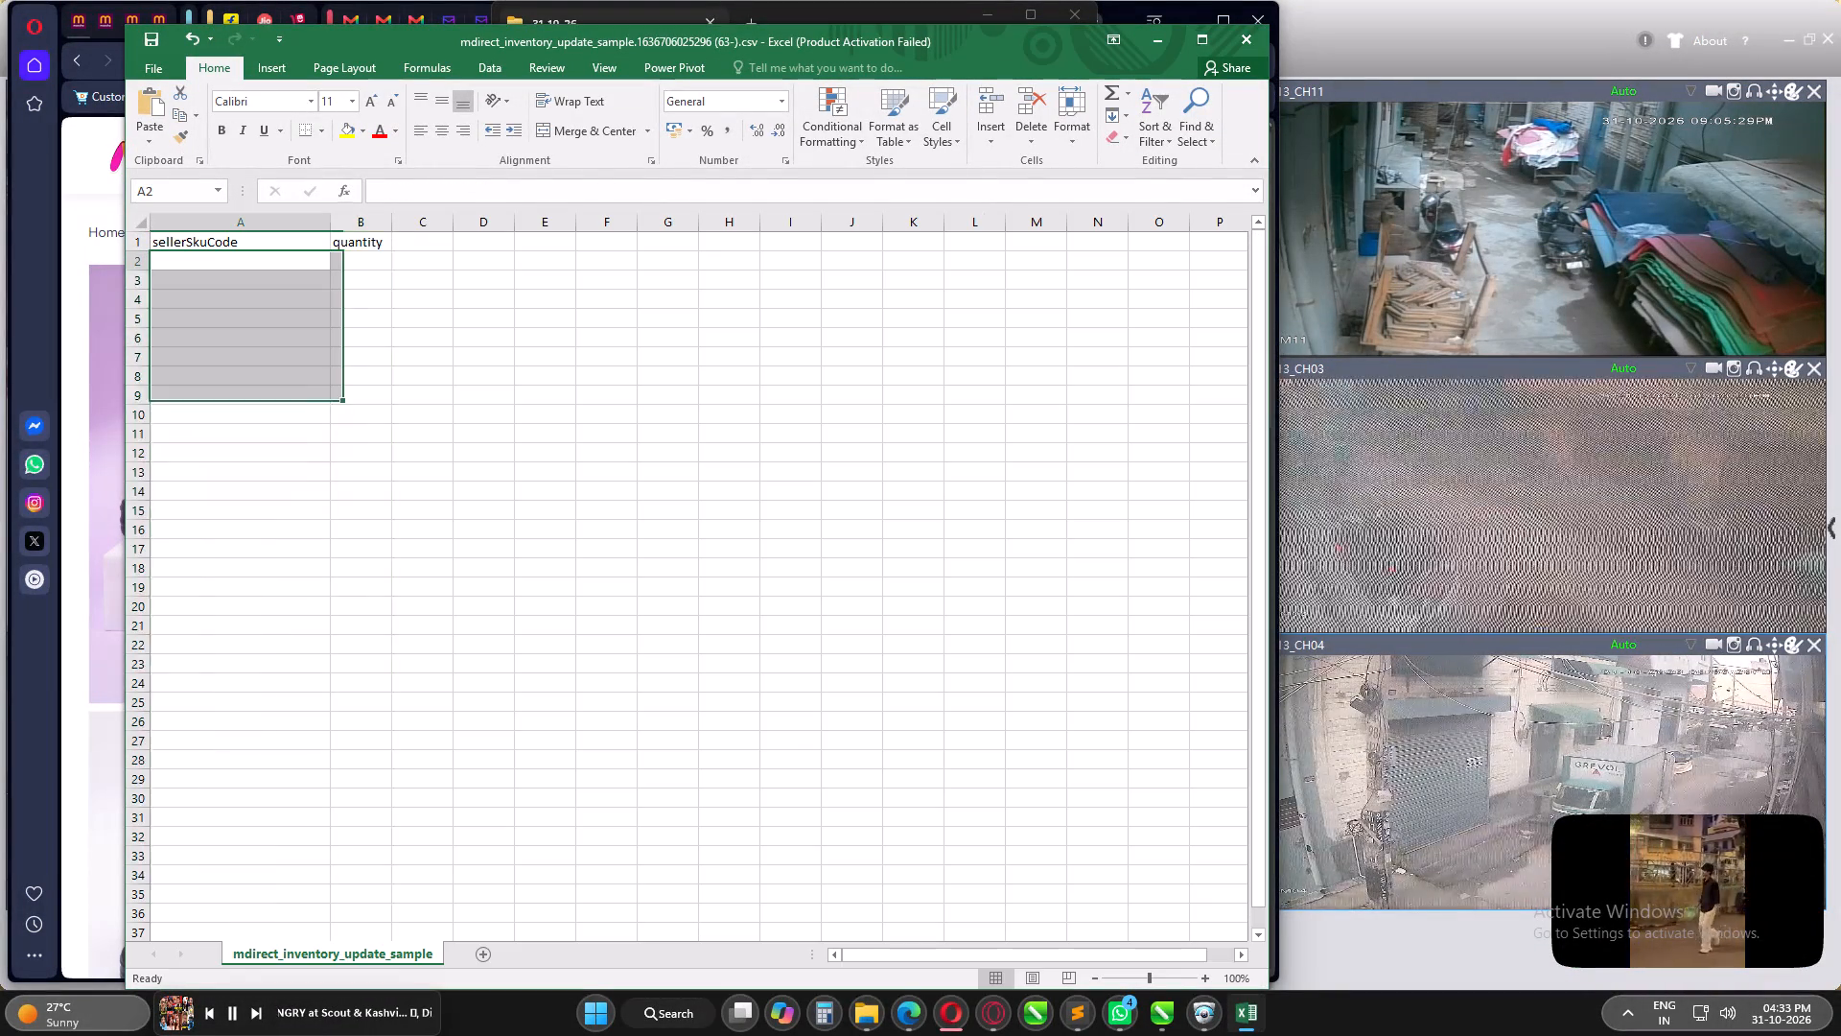
{"action": "key", "text": "ctrl+v"}
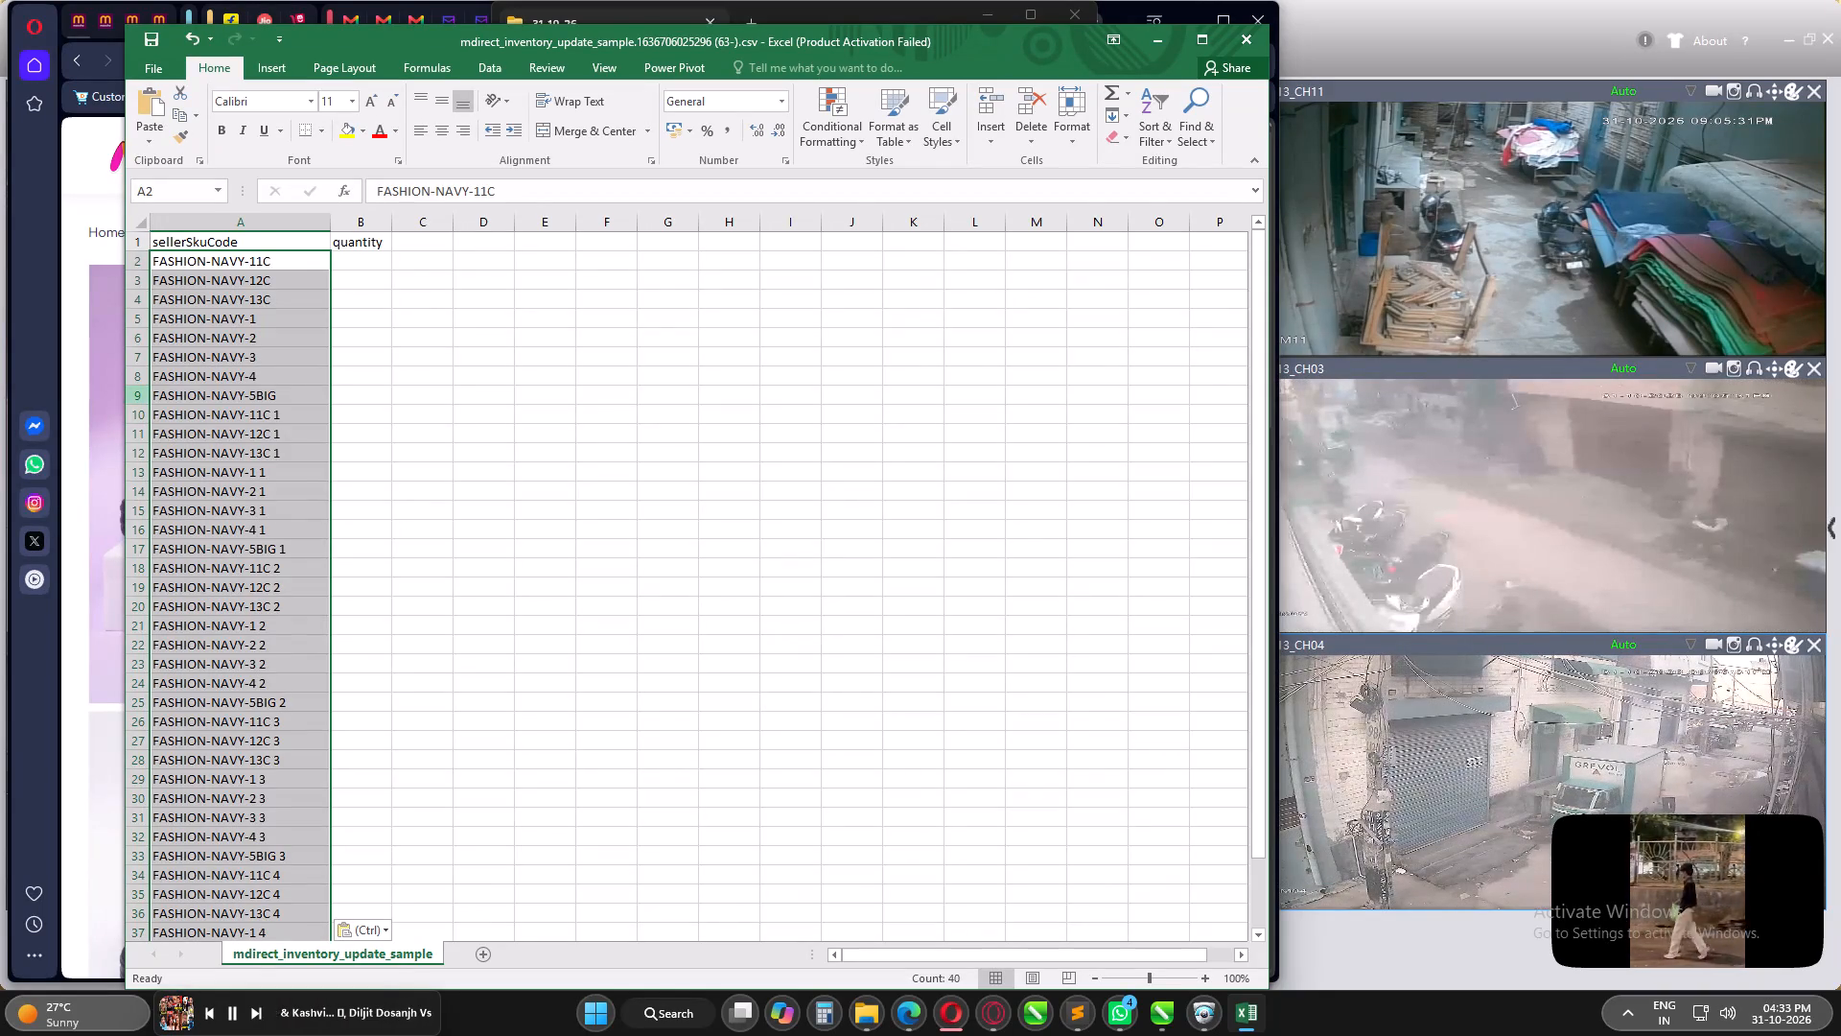
Delete the size 4 and 5BIG rows of the unsuffixed, 1, 2 and 4 FASHION-NAVY groups, and save the sheet.
{"action": "left_click", "coordinate": [130, 396]}
{"action": "key", "text": "shift+Up"}
{"action": "key", "text": "ctrl+minus"}
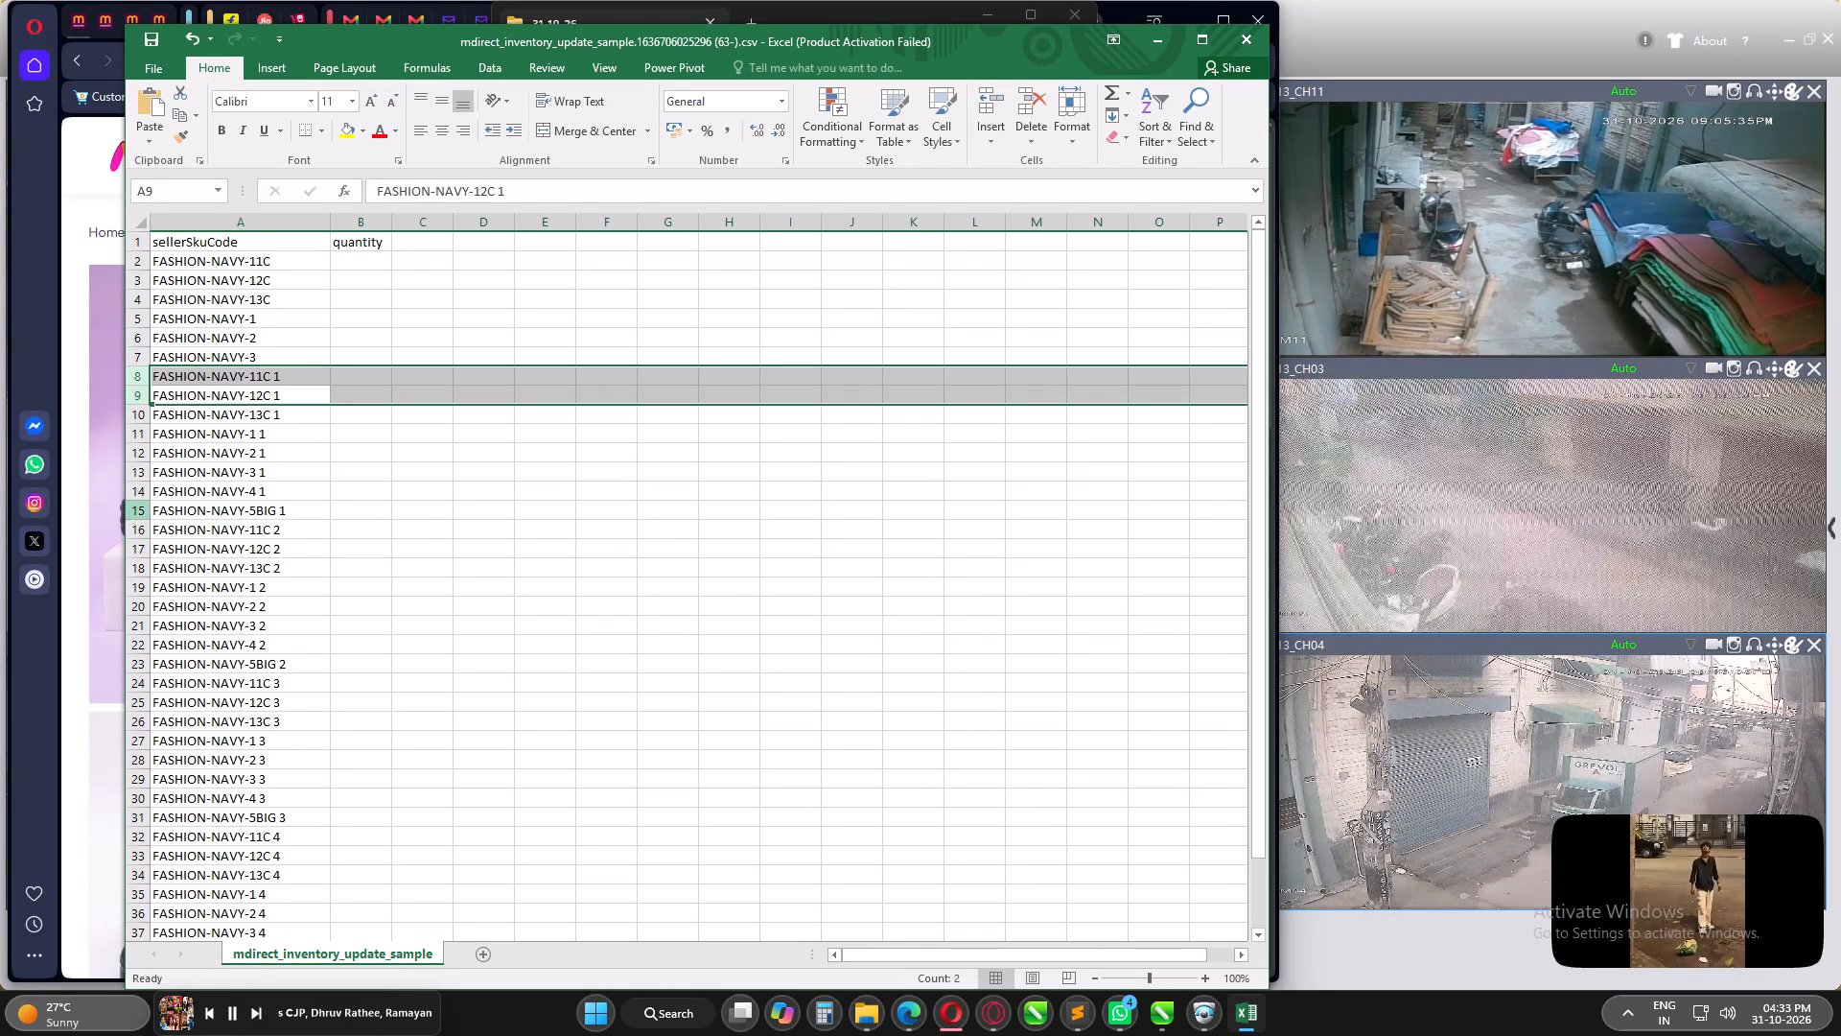
{"action": "left_click_drag", "start_coordinate": [138, 510], "coordinate": [139, 496]}
{"action": "key", "text": "ctrl+minus"}
{"action": "key", "text": "ctrl+plus"}
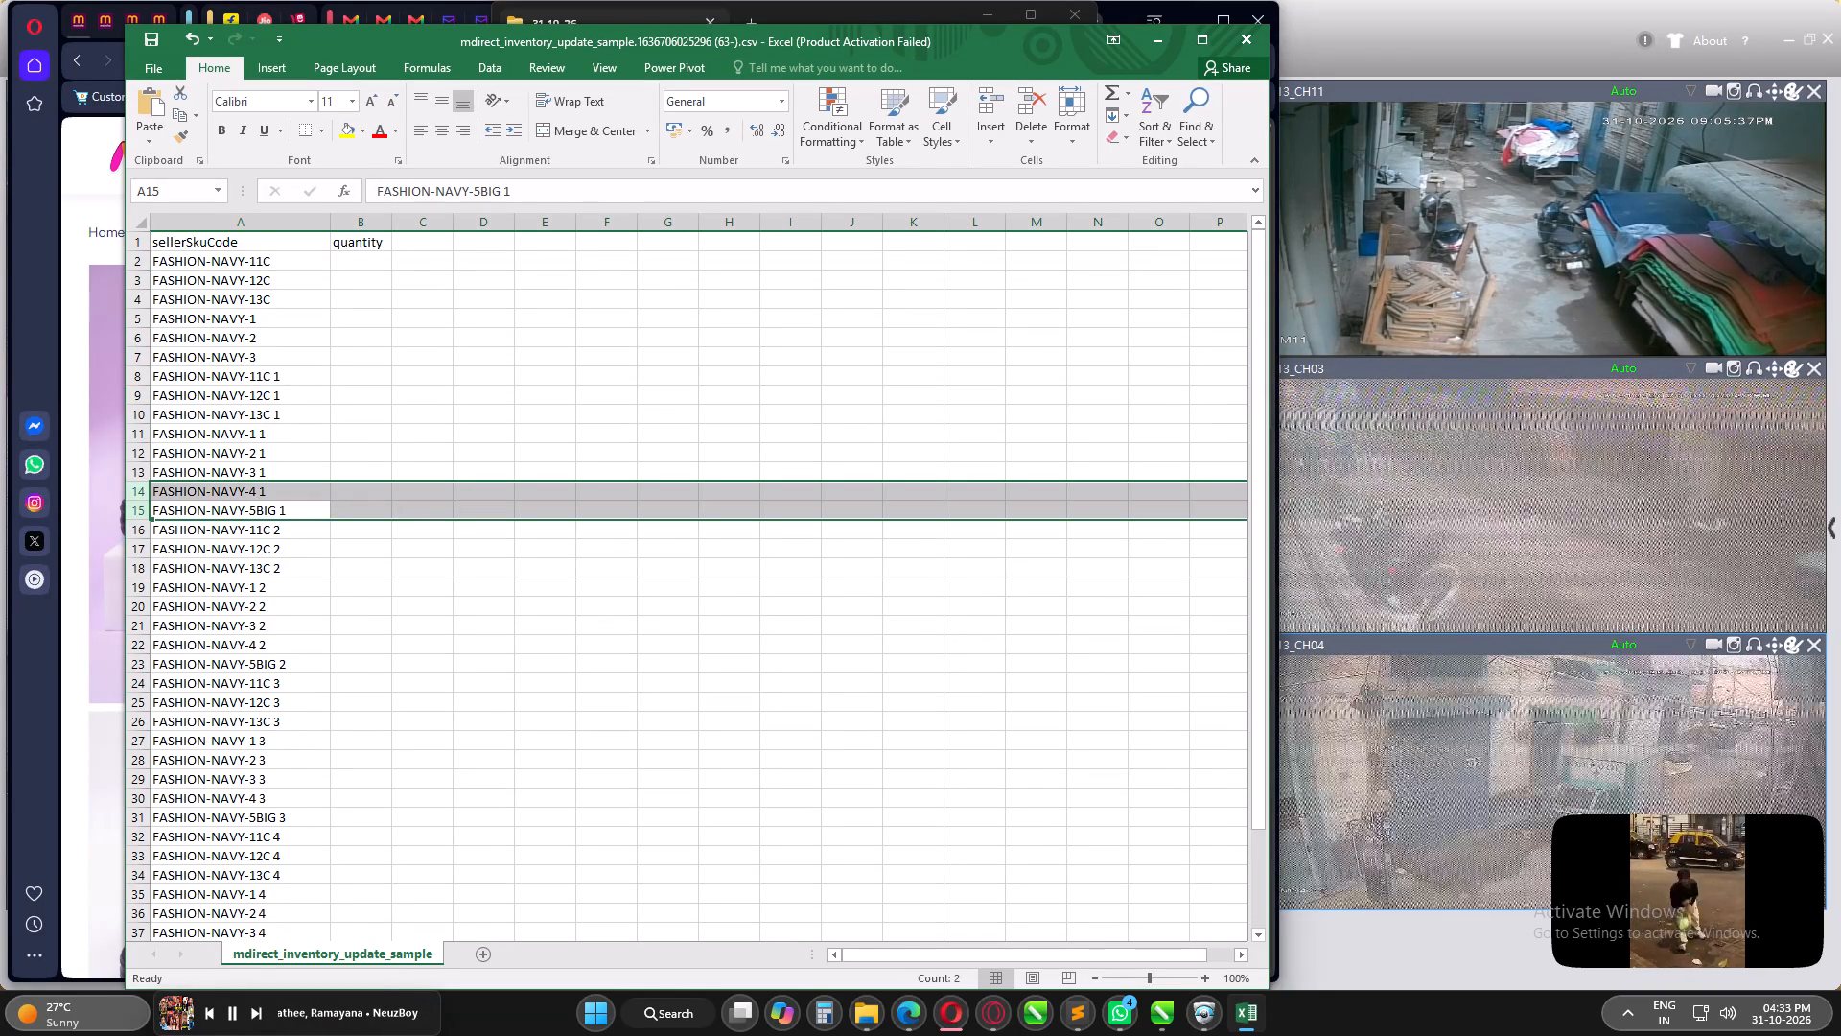
{"action": "key", "text": "ctrl+minus"}
{"action": "left_click", "coordinate": [243, 593]}
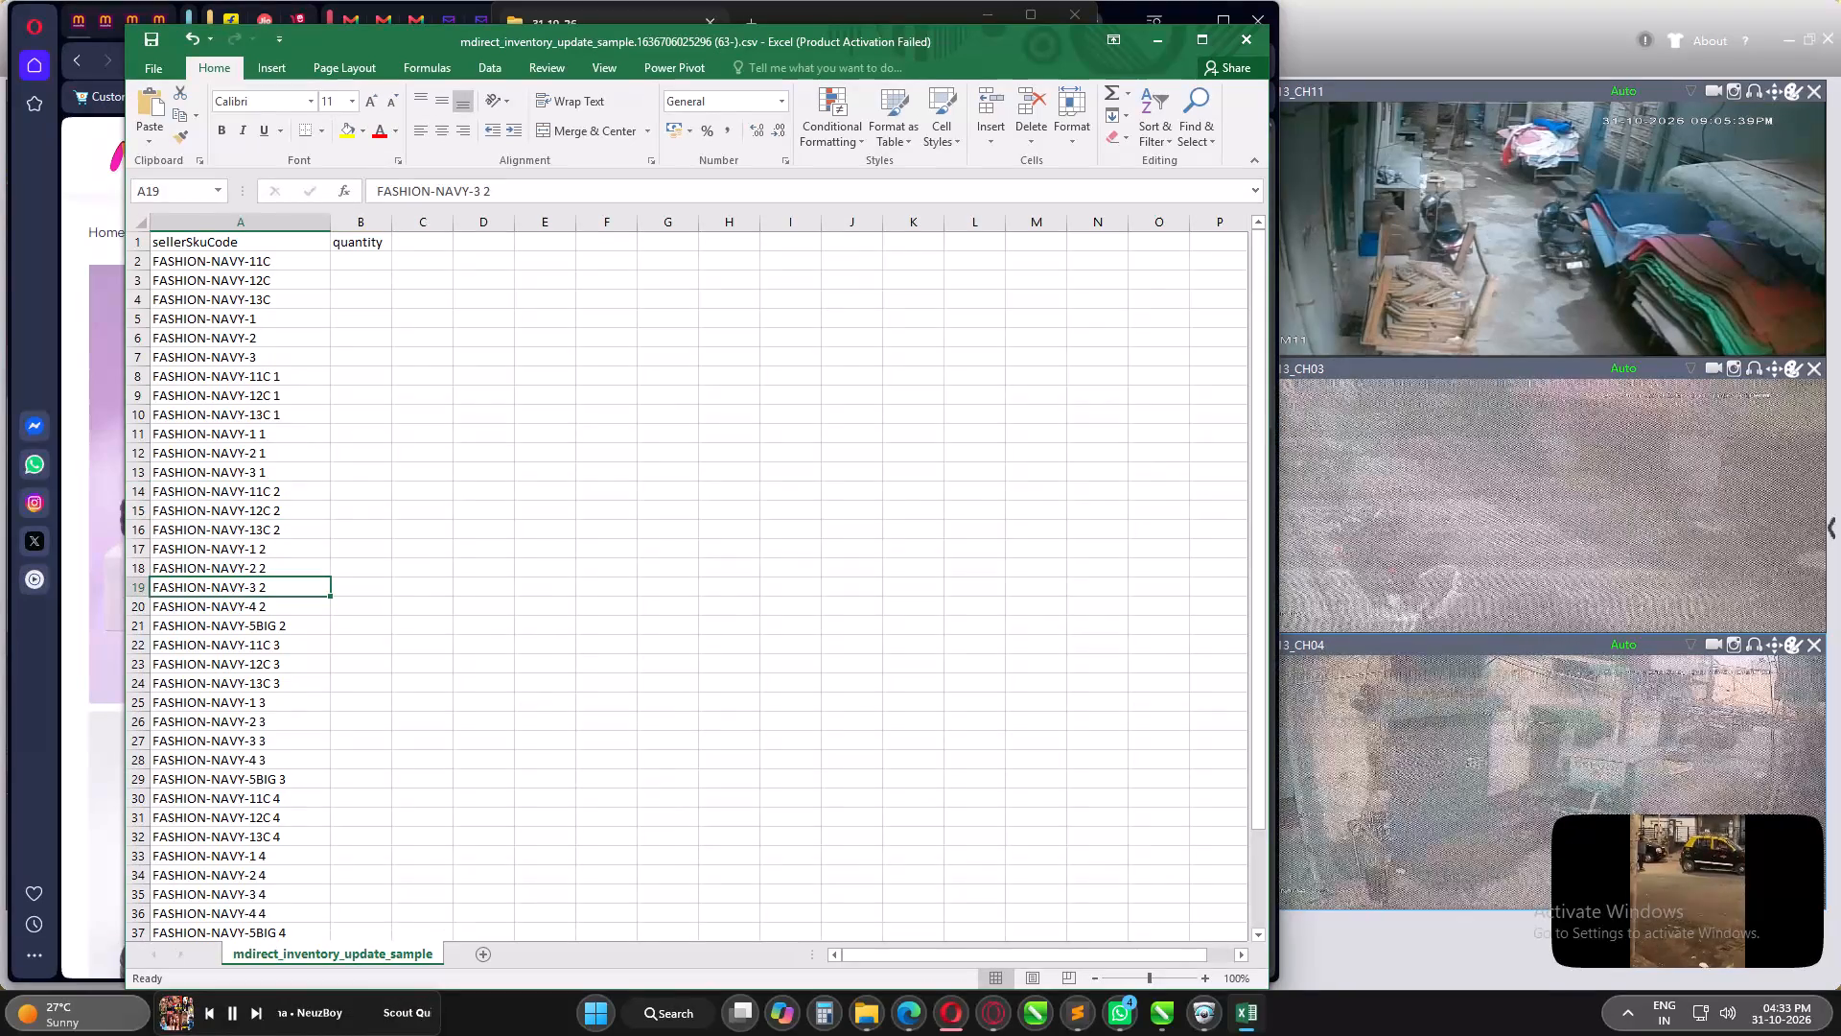
{"action": "scroll", "coordinate": [240, 584], "scroll_direction": "down", "scroll_amount": 2}
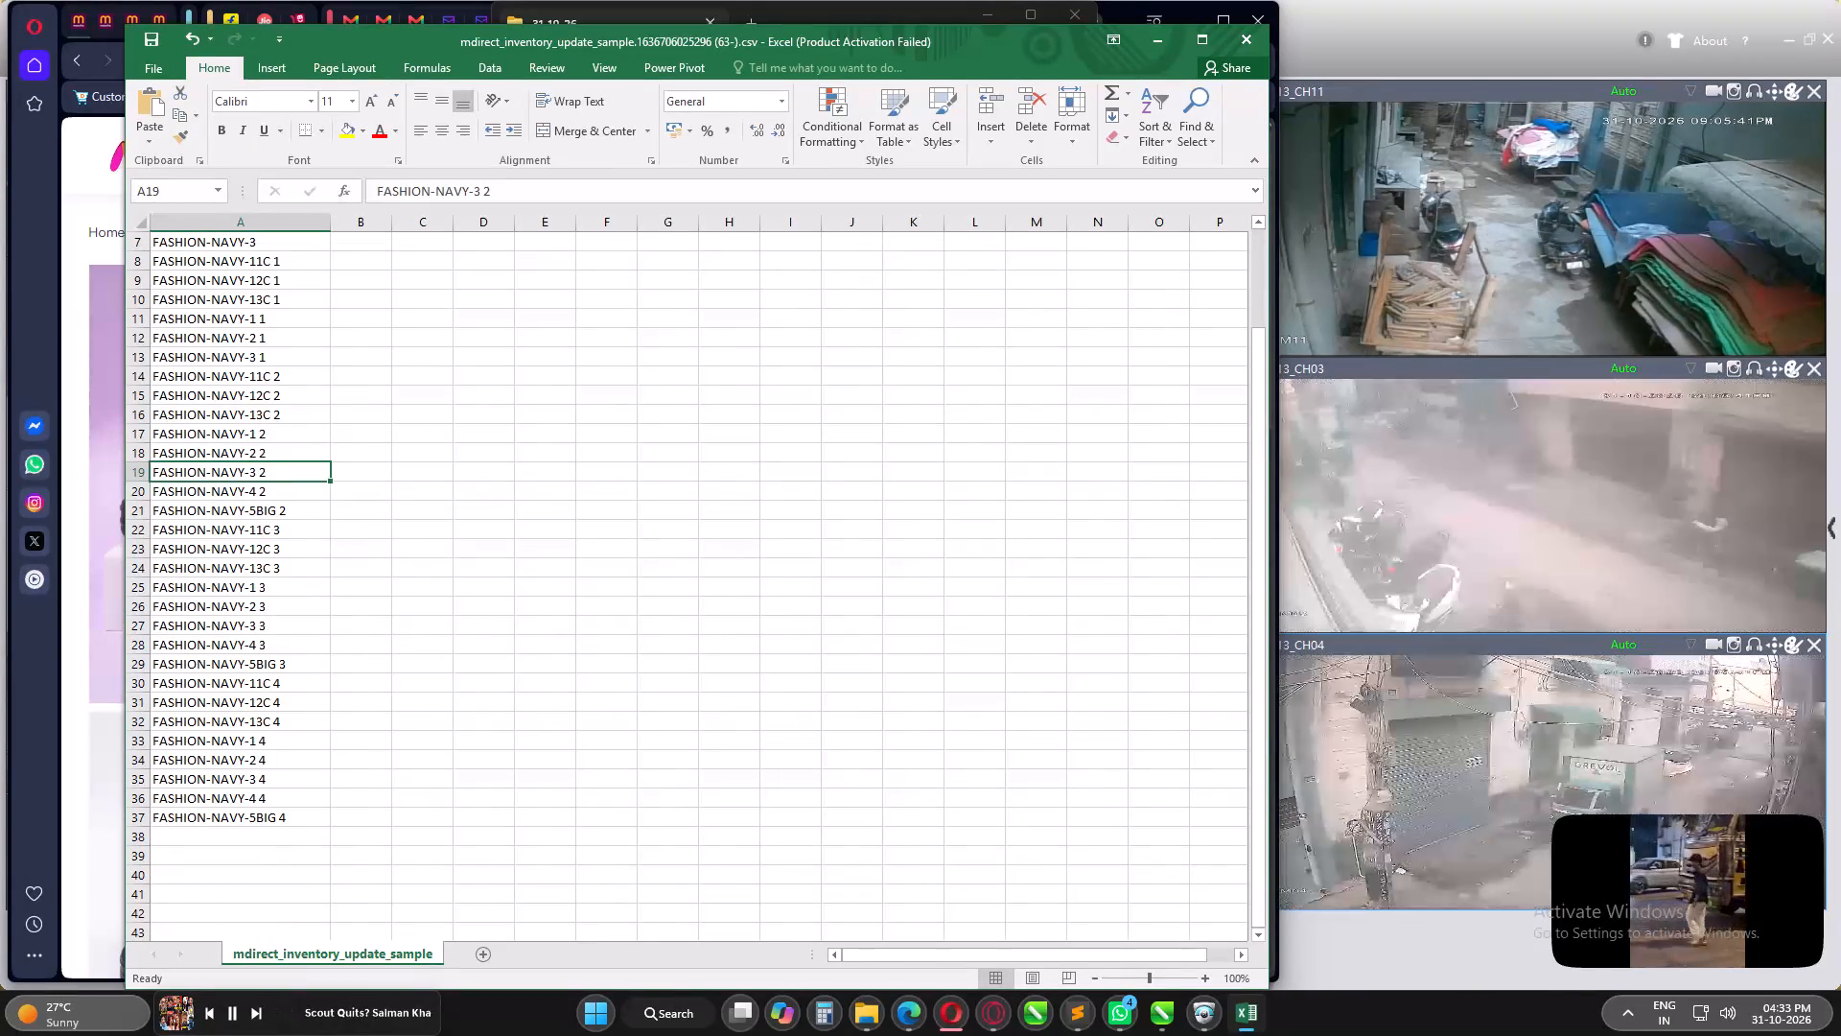
{"action": "left_click_drag", "start_coordinate": [134, 513], "coordinate": [134, 497]}
{"action": "key", "text": "ctrl+minus"}
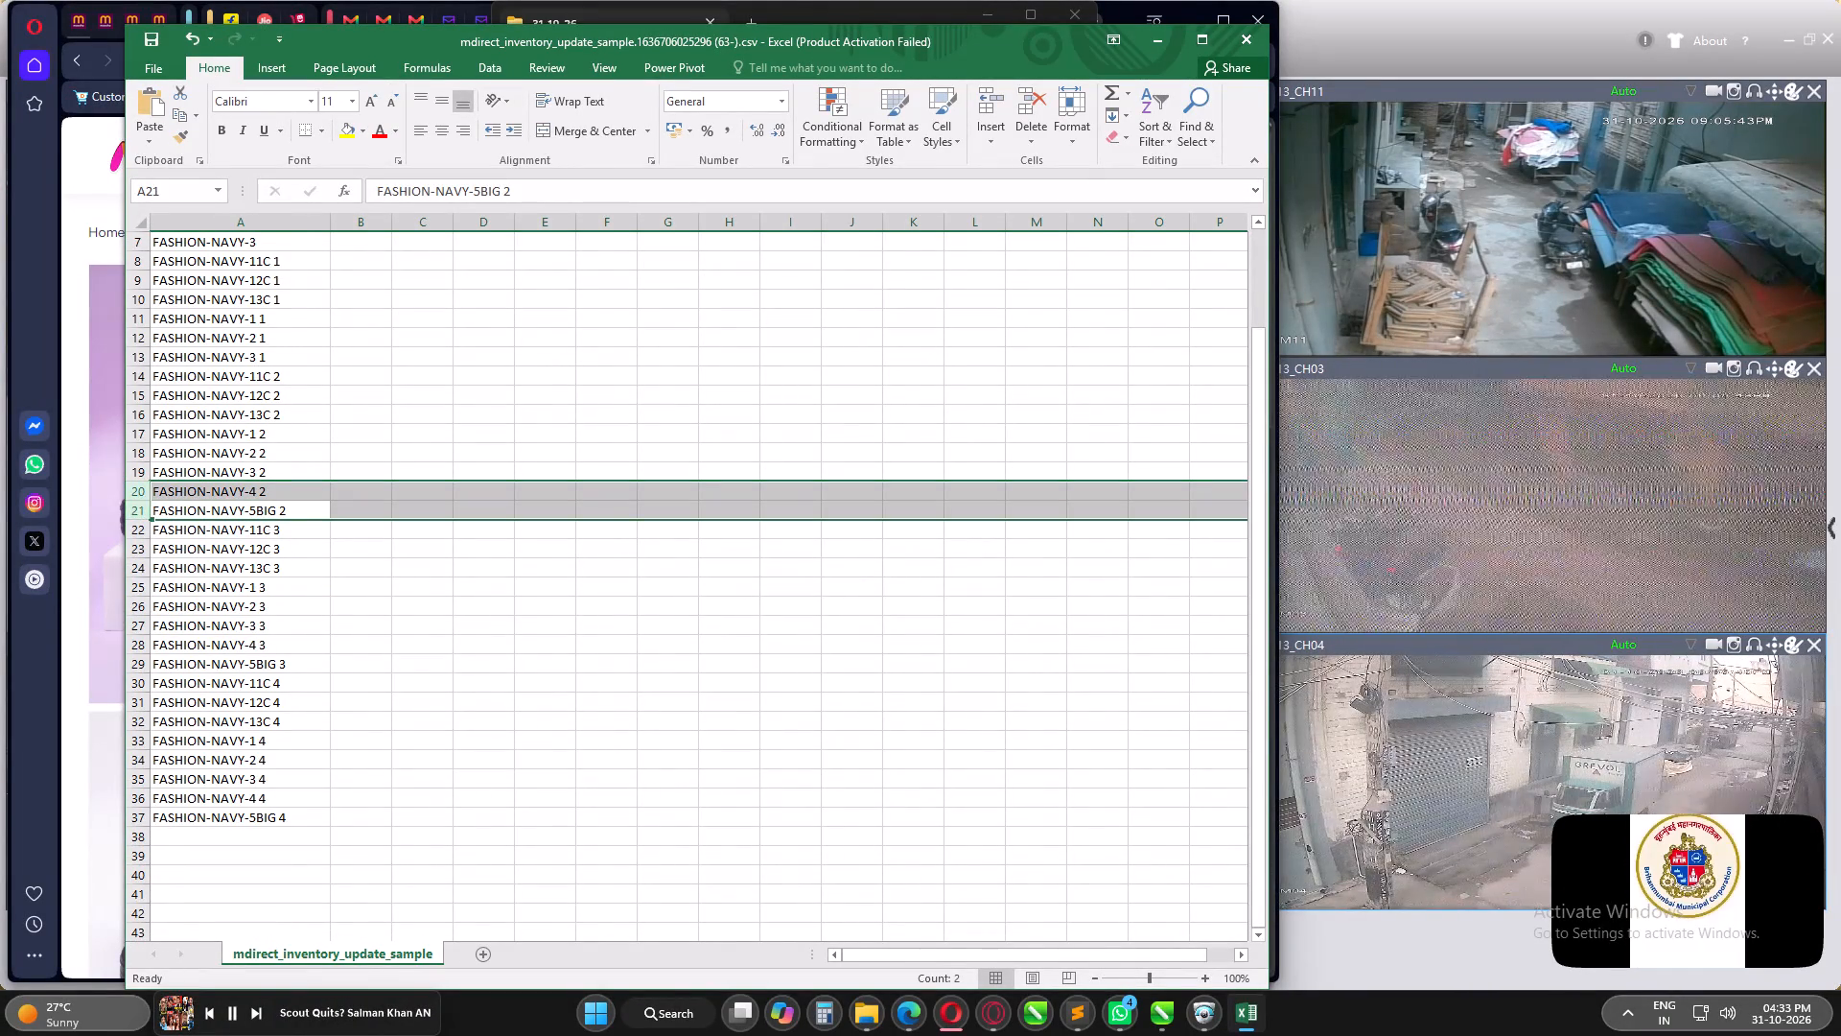
{"action": "left_click_drag", "start_coordinate": [141, 780], "coordinate": [141, 769]}
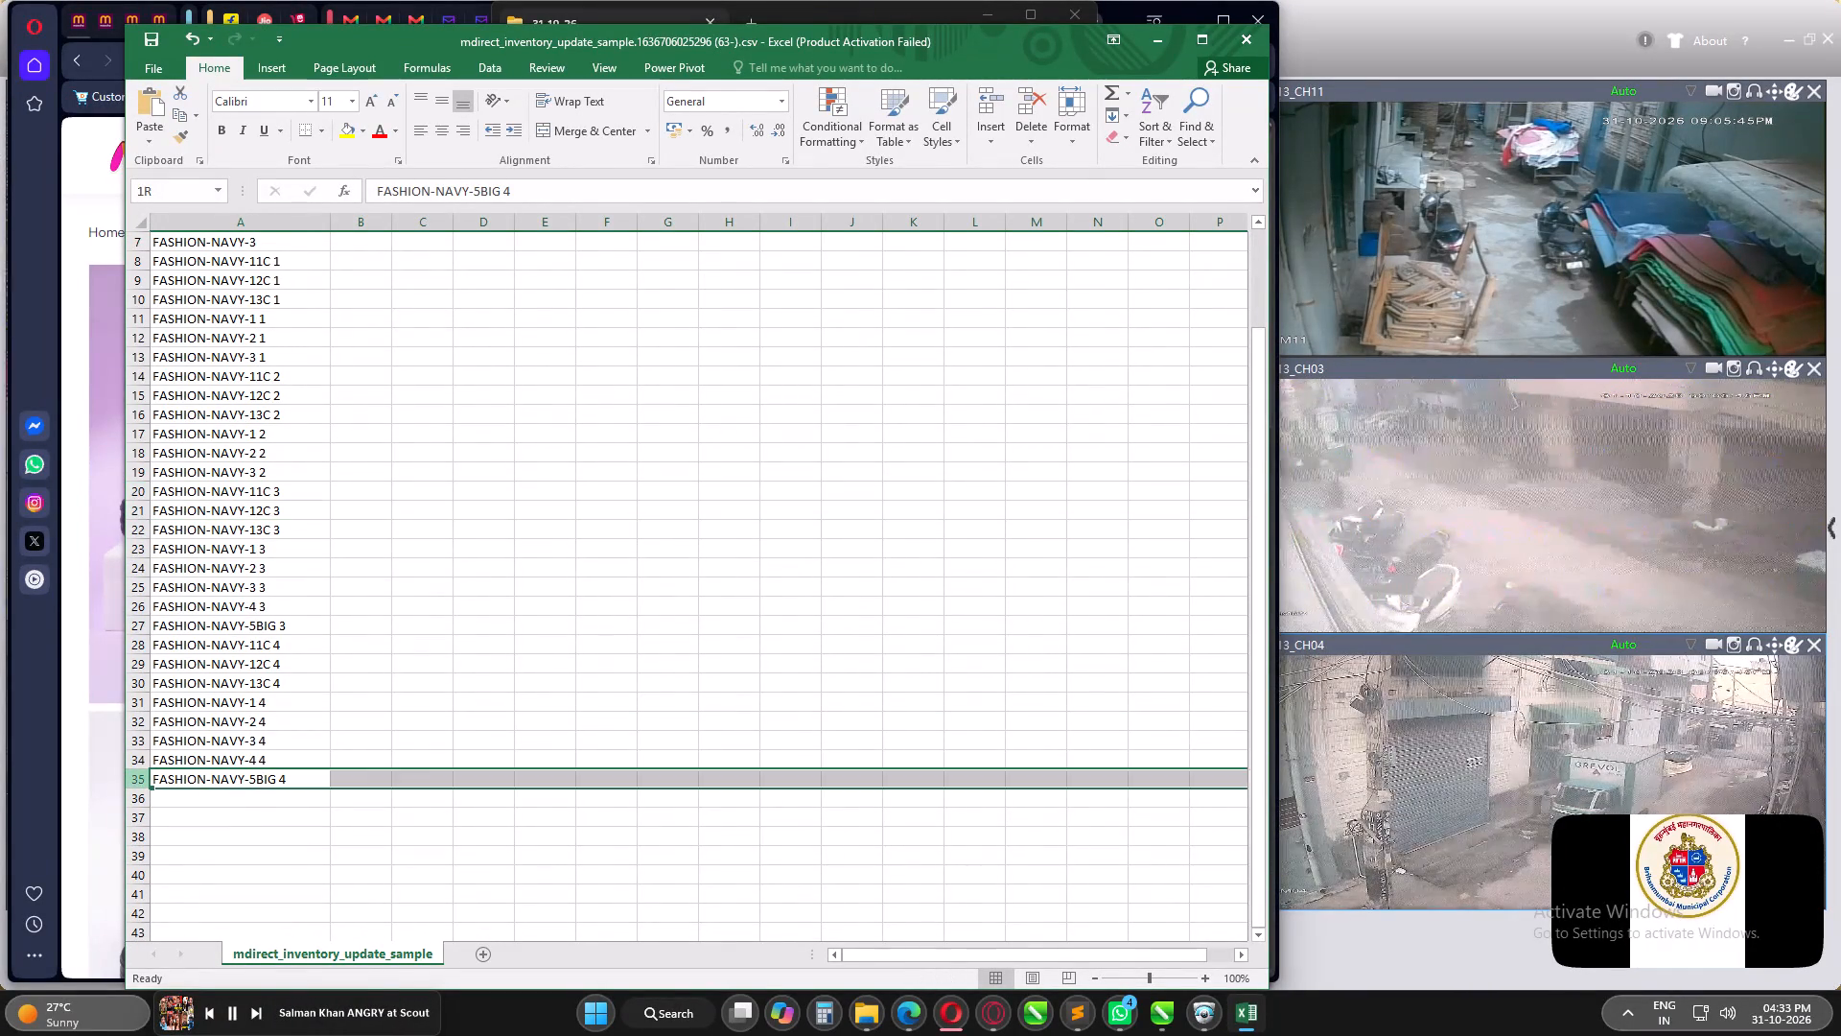
{"action": "left_click_drag", "start_coordinate": [141, 769], "coordinate": [139, 763]}
{"action": "key", "text": "ctrl+minus"}
{"action": "left_click", "coordinate": [336, 720]}
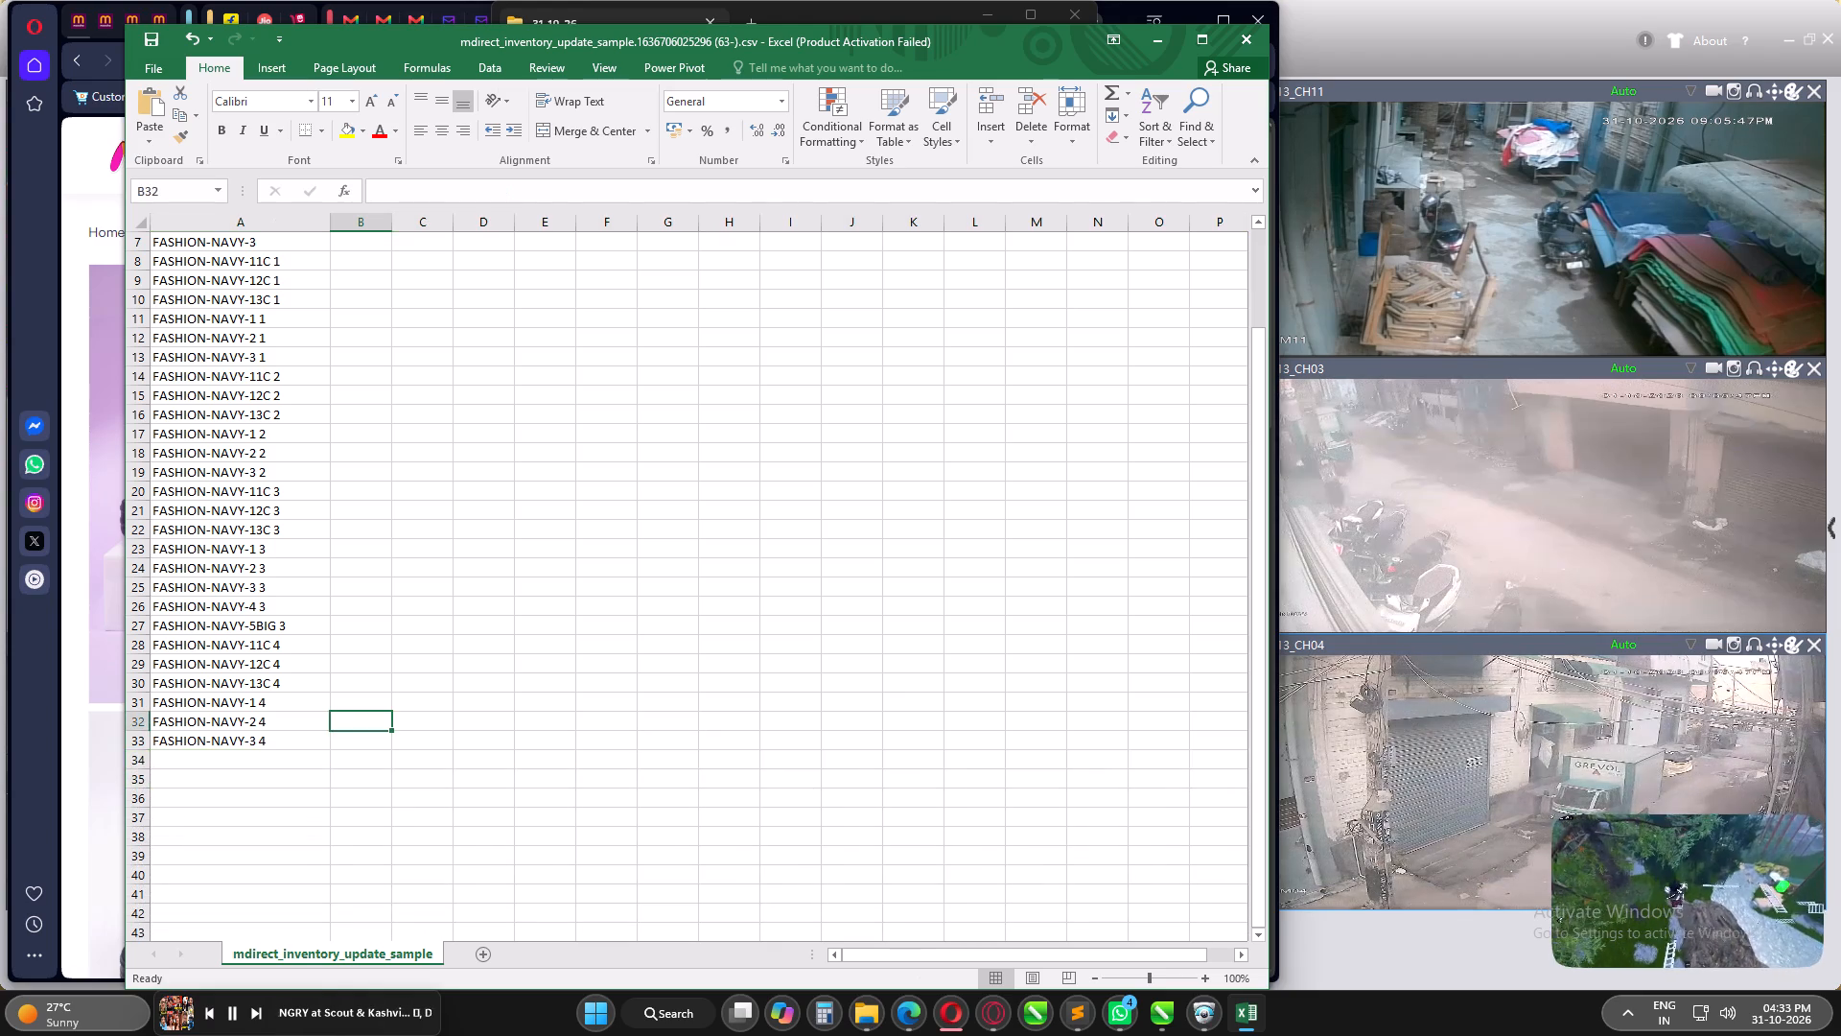
{"action": "key", "text": "ctrl+s"}
{"action": "left_click", "coordinate": [865, 553]}
Enter quantity 100 for FASHION-NAVY-11C and copy it down to every remaining SKU through FASHION-NAVY-3 4.
{"action": "scroll", "coordinate": [344, 310], "scroll_direction": "up", "scroll_amount": 3}
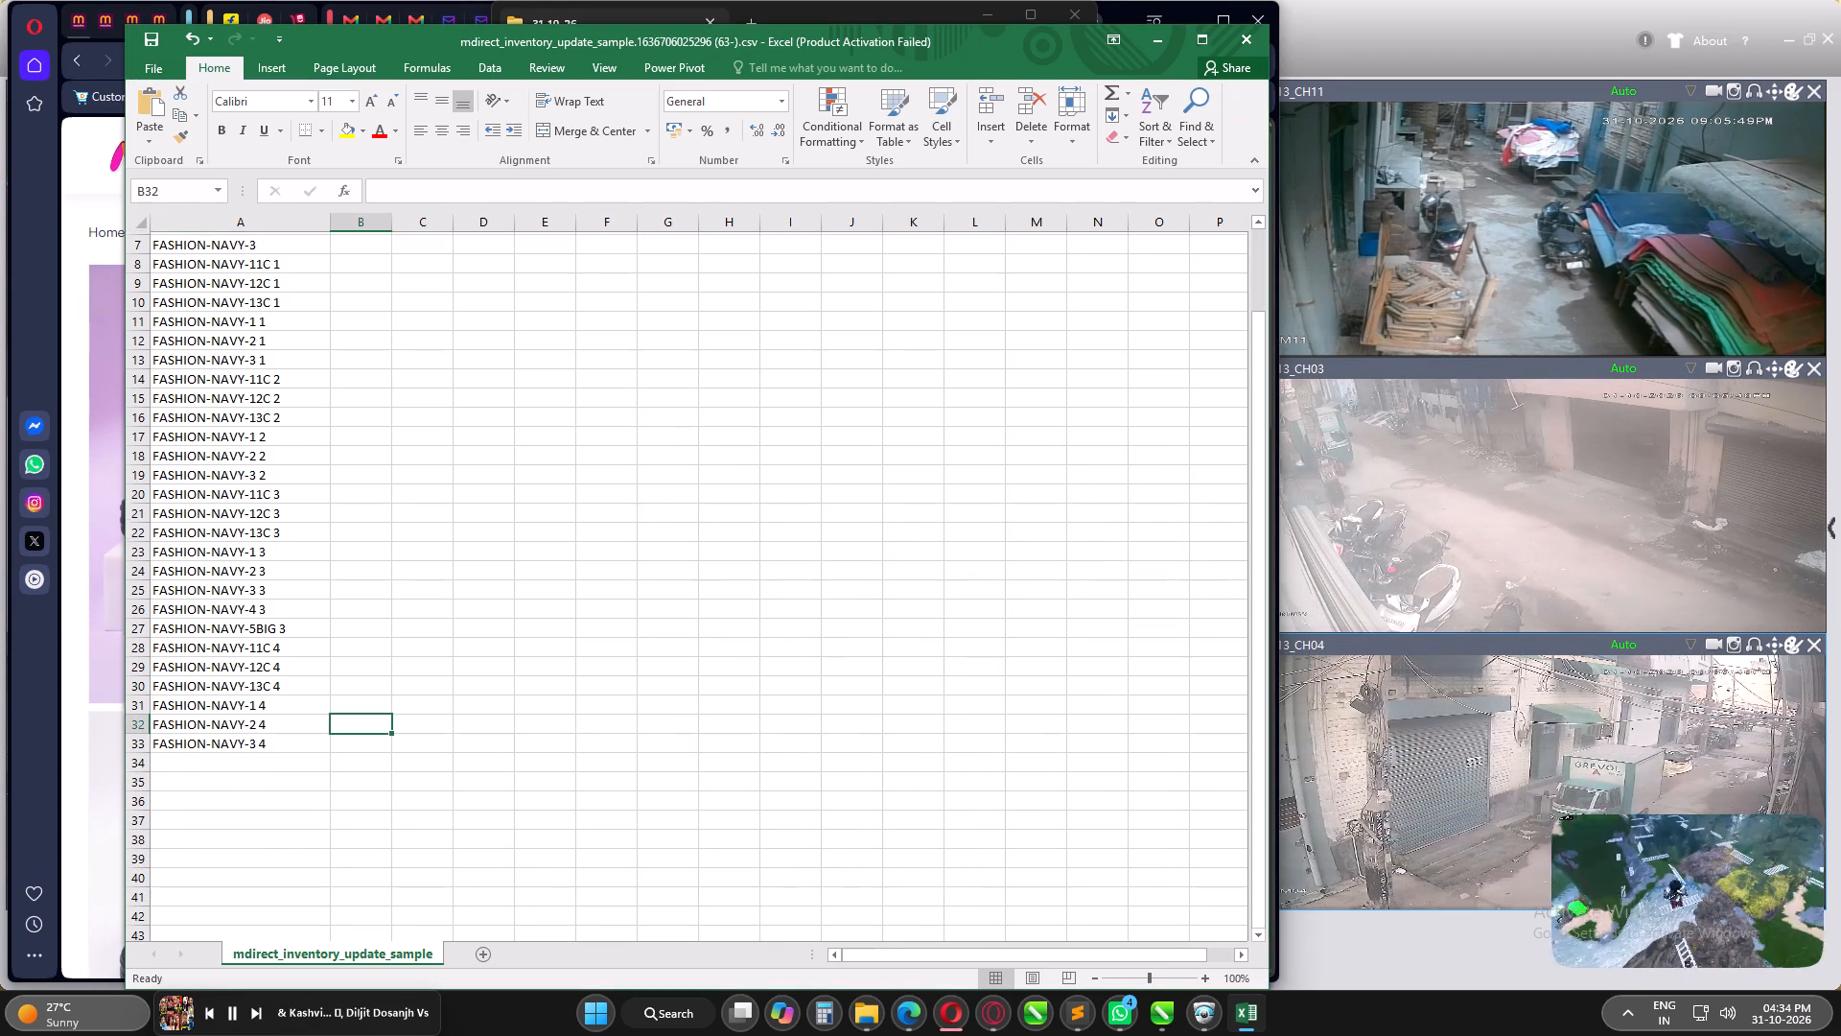
{"action": "scroll", "coordinate": [344, 310], "scroll_direction": "up", "scroll_amount": 3}
{"action": "left_click", "coordinate": [367, 258]}
{"action": "type", "text": "100"}
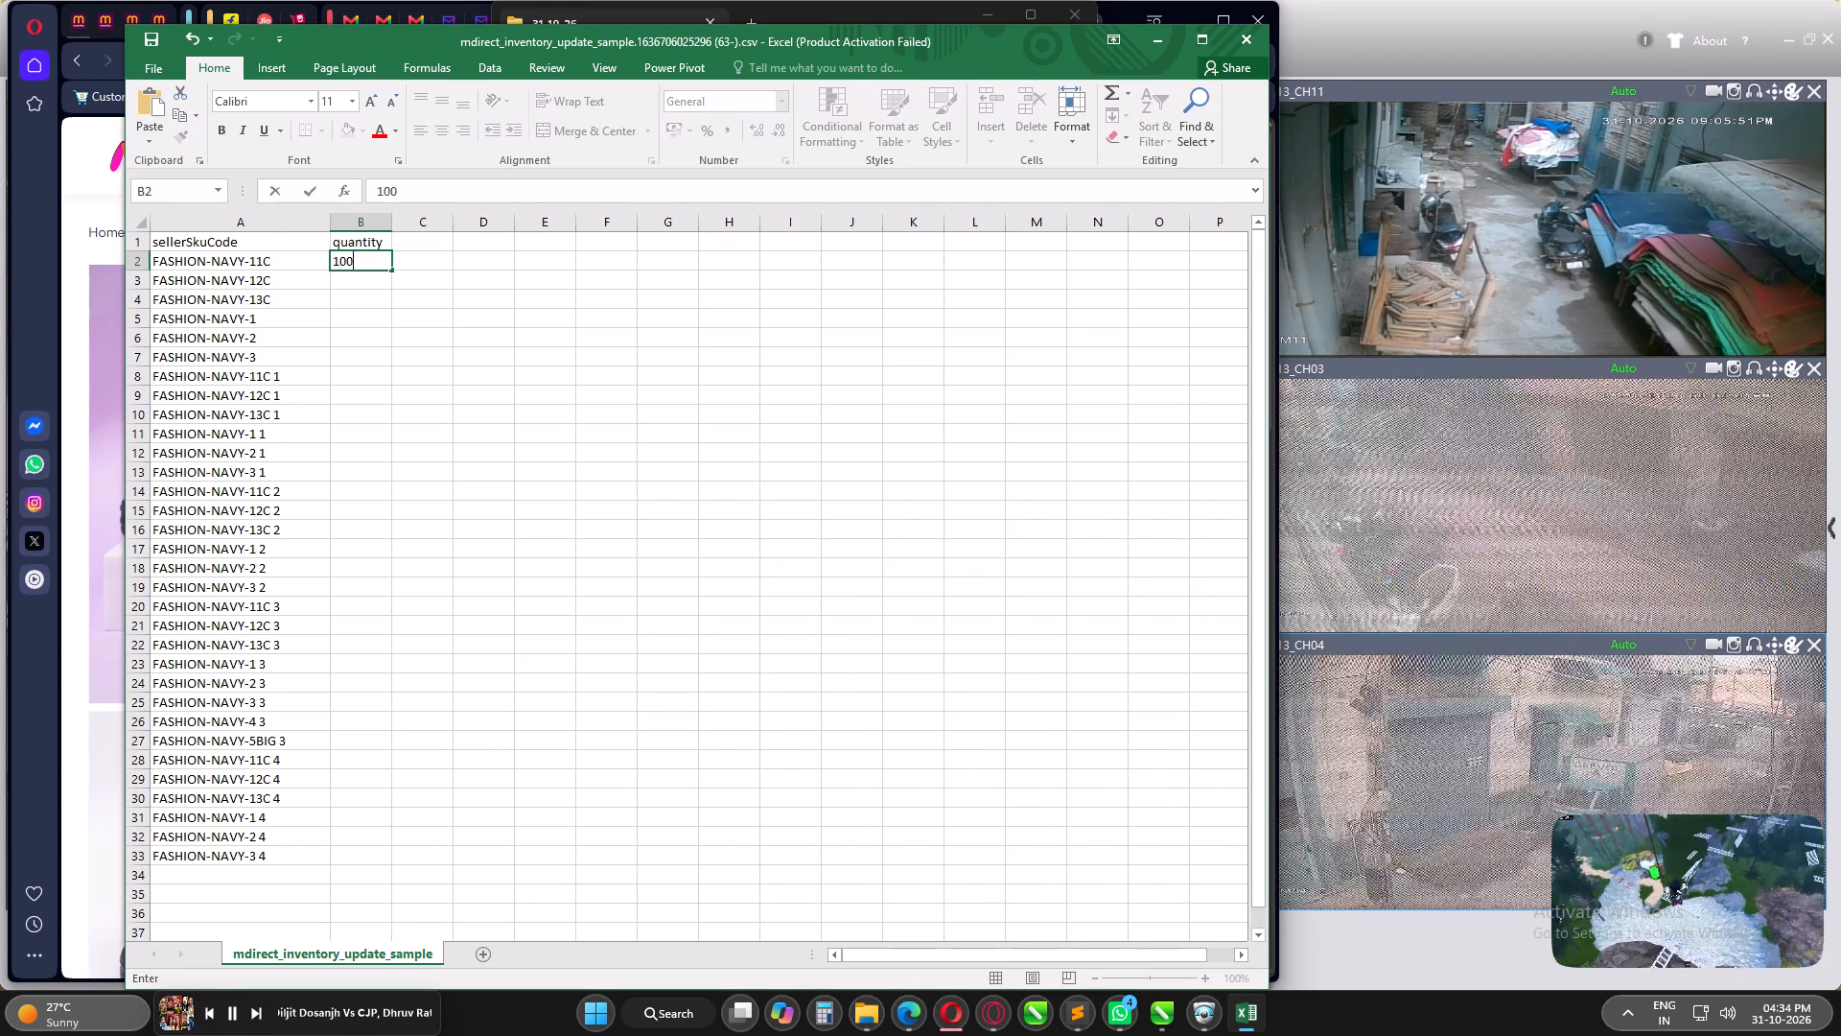
{"action": "key", "text": "Return"}
{"action": "key", "text": "Up"}
{"action": "key", "text": "ctrl+c"}
{"action": "key", "text": "shift+Down"}
{"action": "key", "text": "shift+Down"}
{"action": "key", "text": "shift+Down"}
{"action": "key", "text": "shift+Down"}
{"action": "key", "text": "shift+Down"}
{"action": "key", "text": "shift+Down"}
{"action": "key", "text": "shift+Down"}
{"action": "key", "text": "shift+Down"}
{"action": "key", "text": "shift+Down"}
{"action": "key", "text": "shift+Down"}
{"action": "key", "text": "shift+Down"}
{"action": "key", "text": "shift+Down"}
{"action": "key", "text": "shift+Down"}
{"action": "key", "text": "shift+Down"}
{"action": "key", "text": "shift+Down"}
{"action": "key", "text": "shift+Down"}
{"action": "key", "text": "shift+Down"}
{"action": "key", "text": "shift+Down"}
{"action": "key", "text": "shift+Down"}
{"action": "key", "text": "shift+Down"}
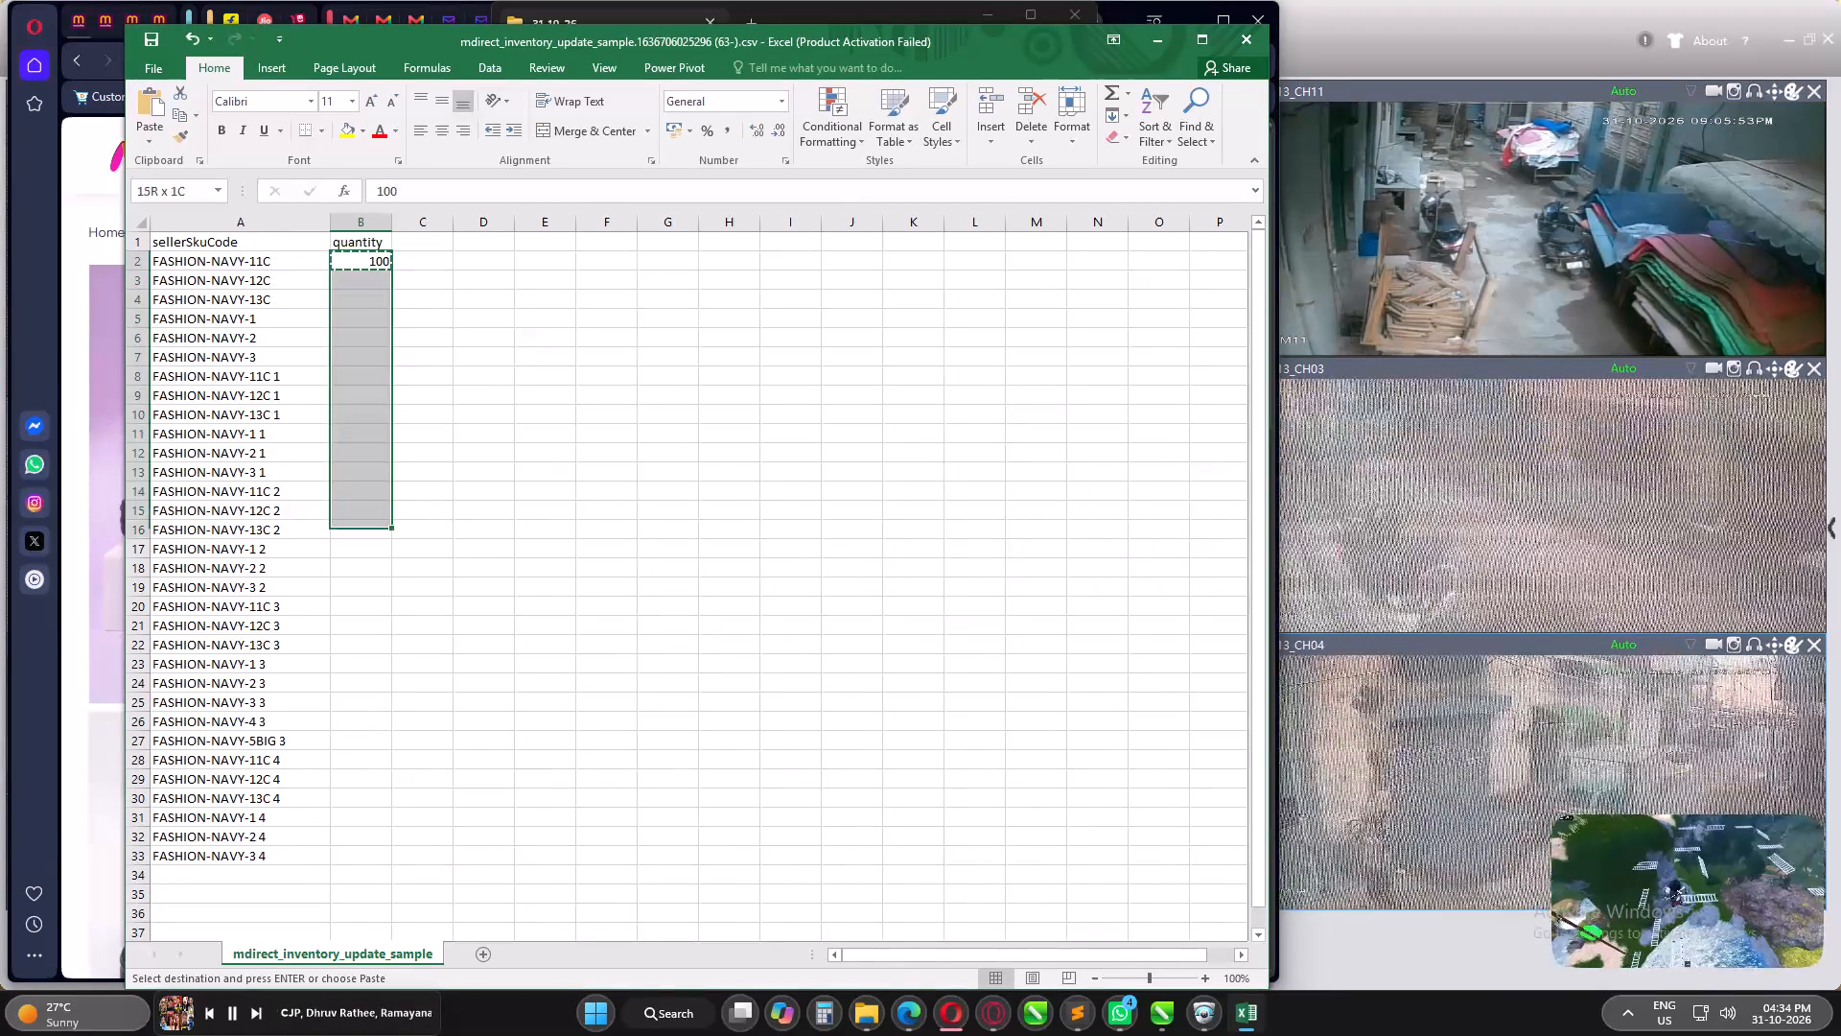
{"action": "key", "text": "shift+Down"}
{"action": "key", "text": "shift+Down"}
{"action": "key", "text": "shift+Down"}
{"action": "key", "text": "ctrl+v"}
{"action": "left_click", "coordinate": [540, 418]}
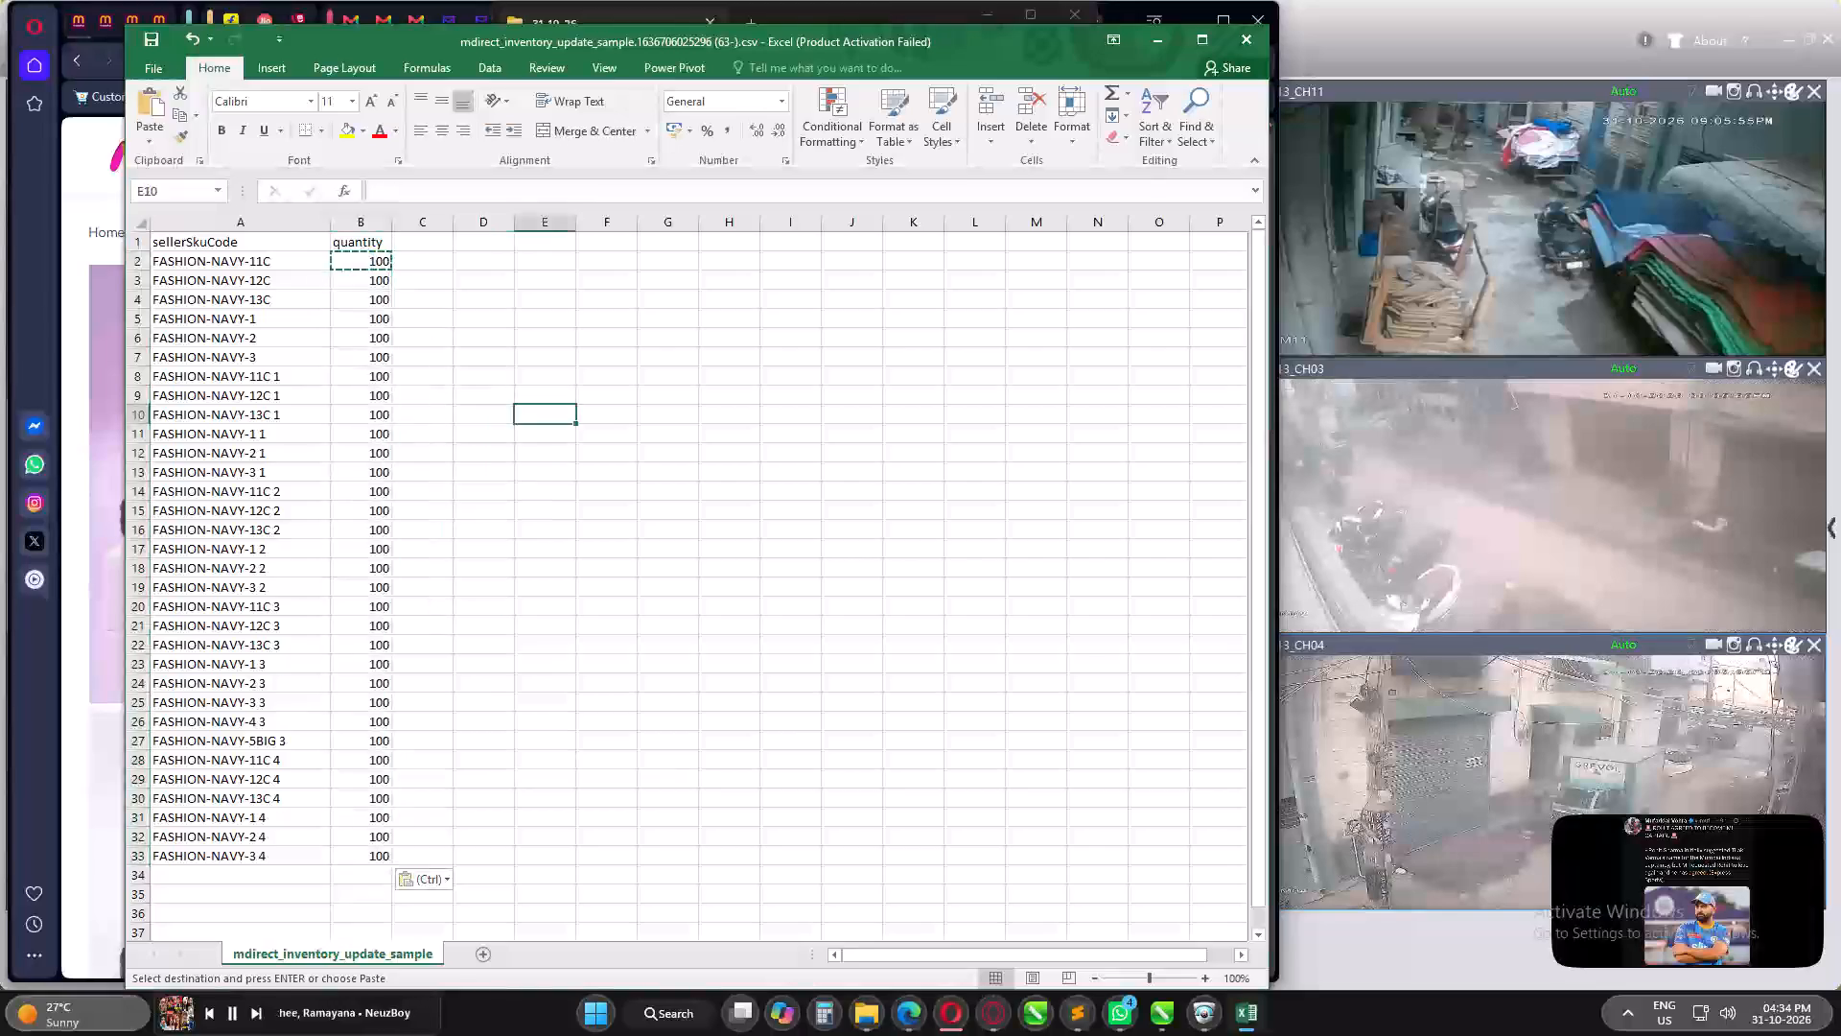
Save the inventory update sheet as CSV in Downloads, replacing the existing mdirect_inventory_update_sample file, and close it.
{"action": "key", "text": "ctrl+s"}
{"action": "left_click", "coordinate": [846, 558]}
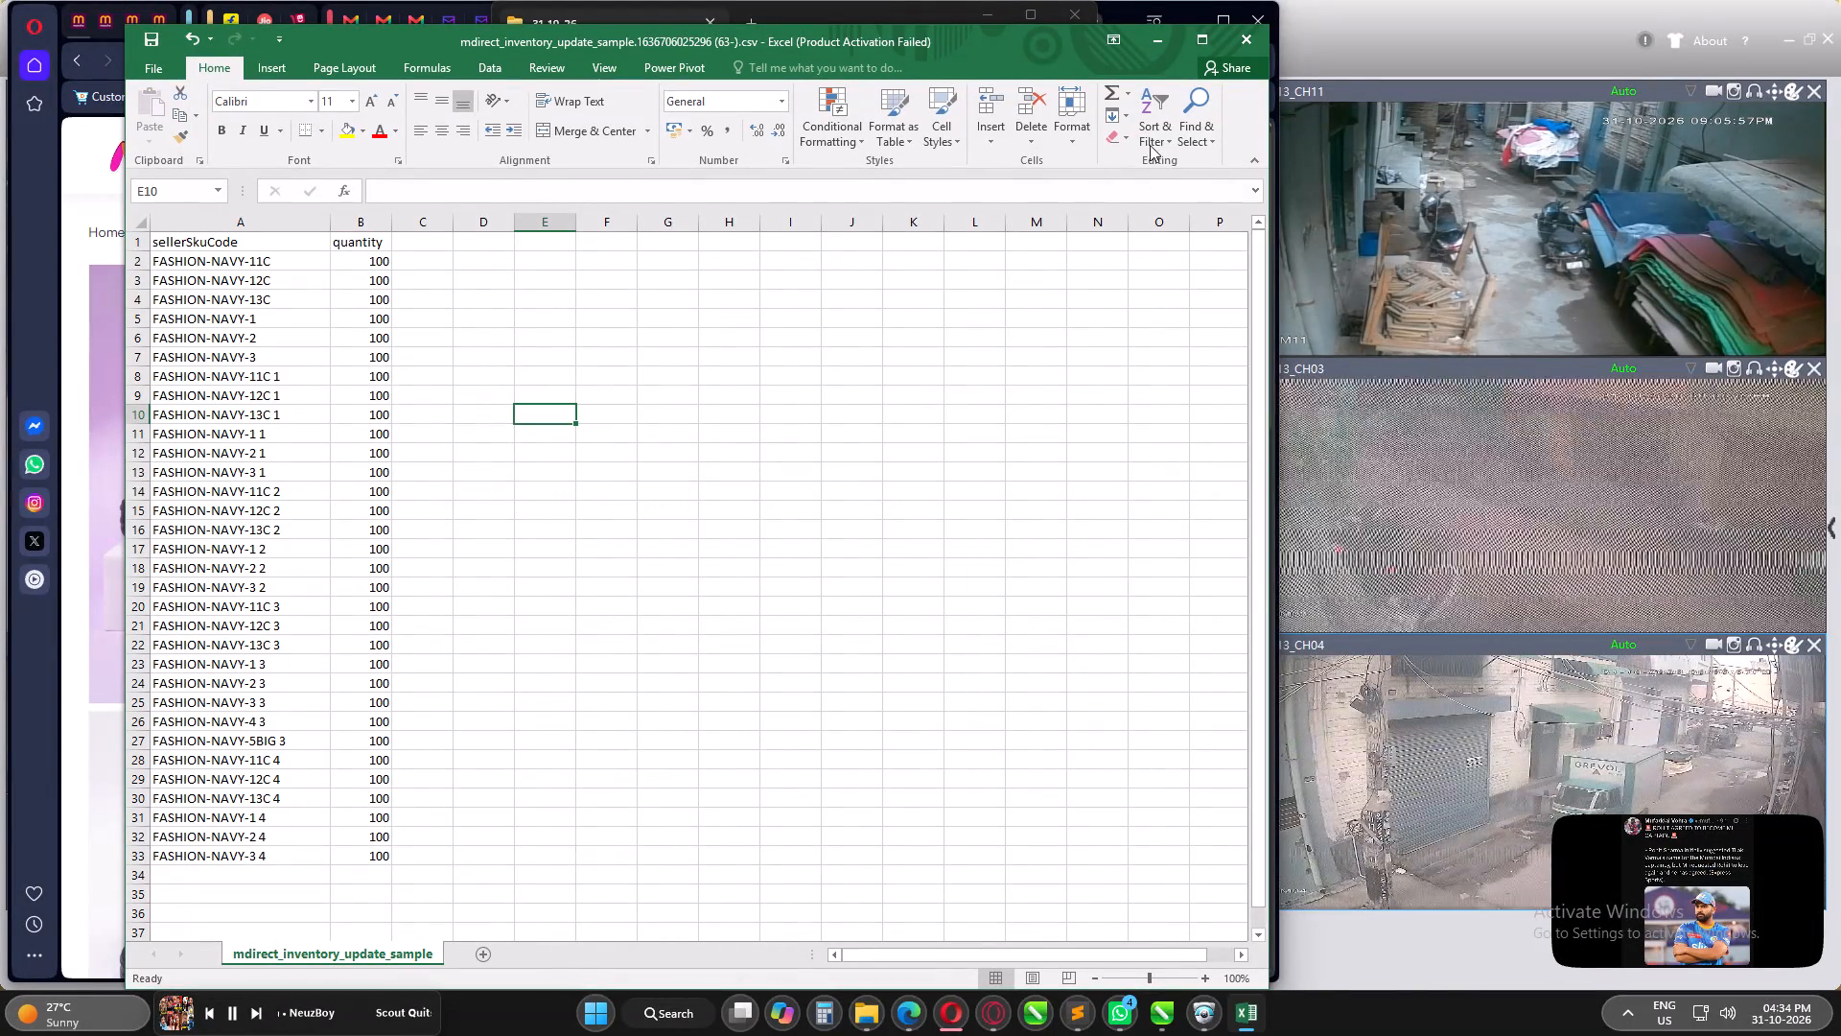
{"action": "left_click", "coordinate": [1239, 38]}
{"action": "left_click", "coordinate": [861, 534]}
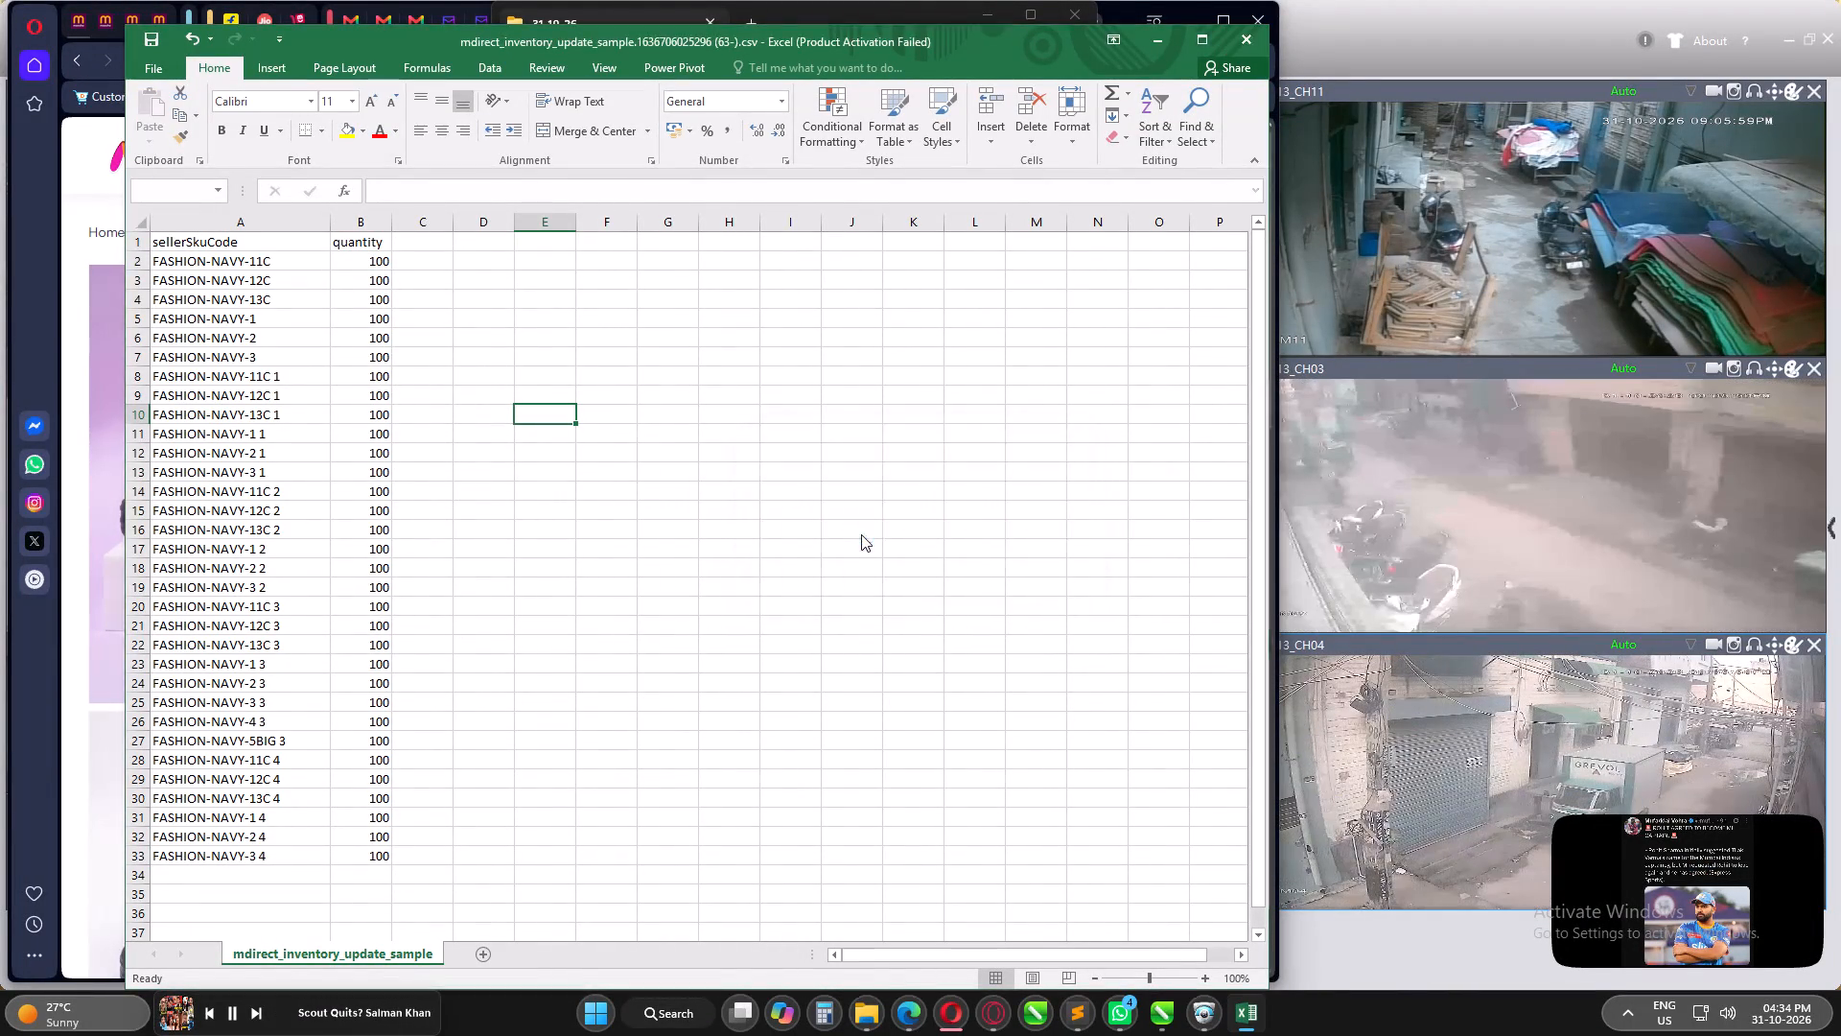
{"action": "left_click", "coordinate": [1035, 867]}
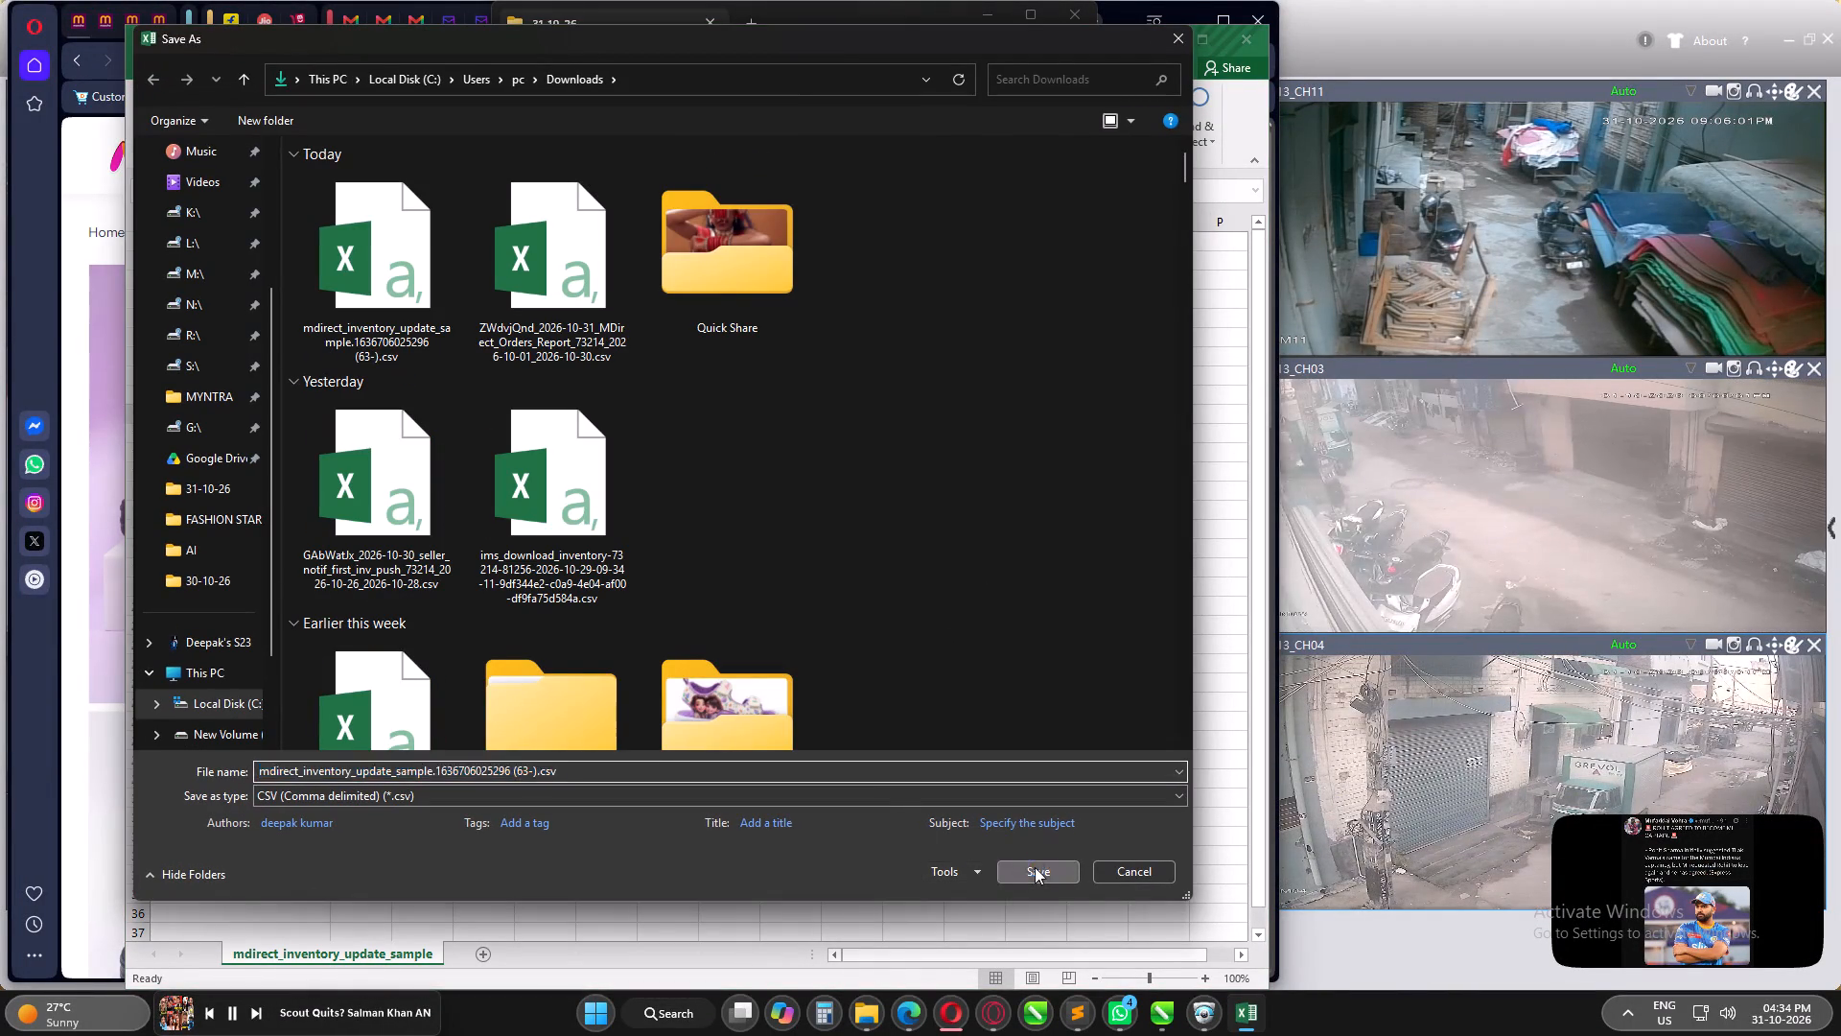
{"action": "key", "text": "Left"}
{"action": "key", "text": "Return"}
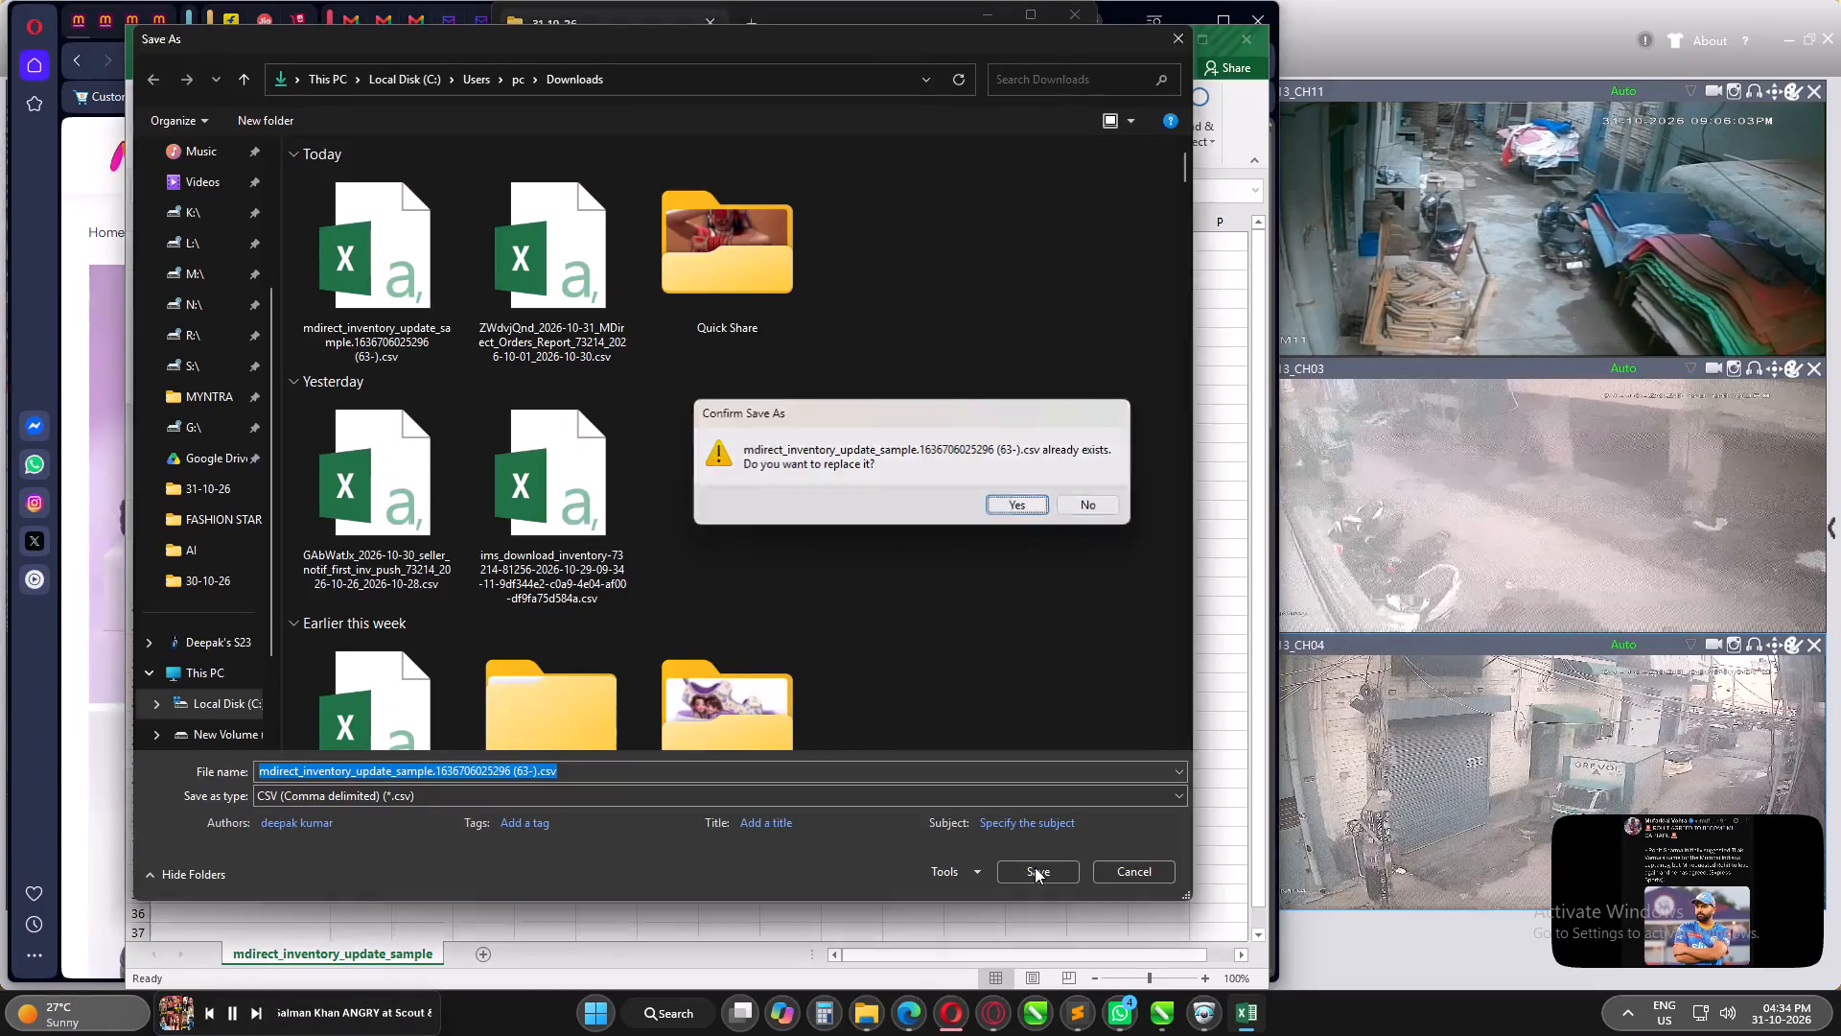
{"action": "key", "text": "Return"}
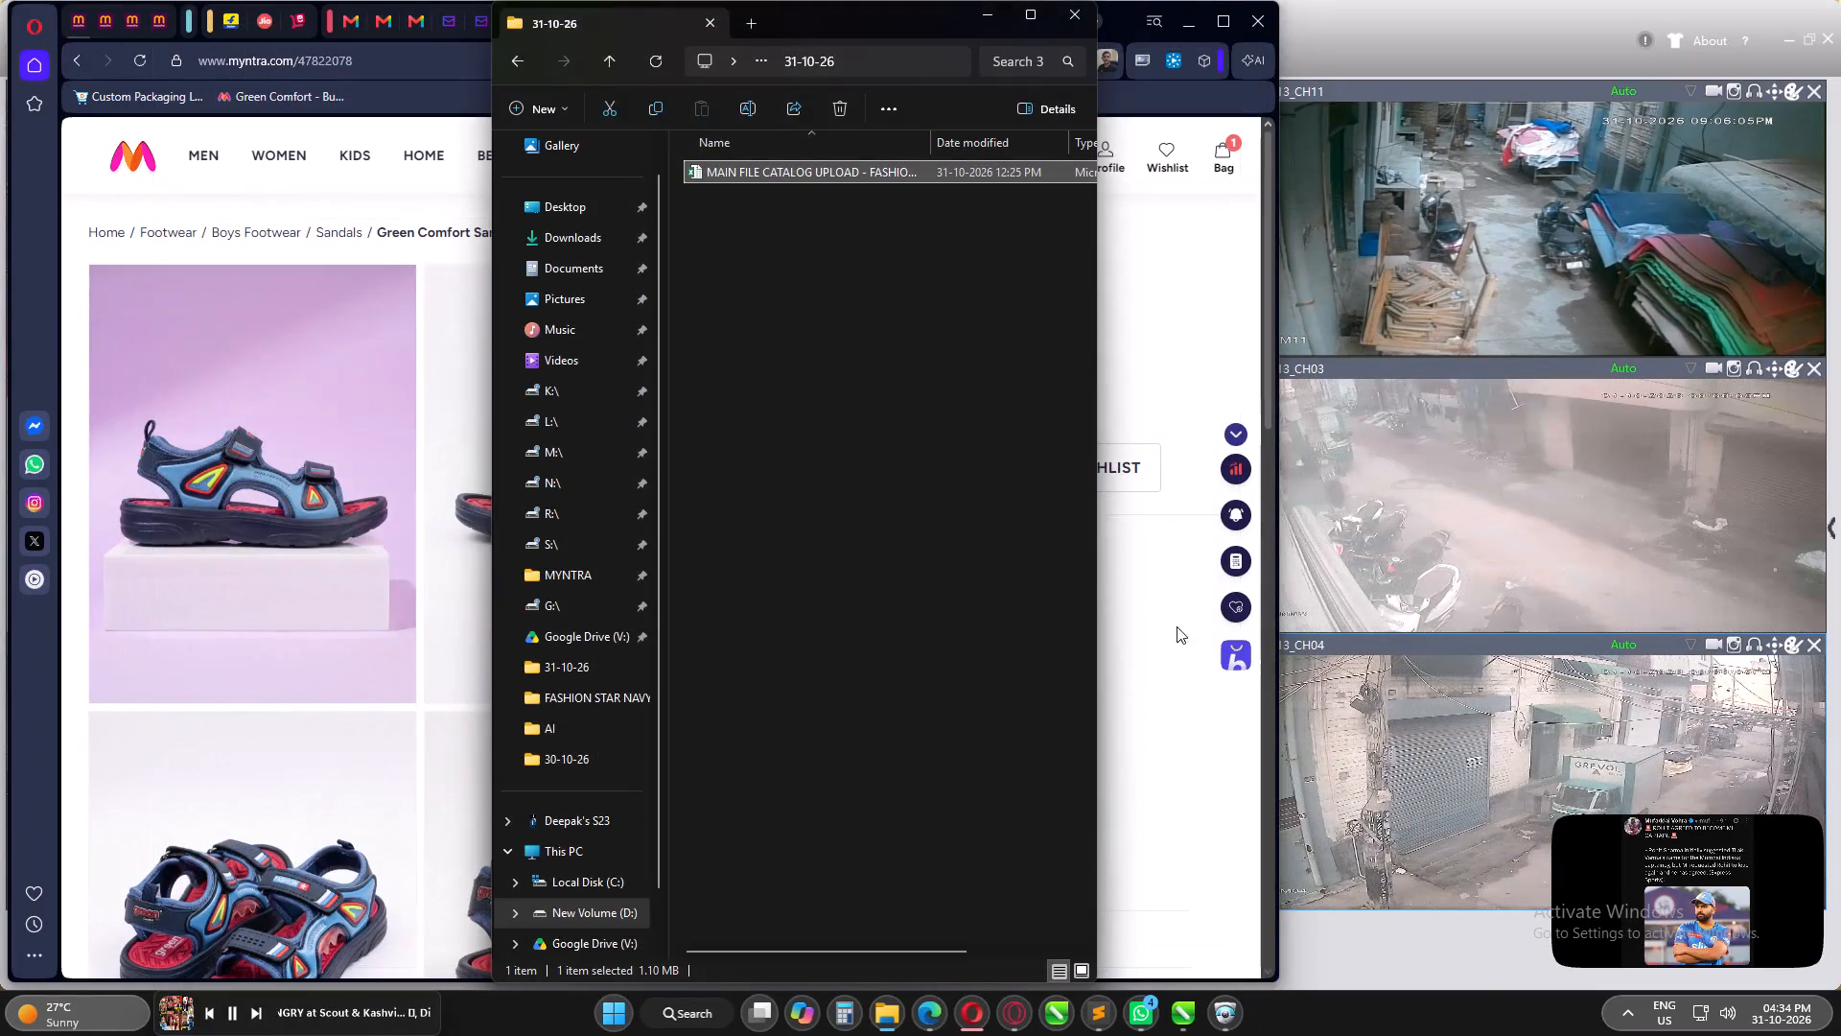
Upload the mdirect_inventory_update_sample CSV from Downloads through Update Inventory on Mdirect's Inventory Management page in the browser.
{"action": "left_click", "coordinate": [982, 20]}
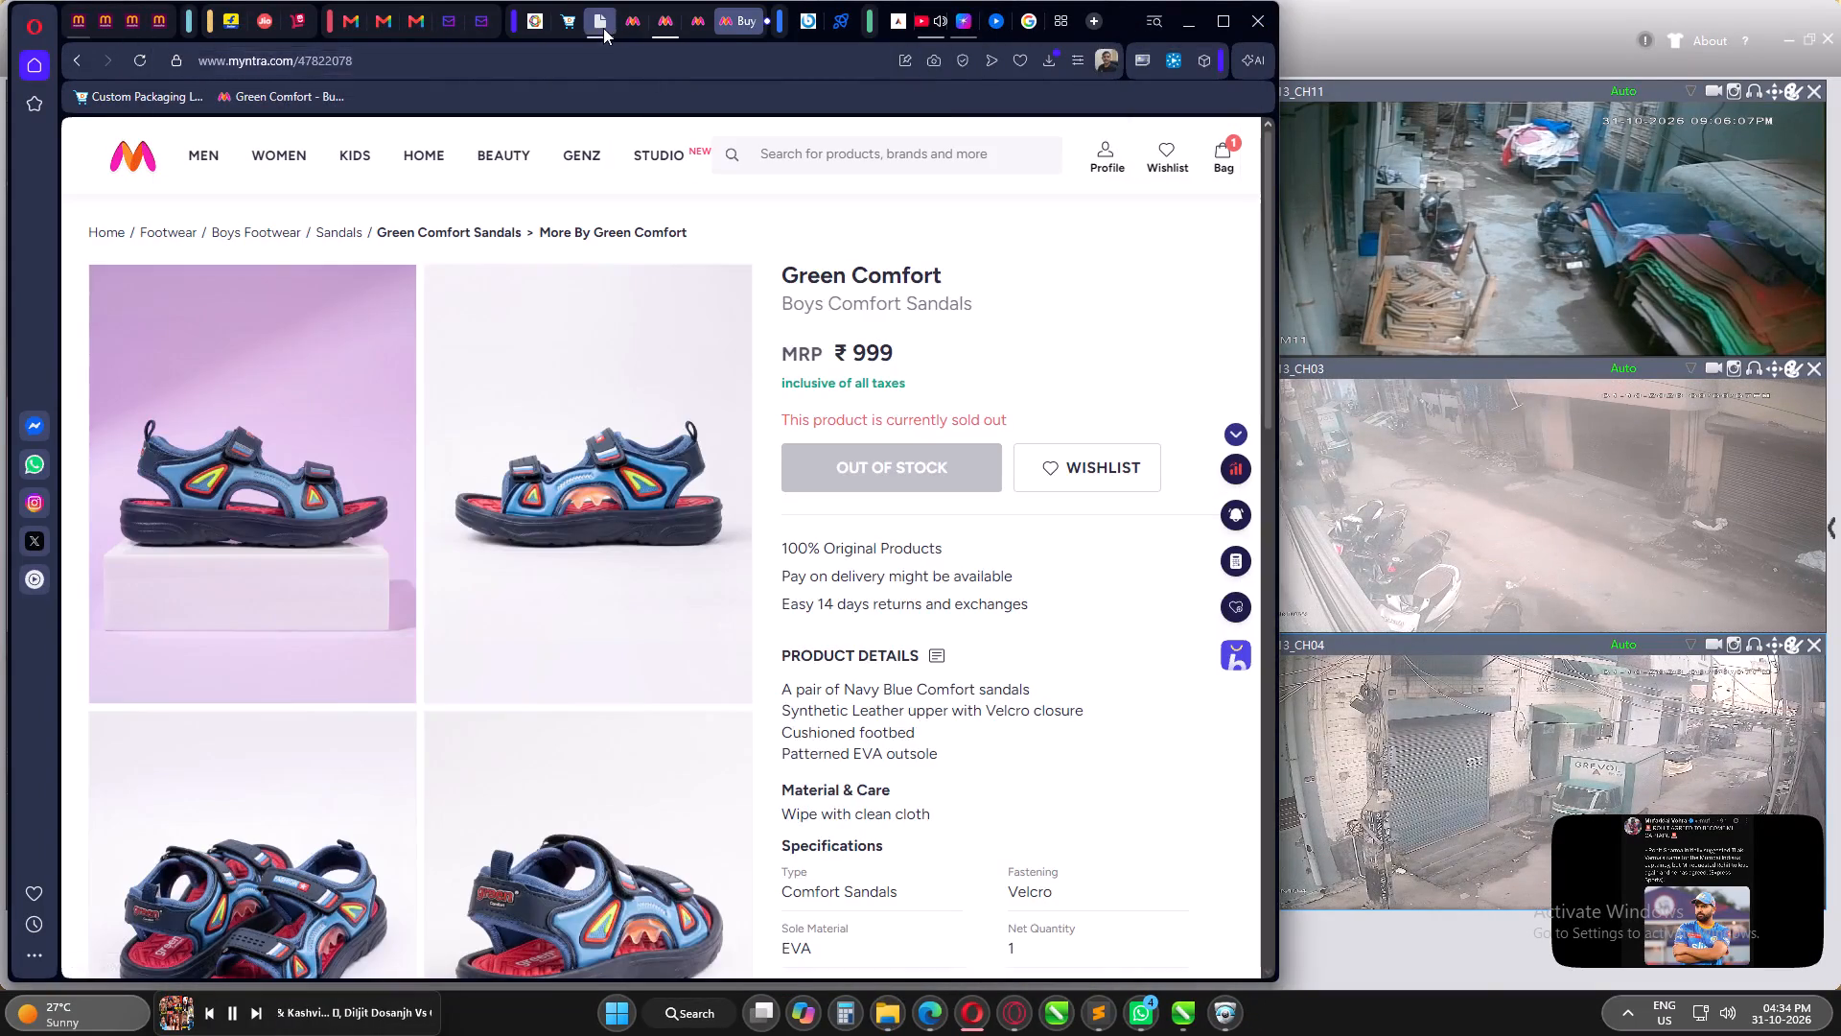
{"action": "left_click", "coordinate": [603, 28]}
{"action": "left_click", "coordinate": [163, 224]}
{"action": "left_click", "coordinate": [1003, 228]}
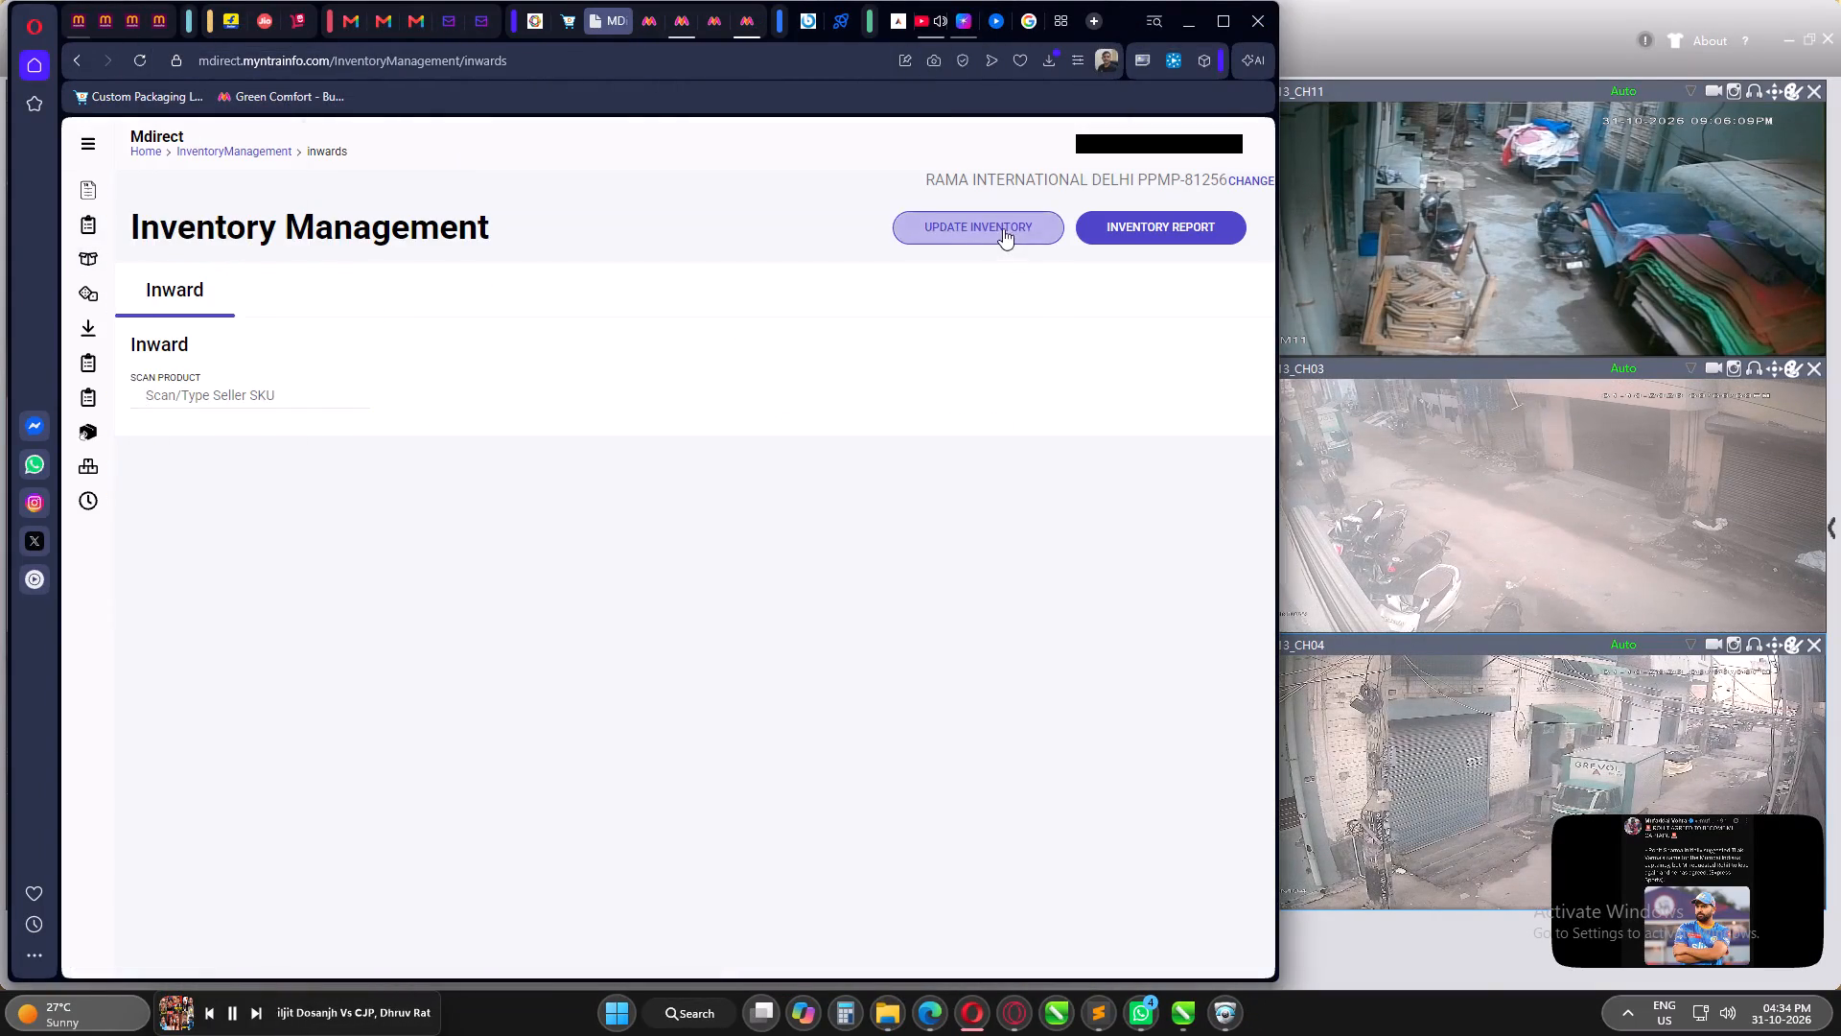
{"action": "left_click", "coordinate": [698, 544]}
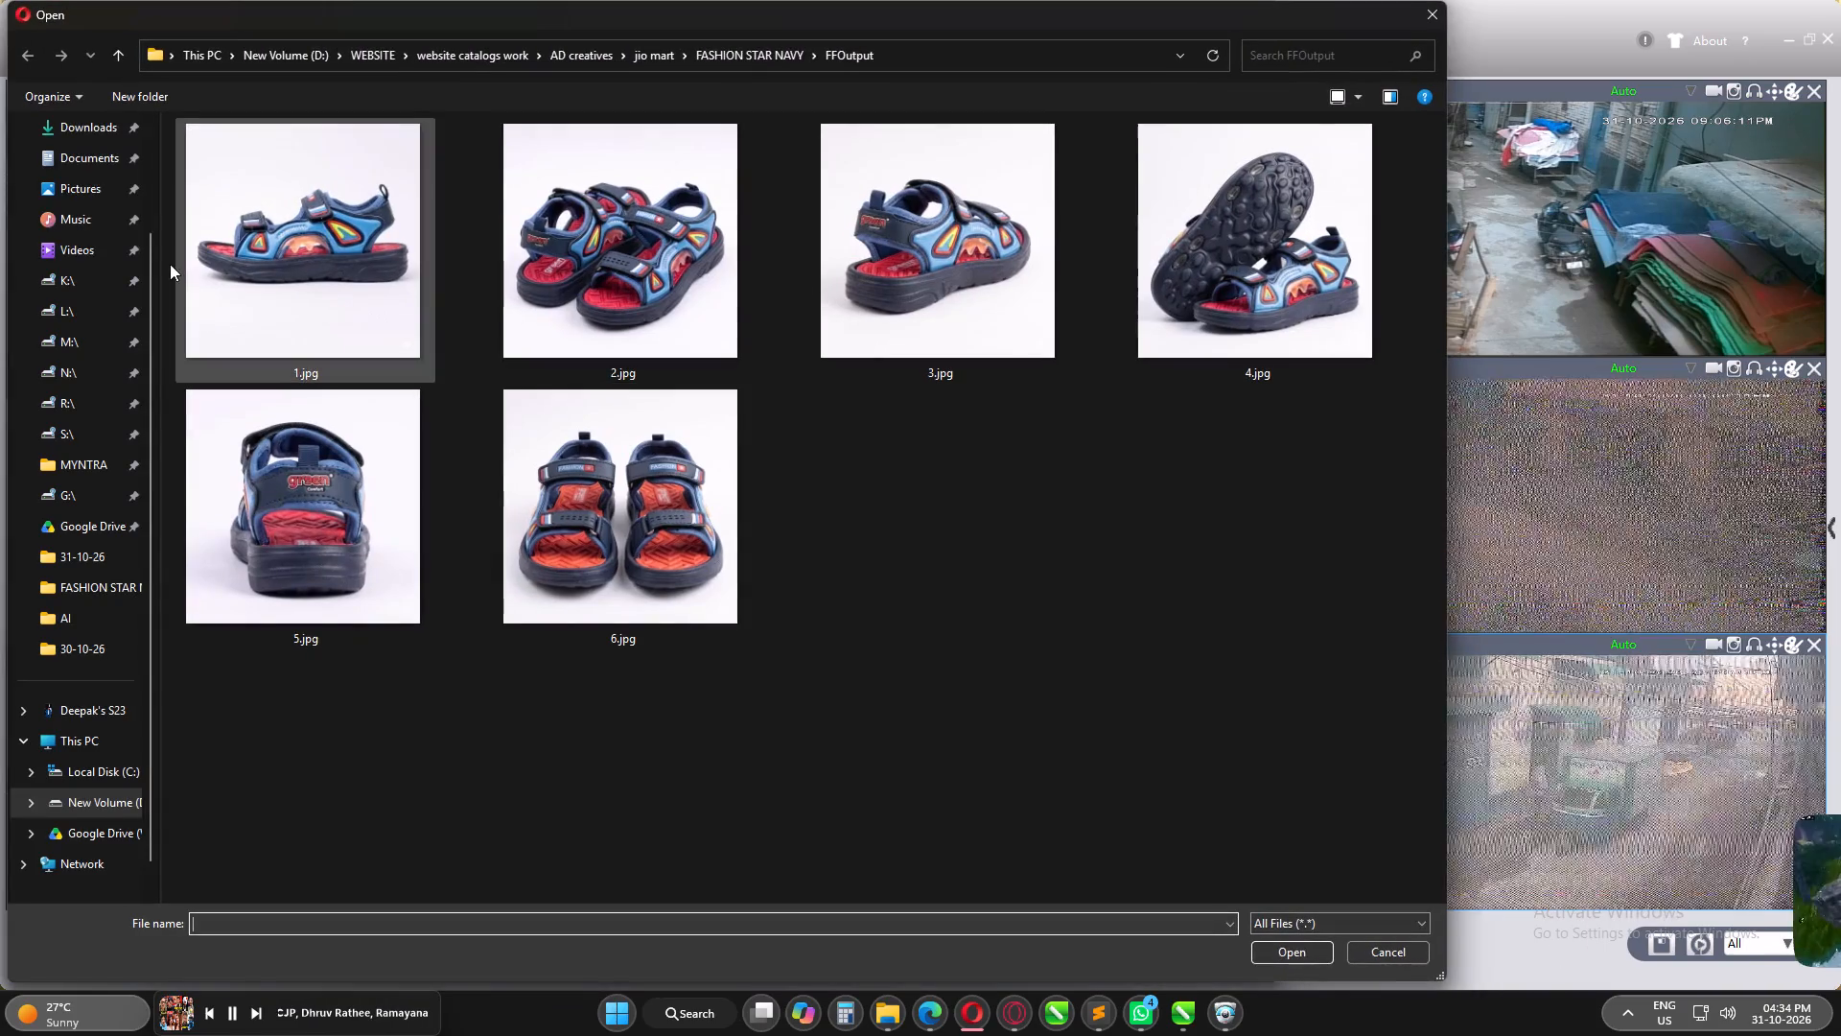
{"action": "left_click", "coordinate": [87, 132]}
{"action": "left_click", "coordinate": [268, 261]}
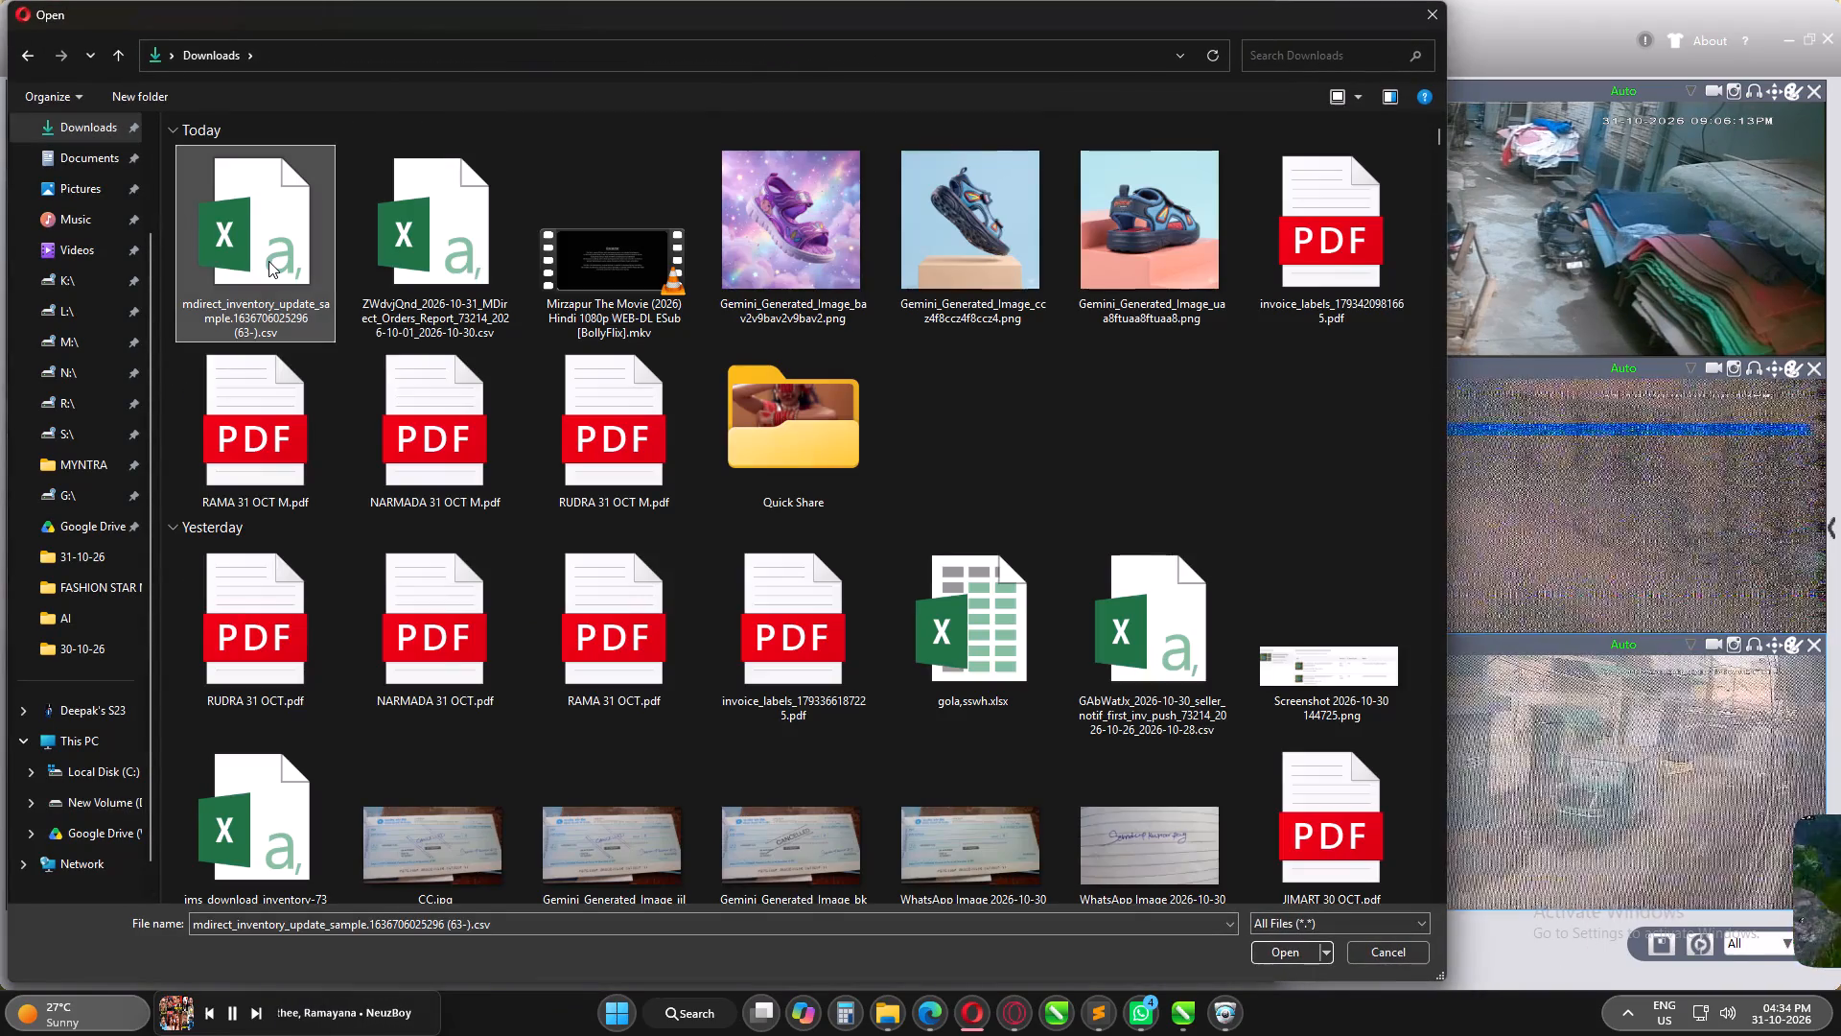
{"action": "key", "text": "Return"}
{"action": "left_click", "coordinate": [822, 548]}
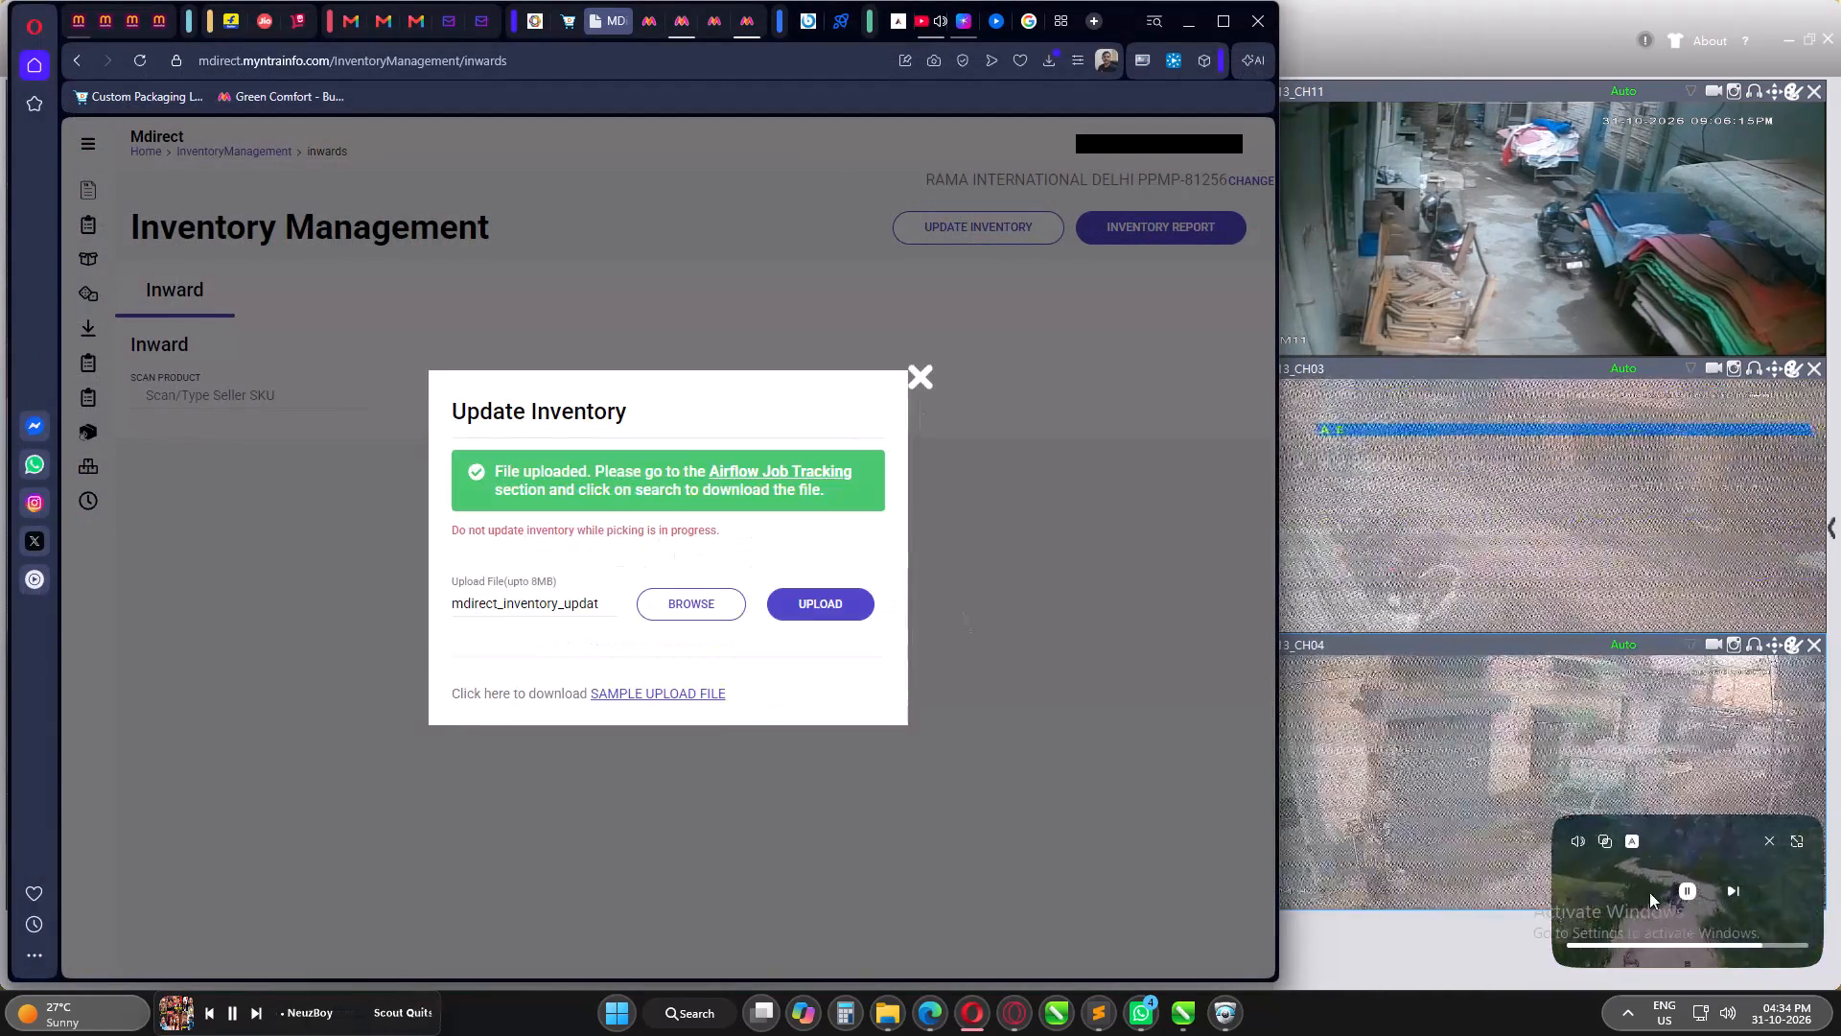
Pause the floating video.
{"action": "left_click", "coordinate": [1682, 885]}
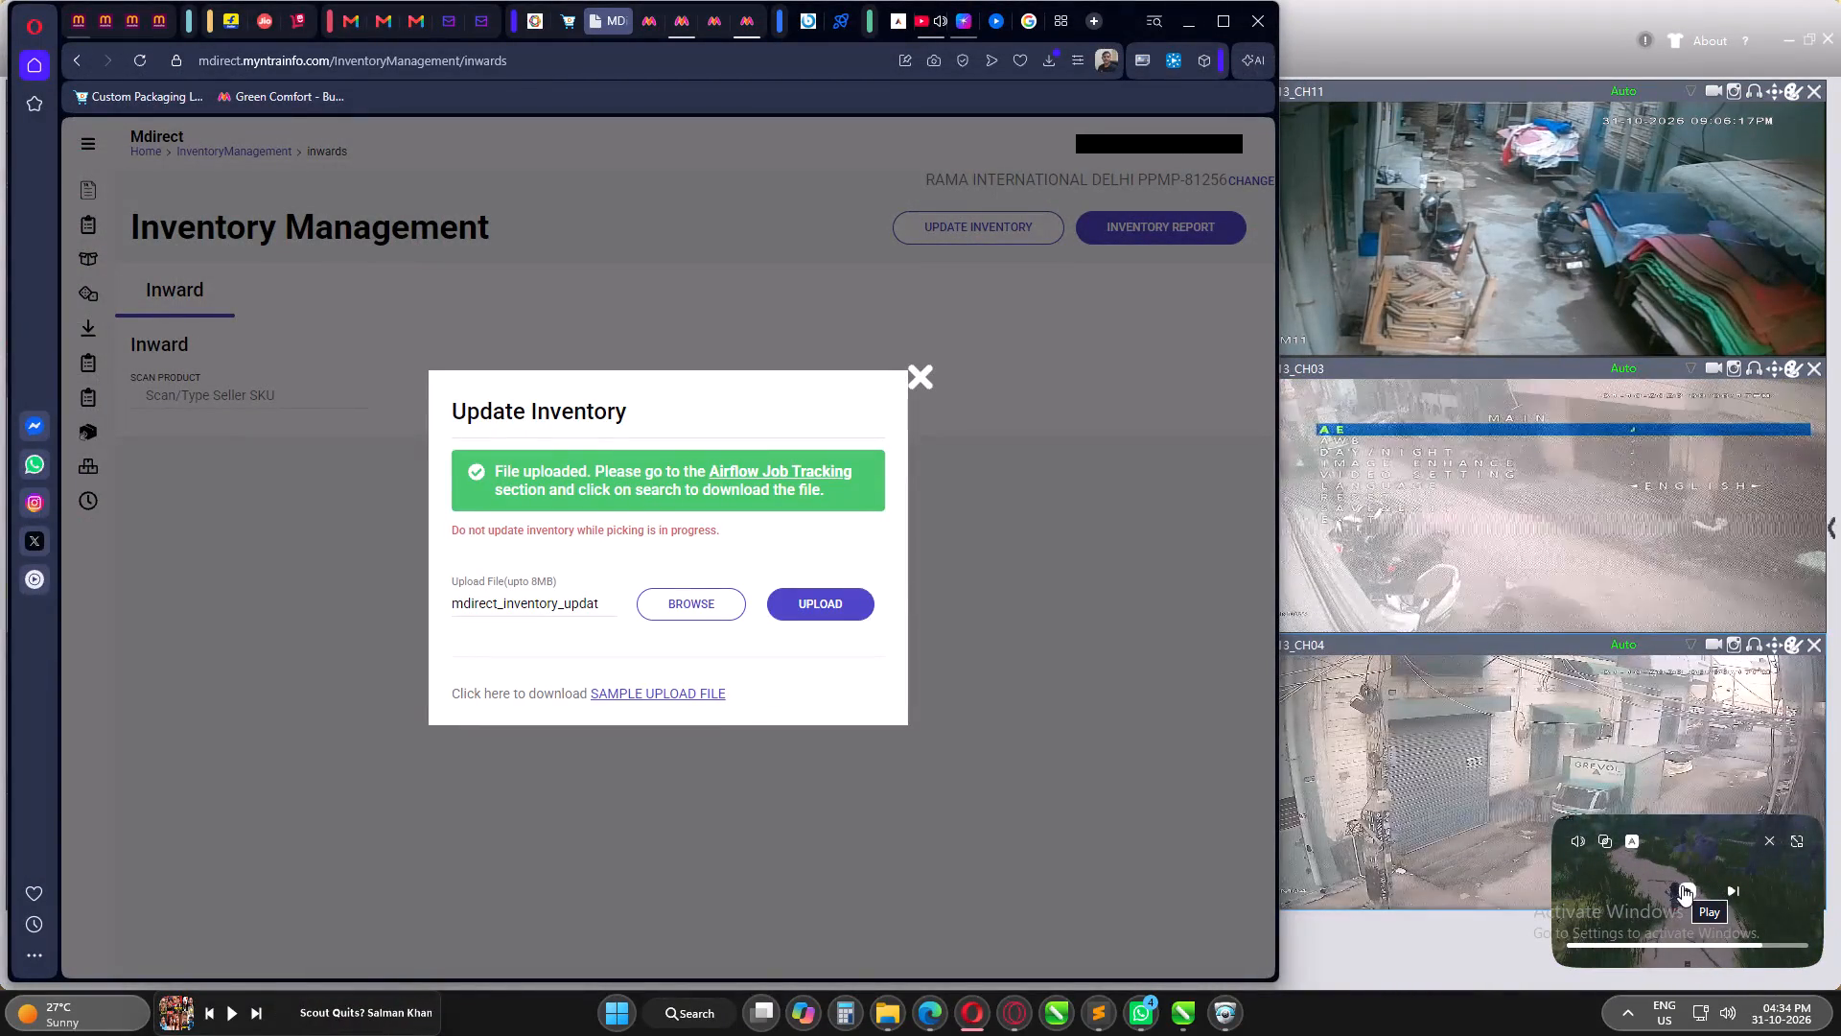
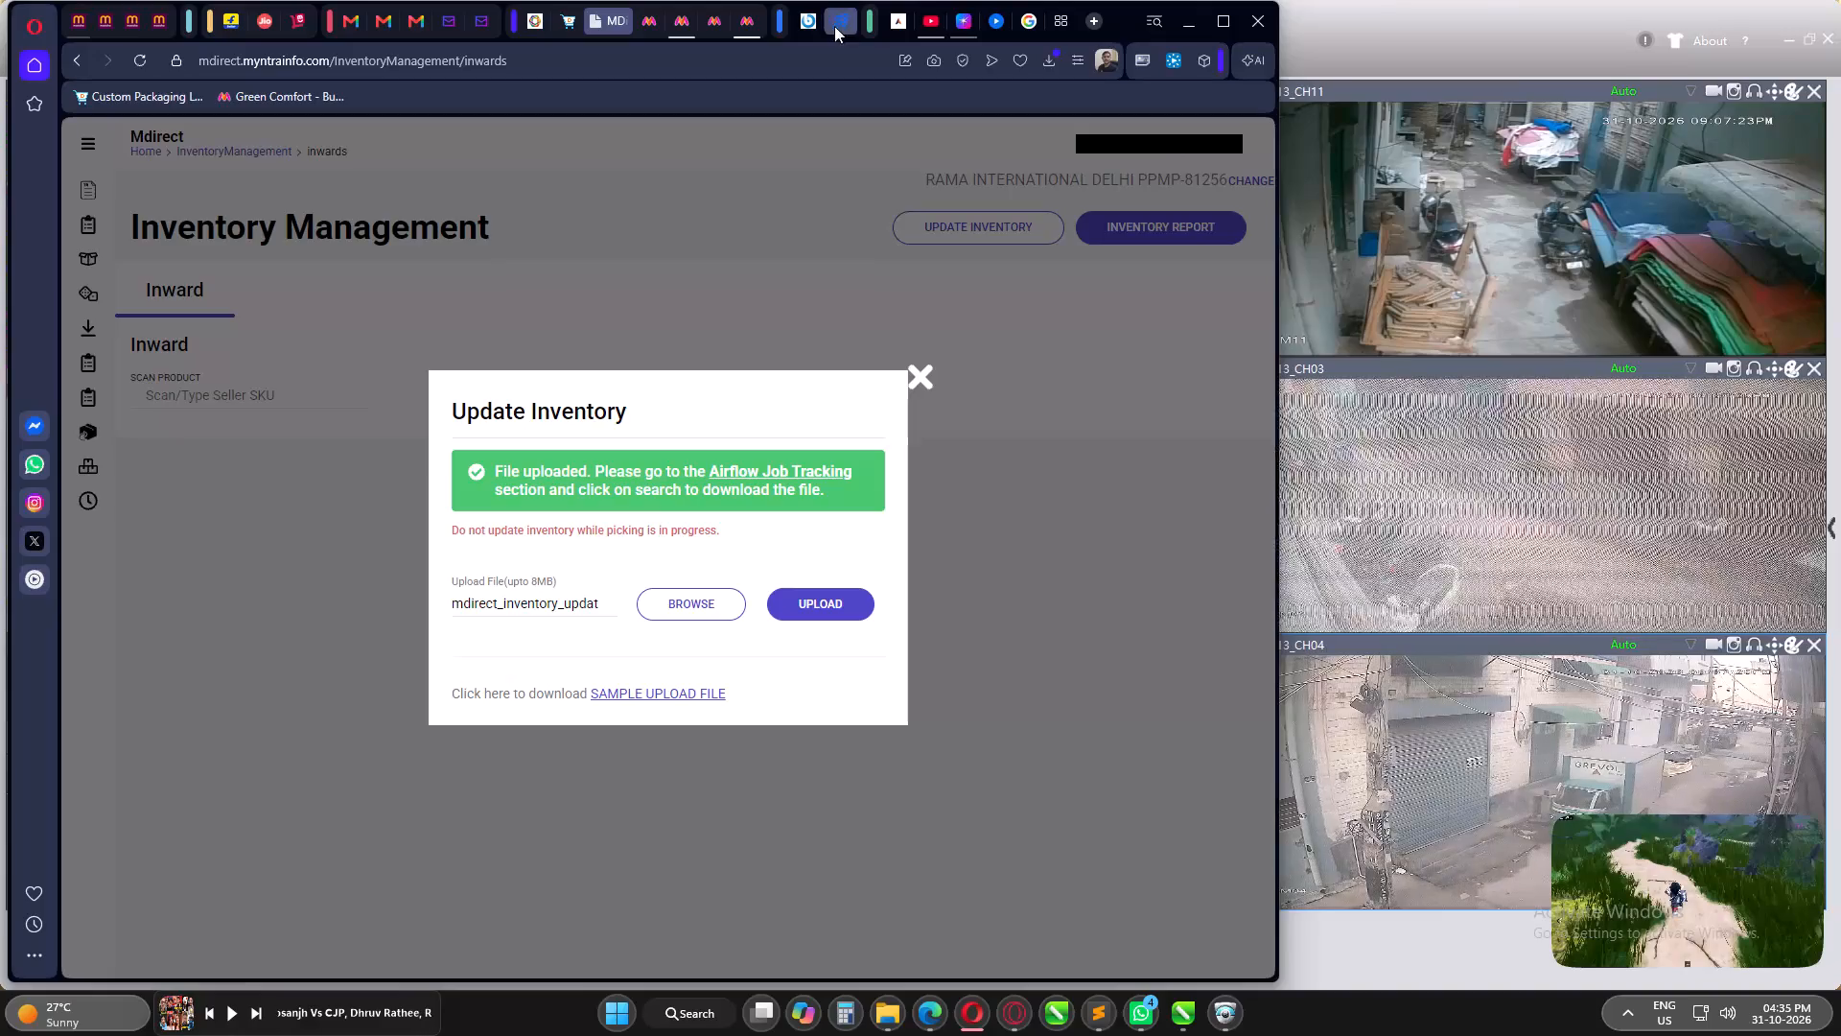
Refresh Green Comfort's Myntra sandal listing 47822078 and check which sizes are available.
{"action": "left_click", "coordinate": [744, 5]}
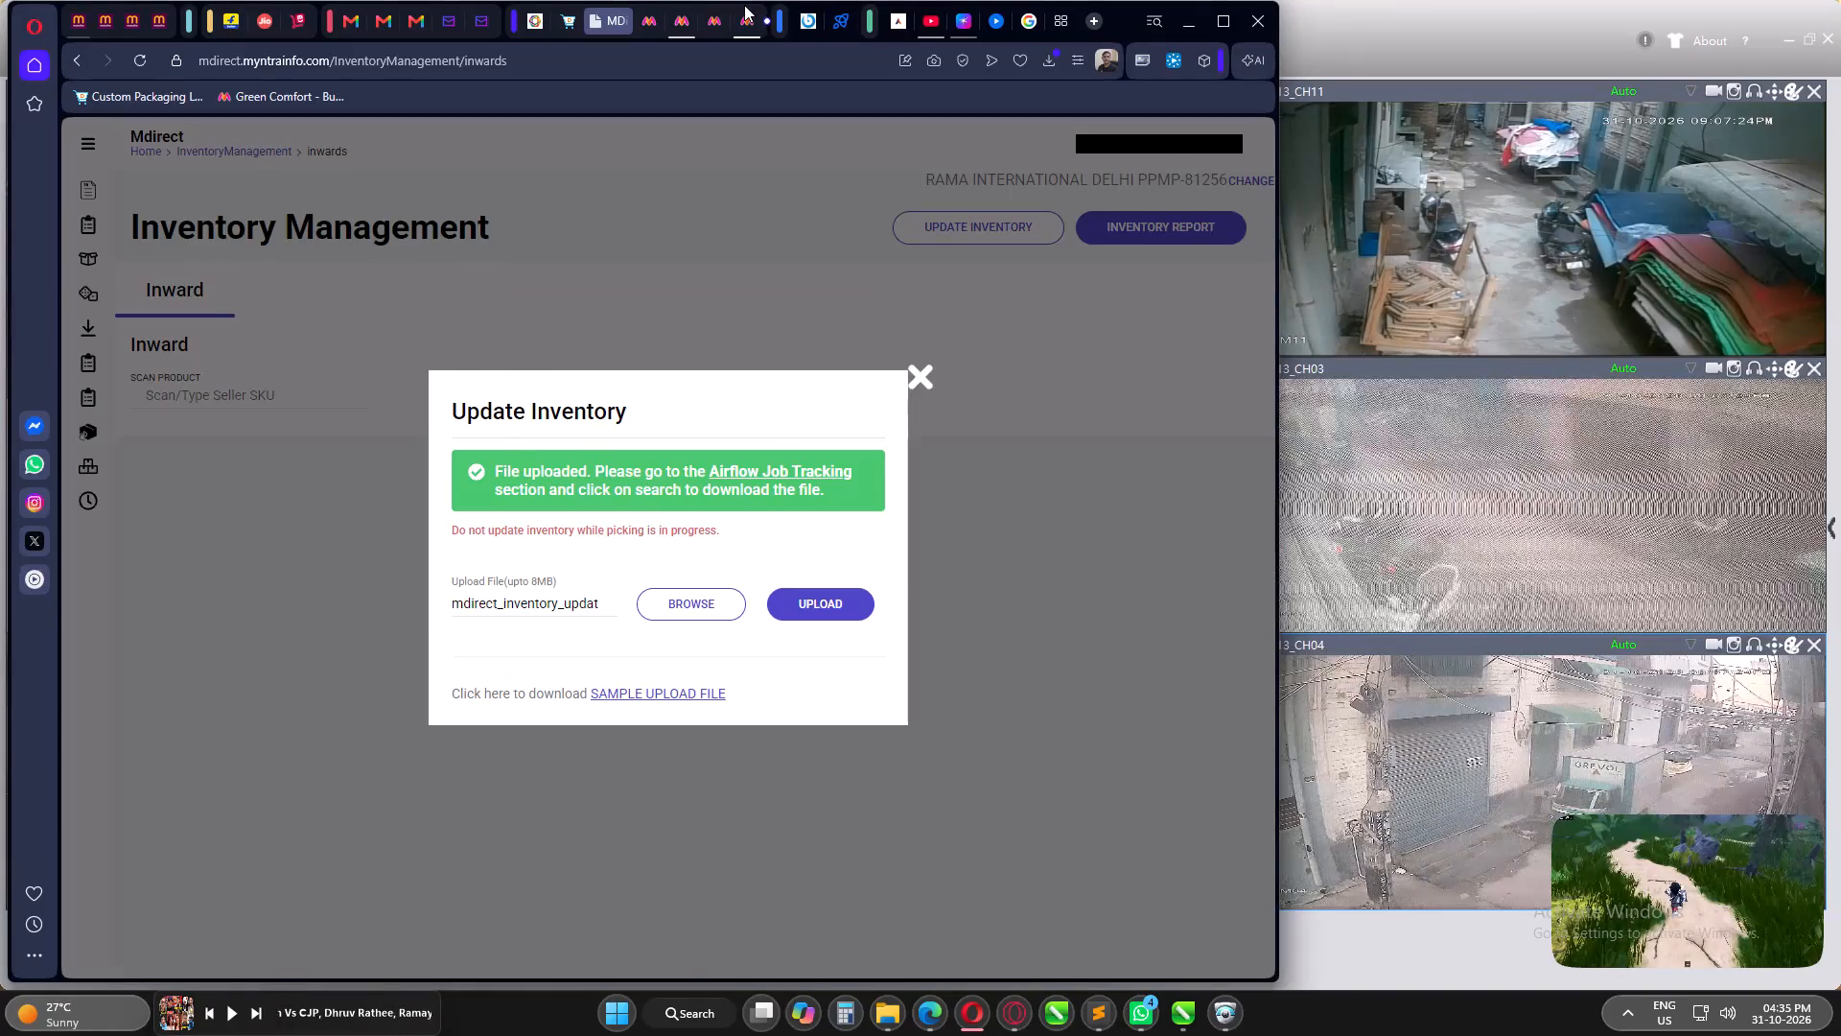
{"action": "left_click", "coordinate": [744, 16]}
{"action": "left_click", "coordinate": [135, 60]}
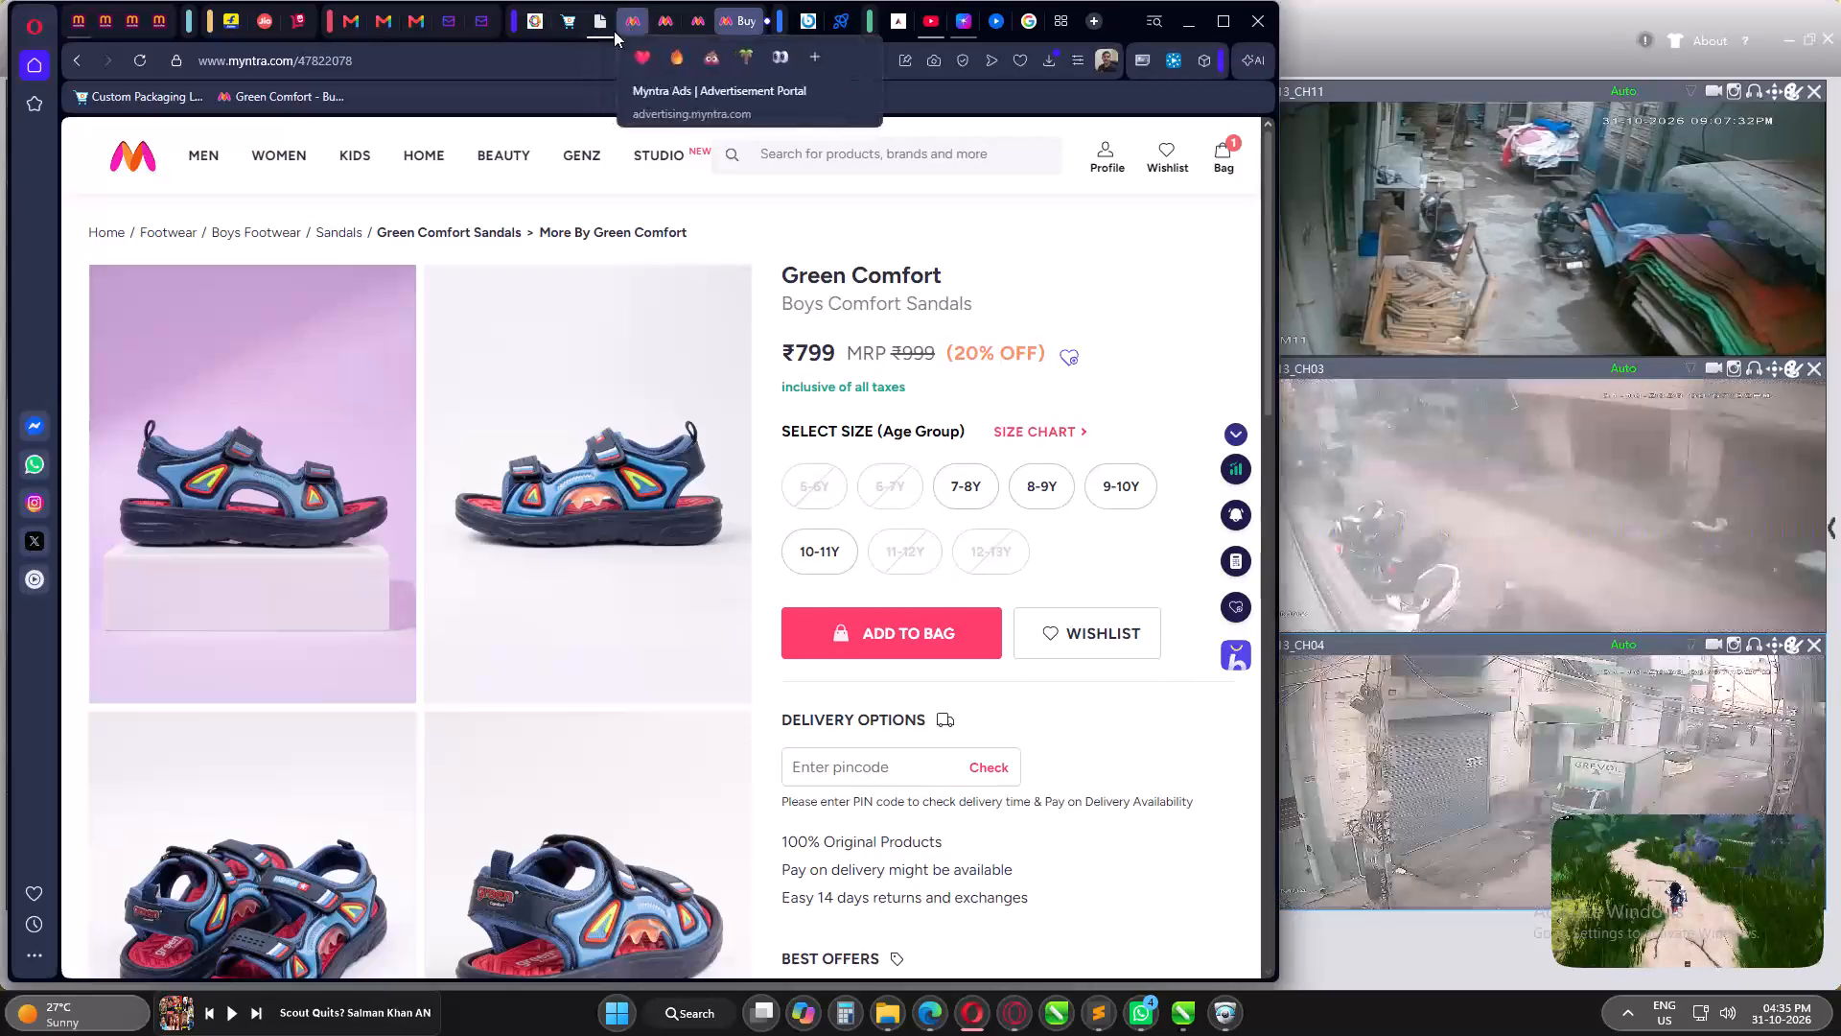
{"action": "left_click", "coordinate": [149, 55]}
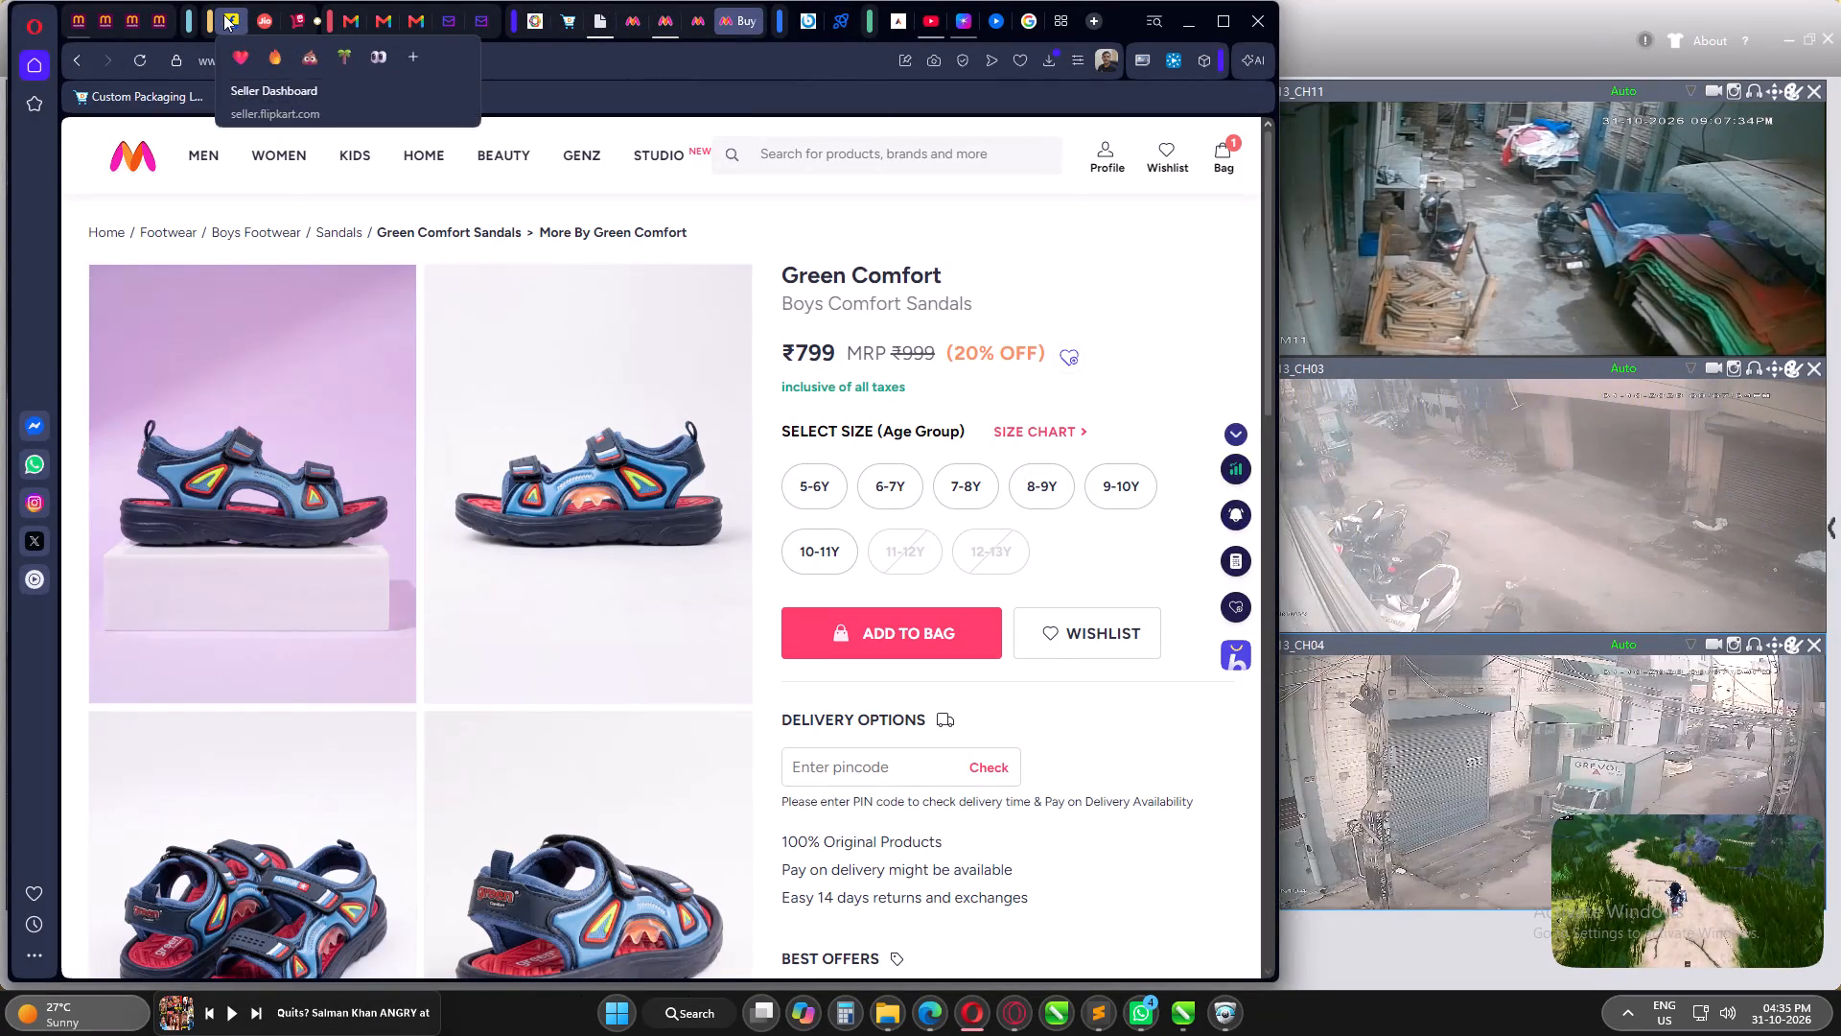
Generate and reveal the Start OTC for the eKart executive on Flipkart Seller Hub's Returns page, and close it.
{"action": "left_click", "coordinate": [223, 14]}
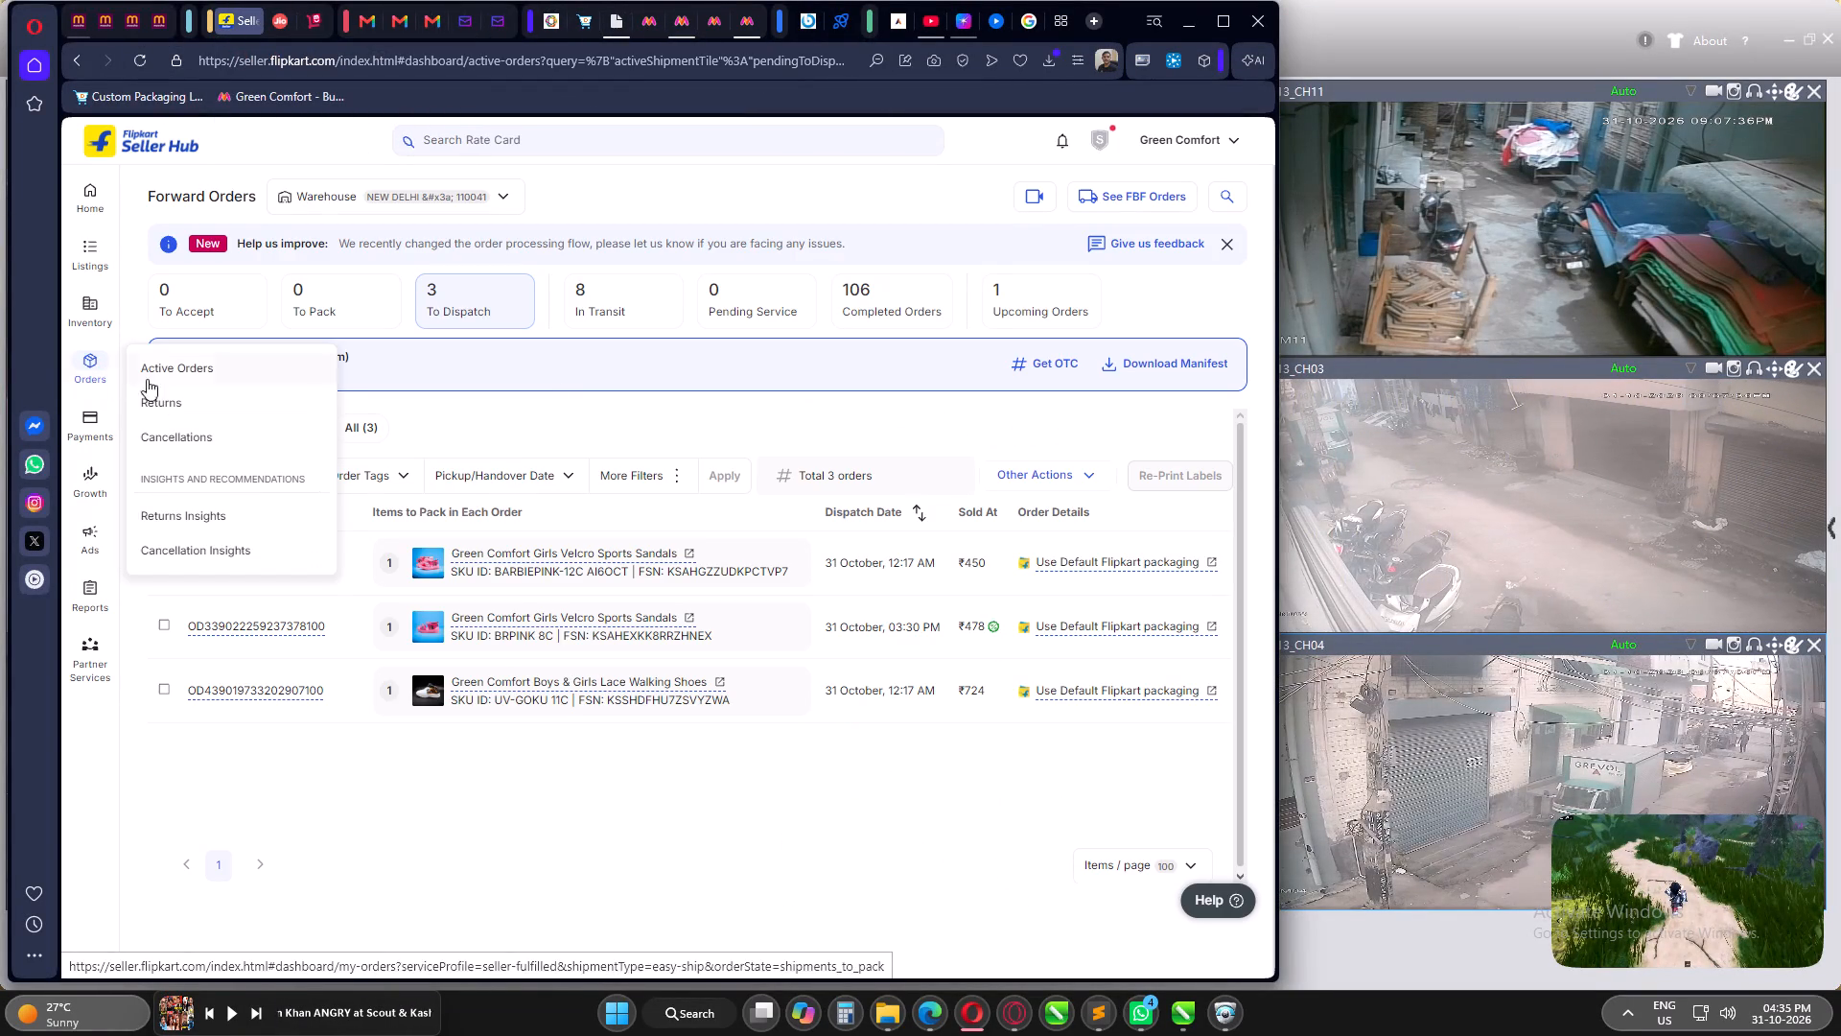
{"action": "left_click", "coordinate": [160, 393]}
{"action": "left_click", "coordinate": [1158, 309]}
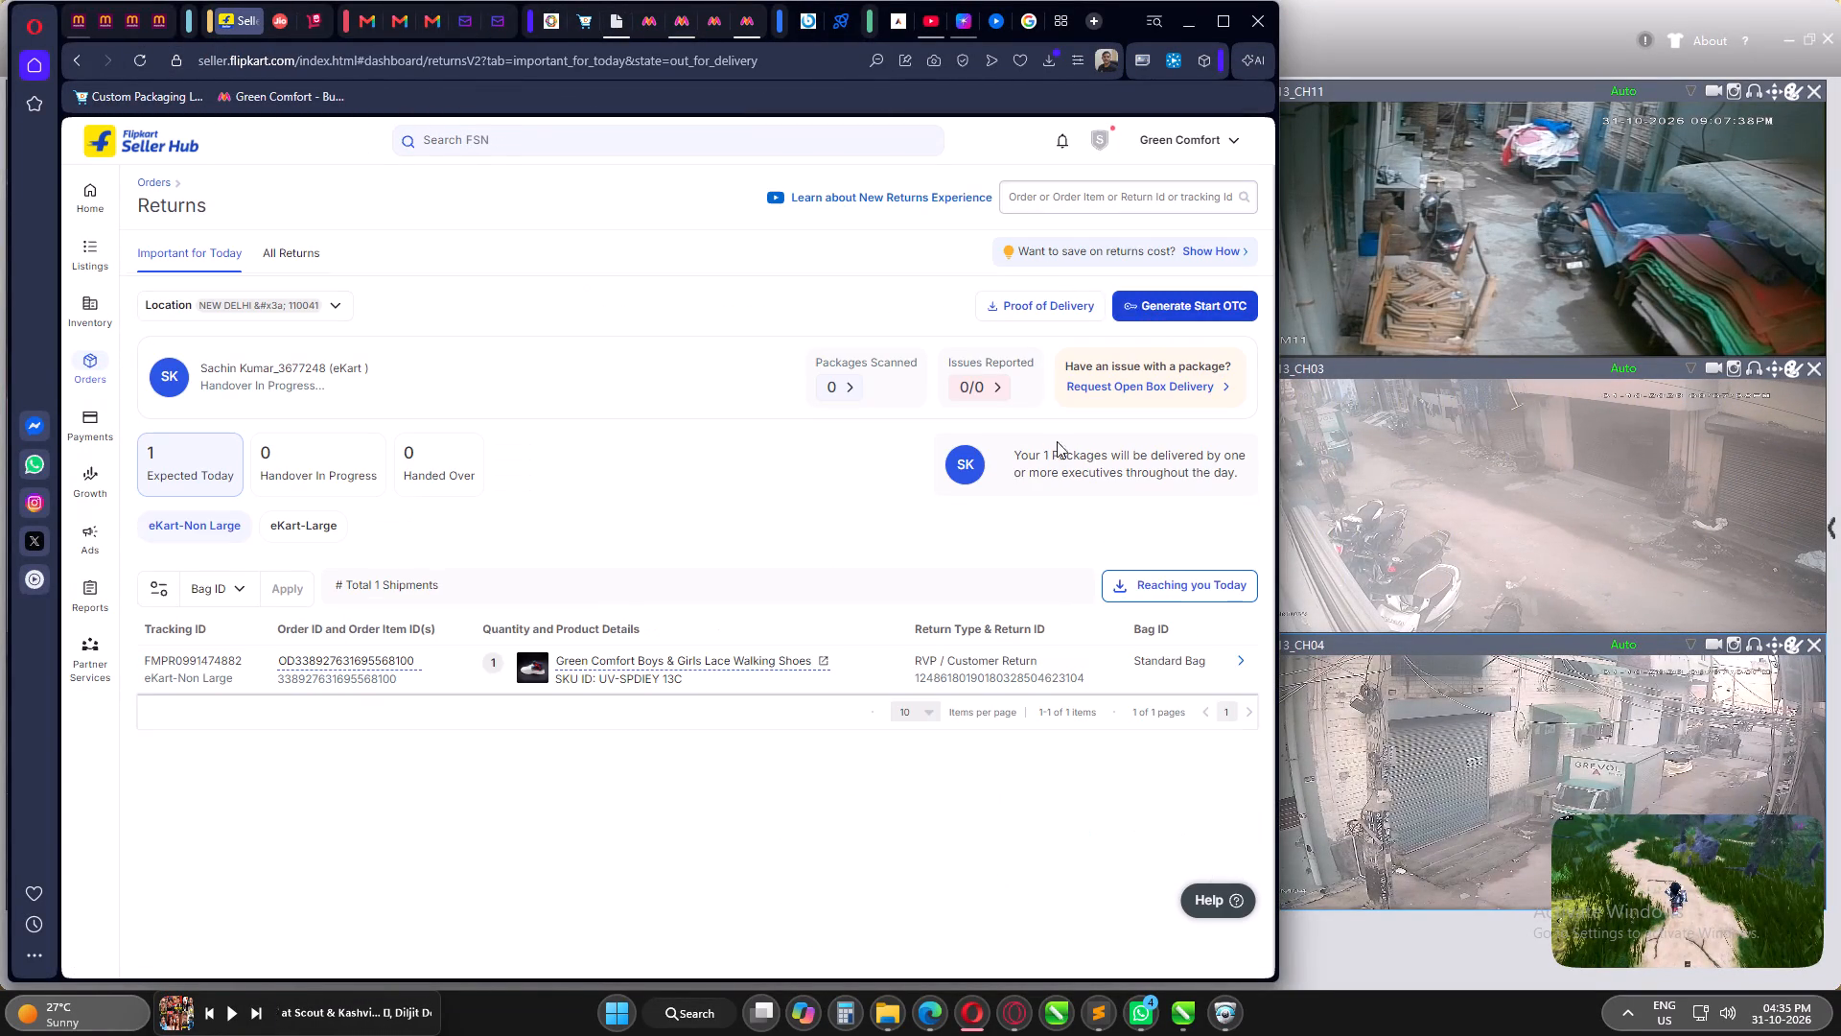
{"action": "left_click", "coordinate": [857, 563]}
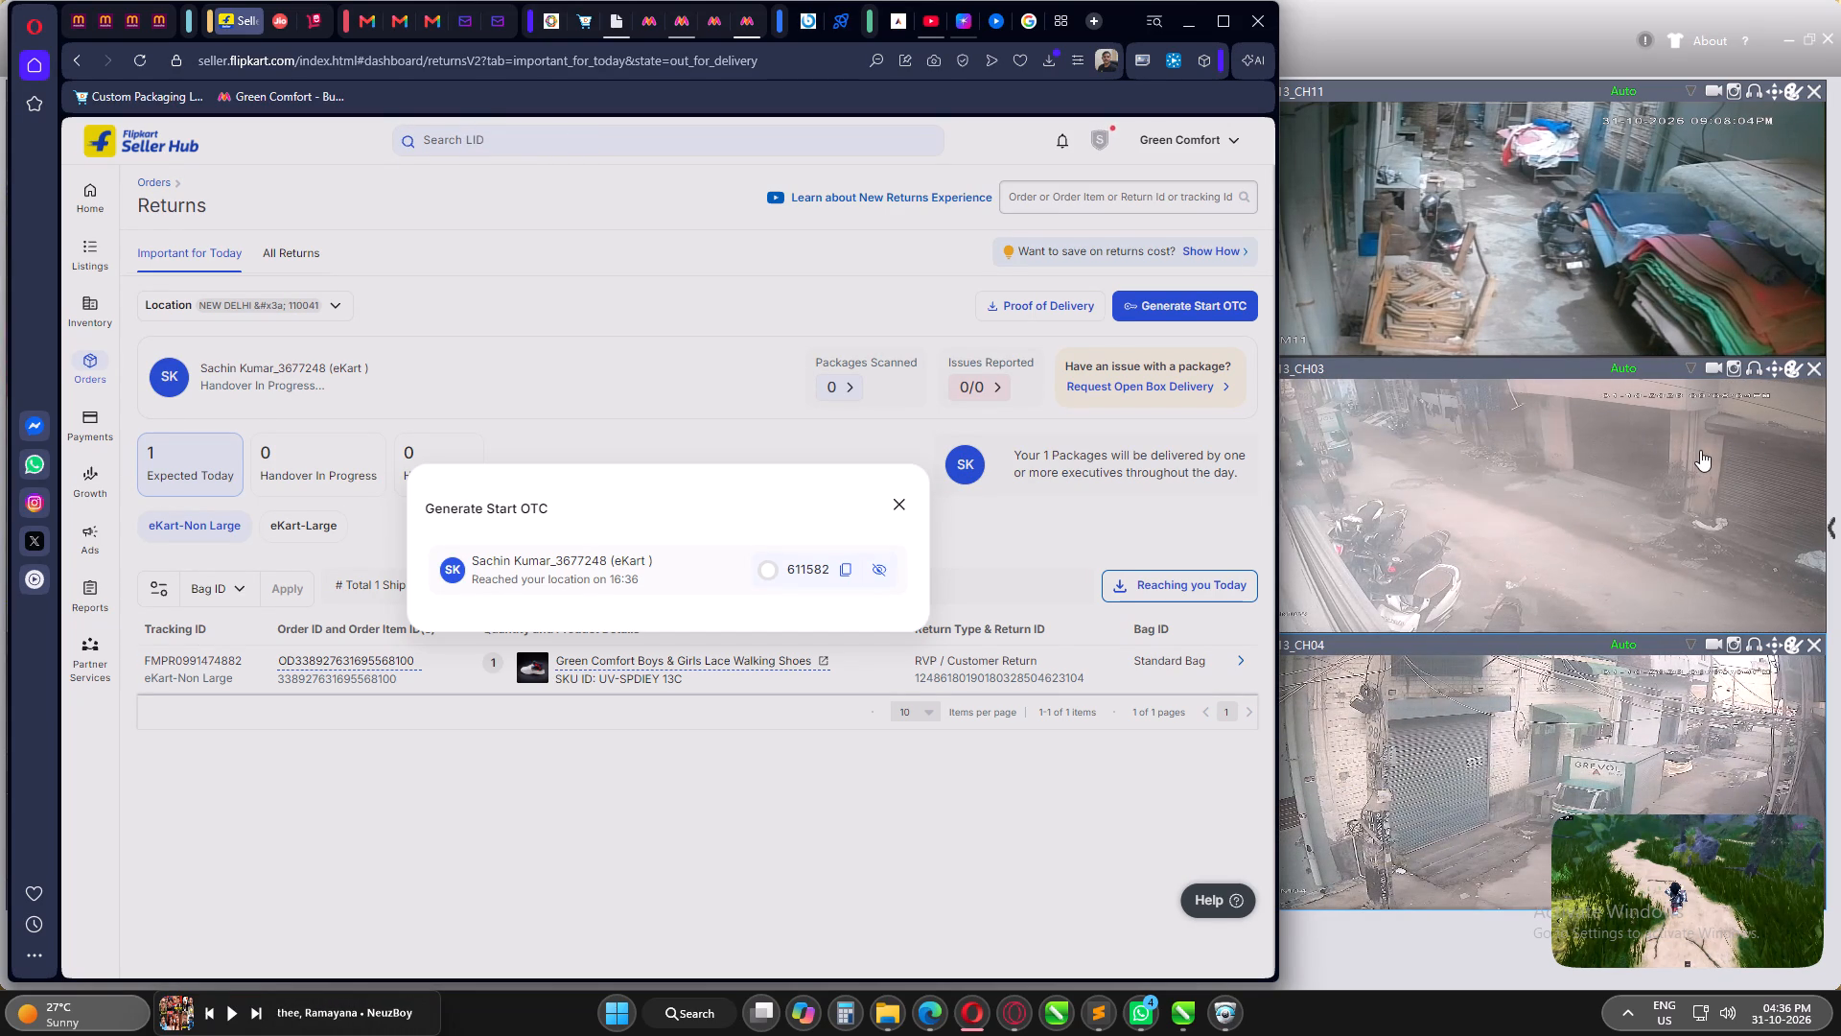
{"action": "left_click", "coordinate": [894, 502]}
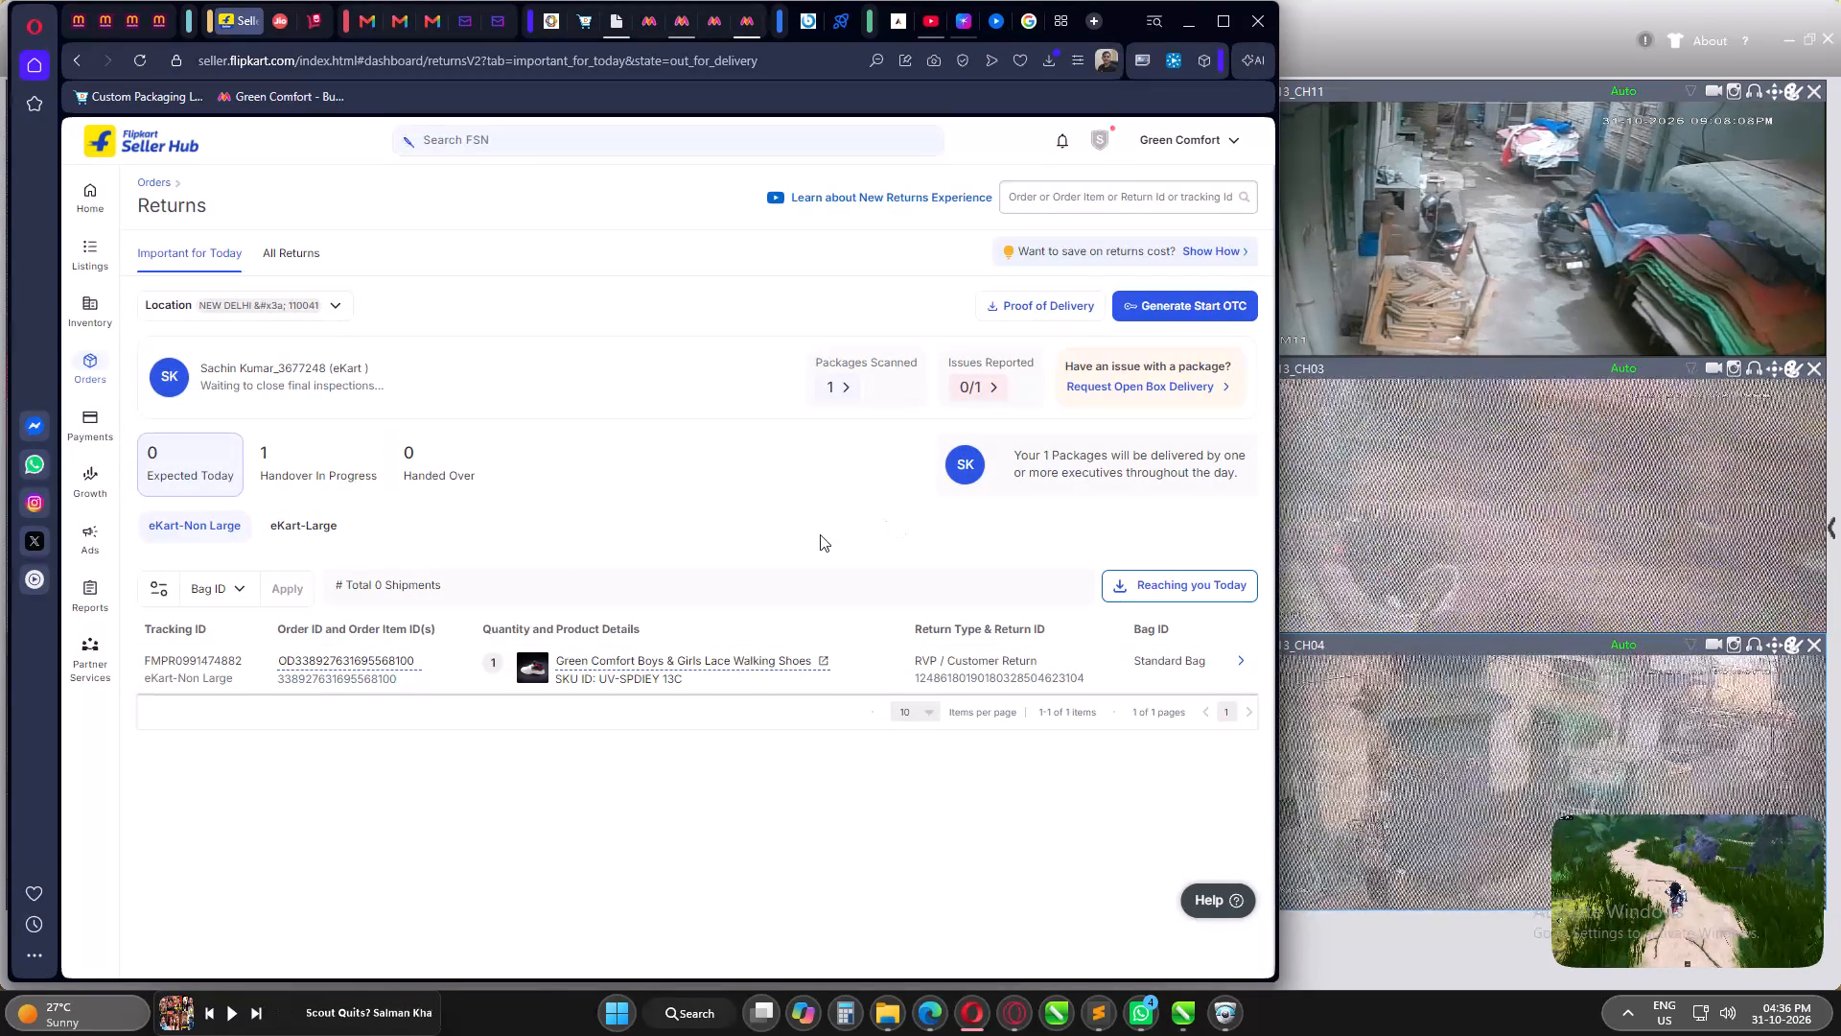
Refresh the Returns page and check the scanned package in the handover details.
{"action": "left_click", "coordinate": [140, 55]}
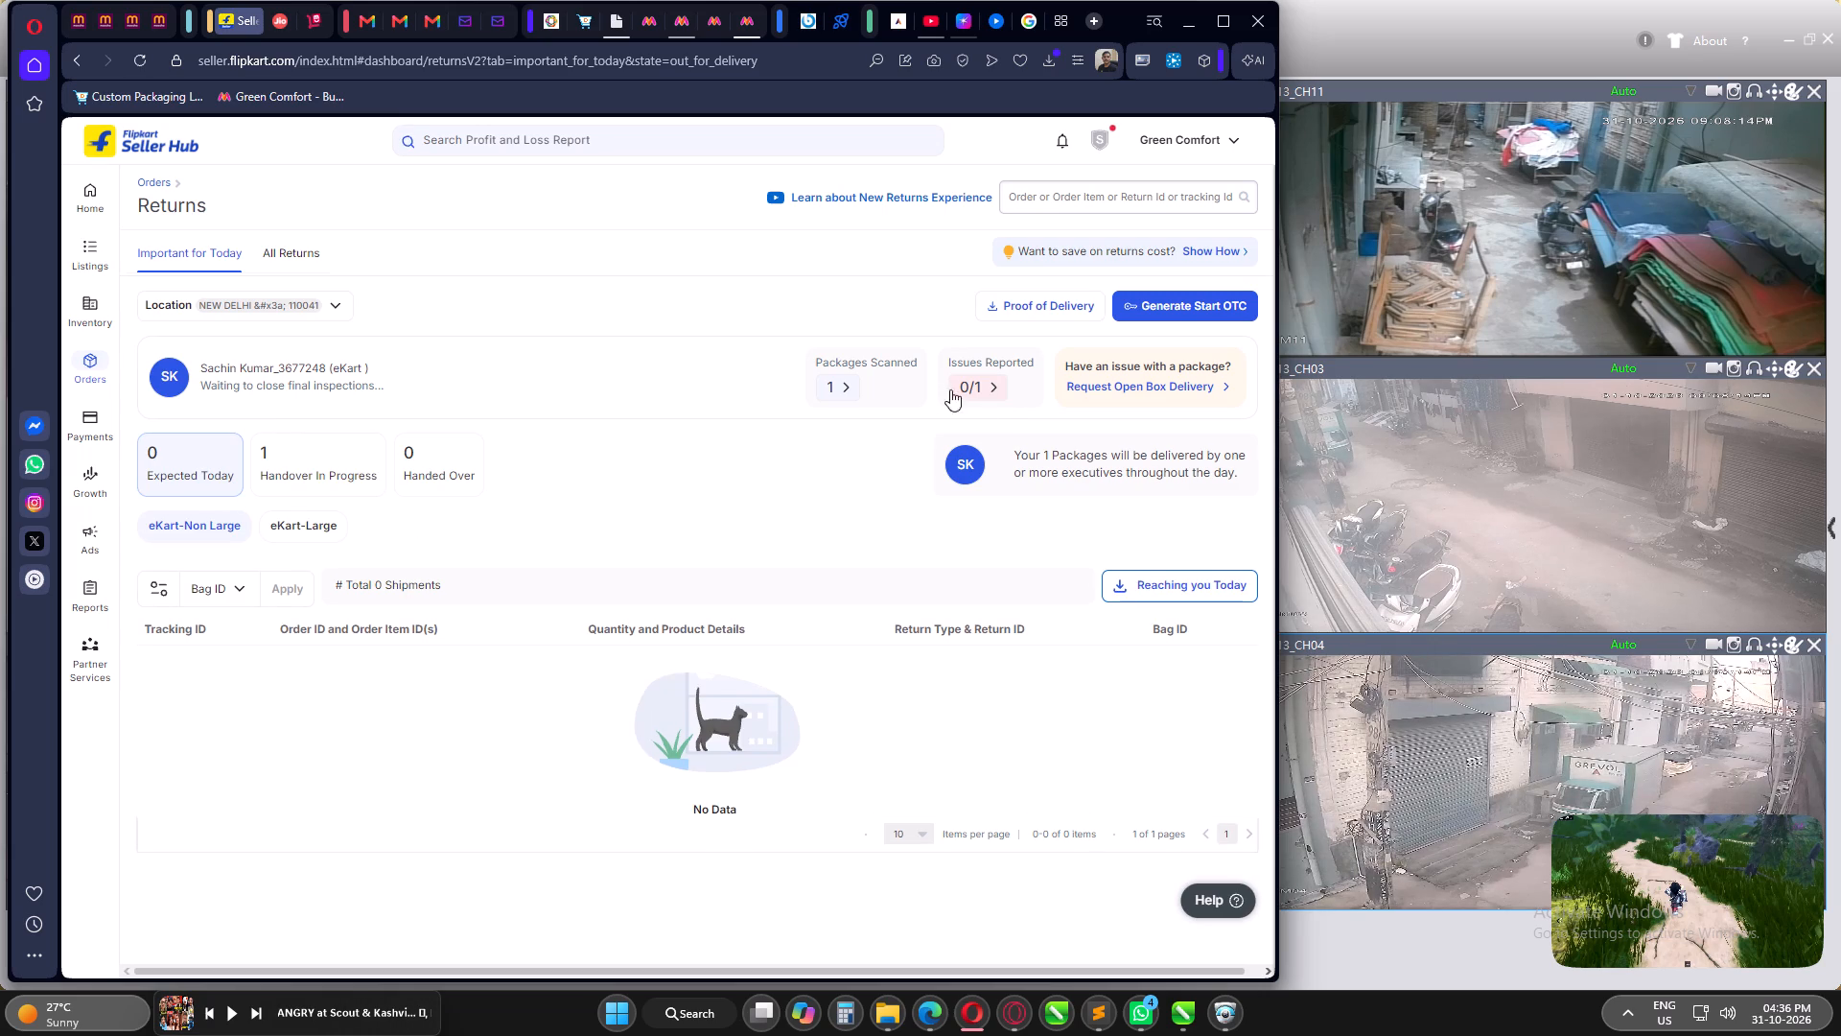
{"action": "left_click", "coordinate": [844, 388]}
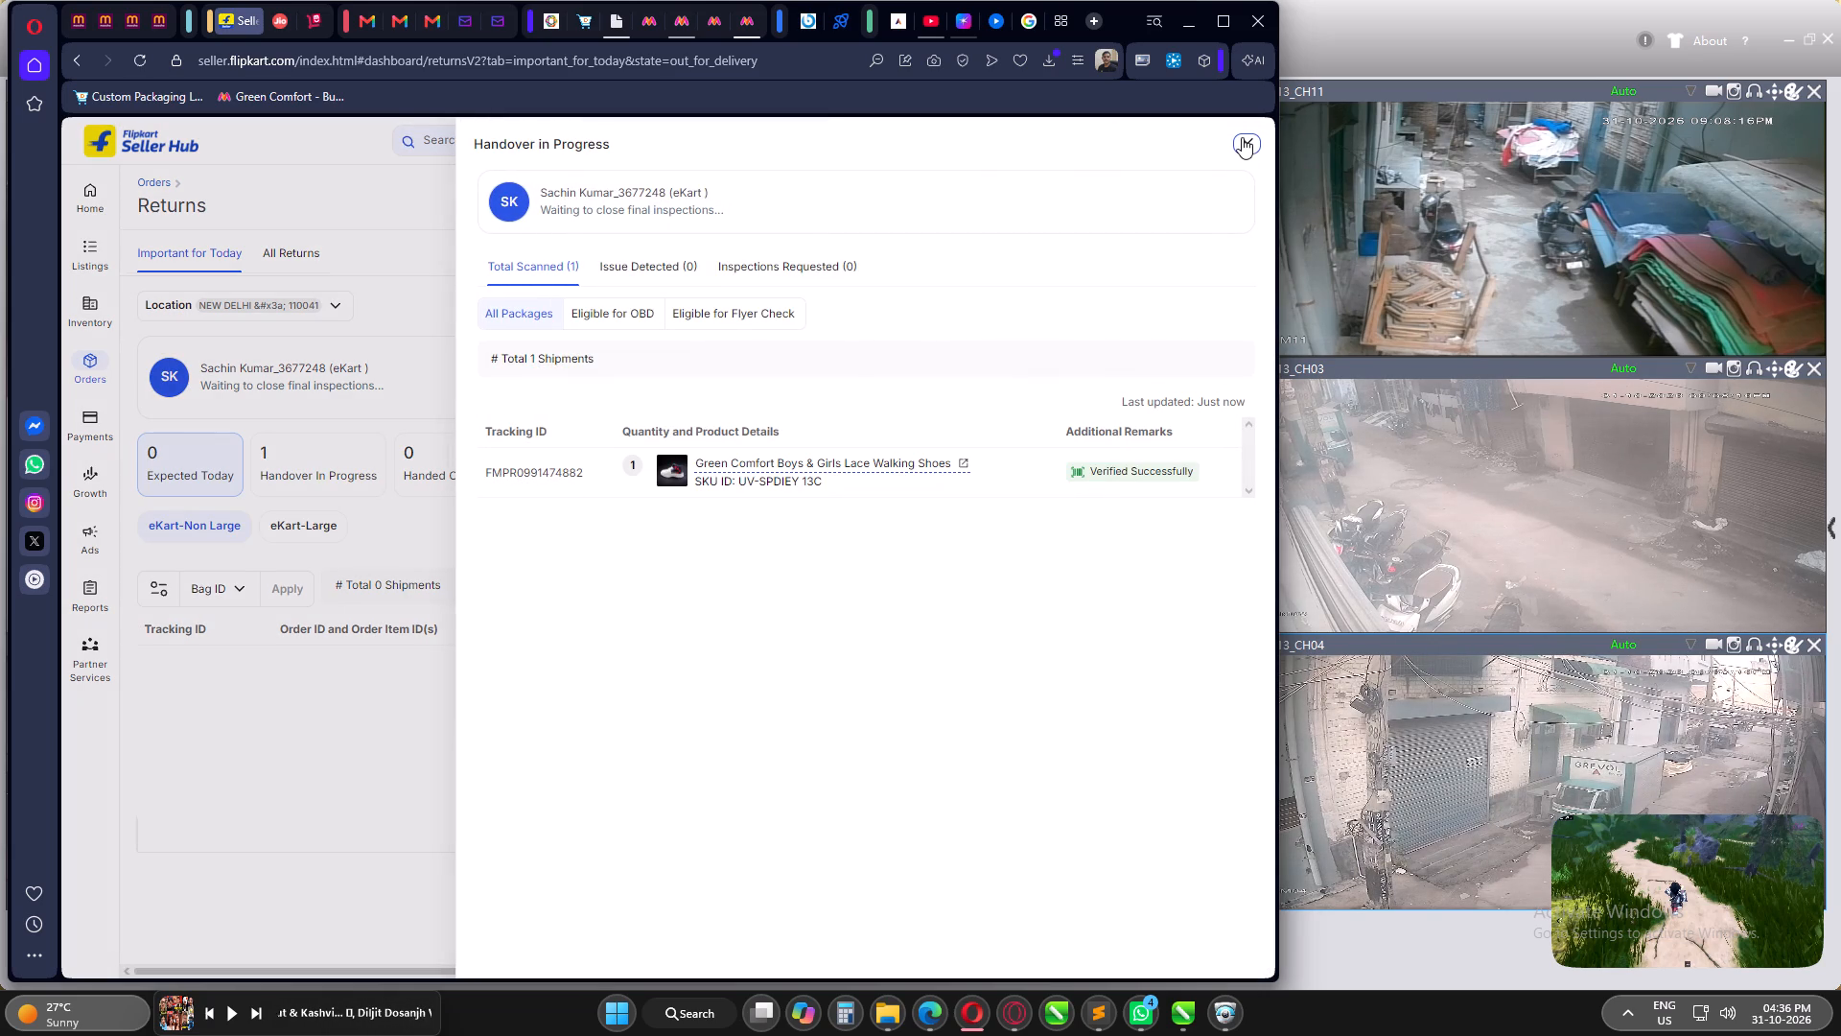
{"action": "left_click", "coordinate": [1242, 137]}
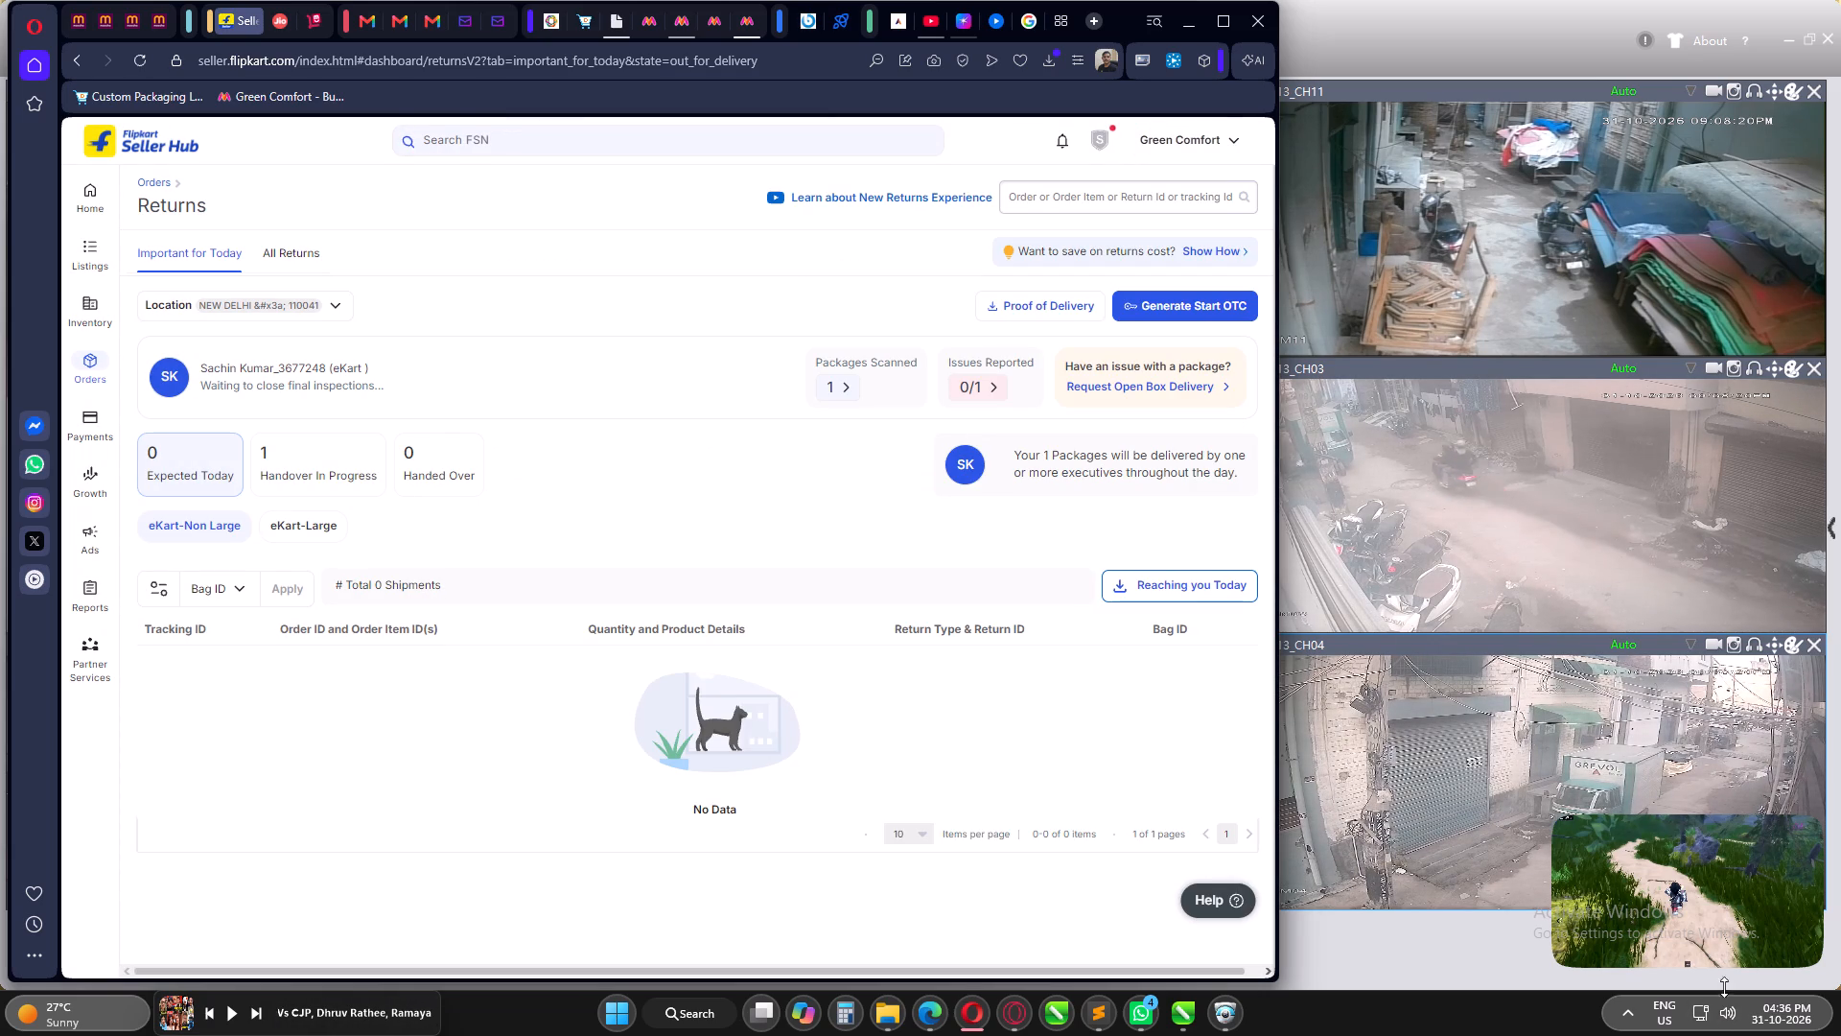
Lower the system volume and resume the floating video.
{"action": "scroll", "coordinate": [1469, 1035], "scroll_direction": "down", "scroll_amount": 6}
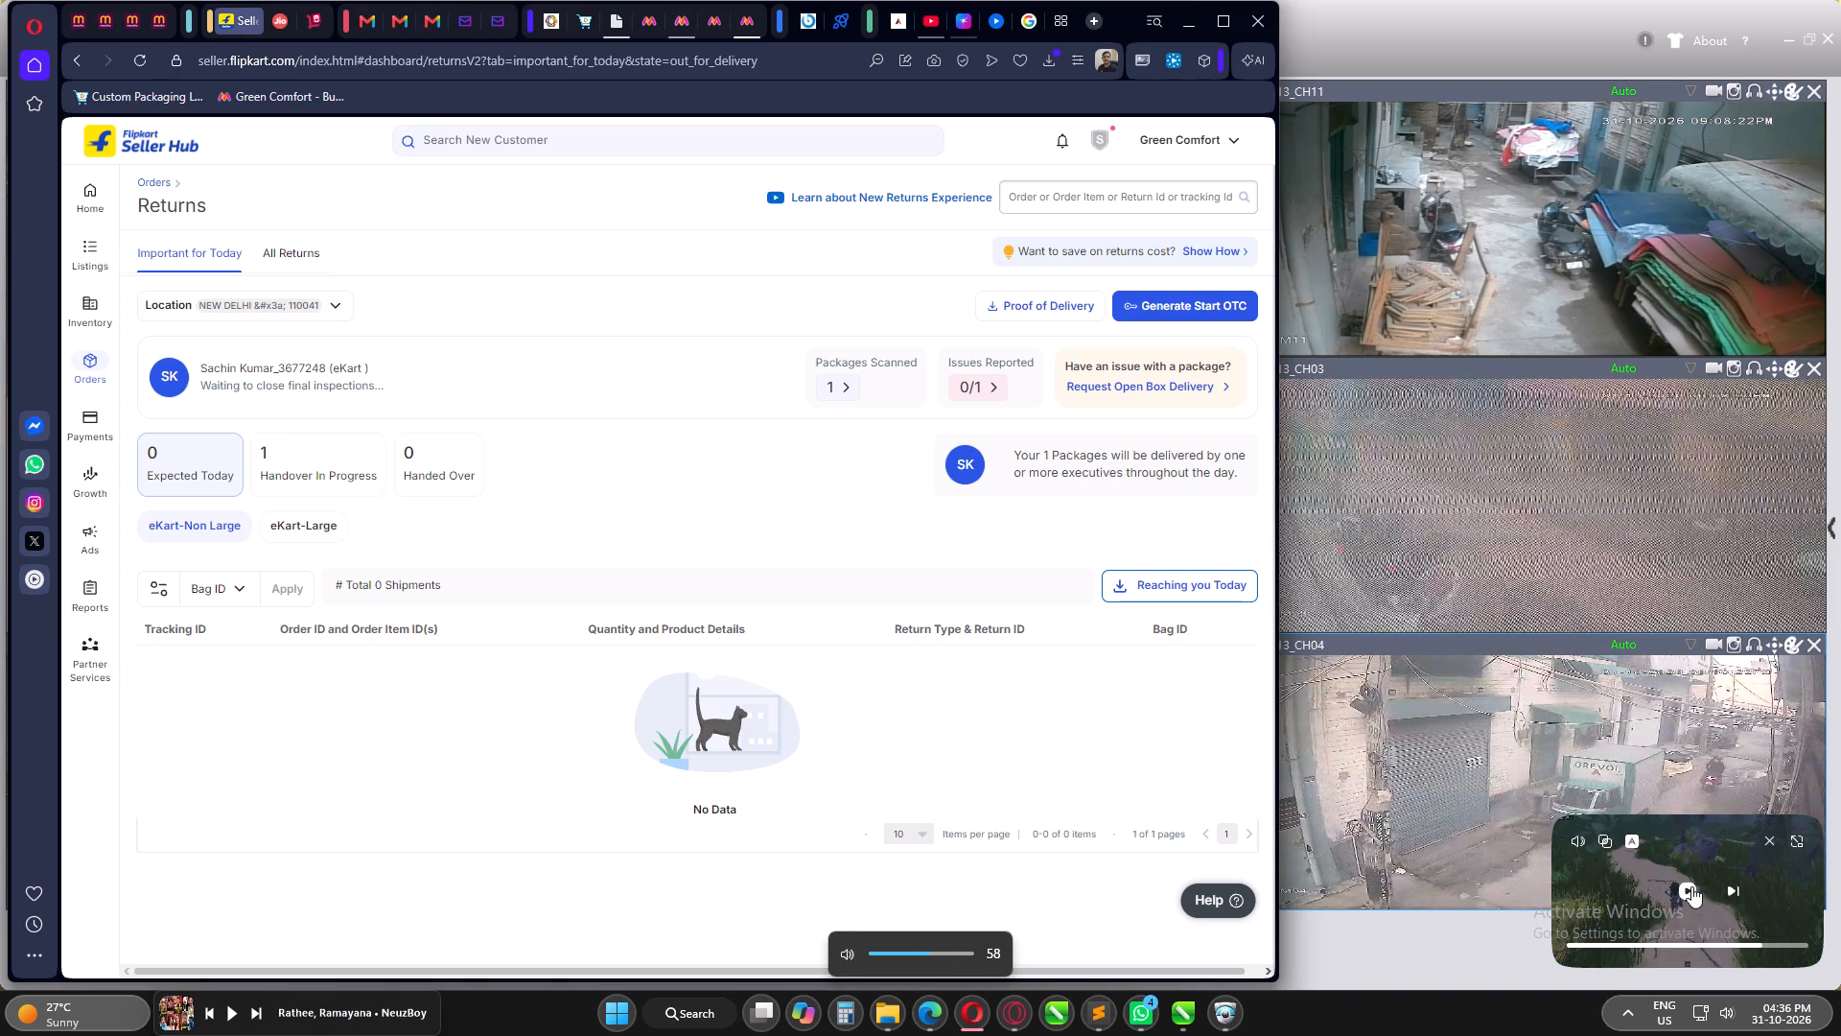
{"action": "left_click", "coordinate": [1690, 886]}
{"action": "scroll", "coordinate": [1504, 1033], "scroll_direction": "down", "scroll_amount": 1}
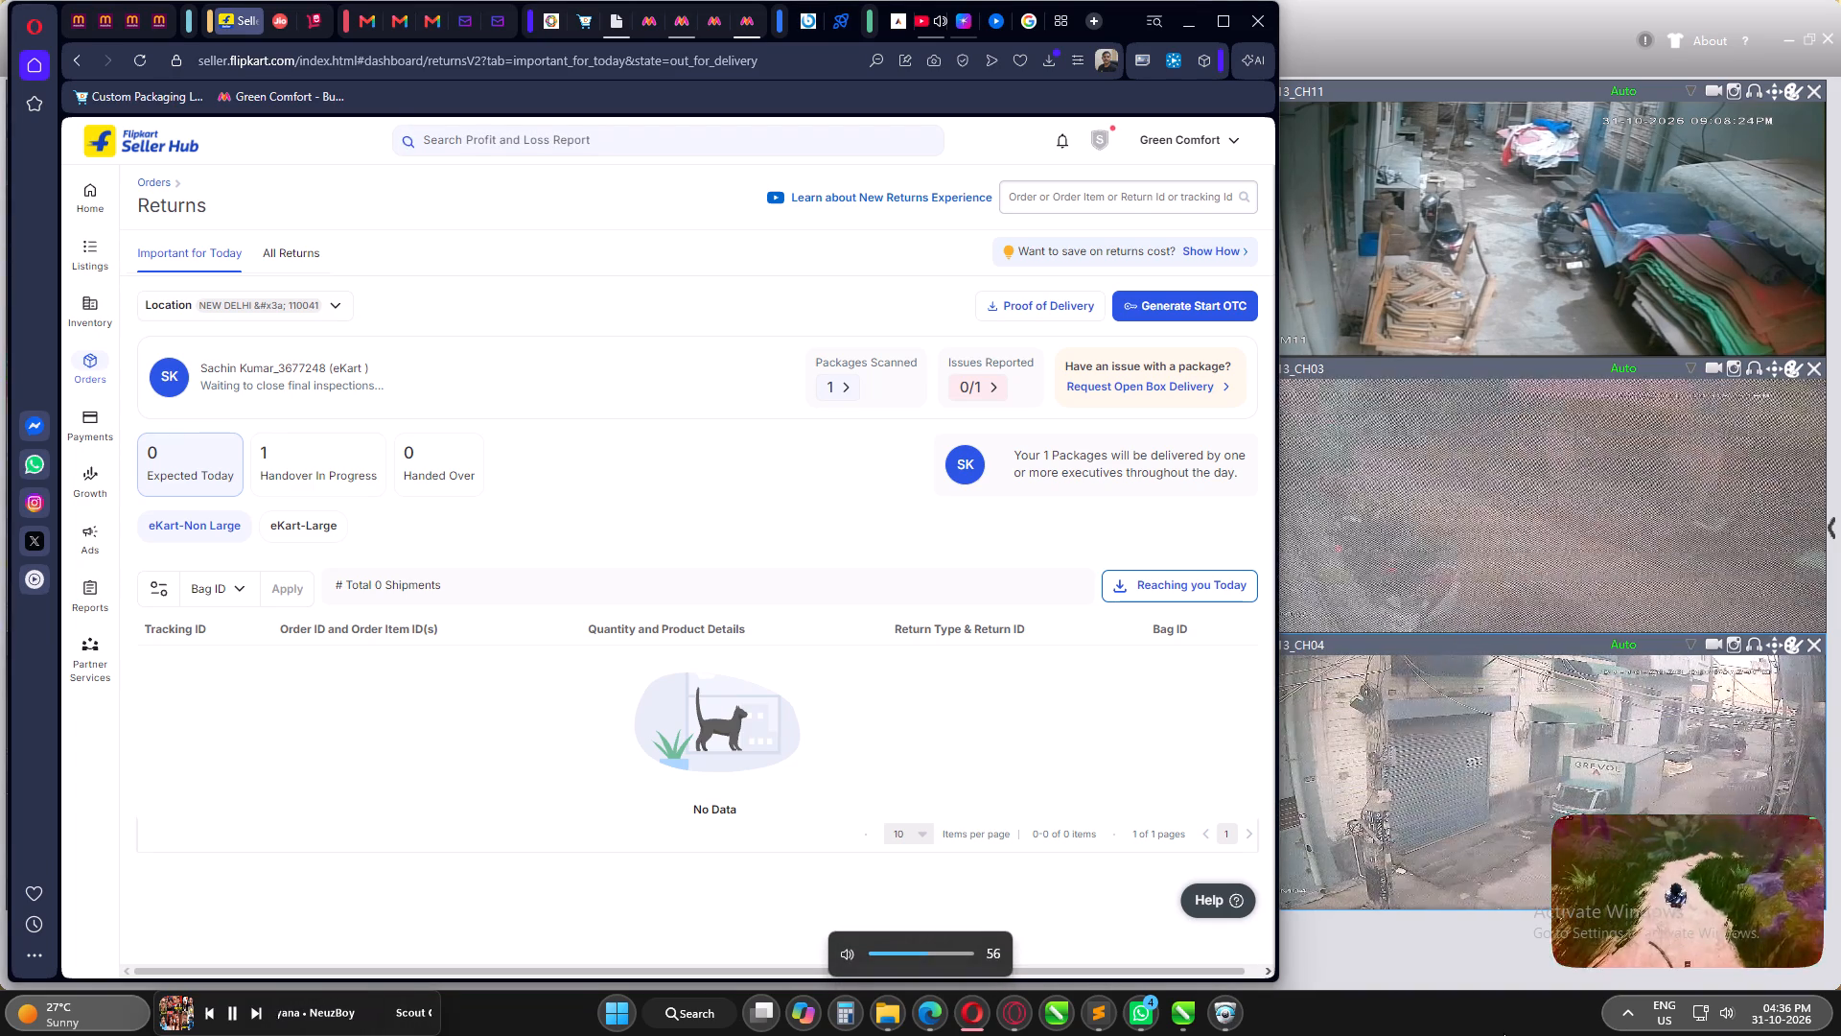
Refresh the Returns page again and recheck the scanned package's handover details.
{"action": "left_click", "coordinate": [138, 50]}
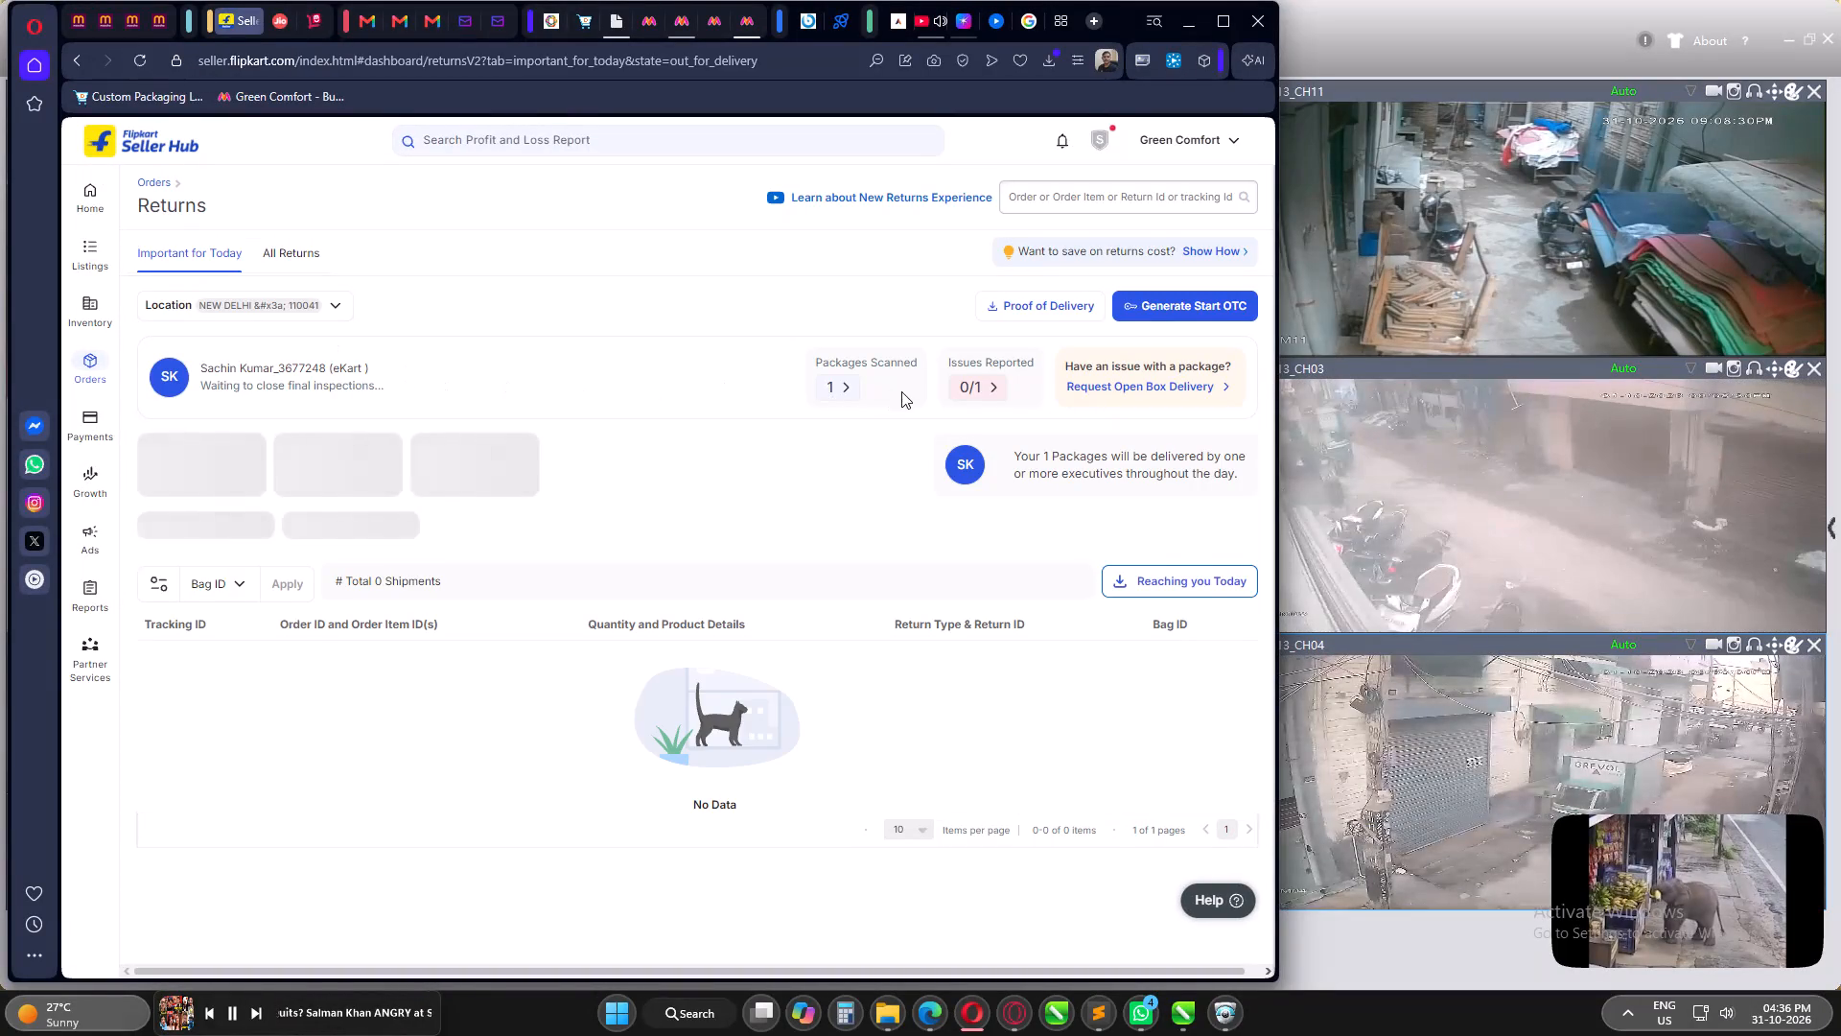
{"action": "left_click", "coordinate": [834, 388]}
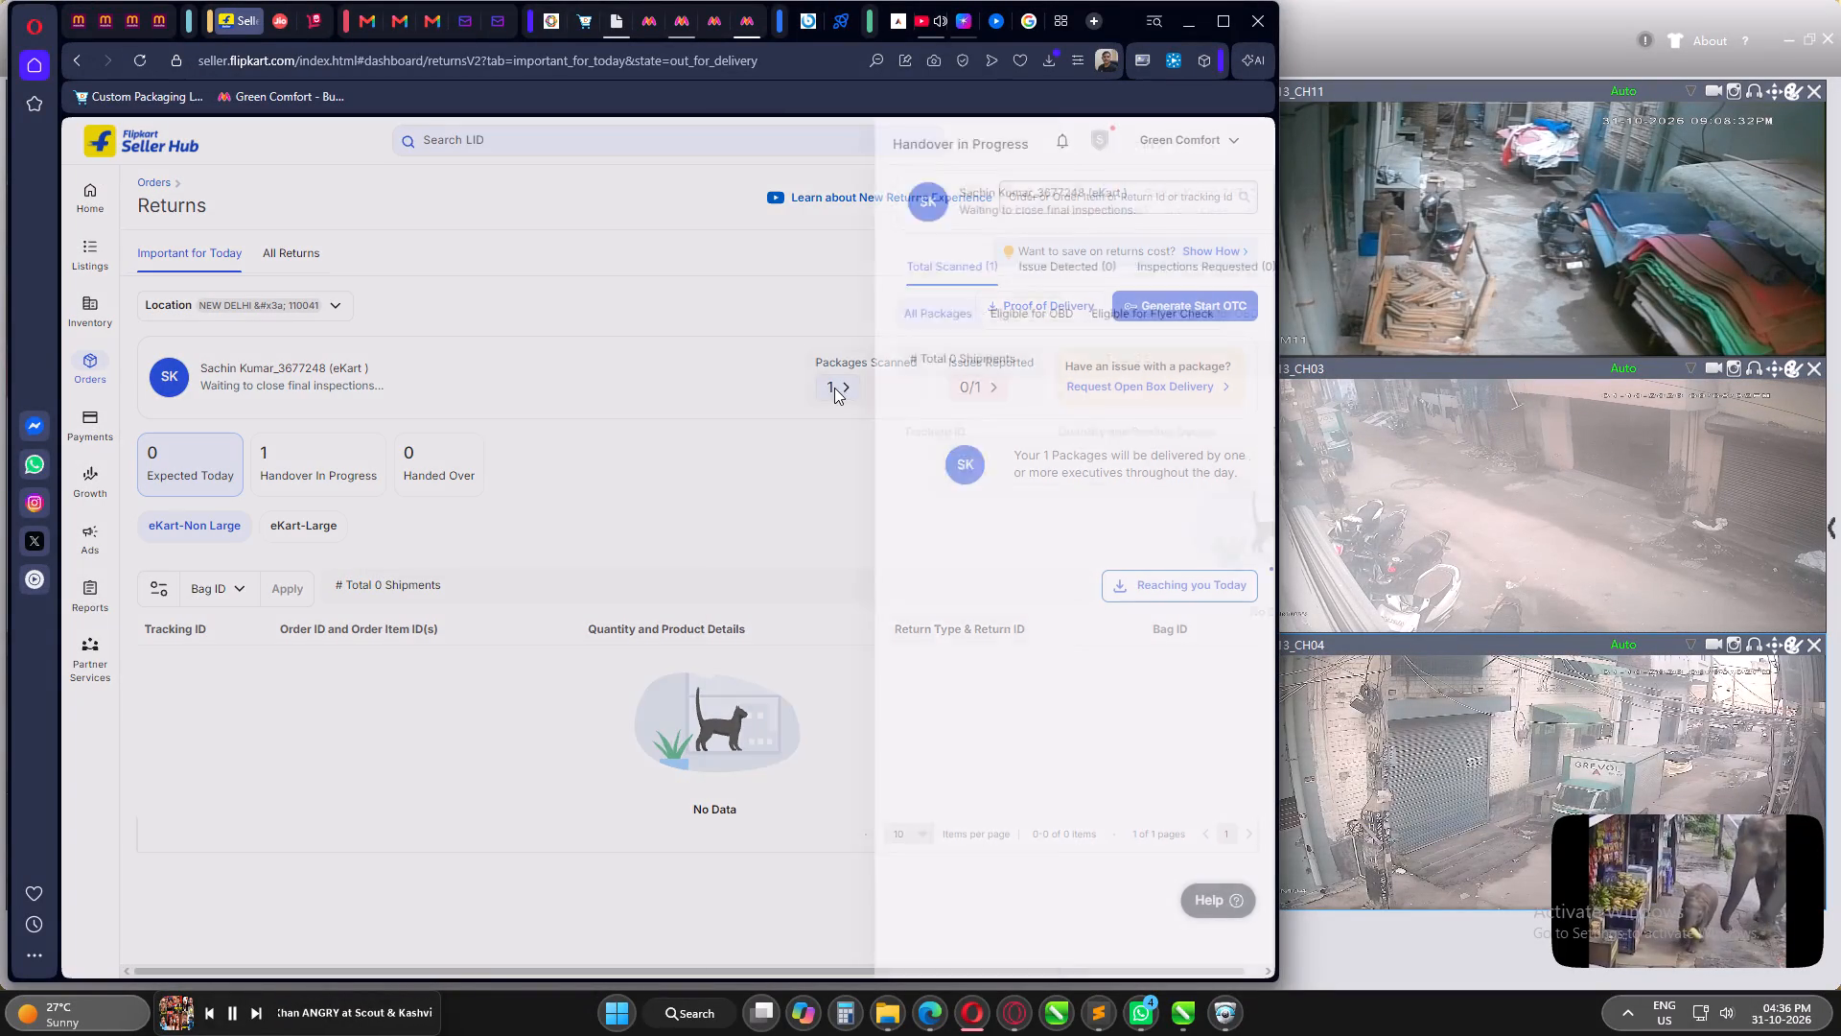
{"action": "left_click", "coordinate": [1257, 135]}
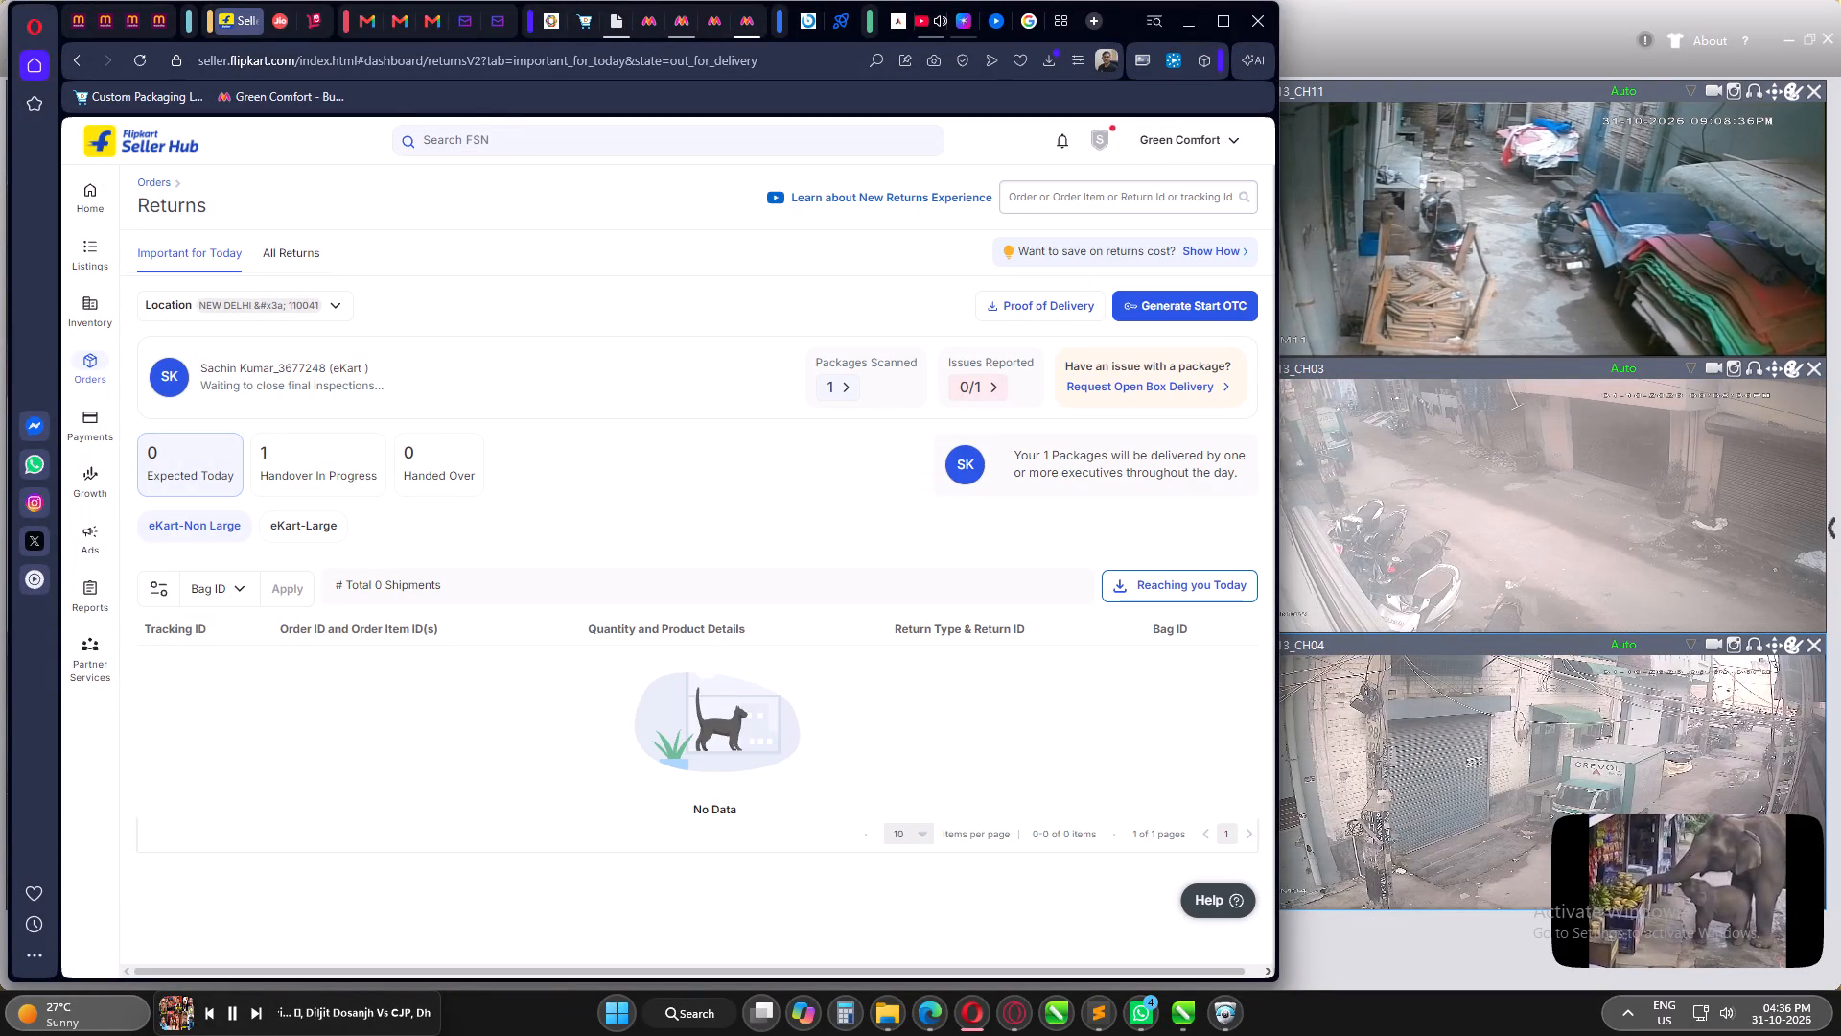
Pause the floating video.
{"action": "left_click", "coordinate": [1685, 889]}
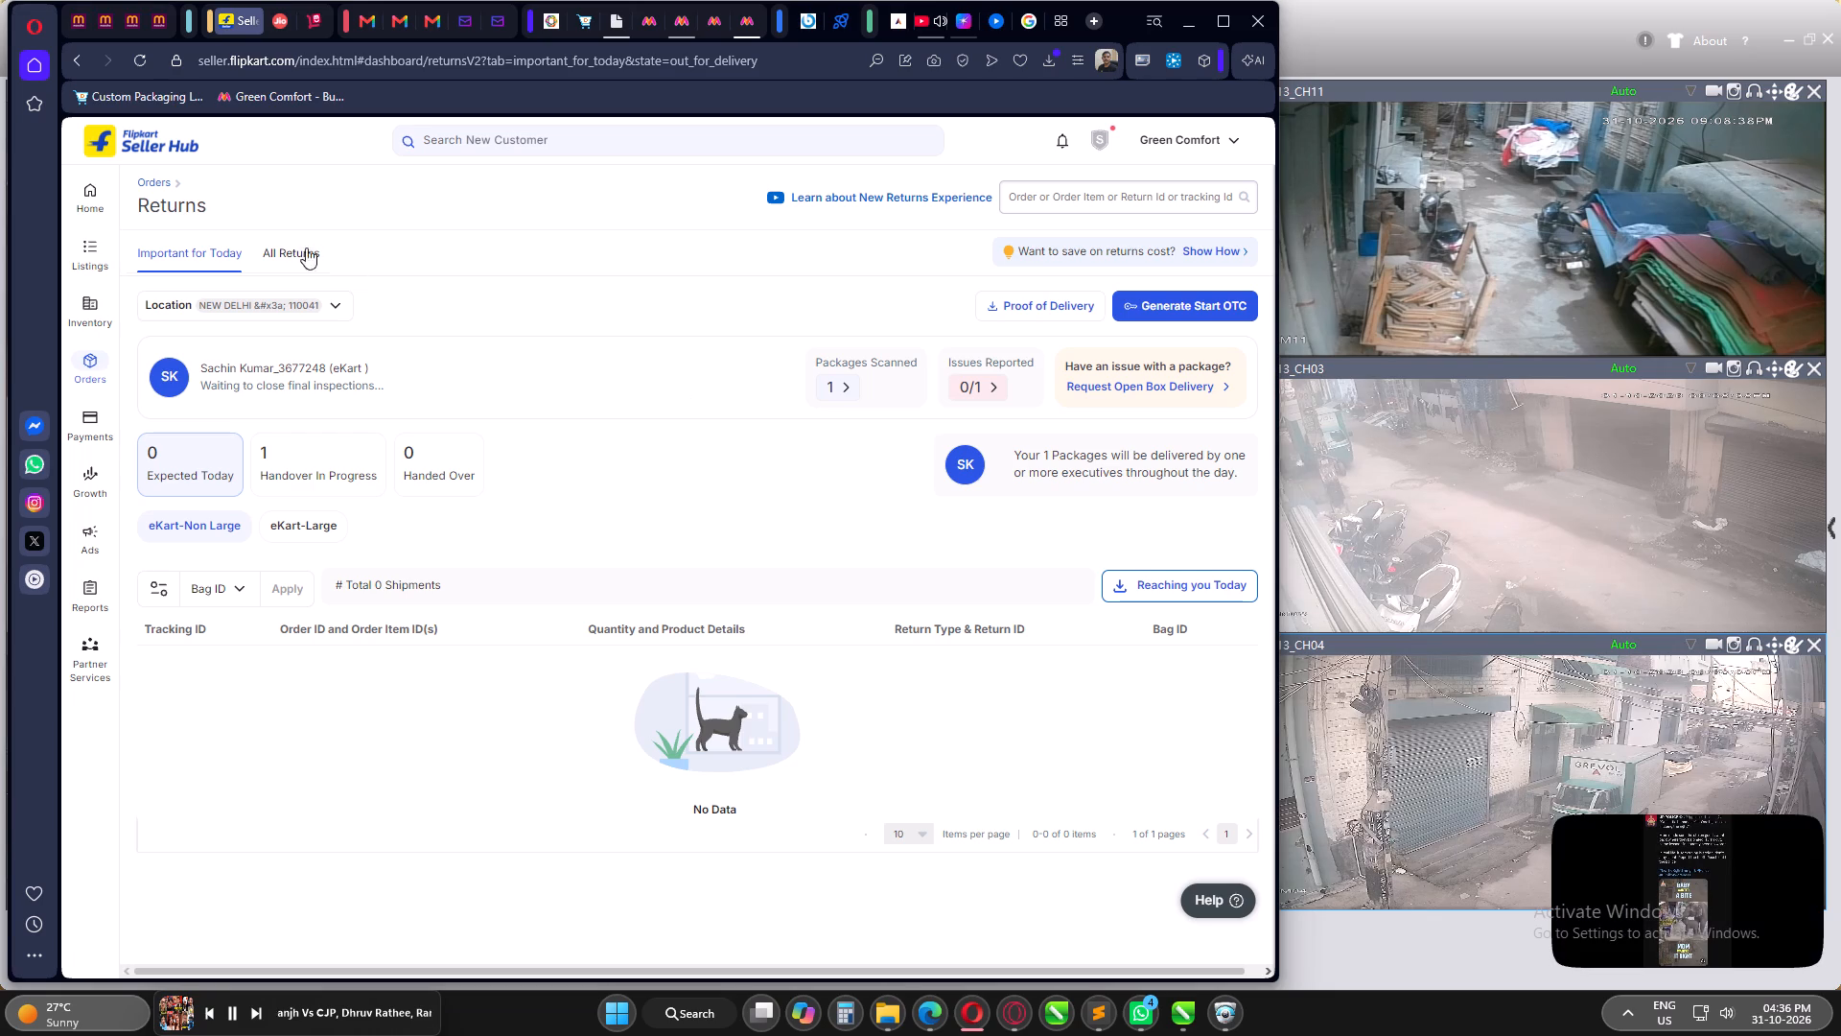
Keep refreshing the Returns page and check the handover-in-progress list and scanned package details for the inspection status.
{"action": "left_click", "coordinate": [131, 60]}
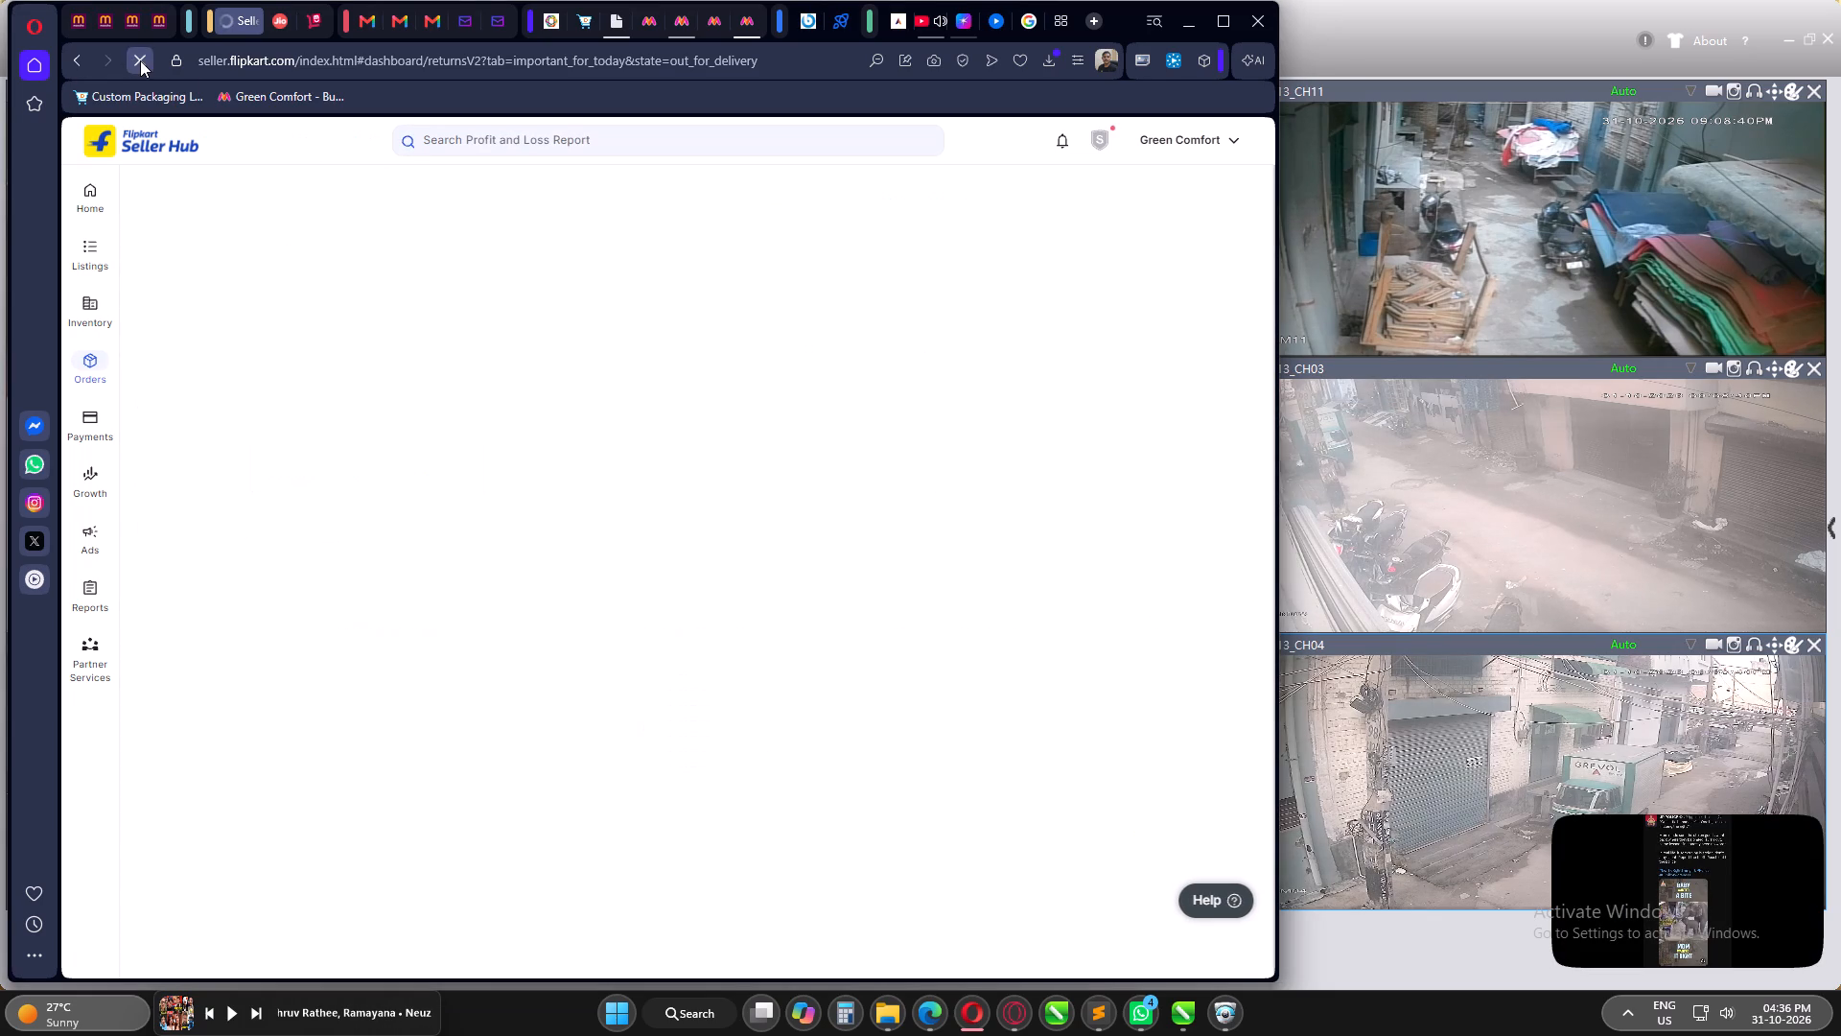
{"action": "left_click", "coordinate": [836, 386]}
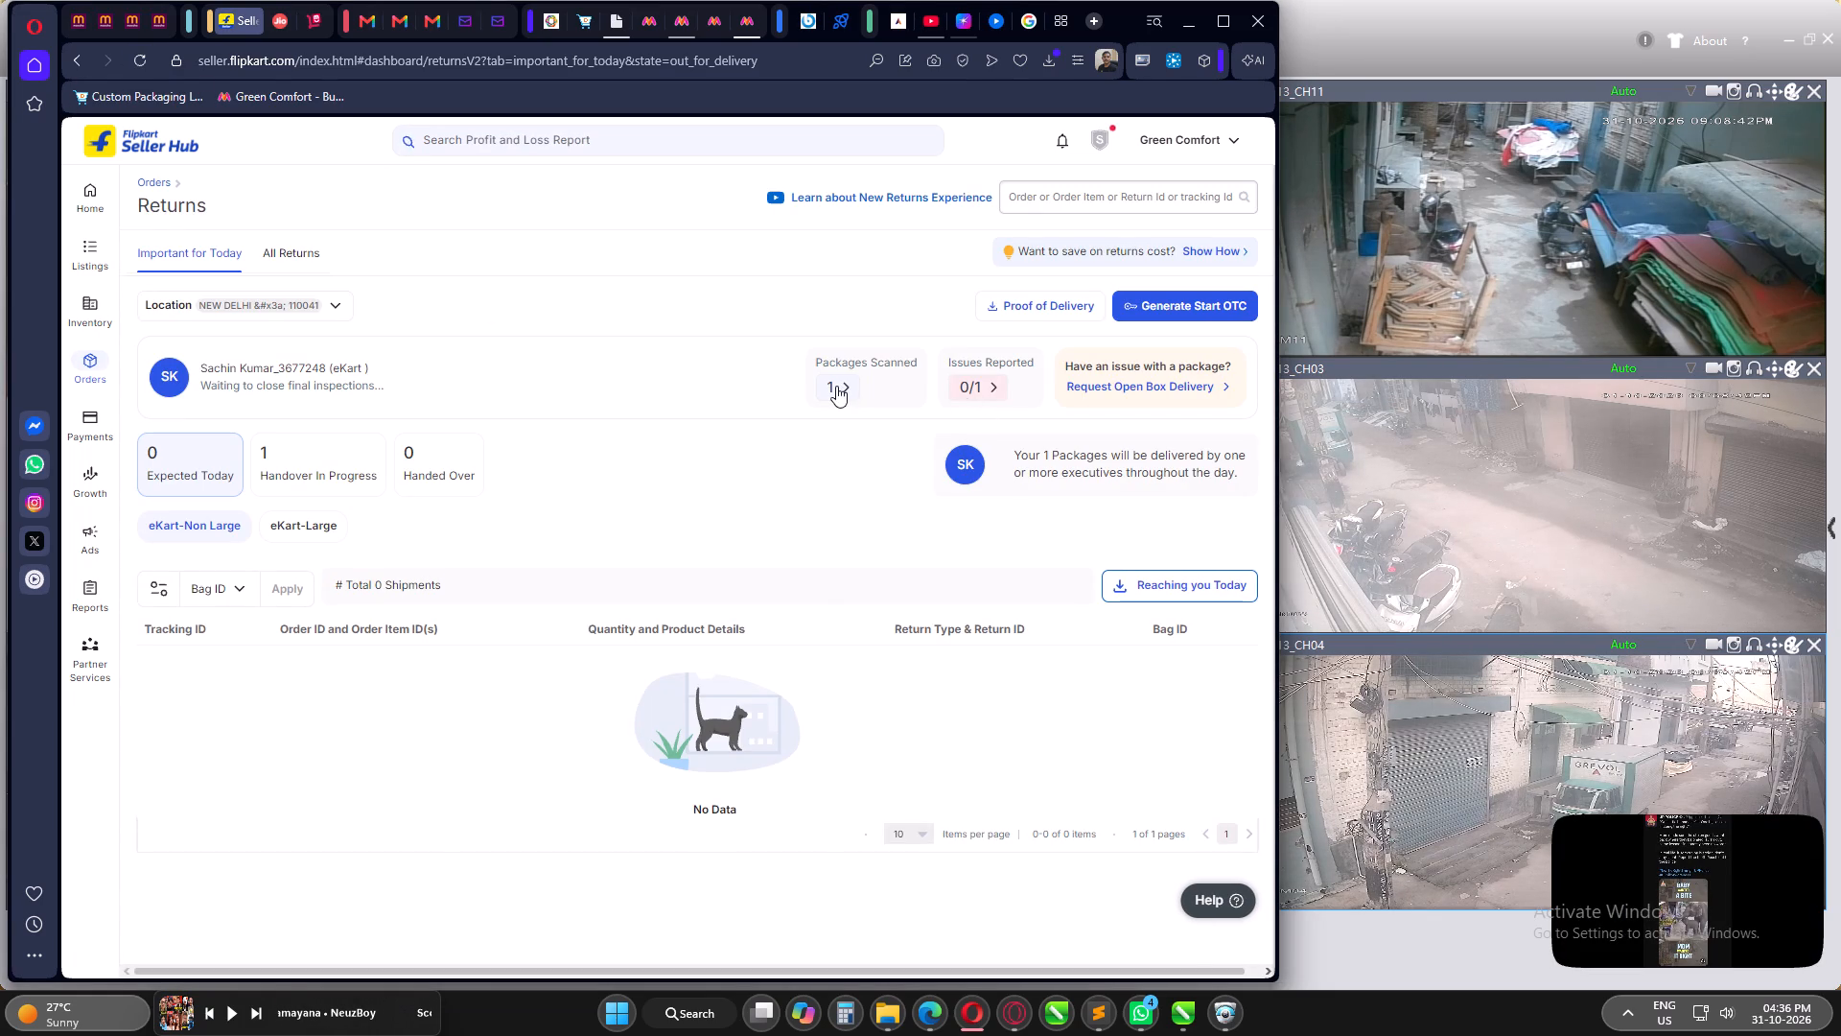
{"action": "left_click", "coordinate": [1247, 147]}
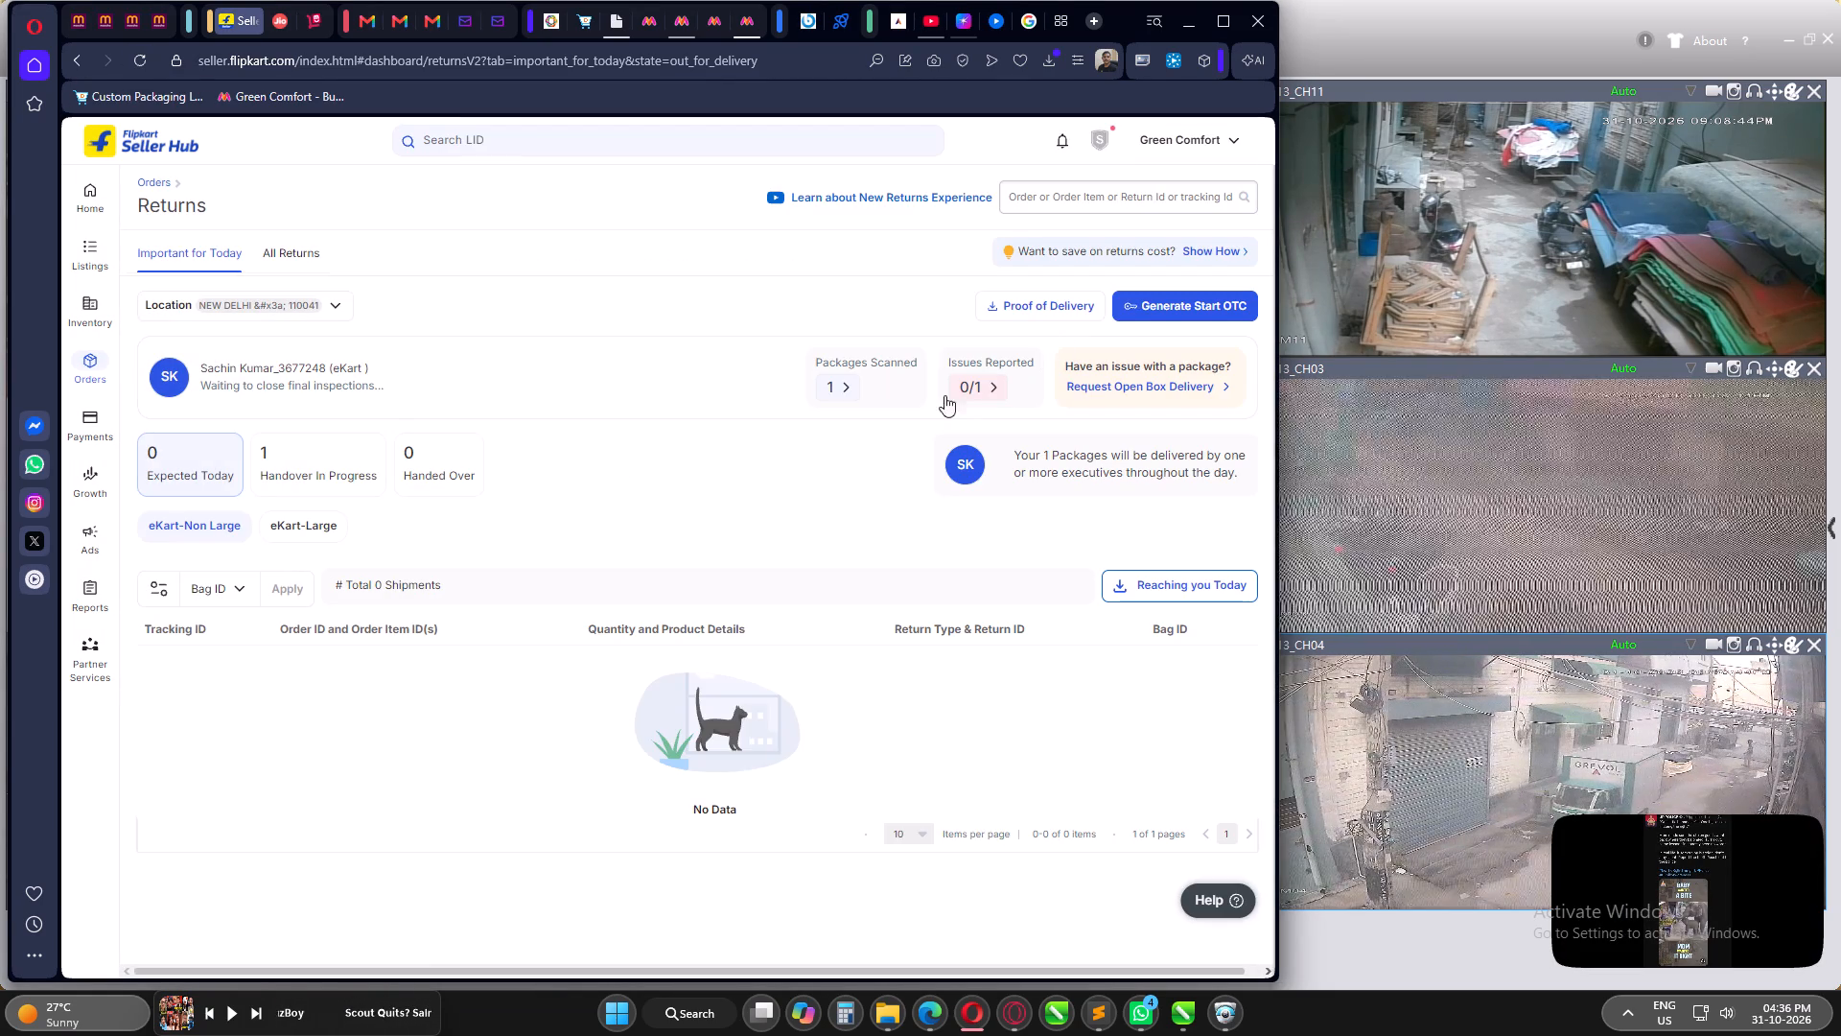
{"action": "left_click", "coordinate": [840, 385]}
{"action": "left_click", "coordinate": [1249, 149]}
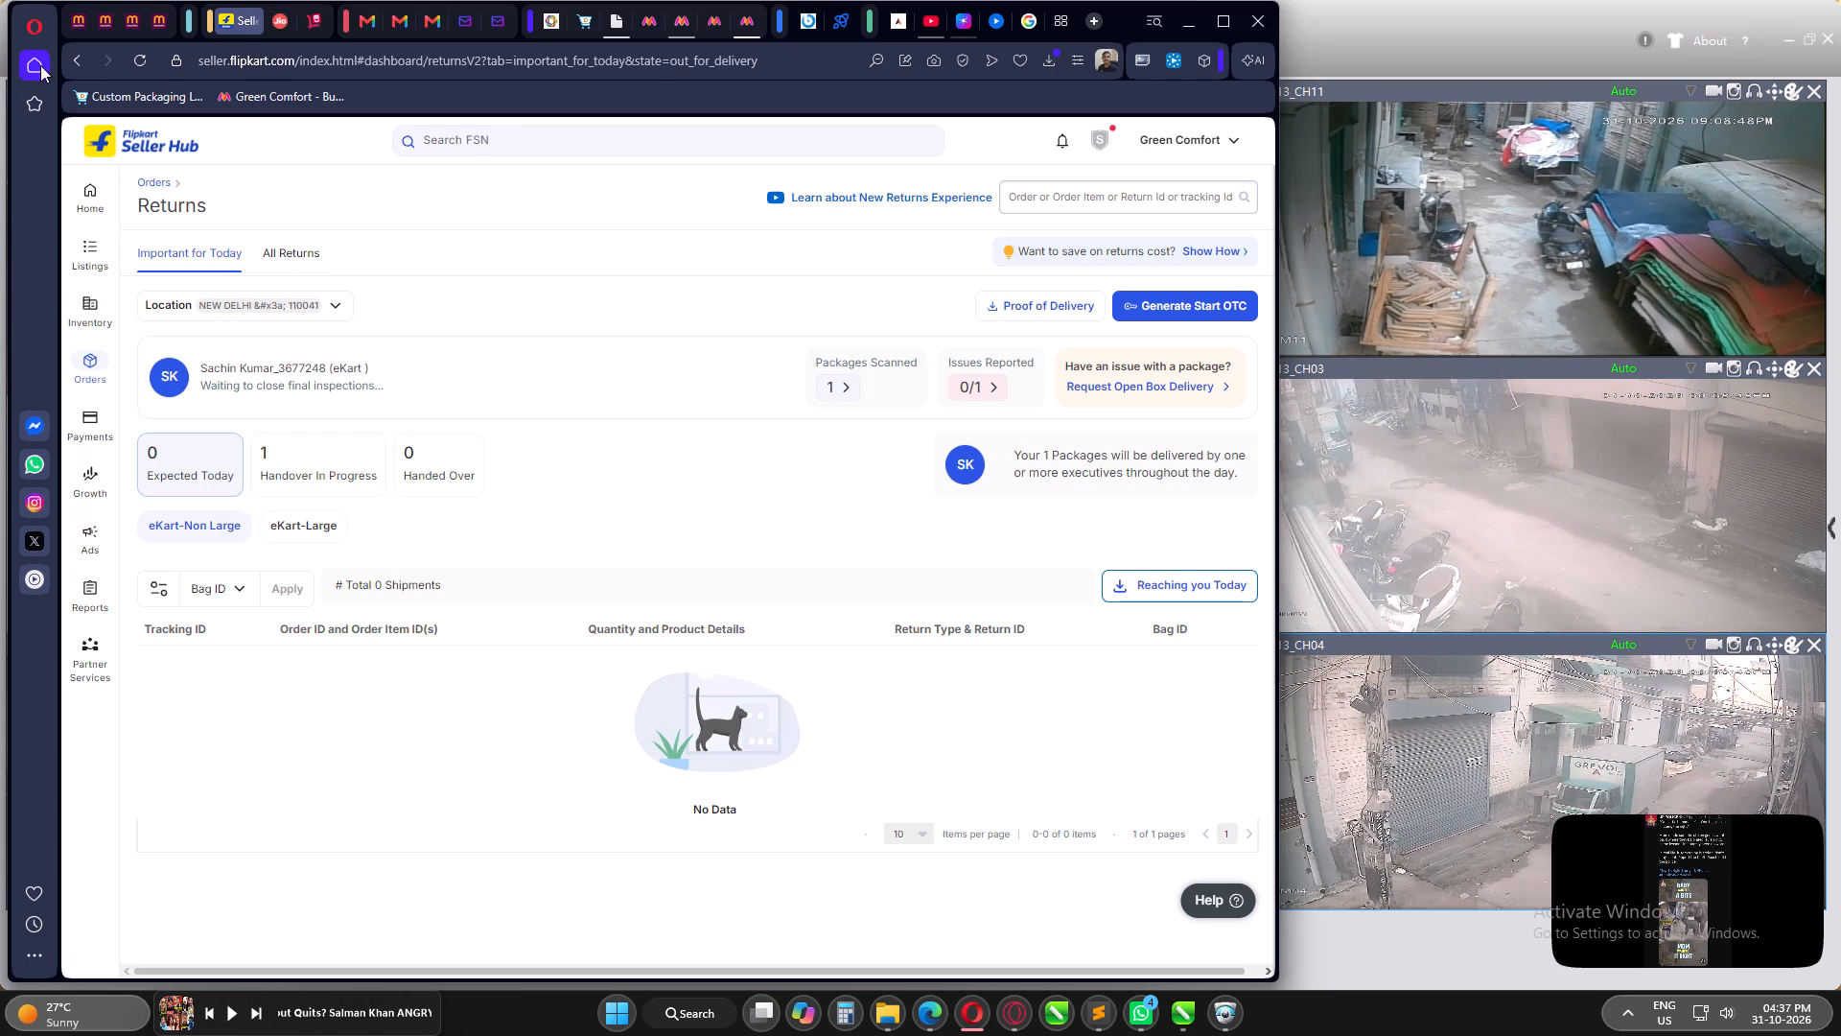
{"action": "left_click", "coordinate": [129, 61]}
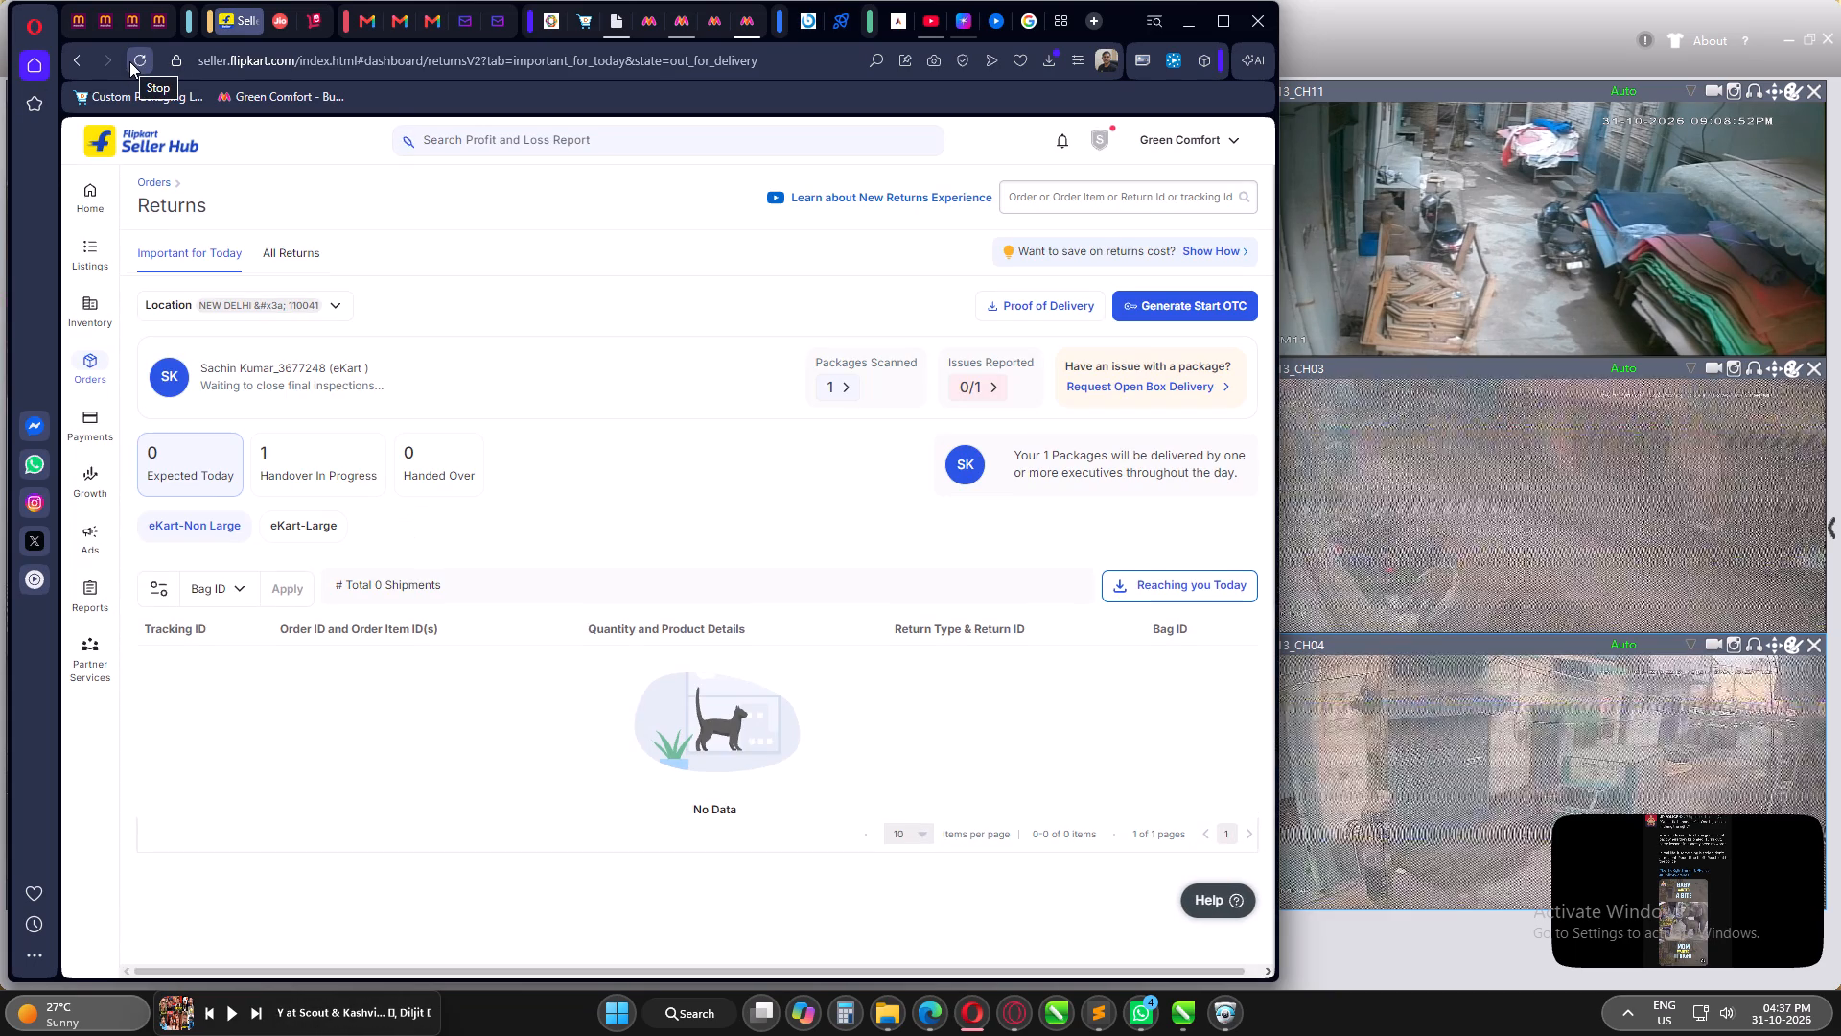
{"action": "left_click", "coordinate": [306, 459]}
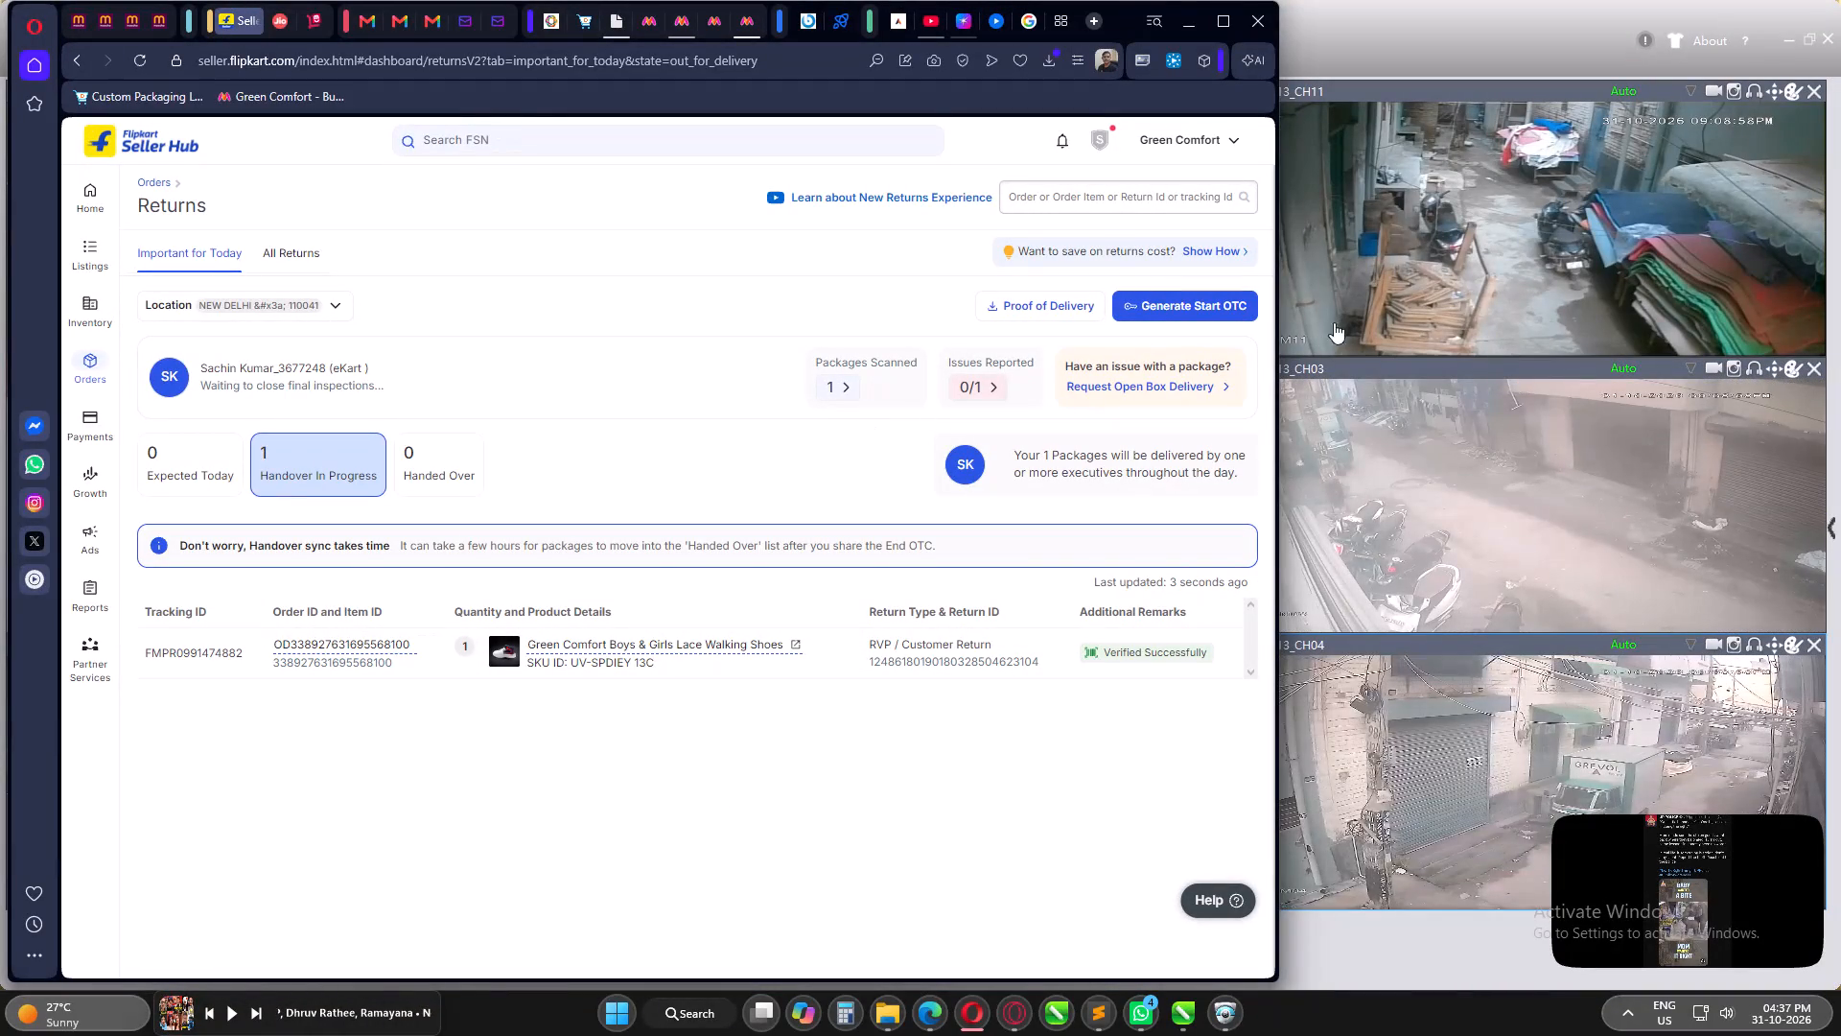
{"action": "left_click", "coordinate": [817, 391]}
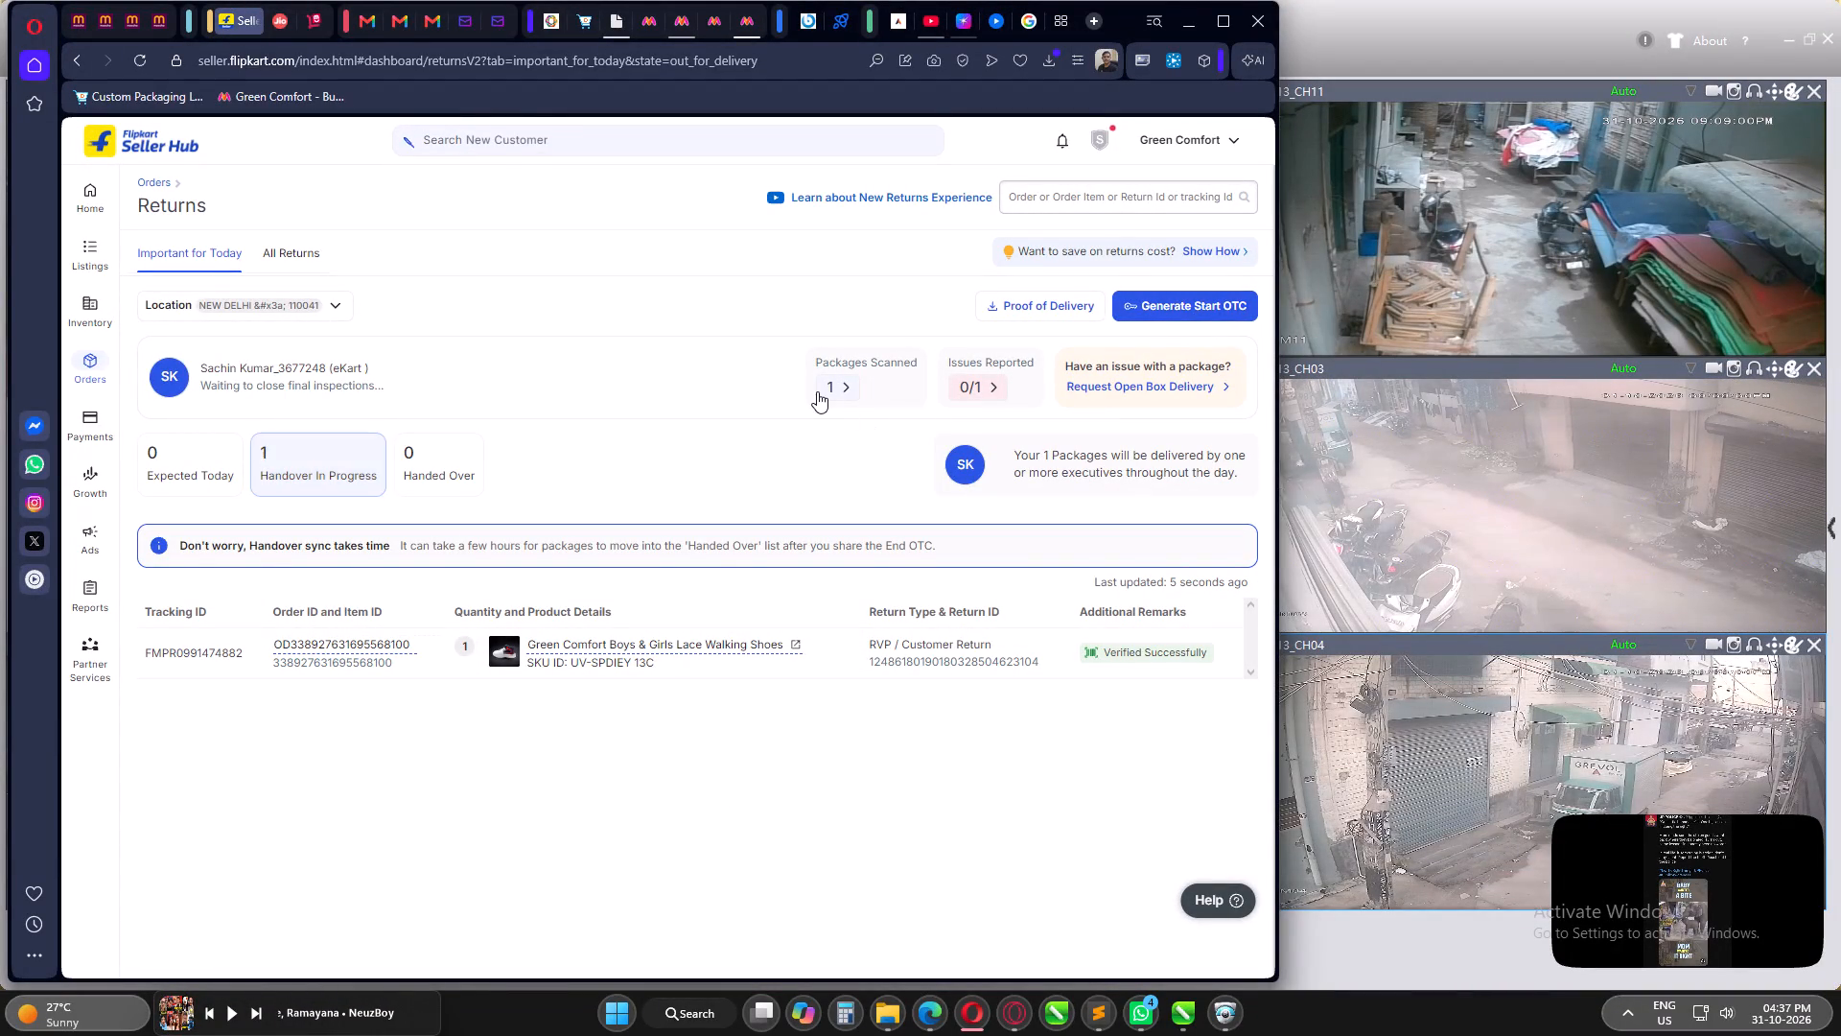
{"action": "left_click", "coordinate": [1082, 311]}
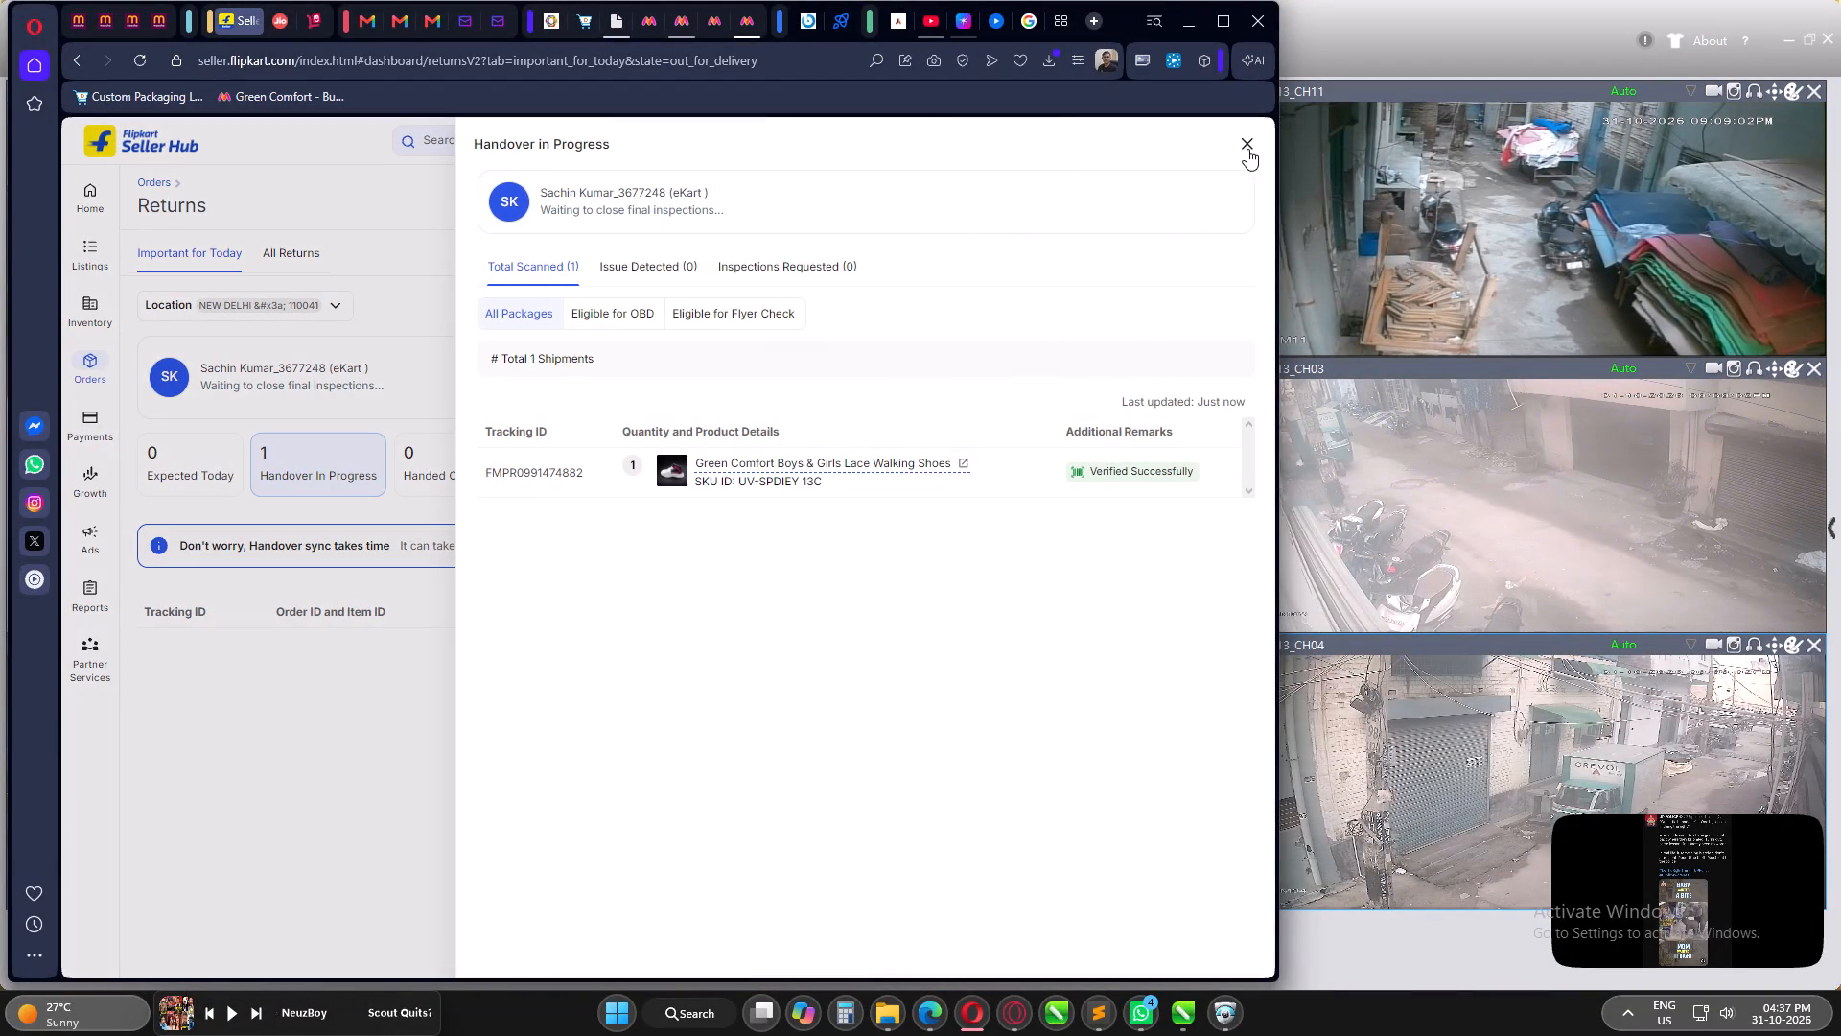
{"action": "left_click", "coordinate": [1247, 149]}
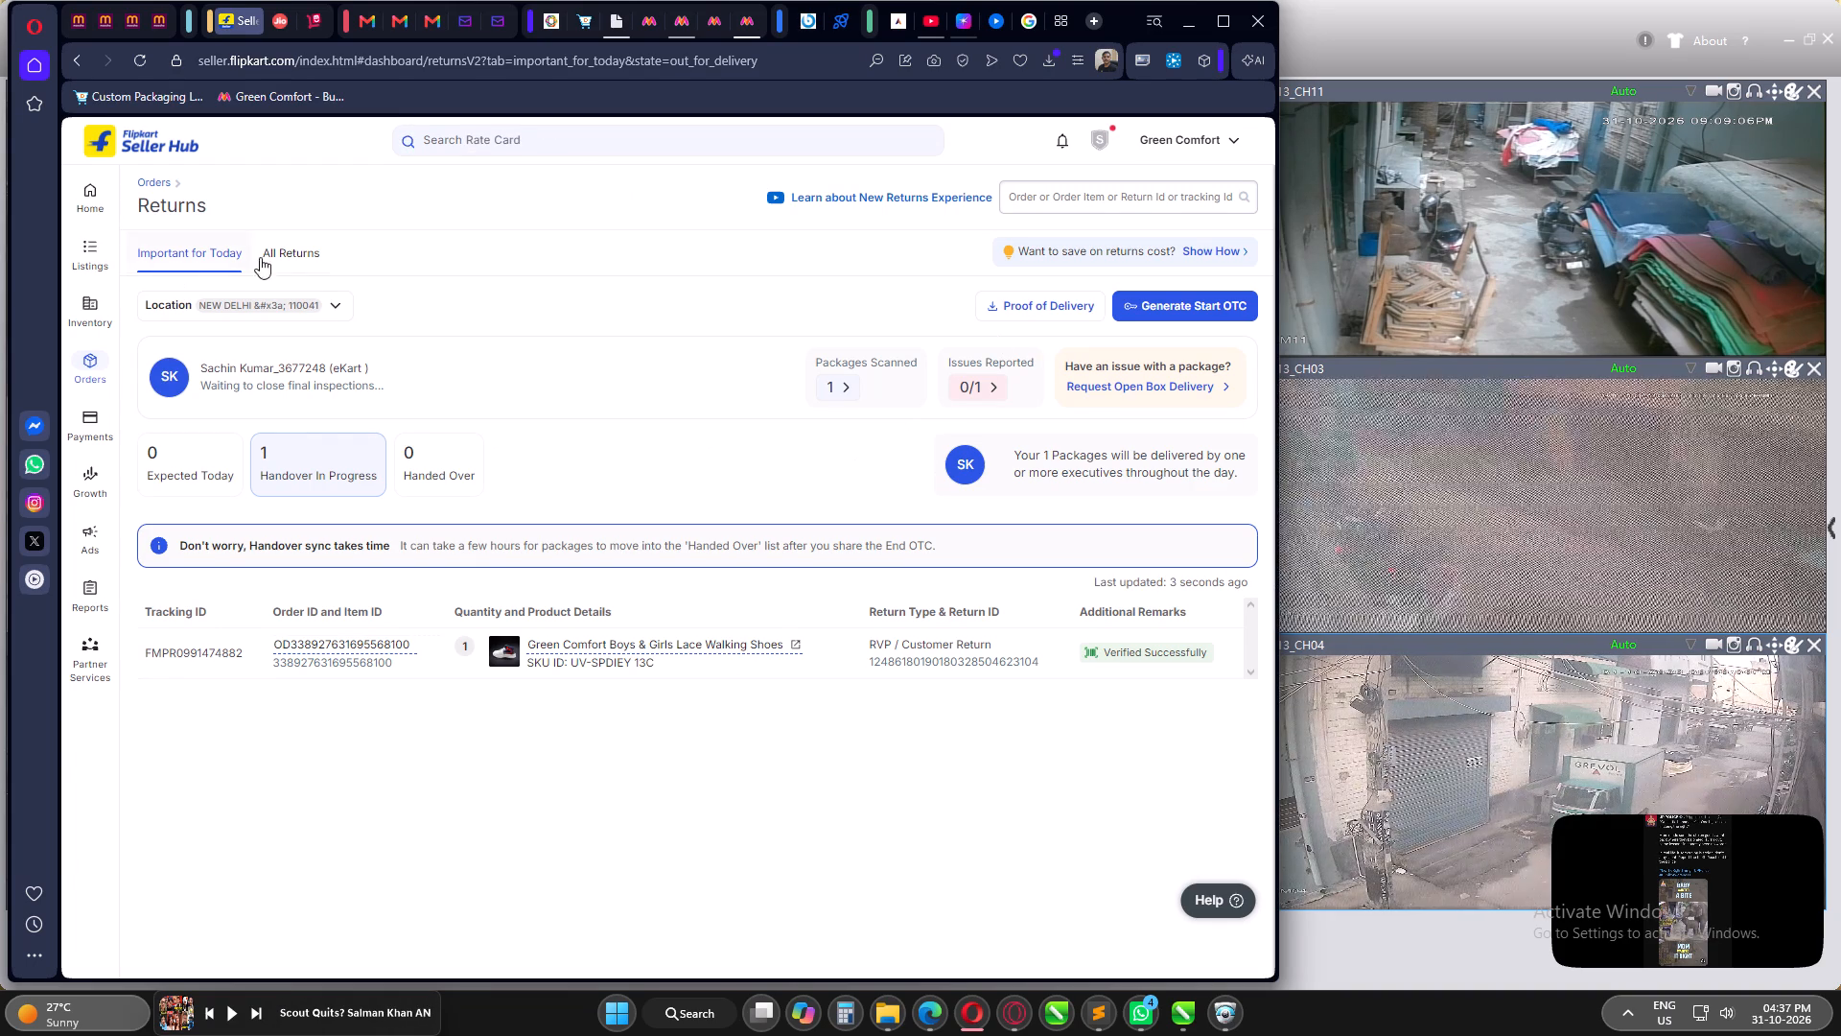
Reload today's returns by switching views, and confirm that no more inspections are needed for the eKart handover.
{"action": "left_click", "coordinate": [311, 259]}
{"action": "left_click", "coordinate": [176, 259]}
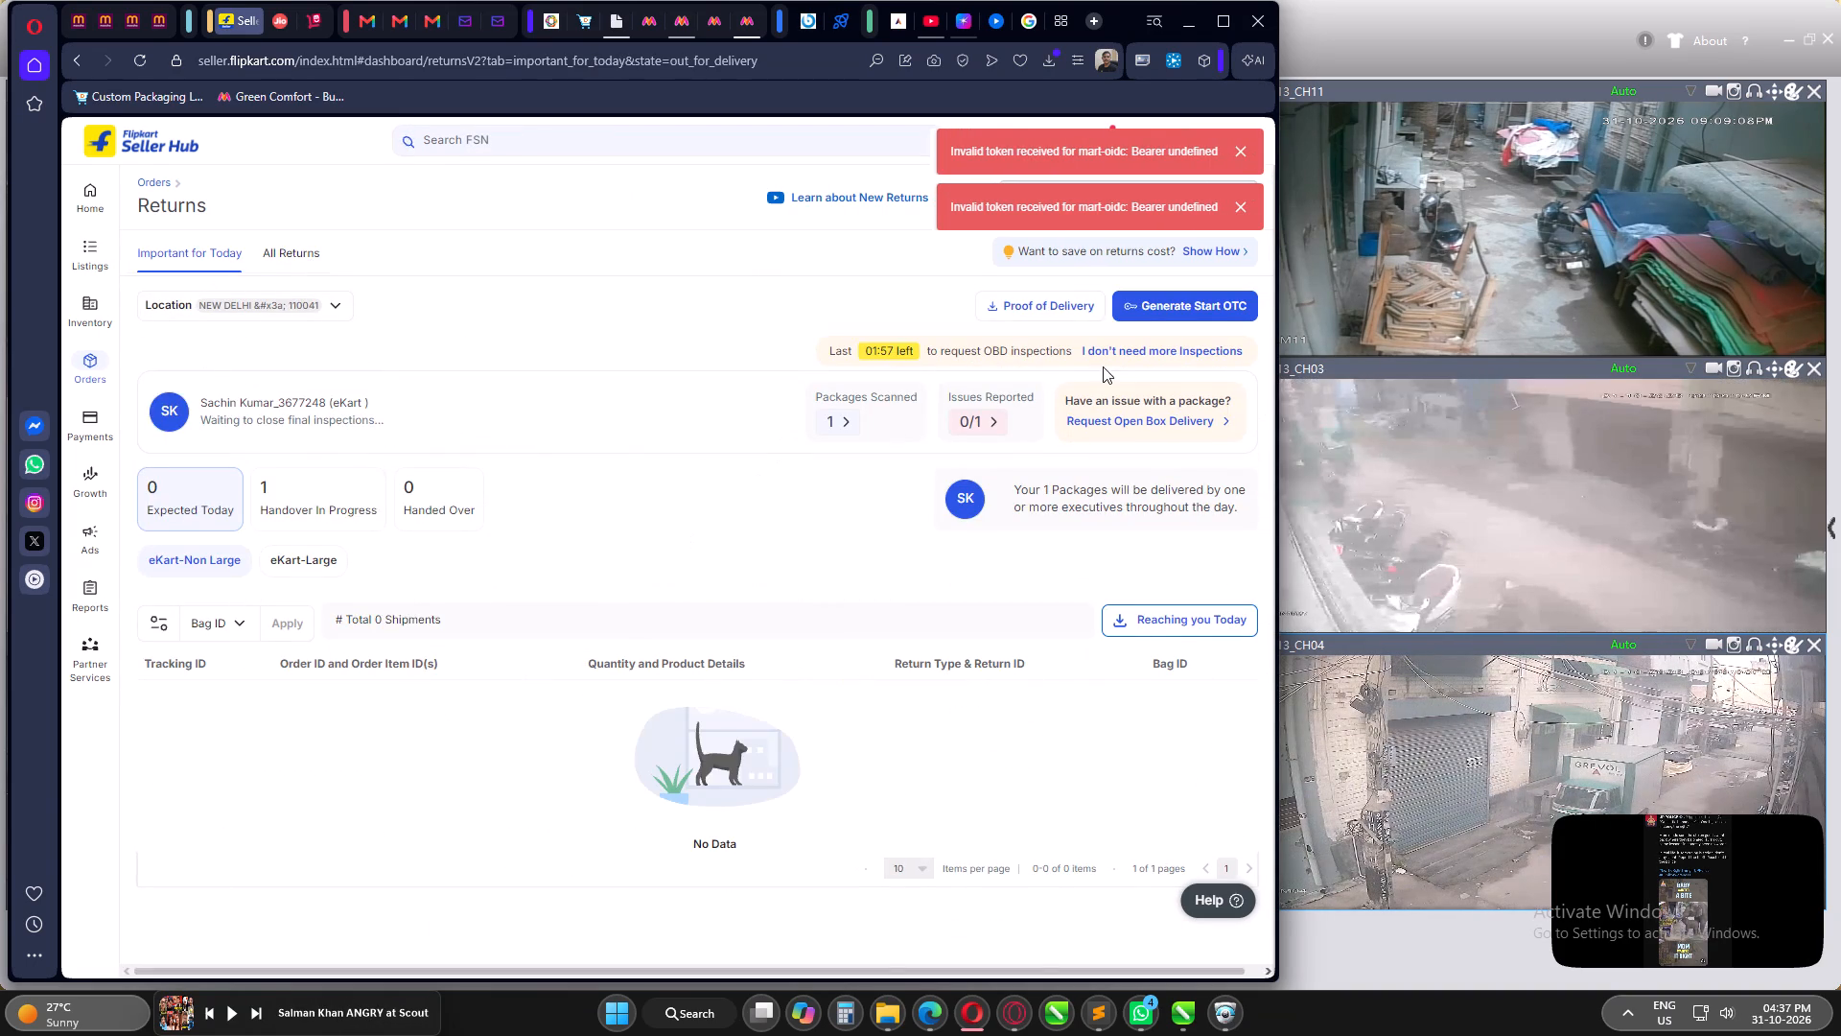
{"action": "left_click", "coordinate": [1128, 356]}
{"action": "left_click", "coordinate": [710, 638]}
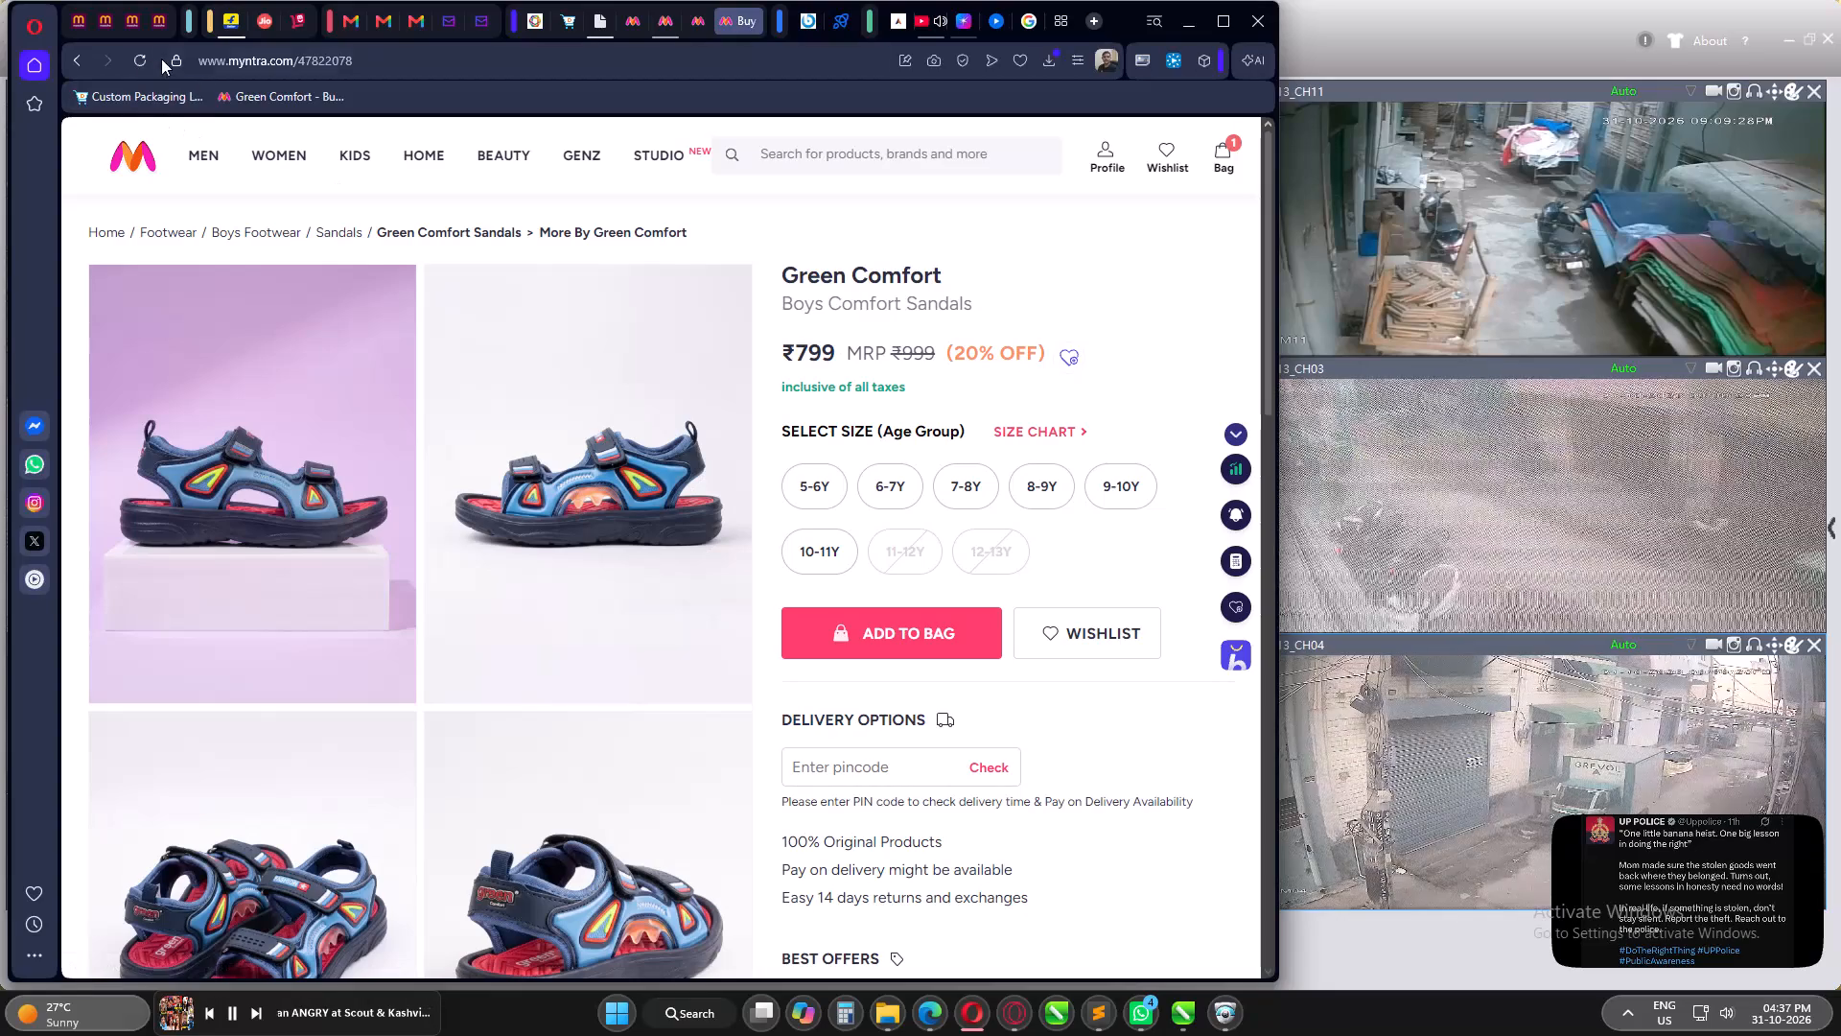
{"action": "left_click", "coordinate": [131, 59]}
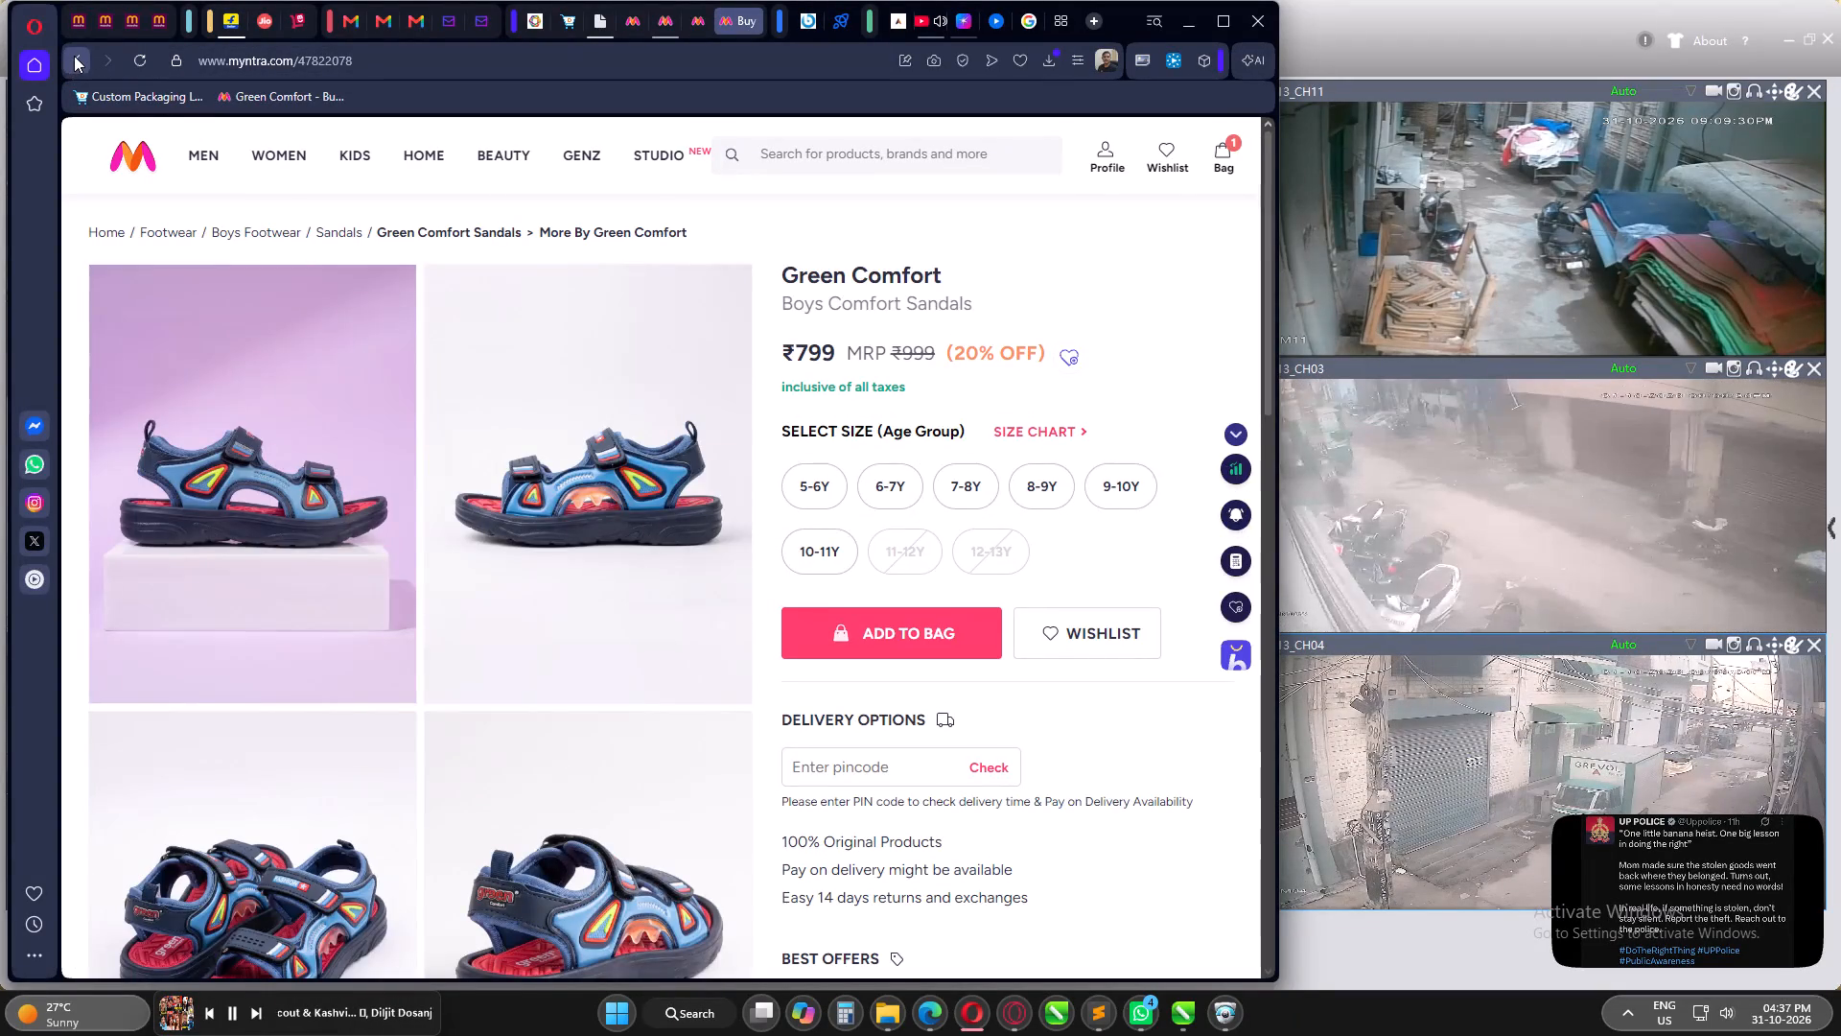
{"action": "left_click", "coordinate": [74, 56]}
{"action": "left_click", "coordinate": [141, 61]}
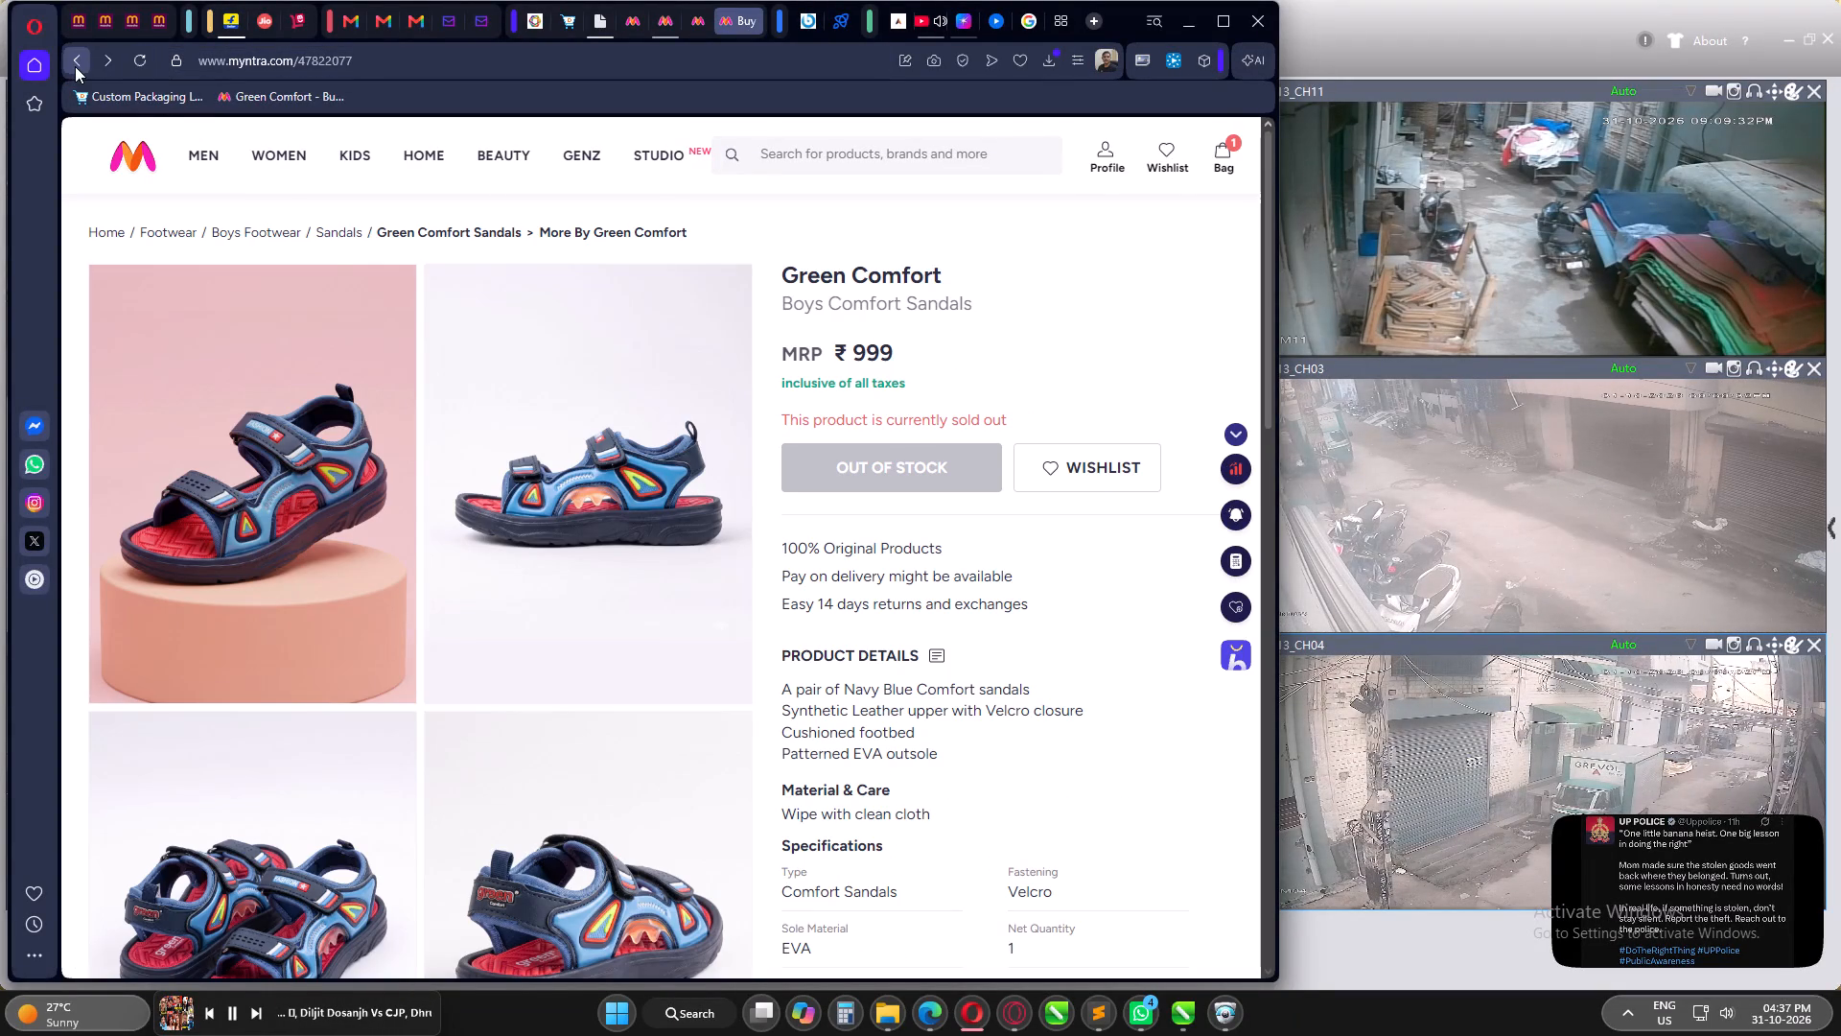
{"action": "left_click", "coordinate": [144, 57]}
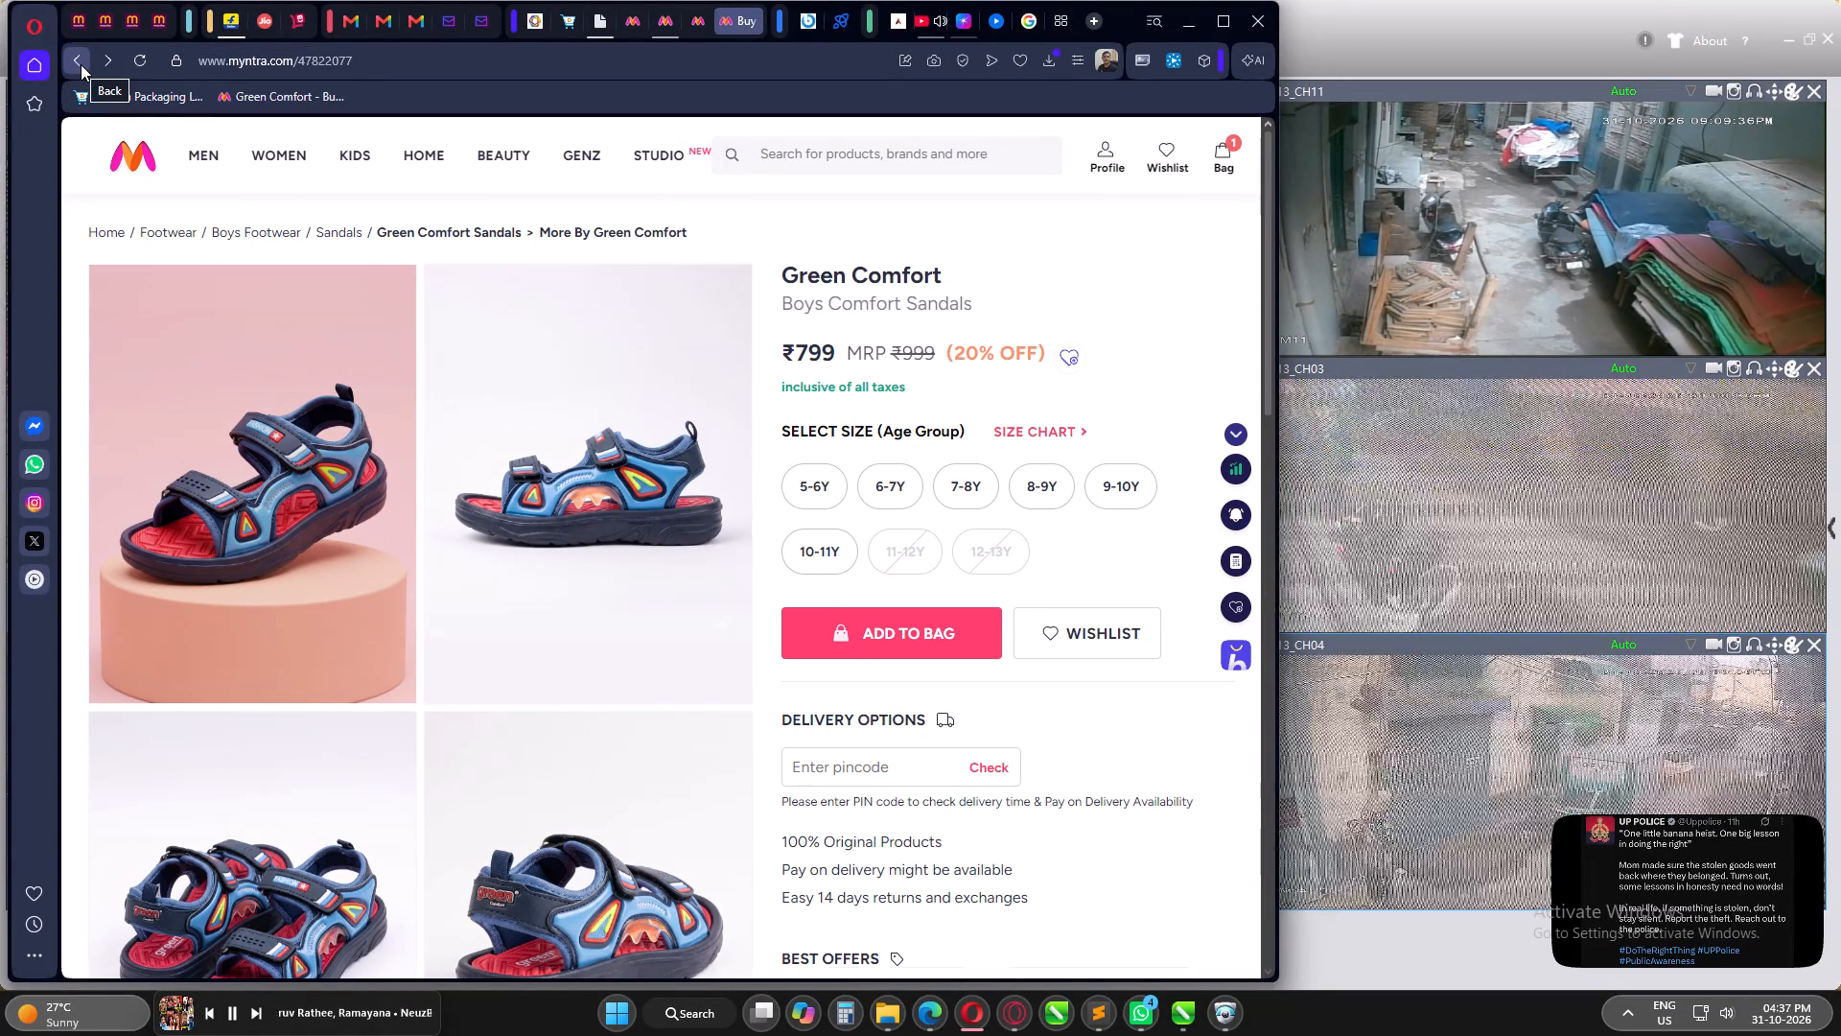
{"action": "left_click", "coordinate": [81, 64]}
{"action": "left_click", "coordinate": [140, 59]}
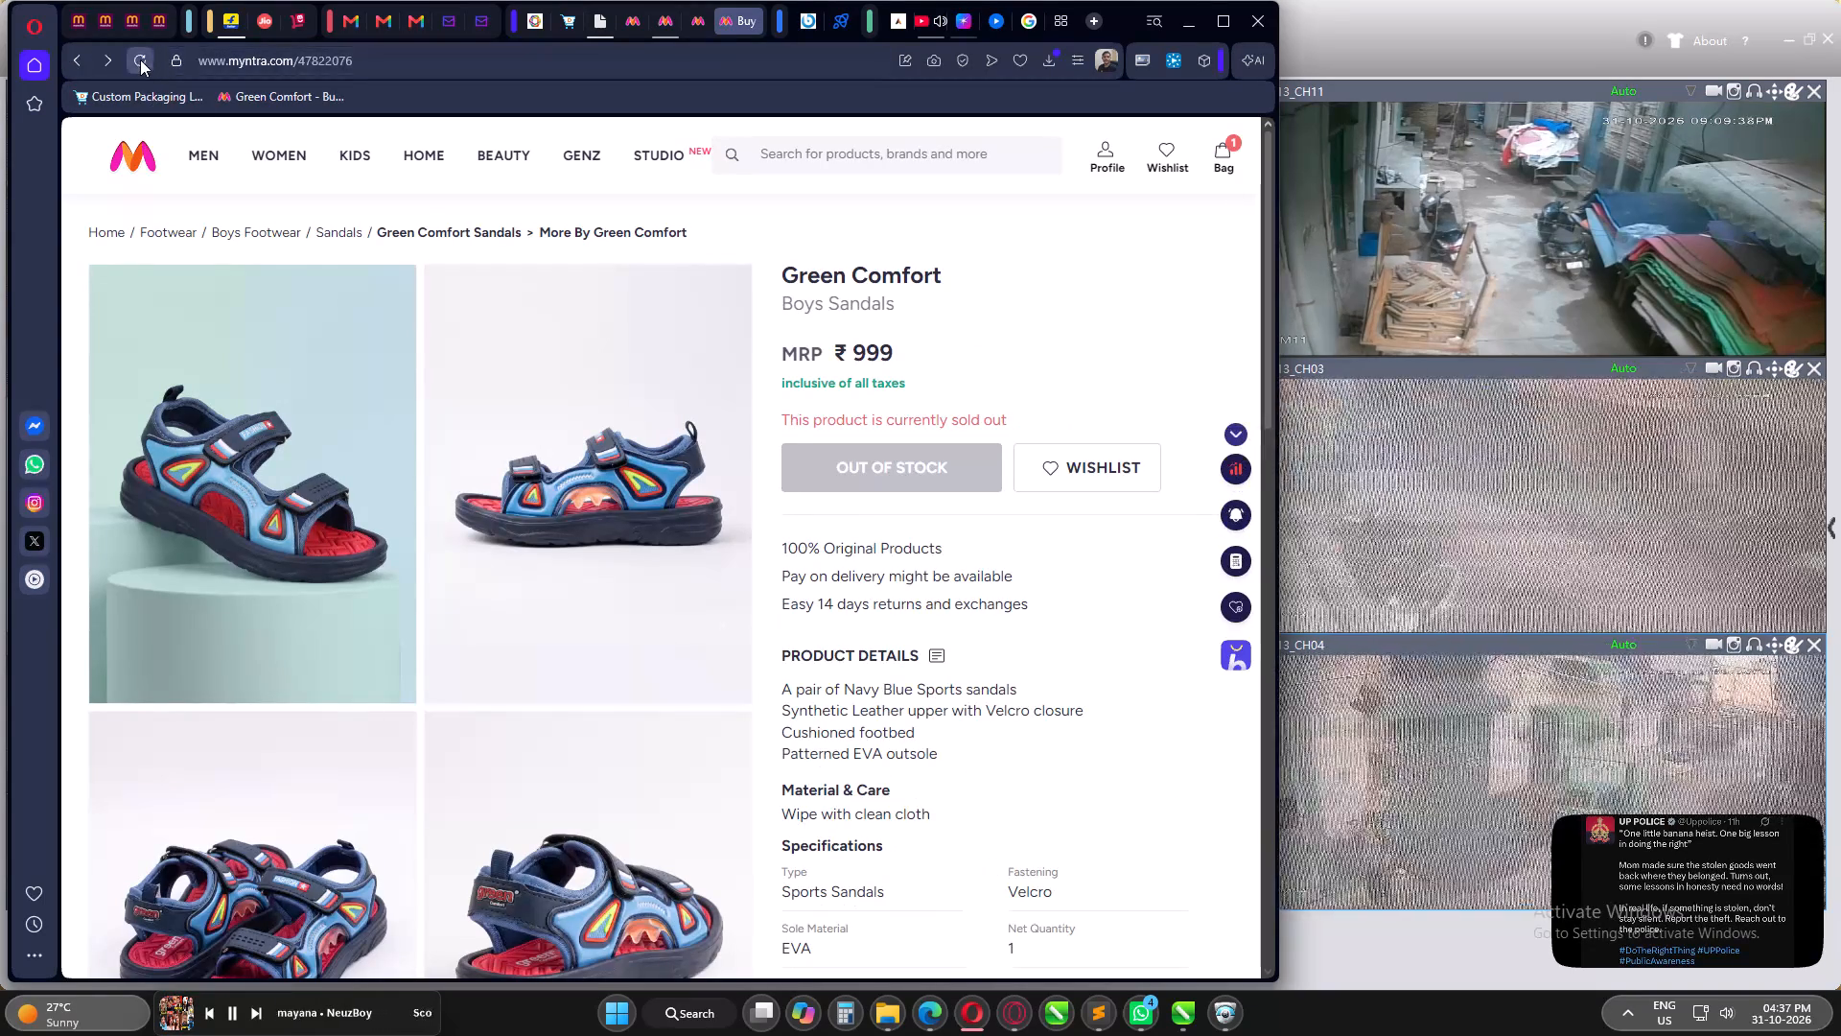
{"action": "left_click", "coordinate": [140, 59]}
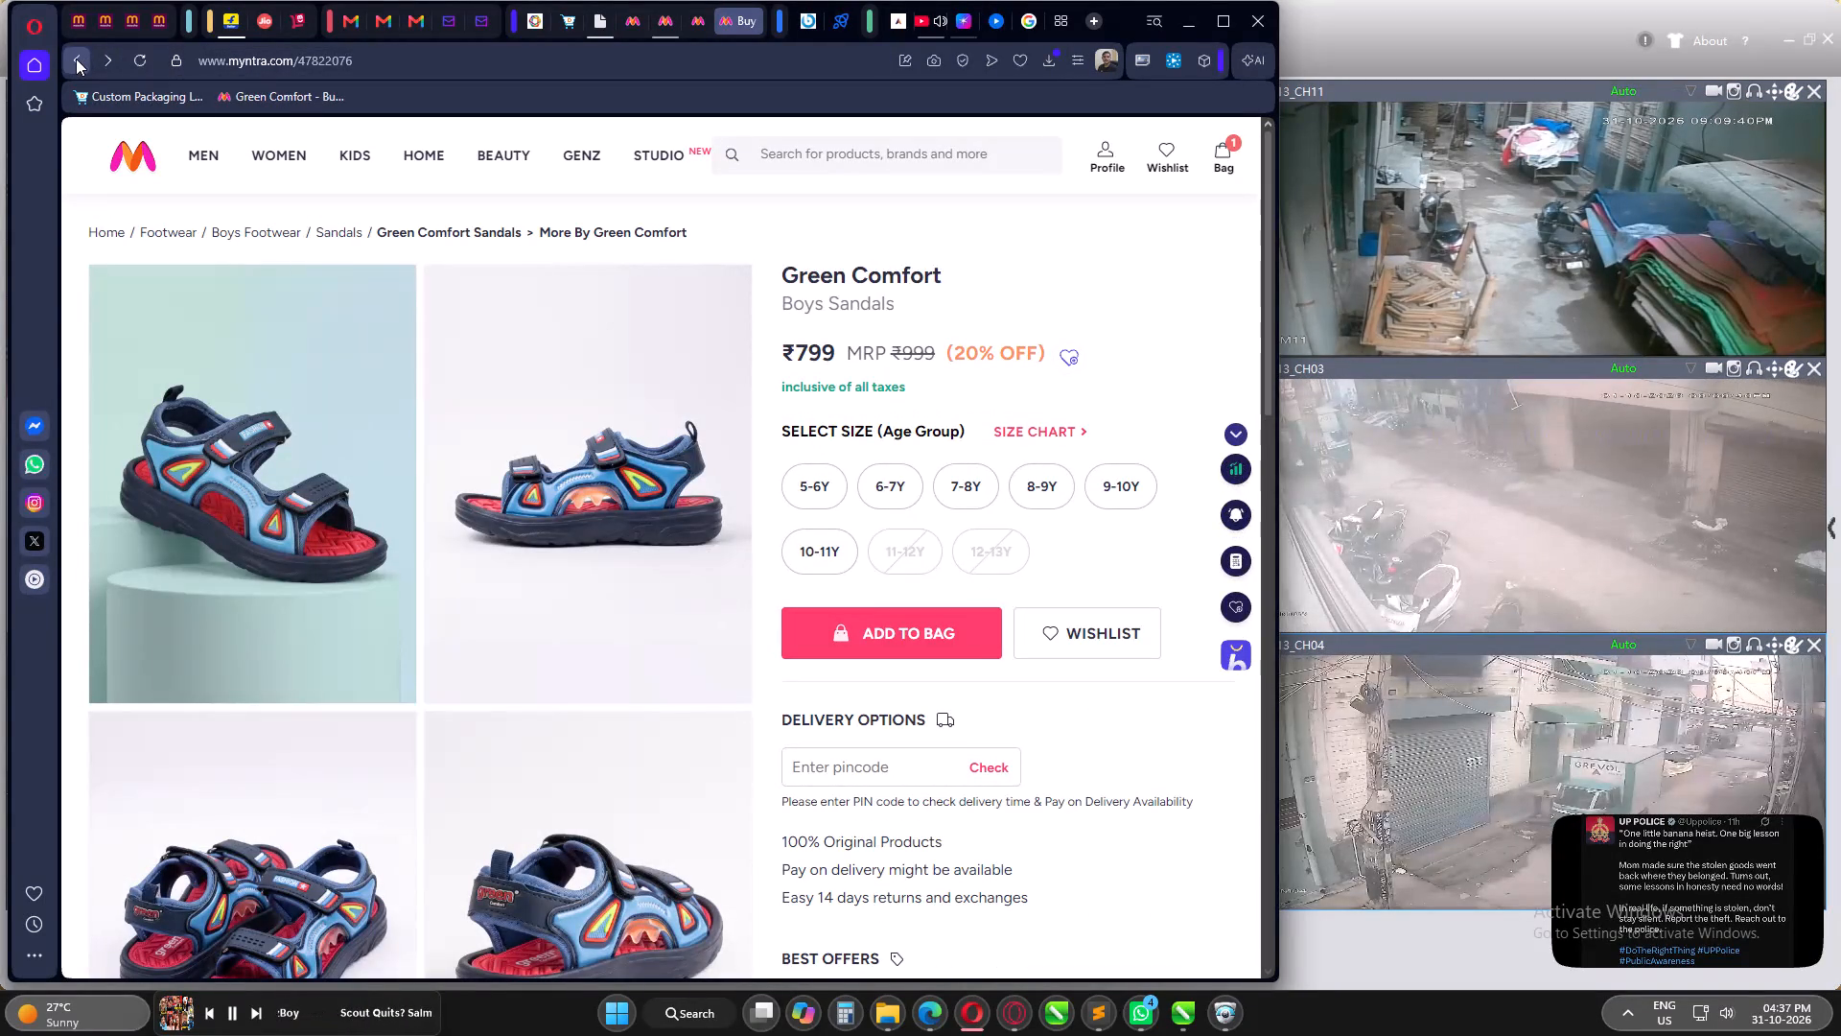
{"action": "left_click", "coordinate": [76, 59]}
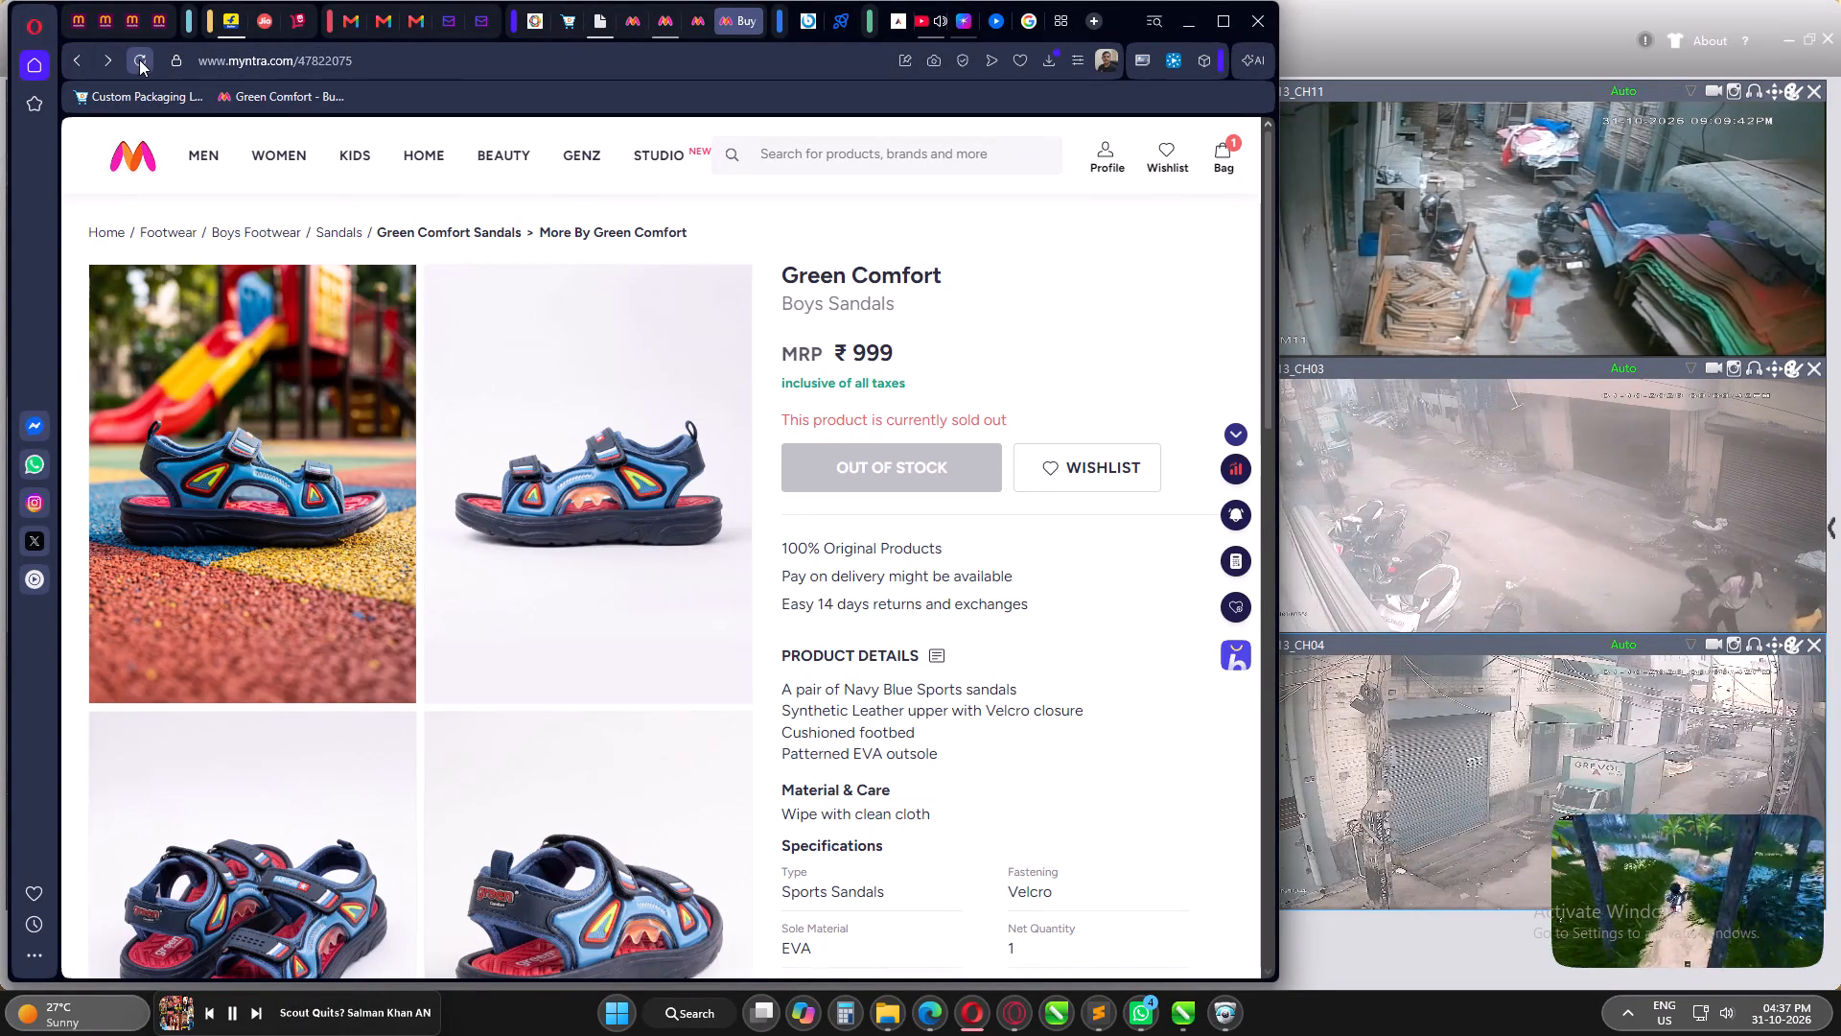
{"action": "left_click", "coordinate": [139, 59]}
{"action": "left_click", "coordinate": [135, 57]}
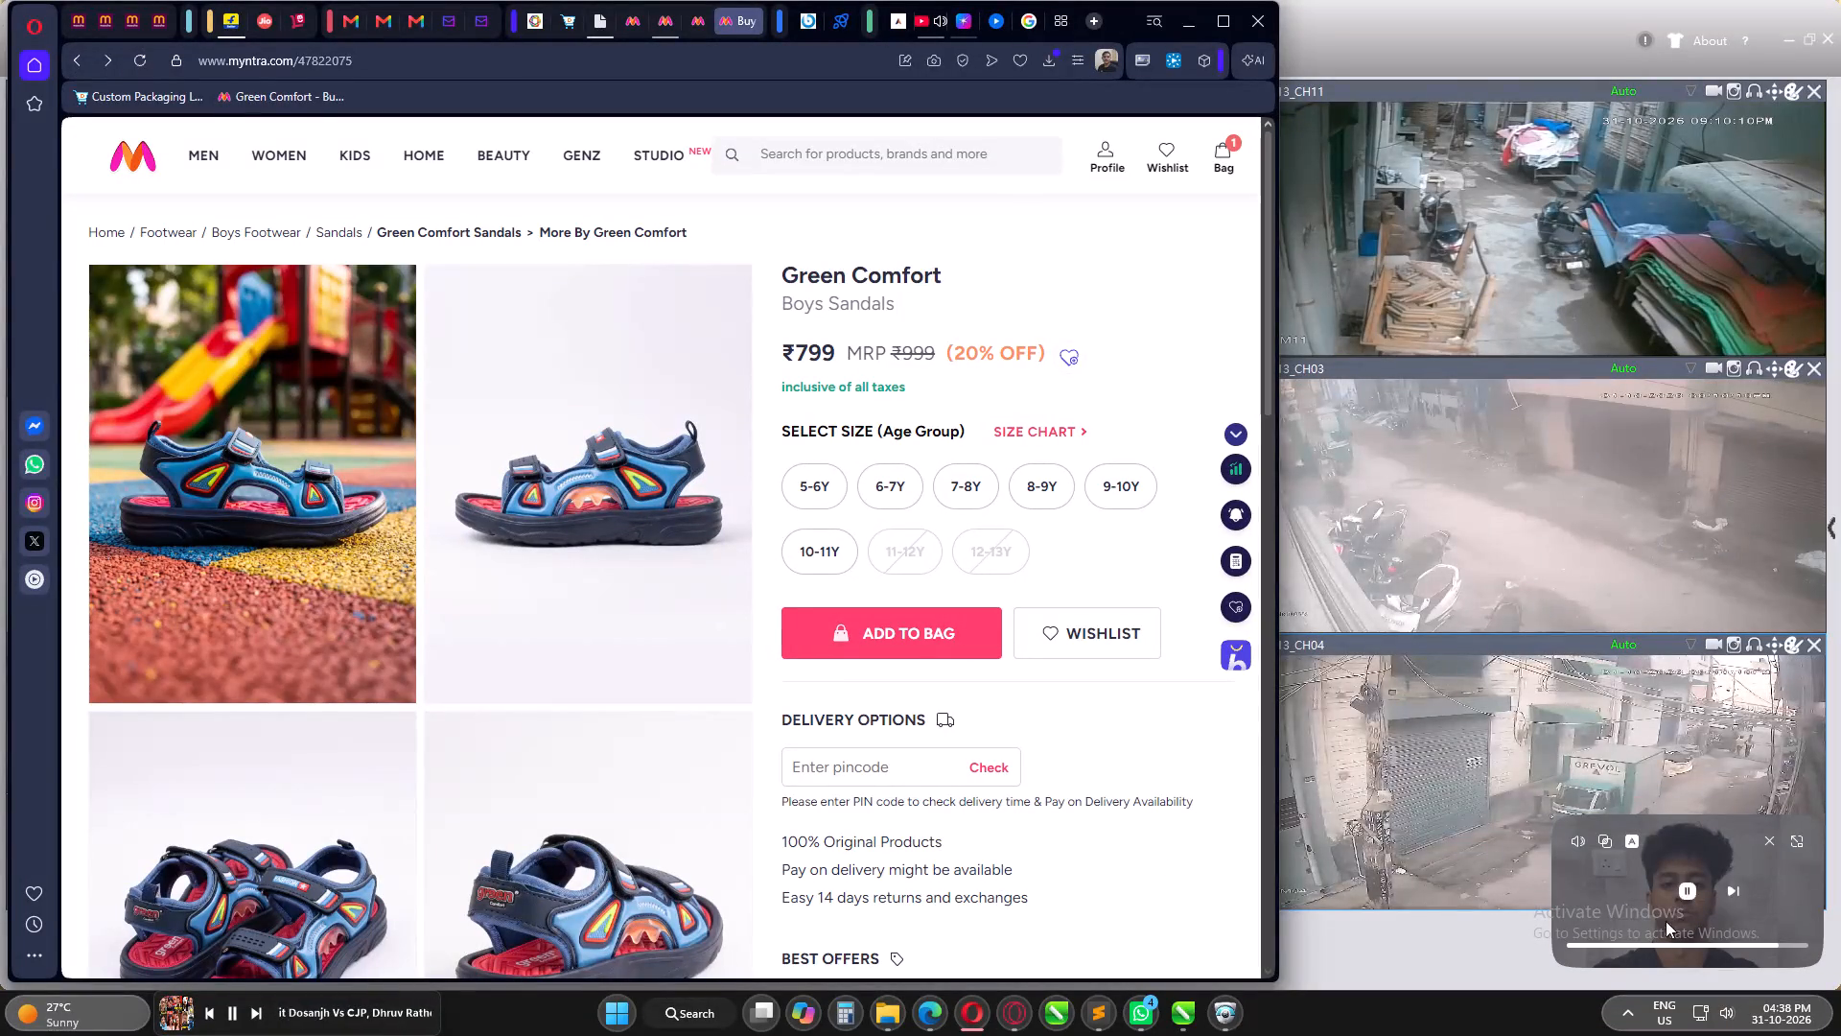
Pause the floating video.
{"action": "left_click", "coordinate": [1685, 886]}
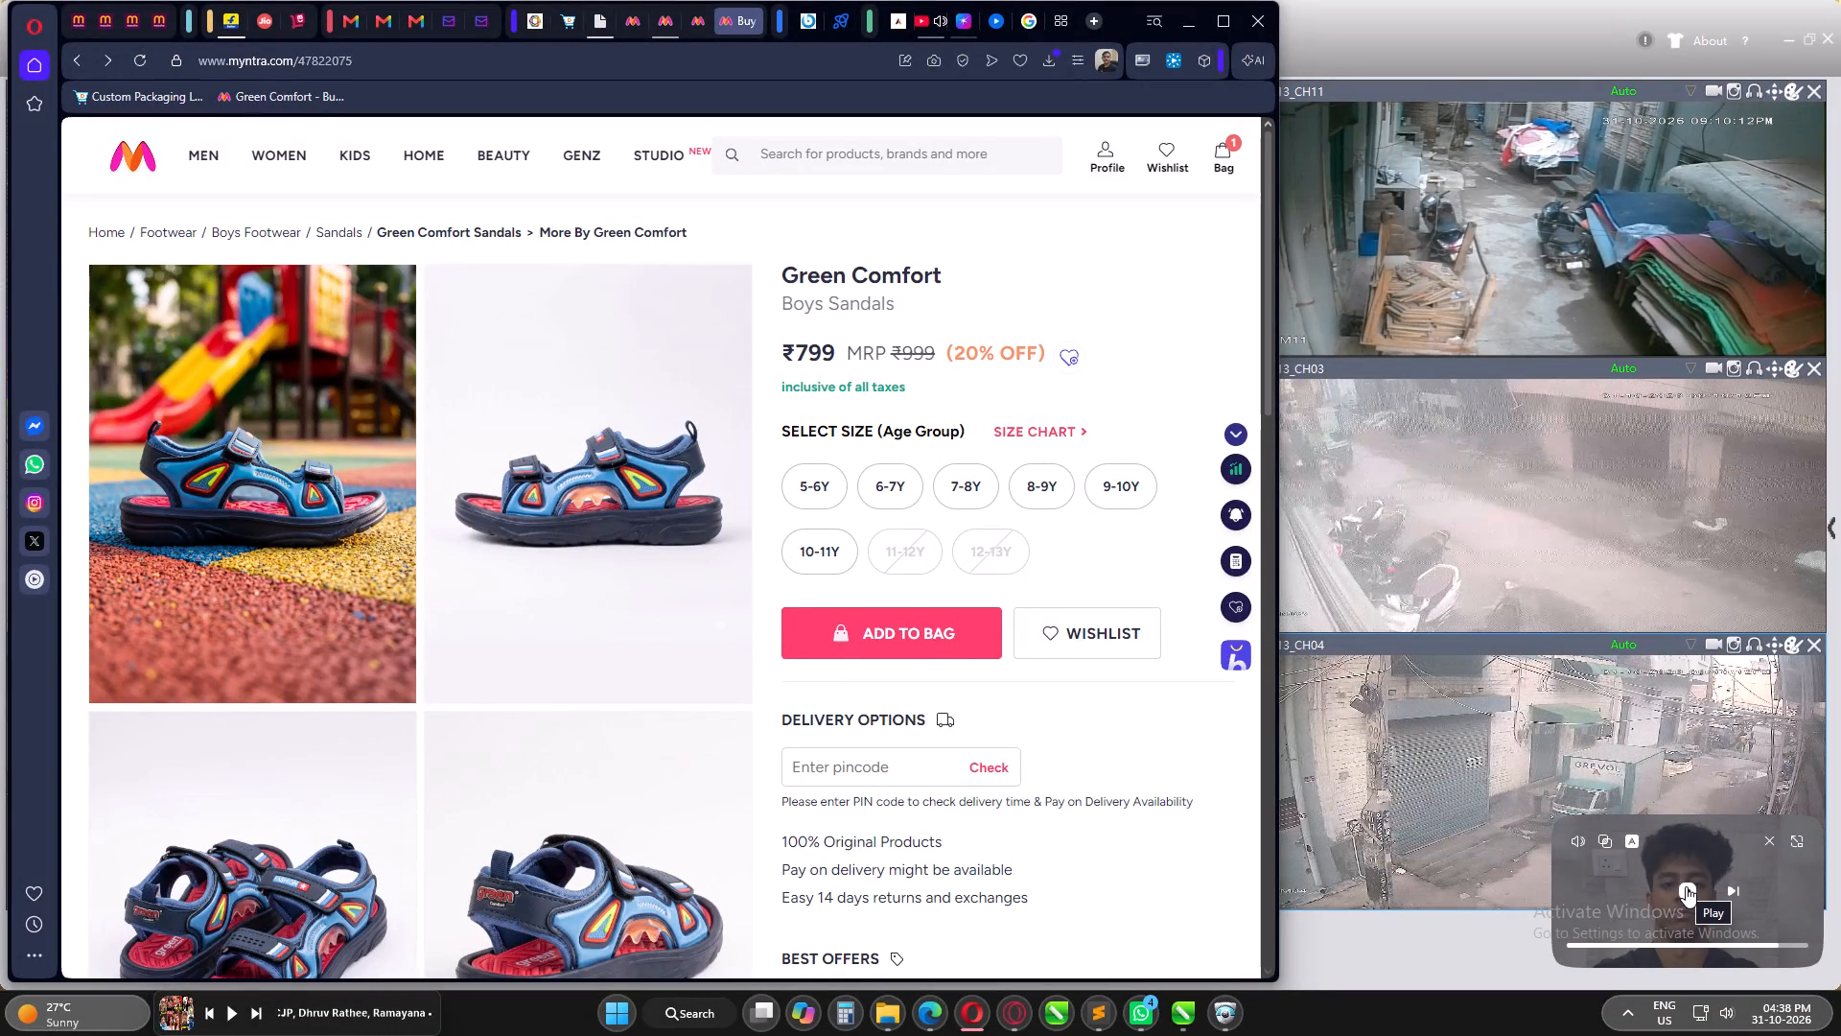
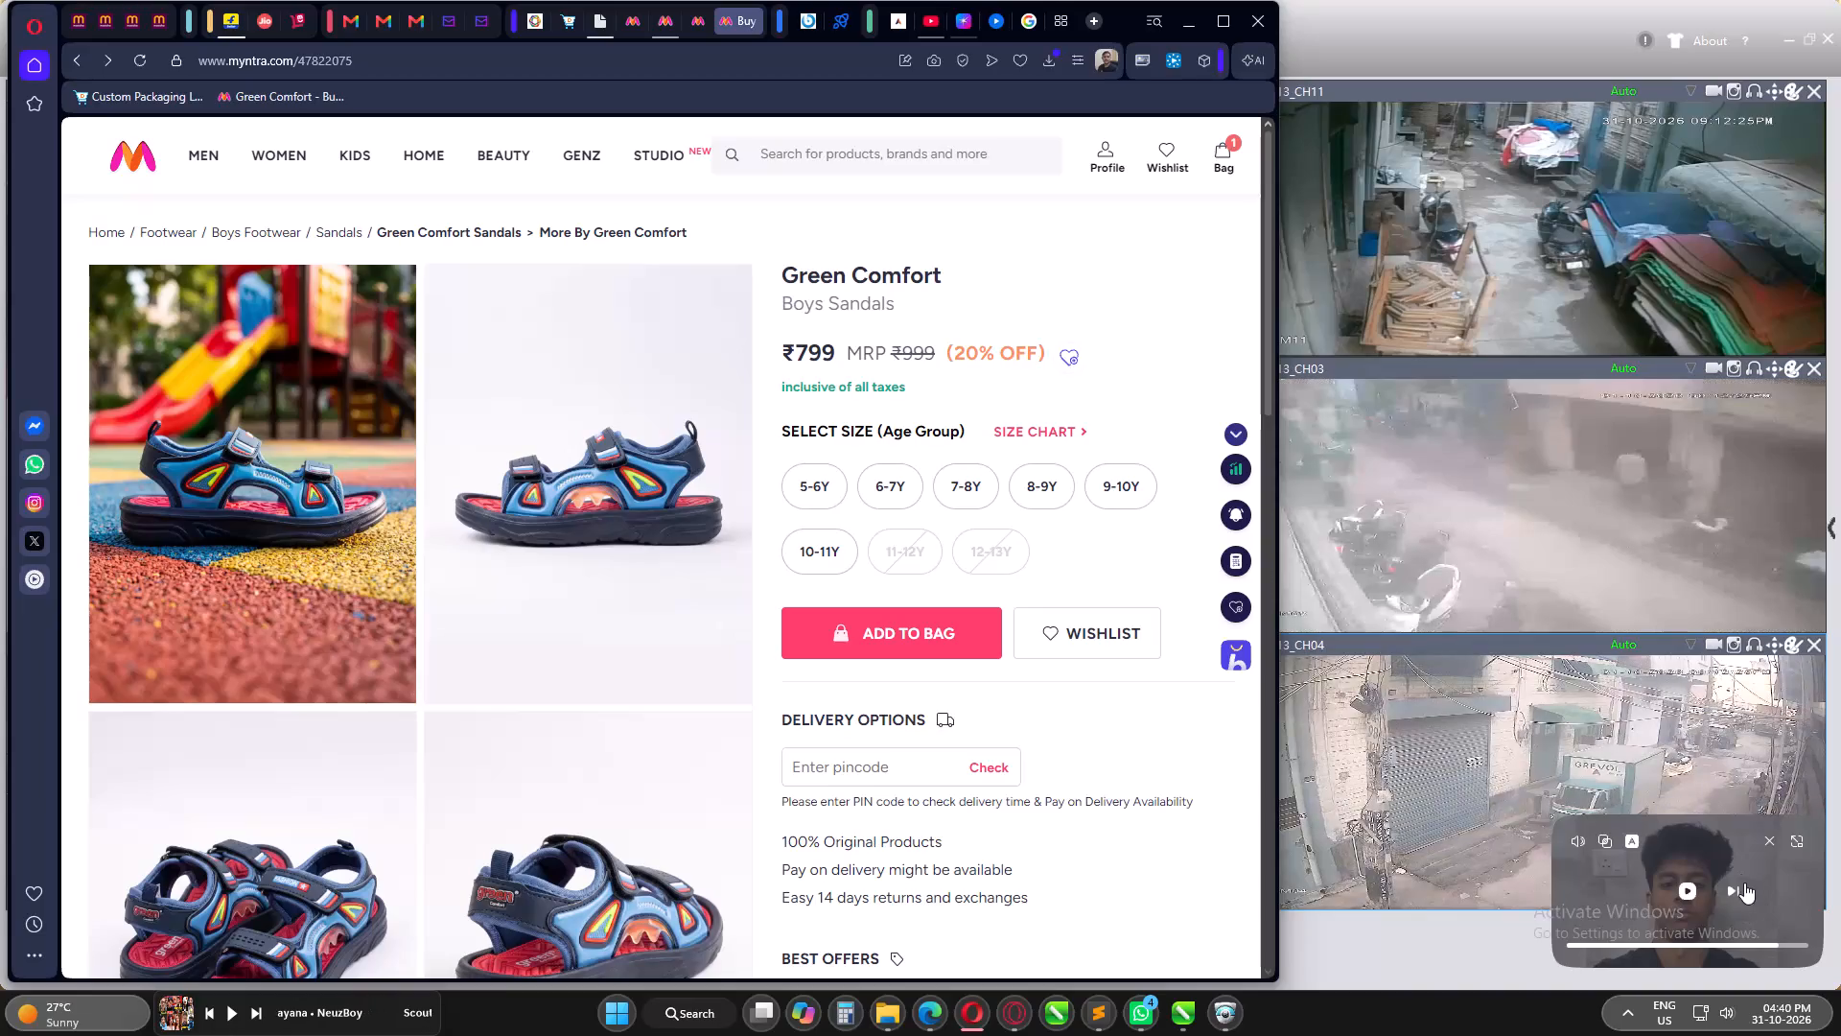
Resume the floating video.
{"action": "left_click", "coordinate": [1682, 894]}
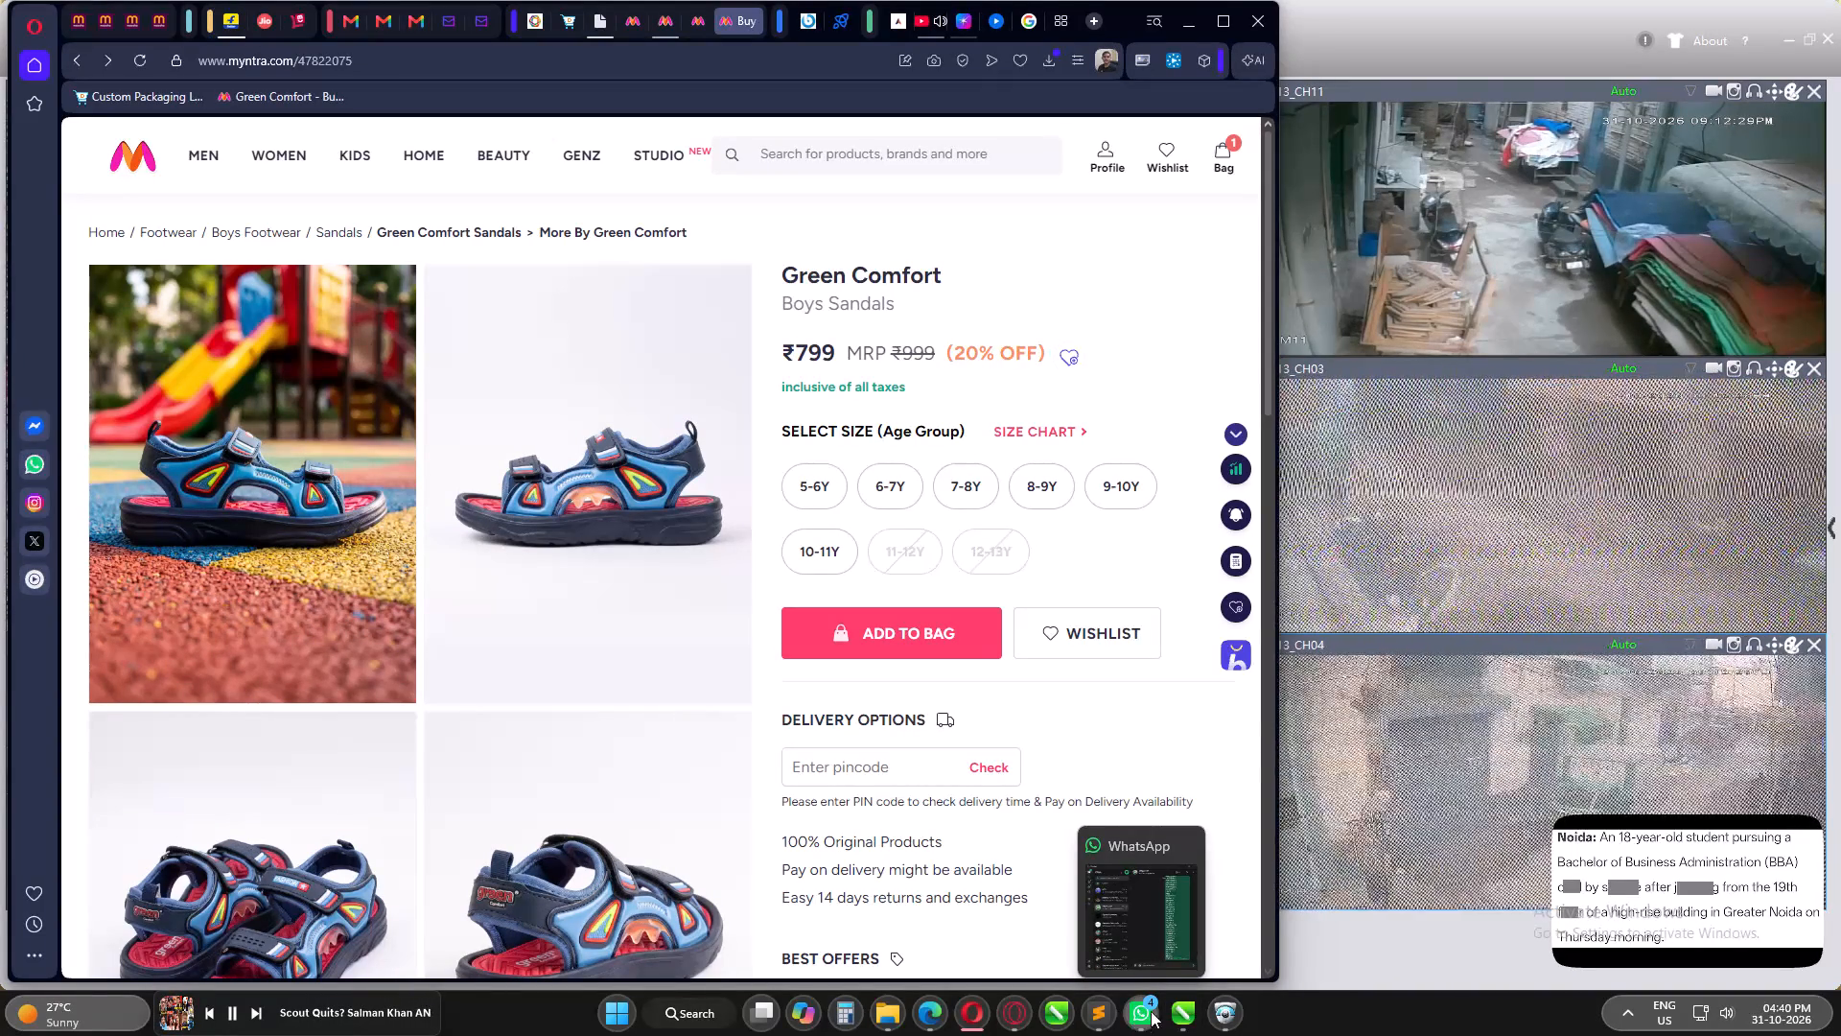
Open MYNTRA HISAB OCT 26.xlsx from the MYNTRA folder on Google Drive and dismiss the Office activation wizard.
{"action": "left_click", "coordinate": [891, 1010]}
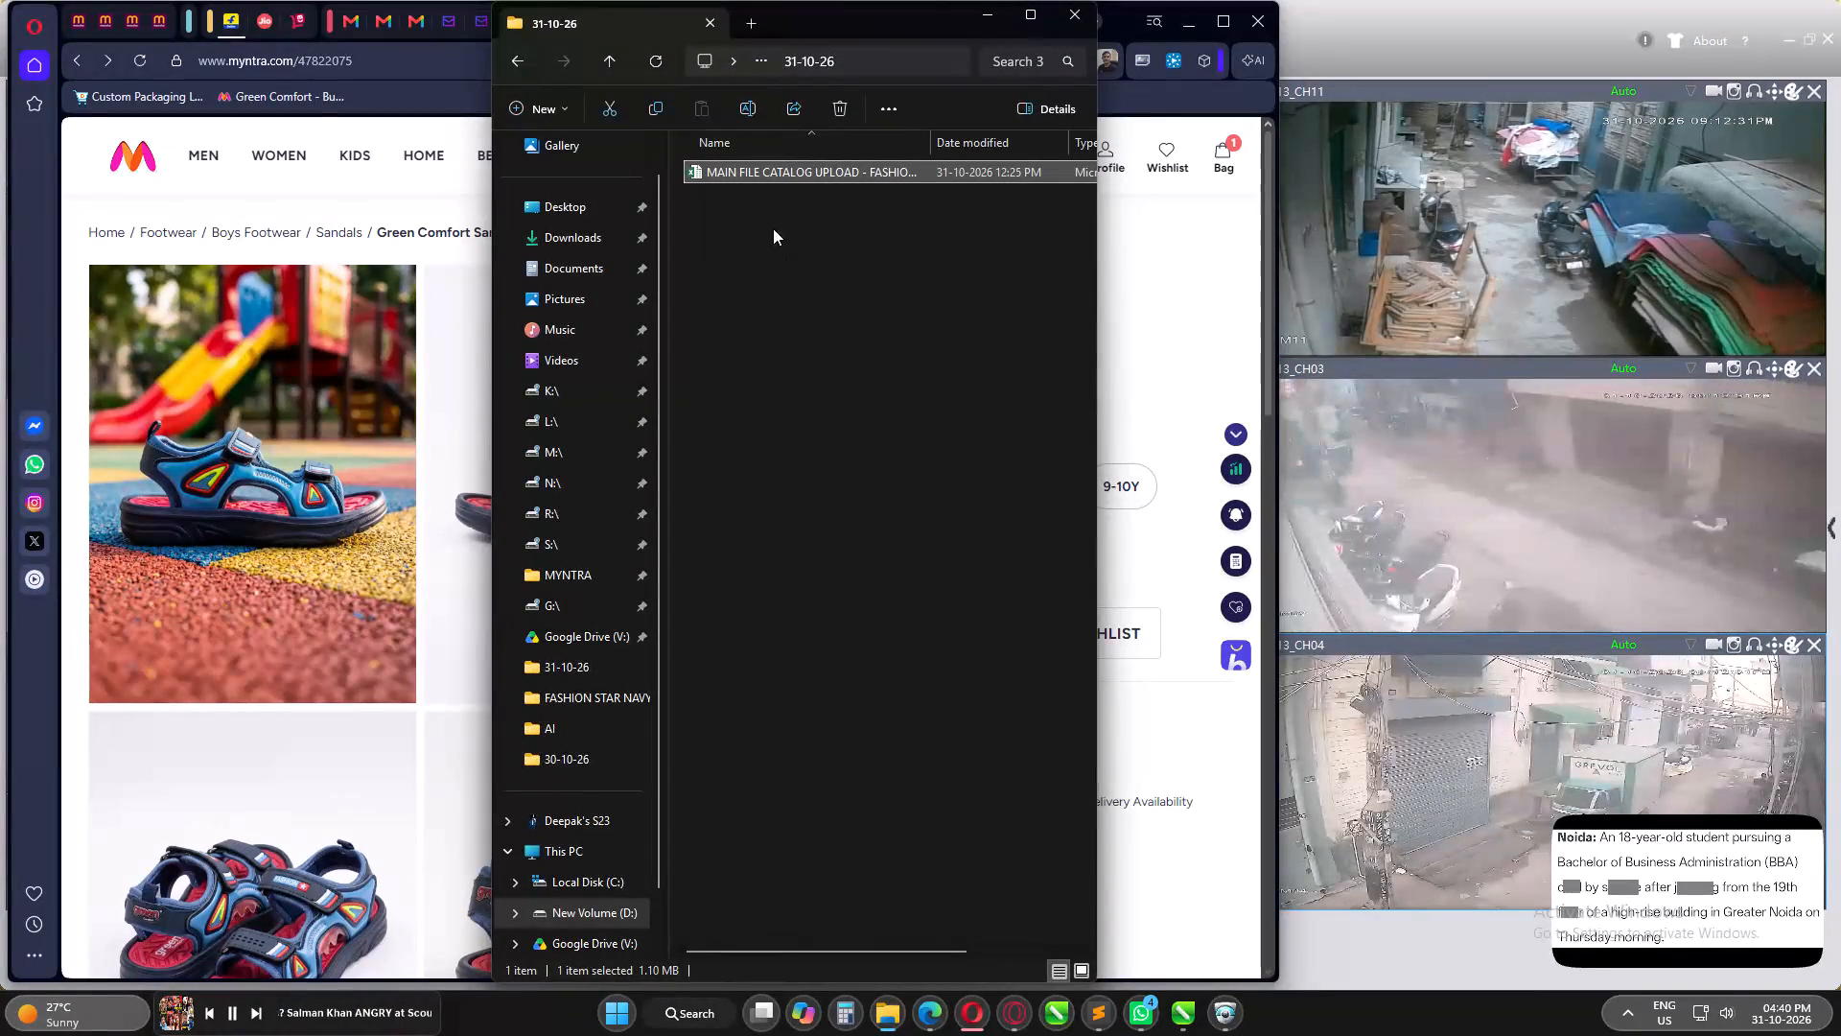
{"action": "scroll", "coordinate": [587, 853], "scroll_direction": "down", "scroll_amount": 3}
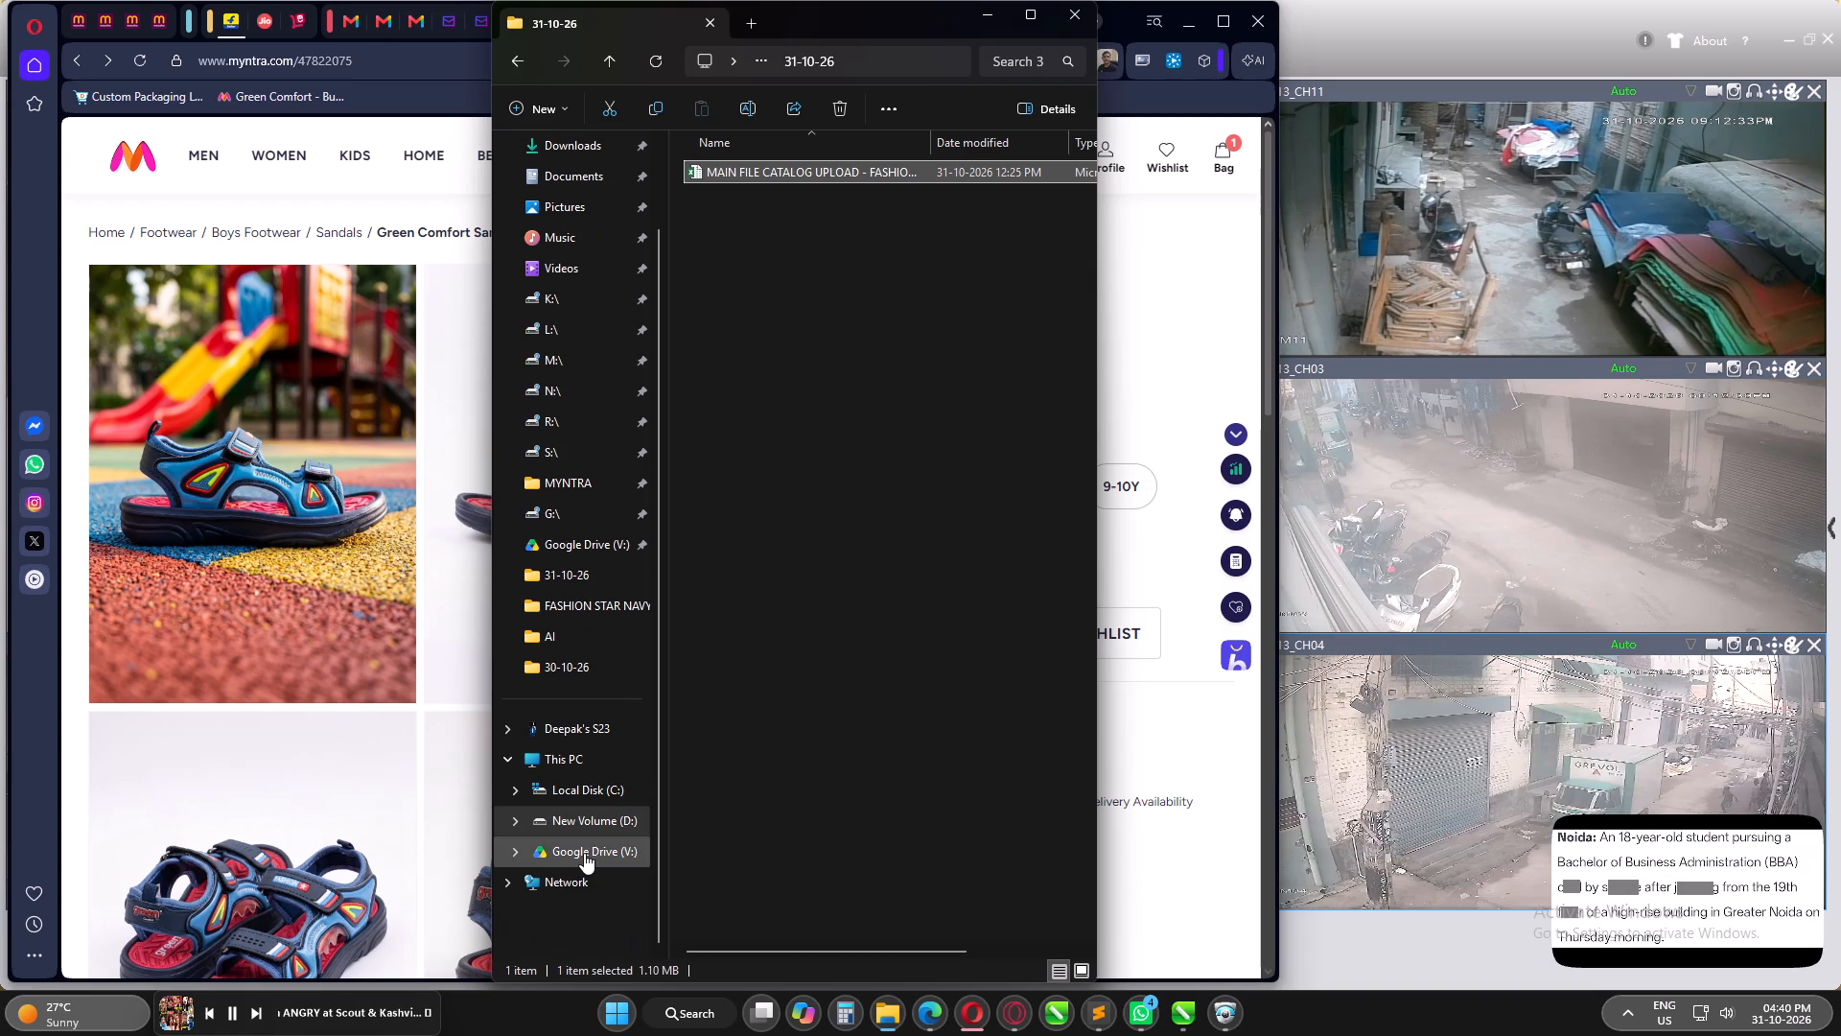
{"action": "left_click", "coordinate": [584, 853]}
{"action": "double_click", "coordinate": [820, 177]}
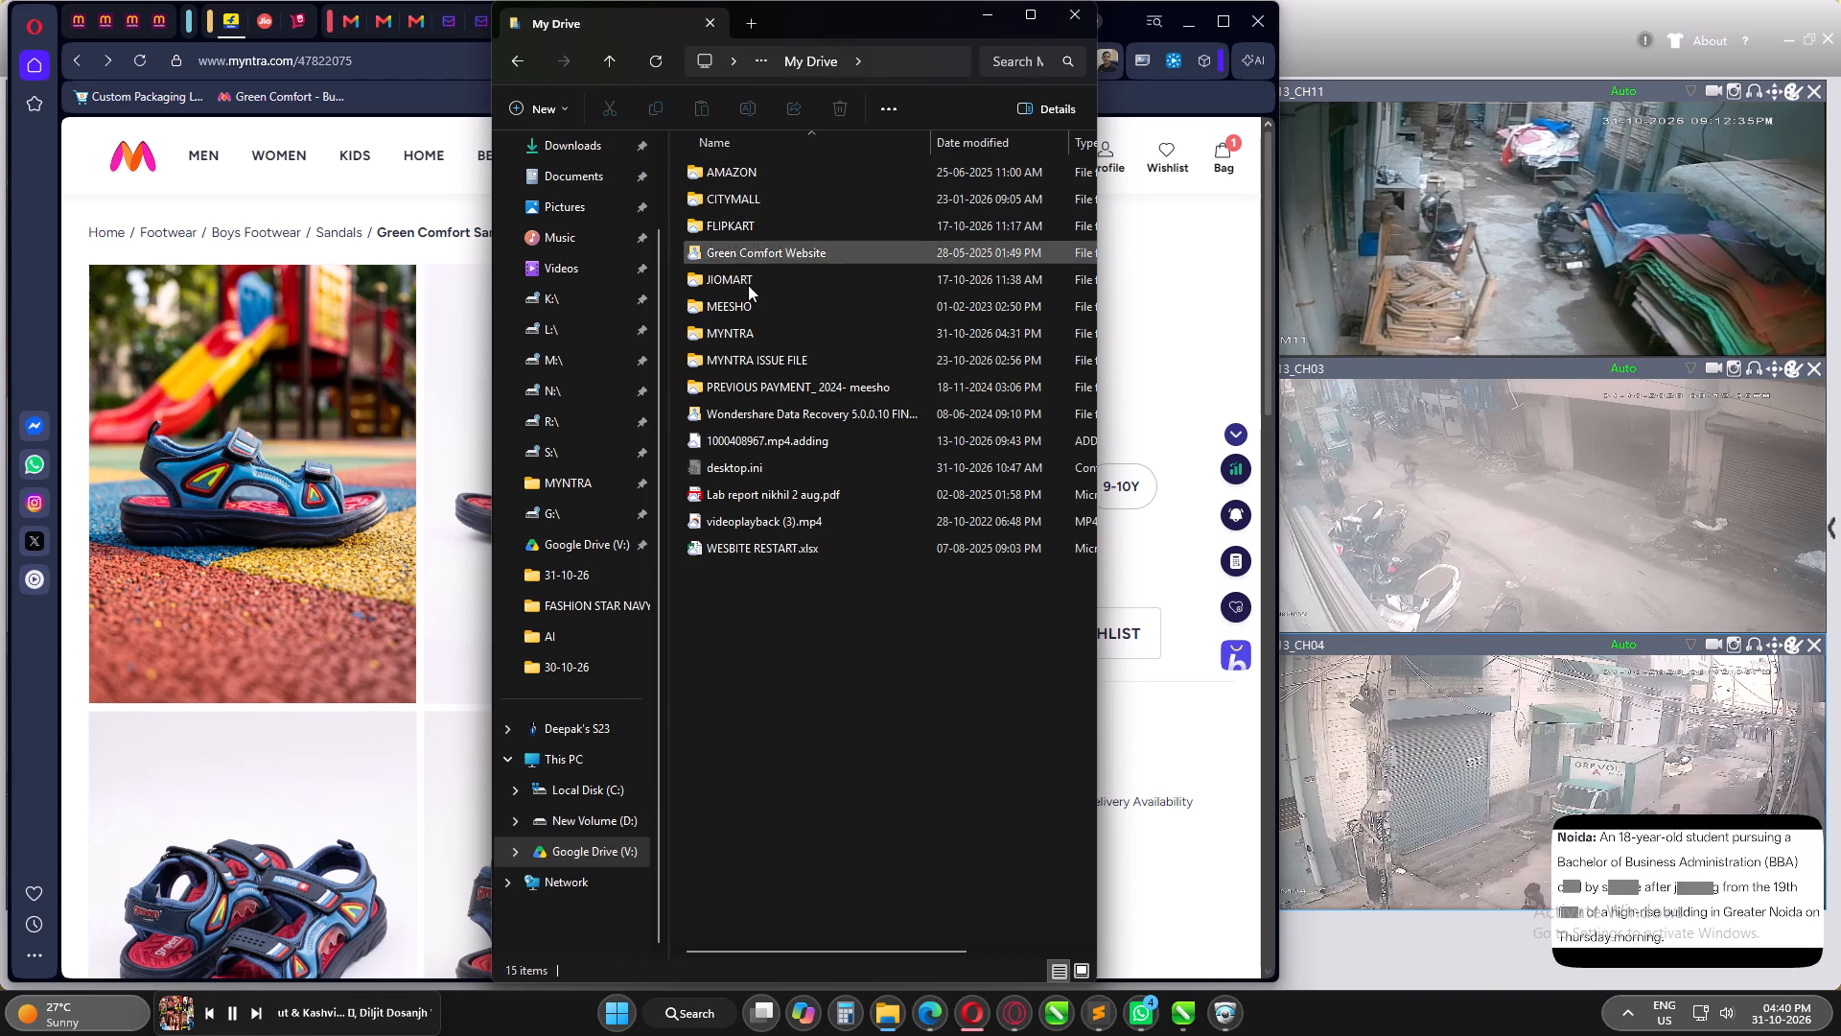
{"action": "double_click", "coordinate": [743, 338]}
{"action": "double_click", "coordinate": [753, 365]}
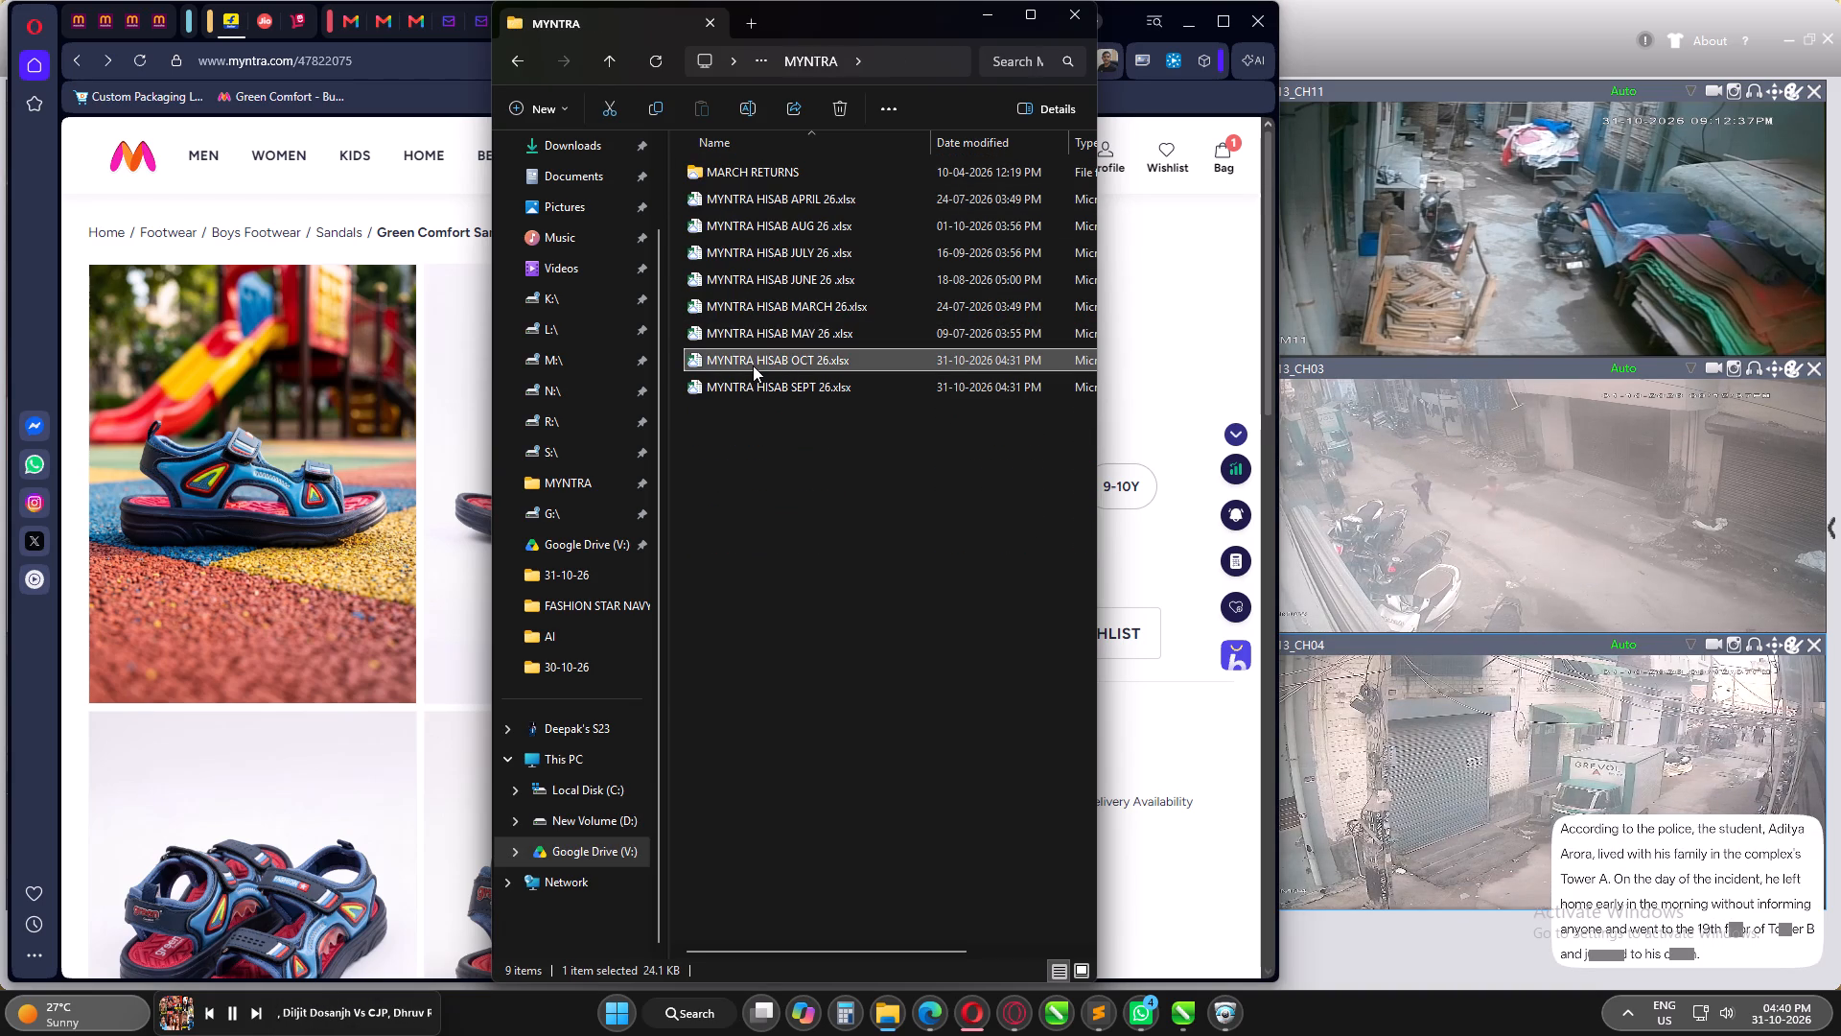
{"action": "left_click", "coordinate": [914, 298]}
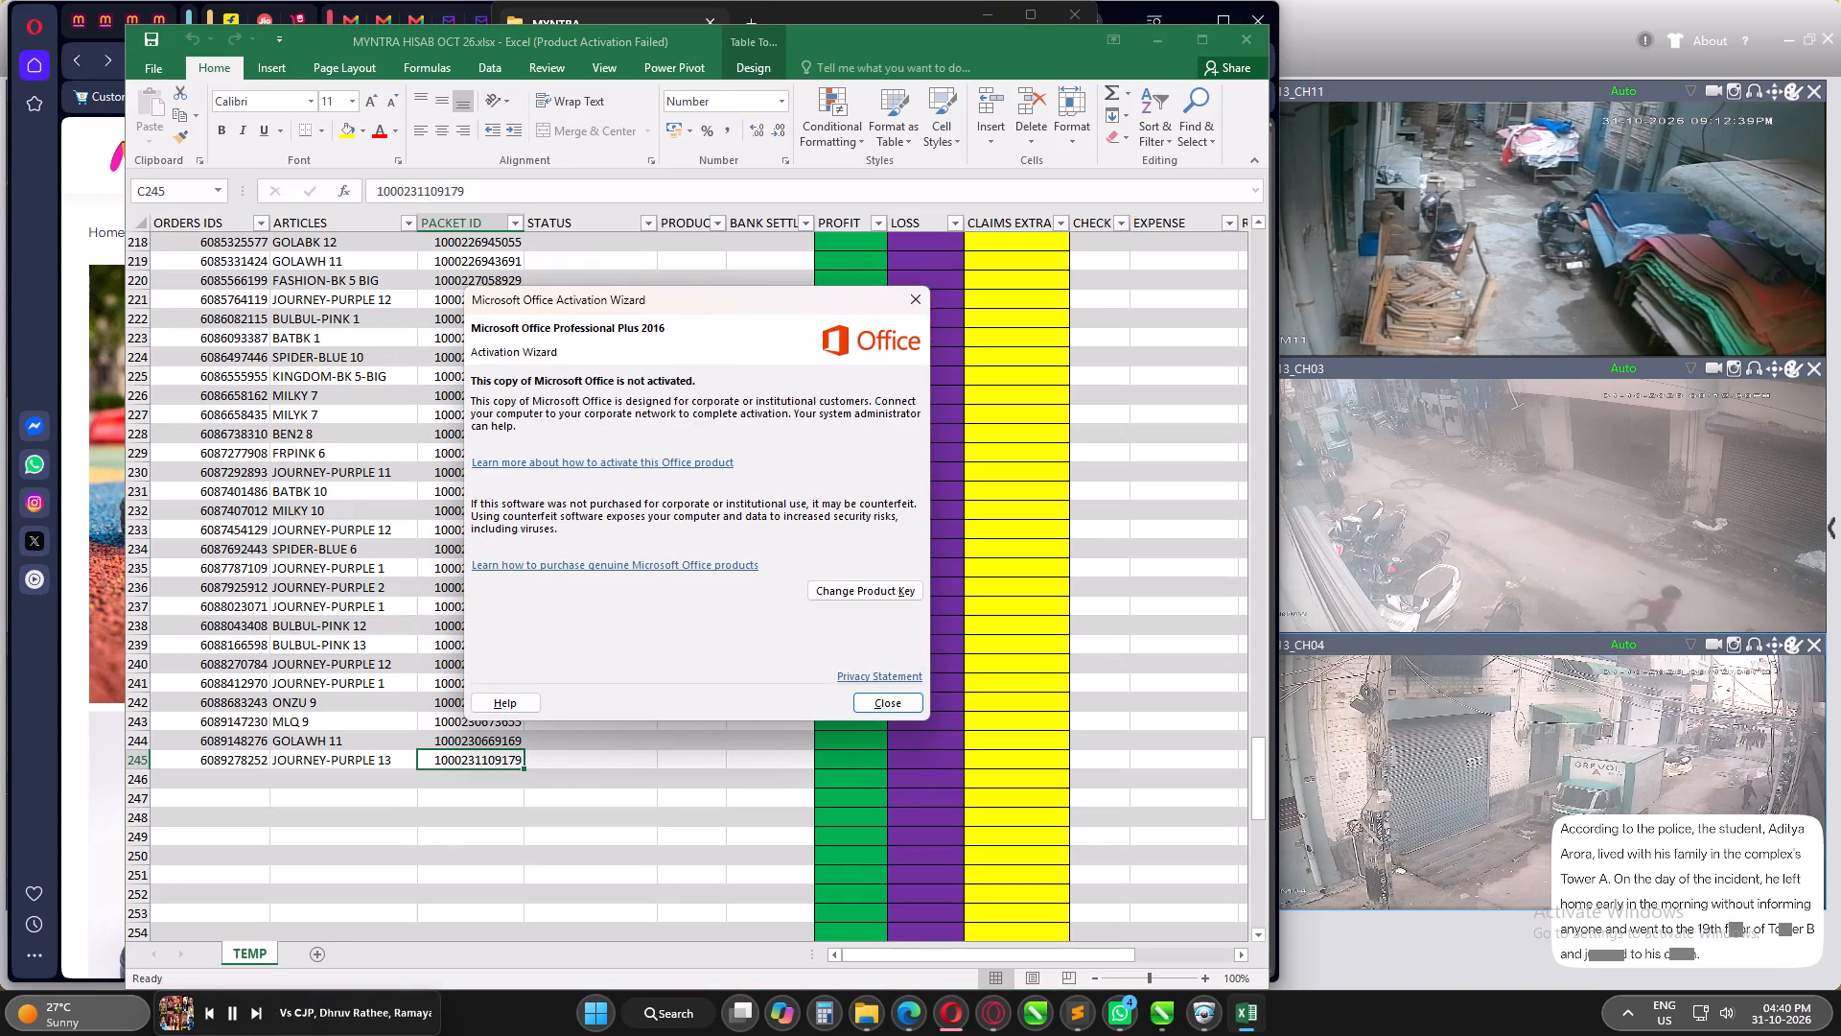
{"action": "left_click", "coordinate": [813, 481]}
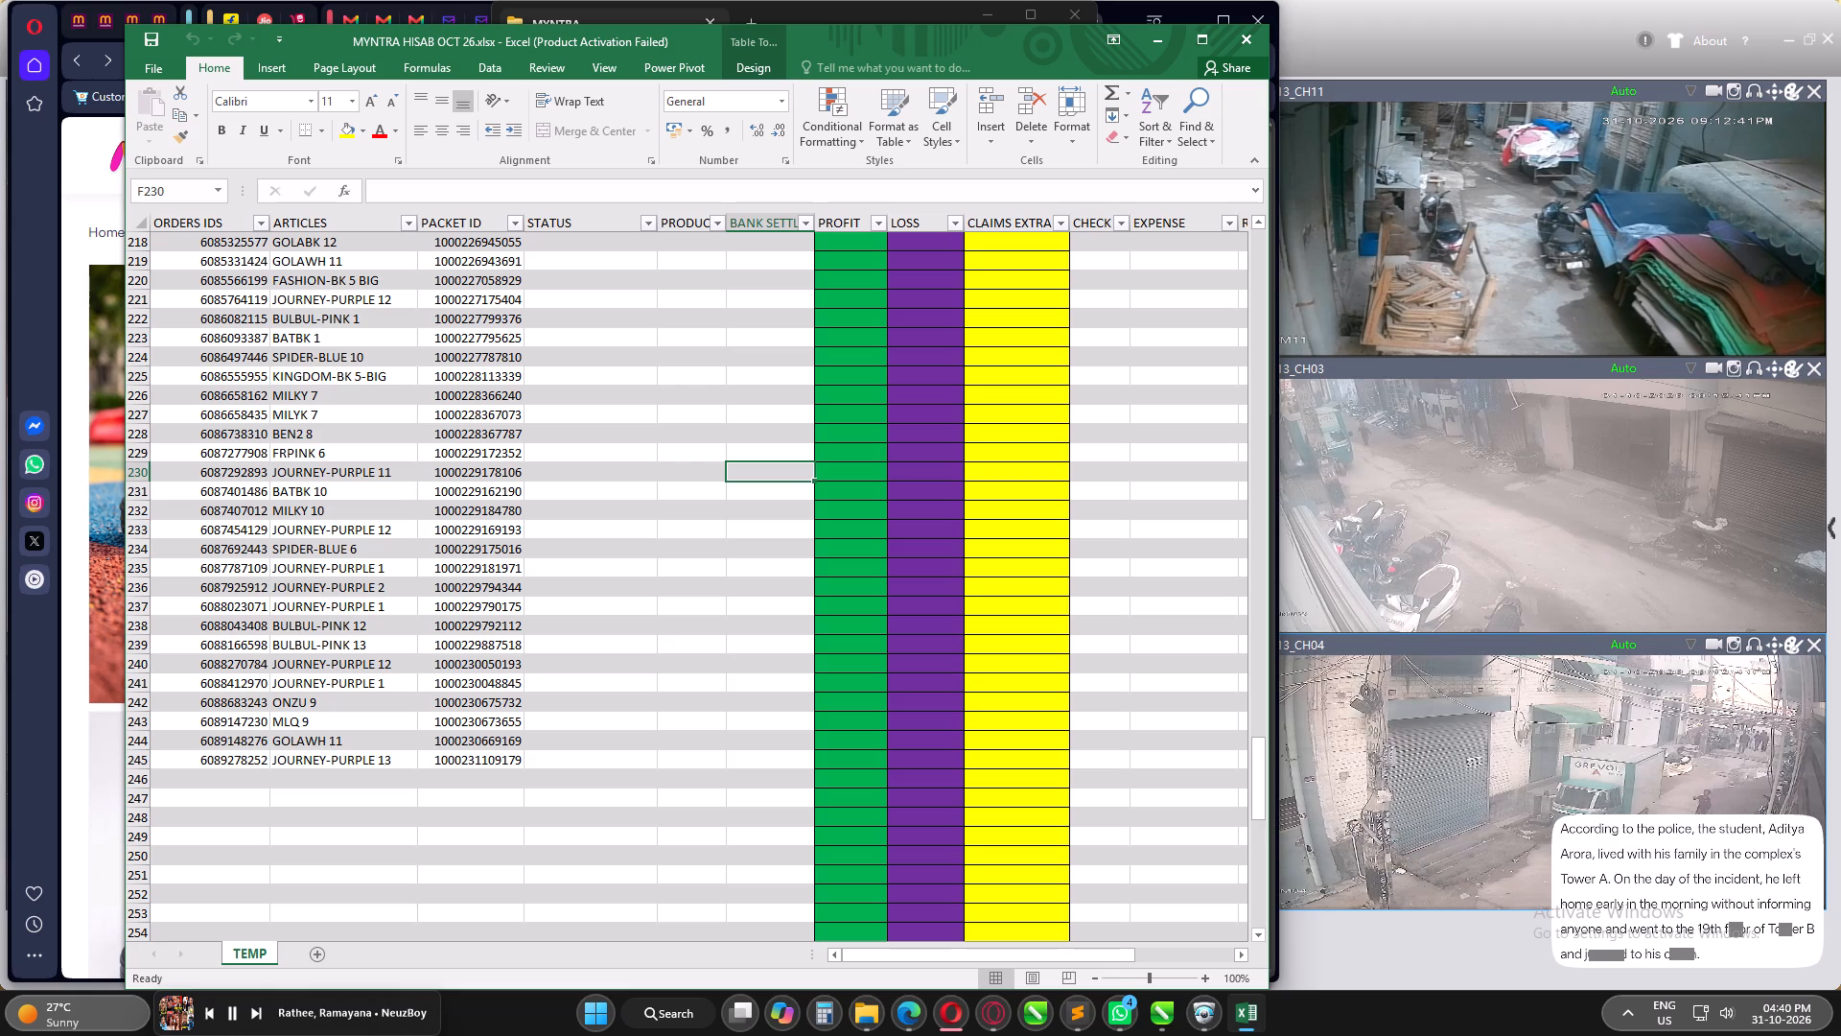
{"action": "key", "text": "ctrl+f"}
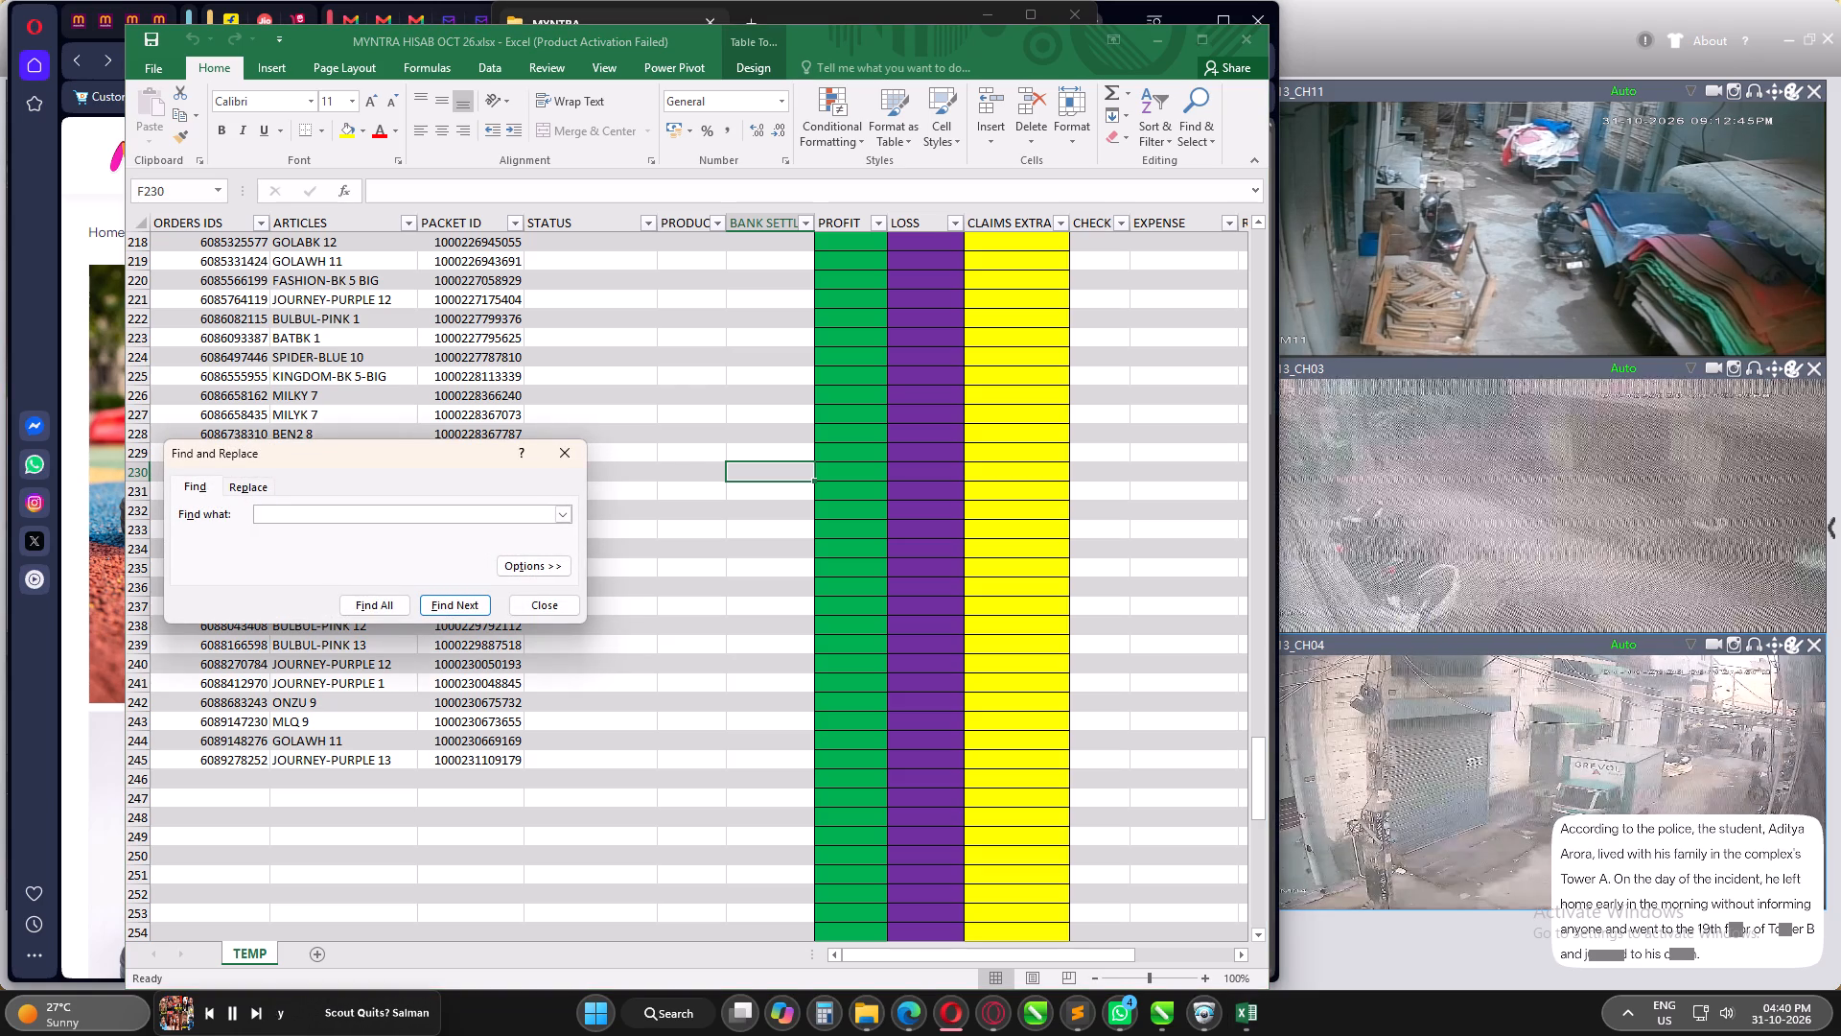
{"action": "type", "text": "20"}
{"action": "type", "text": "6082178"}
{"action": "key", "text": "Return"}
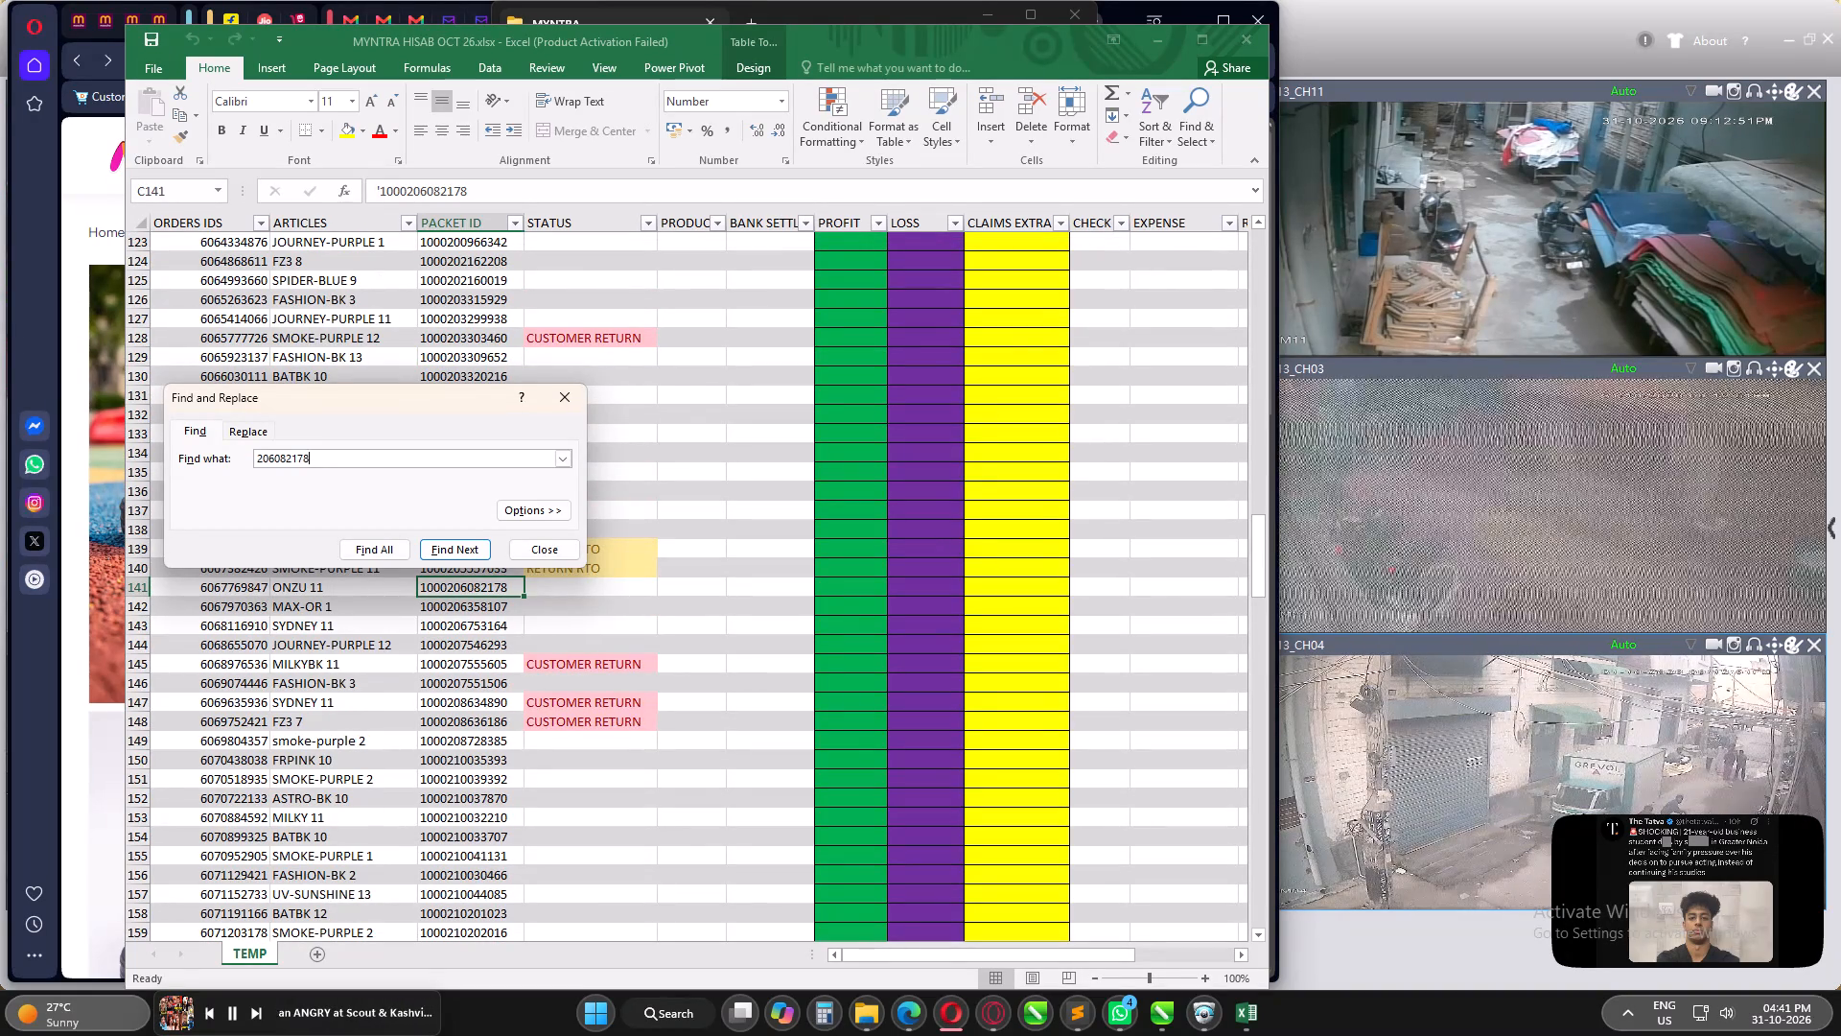
{"action": "left_click", "coordinate": [583, 587]}
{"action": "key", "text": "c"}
{"action": "key", "text": "Return"}
{"action": "key", "text": "ctrl+s"}
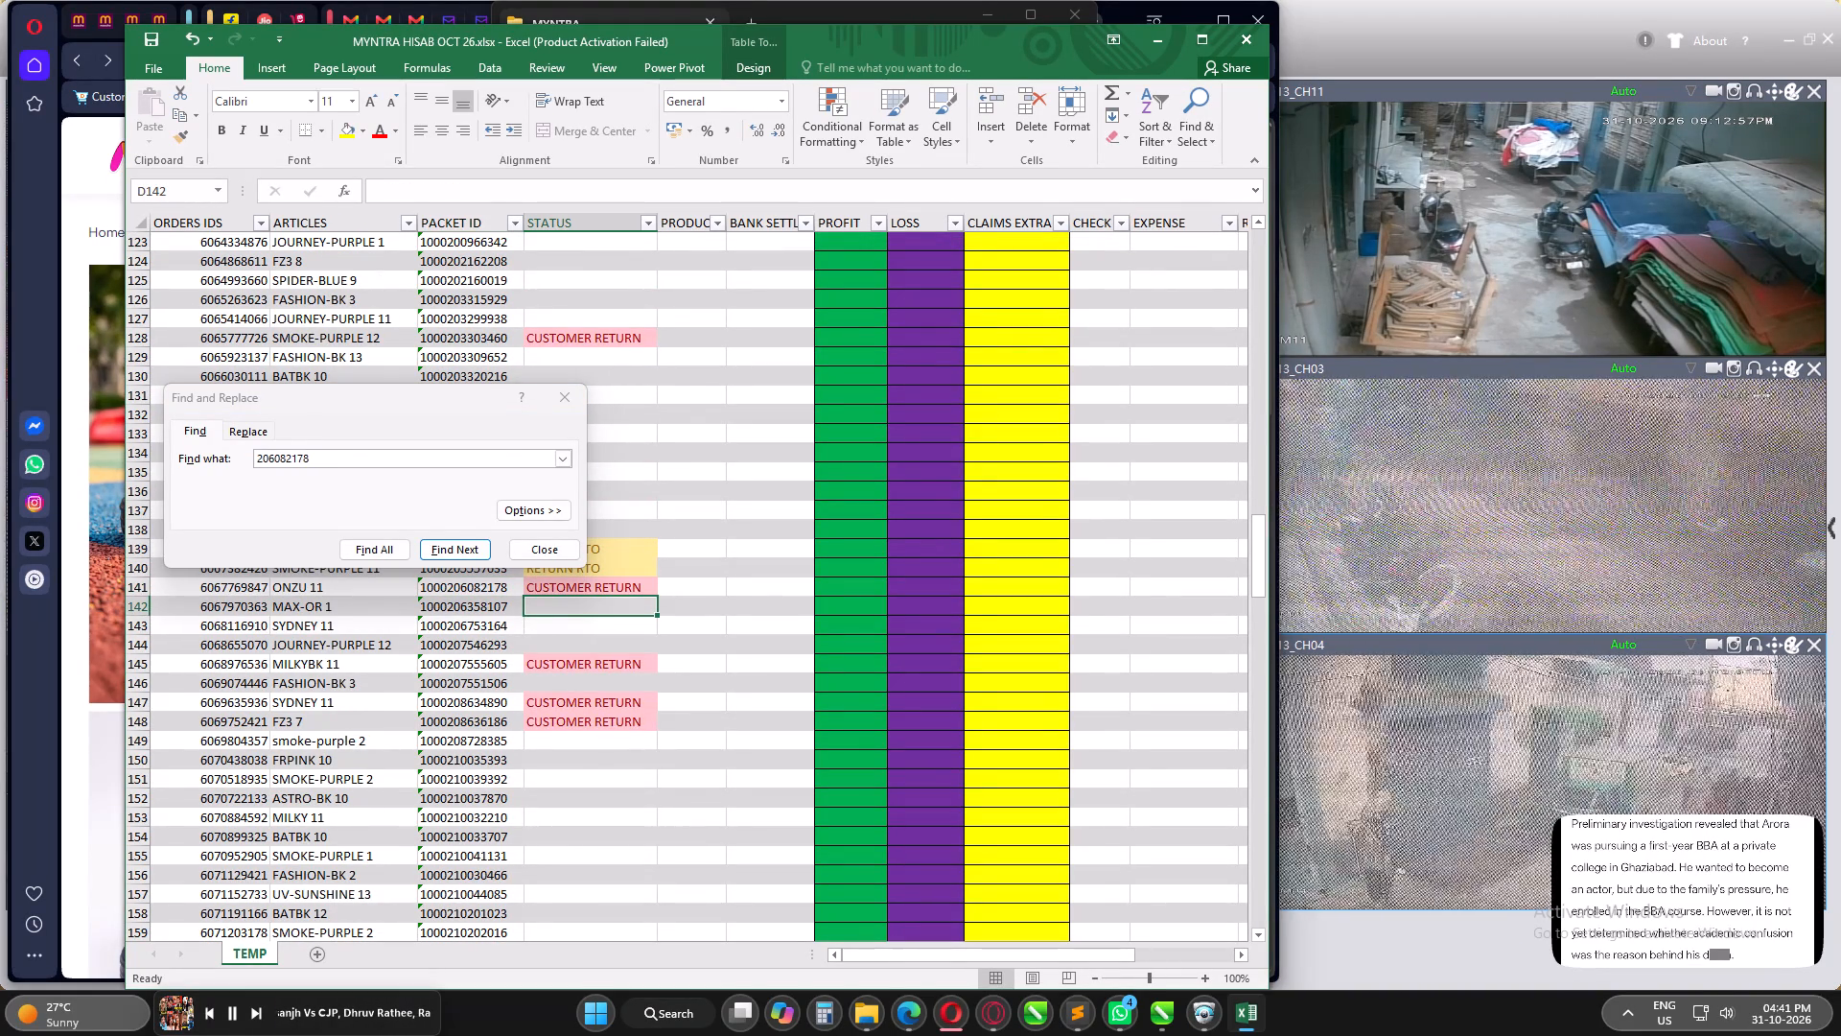
{"action": "double_click", "coordinate": [285, 451]}
{"action": "double_click", "coordinate": [276, 457]}
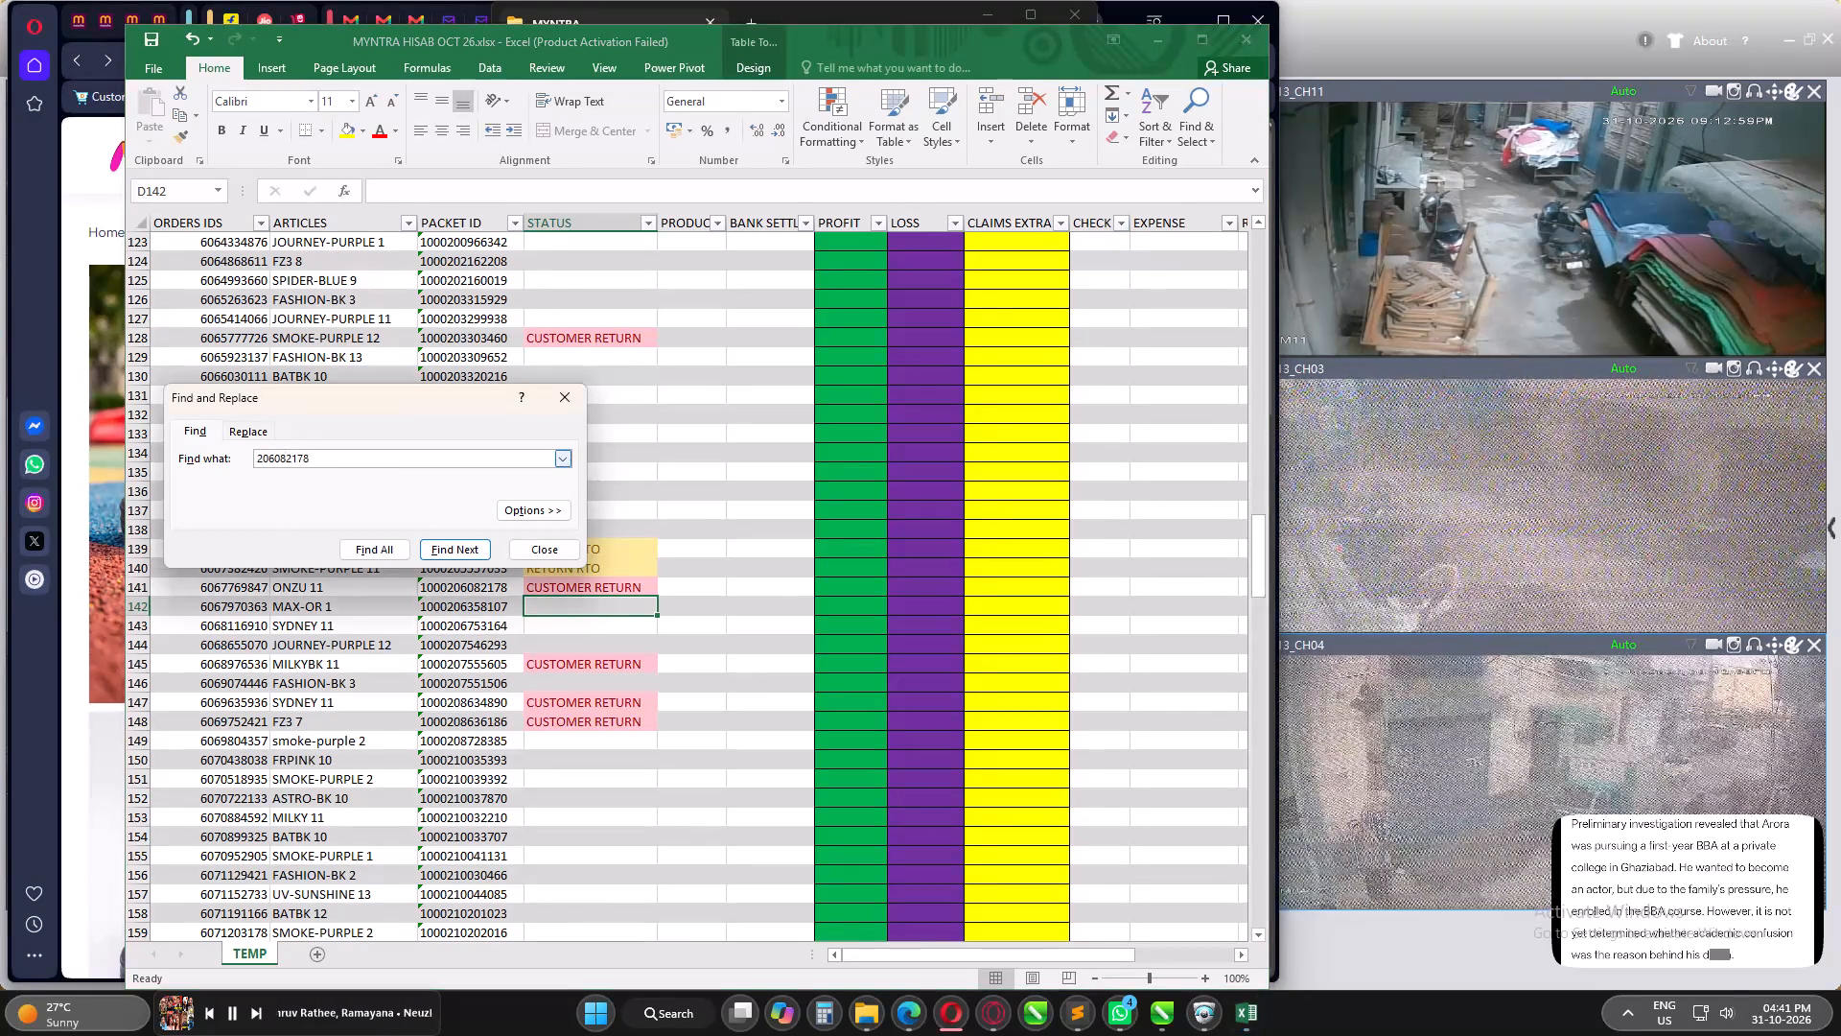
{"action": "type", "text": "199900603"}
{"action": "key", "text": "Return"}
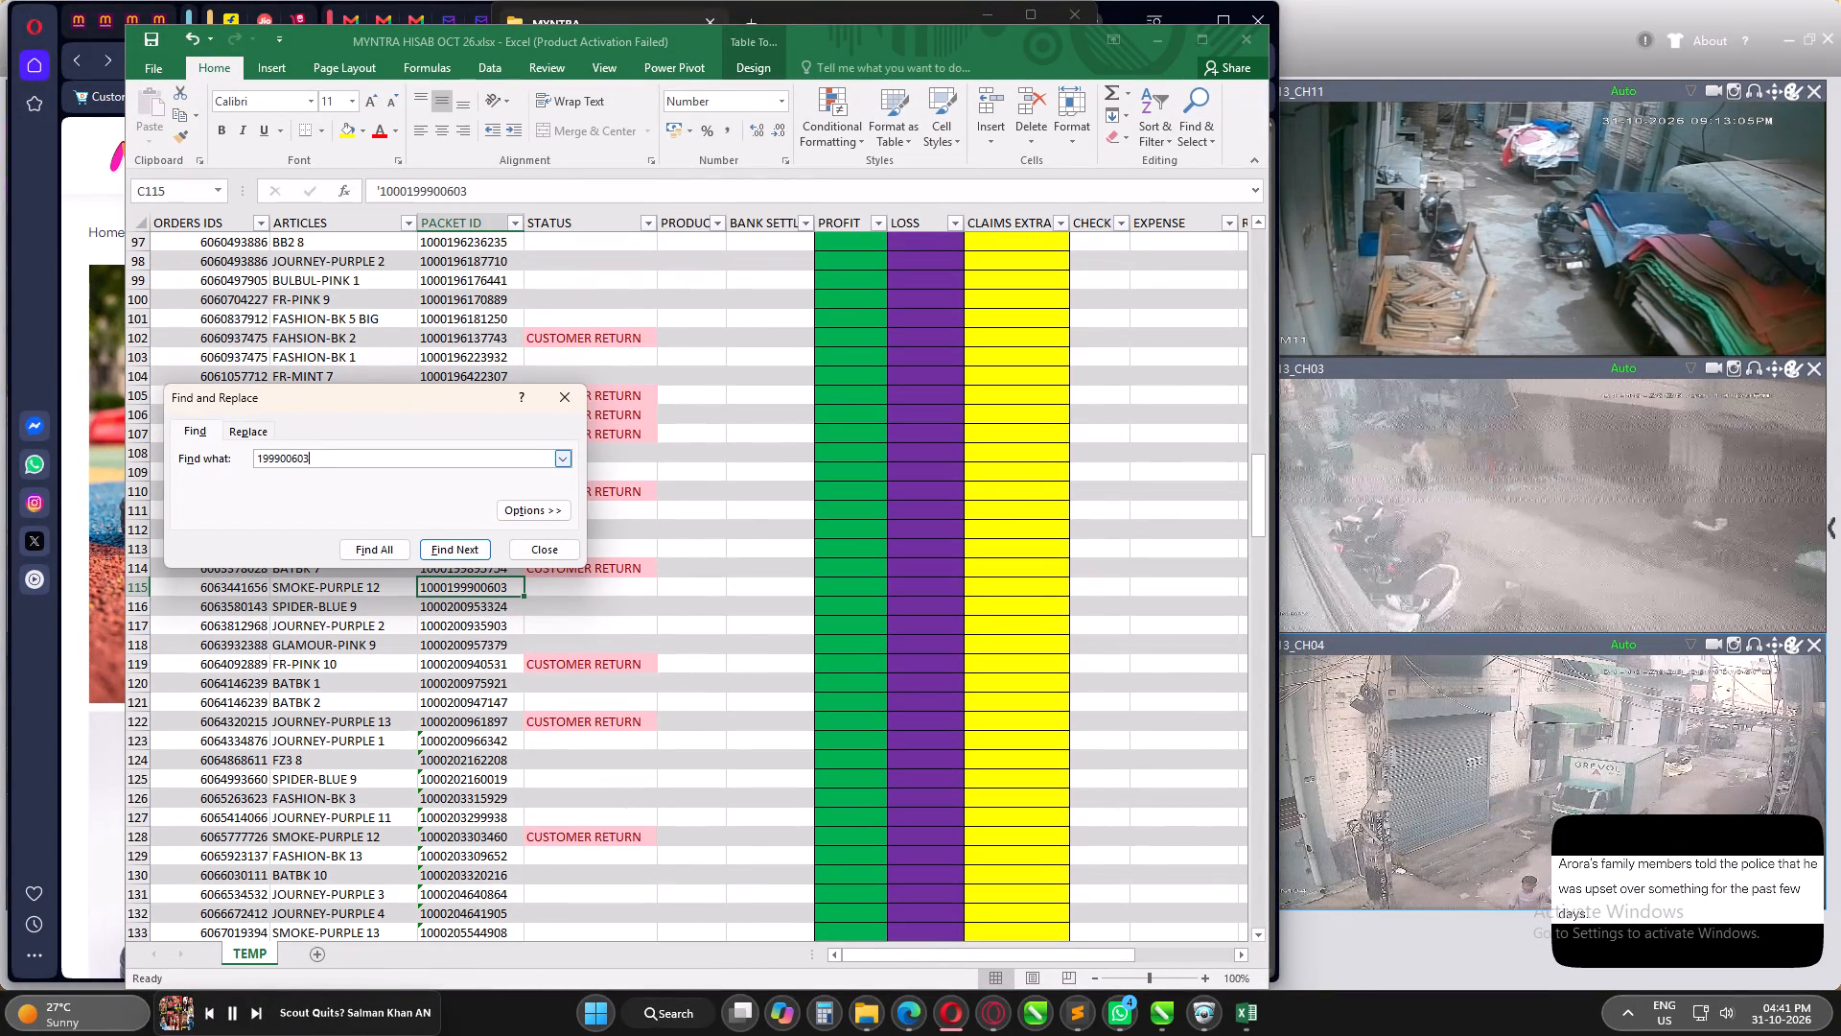
{"action": "left_click", "coordinate": [571, 593]}
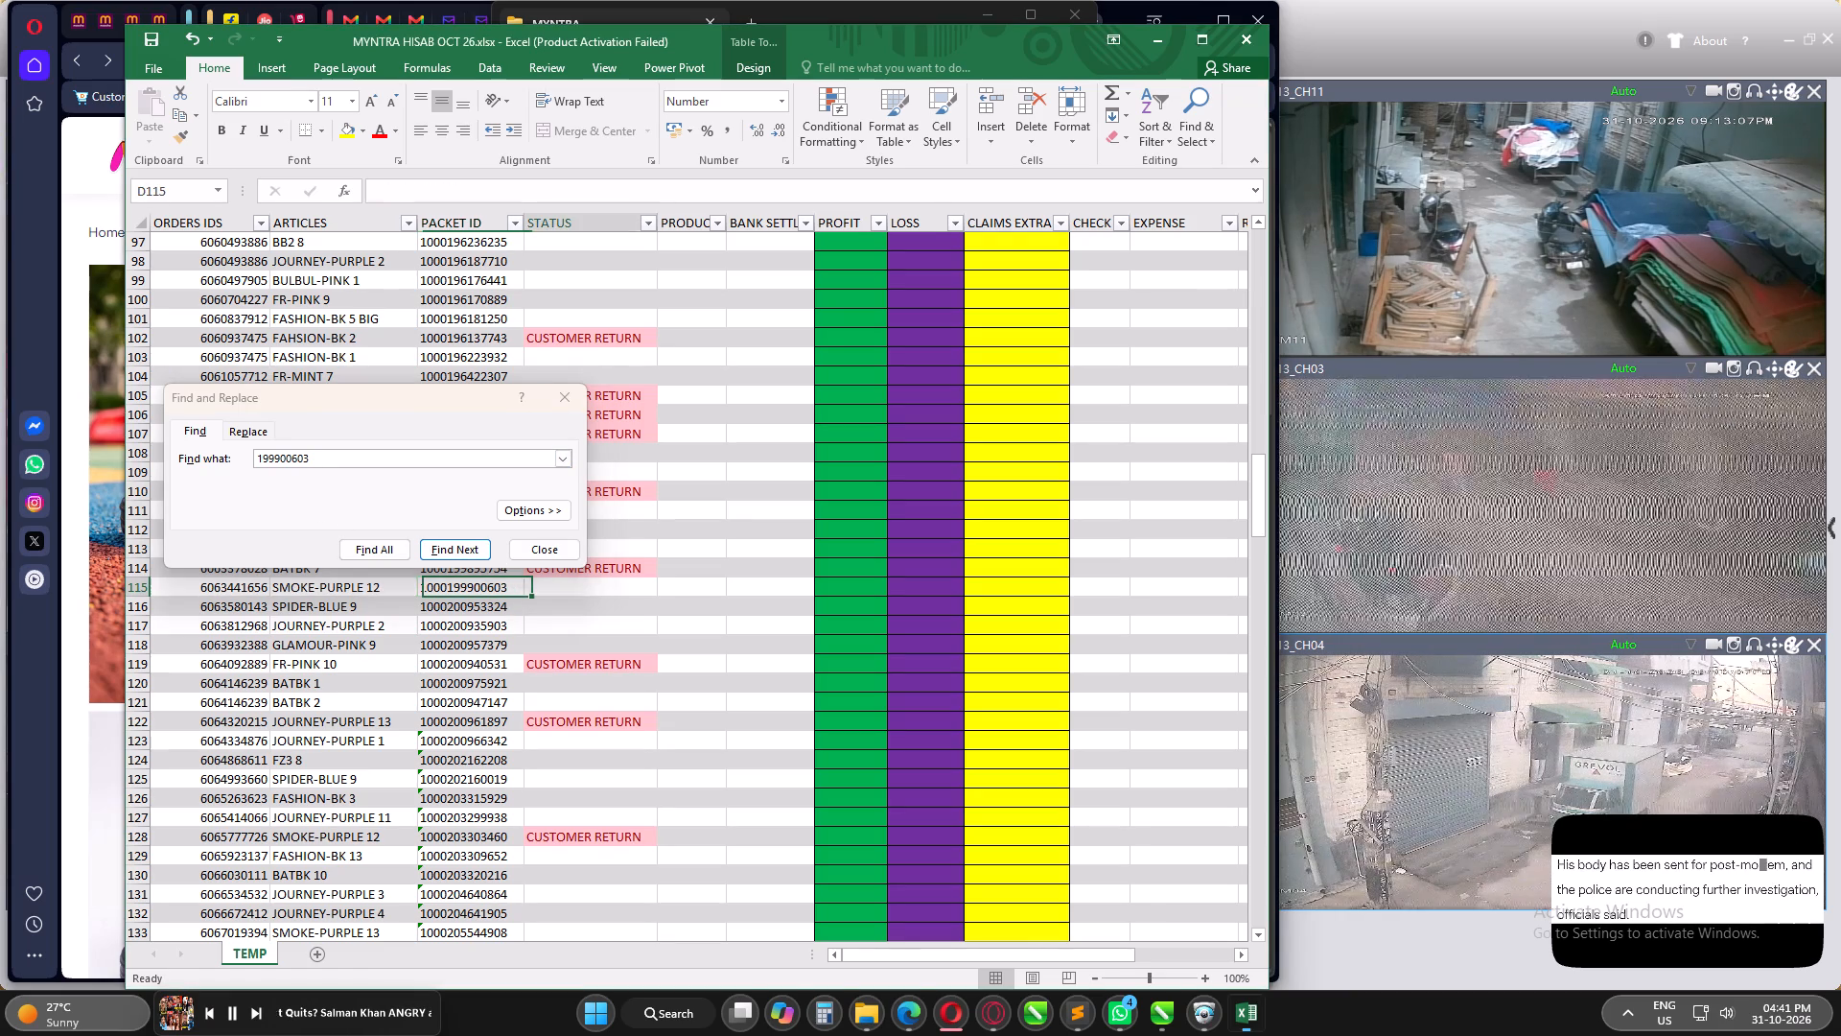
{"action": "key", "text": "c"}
{"action": "key", "text": "Return"}
{"action": "key", "text": "ctrl+s"}
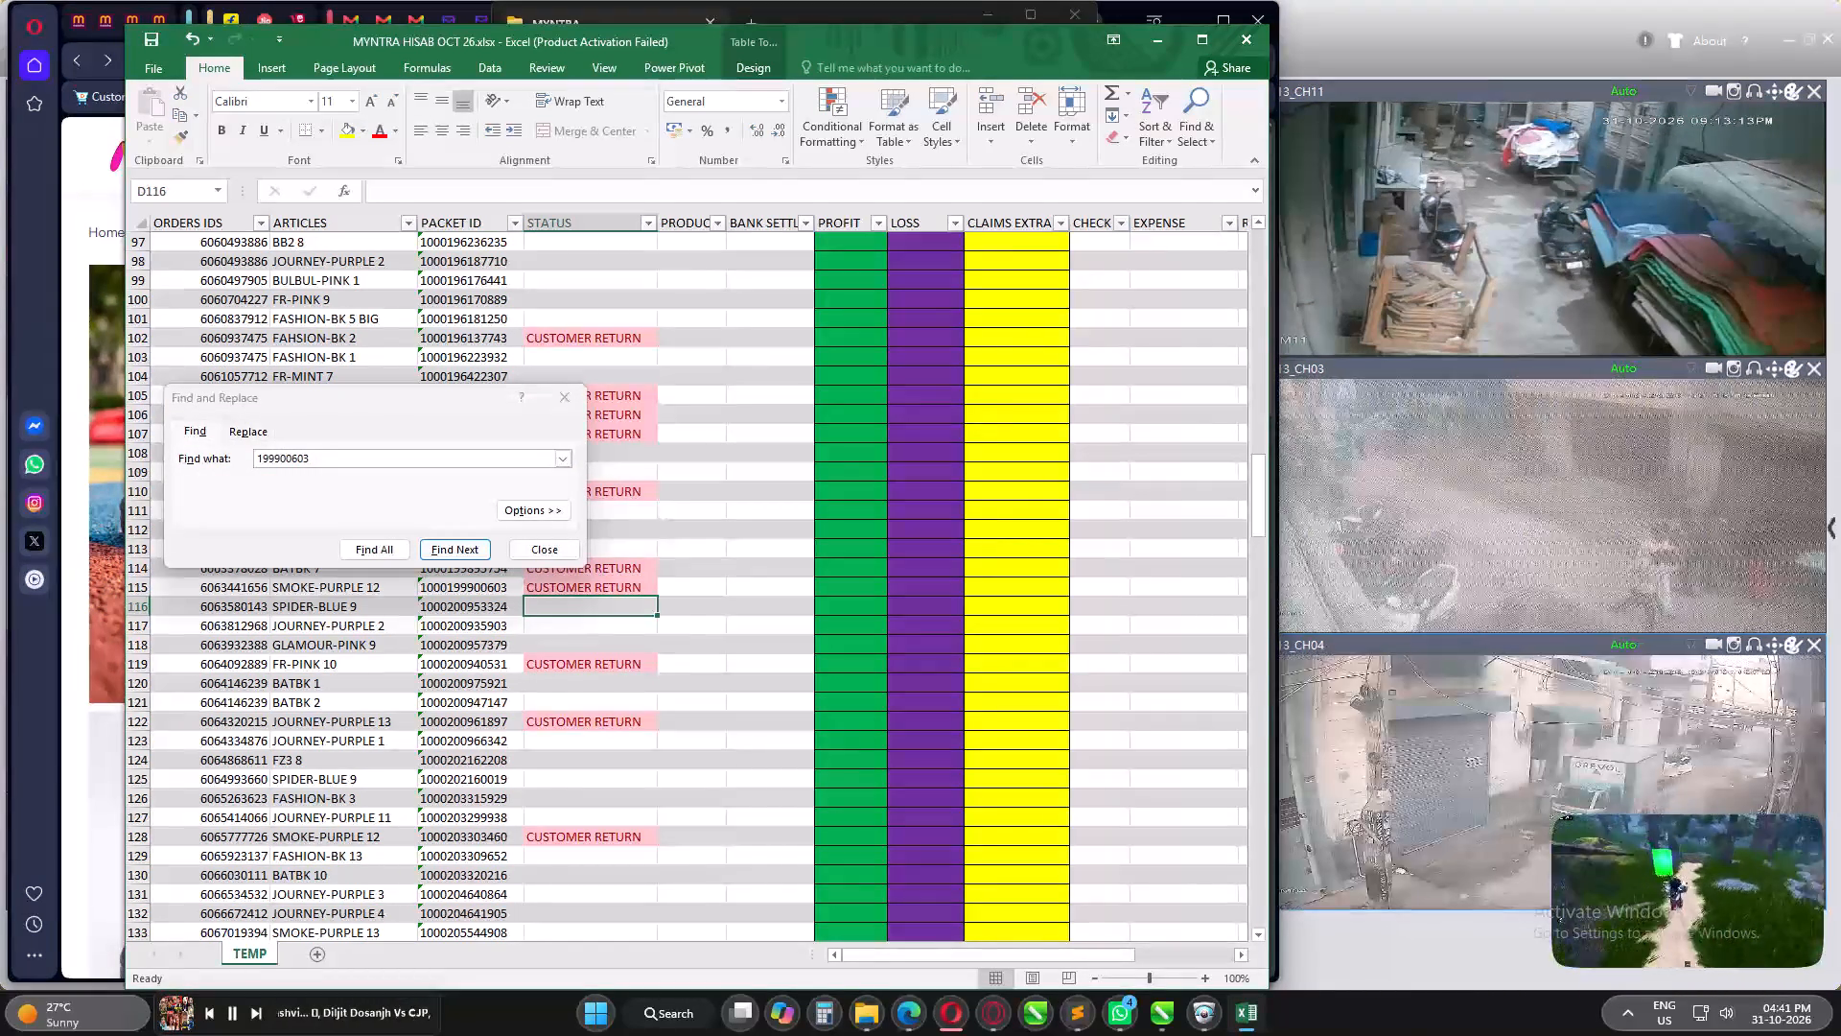
{"action": "double_click", "coordinate": [287, 458]}
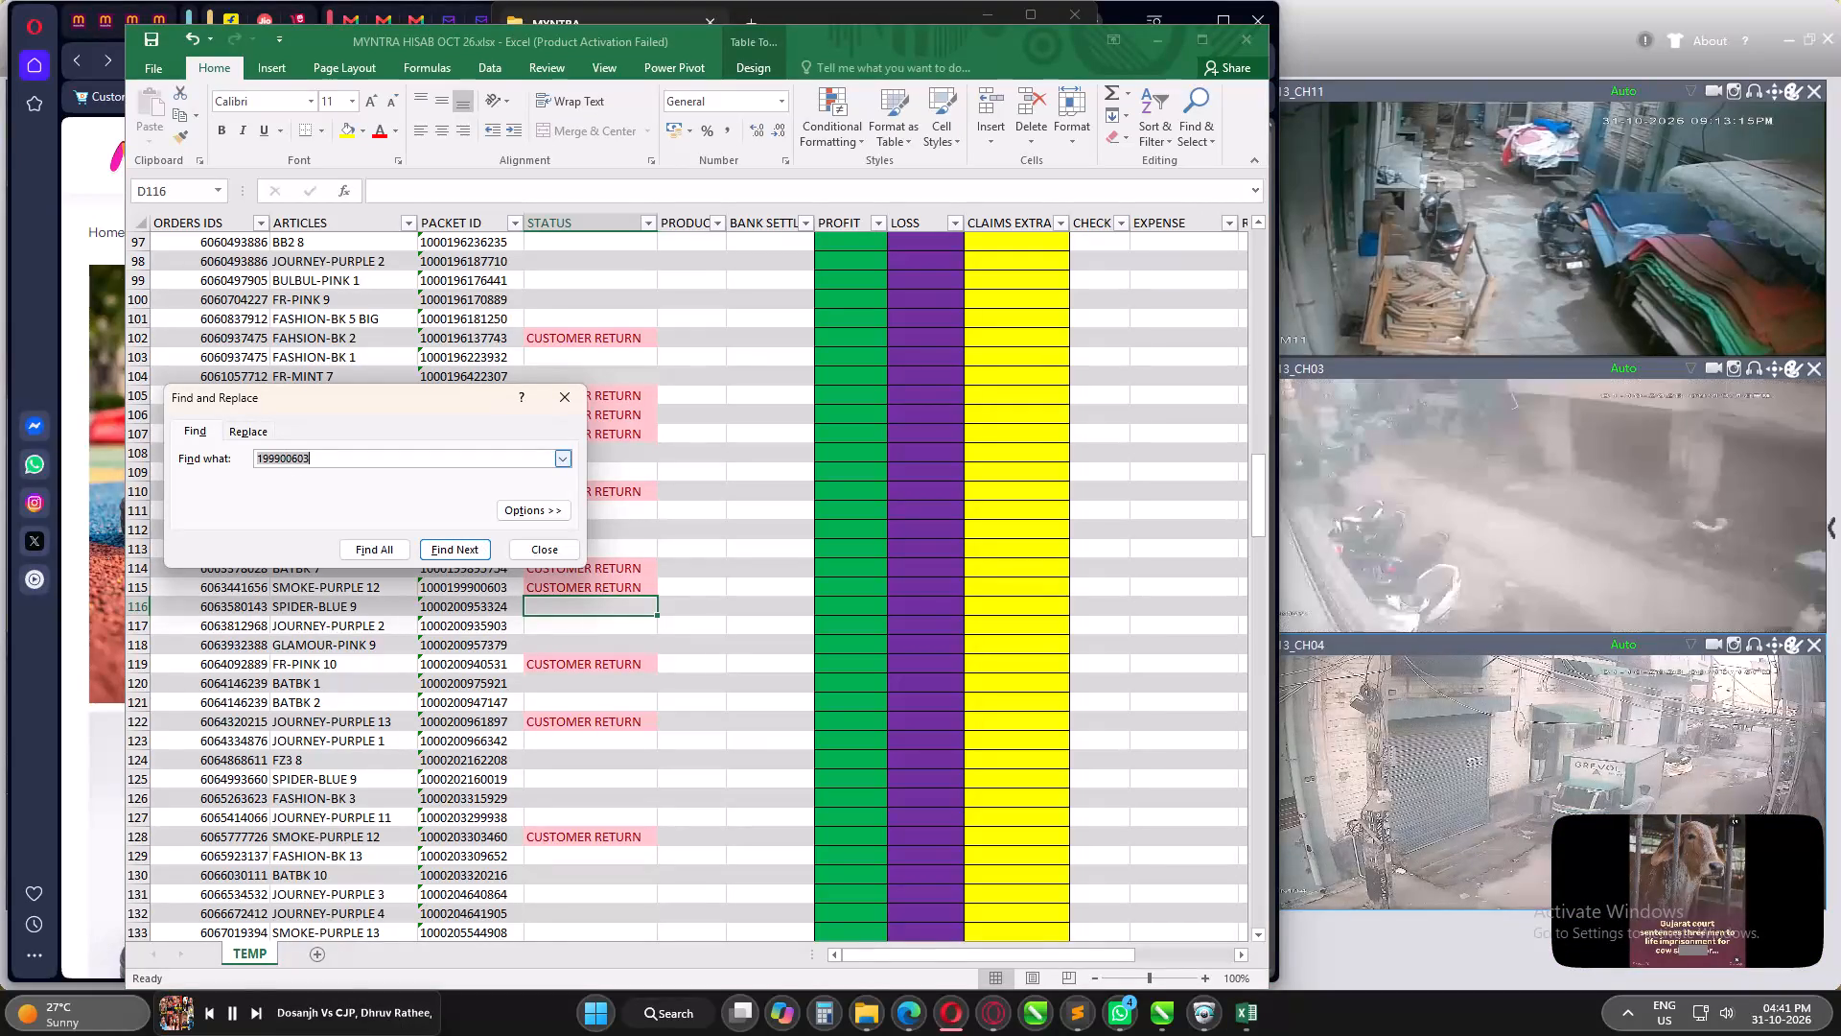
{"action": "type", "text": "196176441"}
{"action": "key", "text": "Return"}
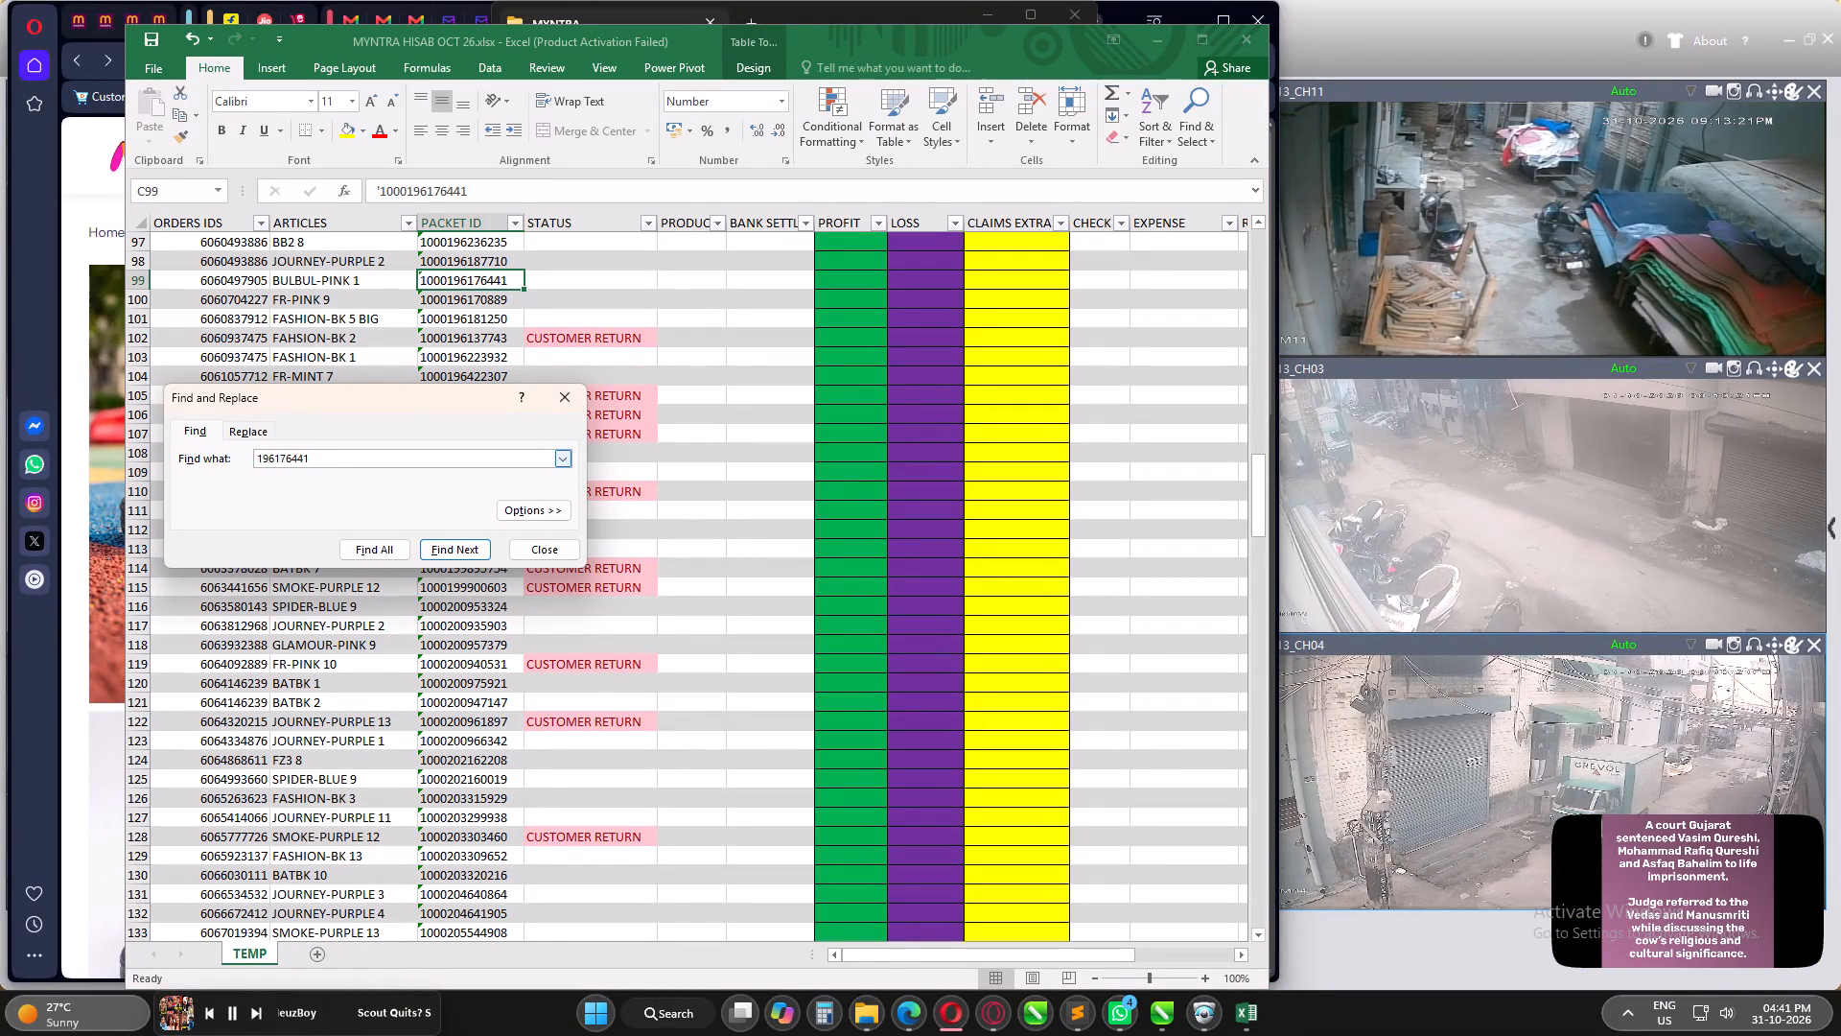
{"action": "left_click", "coordinate": [610, 288]}
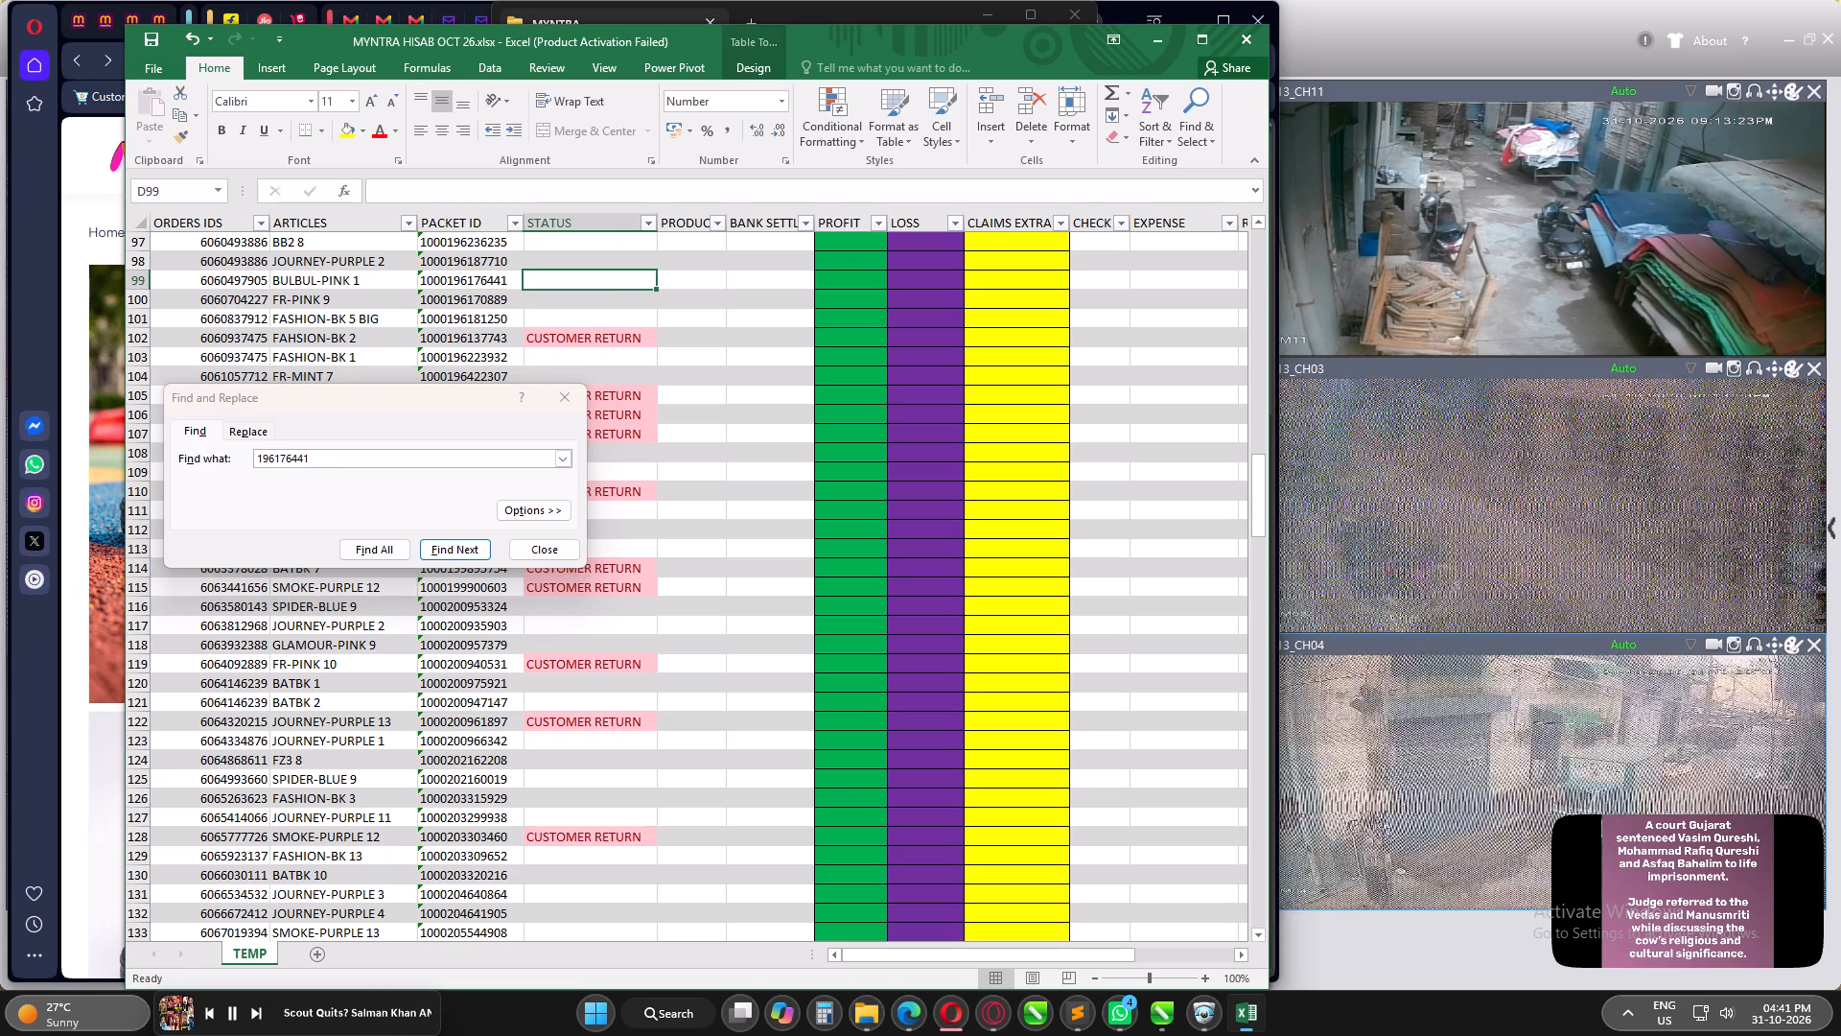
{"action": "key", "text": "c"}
{"action": "key", "text": "Return"}
{"action": "key", "text": "ctrl+s"}
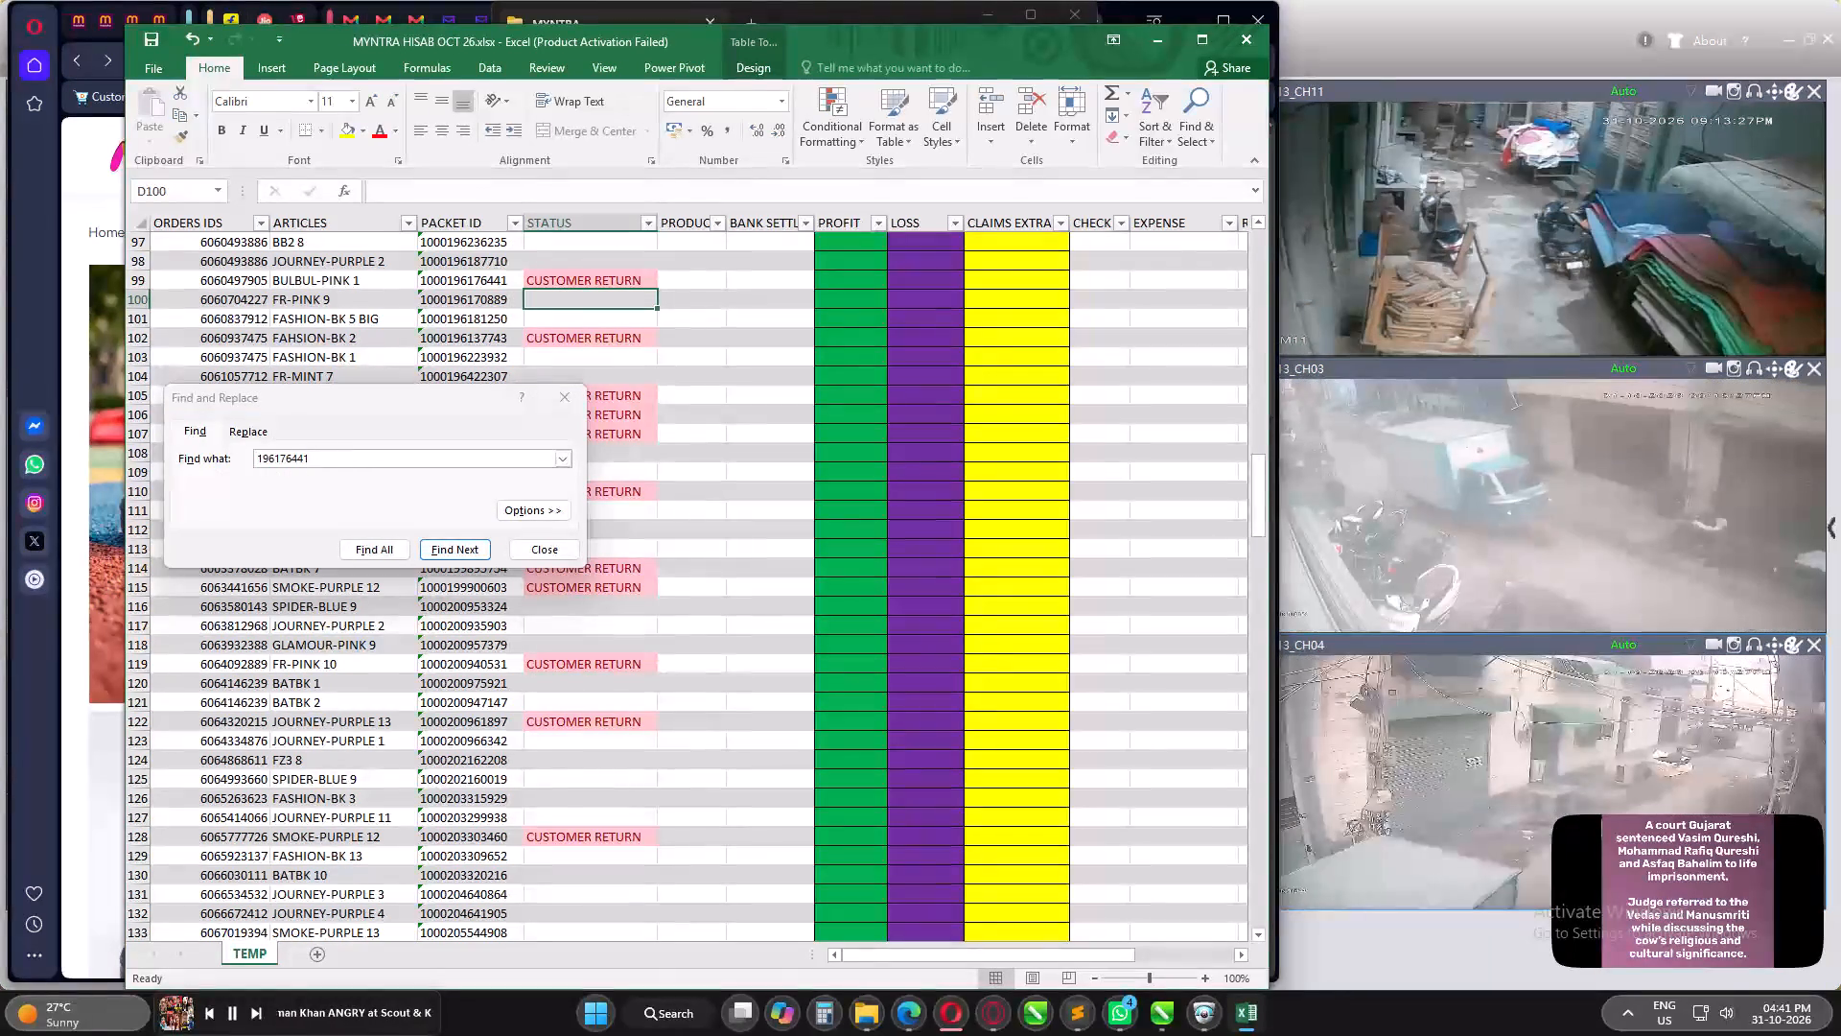
{"action": "double_click", "coordinate": [267, 456]}
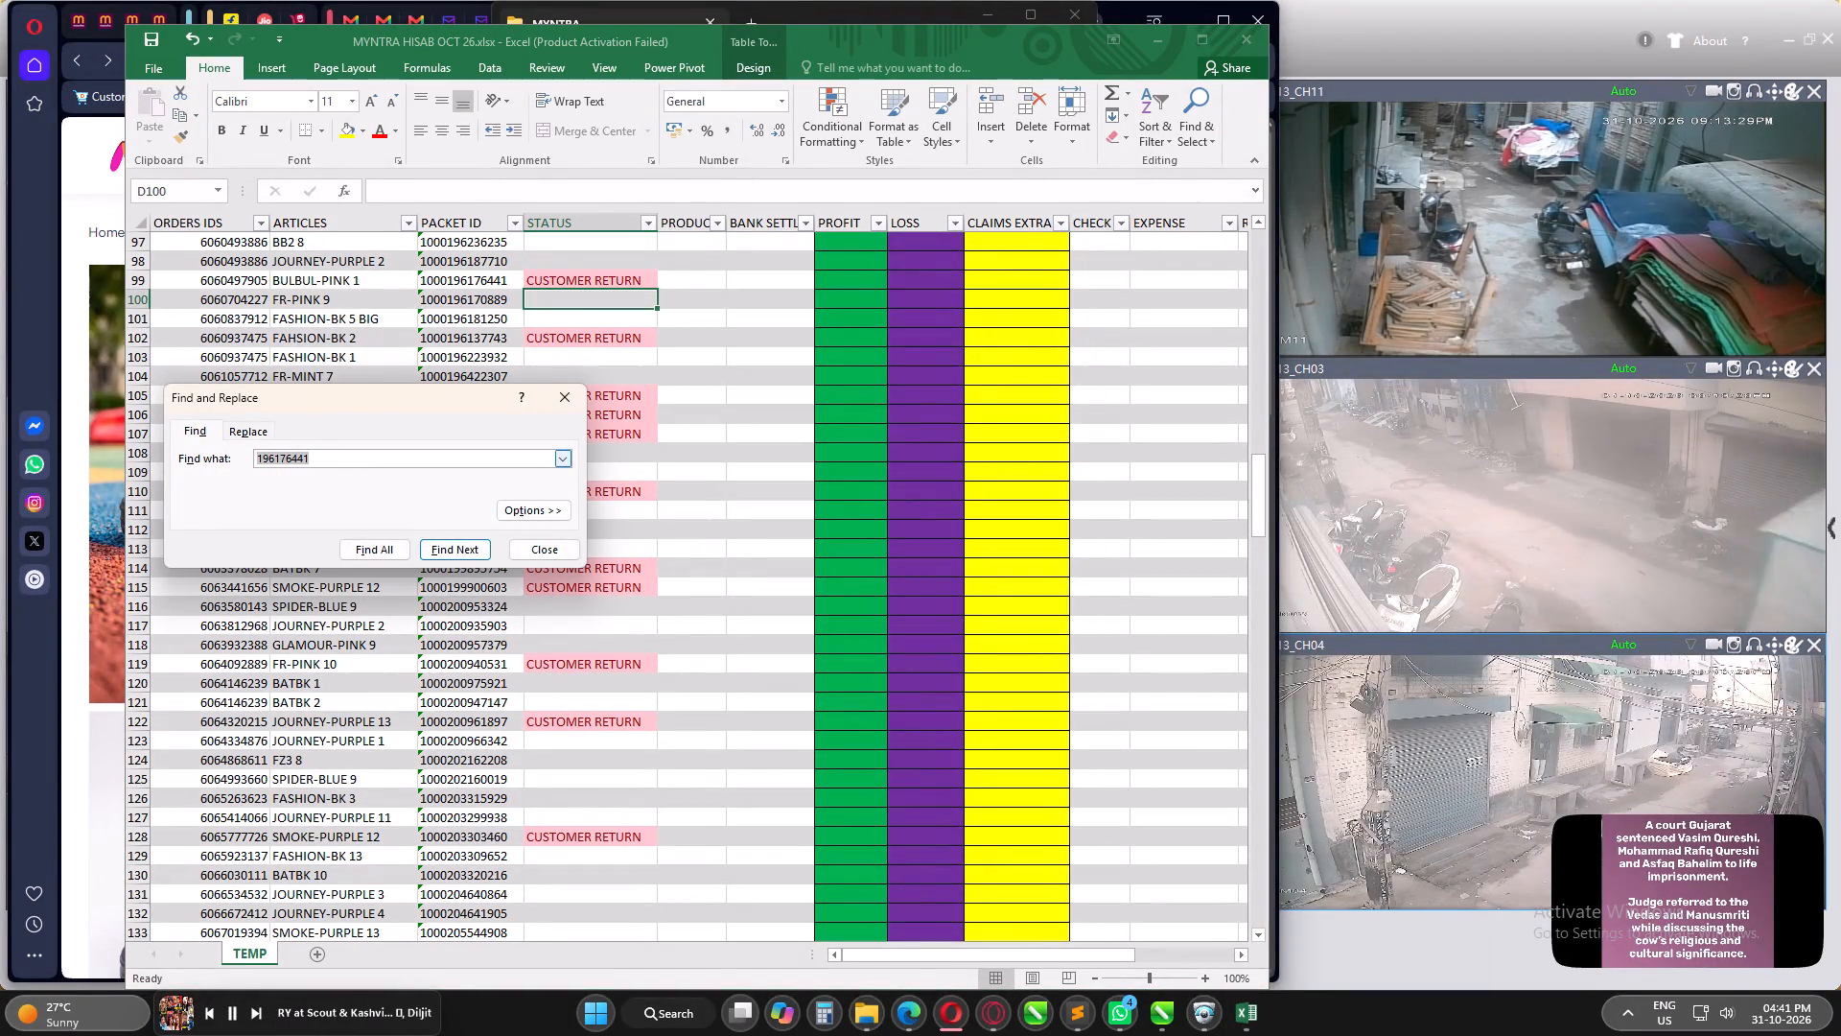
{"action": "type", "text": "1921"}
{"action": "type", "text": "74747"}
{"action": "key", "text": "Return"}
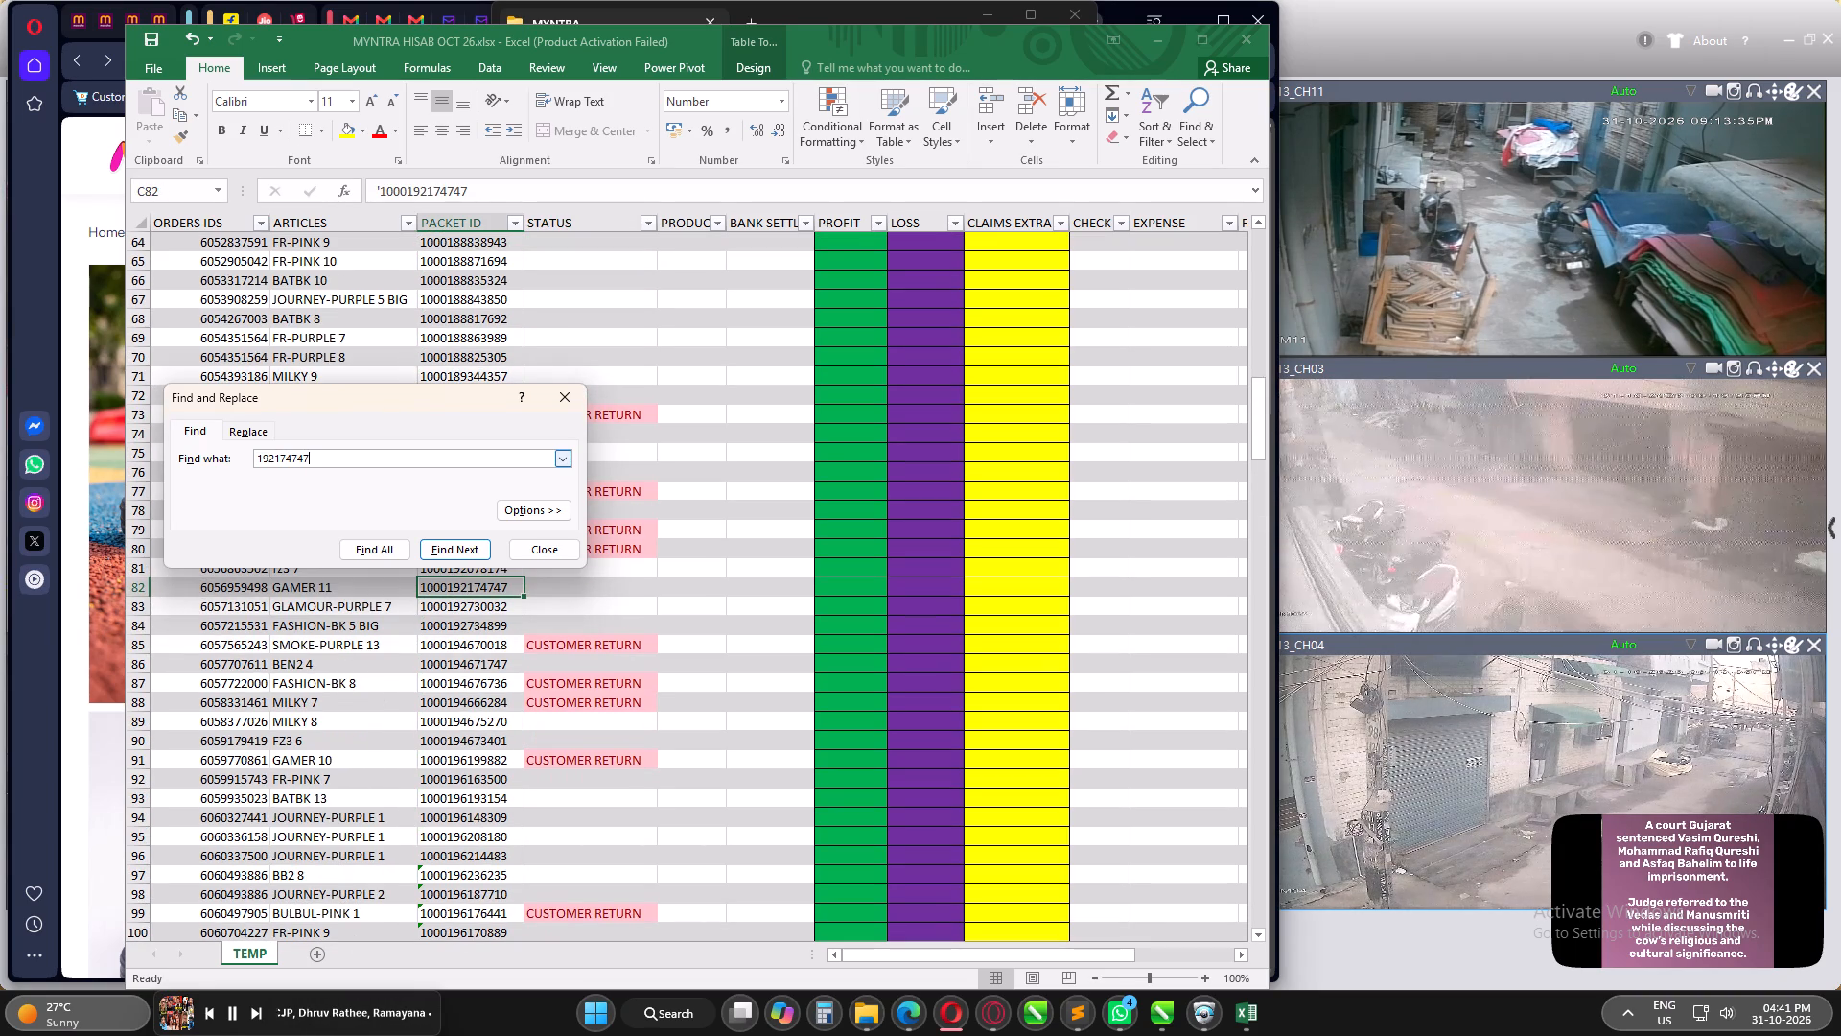
{"action": "left_click", "coordinate": [565, 588]}
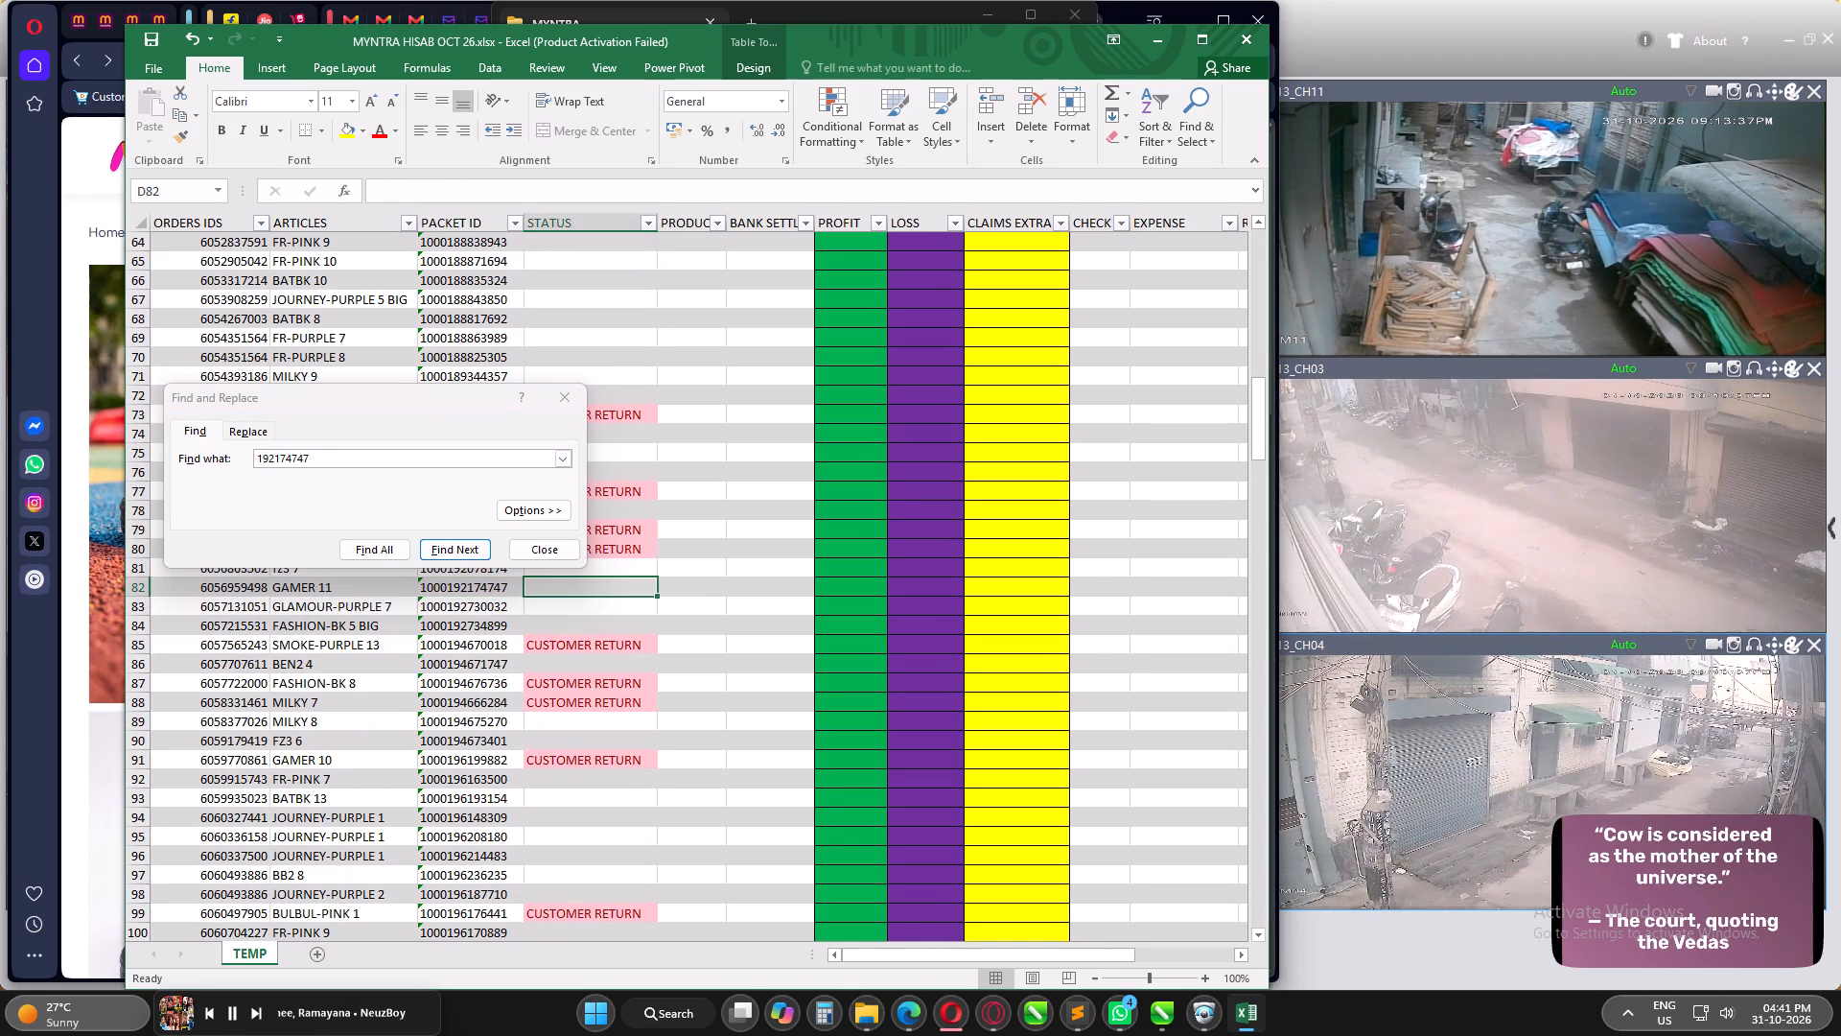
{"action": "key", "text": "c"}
{"action": "key", "text": "Return"}
{"action": "key", "text": "ctrl+s"}
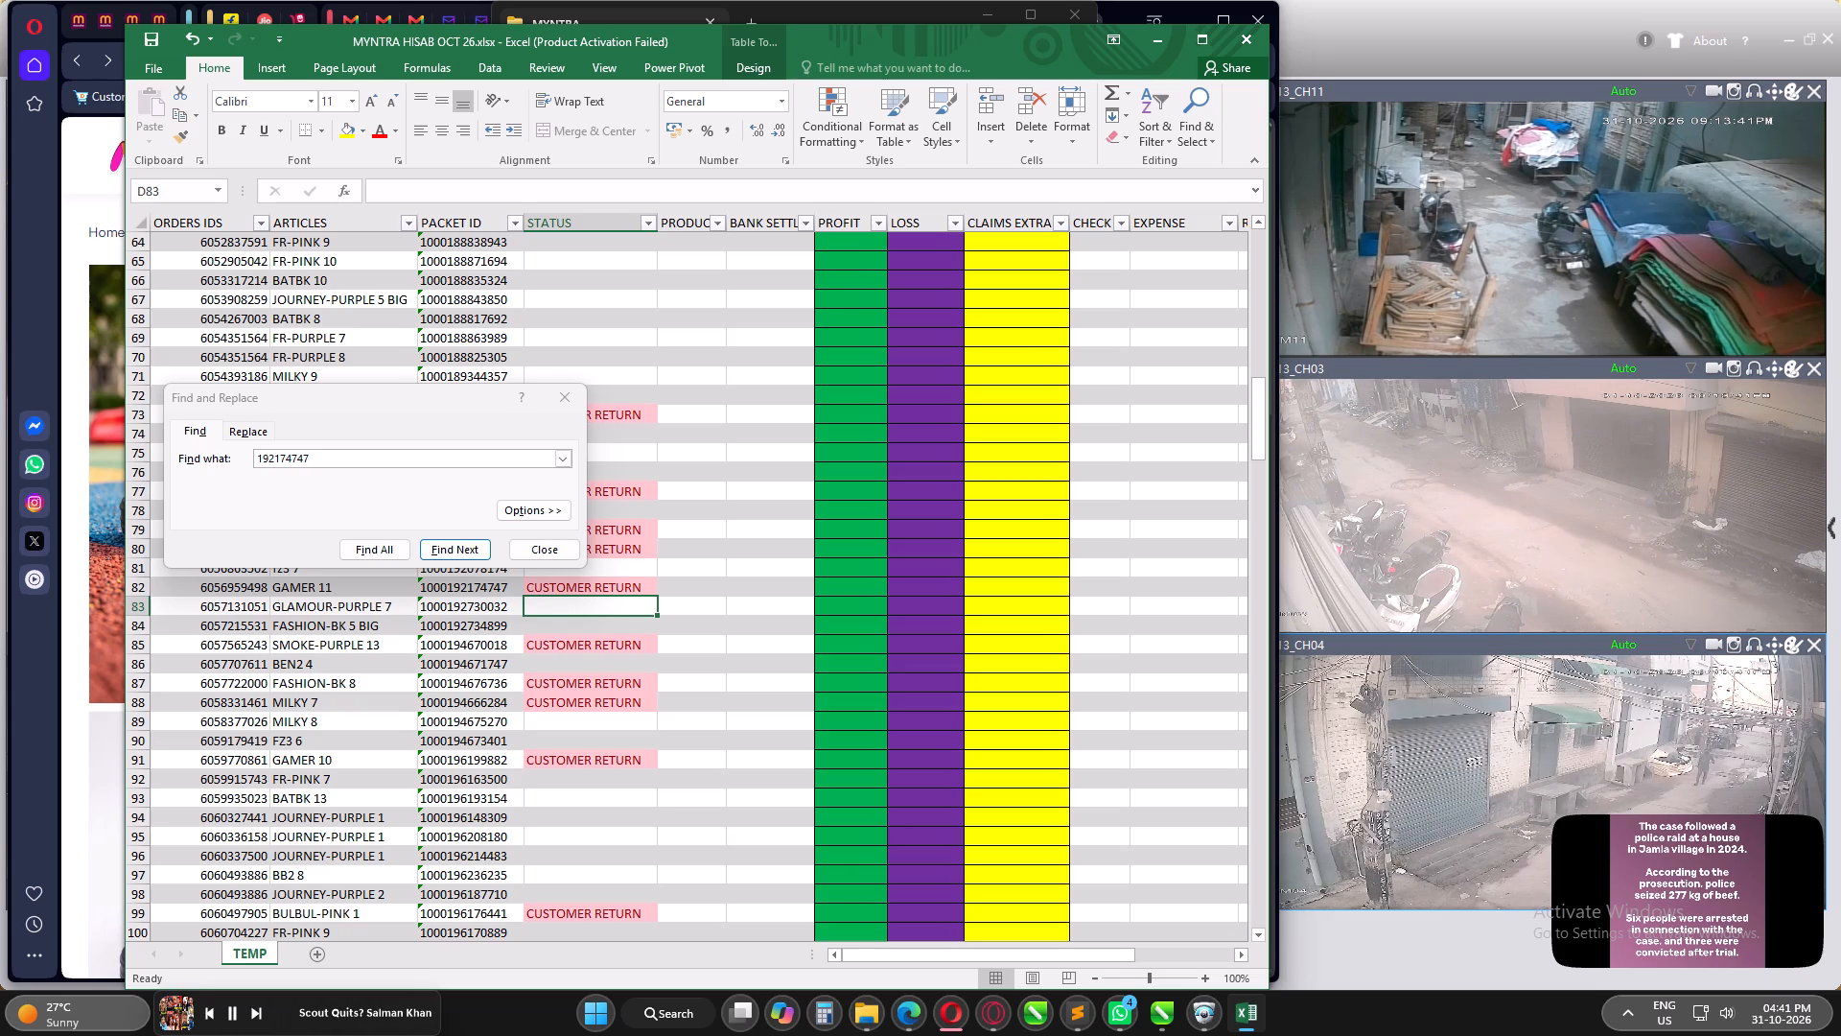
{"action": "double_click", "coordinate": [306, 462]}
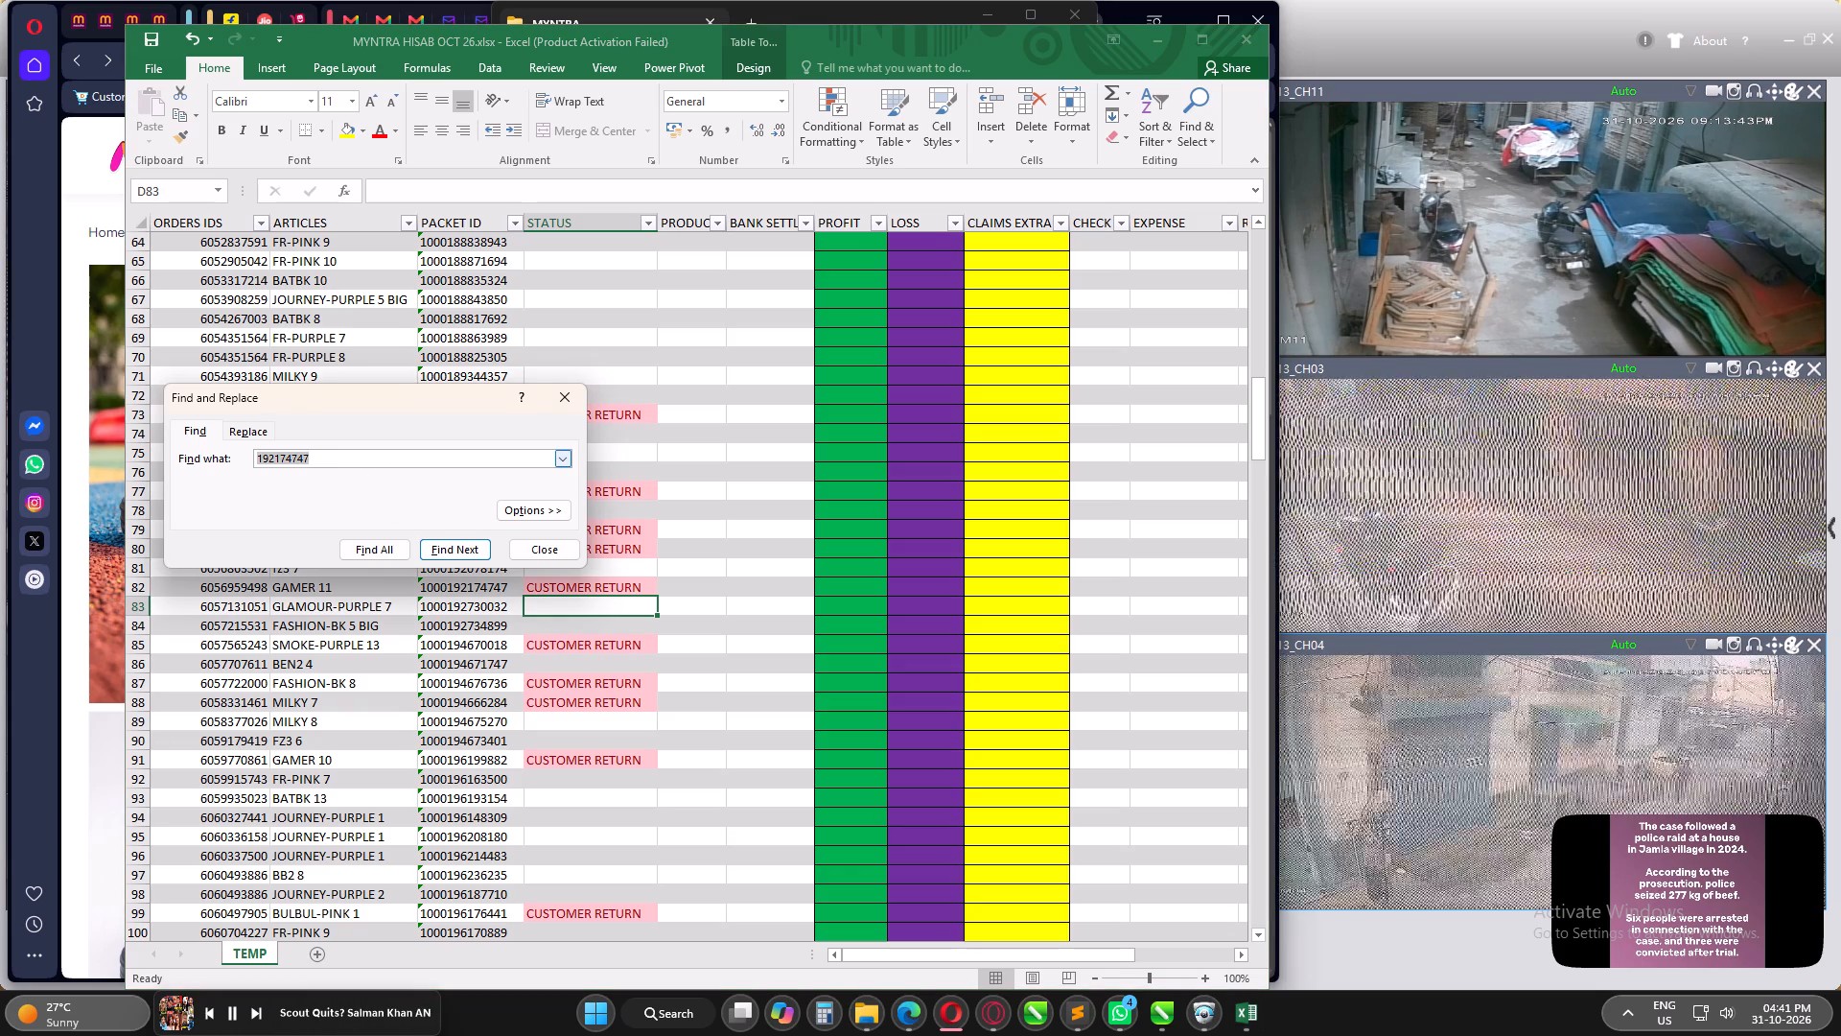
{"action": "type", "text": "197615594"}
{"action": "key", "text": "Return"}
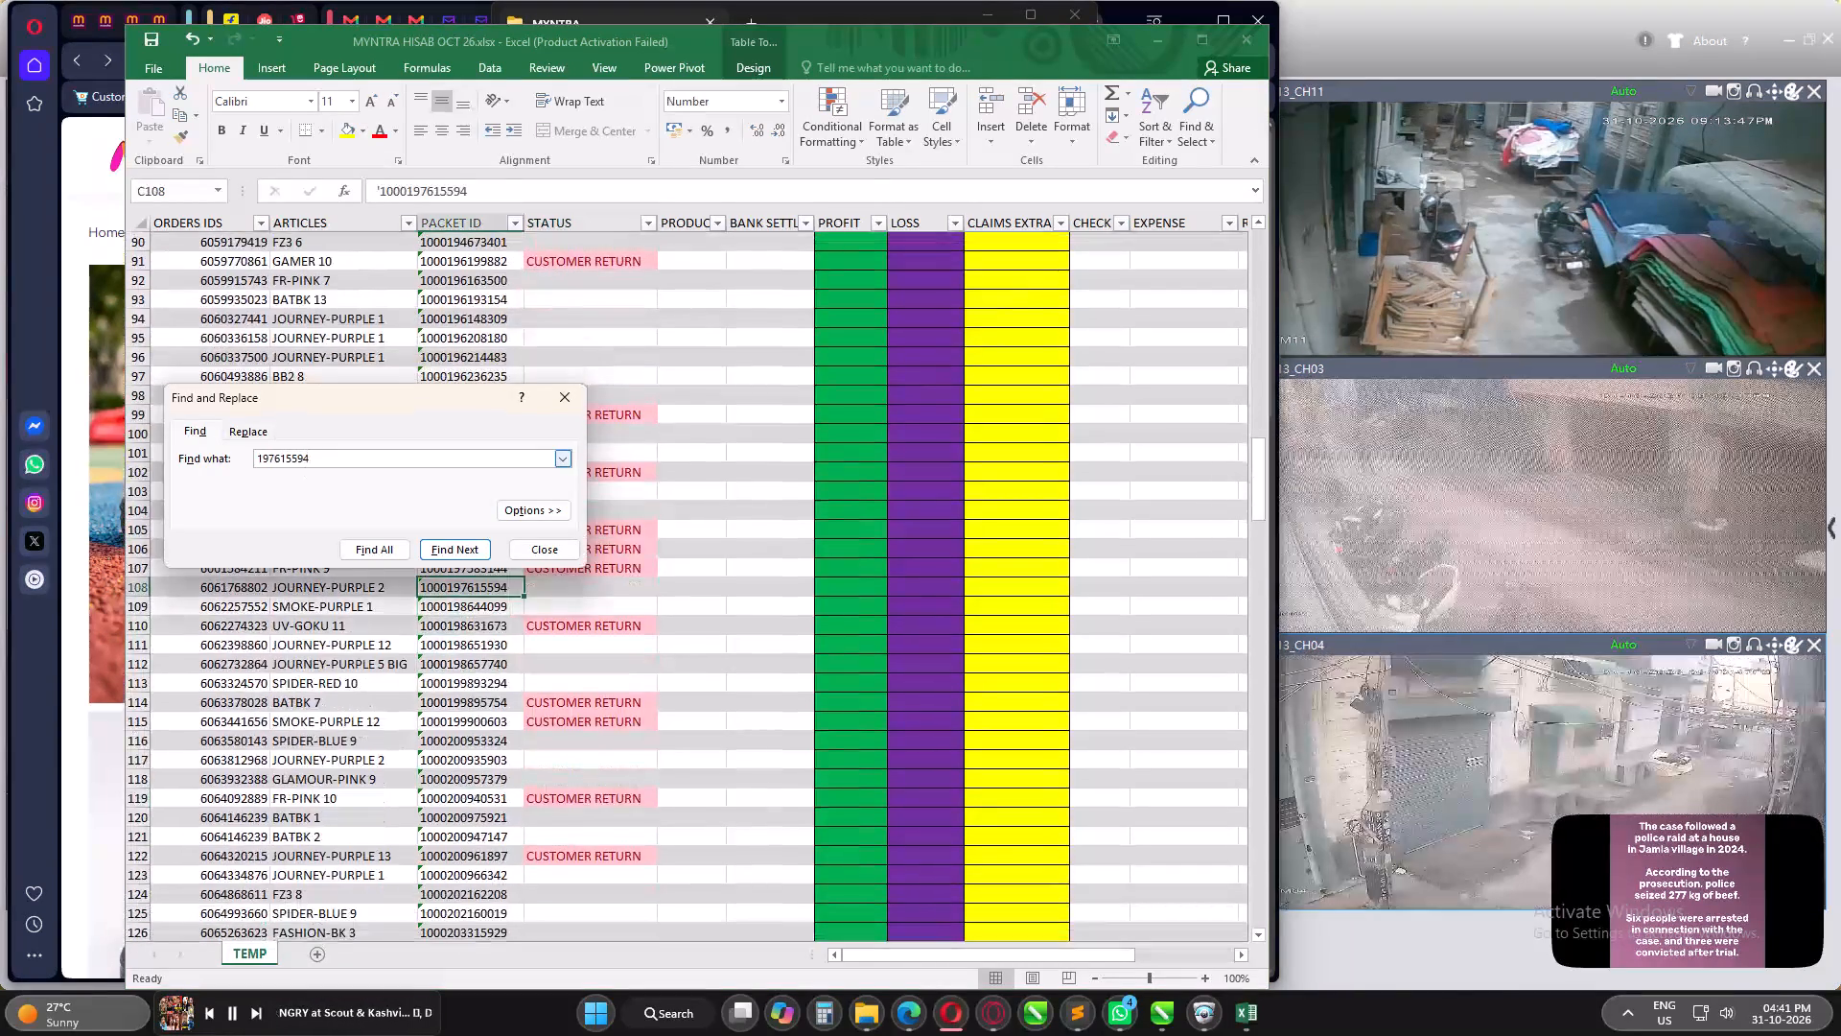
{"action": "left_click", "coordinate": [617, 589]}
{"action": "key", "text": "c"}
{"action": "key", "text": "Return"}
{"action": "key", "text": "ctrl+s"}
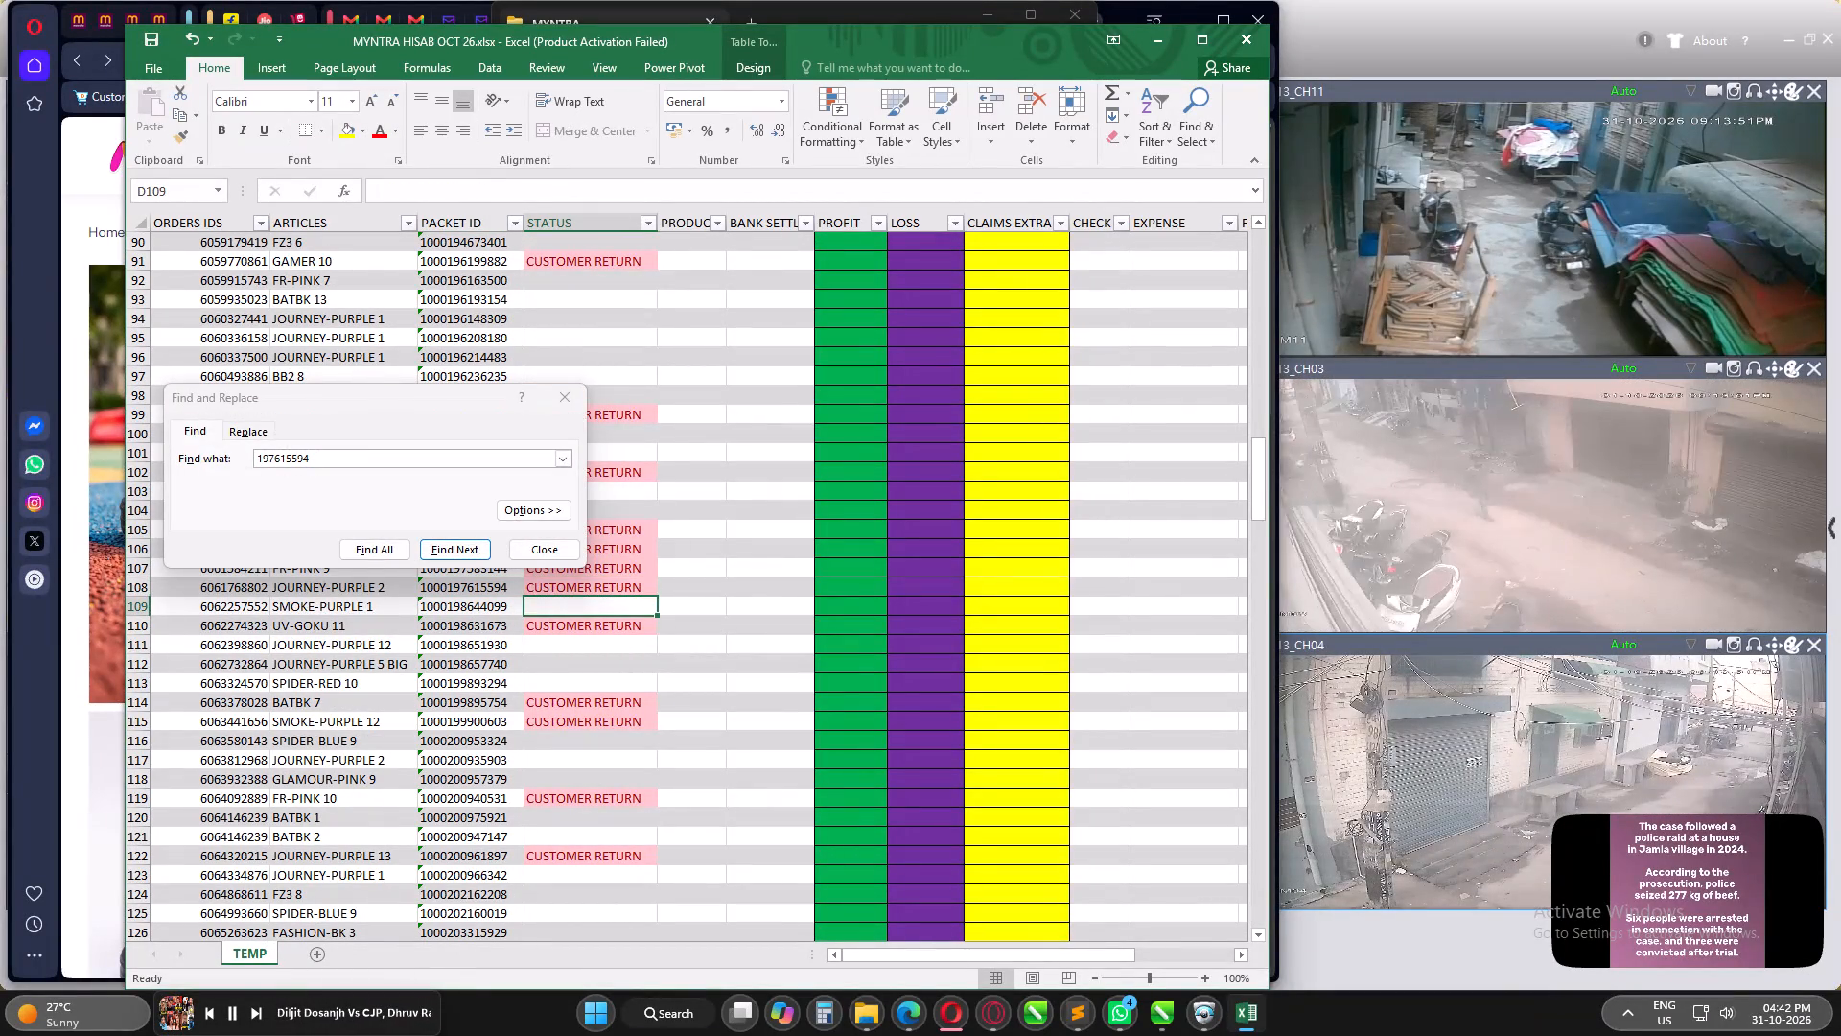
Close the search dialog, save and close the October accounts workbook, and minimise the MYNTRA folder window.
{"action": "left_click", "coordinate": [573, 408]}
{"action": "left_click", "coordinate": [662, 383]}
{"action": "key", "text": "ctrl+s"}
{"action": "left_click", "coordinate": [1254, 44]}
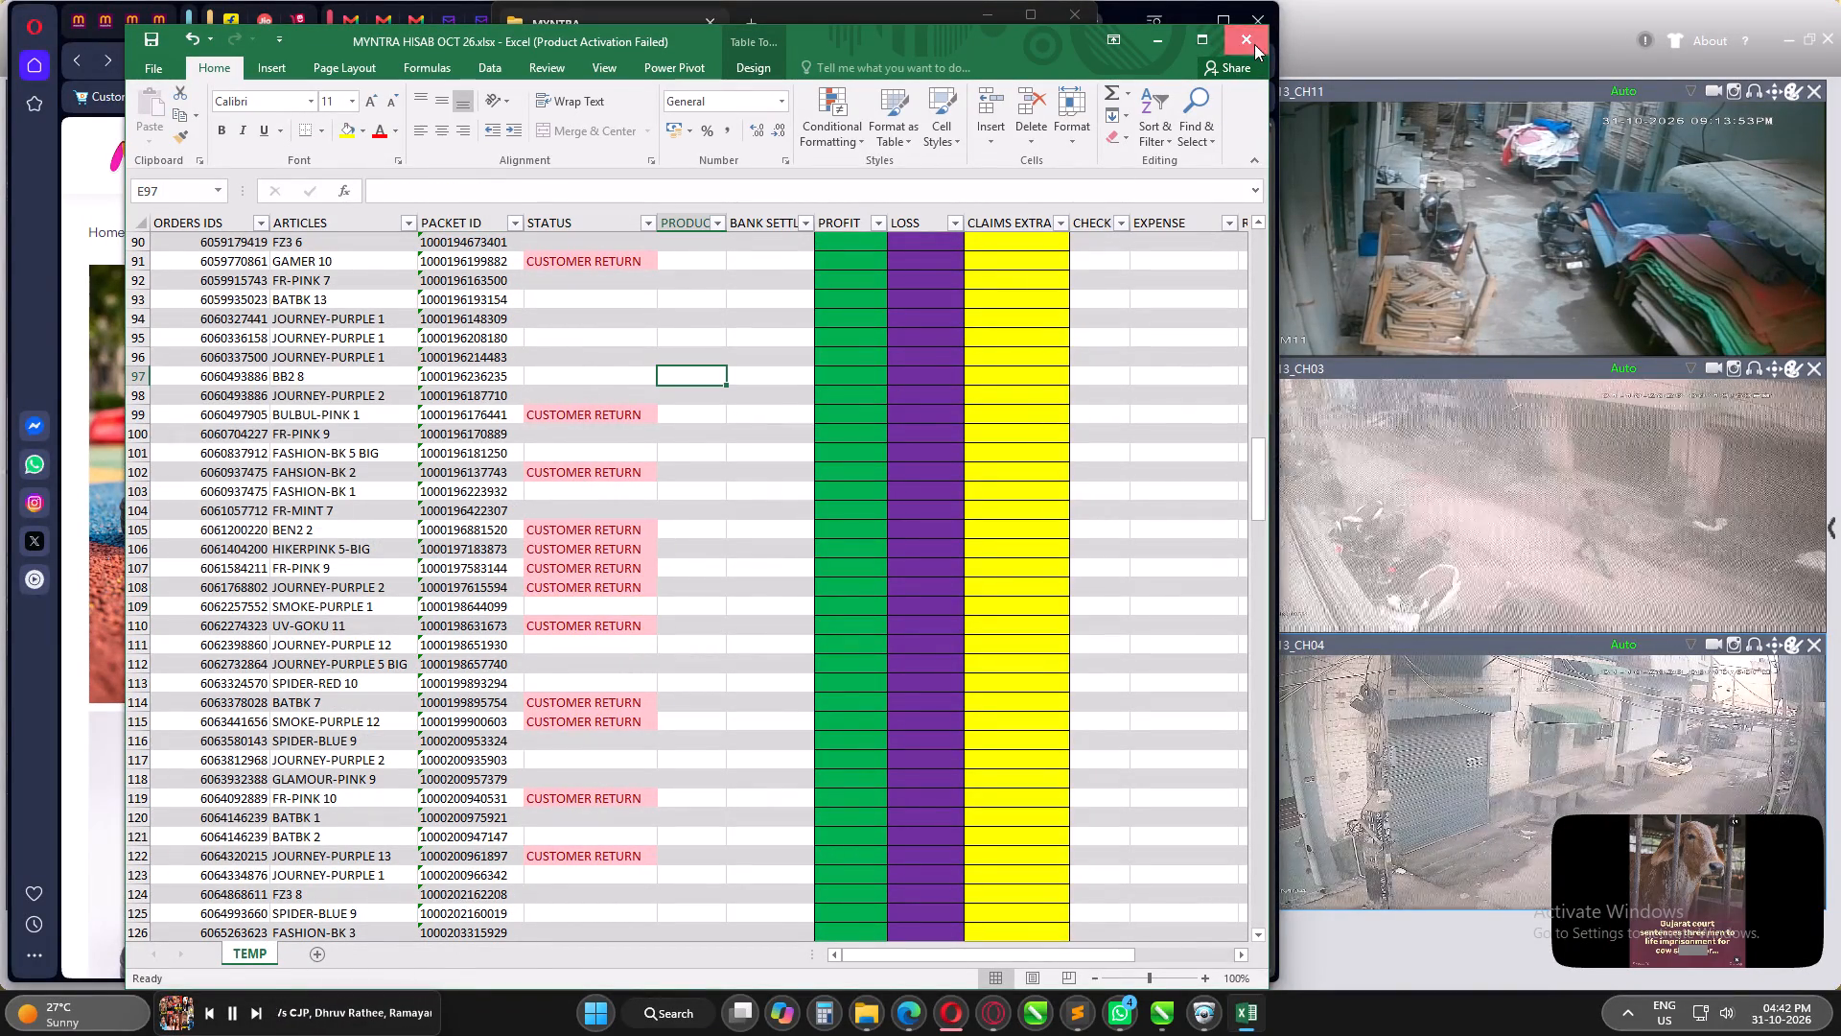
{"action": "left_click", "coordinate": [989, 14]}
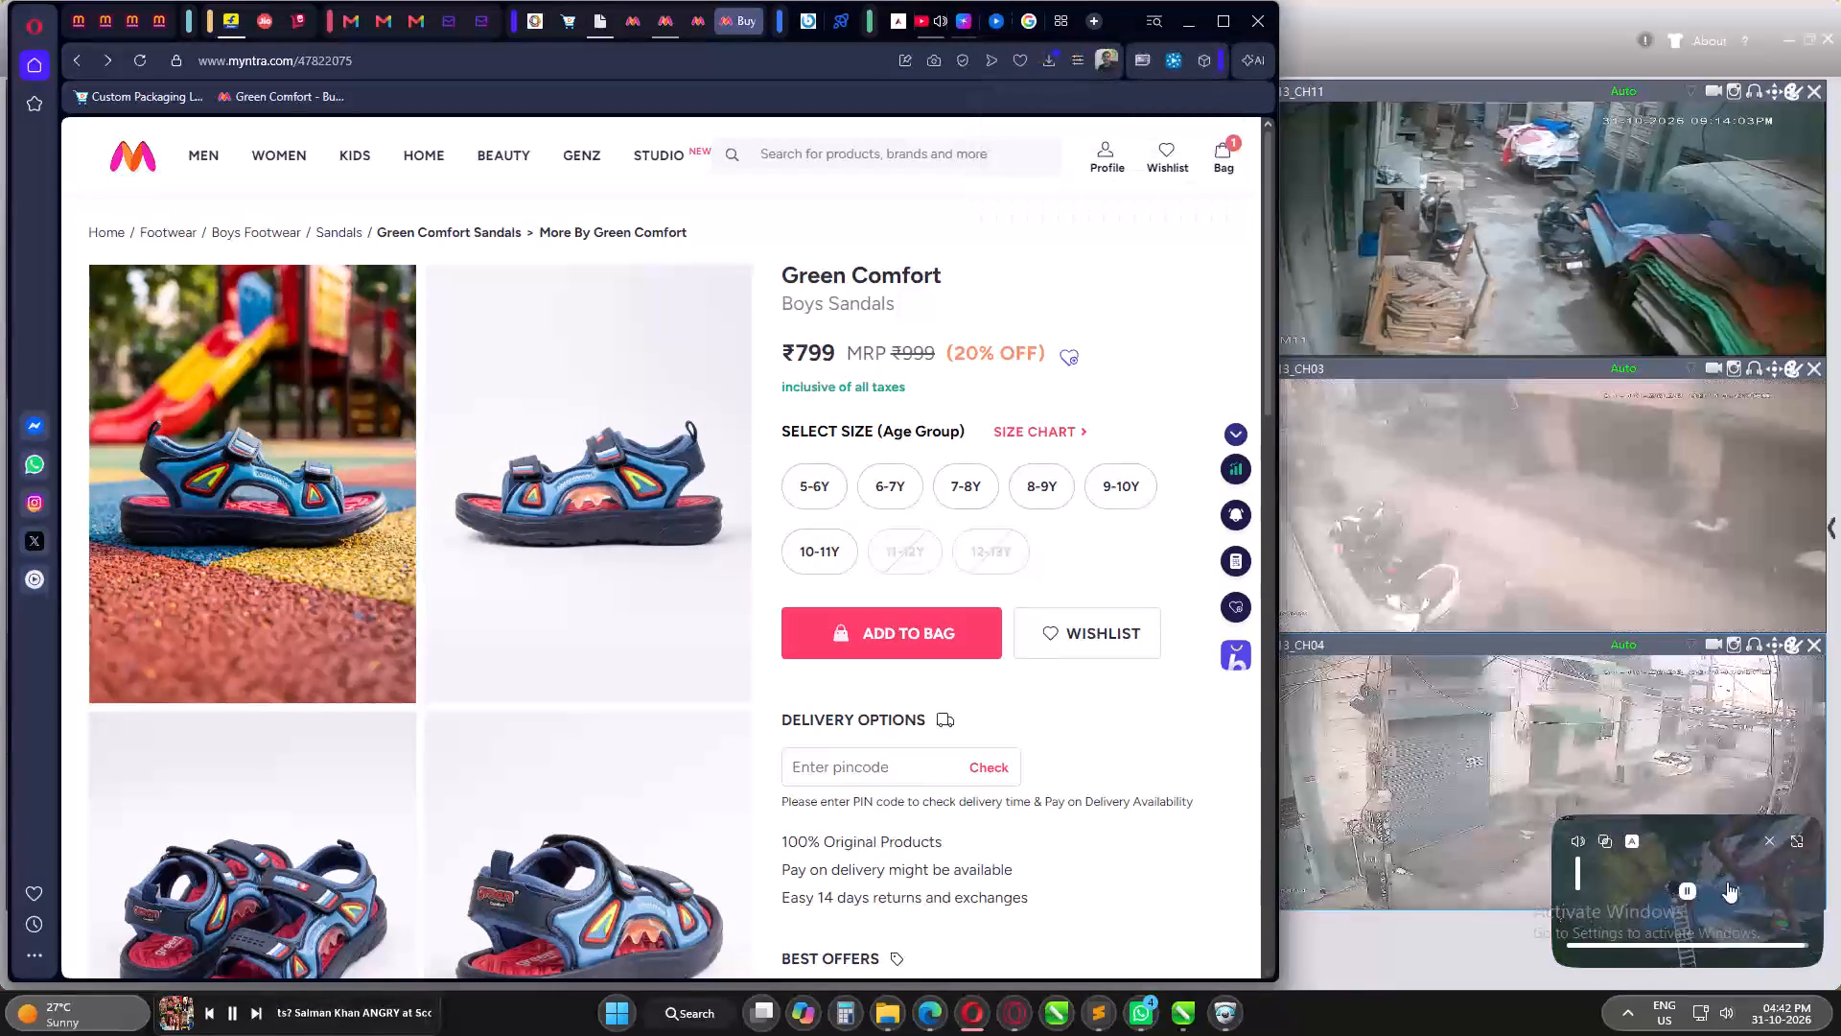
Pause the floating video and close it.
{"action": "left_click", "coordinate": [1687, 892]}
{"action": "left_click", "coordinate": [1768, 835]}
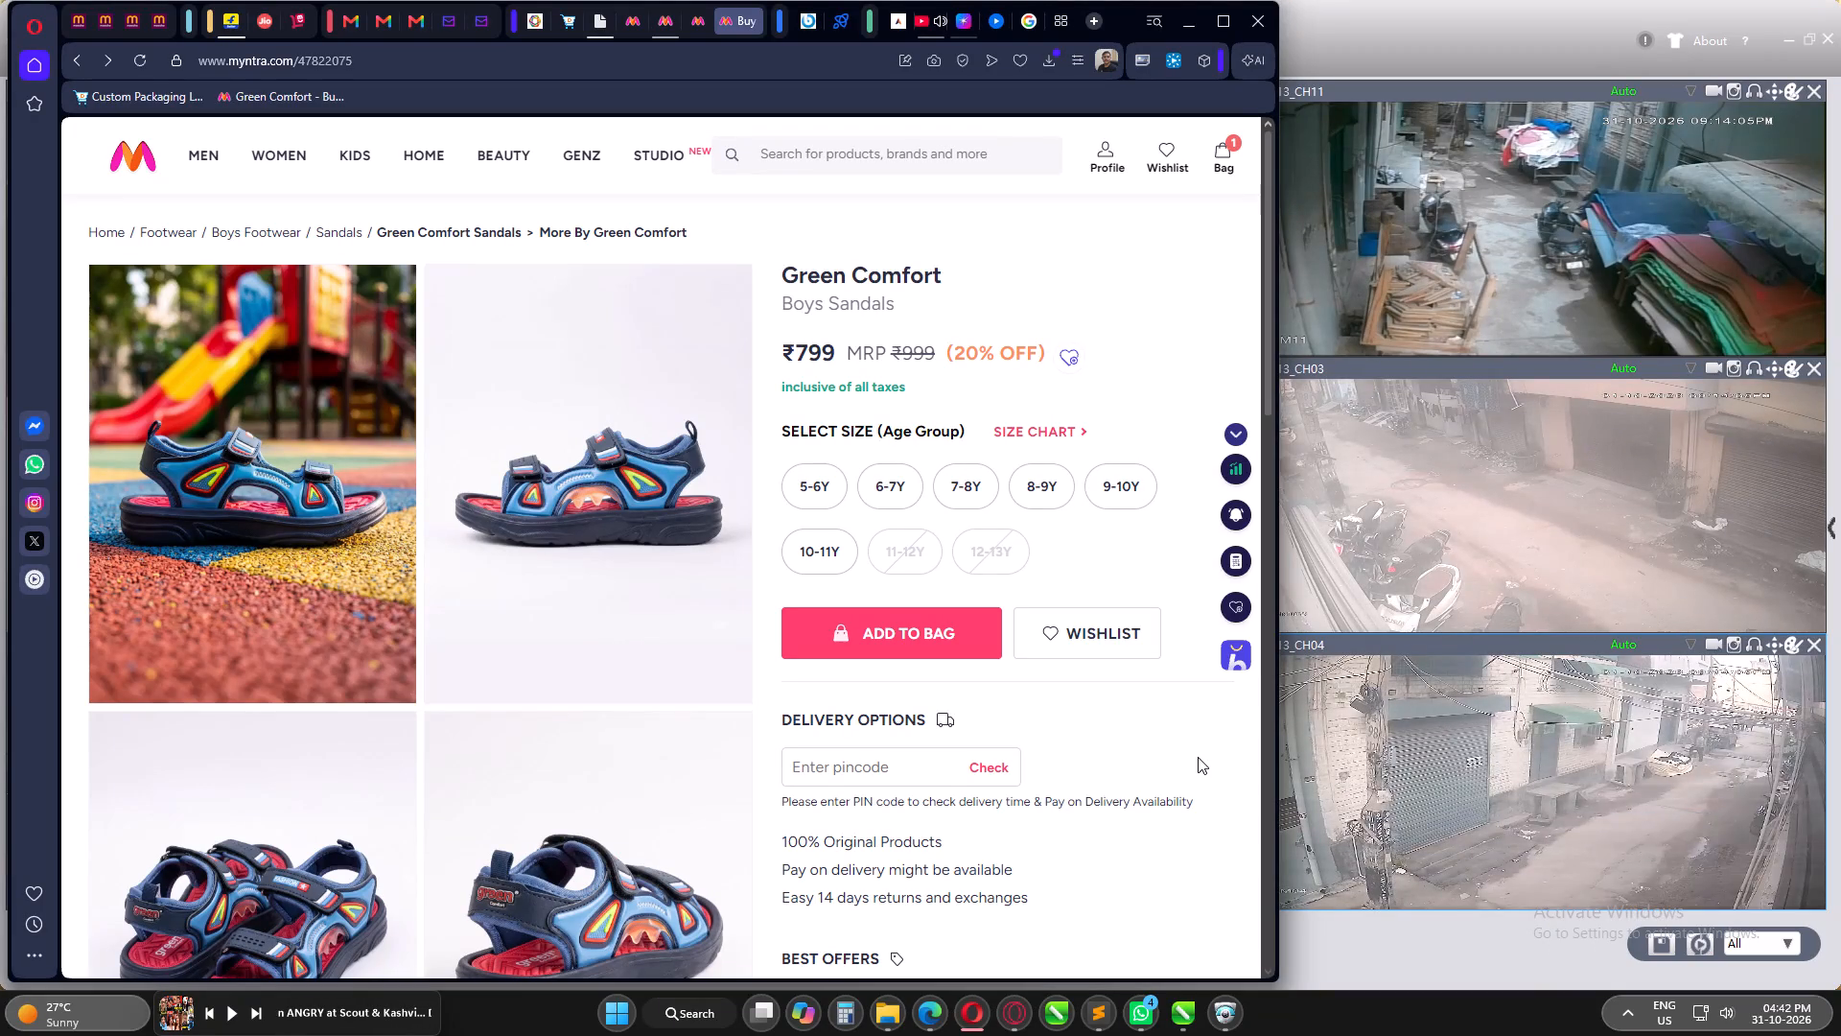
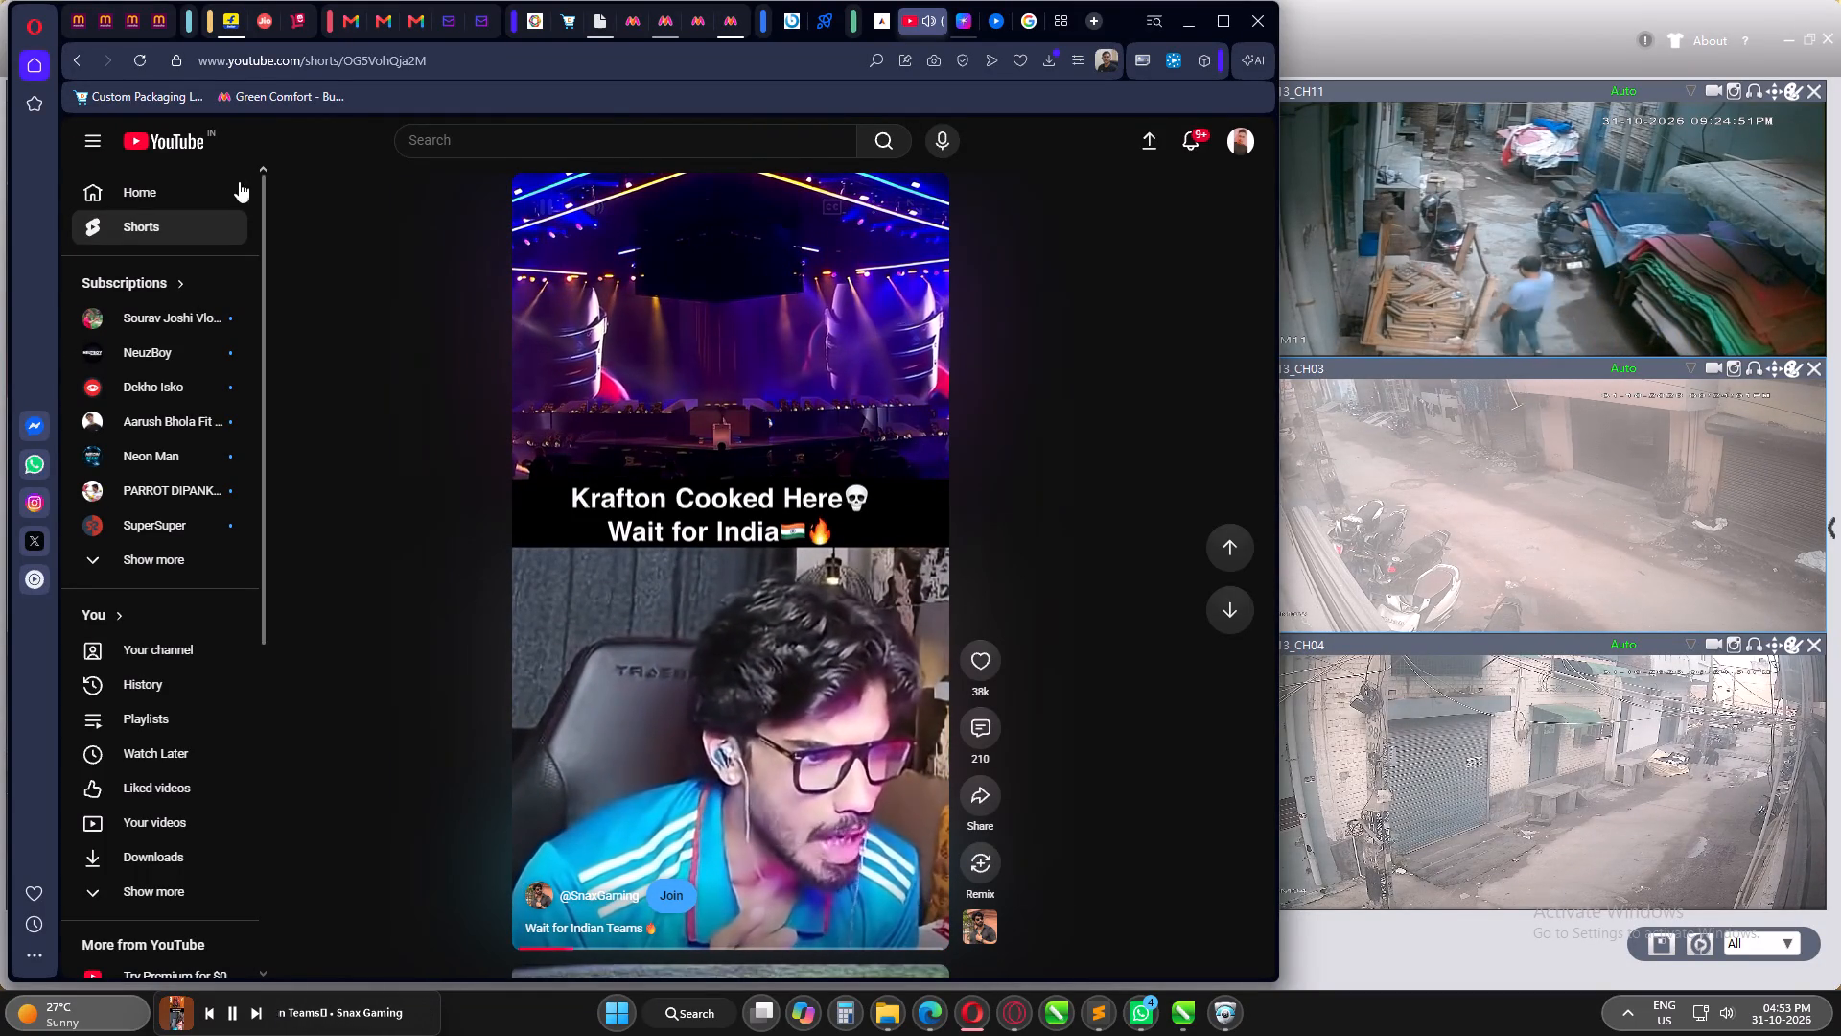
Leave Shorts and browse the YouTube home feed.
{"action": "left_click", "coordinate": [162, 136]}
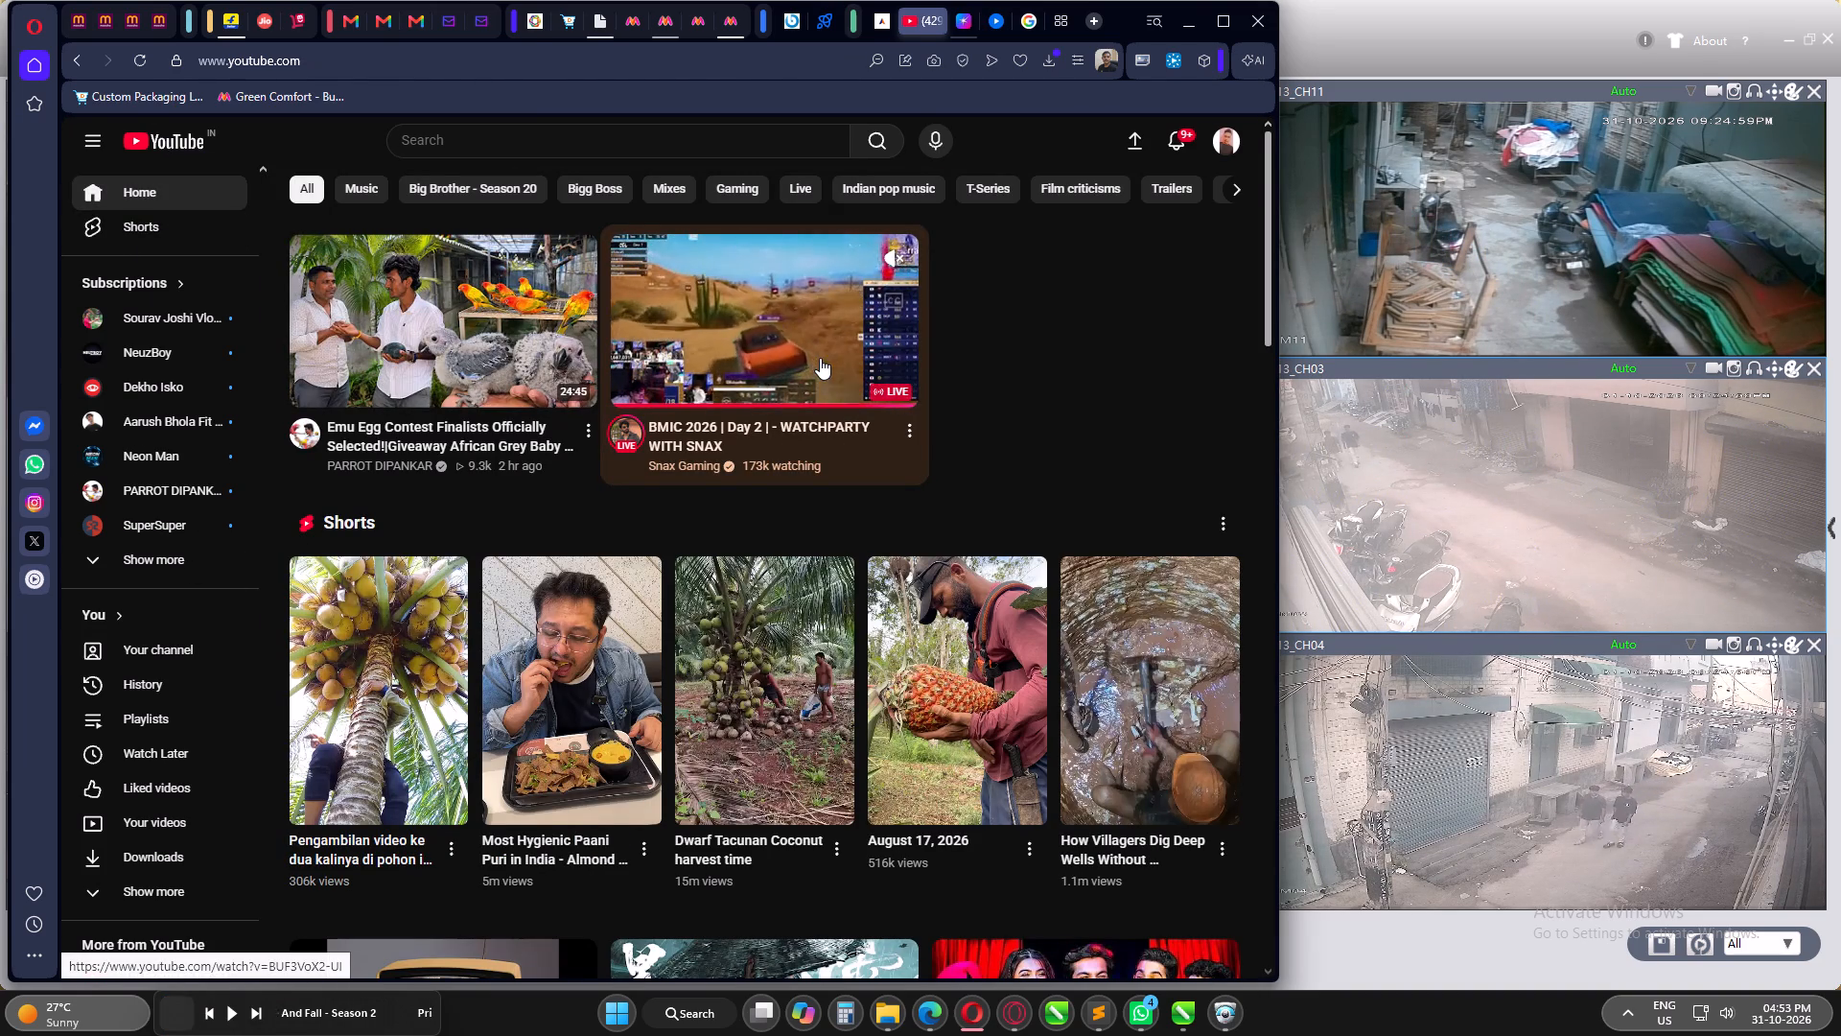
{"action": "scroll", "coordinate": [820, 358], "scroll_direction": "down", "scroll_amount": 3}
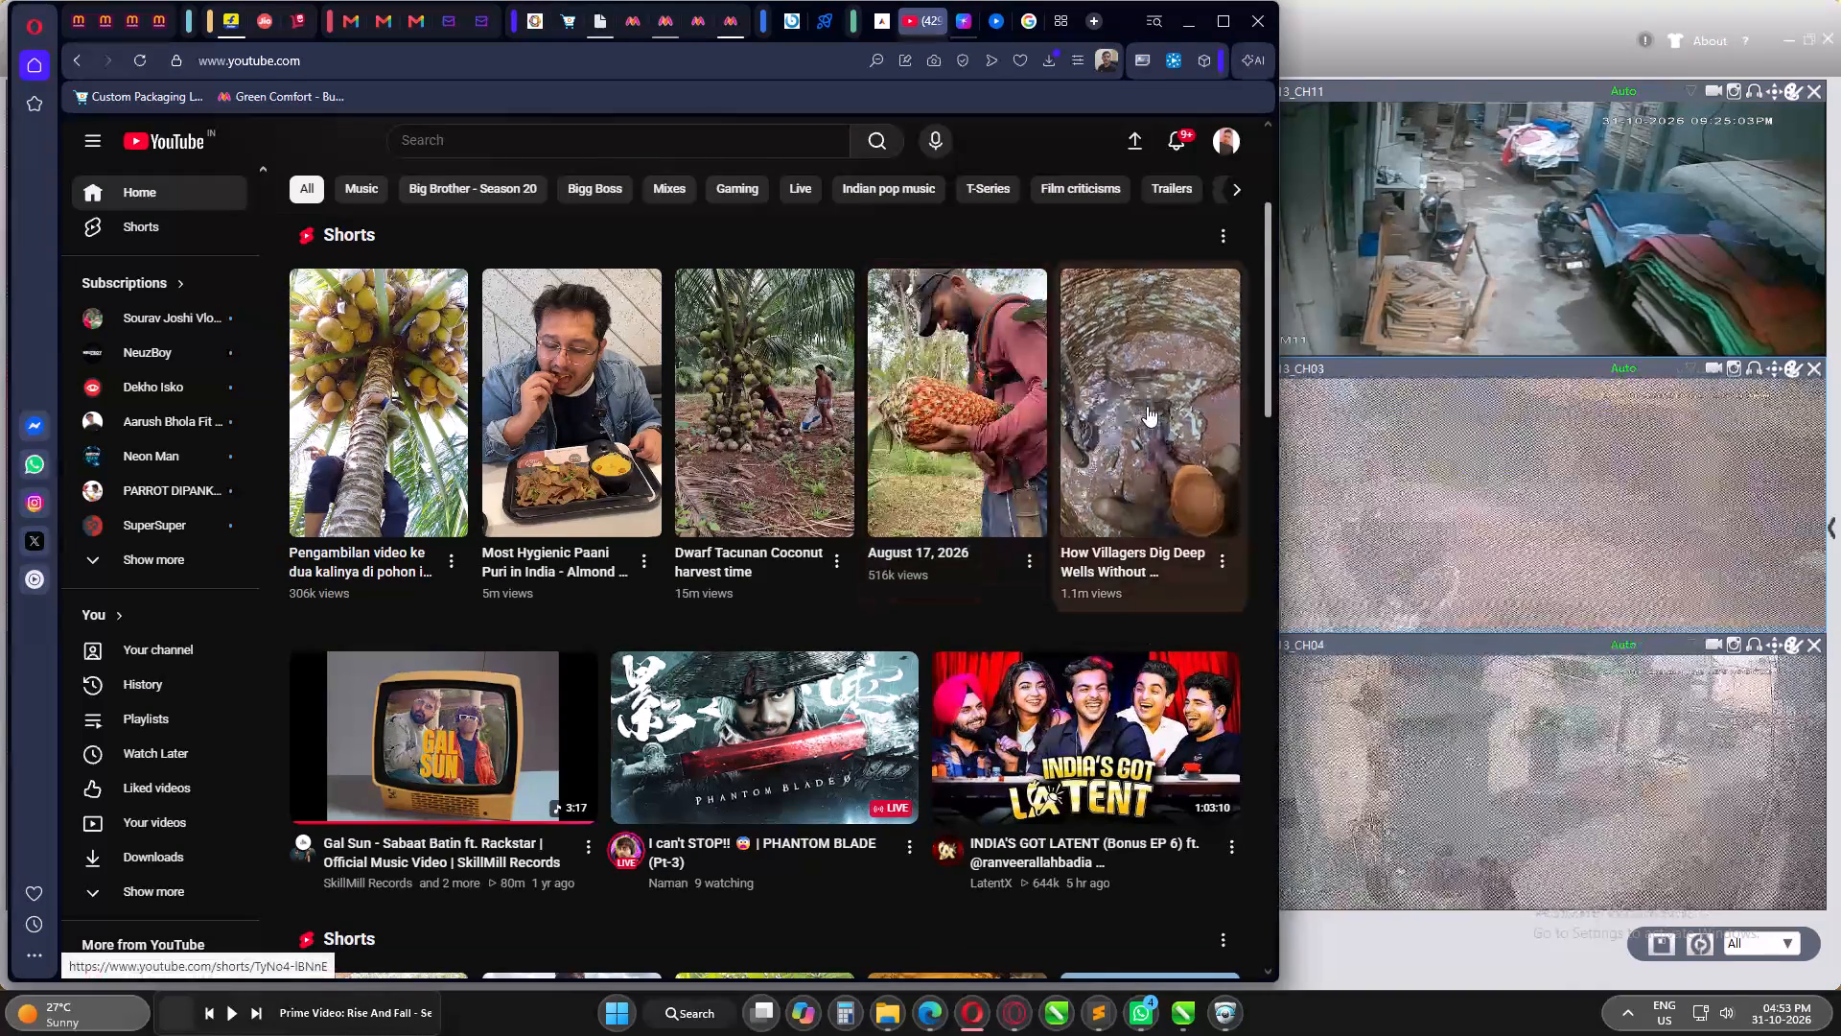
{"action": "scroll", "coordinate": [859, 429], "scroll_direction": "down", "scroll_amount": 2}
{"action": "left_click", "coordinate": [62, 13]}
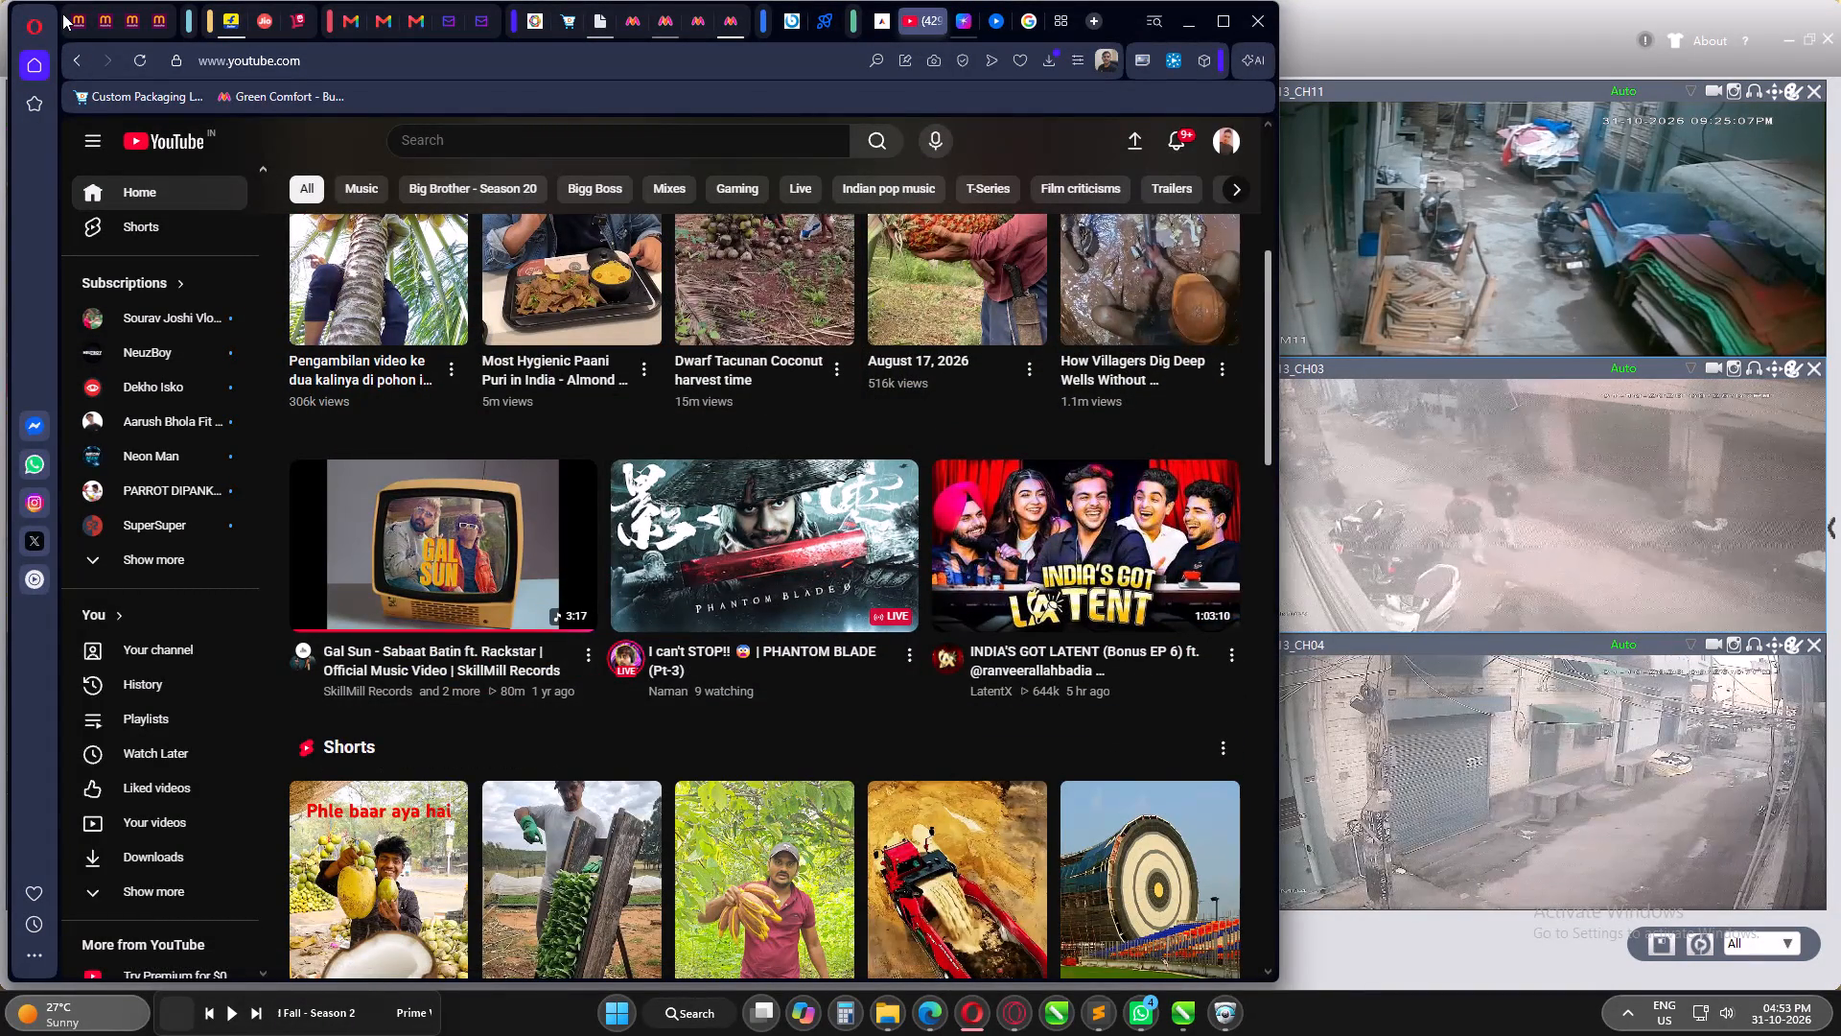
{"action": "left_click", "coordinate": [68, 16]}
{"action": "scroll", "coordinate": [408, 226], "scroll_direction": "down", "scroll_amount": 3}
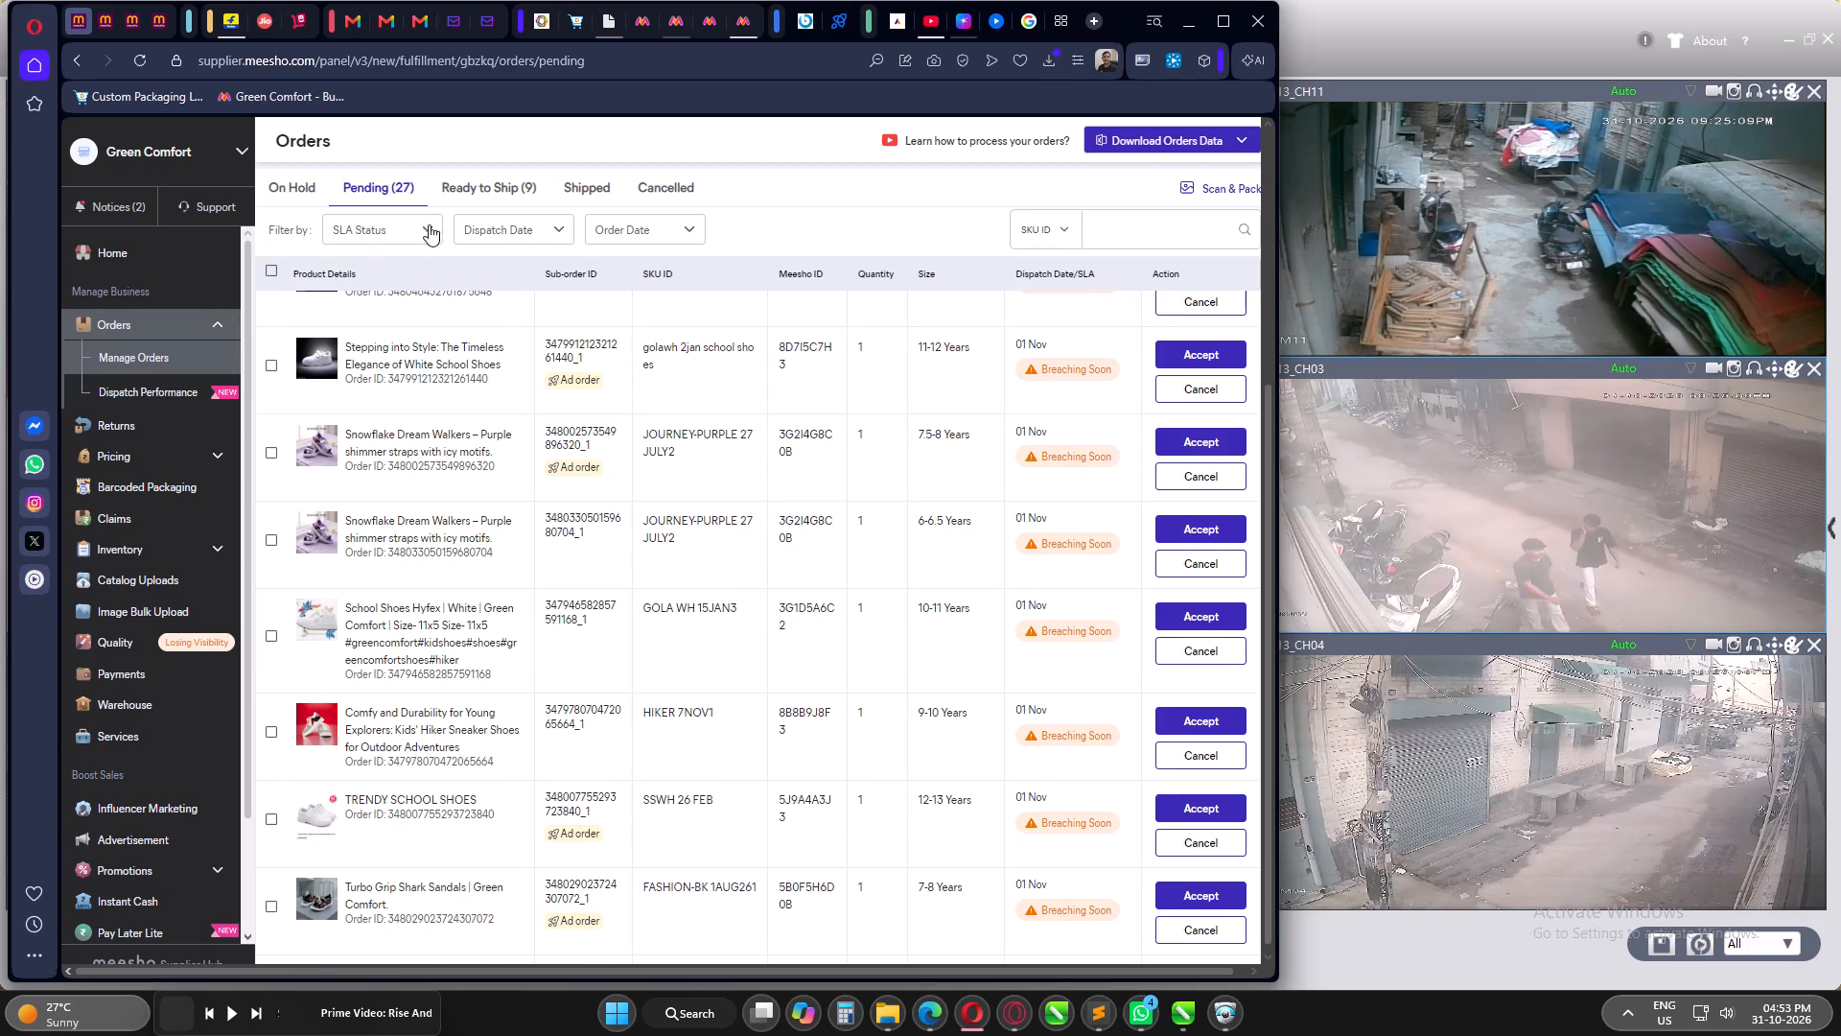
{"action": "scroll", "coordinate": [429, 224], "scroll_direction": "down", "scroll_amount": 4}
{"action": "key", "text": "F5"}
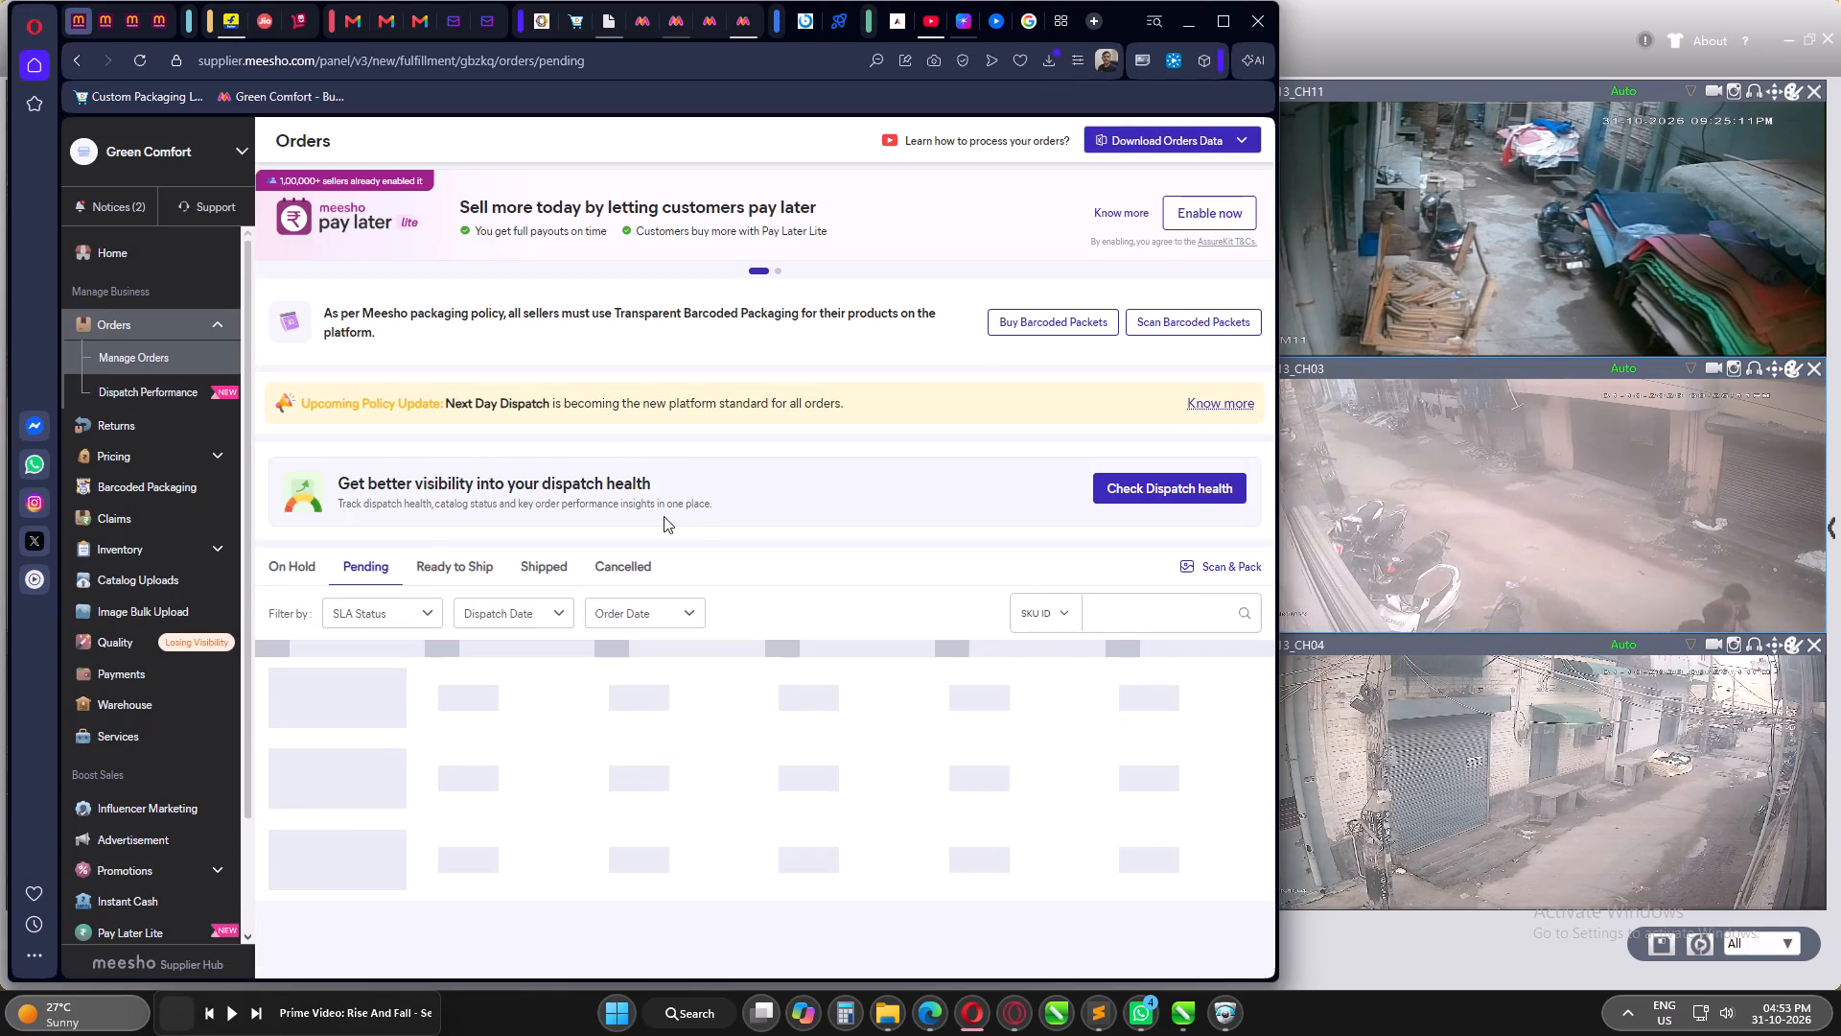
{"action": "scroll", "coordinate": [686, 443], "scroll_direction": "down", "scroll_amount": 20}
{"action": "scroll", "coordinate": [686, 443], "scroll_direction": "down", "scroll_amount": 10}
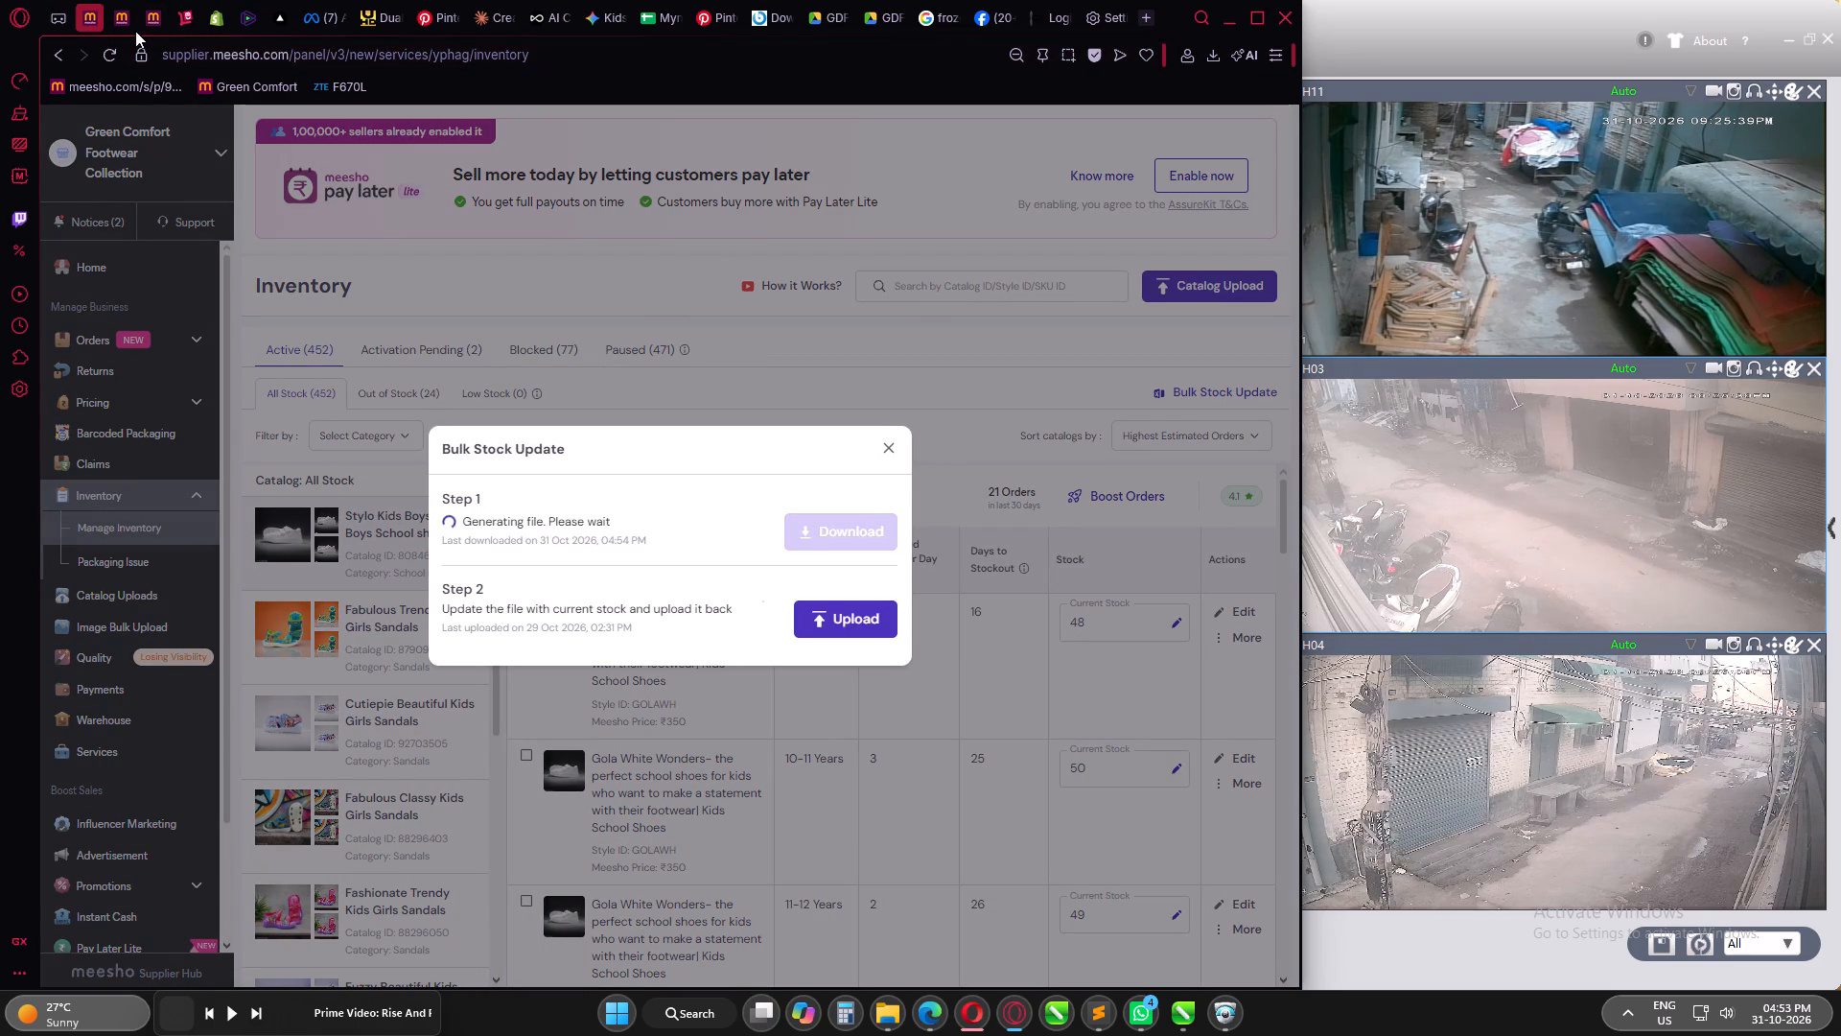
{"action": "left_click", "coordinate": [127, 23]}
{"action": "left_click", "coordinate": [88, 12]}
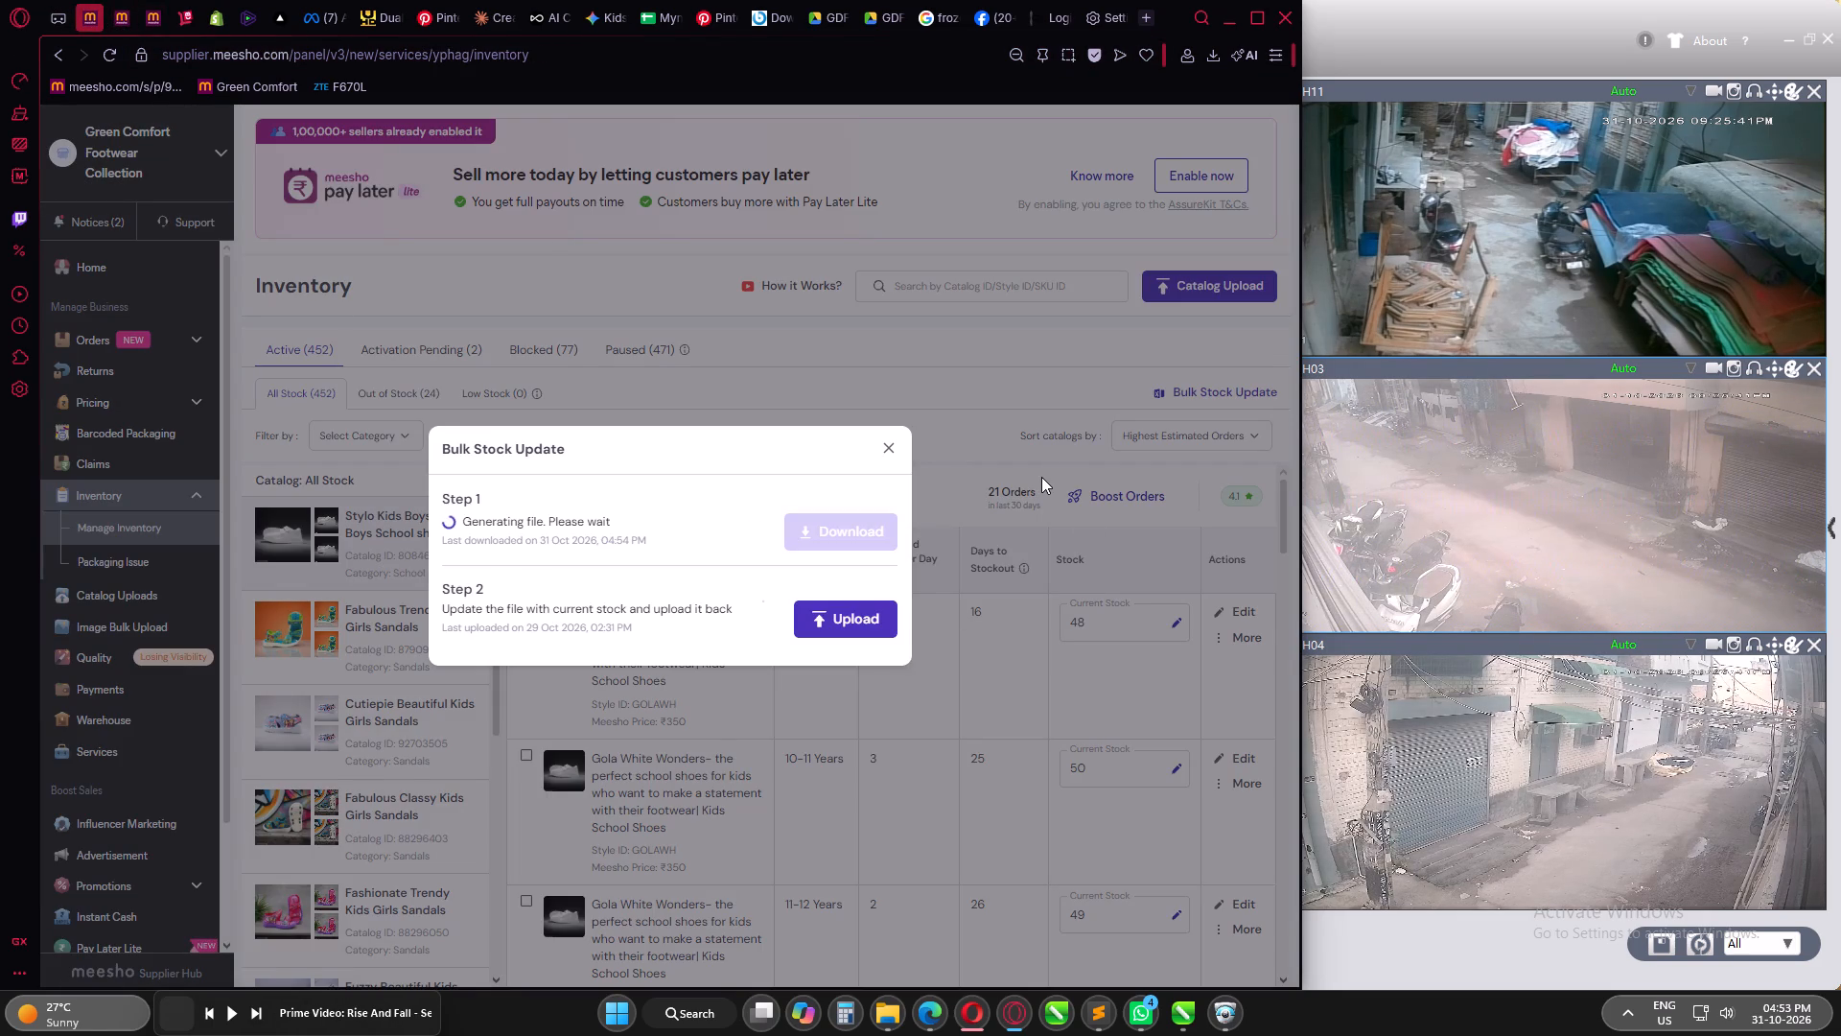
{"action": "left_click", "coordinate": [1238, 386]}
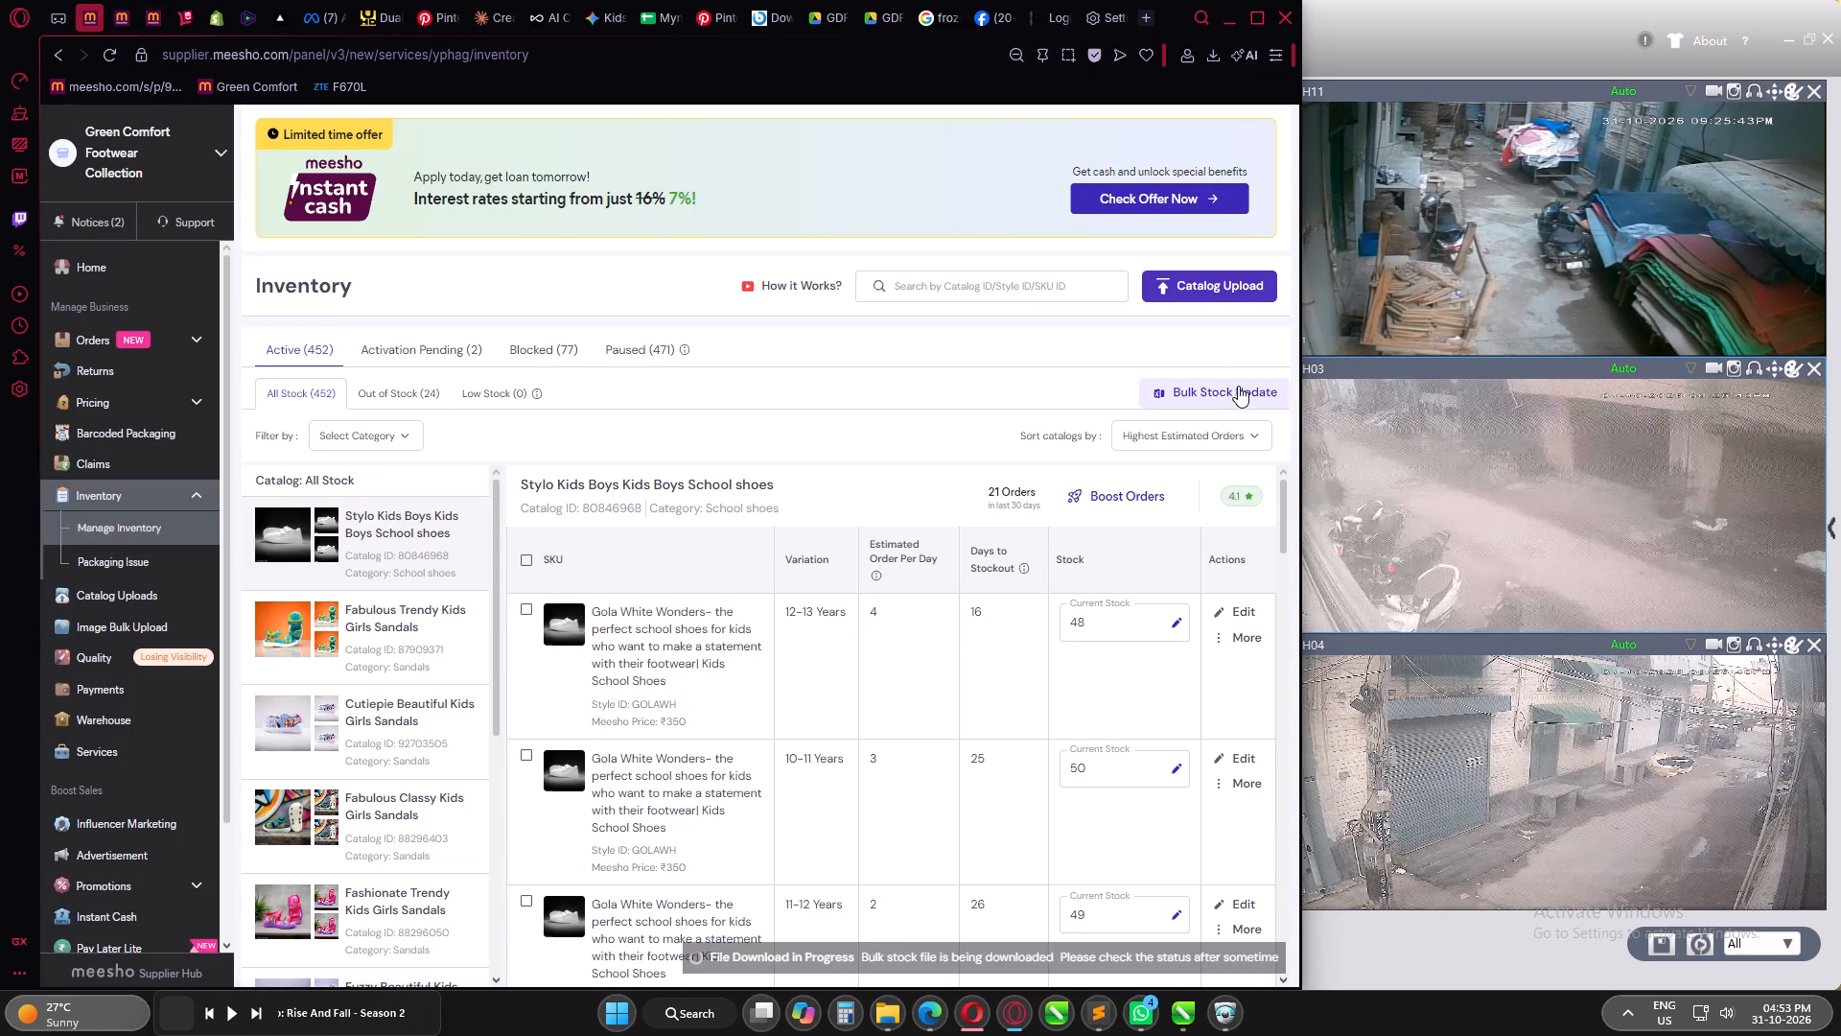
Recheck the stock file downloads in the Green Comfort account in Opera and the Green Comfort shoes & Sandals account in Edge.
{"action": "left_click", "coordinate": [976, 1016]}
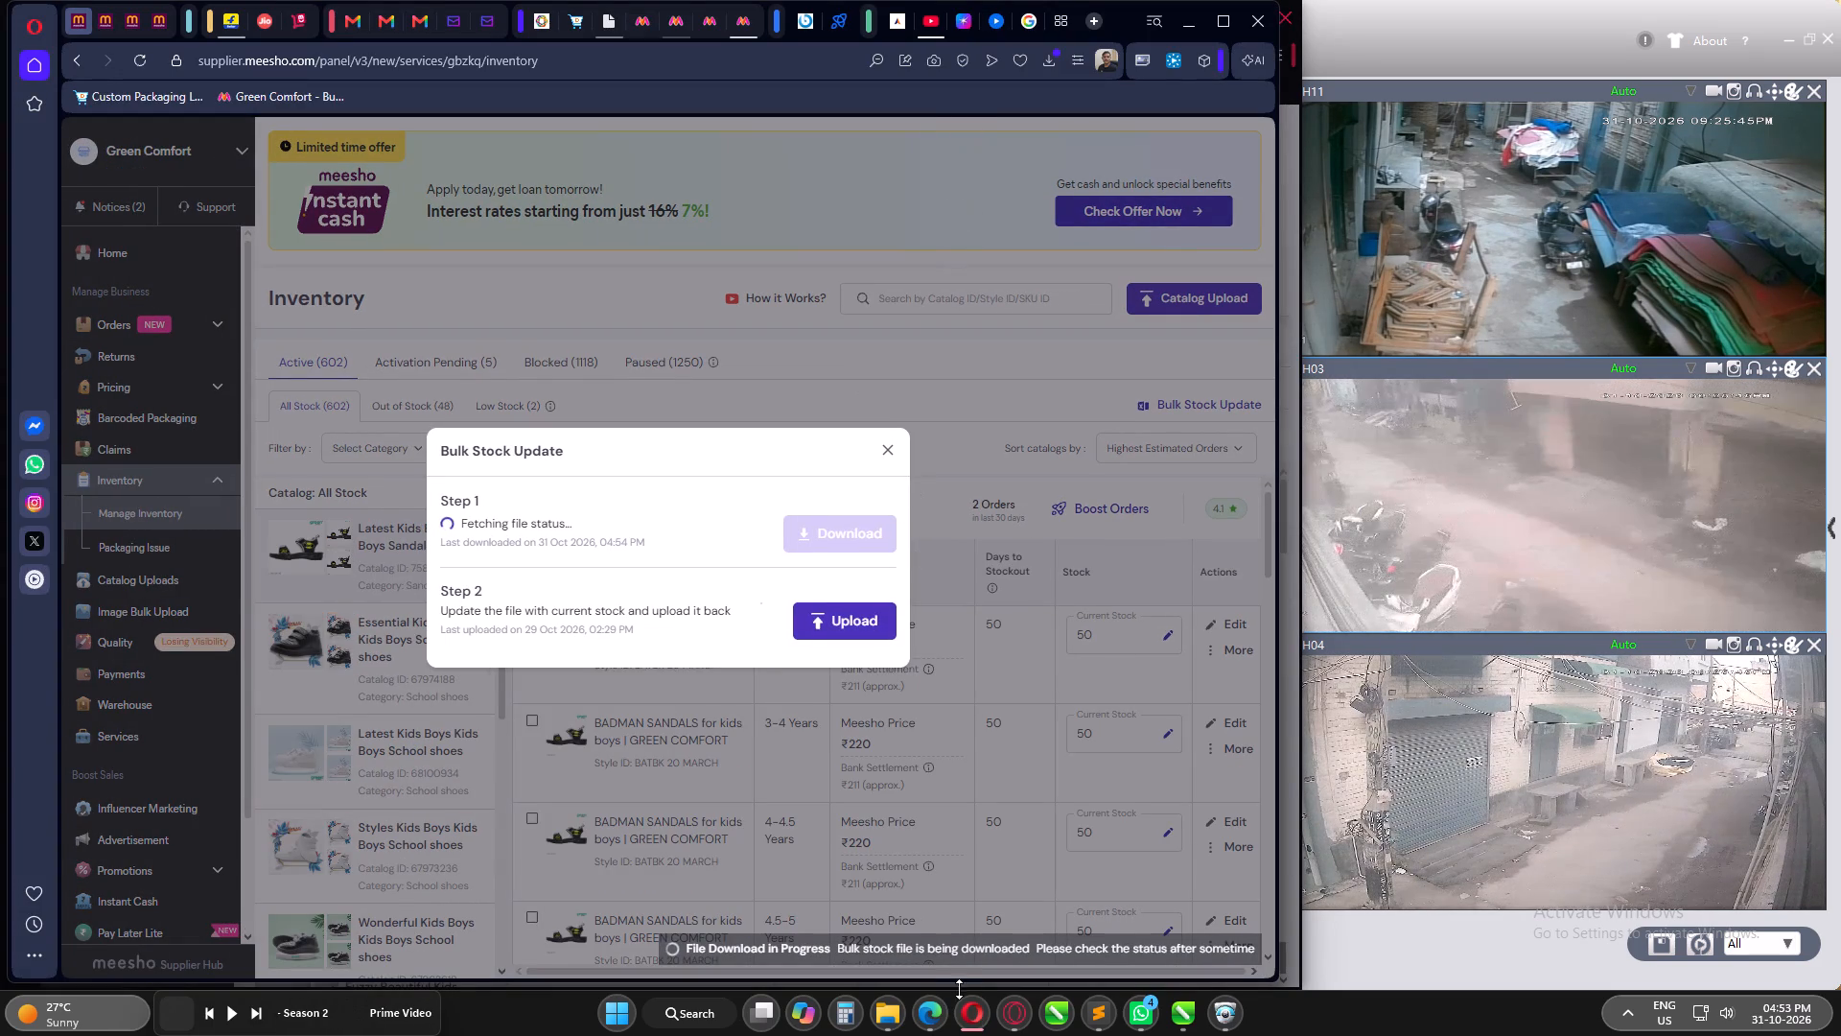
{"action": "left_click", "coordinate": [933, 1008]}
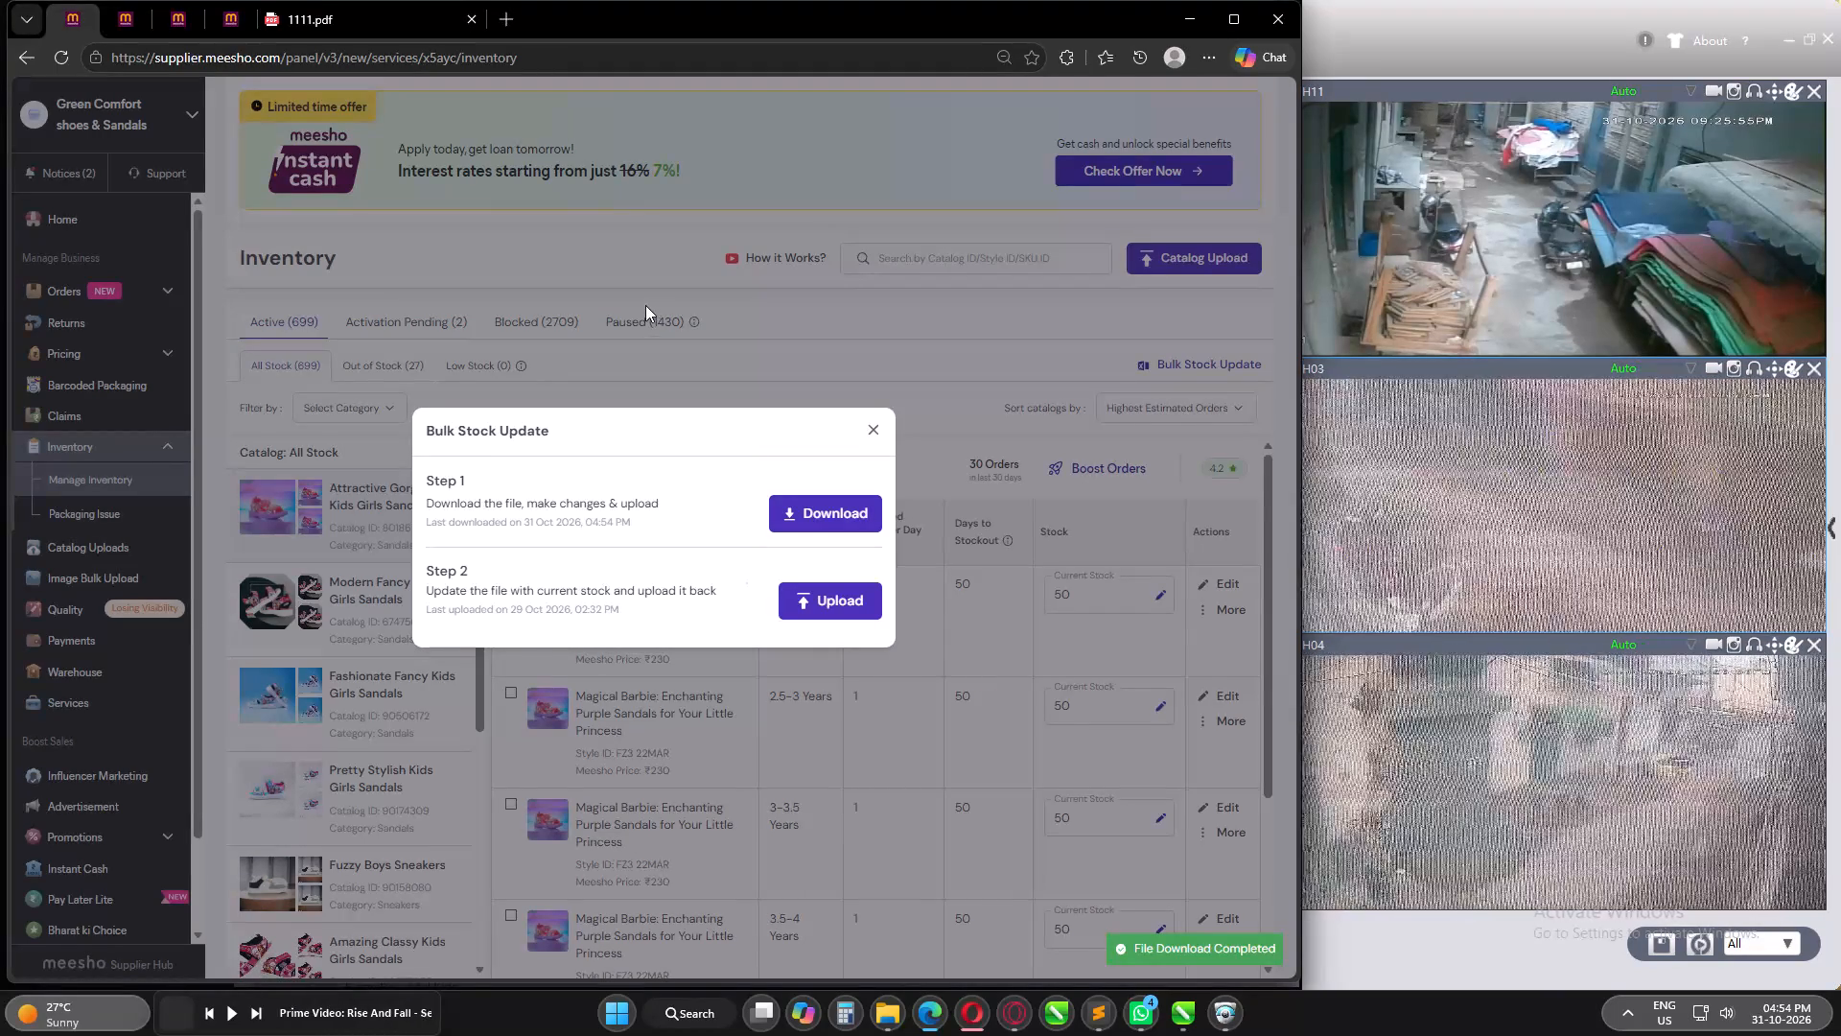
{"action": "left_click", "coordinate": [977, 1022]}
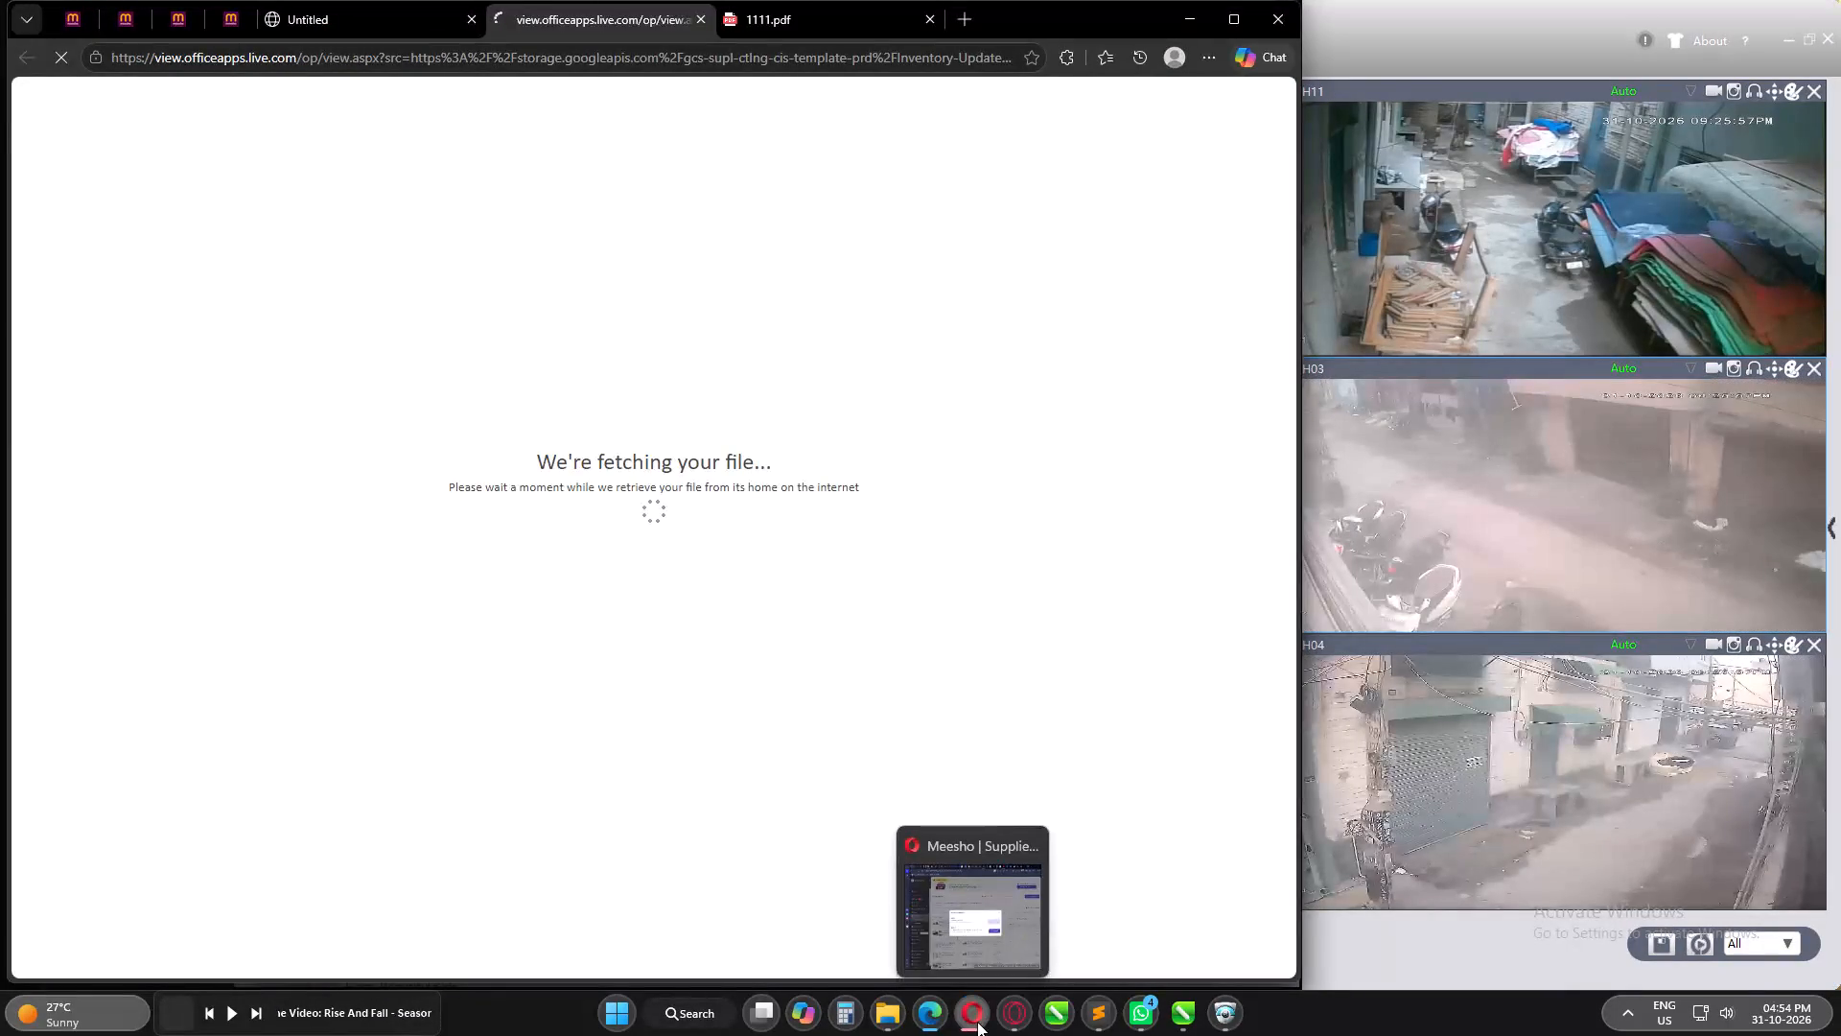
Return to the YouTube home feed in Opera and play the "Emu Egg Contest Finalists Officially Selected" video.
{"action": "left_click", "coordinate": [931, 15]}
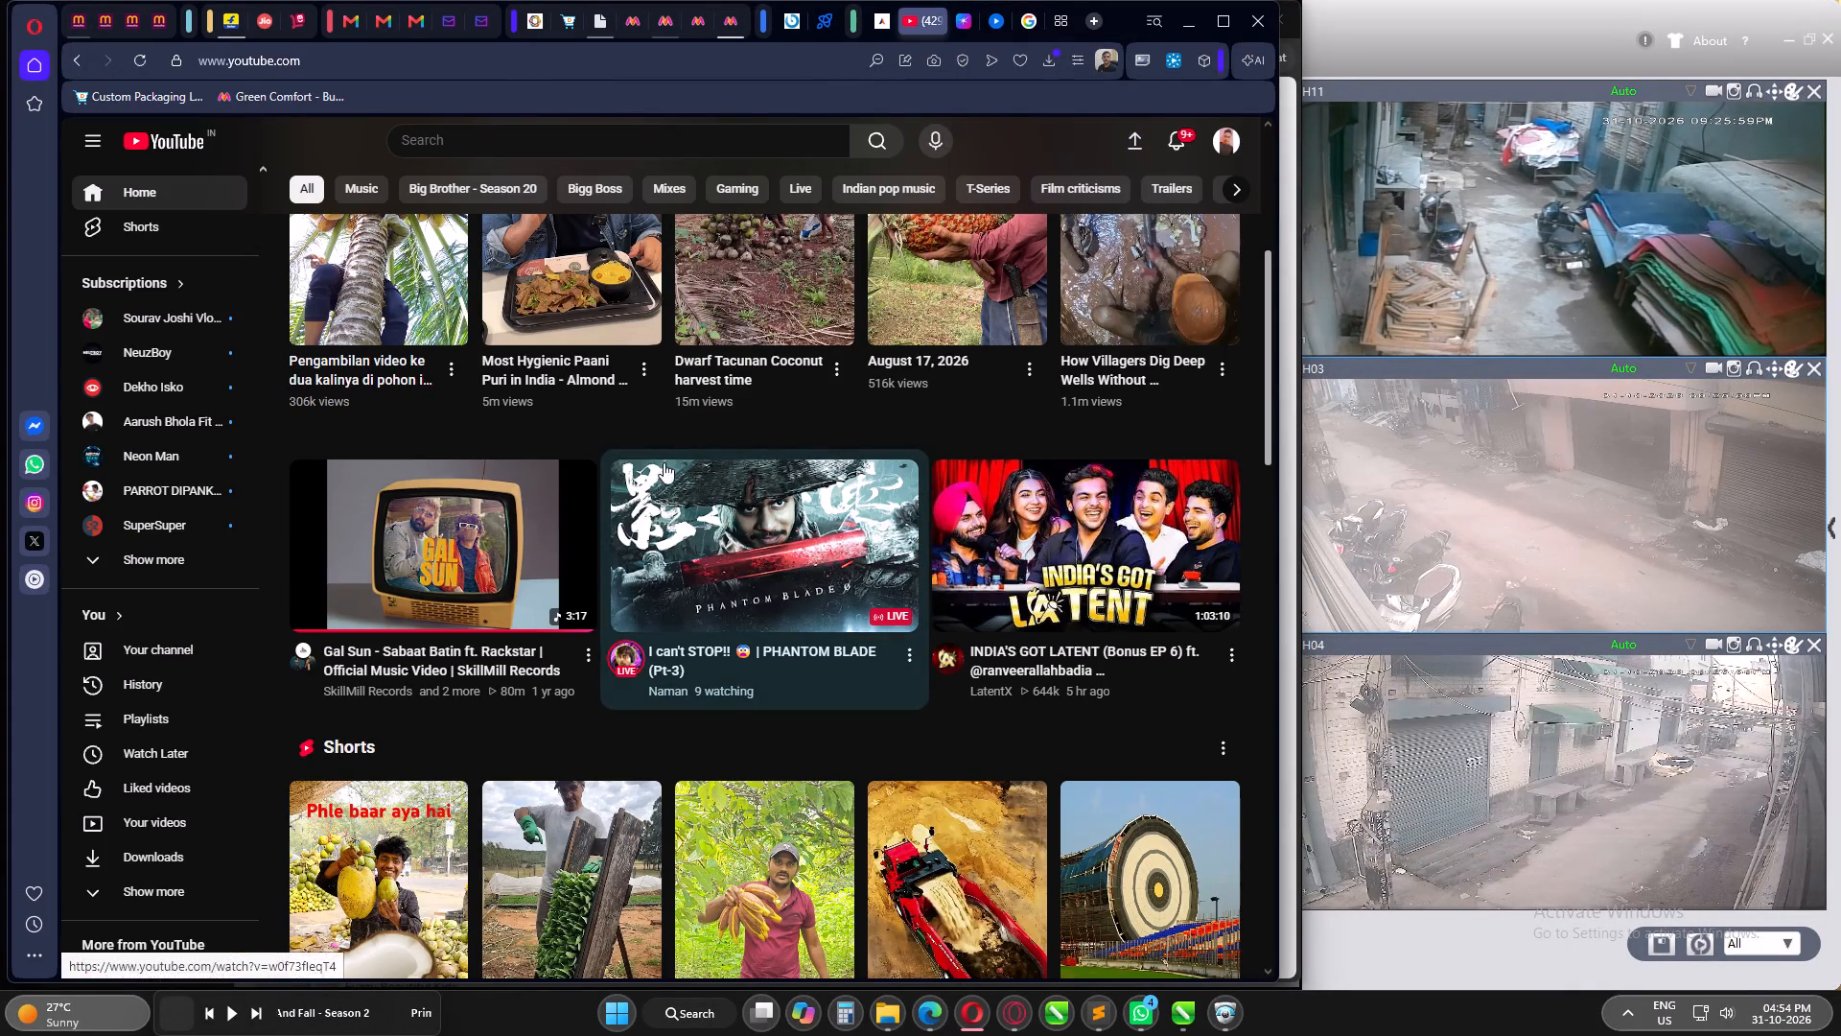
{"action": "scroll", "coordinate": [599, 314], "scroll_direction": "down", "scroll_amount": 4}
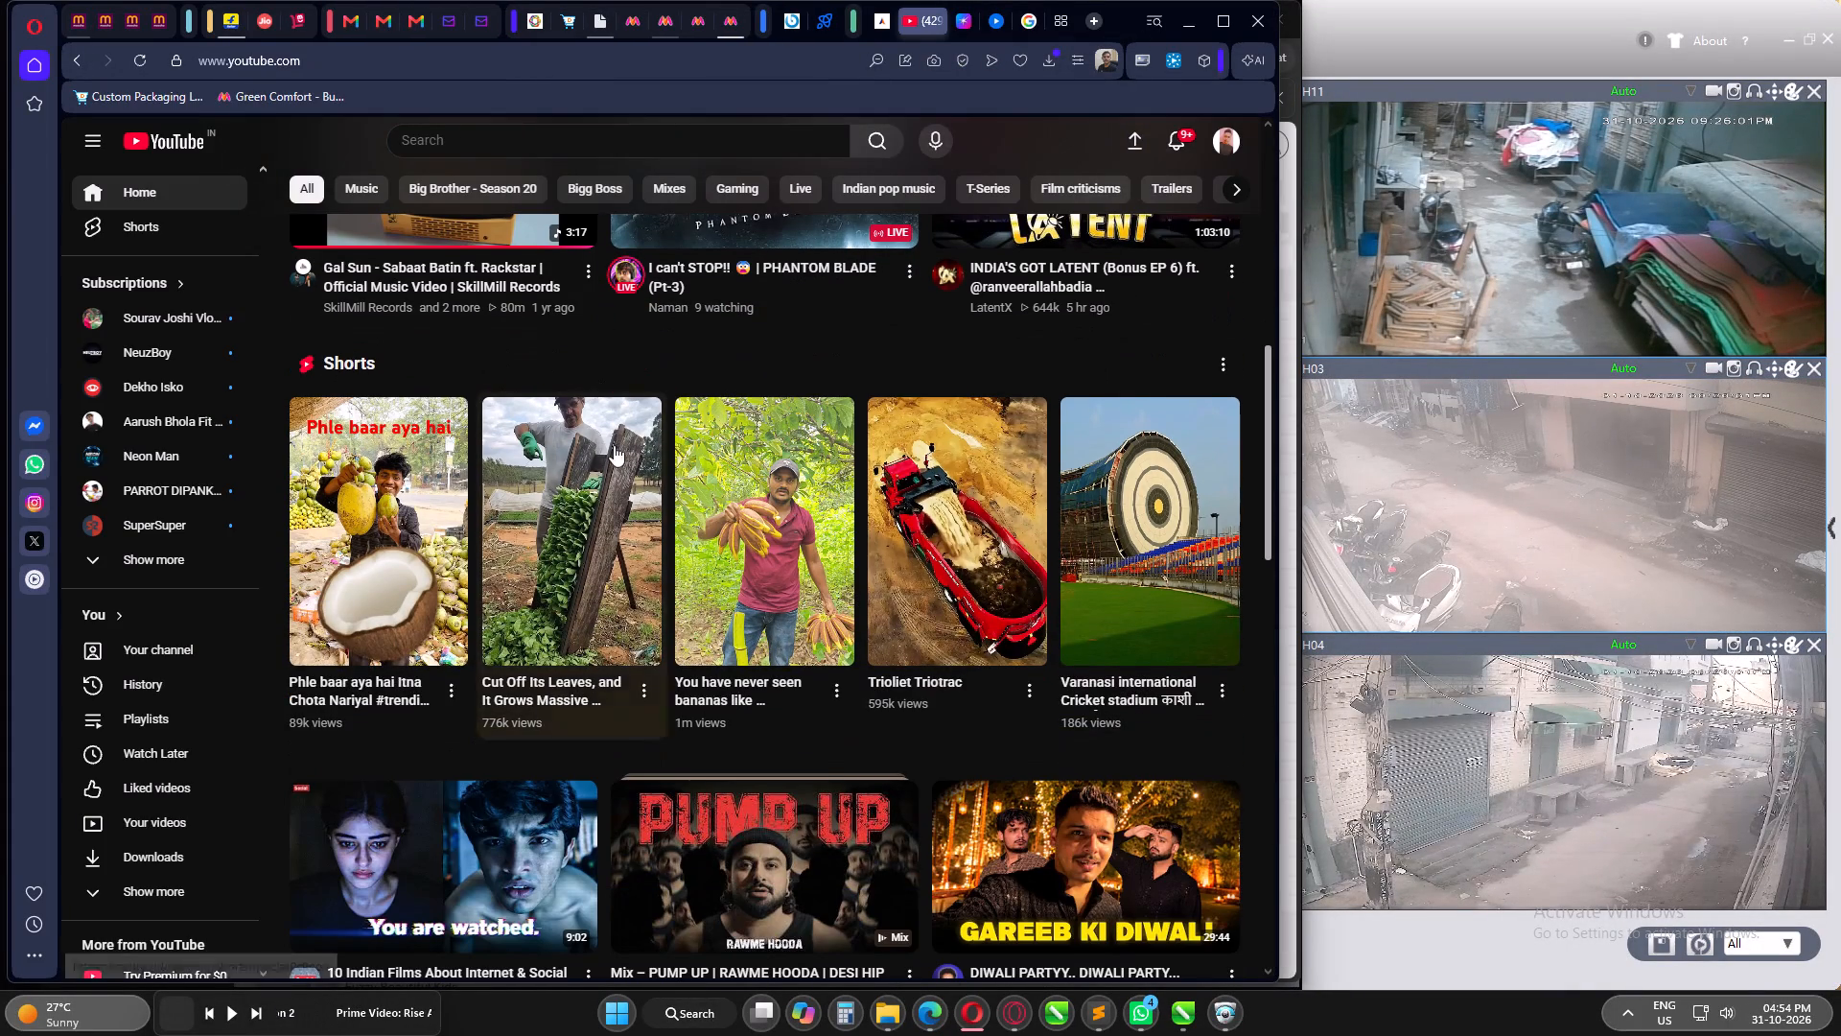
{"action": "scroll", "coordinate": [618, 493], "scroll_direction": "up", "scroll_amount": 4}
{"action": "scroll", "coordinate": [745, 678], "scroll_direction": "up", "scroll_amount": 13}
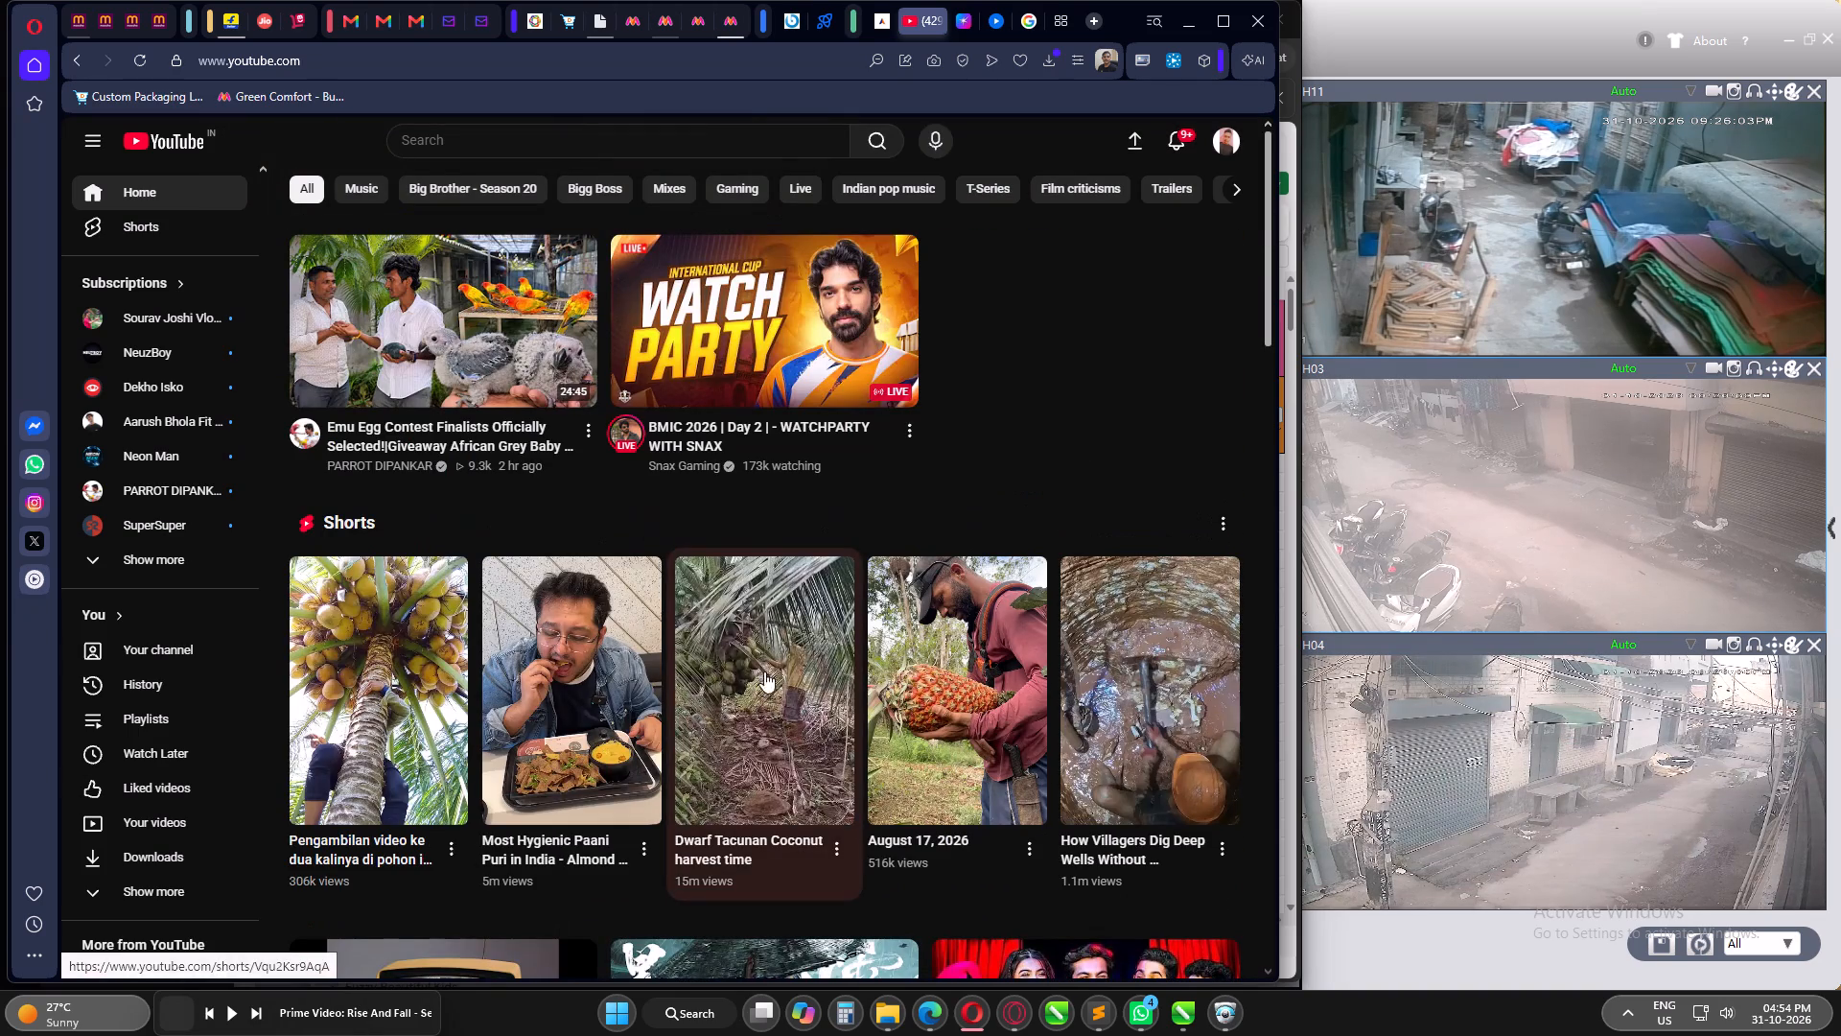
{"action": "left_click", "coordinate": [487, 311]}
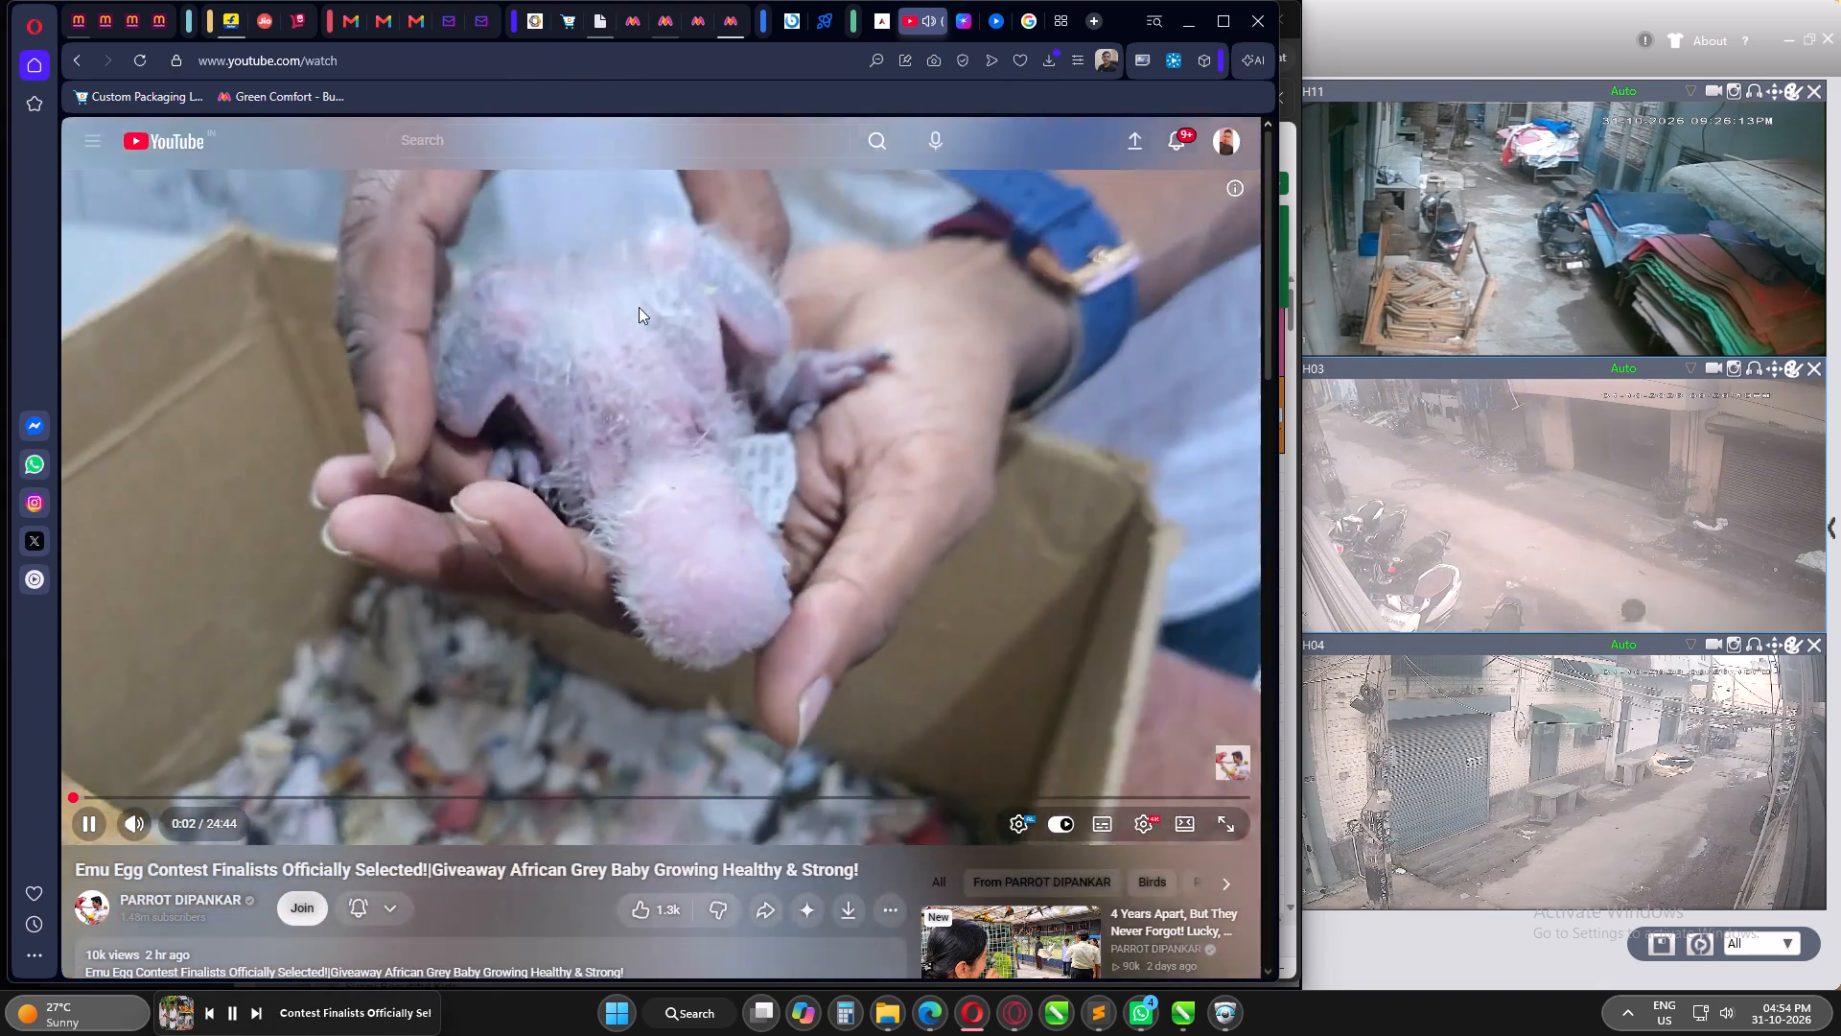
Reload the video page and pop the video out into a floating player.
{"action": "left_click", "coordinate": [626, 194]}
{"action": "left_click", "coordinate": [144, 59]}
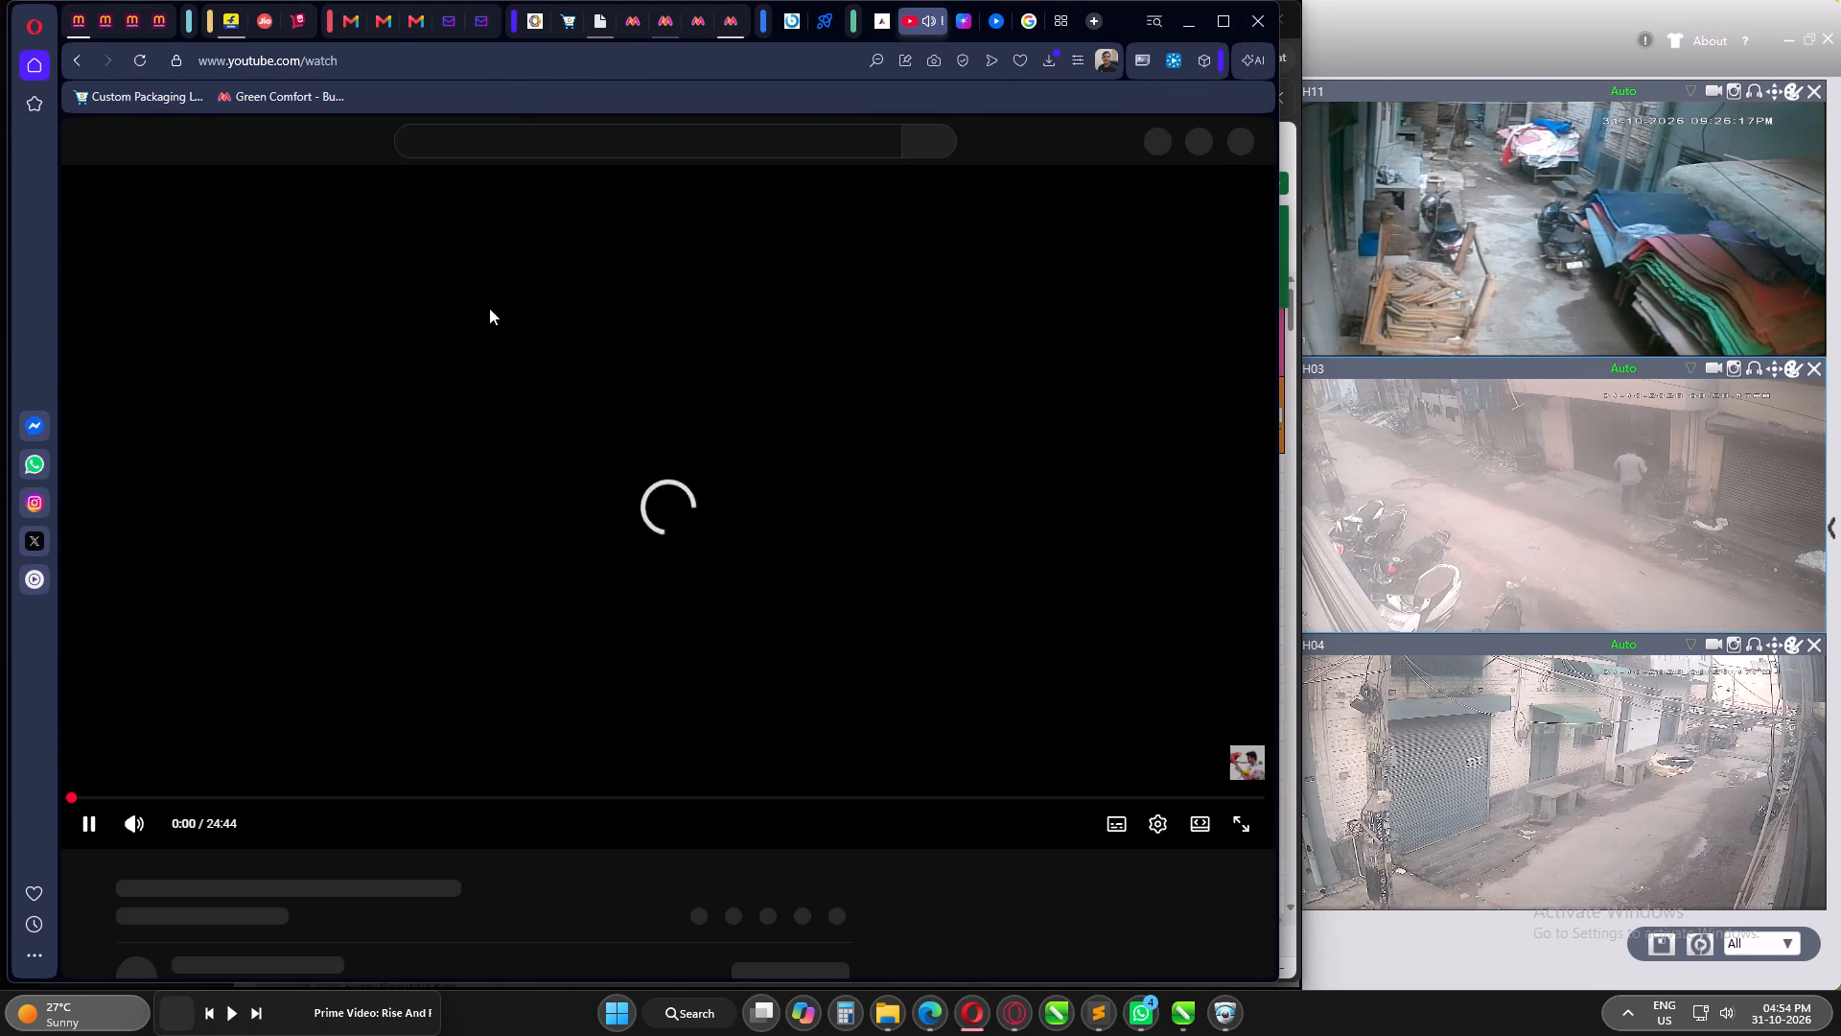
{"action": "scroll", "coordinate": [630, 320], "scroll_direction": "up", "scroll_amount": 2}
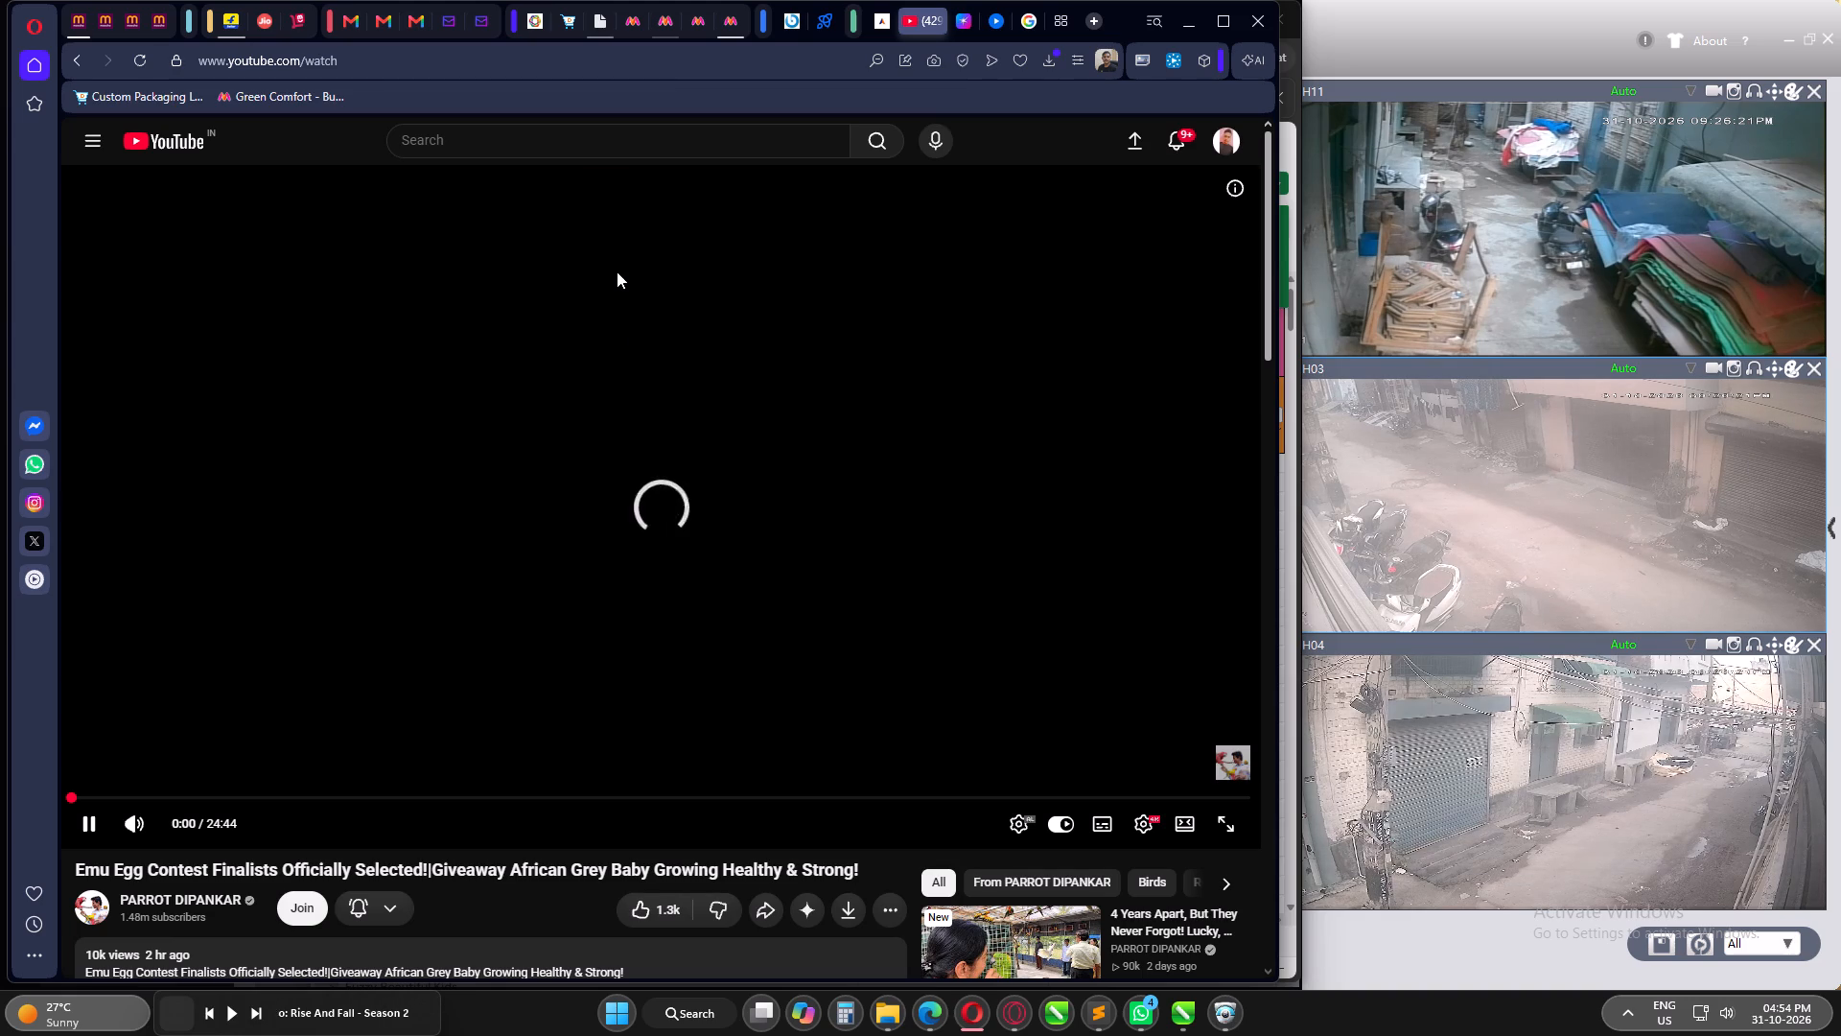
{"action": "left_click", "coordinate": [641, 185]}
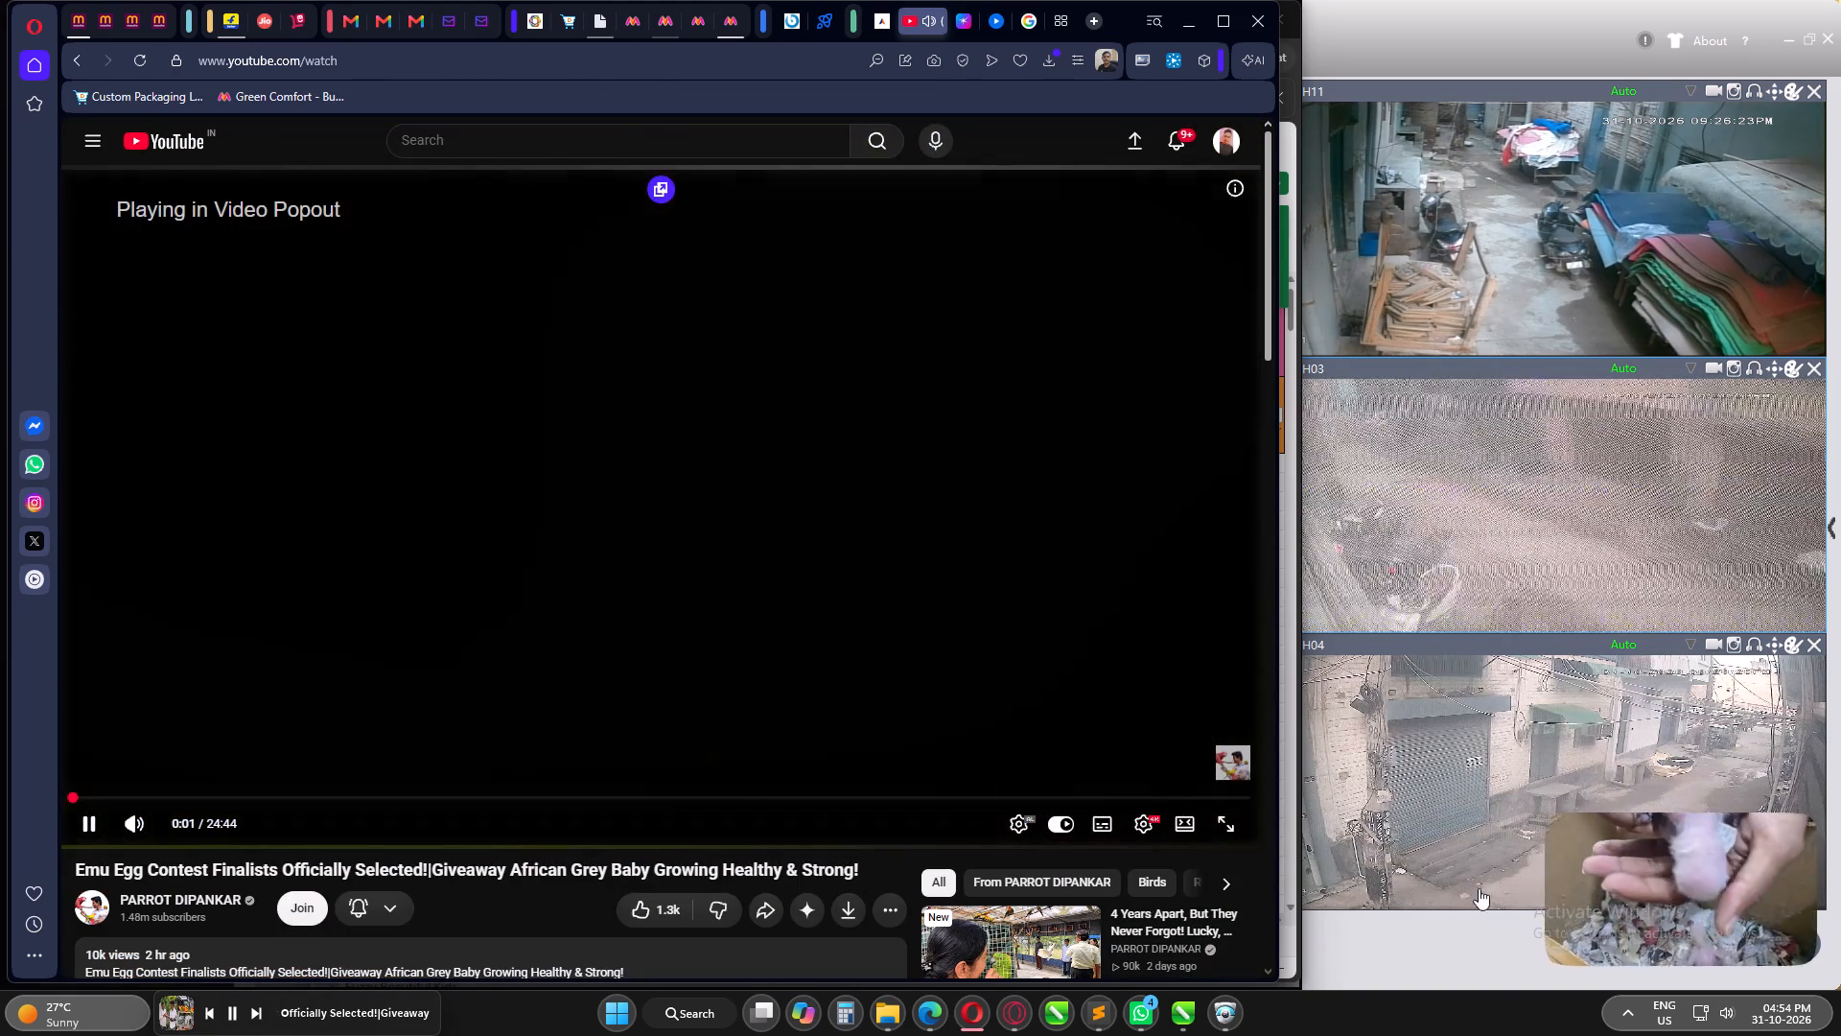
Move the floating video over the CH03 camera feed and enlarge it to cover that feed.
{"action": "left_click_drag", "start_coordinate": [1723, 845], "coordinate": [1735, 530]}
{"action": "left_click_drag", "start_coordinate": [1561, 504], "coordinate": [1337, 419]}
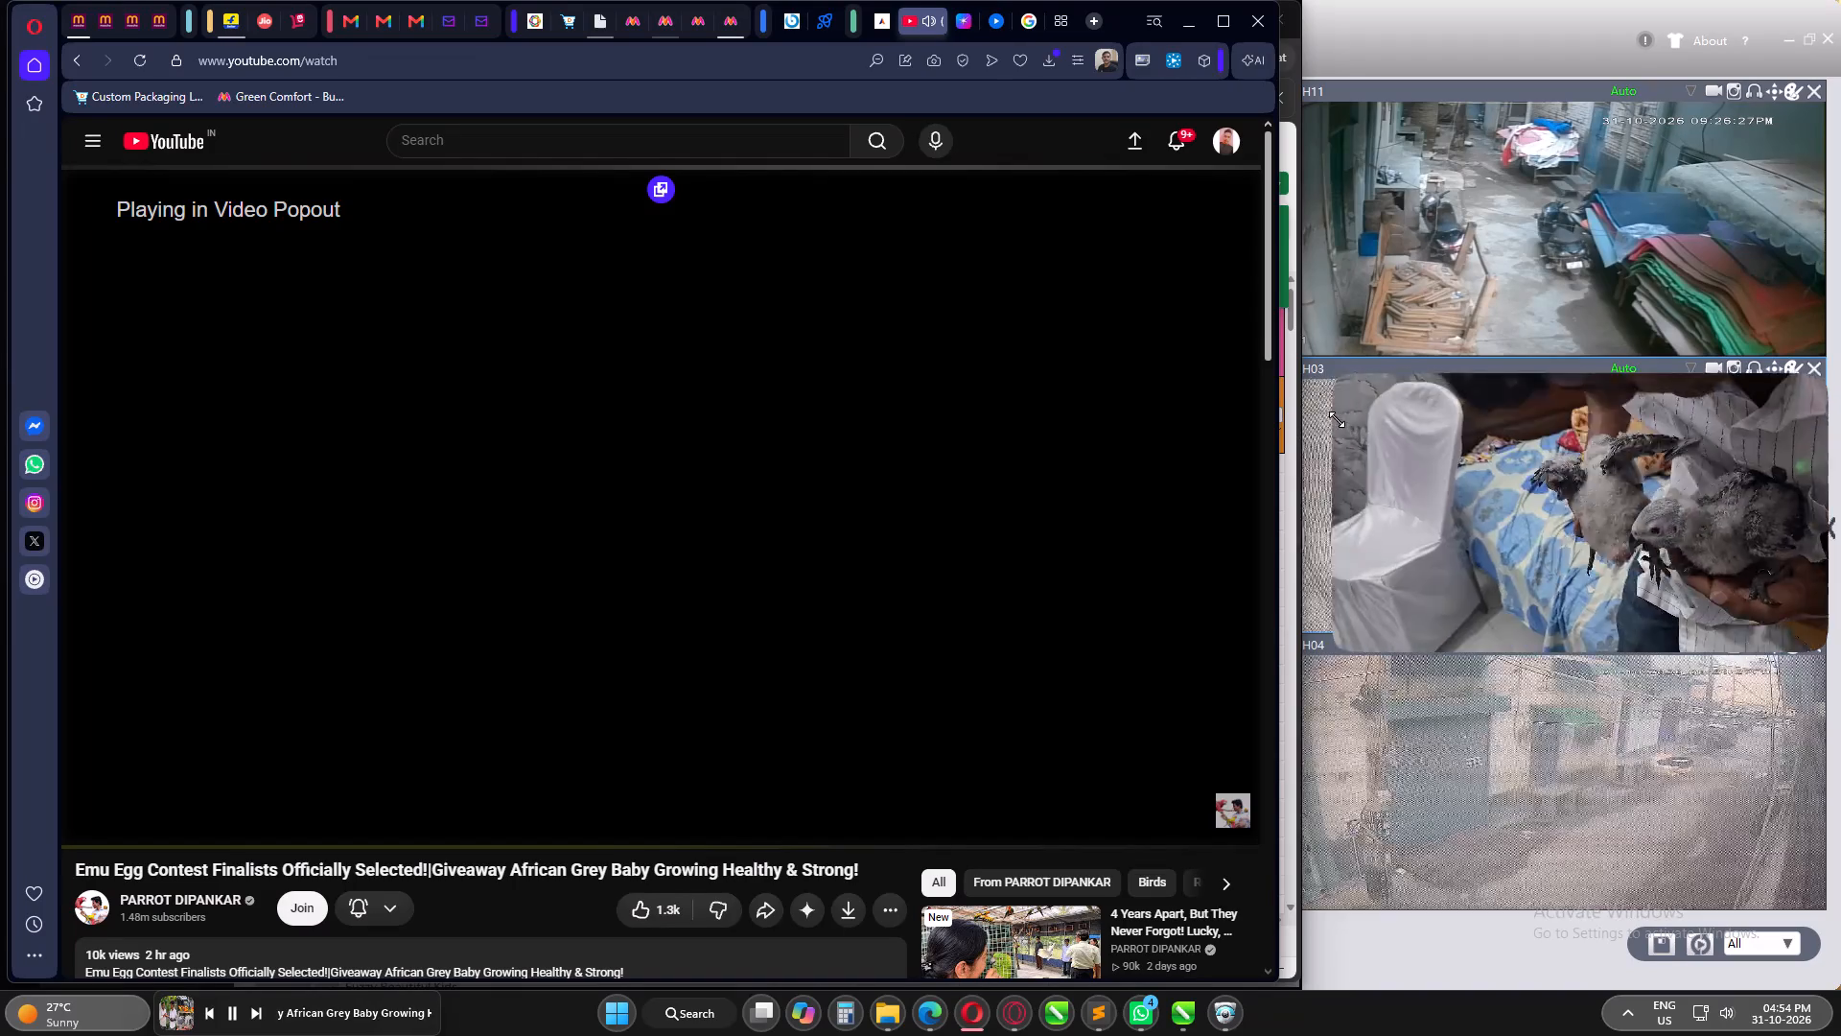
{"action": "left_click_drag", "start_coordinate": [1337, 419], "coordinate": [1335, 418]}
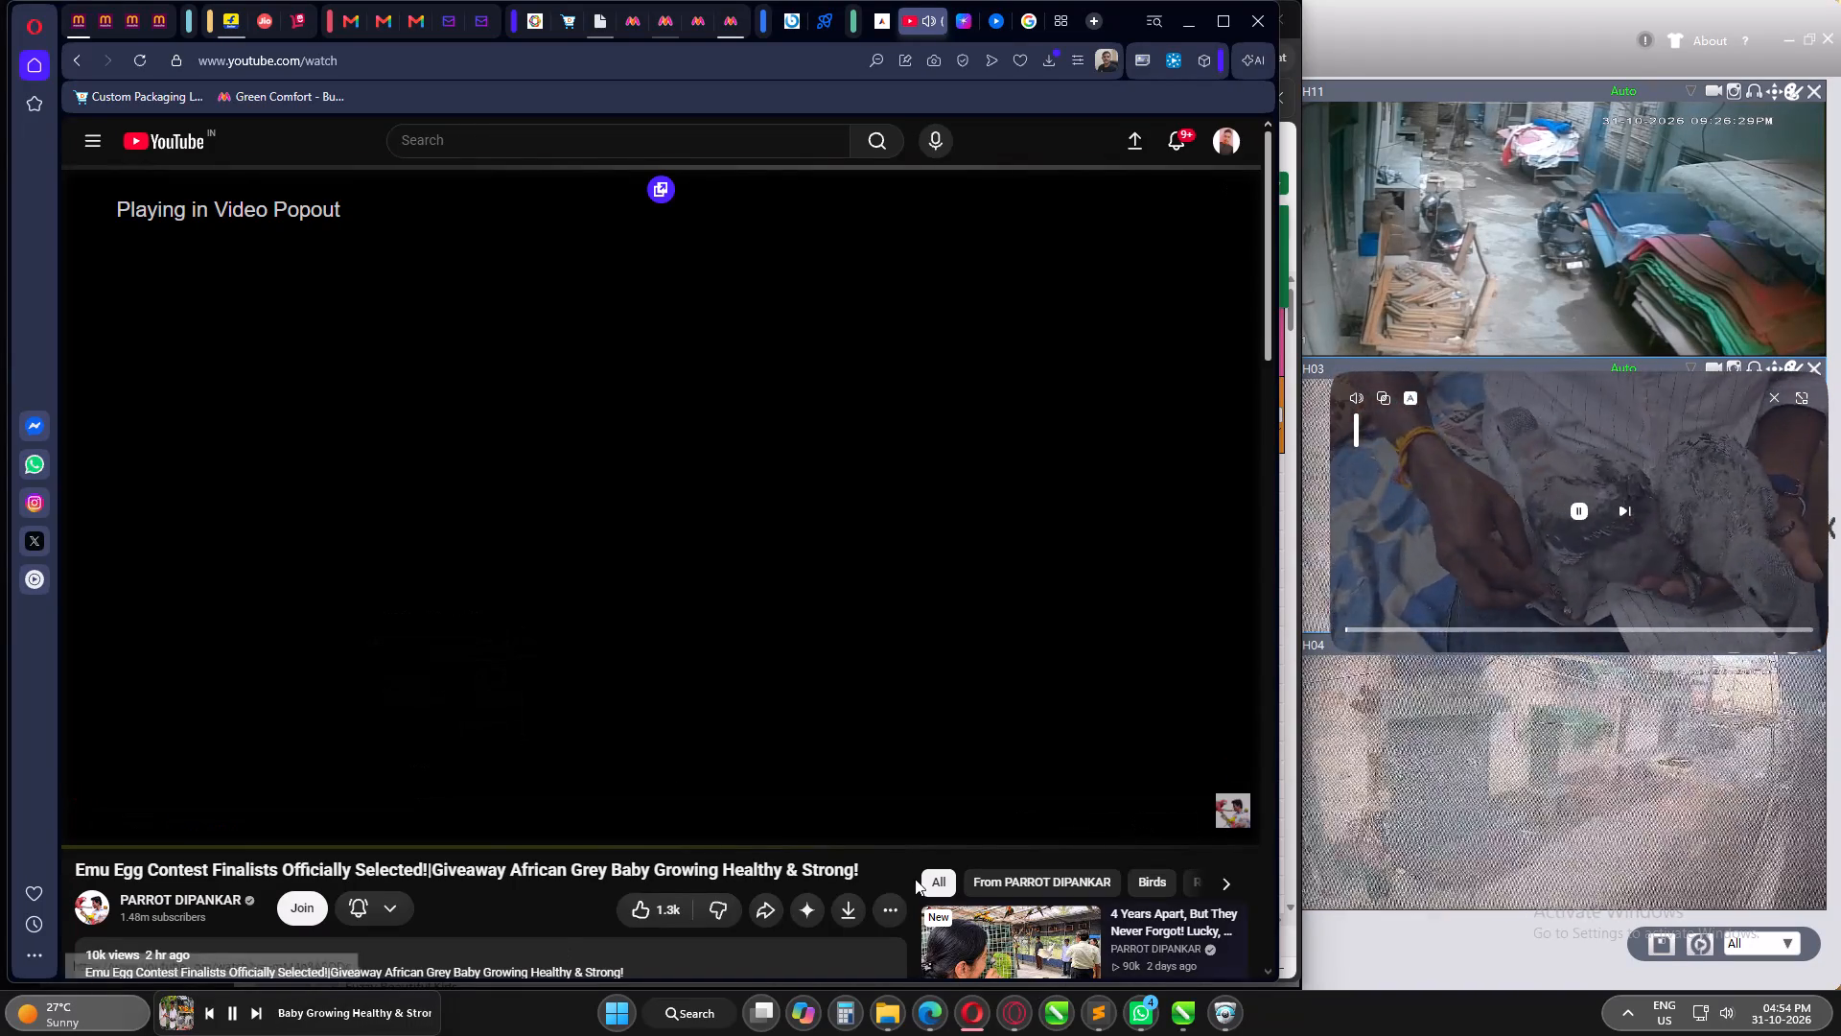
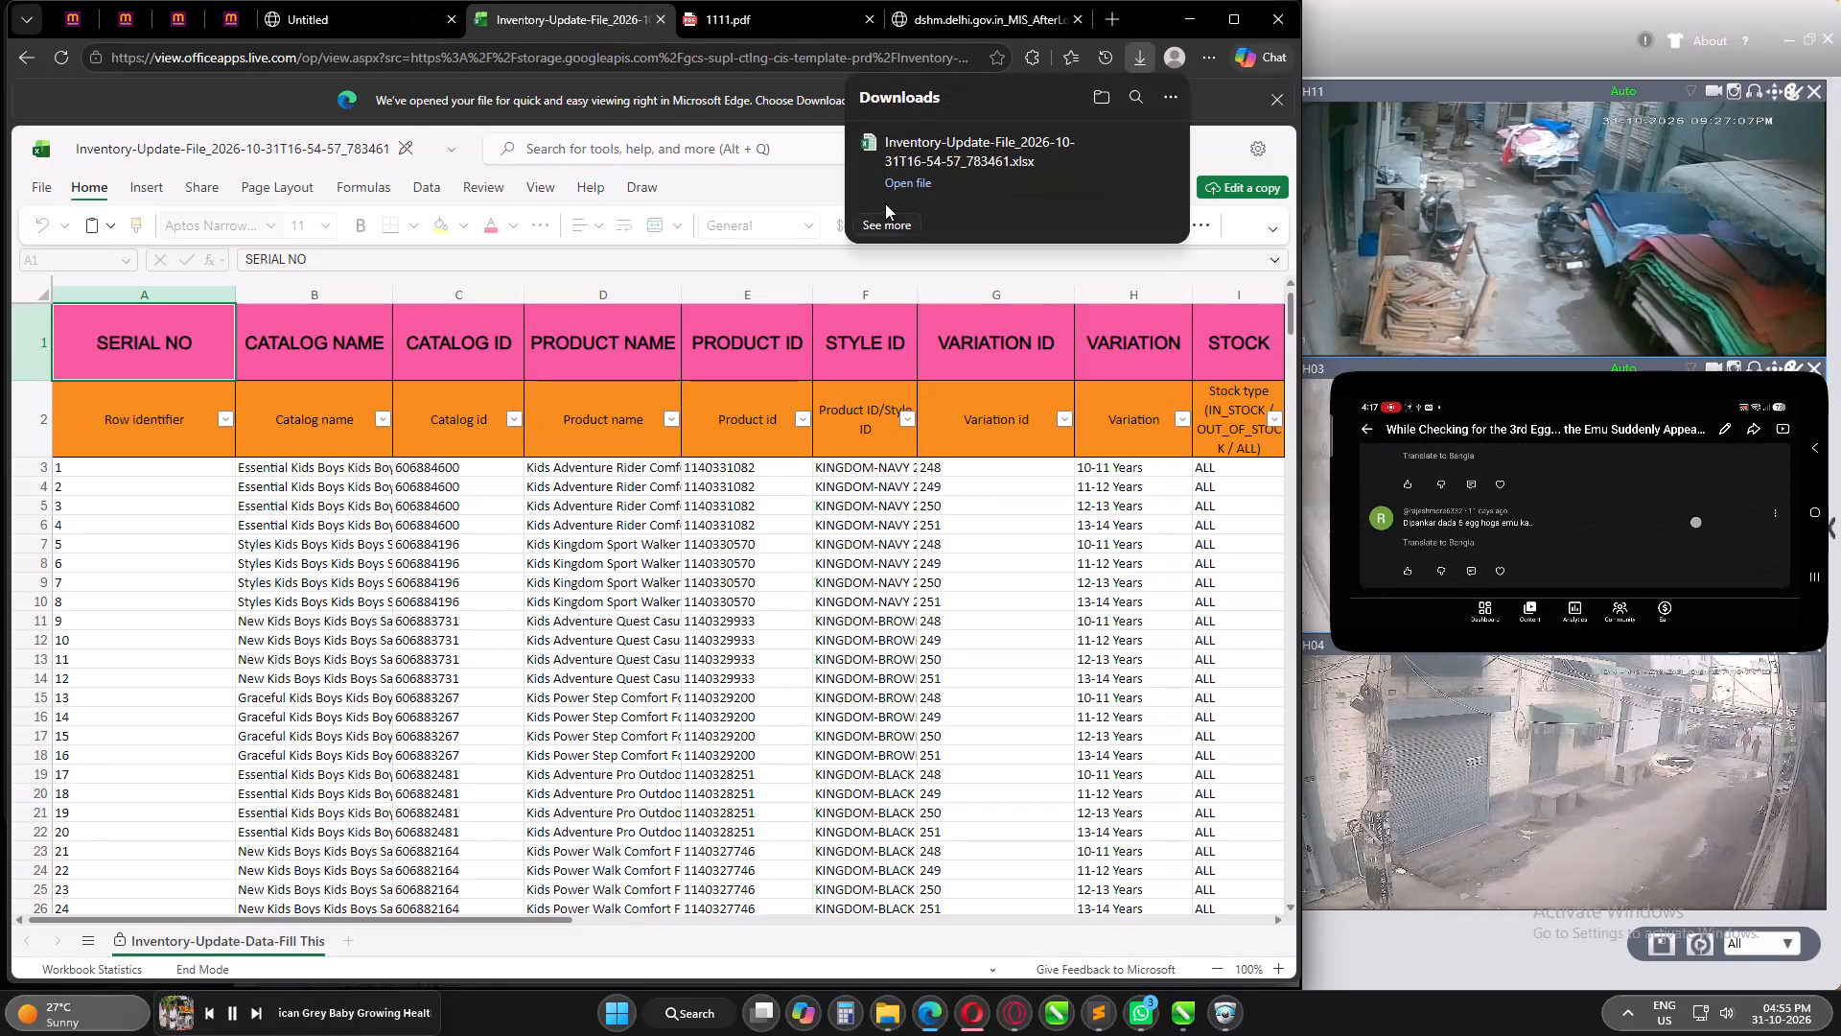
Open the downloaded Inventory-Update-File ending in 783461 in Excel, enable editing, and reposition its window over the browser, clear of the camera feeds.
{"action": "left_click", "coordinate": [910, 189]}
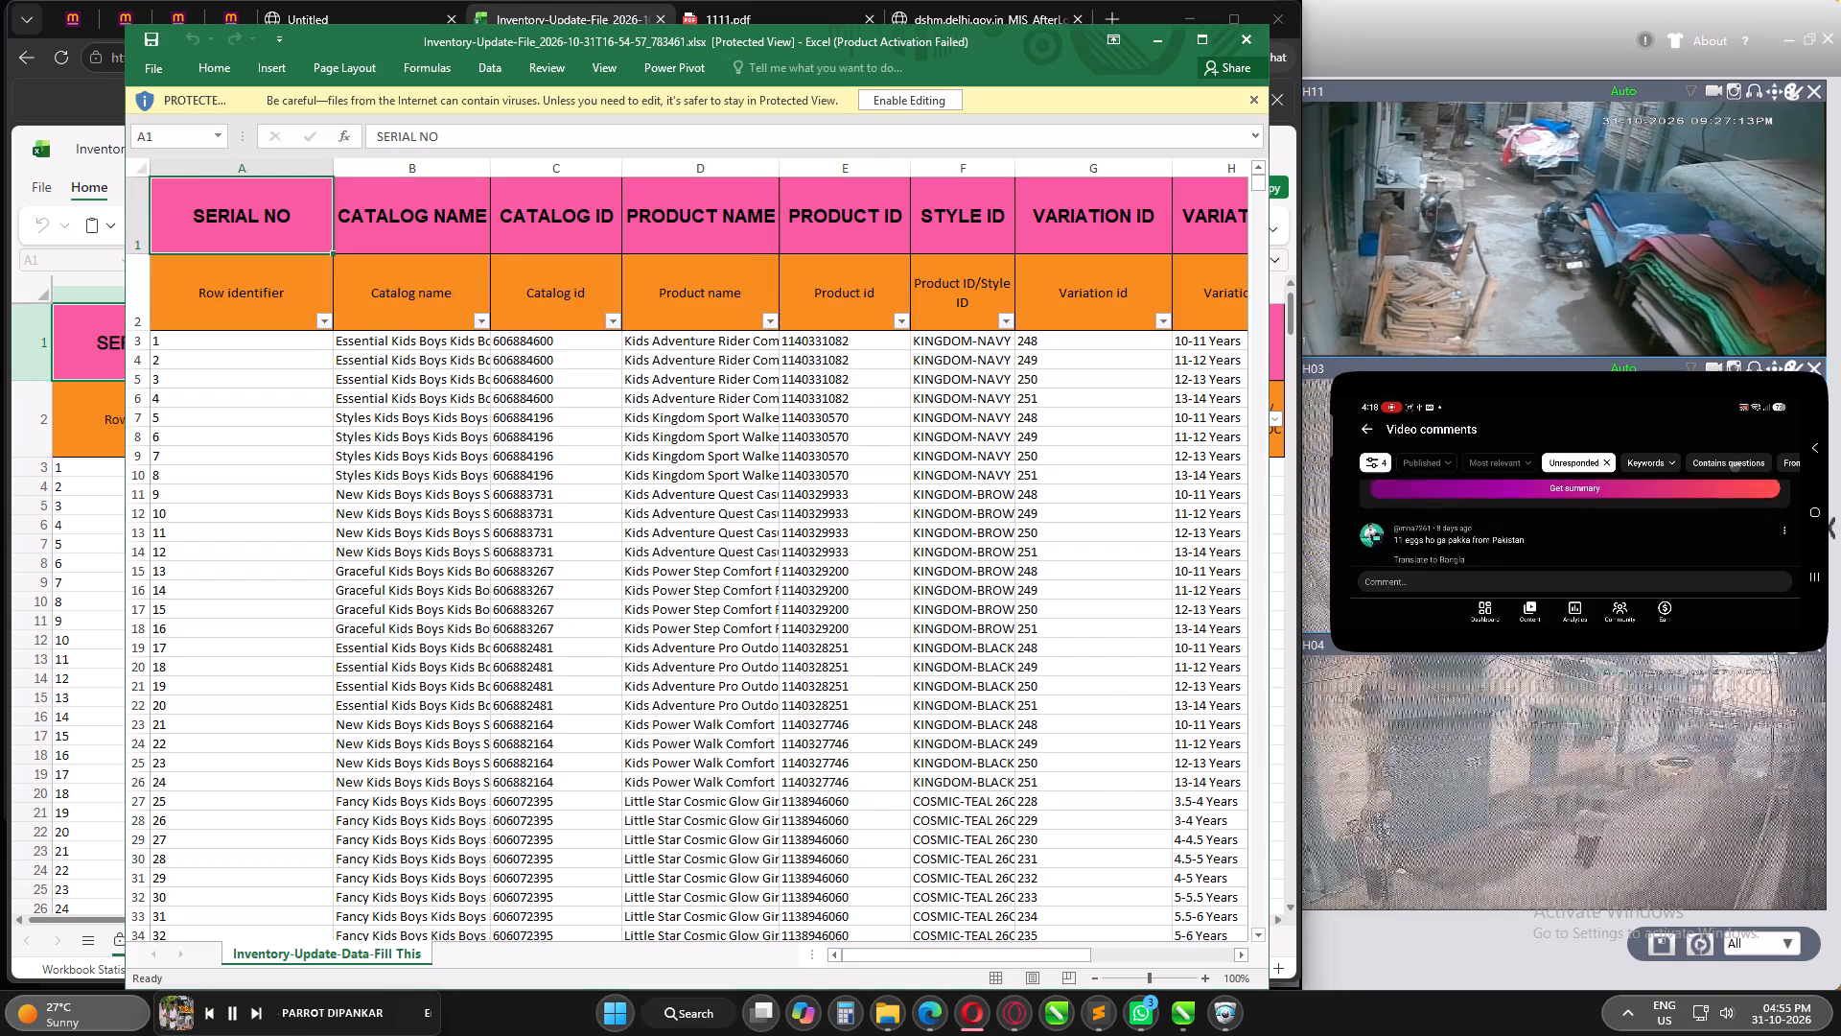
{"action": "left_click", "coordinate": [910, 307]}
{"action": "left_click", "coordinate": [921, 100]}
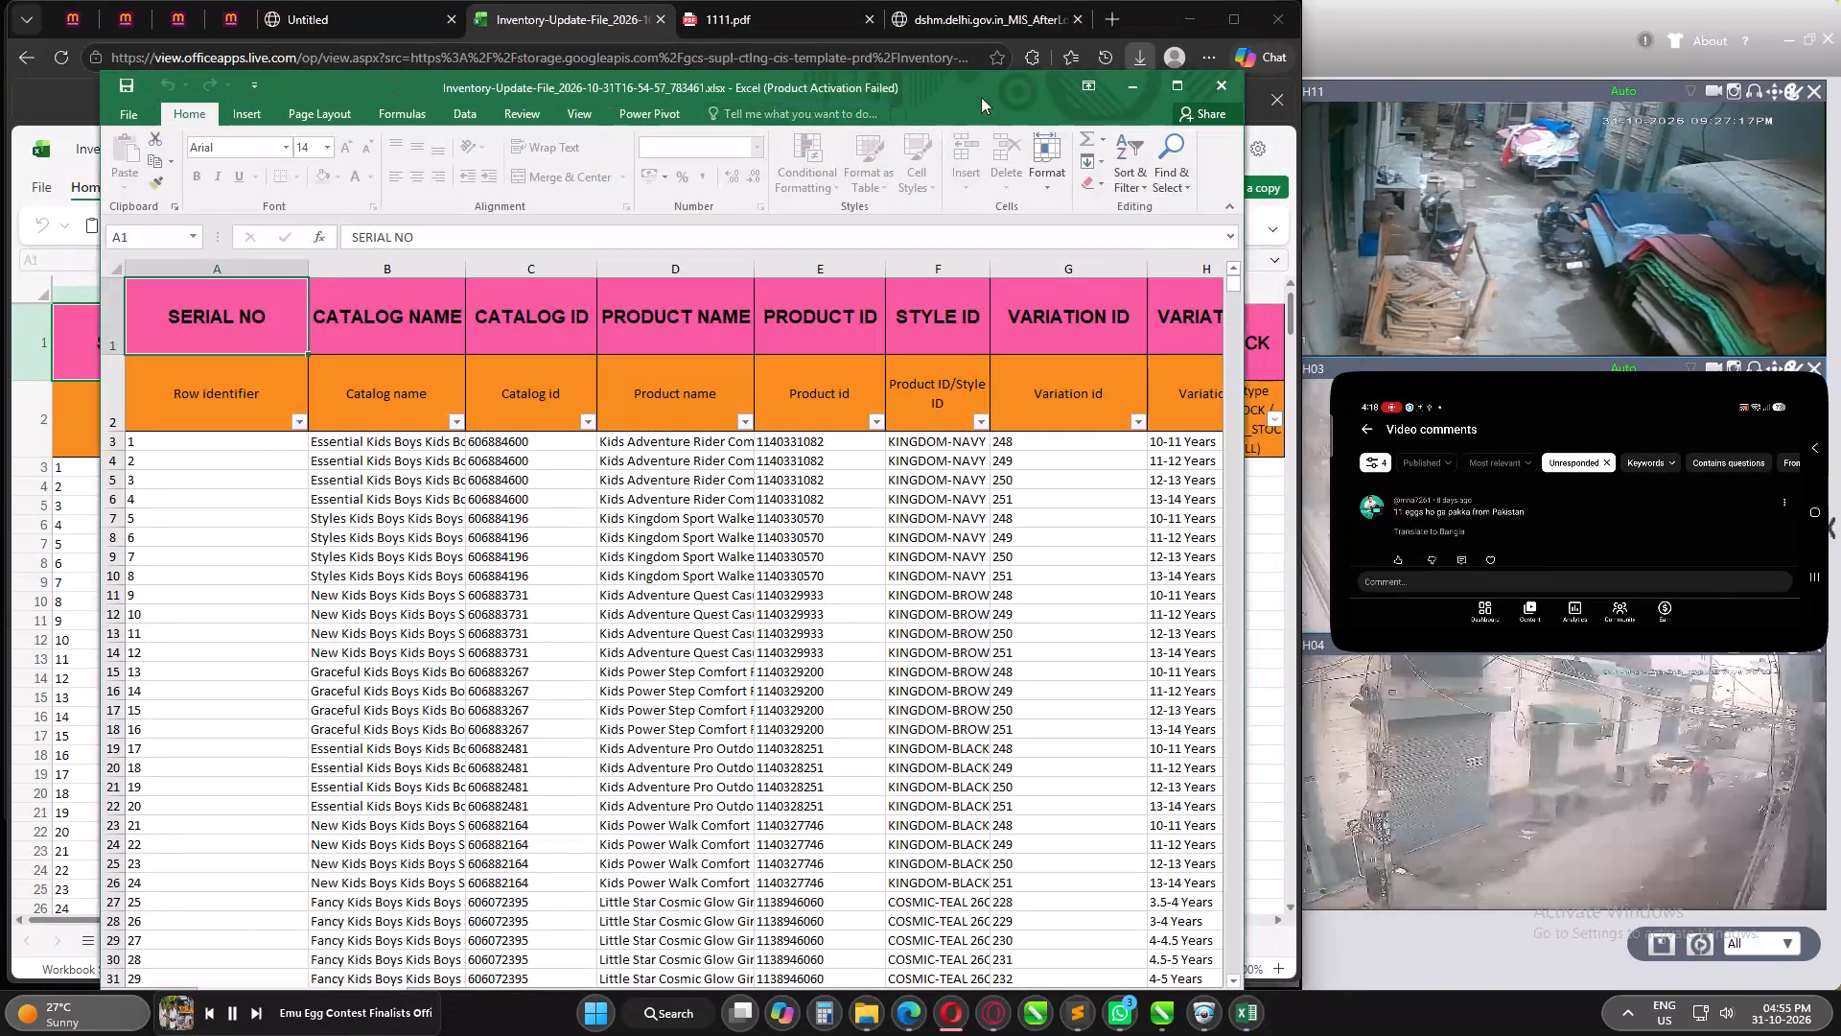
{"action": "left_click_drag", "start_coordinate": [981, 95], "coordinate": [896, 28]}
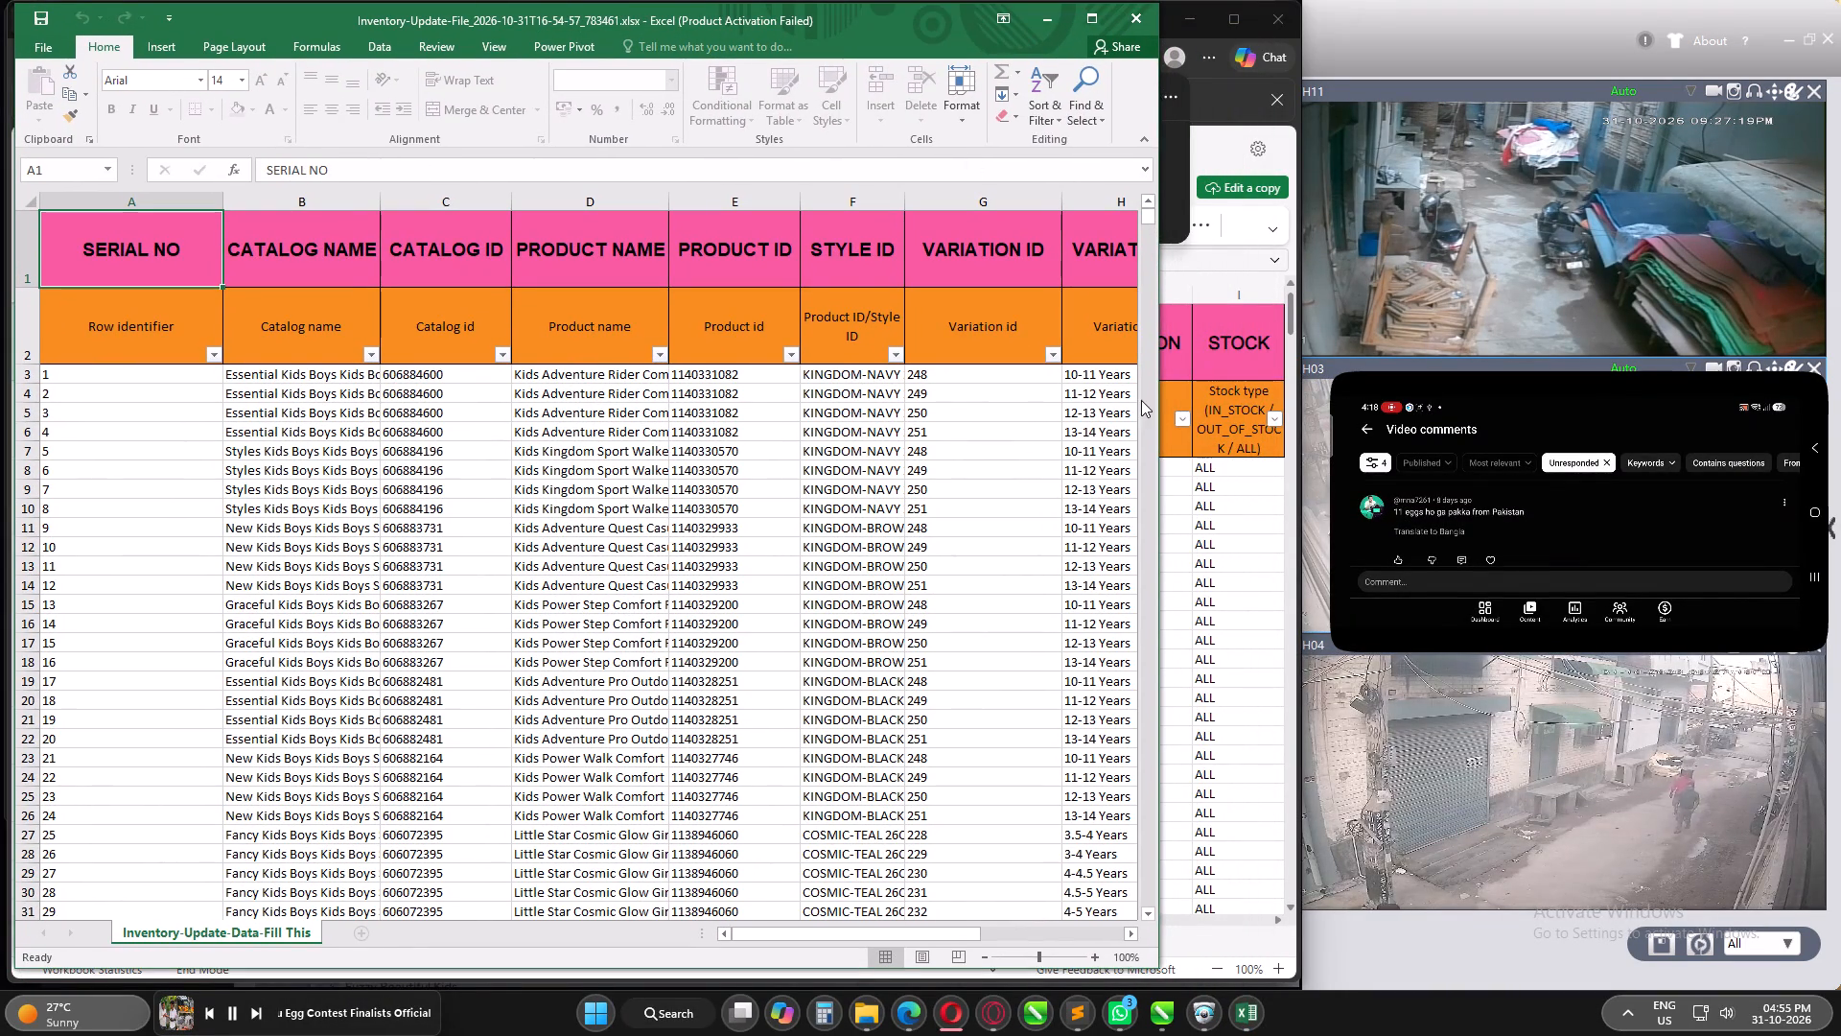
Widen the inventory update workbook's window so it reaches the edge of the camera feeds.
{"action": "left_click_drag", "start_coordinate": [1162, 399], "coordinate": [1288, 399]}
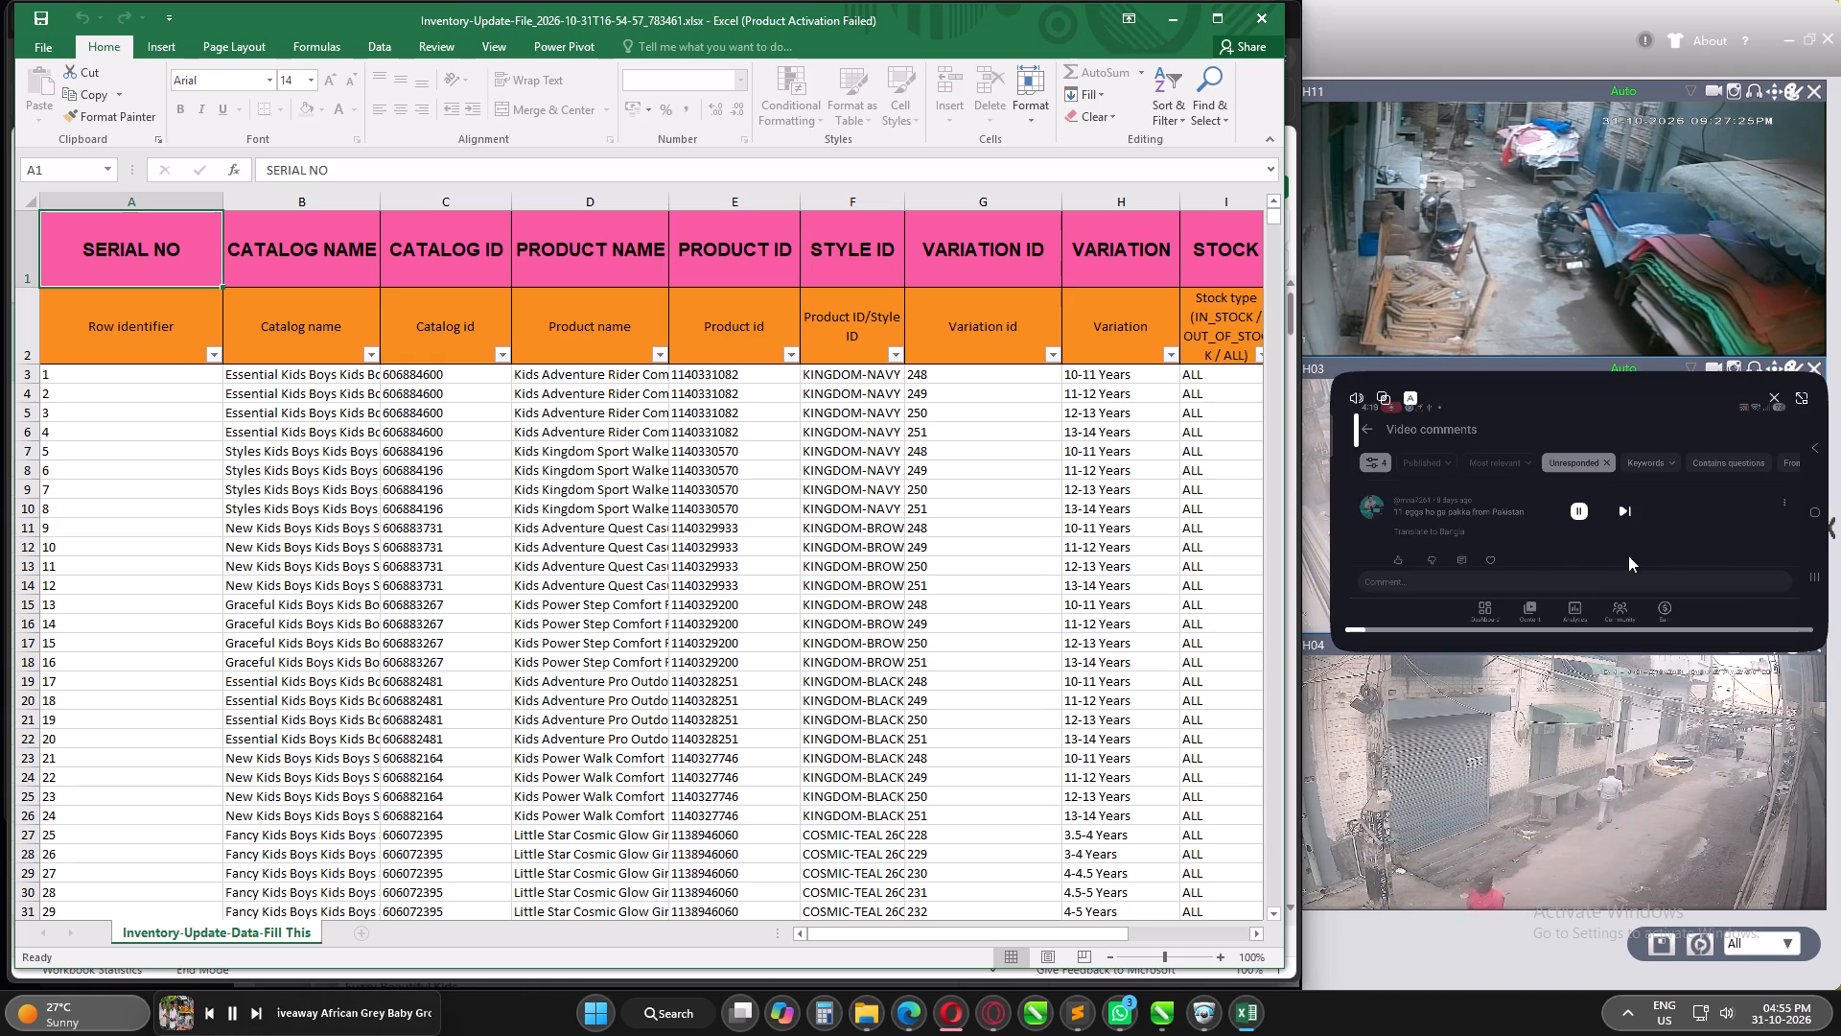
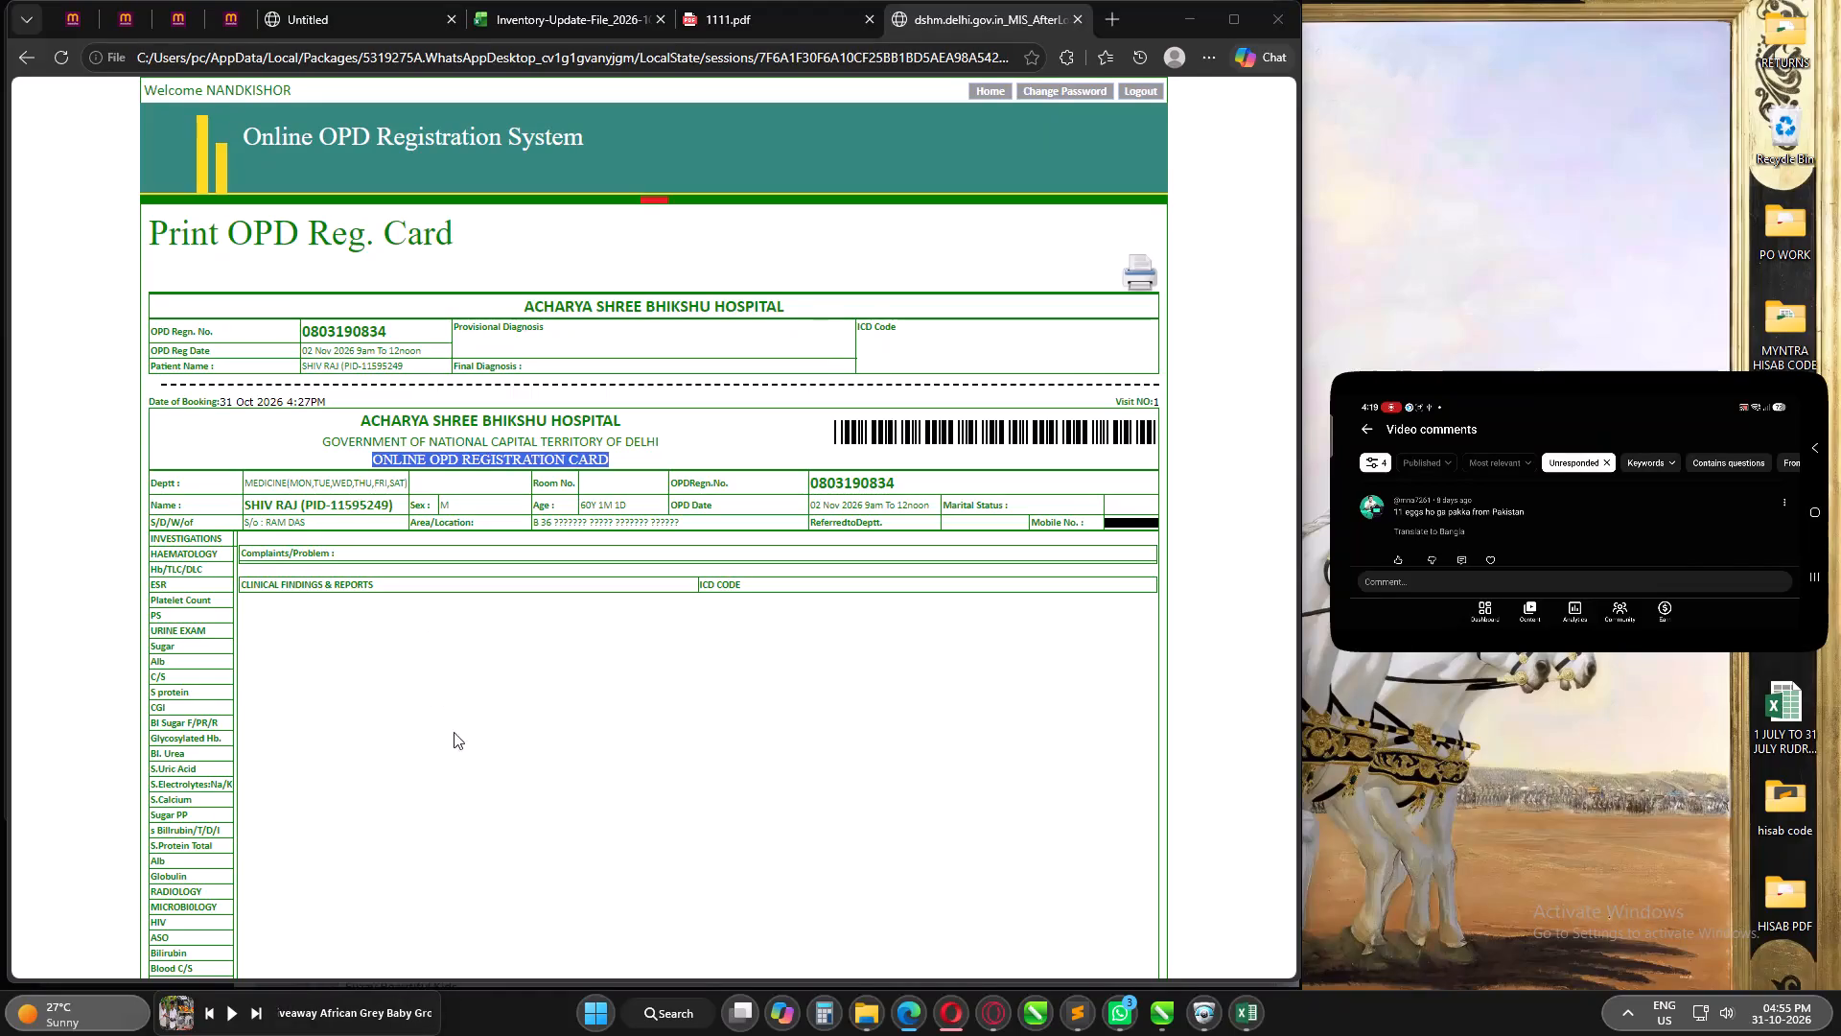
Start printing the Acharya Shree Bhikshu Hospital online OPD registration card page.
{"action": "key", "text": "ctrl+p"}
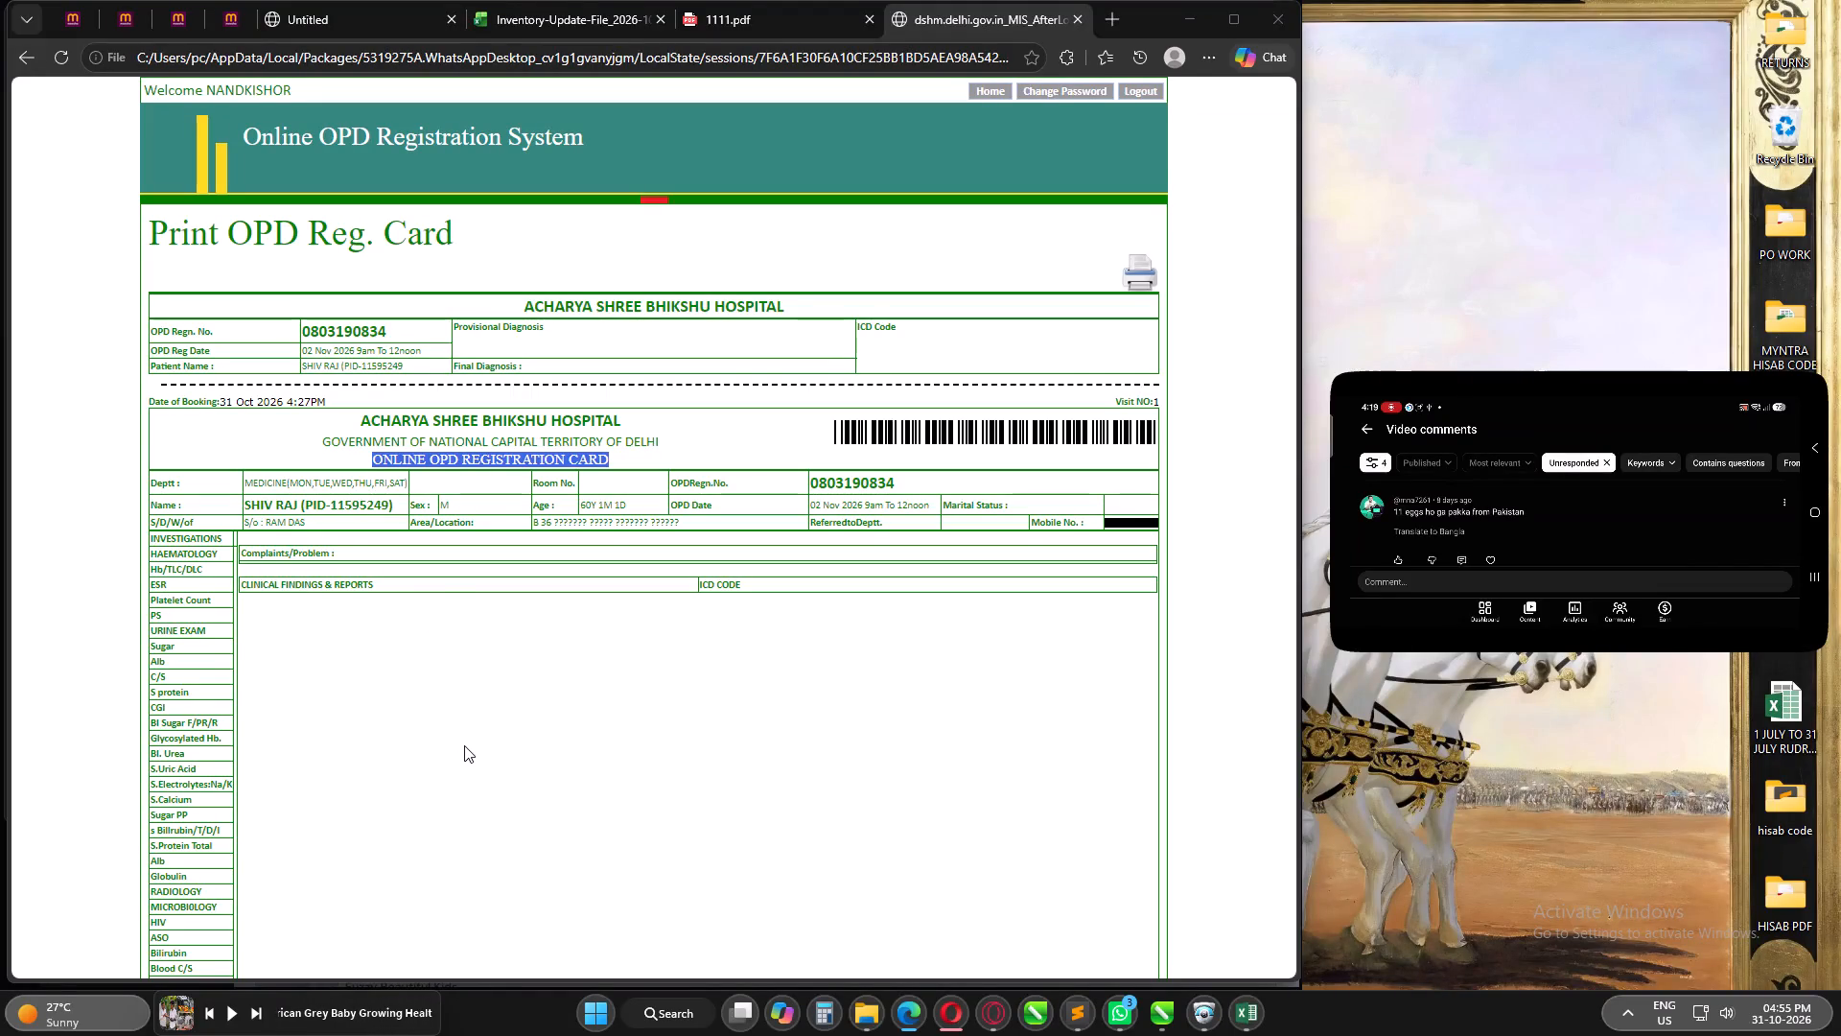
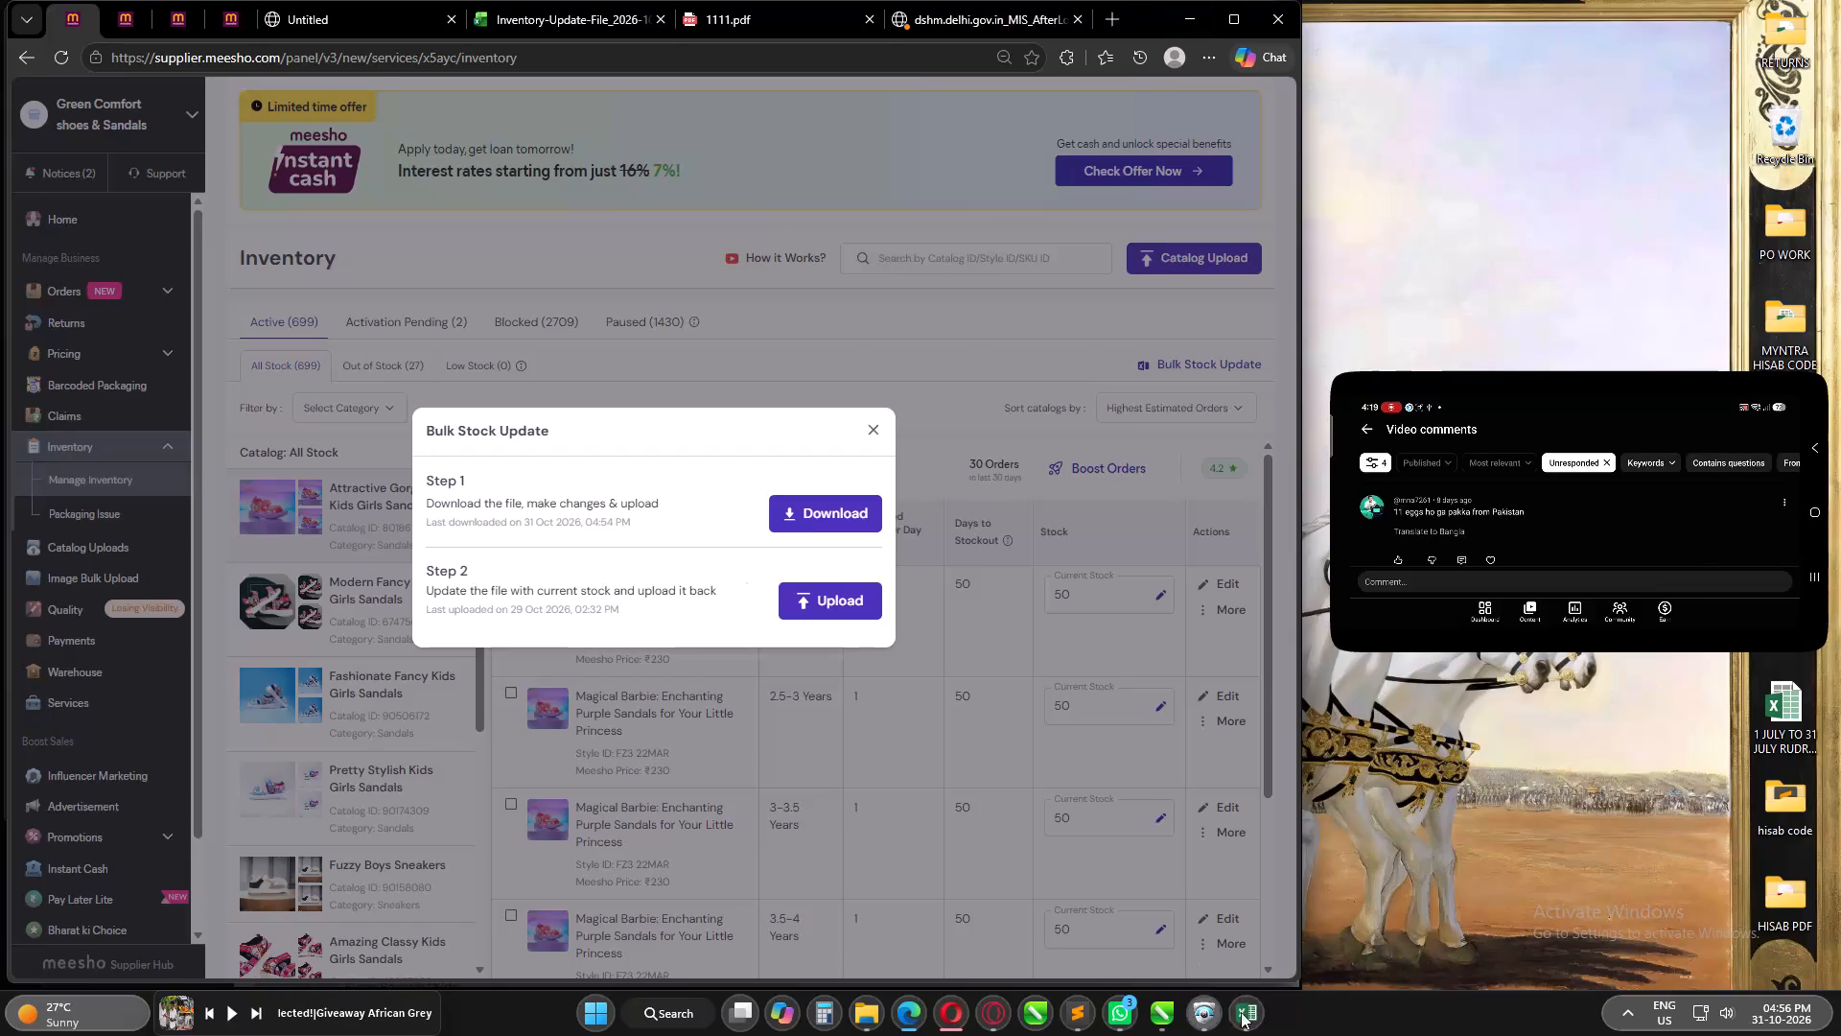
Switch to the inventory update workbook in Excel and open the Product ID/Style ID column's filter, ready to search its values.
{"action": "left_click", "coordinate": [1253, 1014]}
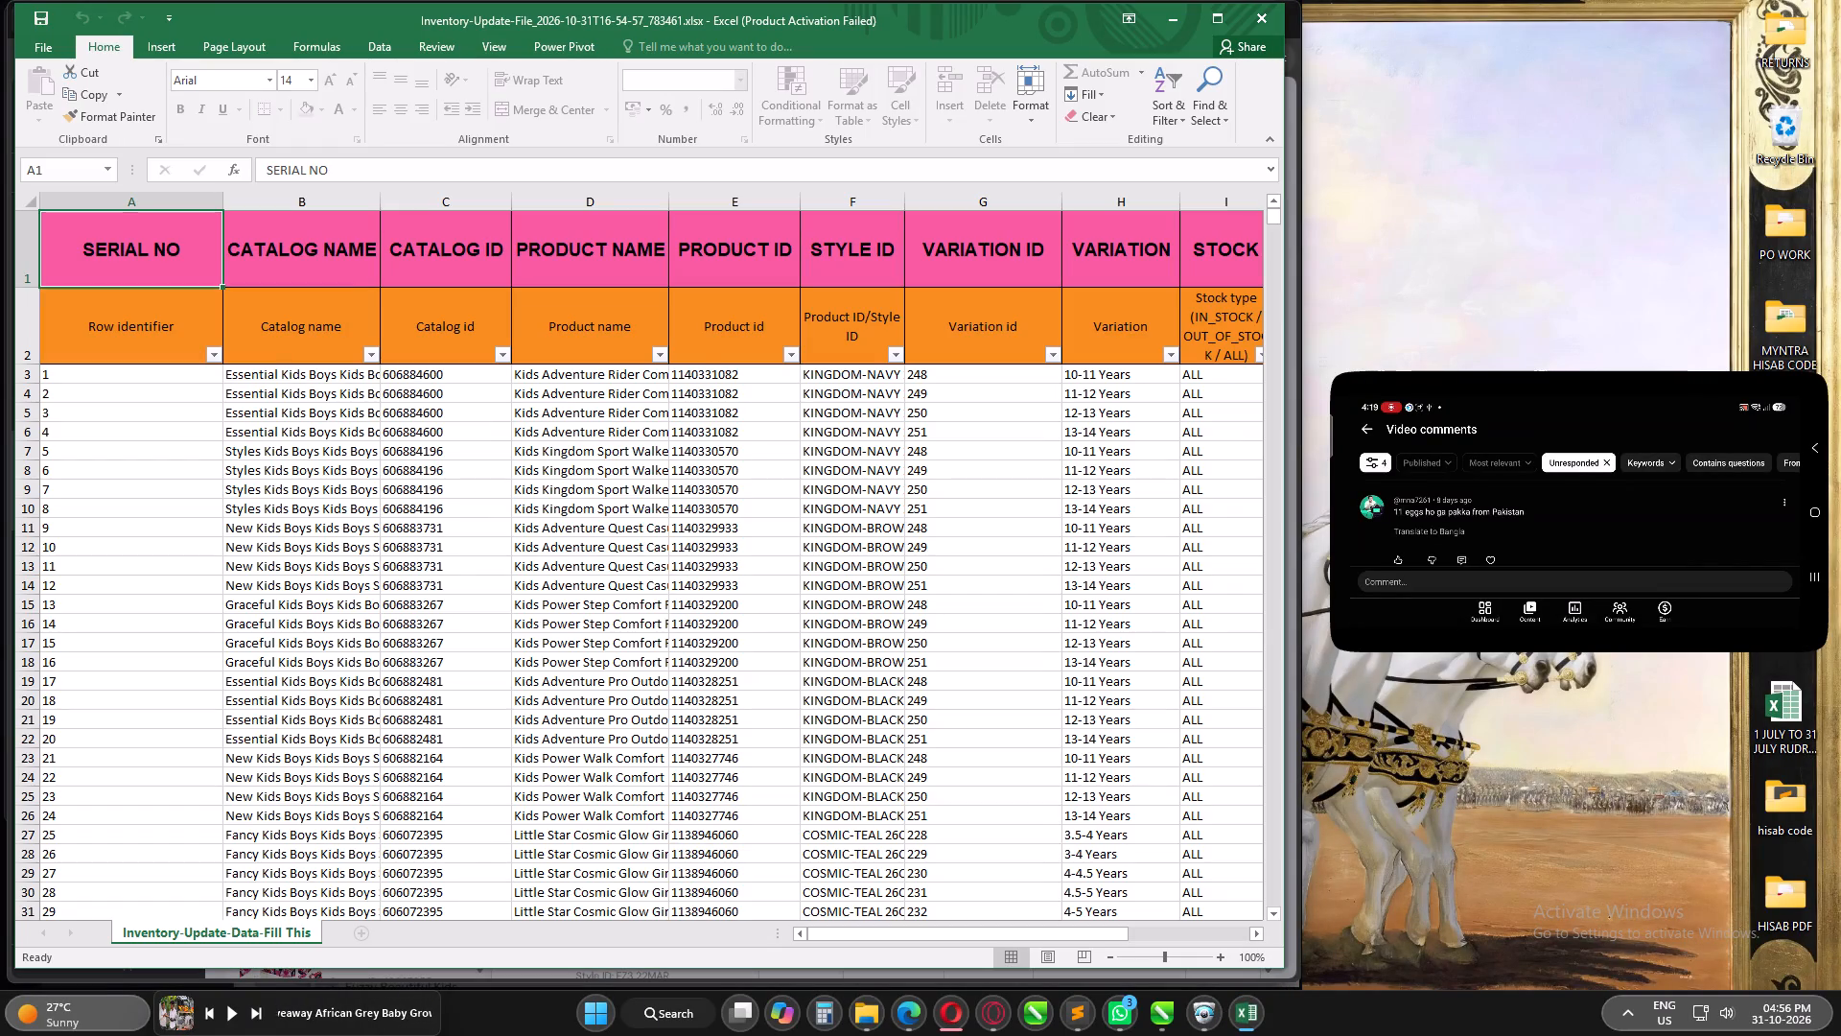
{"action": "left_click", "coordinate": [890, 357]}
{"action": "left_click", "coordinate": [787, 509]}
{"action": "left_click", "coordinate": [765, 515]}
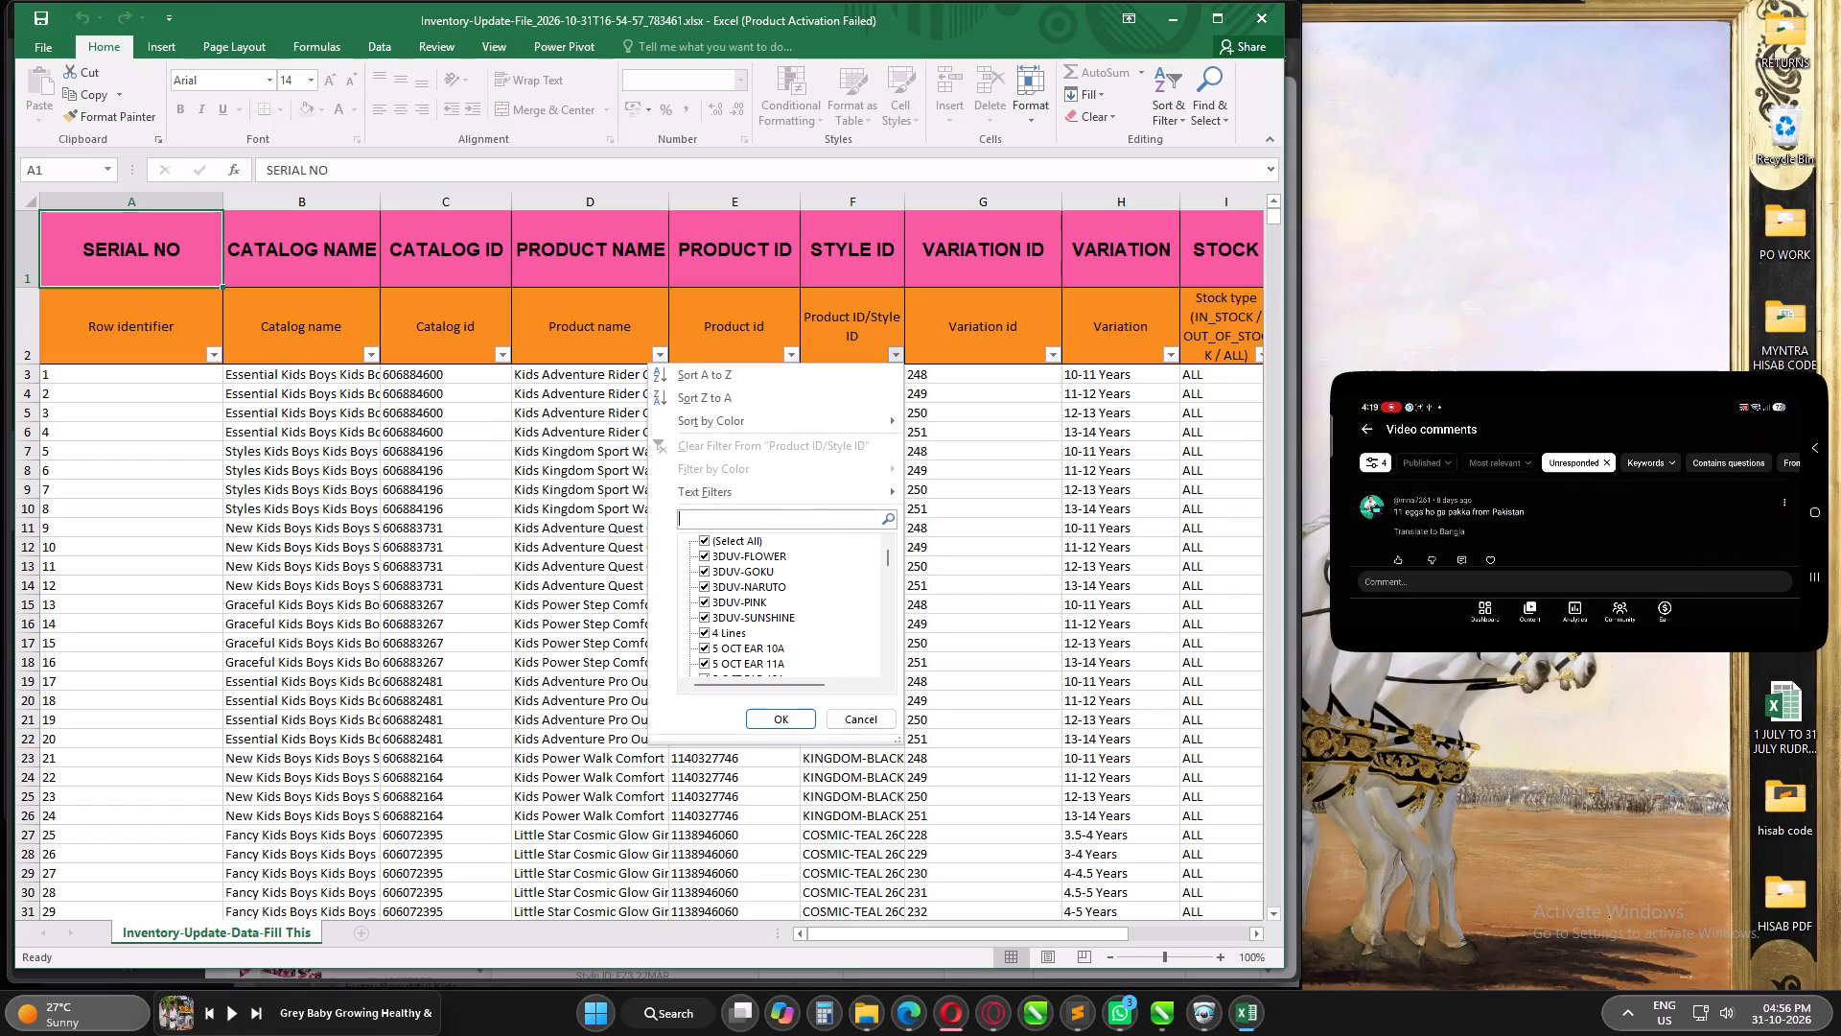
Filter the Style ID column to all entries matching SP1.
{"action": "type", "text": "SP1"}
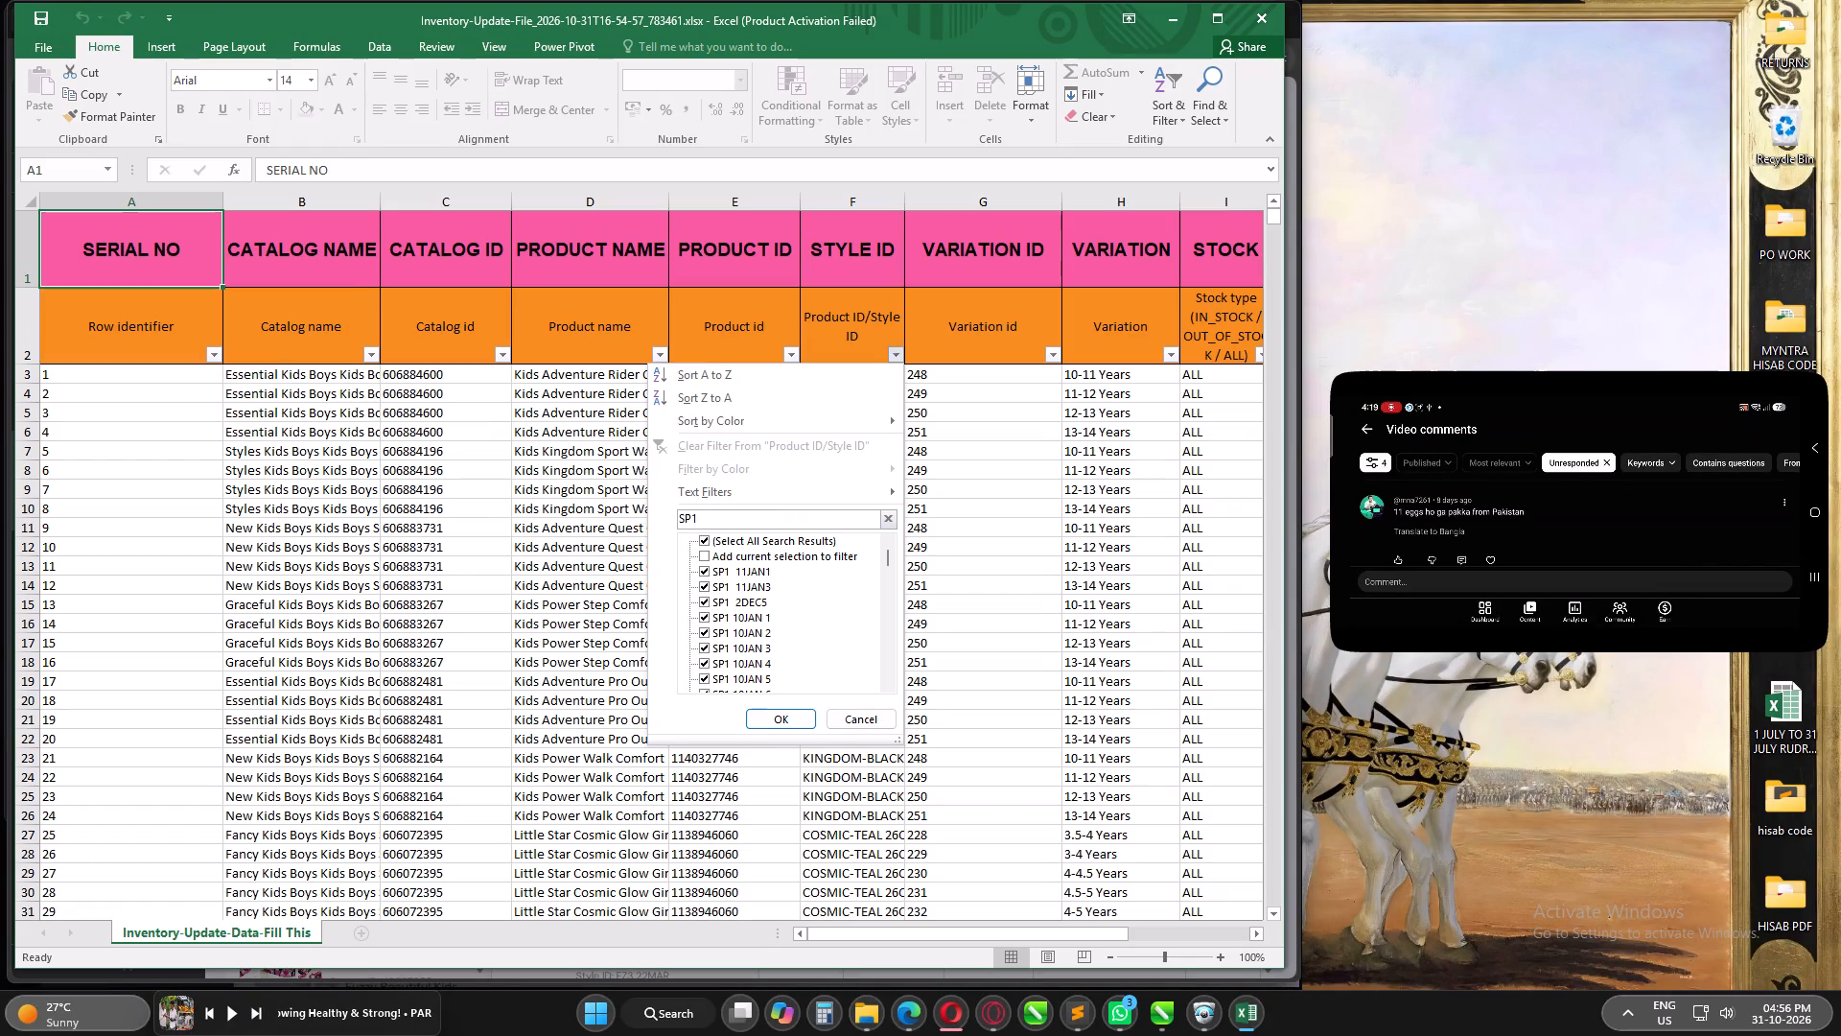
{"action": "left_click_drag", "start_coordinate": [888, 566], "coordinate": [886, 644]}
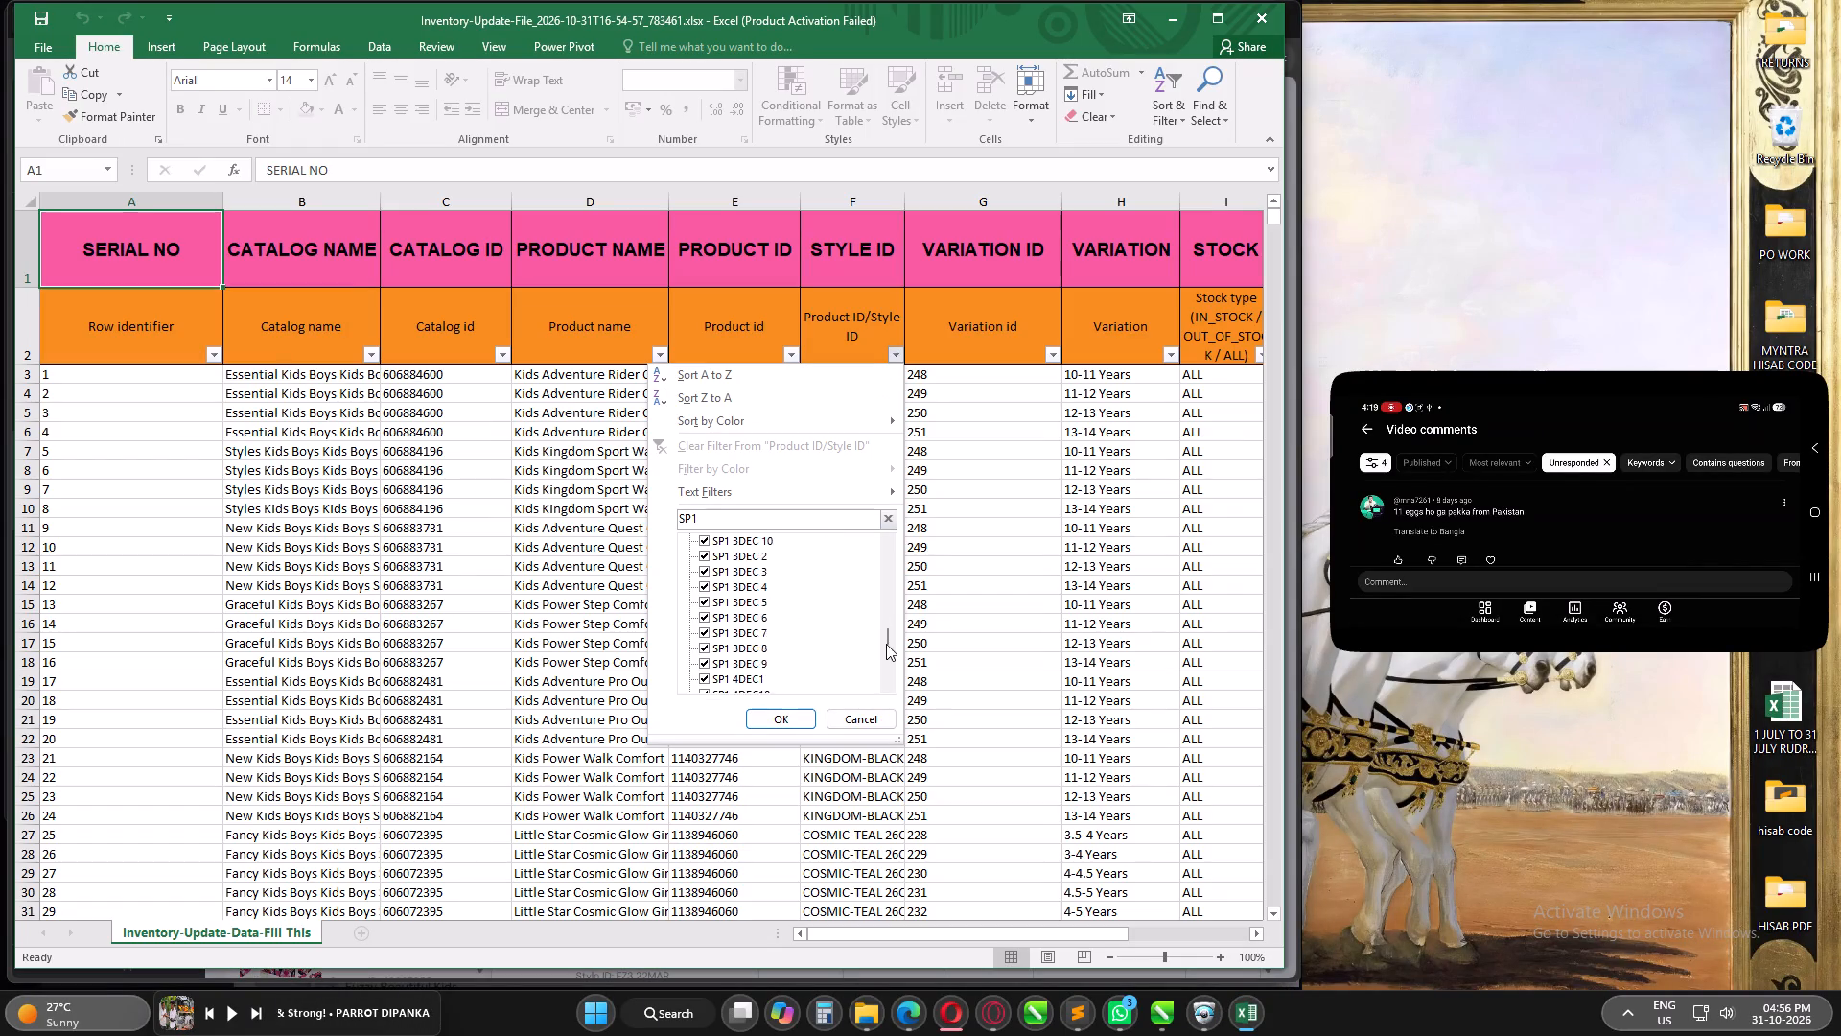
{"action": "left_click_drag", "start_coordinate": [886, 644], "coordinate": [885, 691]}
{"action": "left_click", "coordinate": [782, 720]}
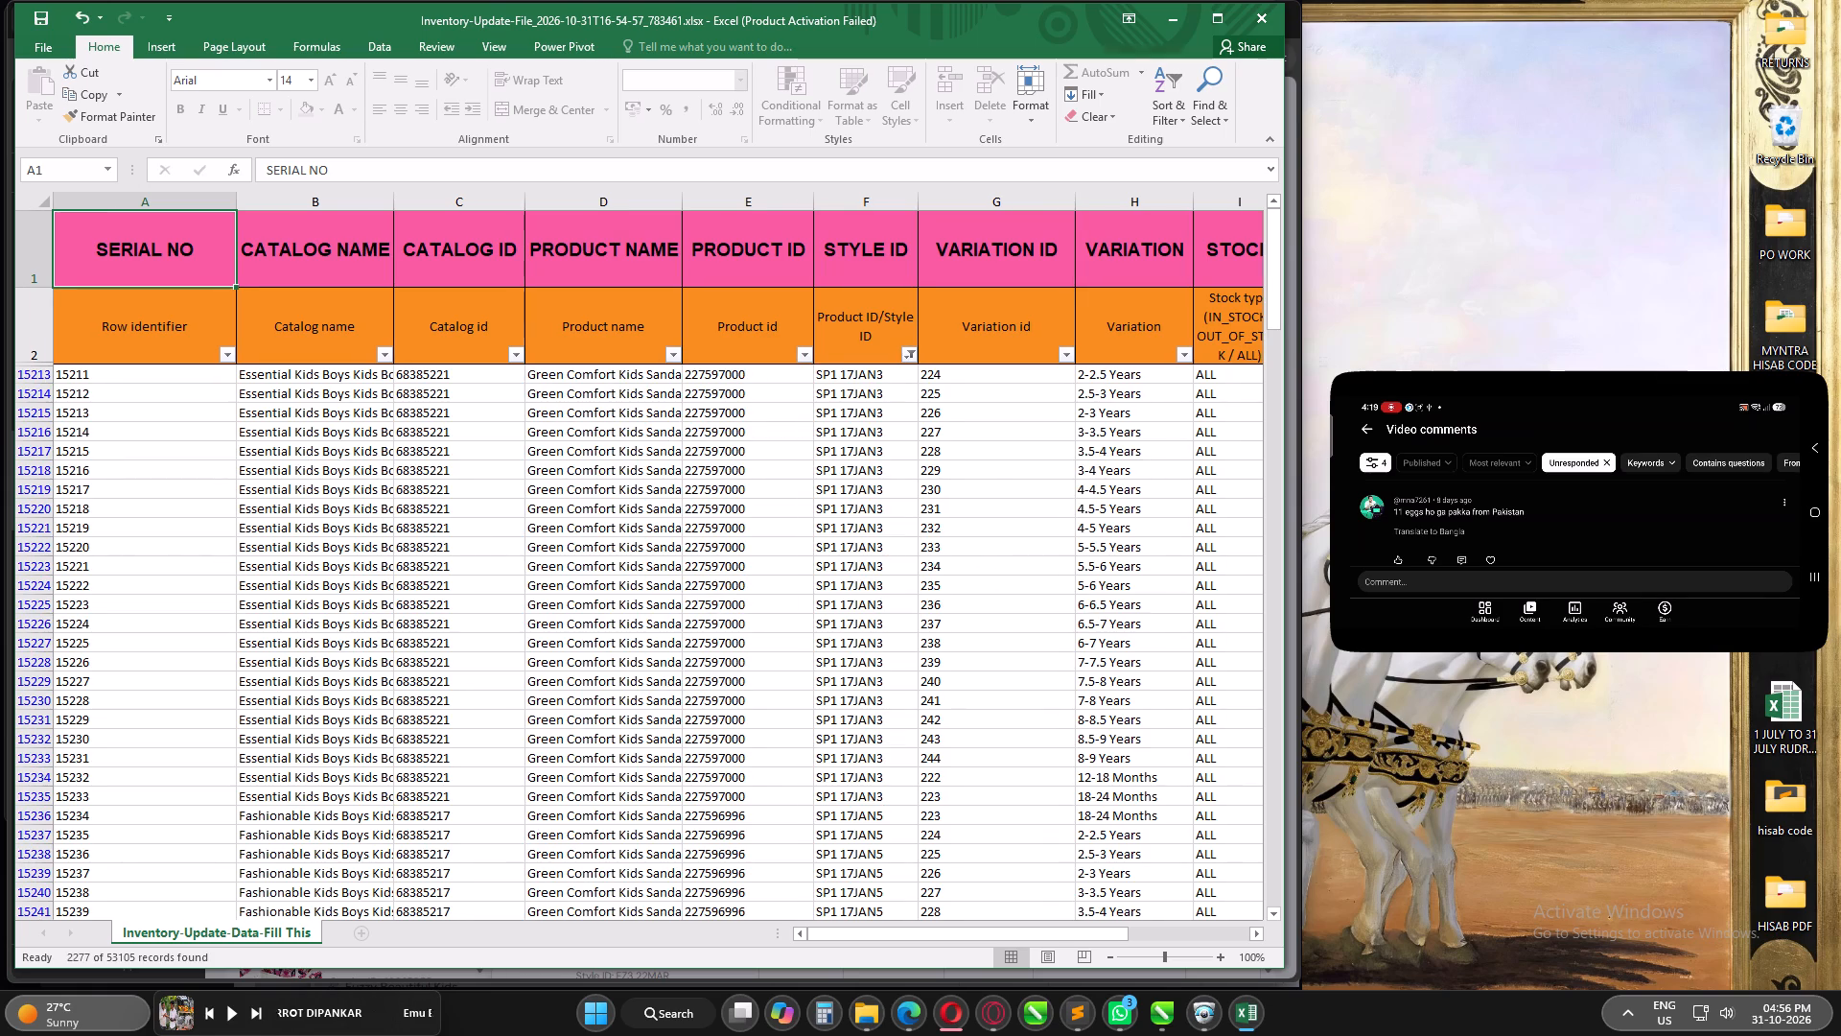
Filter the Variation column to only the sizes from 2-2.5 Years through 4-5 Years, including all half-year and overlapping ranges.
{"action": "left_click", "coordinate": [1180, 362]}
{"action": "left_click", "coordinate": [1027, 553]}
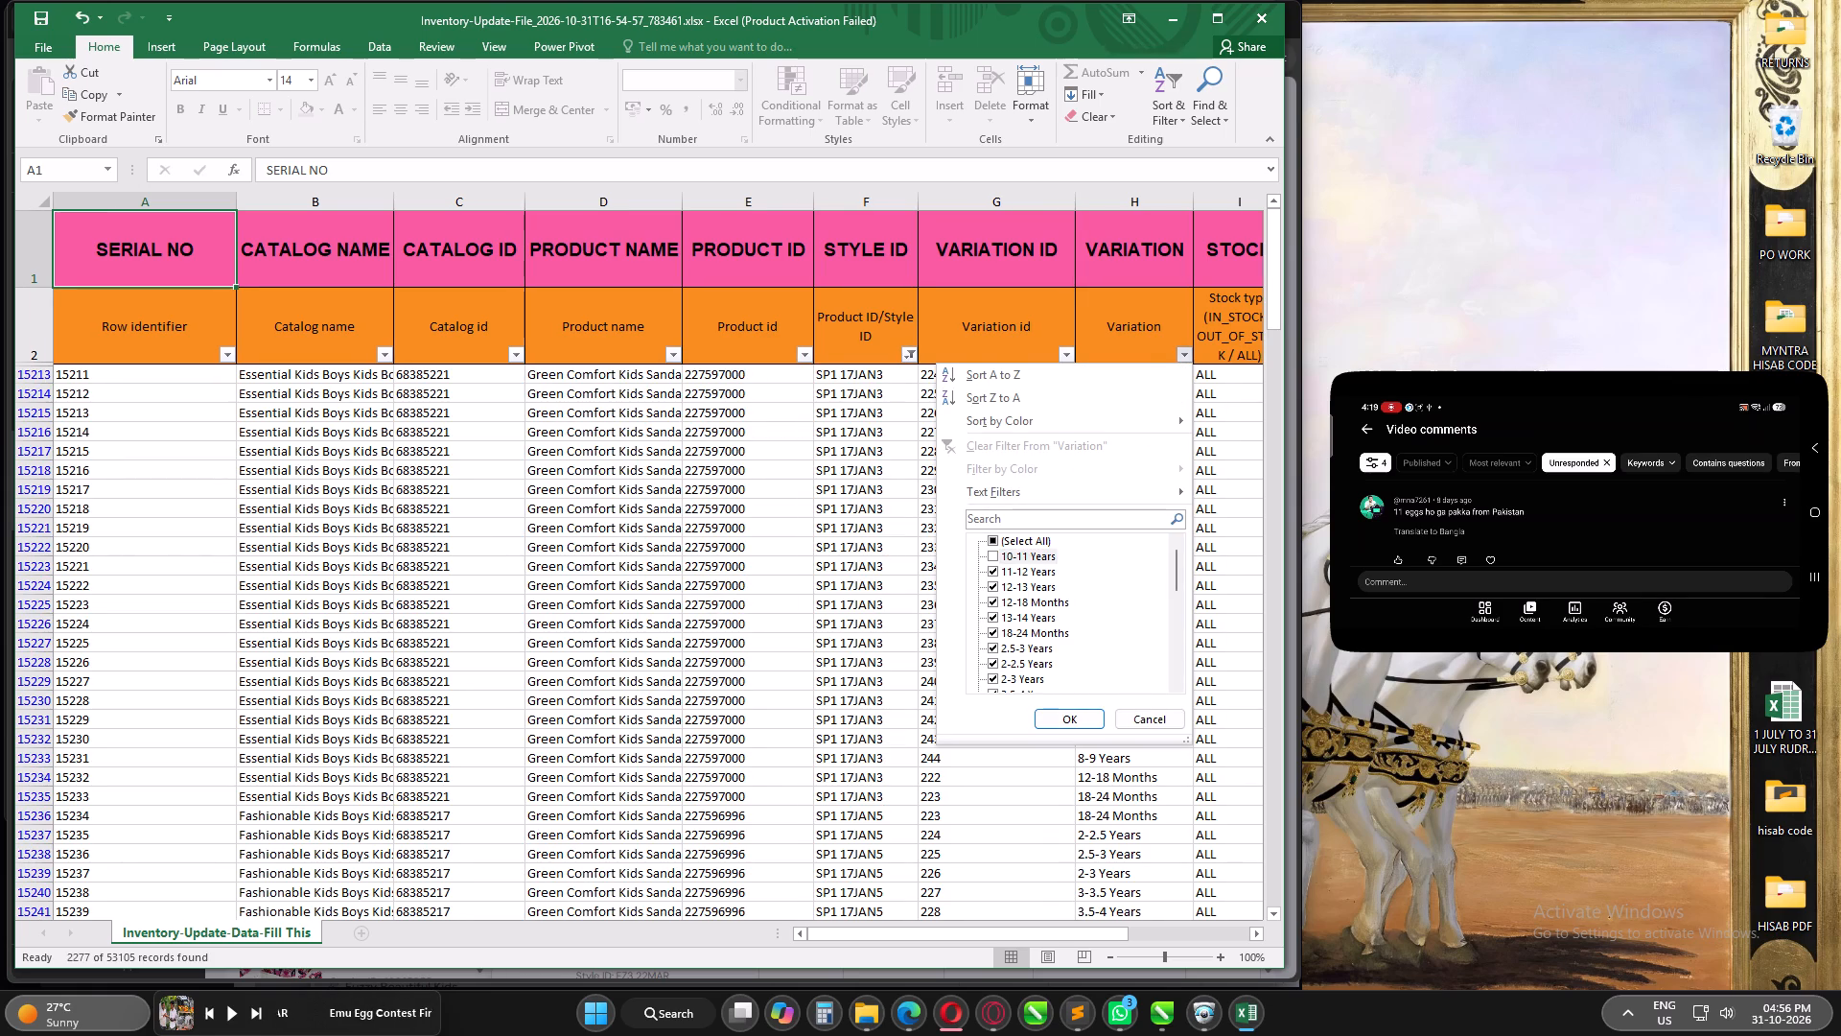
{"action": "left_click", "coordinate": [1016, 541]}
{"action": "left_click", "coordinate": [1018, 533]}
{"action": "left_click", "coordinate": [1019, 538]}
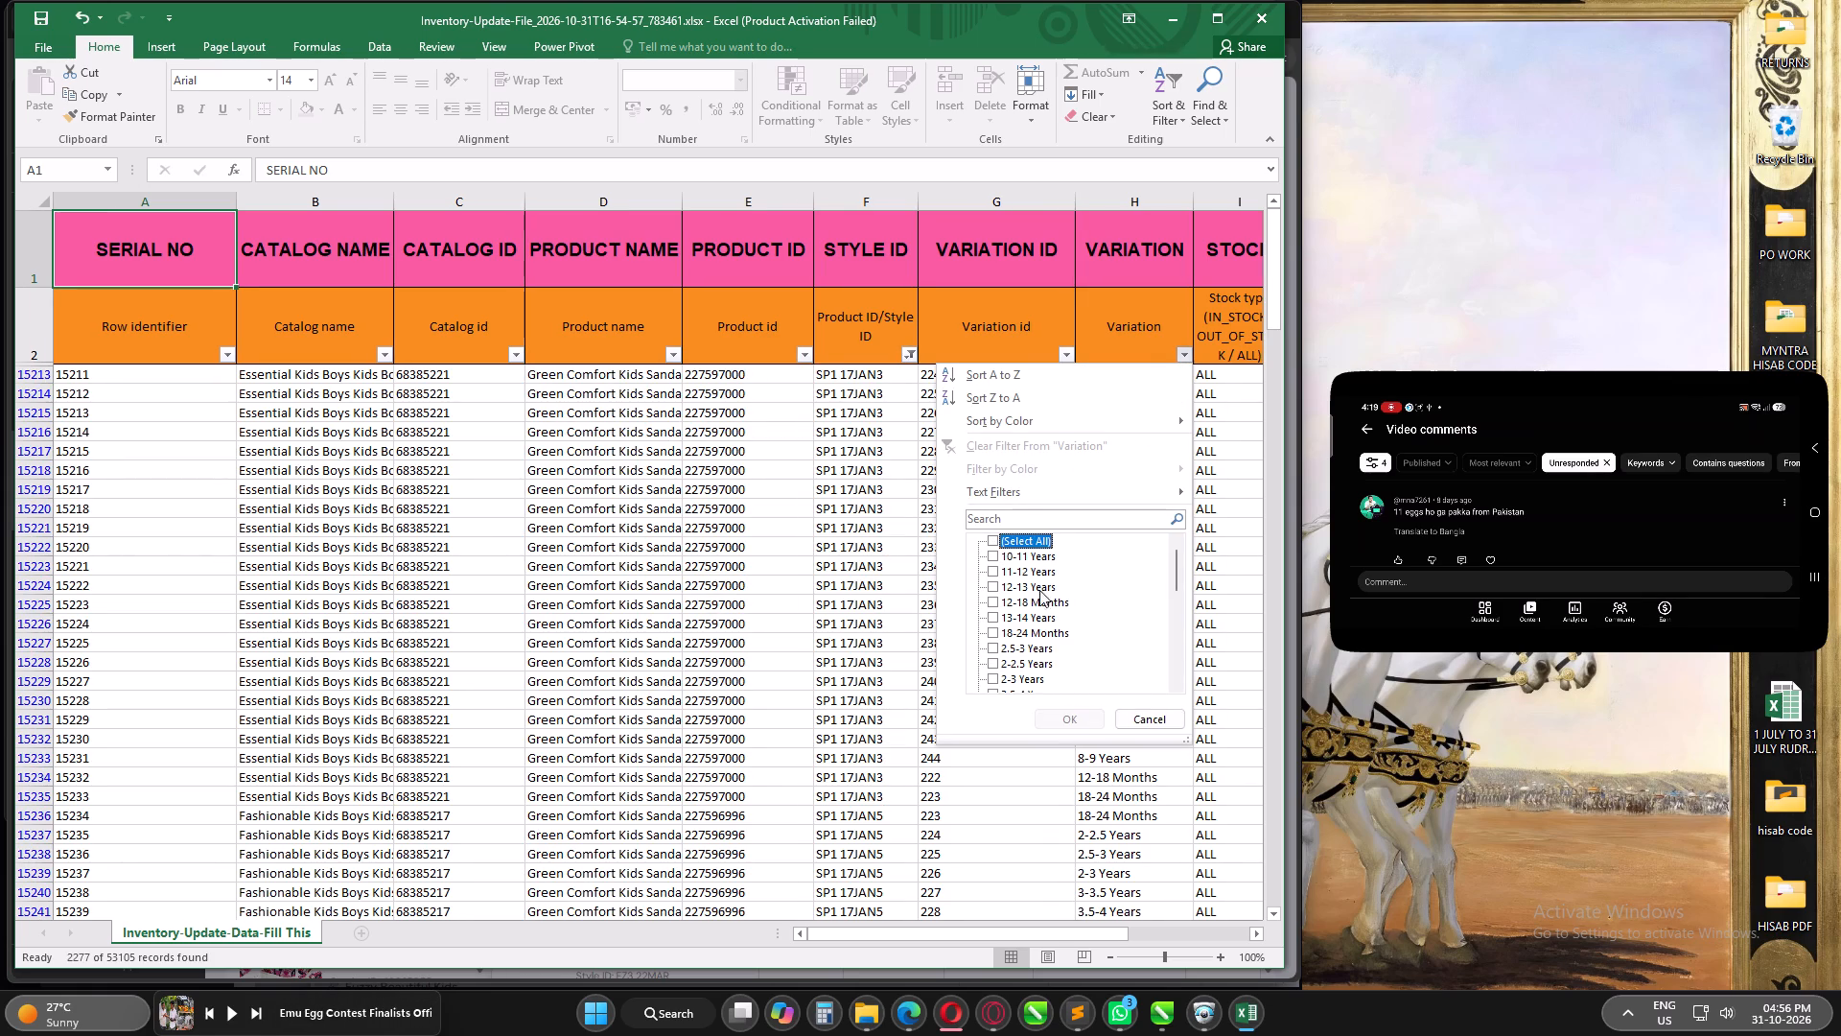
{"action": "left_click", "coordinate": [1028, 645]}
{"action": "left_click", "coordinate": [1023, 661]}
{"action": "scroll", "coordinate": [1035, 608], "scroll_direction": "down", "scroll_amount": 1}
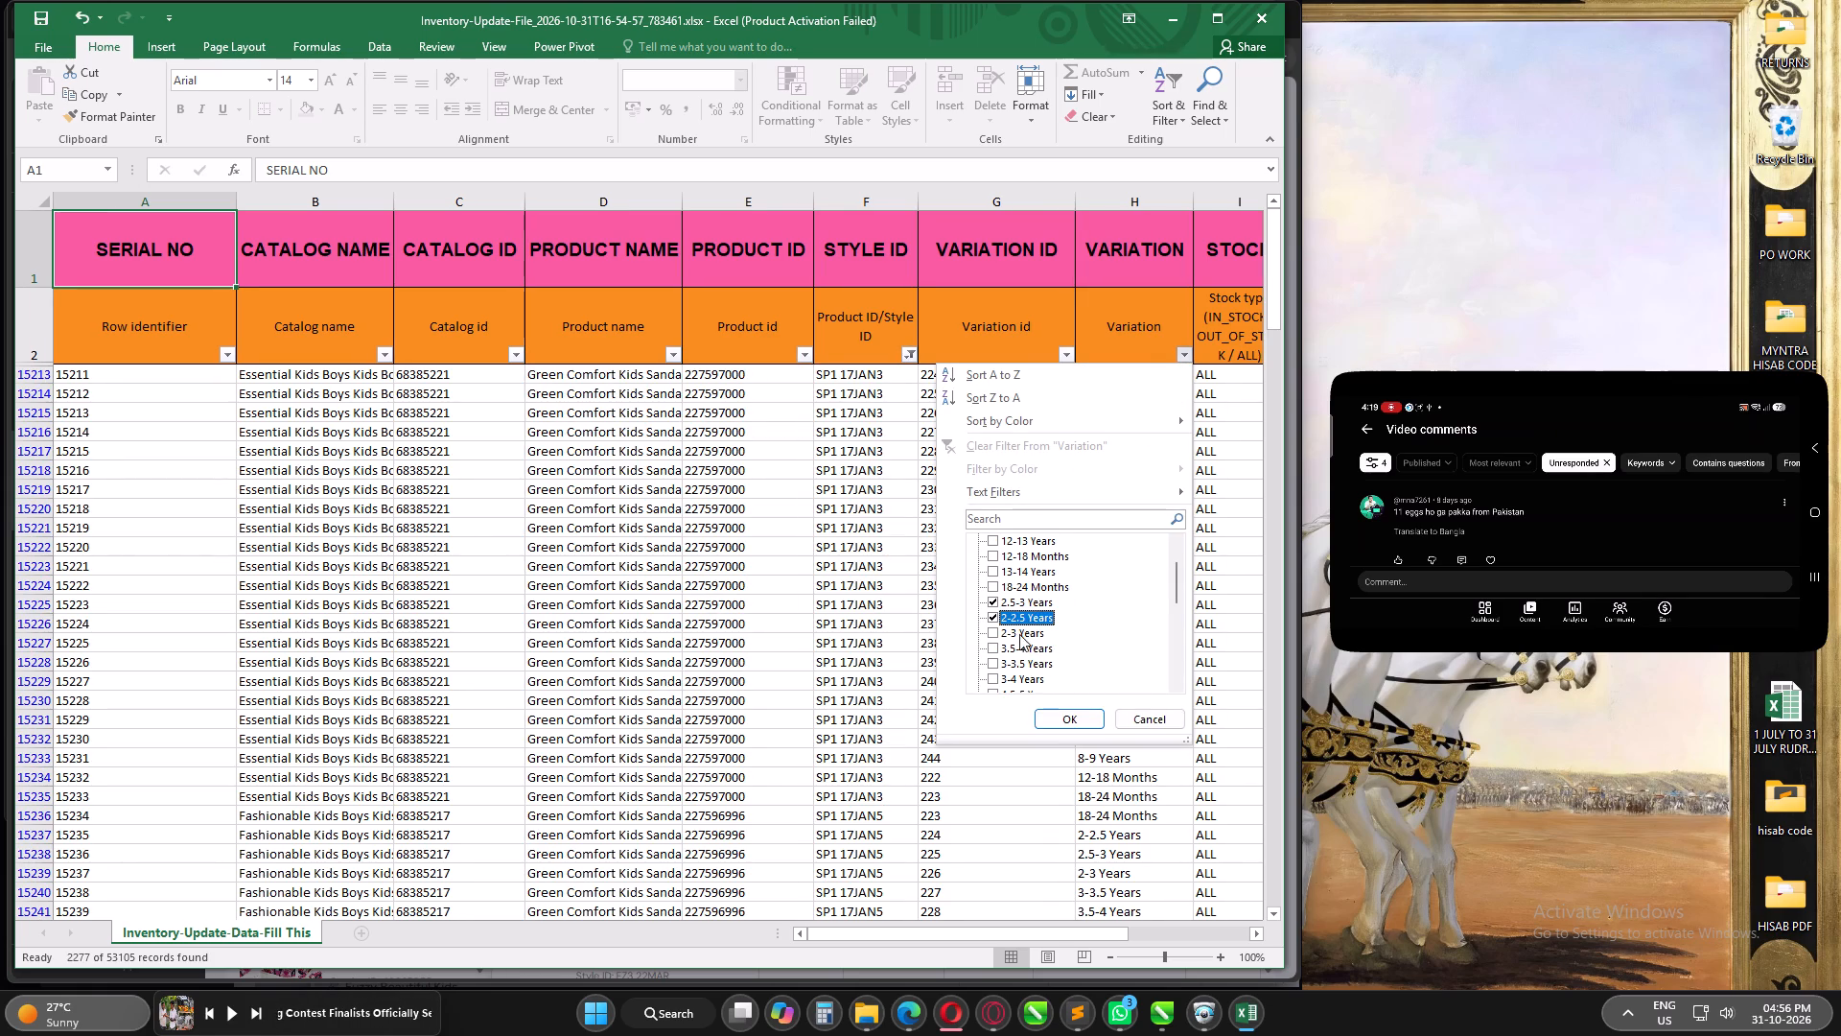
{"action": "left_click", "coordinate": [1019, 634]}
{"action": "left_click", "coordinate": [1018, 648]}
{"action": "left_click", "coordinate": [1022, 661]}
{"action": "left_click", "coordinate": [1022, 678]}
{"action": "left_click", "coordinate": [1022, 659]}
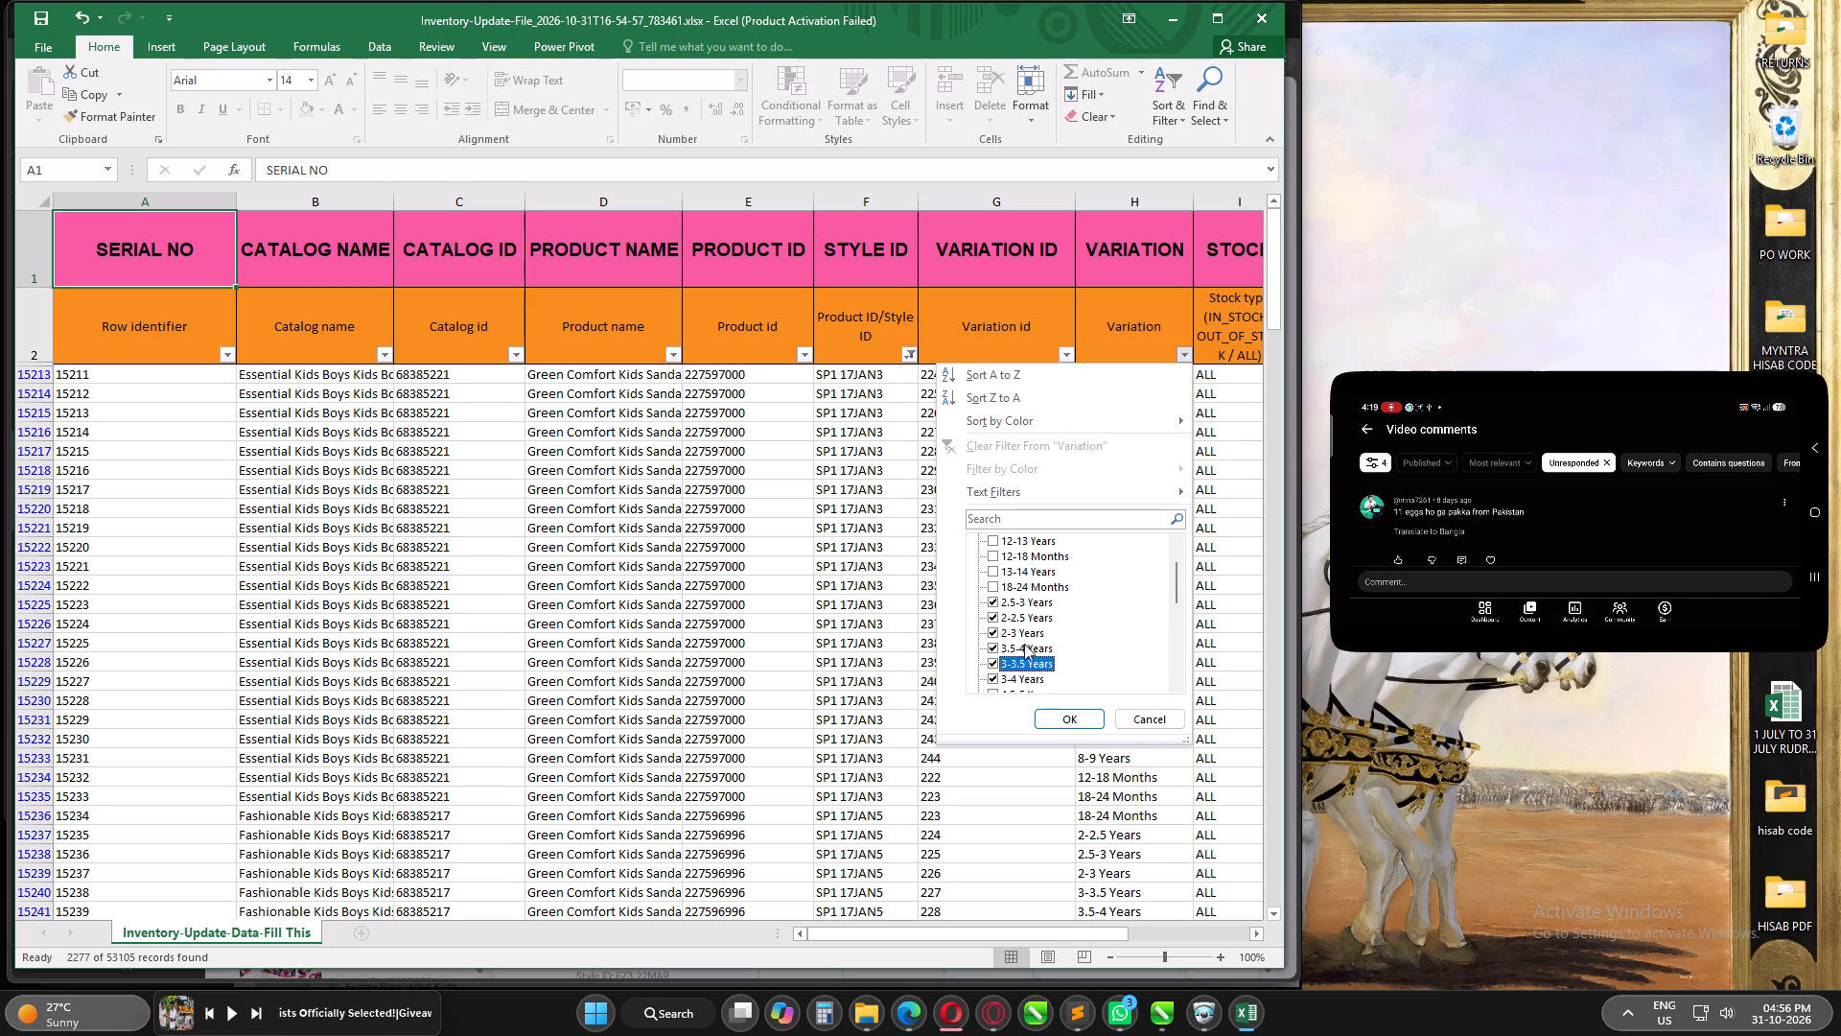
{"action": "scroll", "coordinate": [1025, 614], "scroll_direction": "down", "scroll_amount": 1}
{"action": "left_click", "coordinate": [1018, 644]}
{"action": "left_click", "coordinate": [1032, 663]}
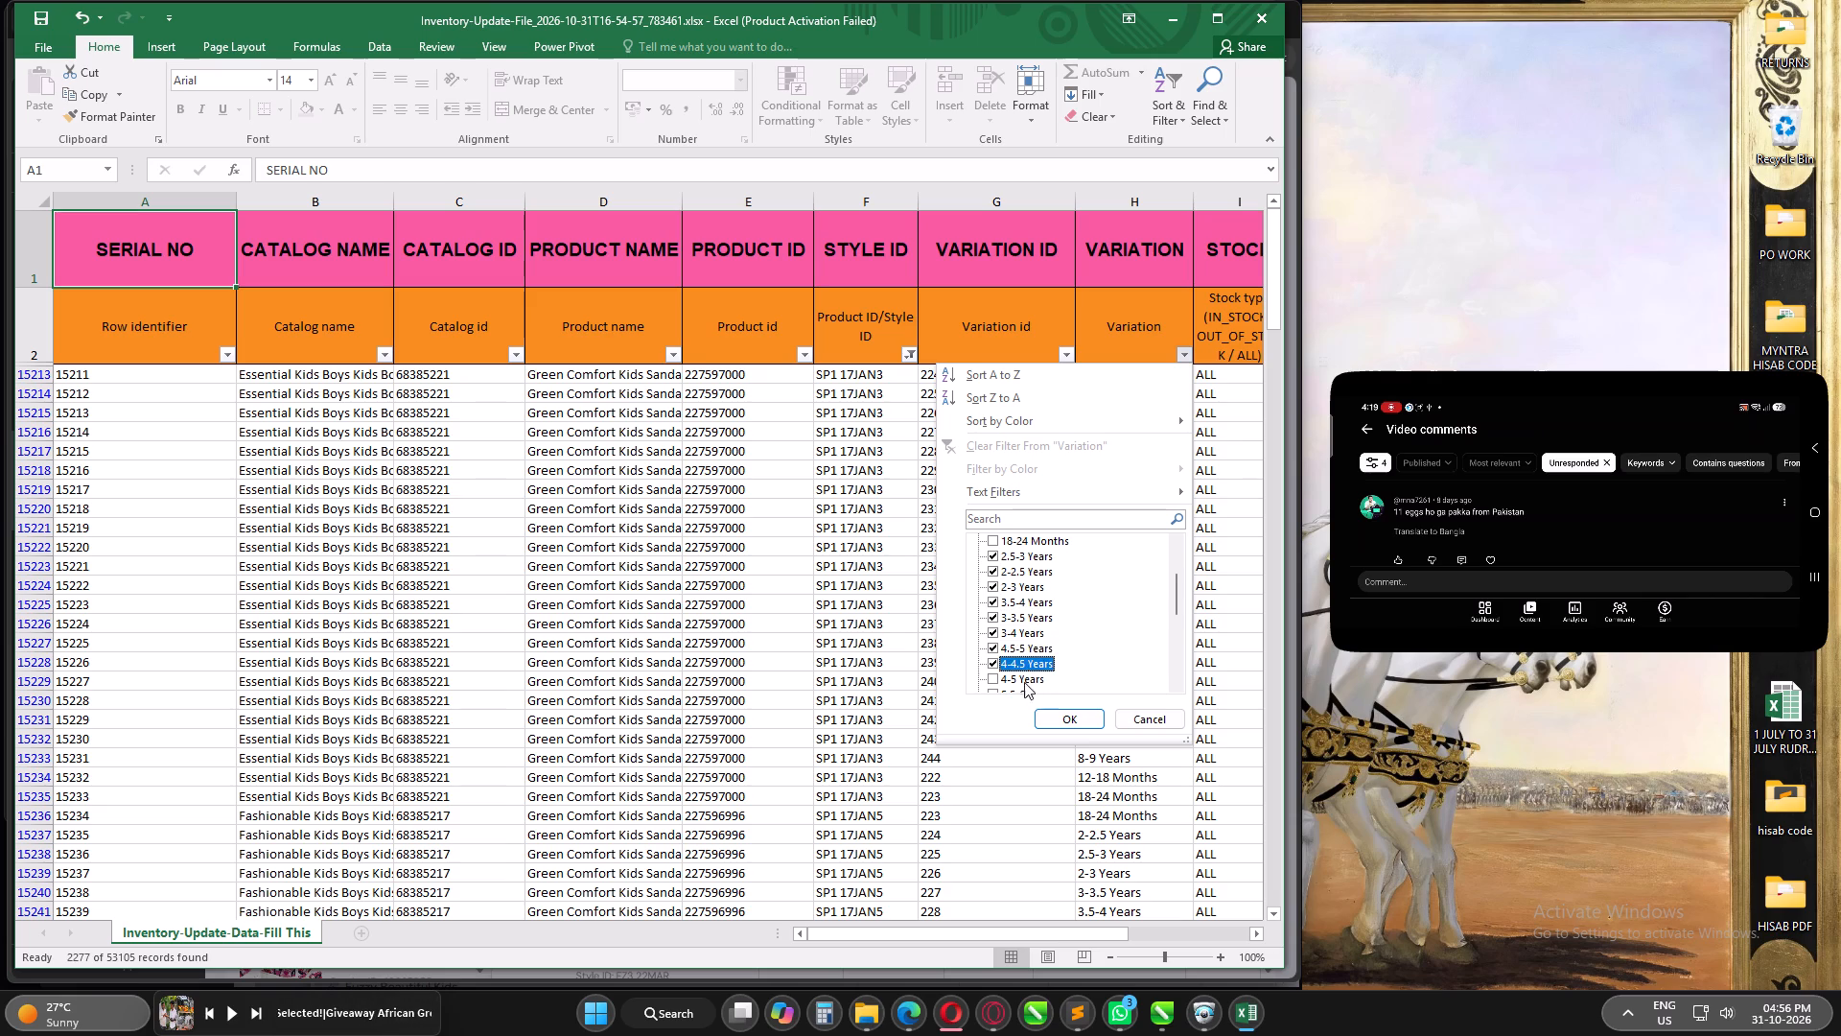
{"action": "left_click", "coordinate": [1023, 674]}
{"action": "scroll", "coordinate": [1029, 637], "scroll_direction": "down", "scroll_amount": 2}
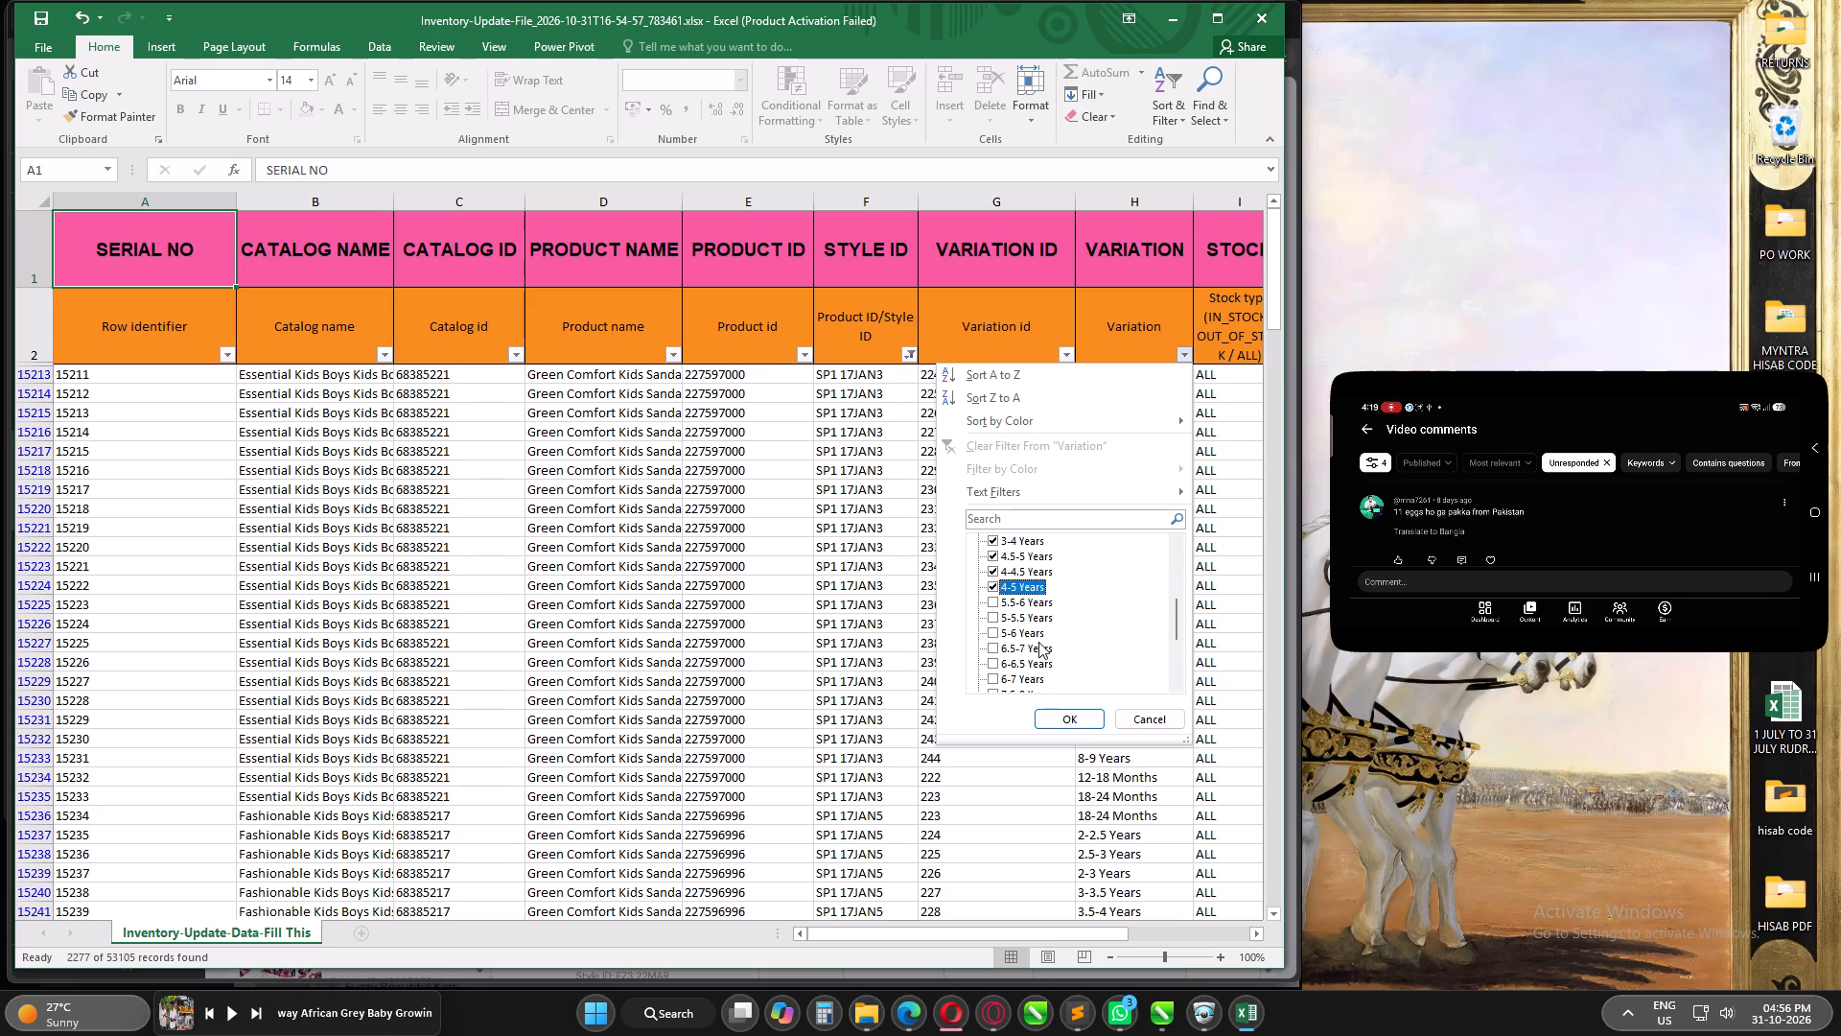
{"action": "scroll", "coordinate": [1038, 642], "scroll_direction": "down", "scroll_amount": 2}
{"action": "scroll", "coordinate": [1038, 642], "scroll_direction": "up", "scroll_amount": 5}
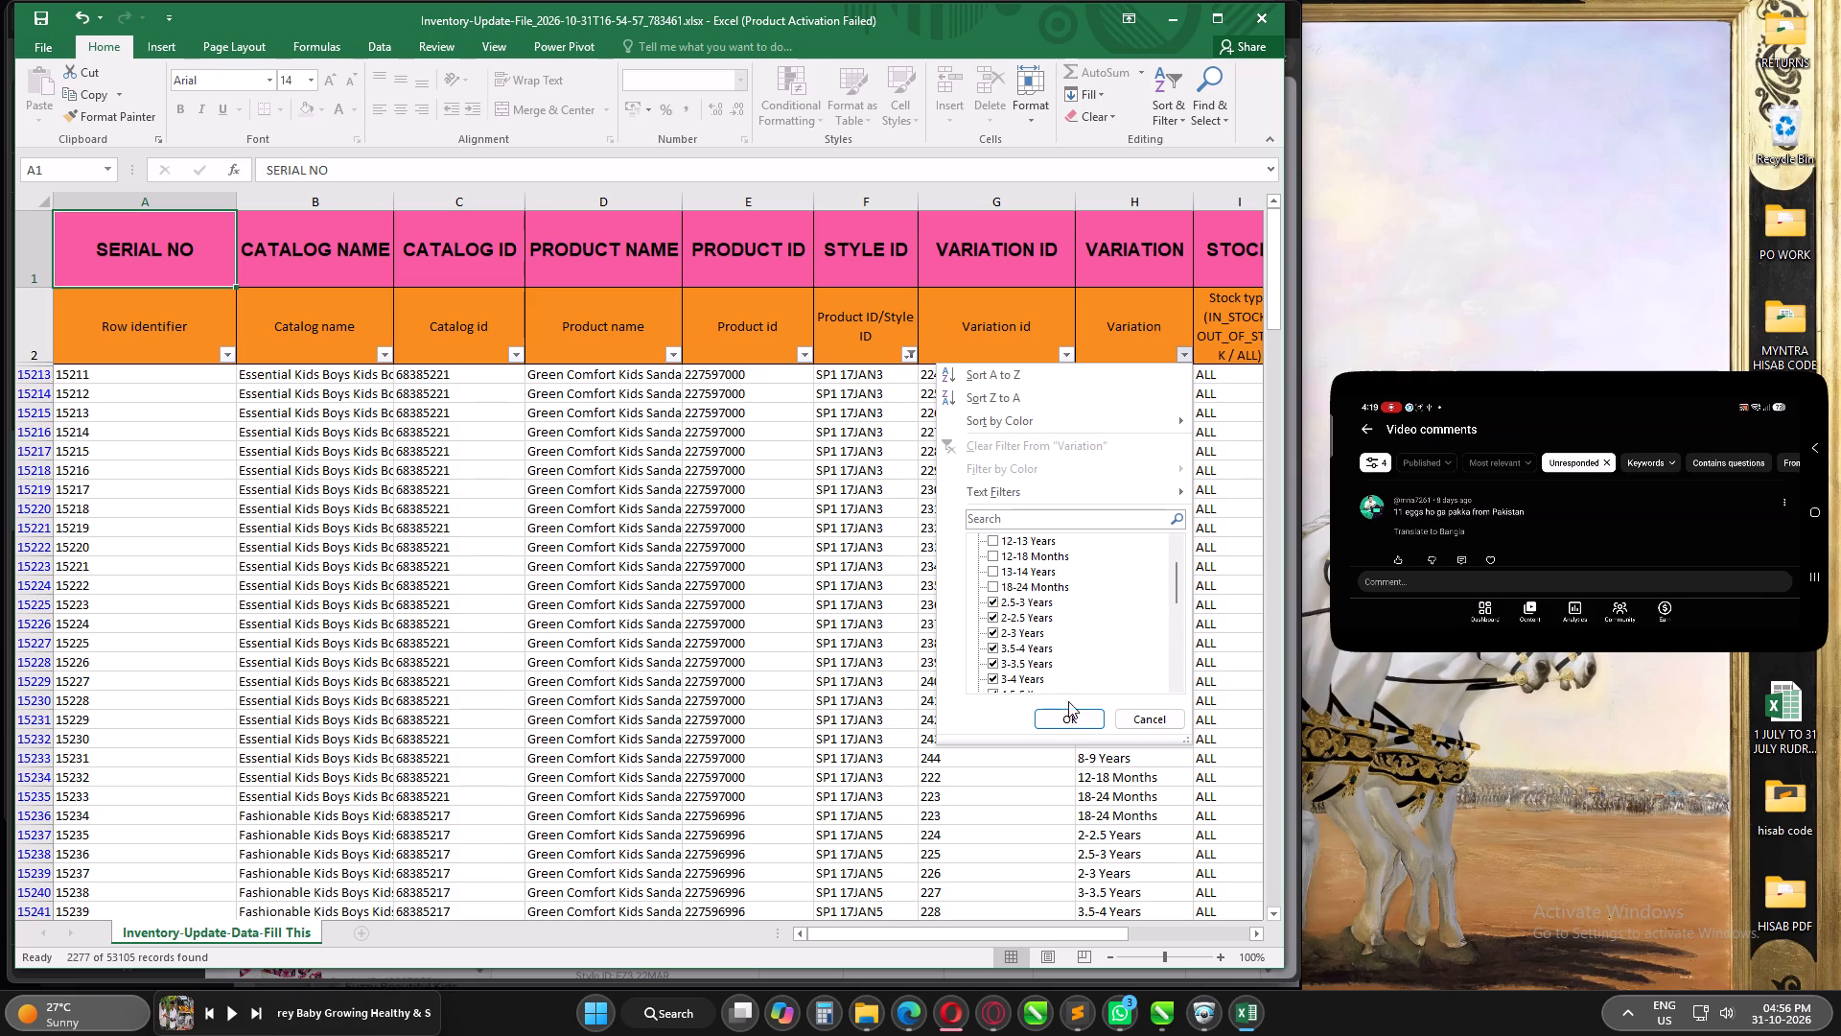
{"action": "left_click", "coordinate": [1057, 713]}
Bring the VMS camera feeds up behind the Excel workbook and resume the pop-out video.
{"action": "left_click", "coordinate": [1202, 1014]}
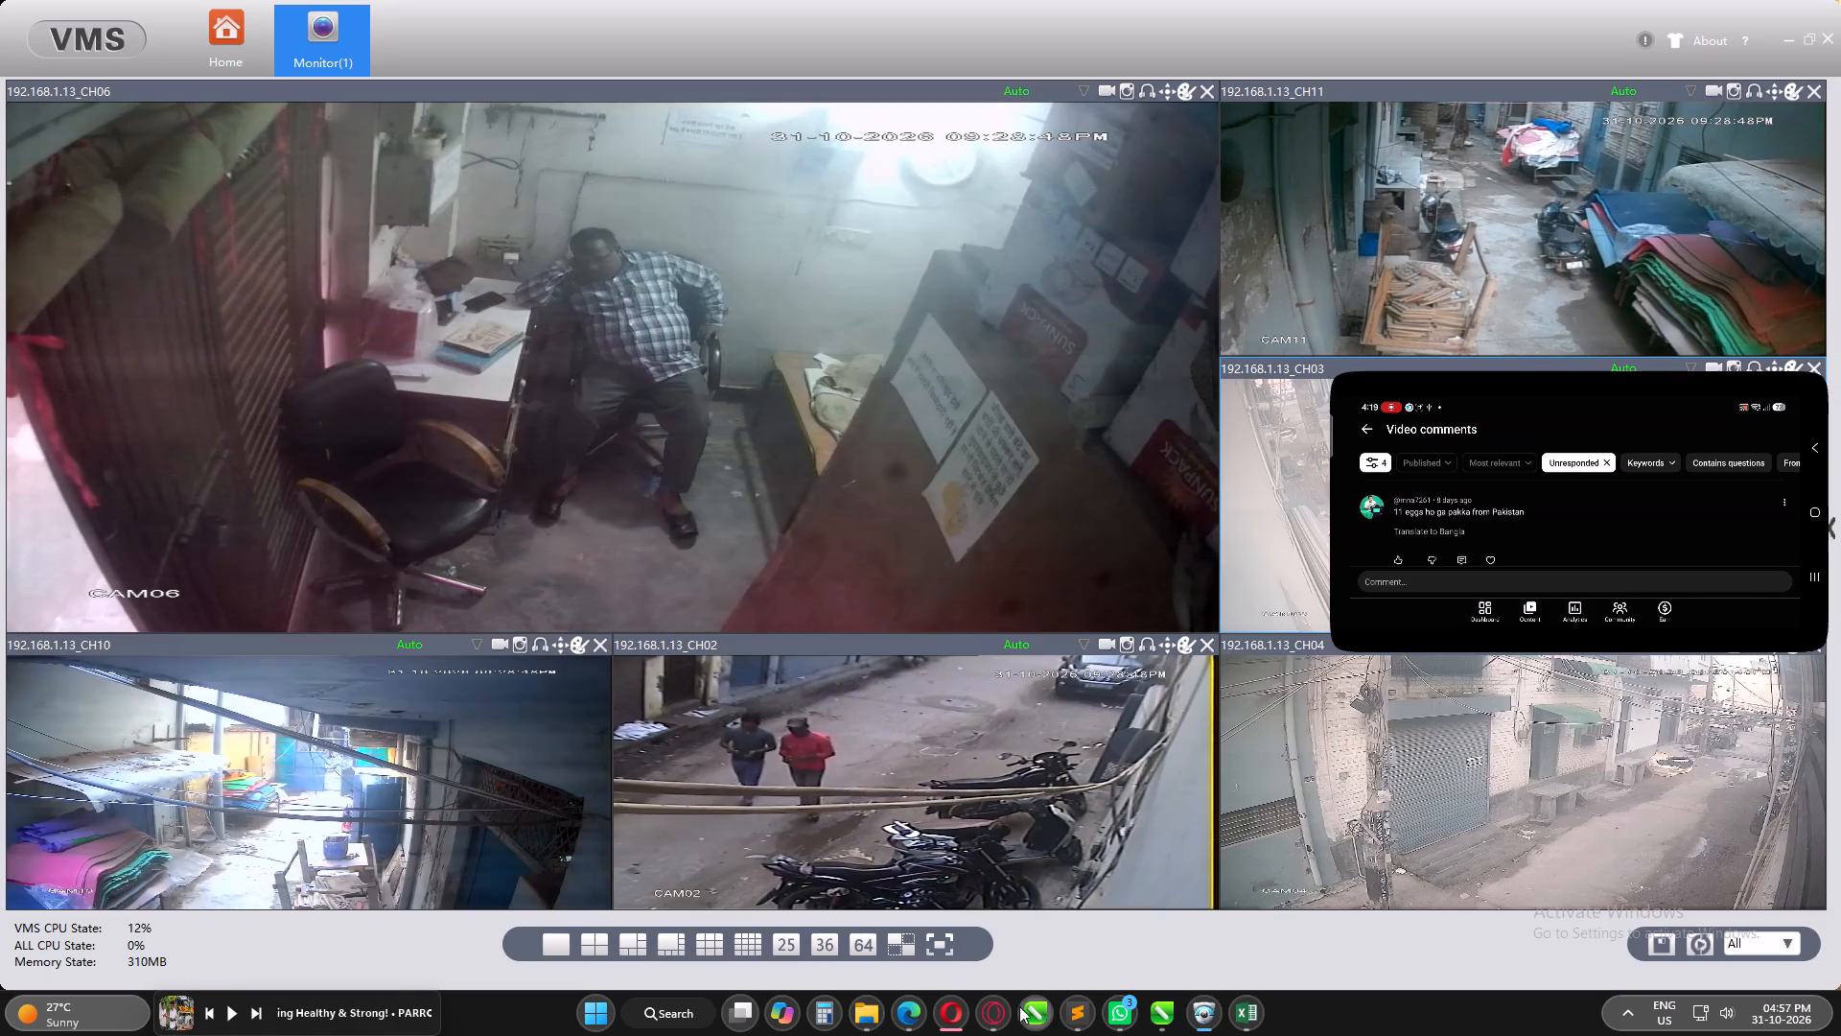
{"action": "left_click", "coordinate": [1236, 1011]}
{"action": "left_click", "coordinate": [1585, 510]}
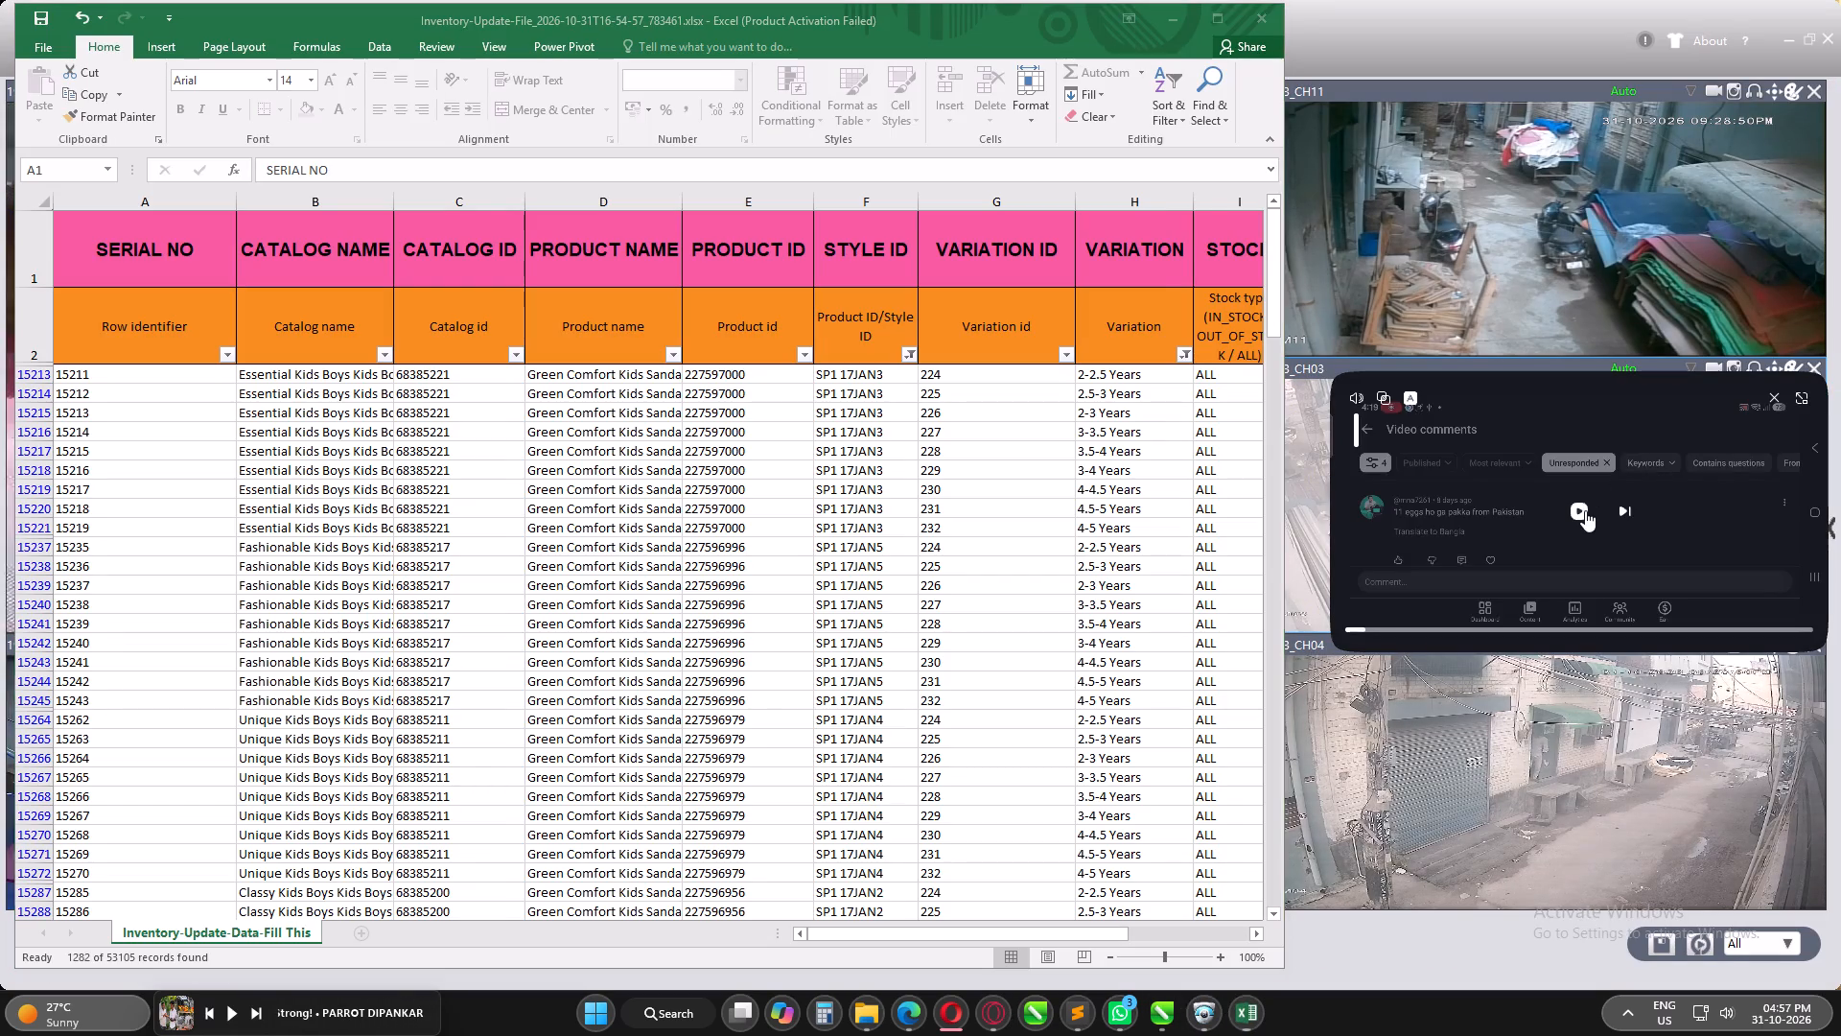
Fill Your Stock Count with 100 for all filtered SP1 rows, starting at the first visible row, and save the workbook.
{"action": "left_click", "coordinate": [1033, 438]}
{"action": "left_click", "coordinate": [1114, 377]}
{"action": "key", "text": "Right"}
{"action": "key", "text": "Right"}
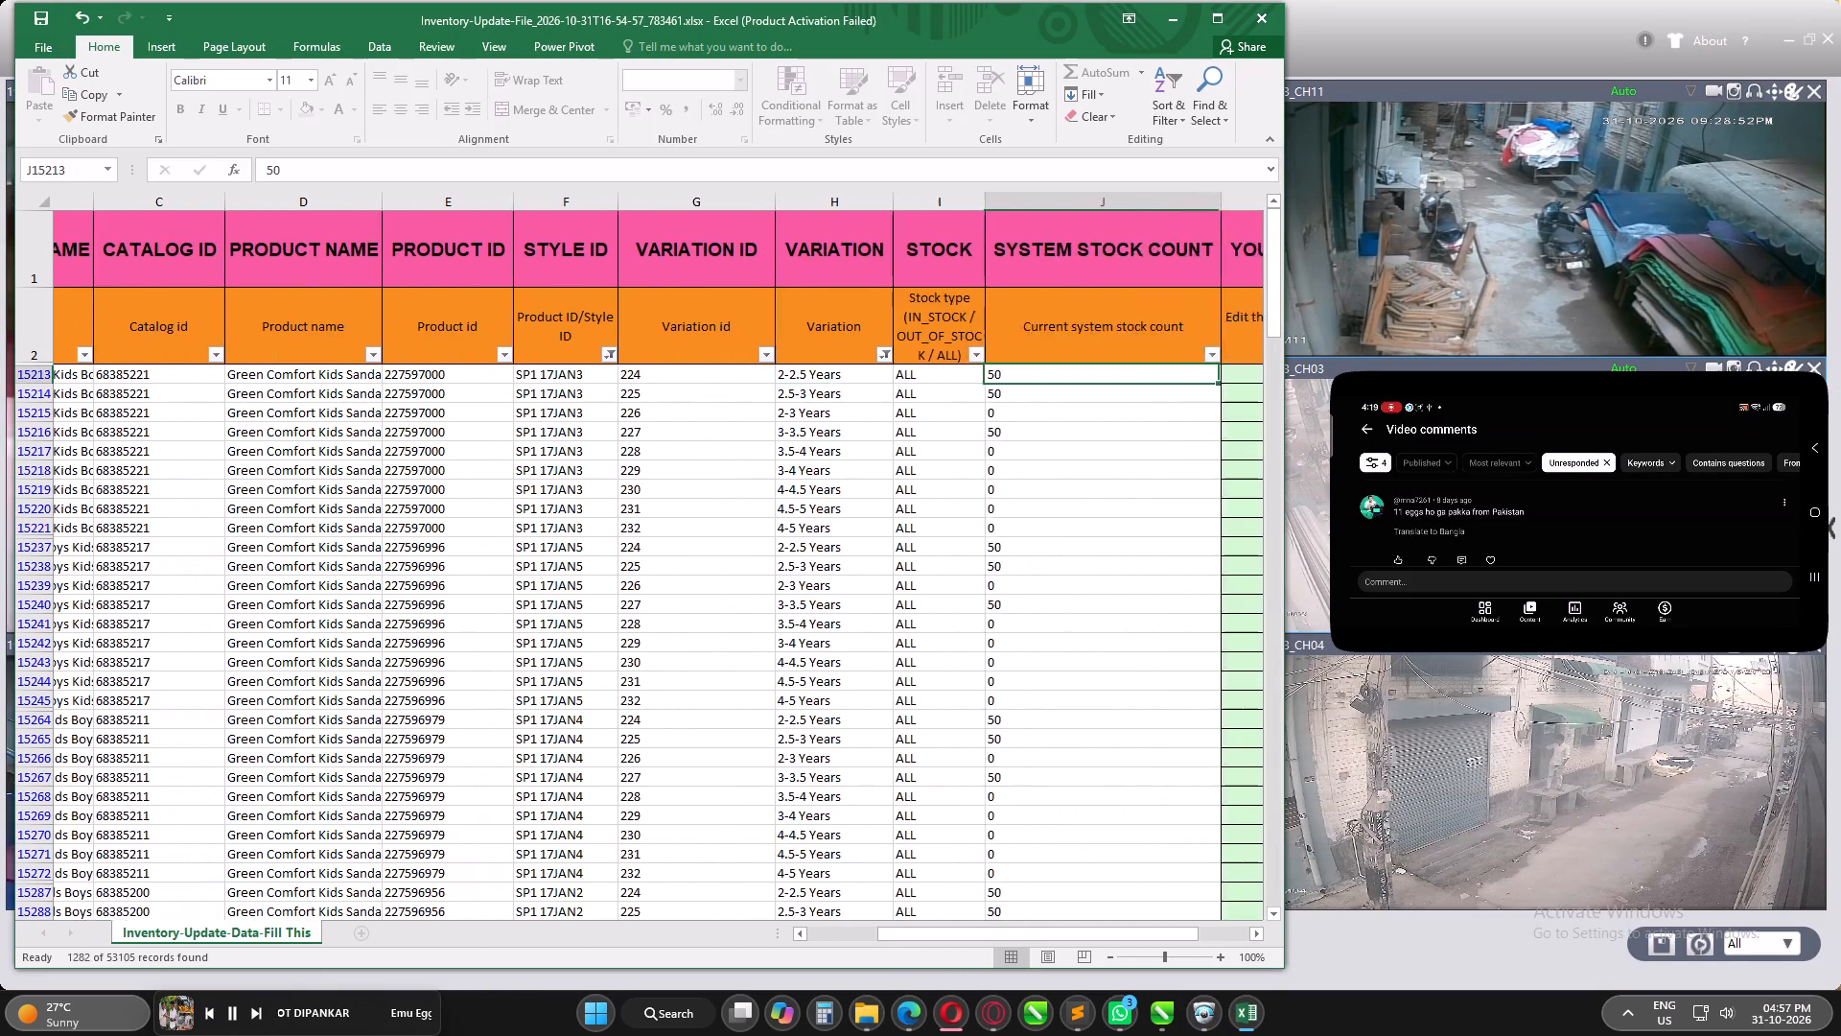
{"action": "key", "text": "Right"}
{"action": "type", "text": "100"}
{"action": "key", "text": "Return"}
{"action": "key", "text": "Up"}
{"action": "key", "text": "ctrl+c"}
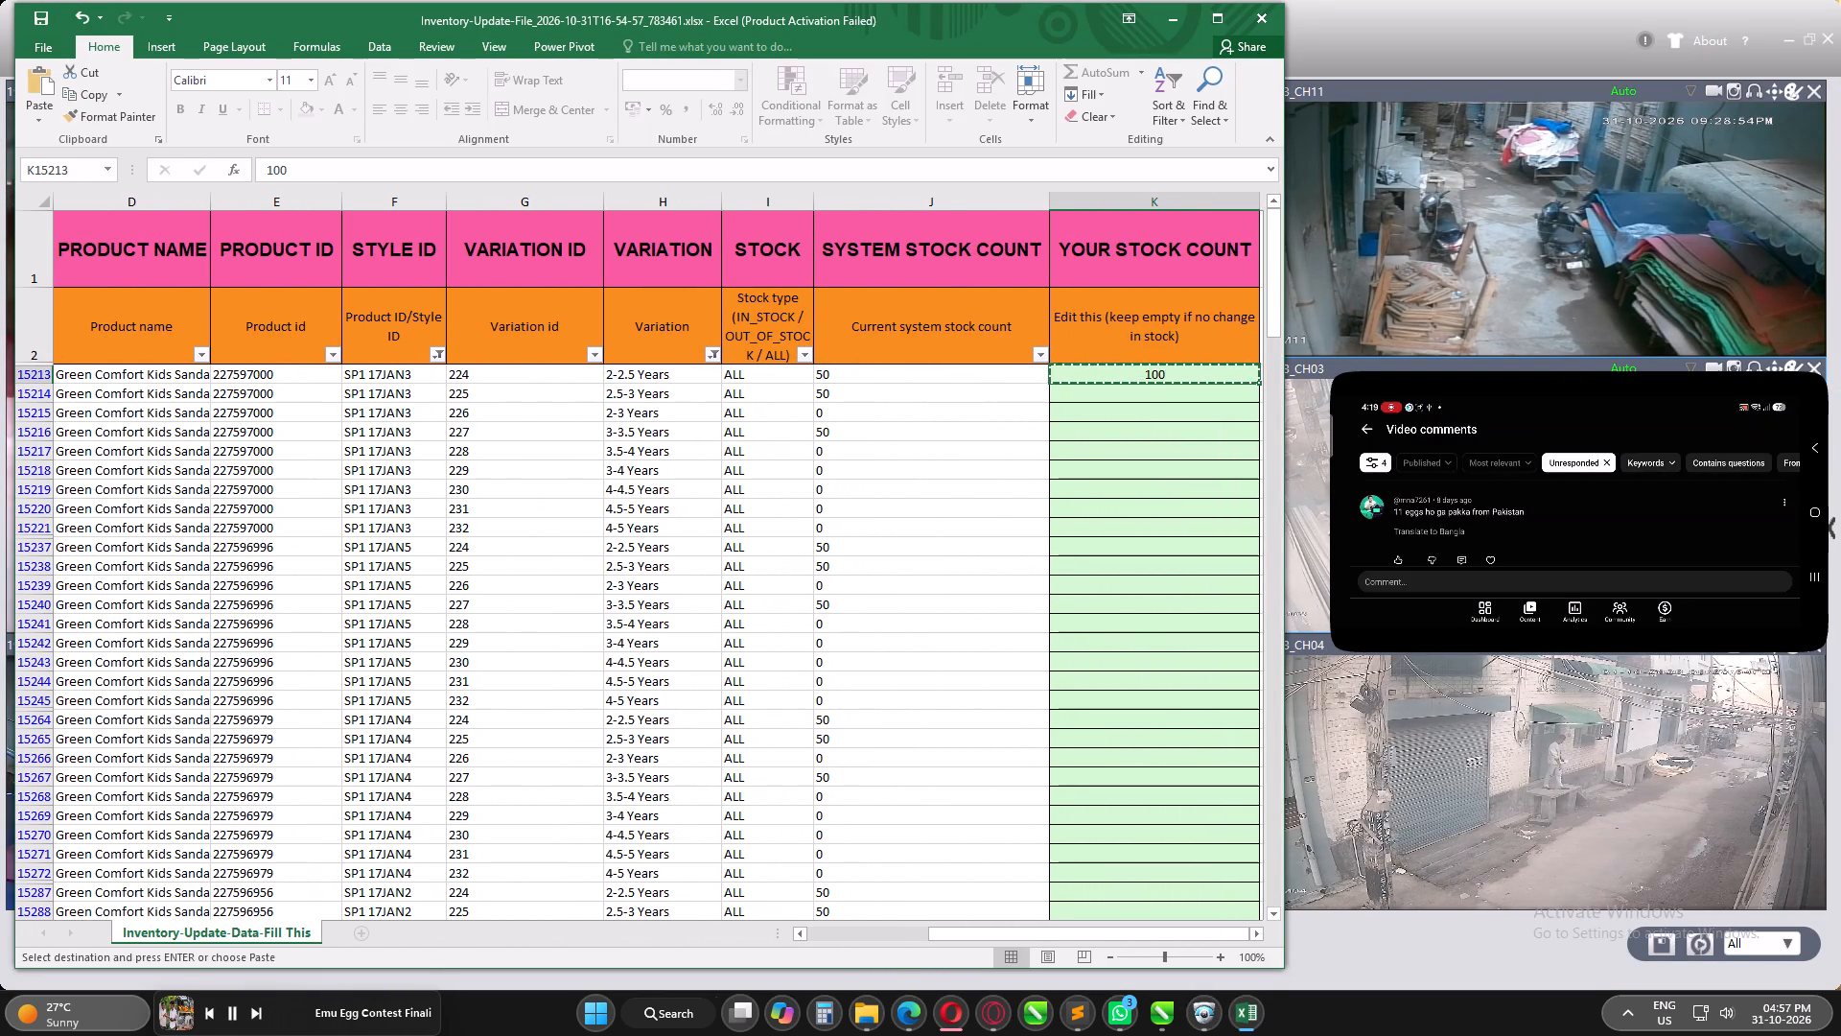
{"action": "key", "text": "ctrl+shift+Down"}
{"action": "key", "text": "ctrl+v"}
{"action": "key", "text": "ctrl+s"}
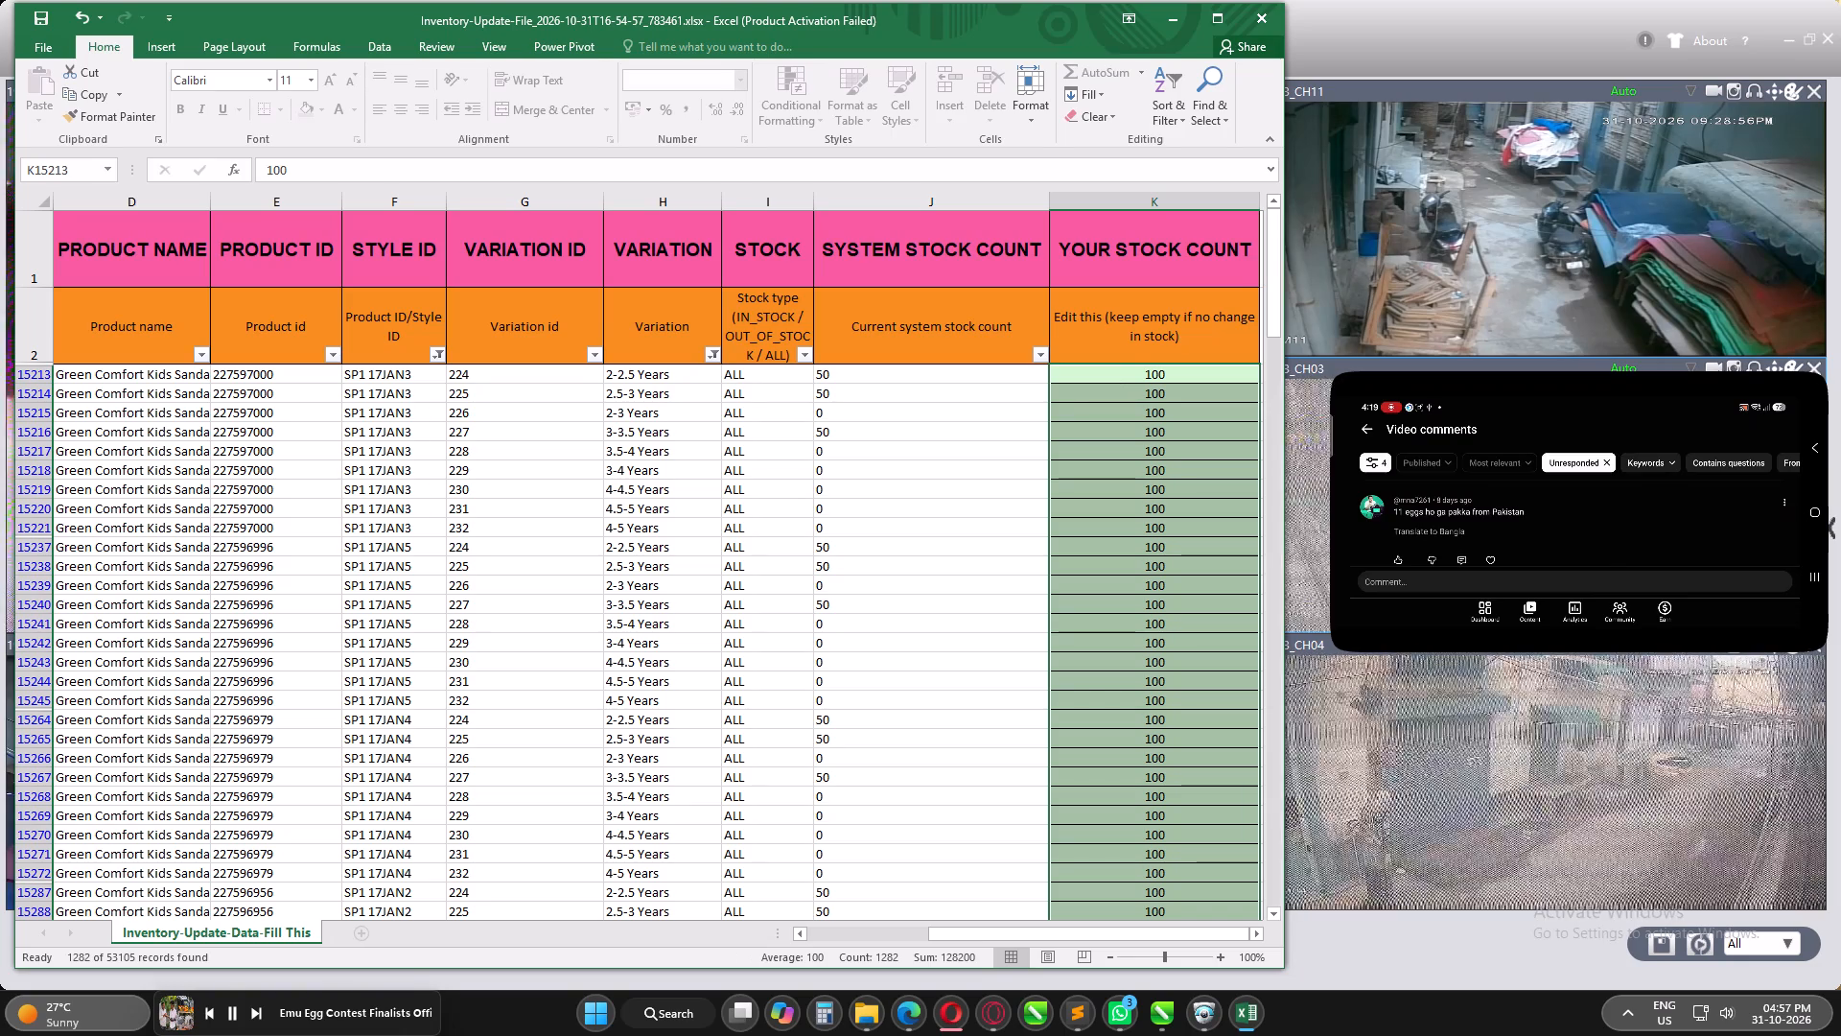
{"action": "left_click", "coordinate": [911, 512]}
{"action": "key", "text": "ctrl+s"}
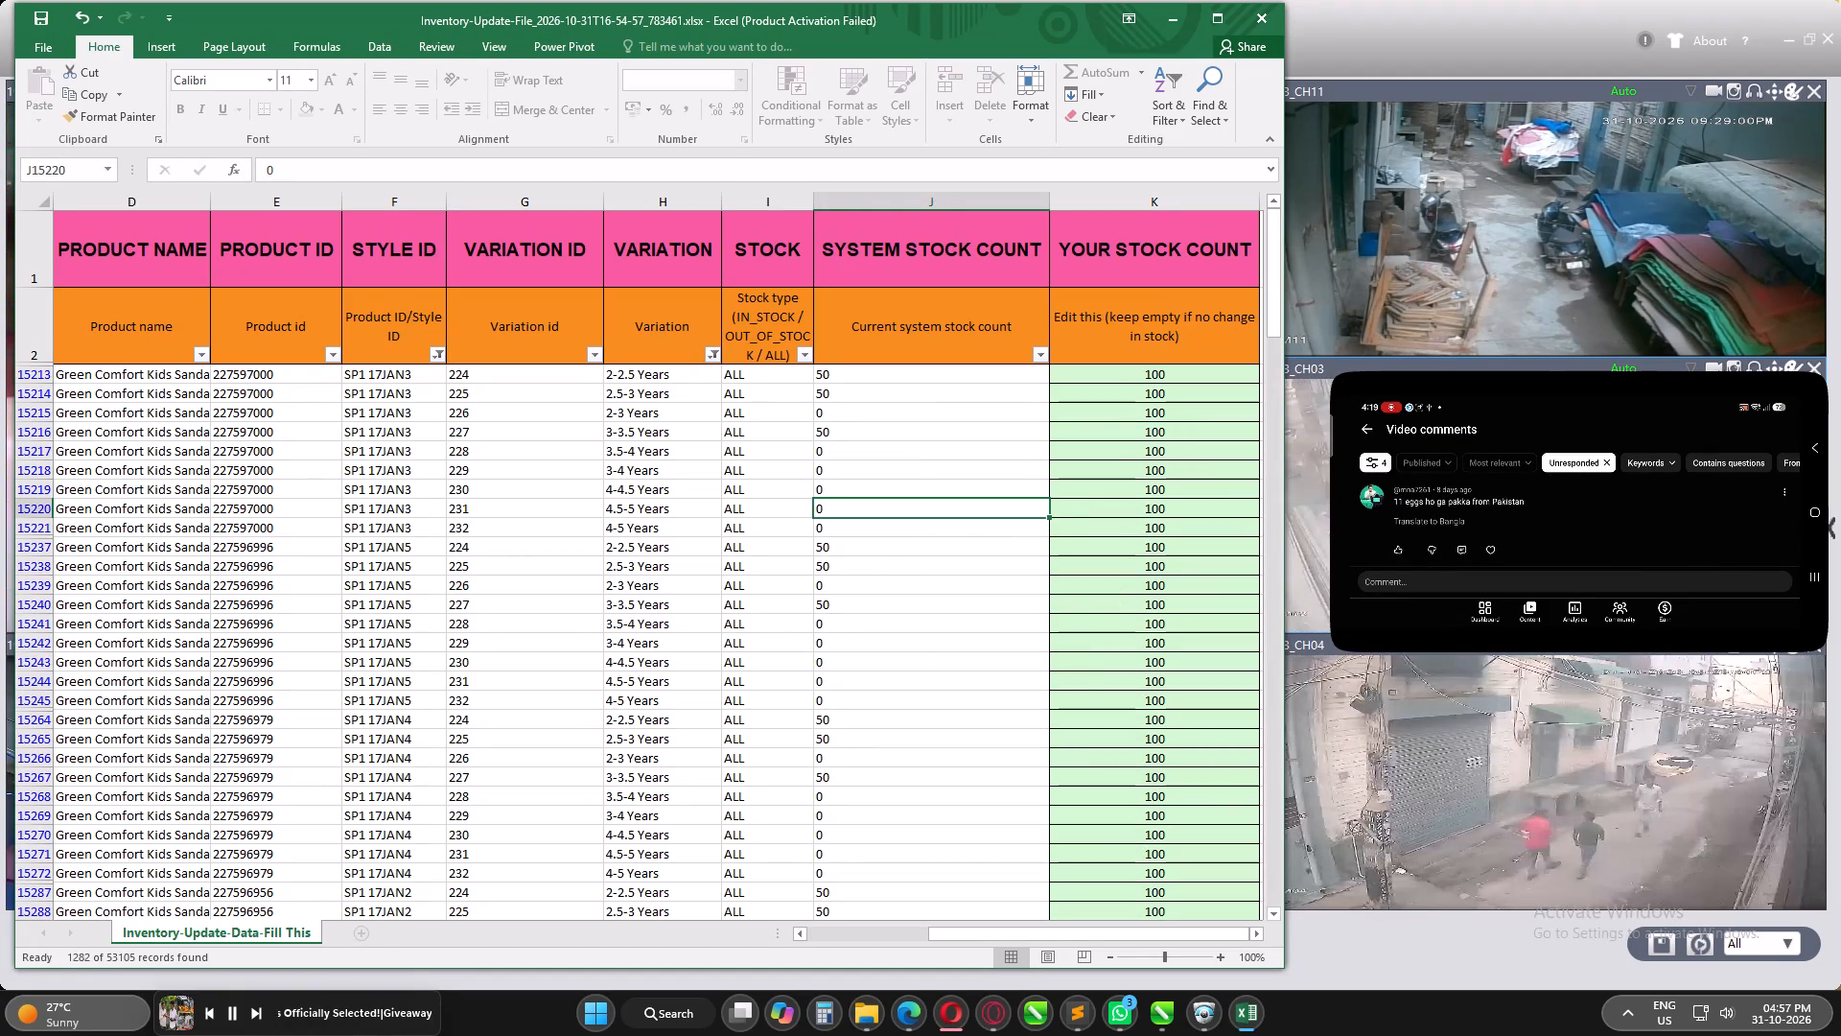
Change the Style ID filter to show only entries matching SP2.
{"action": "left_click", "coordinate": [437, 352]}
{"action": "left_click", "coordinate": [373, 518]}
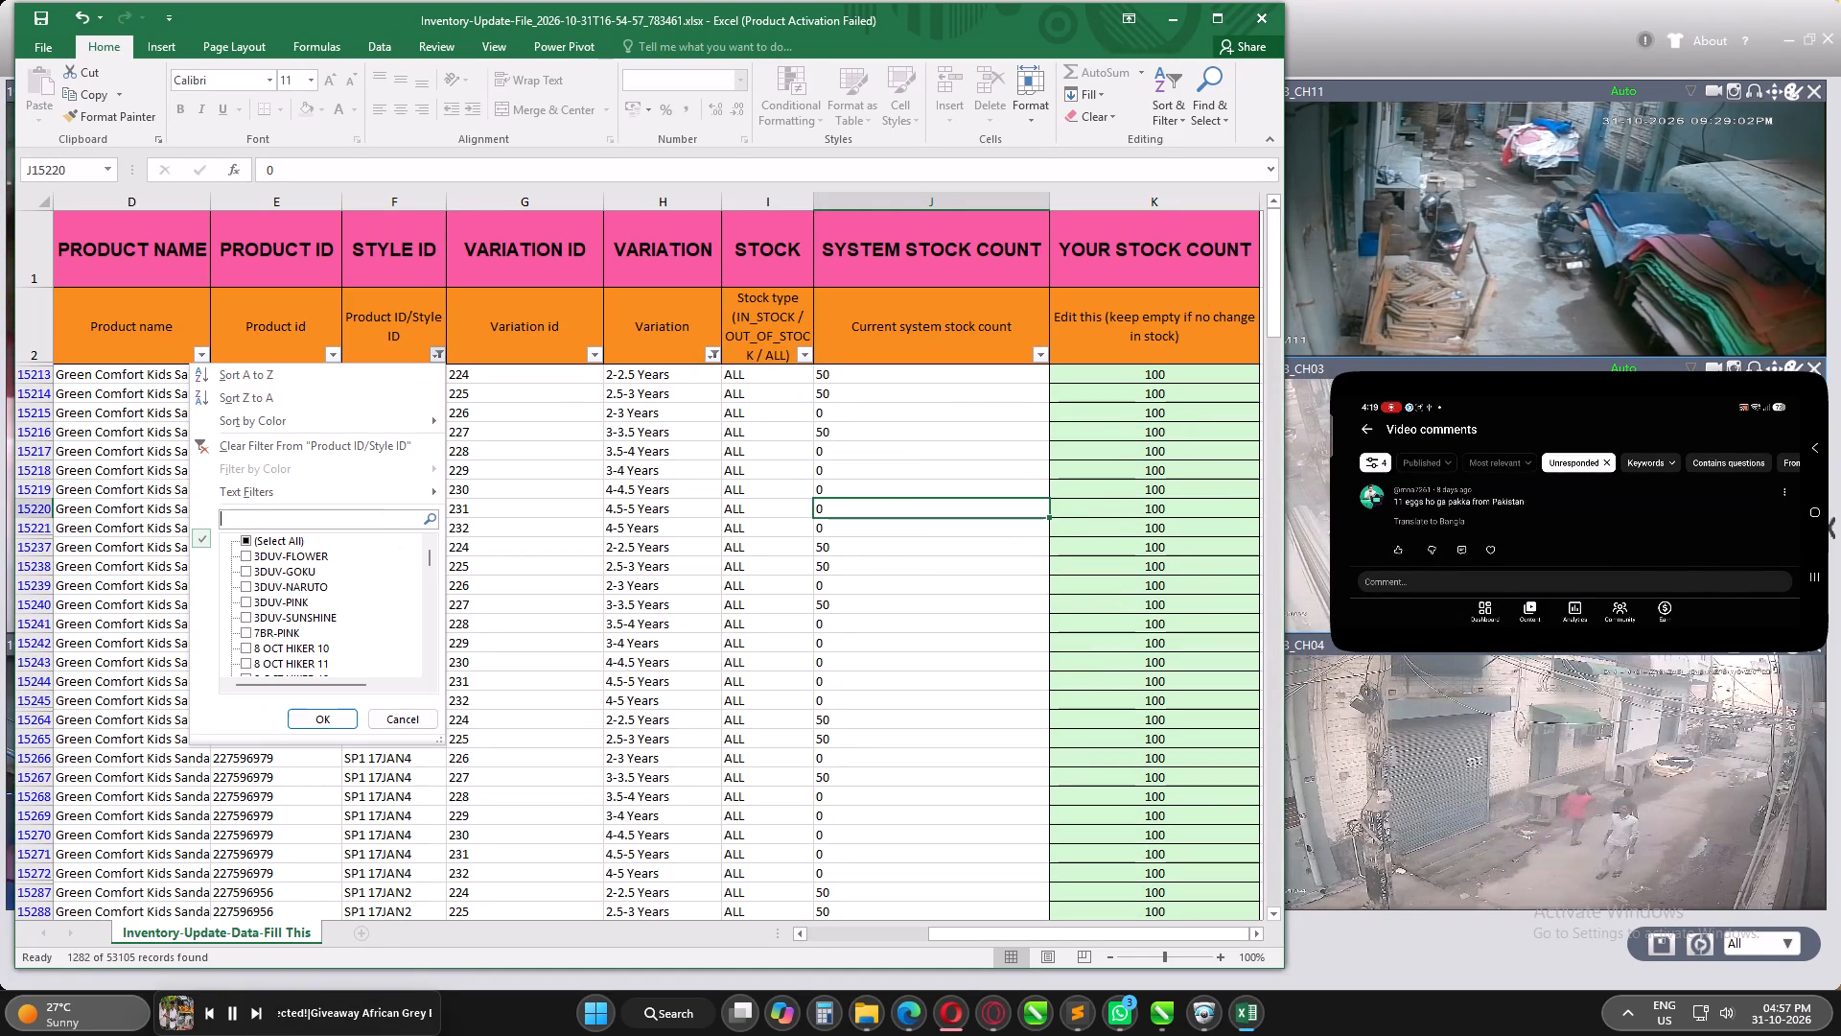
{"action": "type", "text": "SP2"}
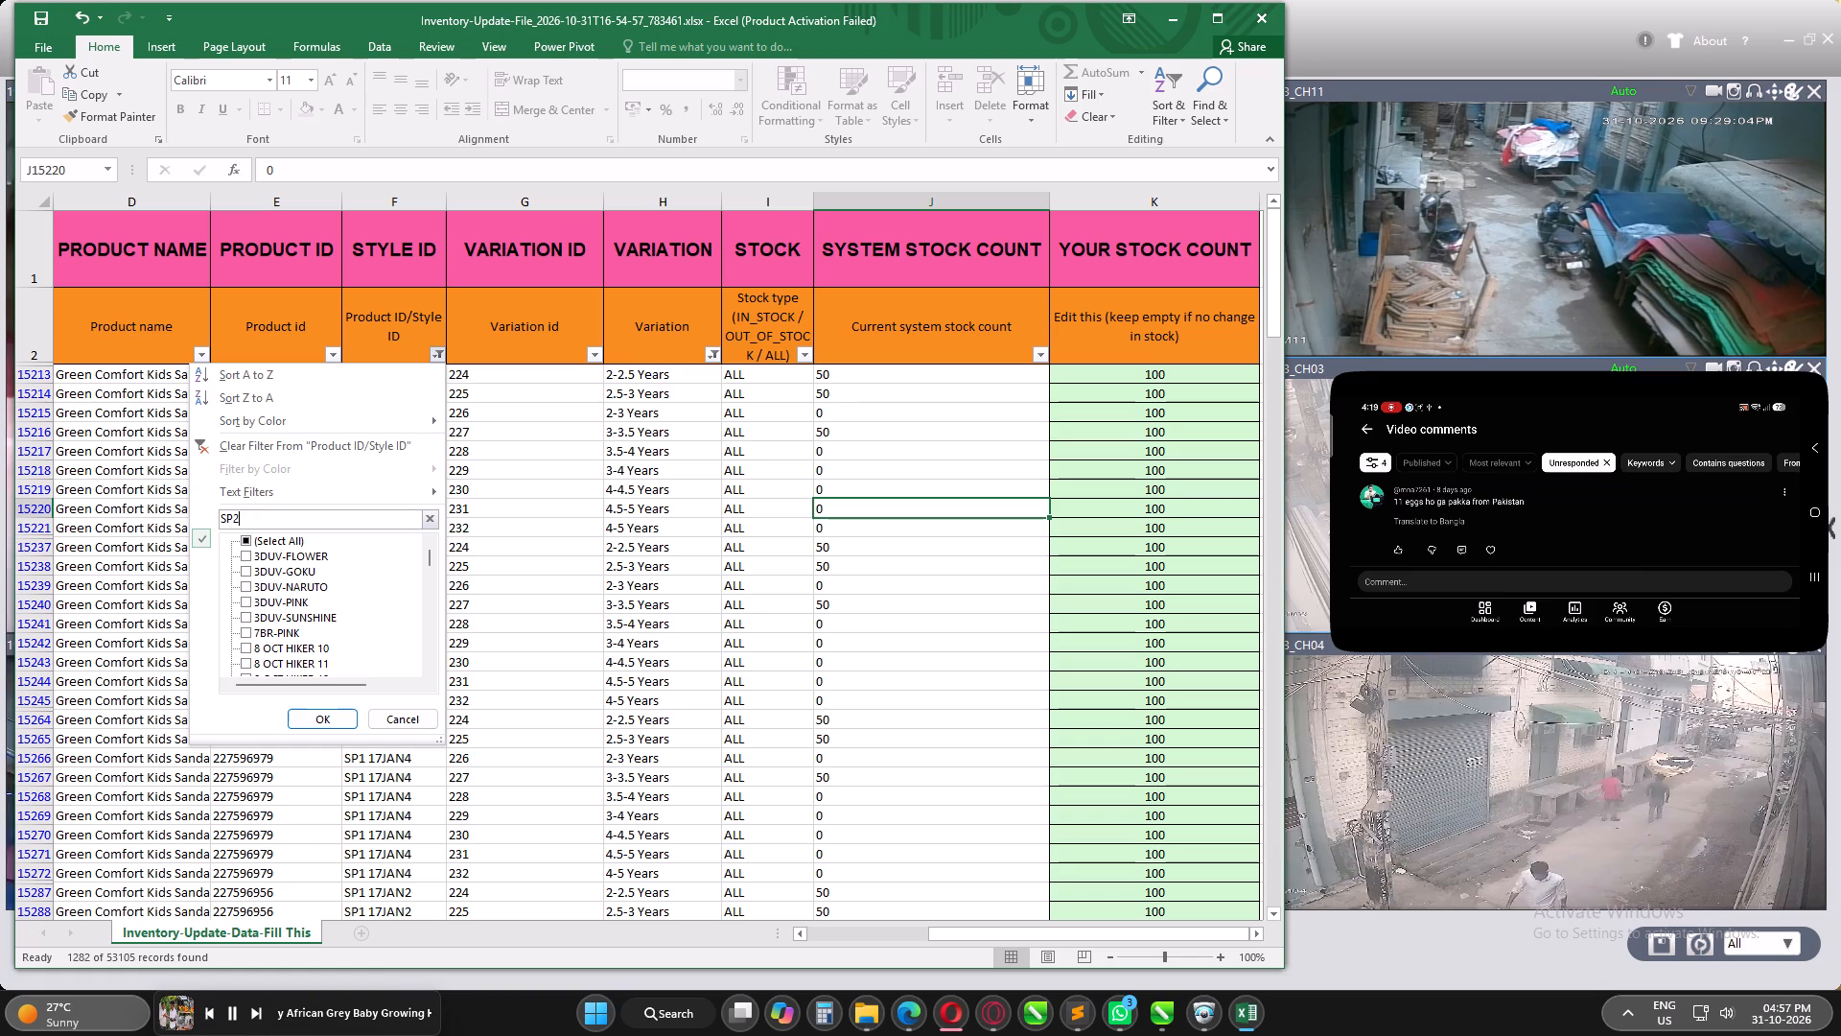
{"action": "left_click_drag", "start_coordinate": [425, 559], "coordinate": [424, 596]}
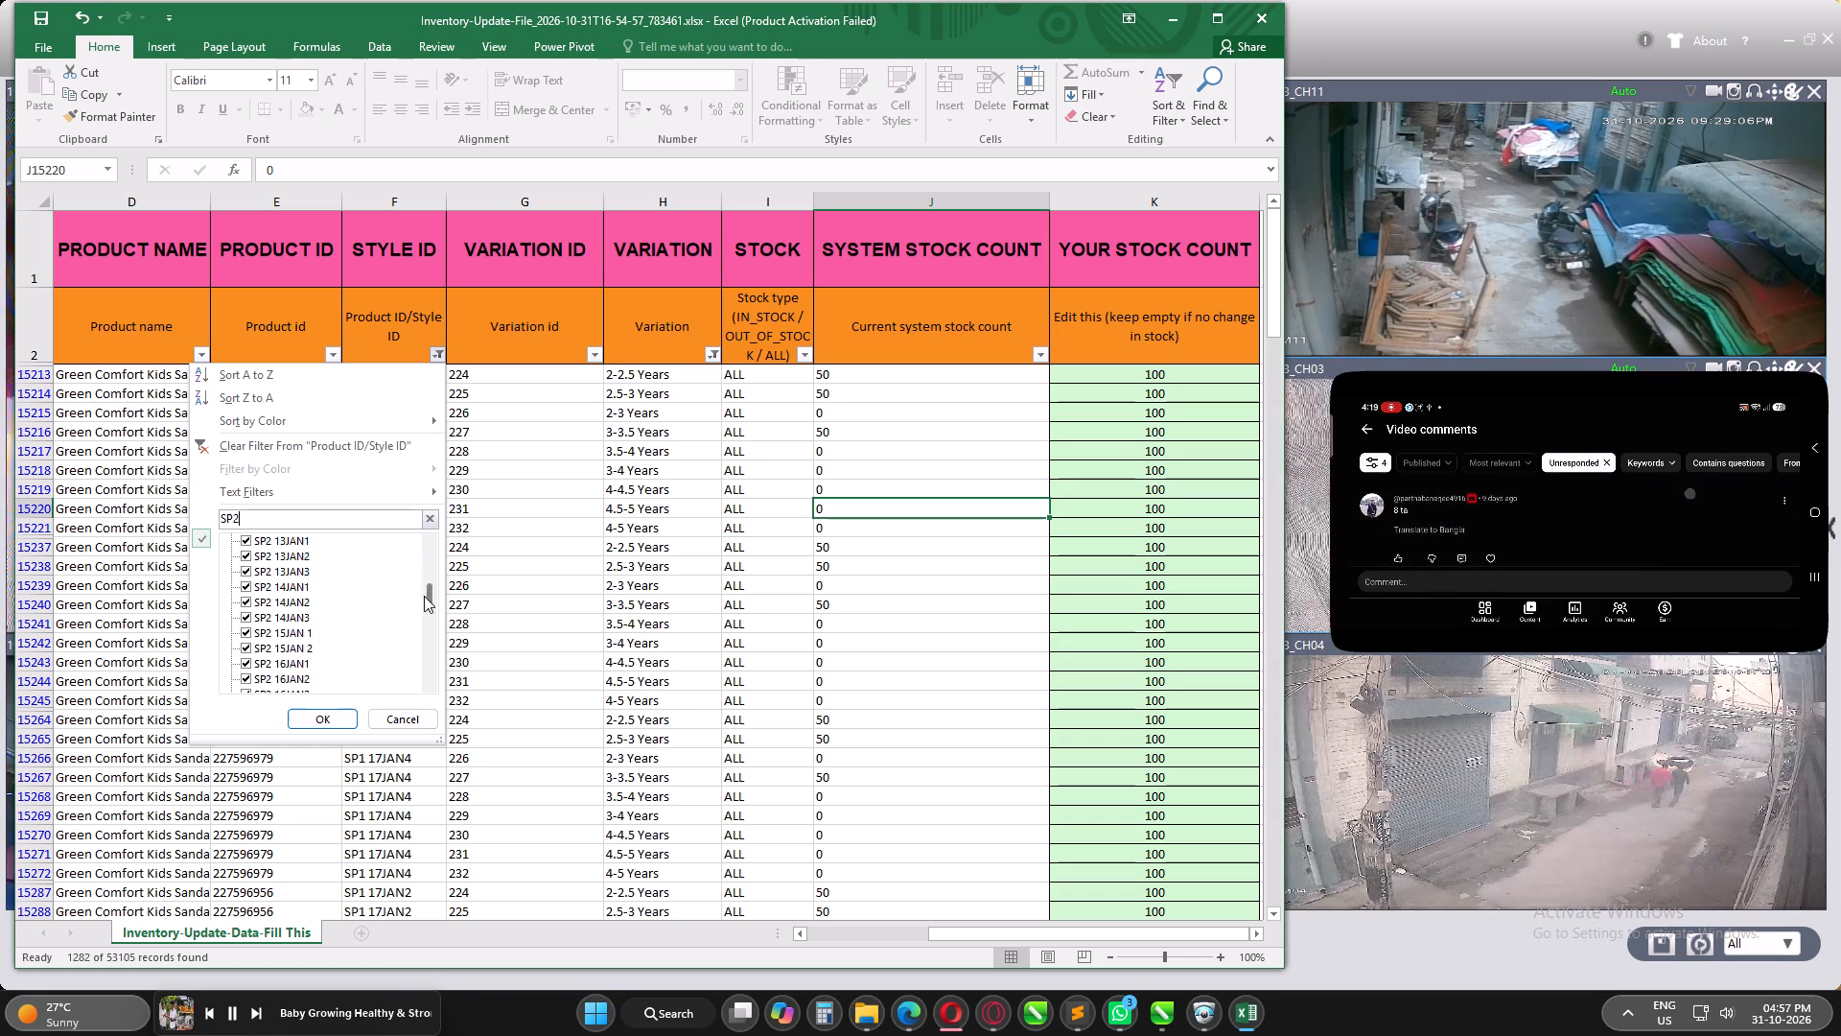
{"action": "left_click_drag", "start_coordinate": [424, 596], "coordinate": [409, 674]}
{"action": "left_click", "coordinate": [305, 715]}
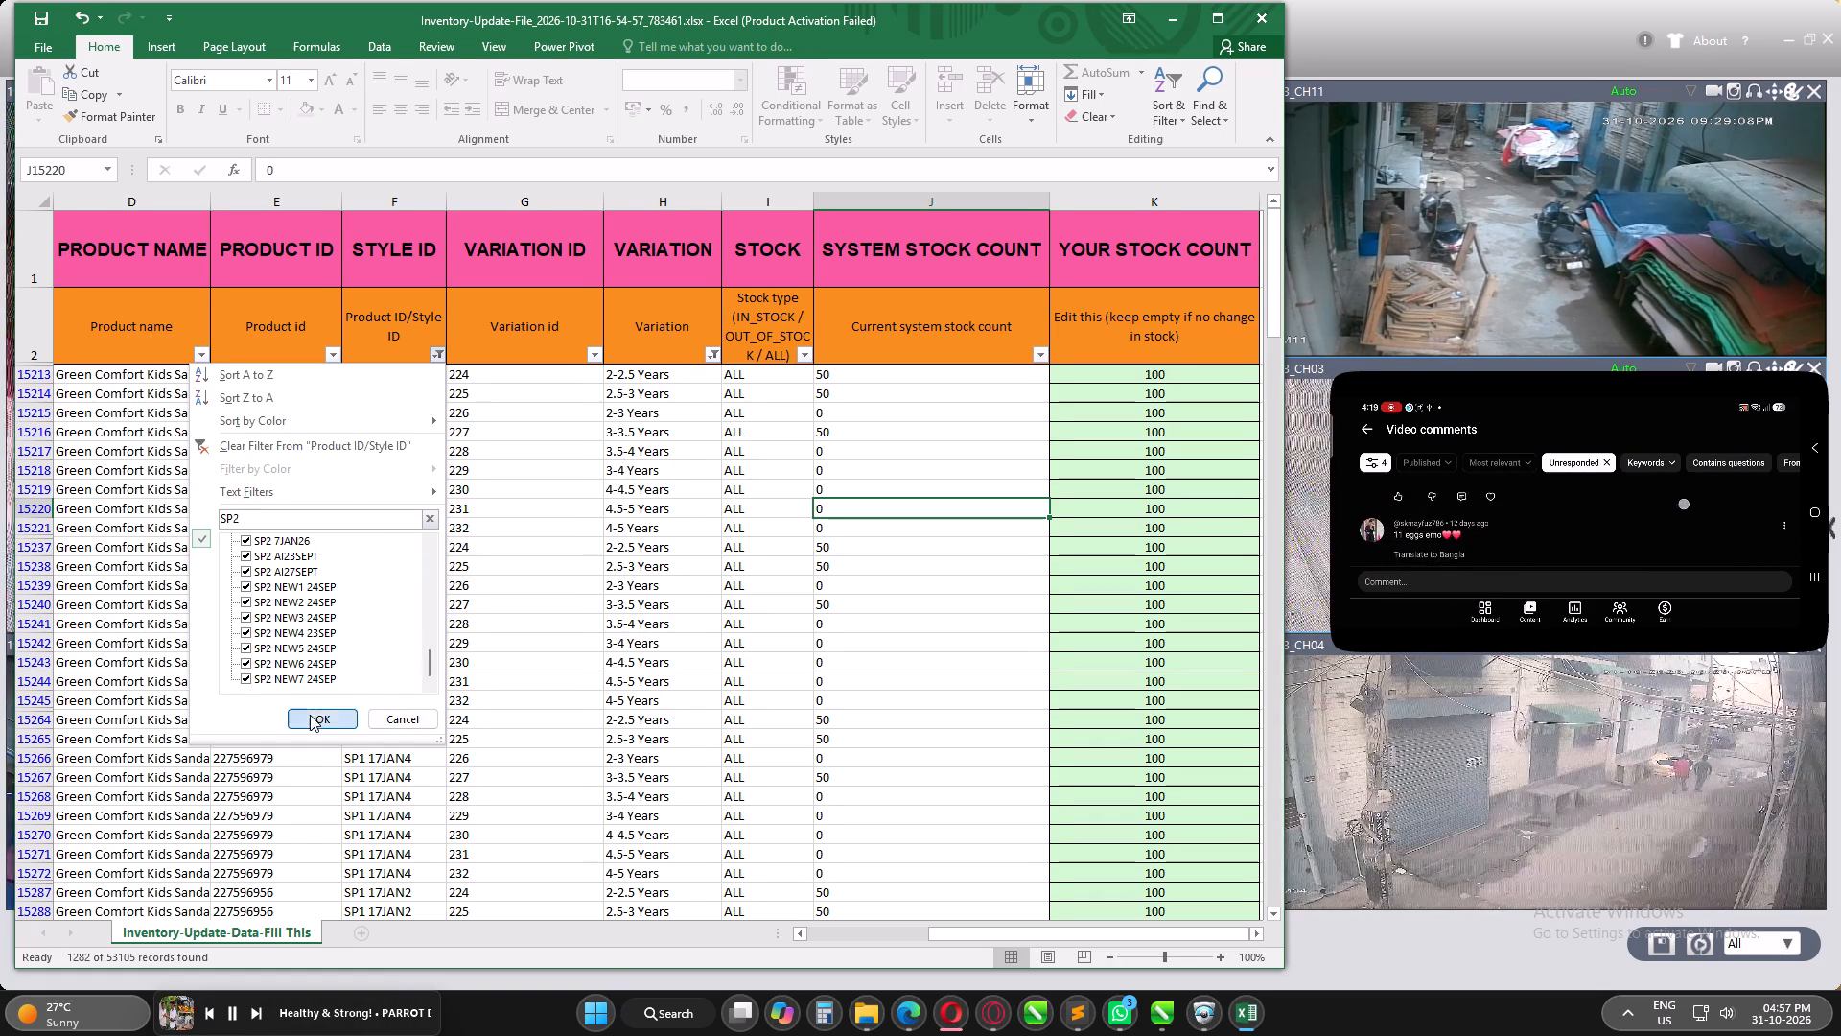
Filter the System Stock Count column to show only rows with a value of 0.
{"action": "left_click", "coordinate": [1038, 356]}
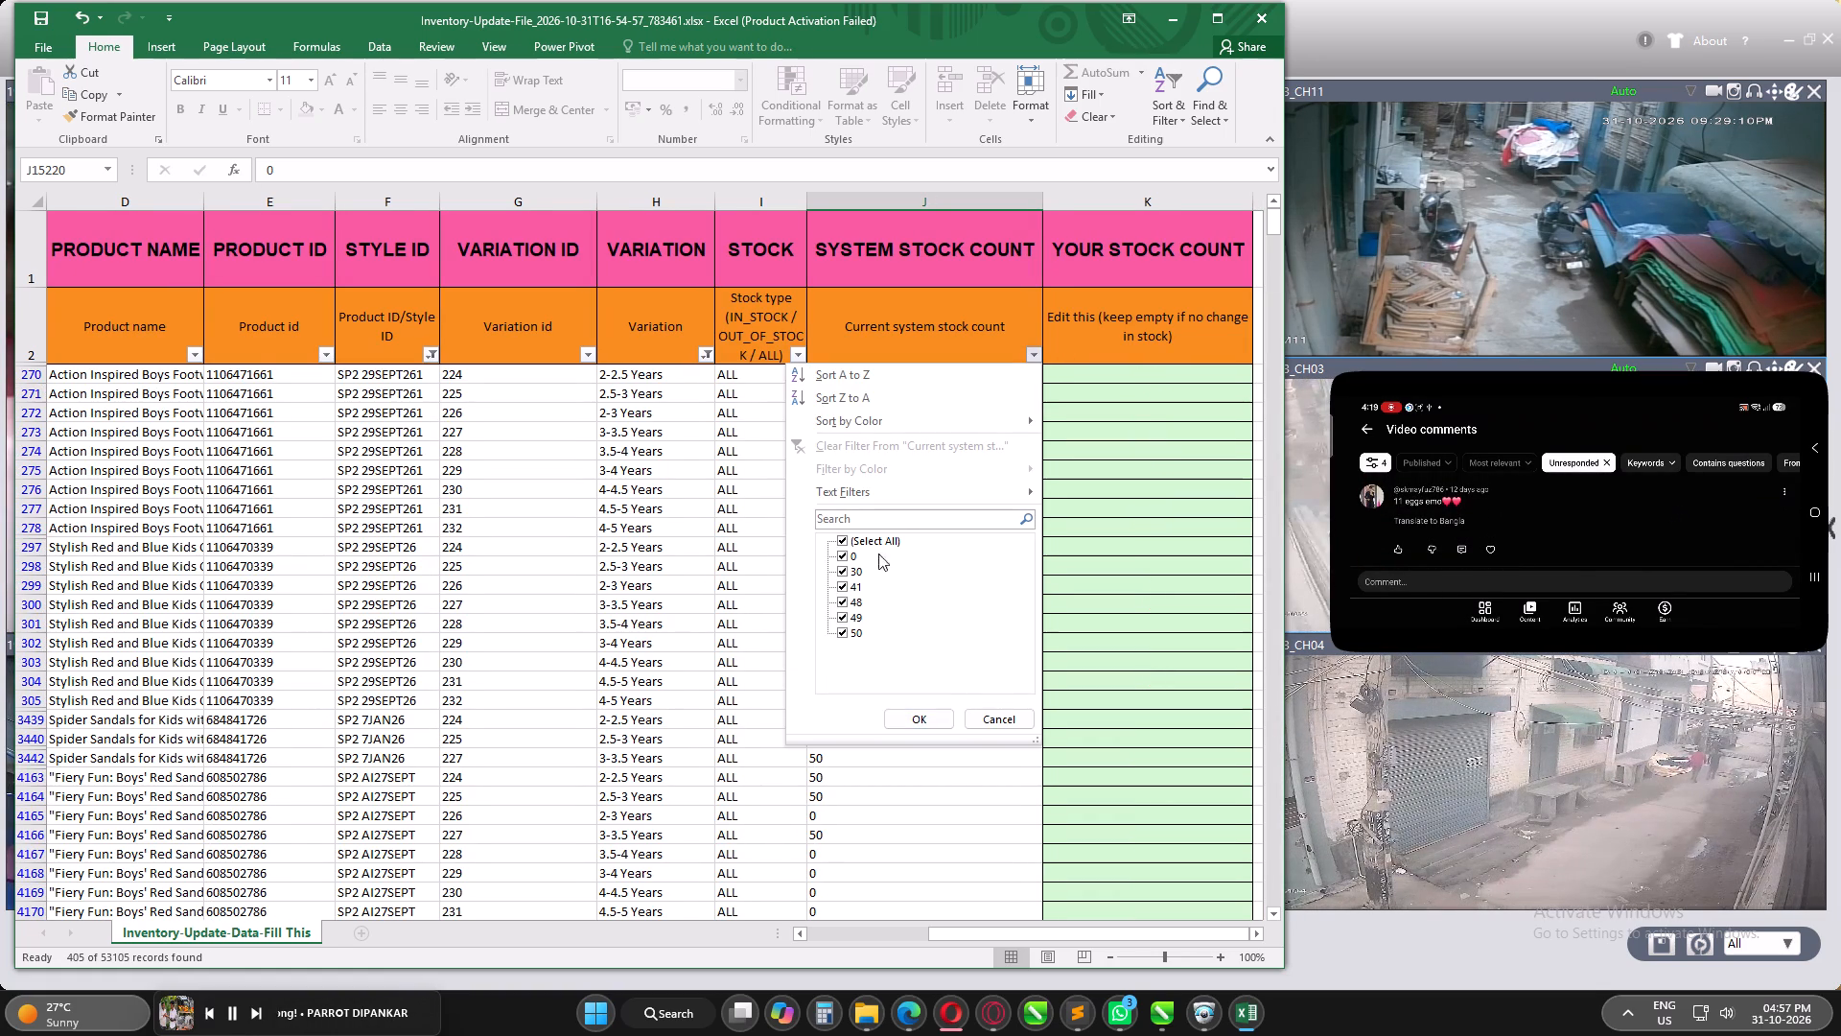
{"action": "left_click", "coordinate": [874, 545]}
{"action": "left_click", "coordinate": [860, 558]}
{"action": "left_click", "coordinate": [851, 560]}
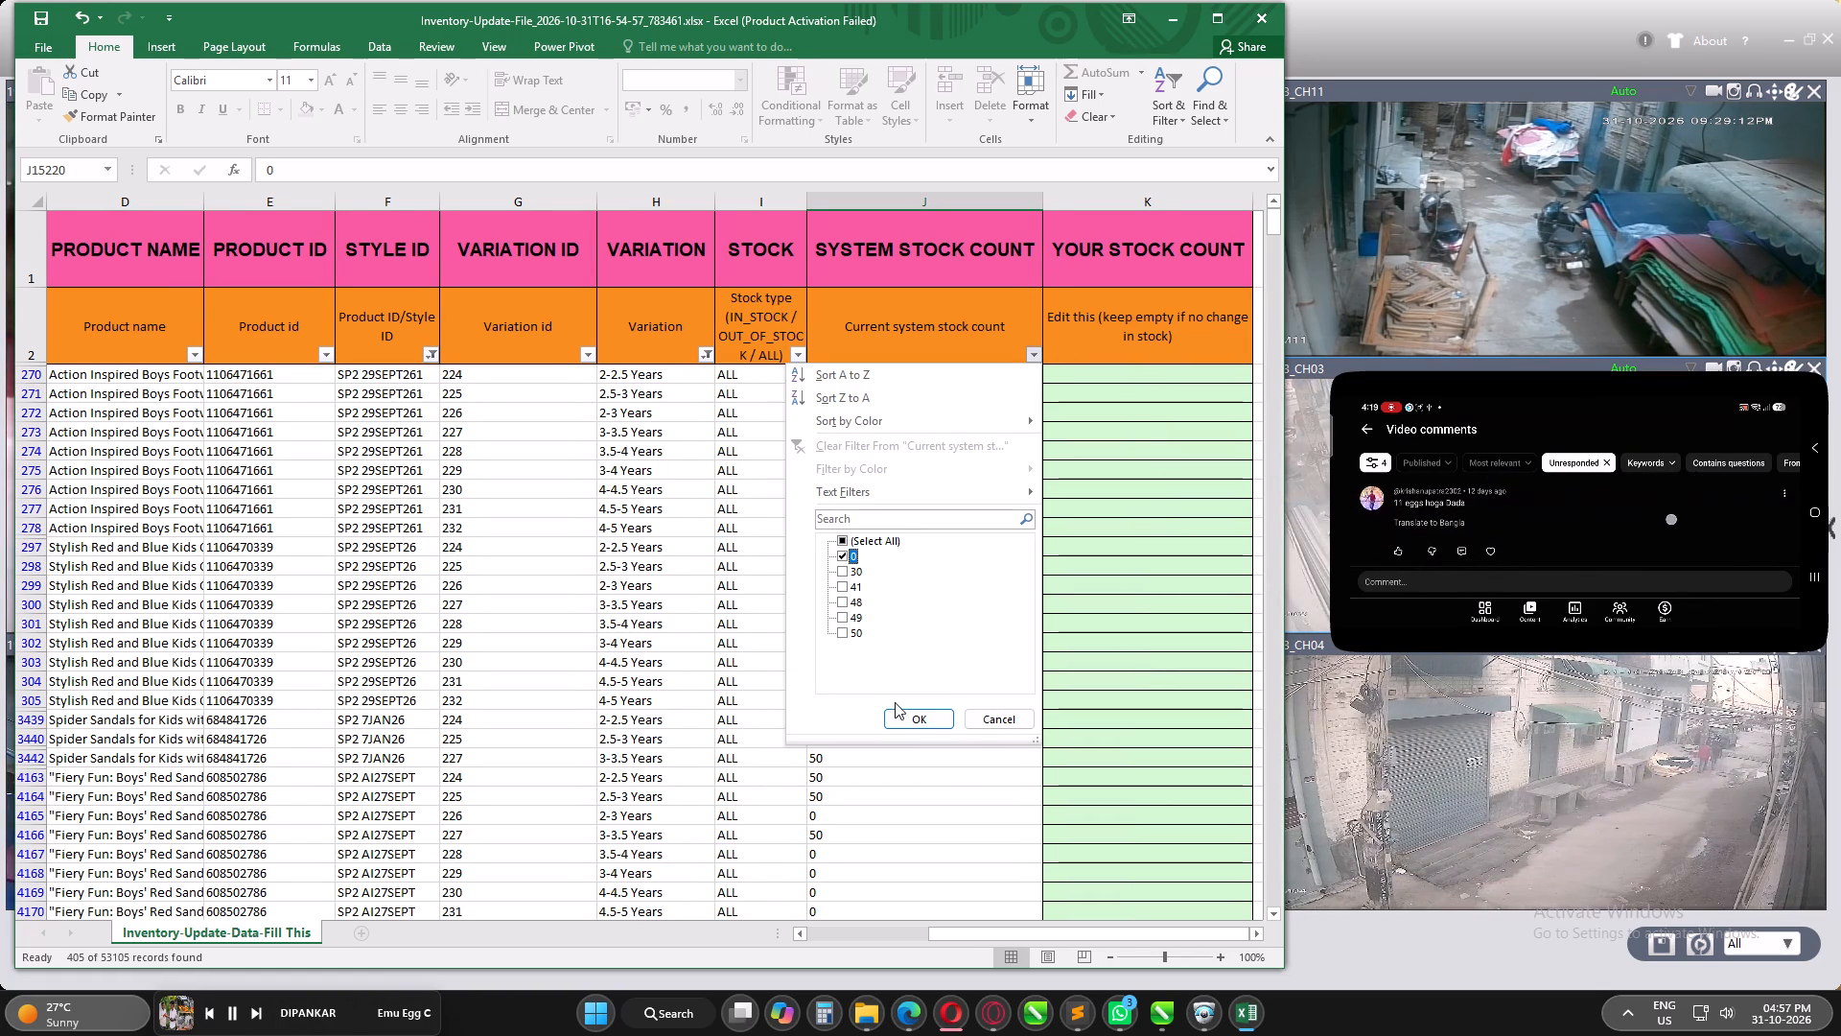
{"action": "left_click", "coordinate": [914, 715]}
Fill Your Stock Count with 100 for all filtered SP2 rows and save the workbook.
{"action": "left_click", "coordinate": [1138, 376]}
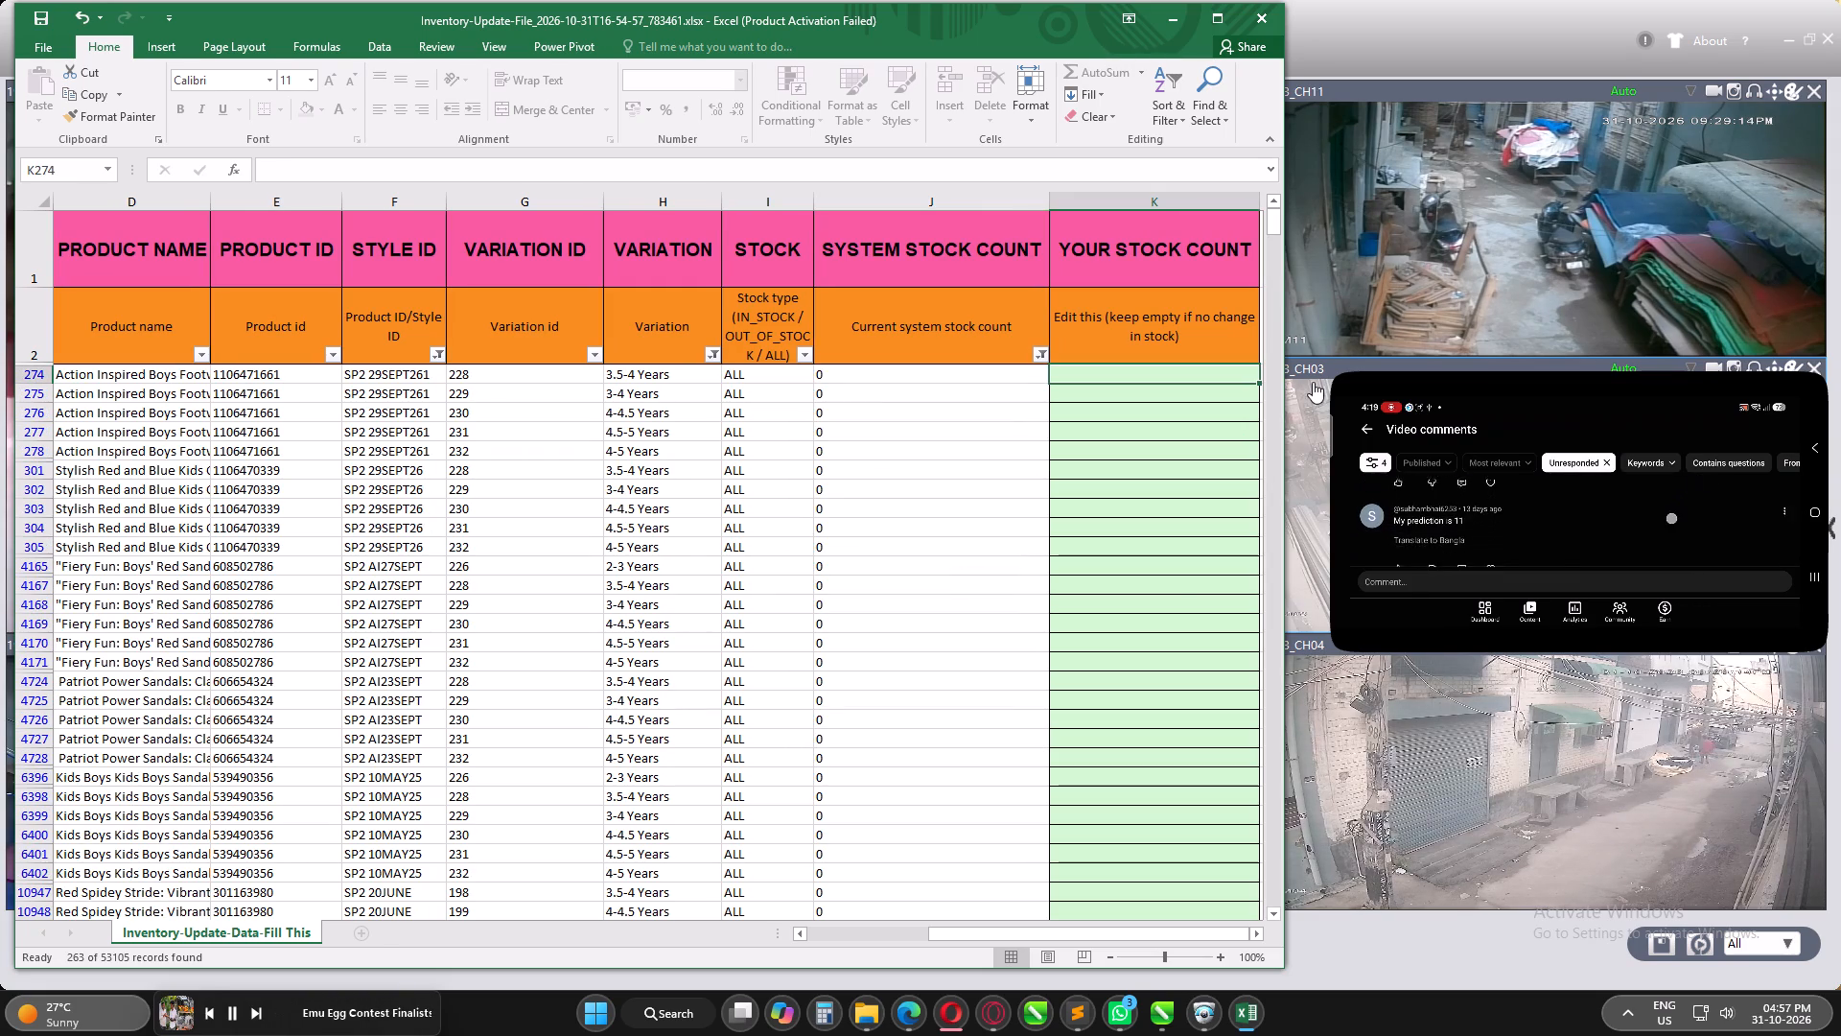
{"action": "type", "text": "100"}
{"action": "key", "text": "Return"}
{"action": "key", "text": "Up"}
{"action": "key", "text": "ctrl+c"}
{"action": "key", "text": "ctrl+shift+Down"}
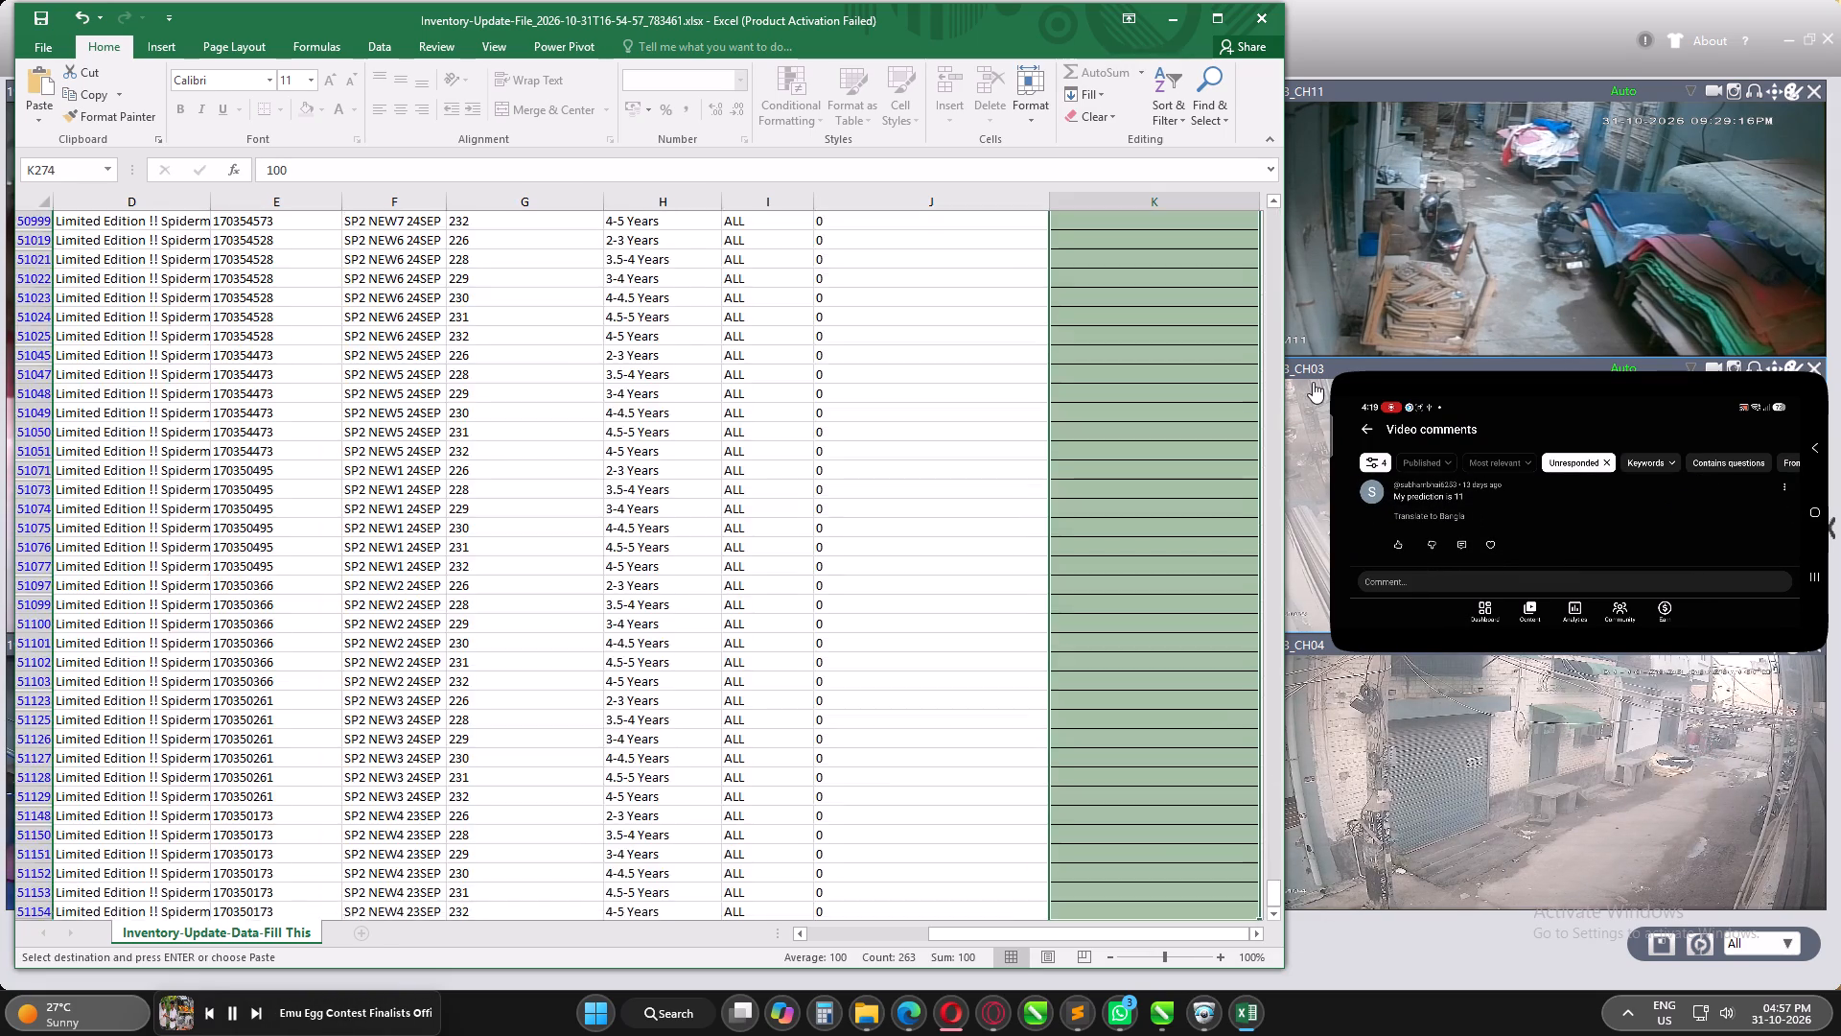
{"action": "key", "text": "ctrl+v"}
{"action": "key", "text": "ctrl+s"}
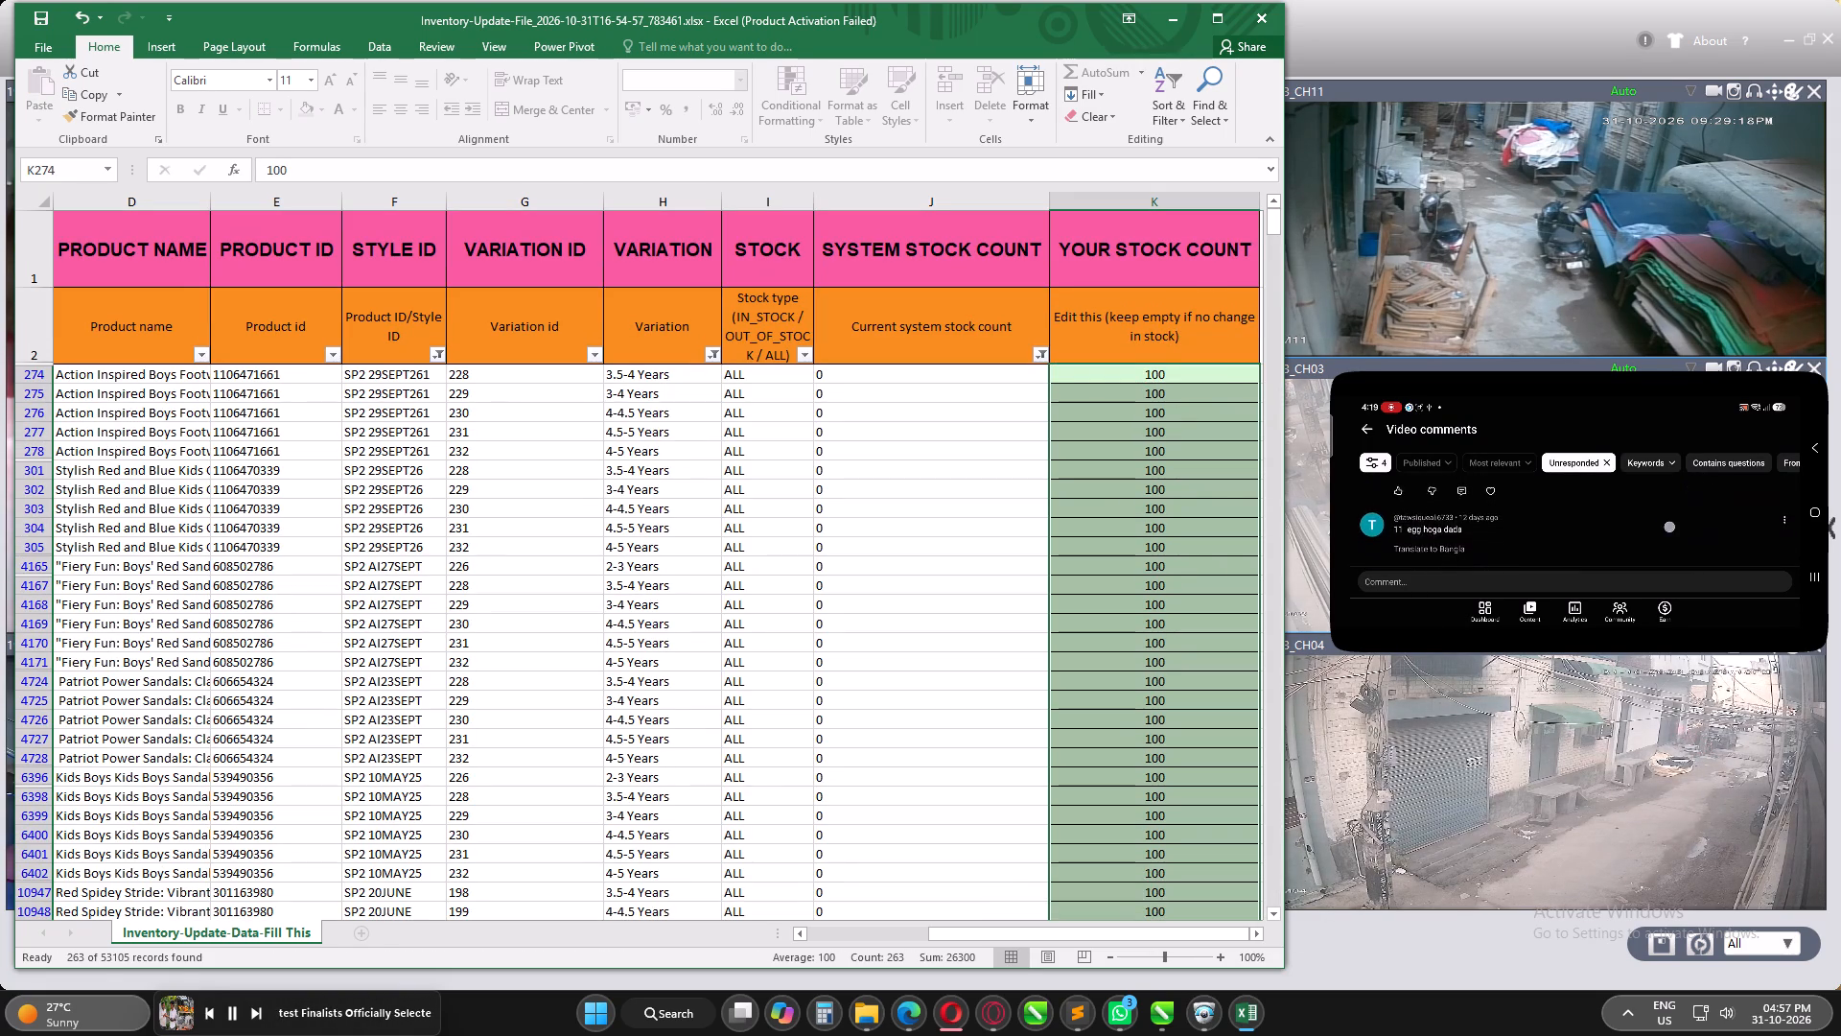
Clear the System Stock Count and Style ID filters, save the inventory workbook, and close it.
{"action": "left_click", "coordinate": [1039, 353]}
{"action": "left_click", "coordinate": [963, 456]}
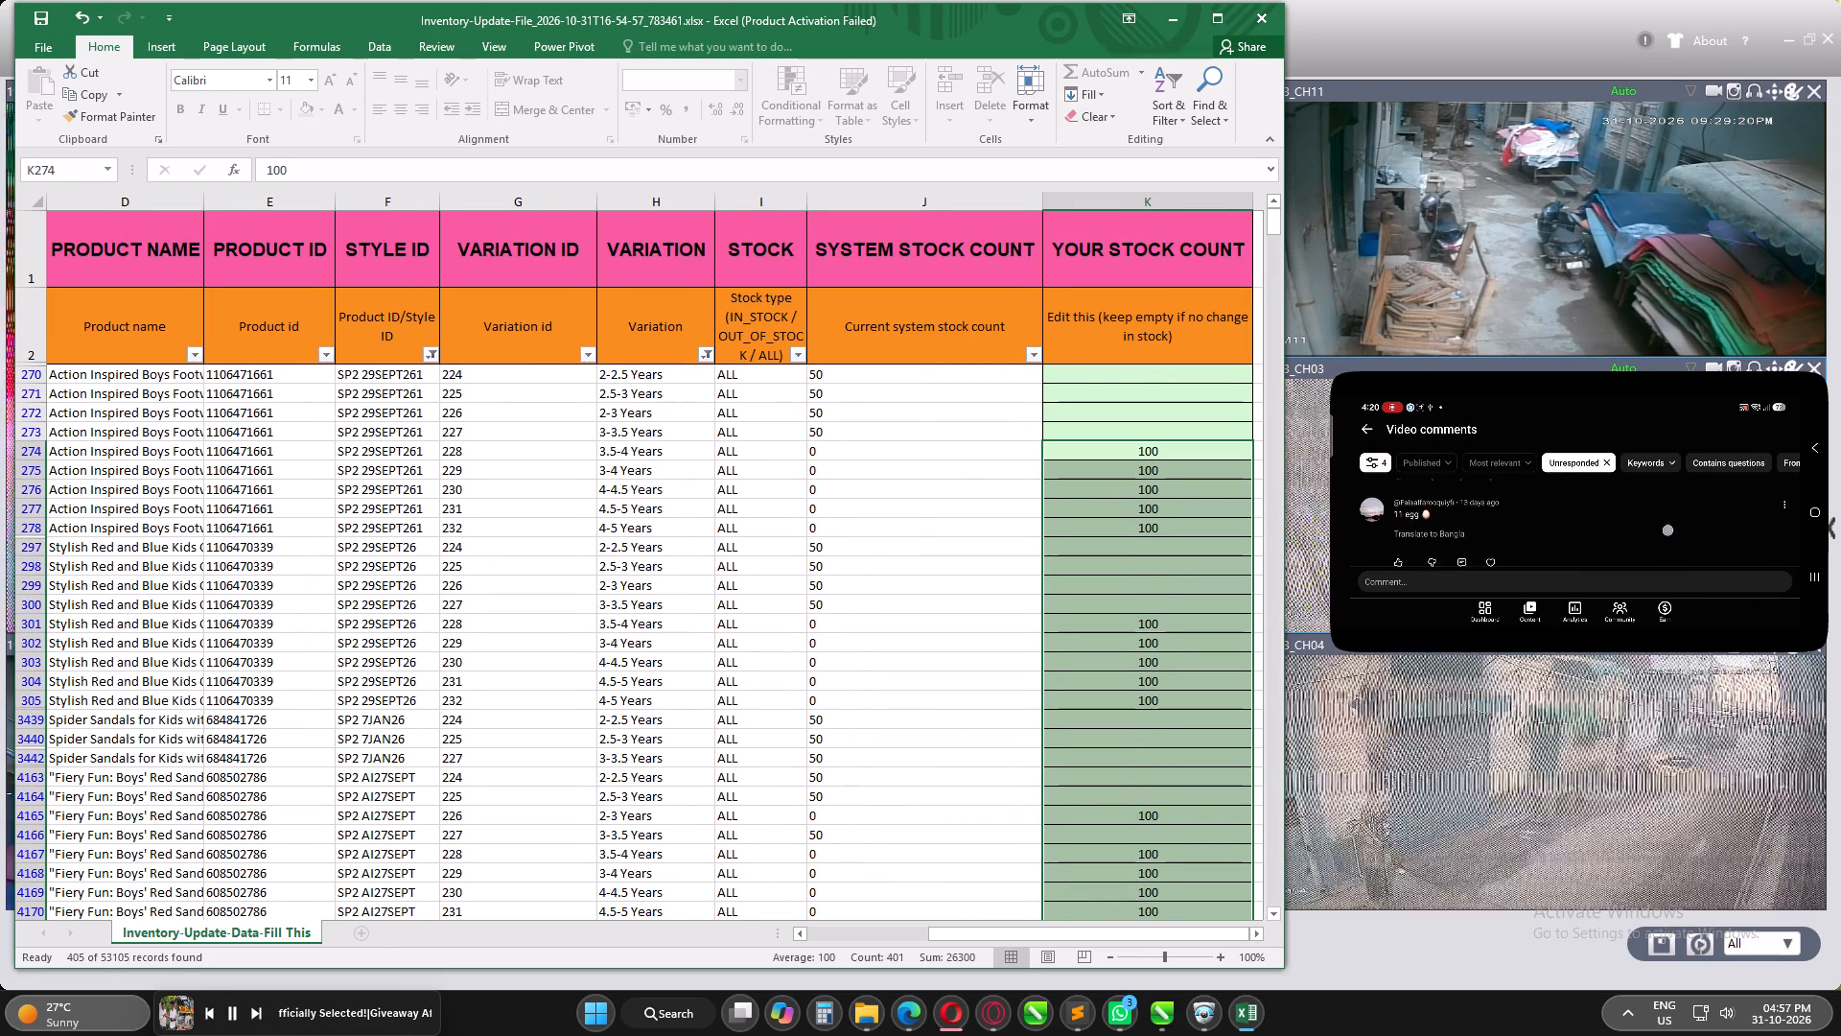
{"action": "left_click", "coordinate": [430, 356]}
{"action": "left_click", "coordinate": [364, 440]}
{"action": "left_click", "coordinate": [412, 490]}
{"action": "key", "text": "ctrl+s"}
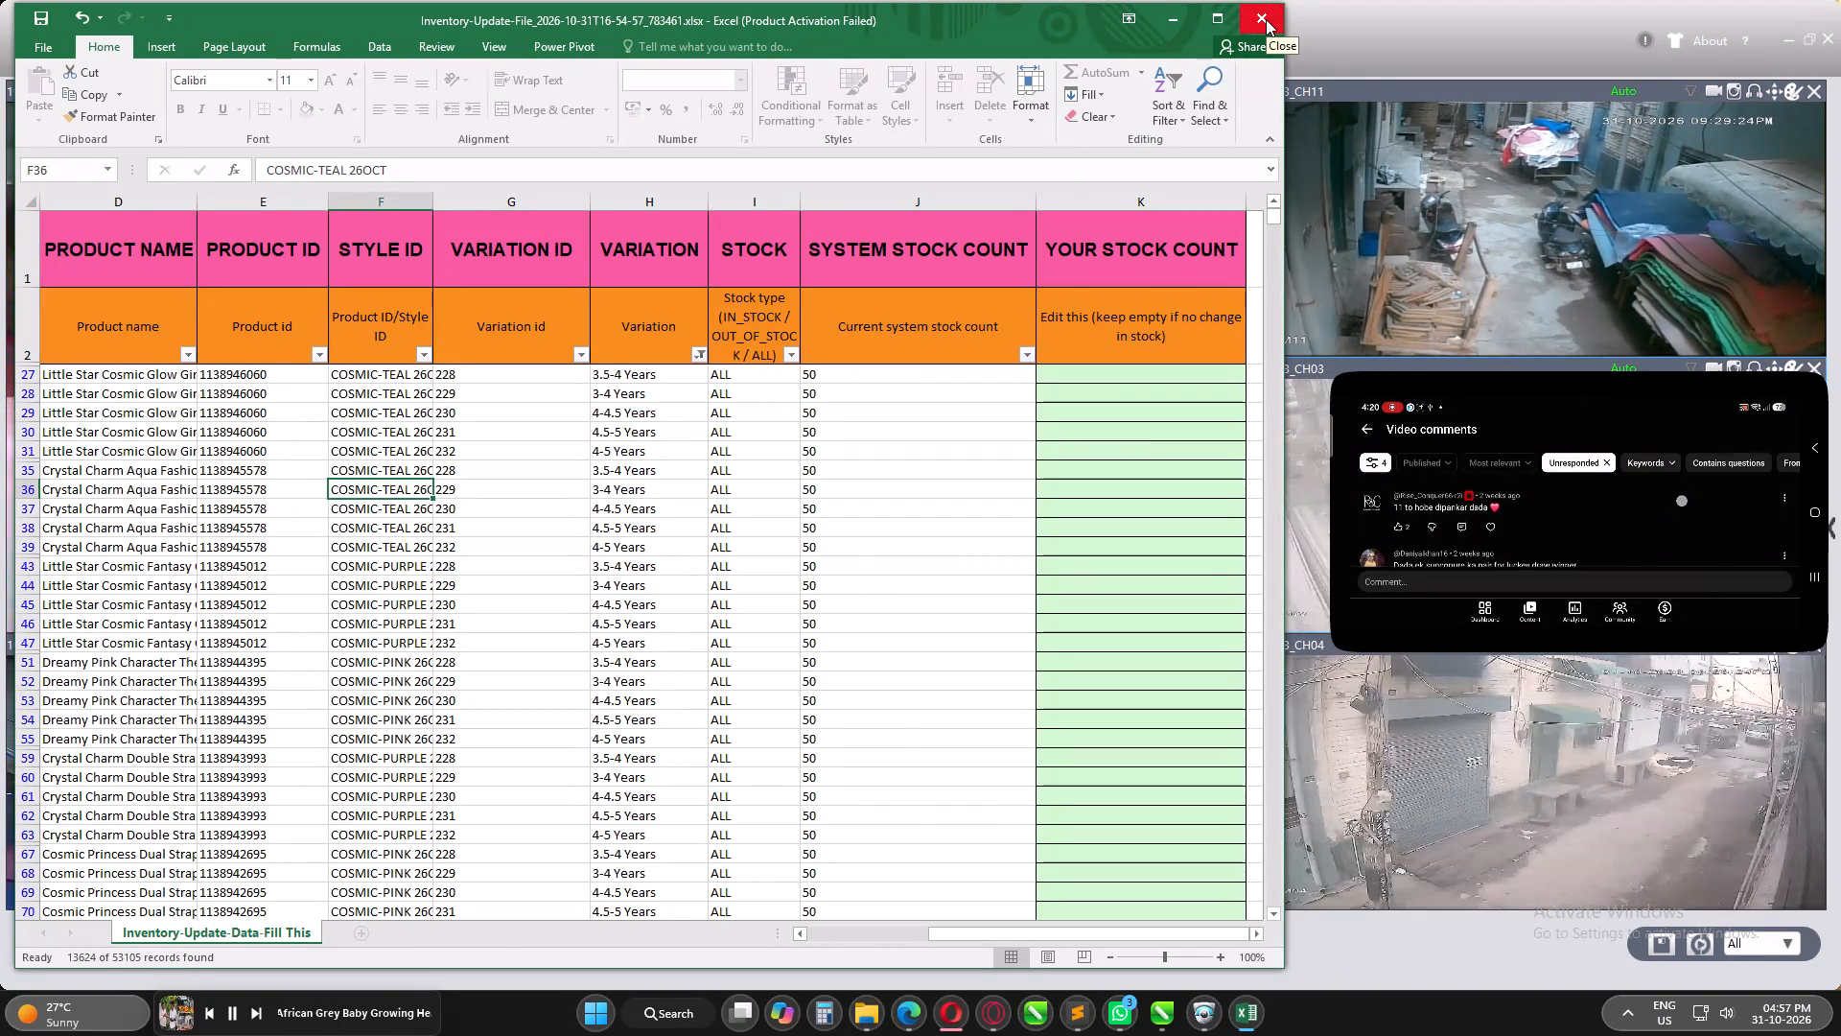
{"action": "left_click", "coordinate": [1266, 19]}
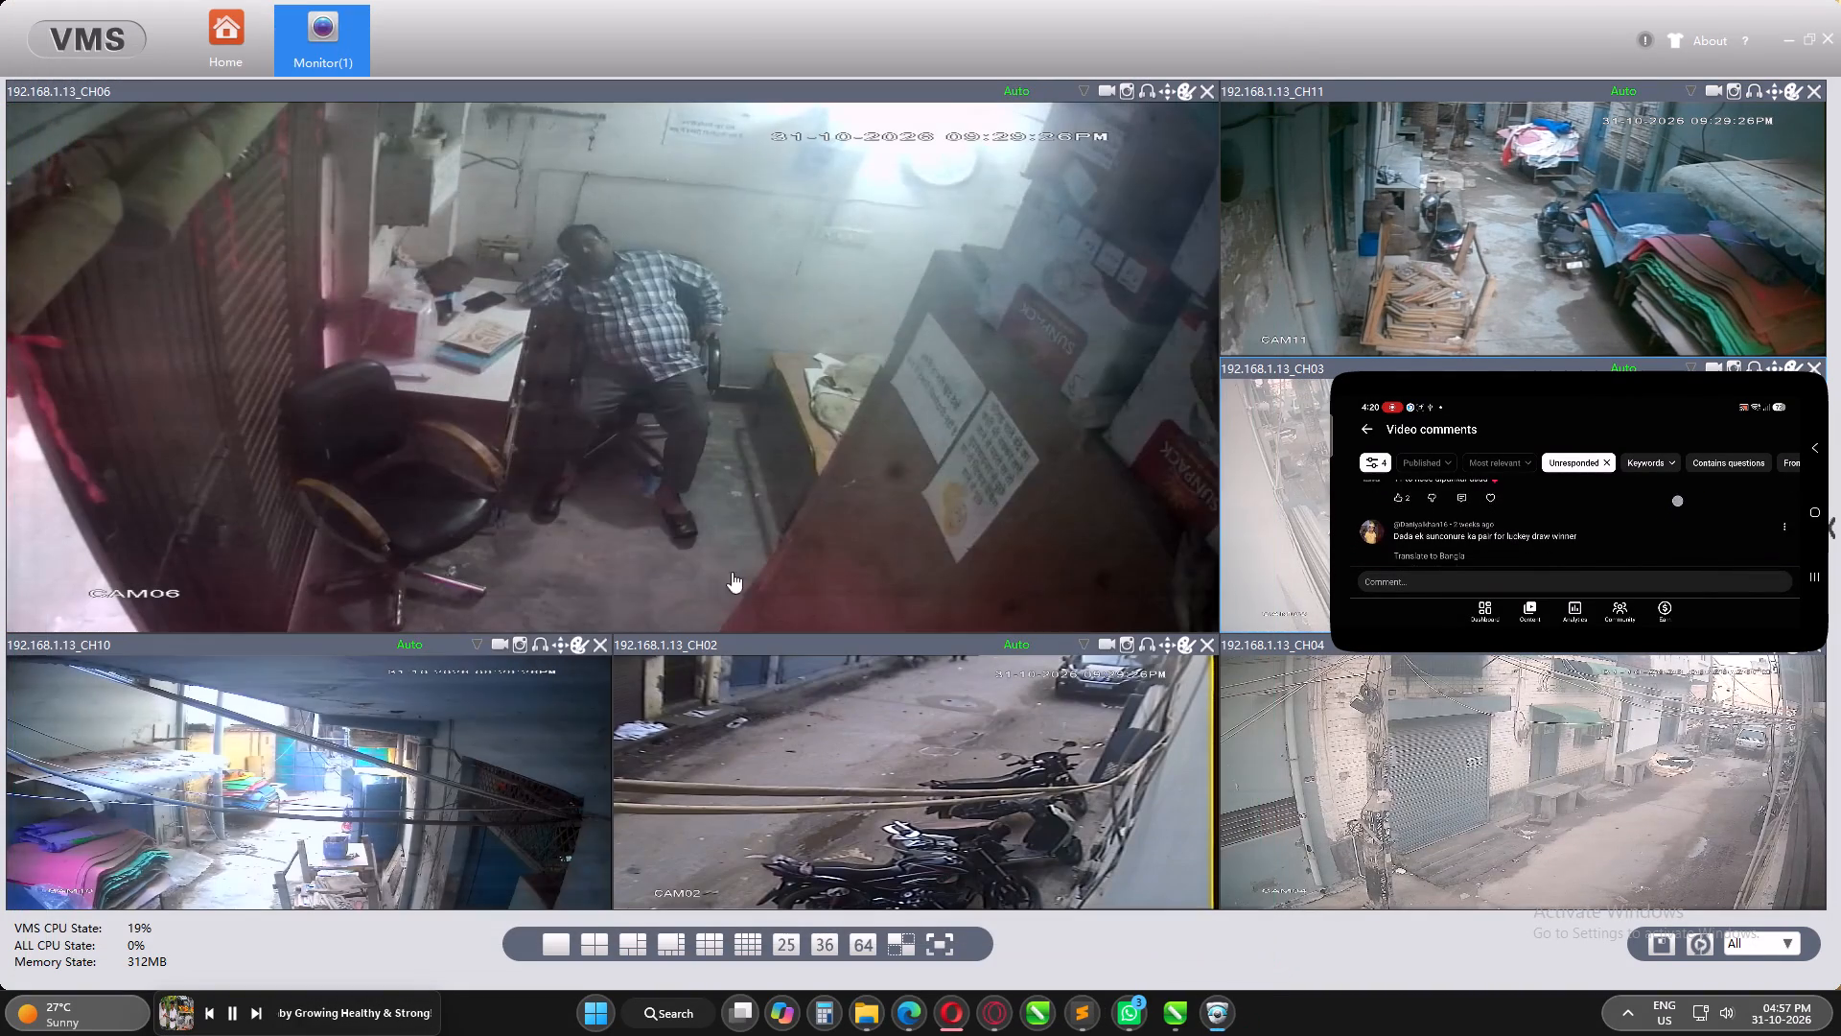
Switch to Edge and upload the Inventory-Update-File ending in 783461 from Downloads as the Green Comfort shoes & Sandals bulk stock update.
{"action": "left_click", "coordinate": [928, 998]}
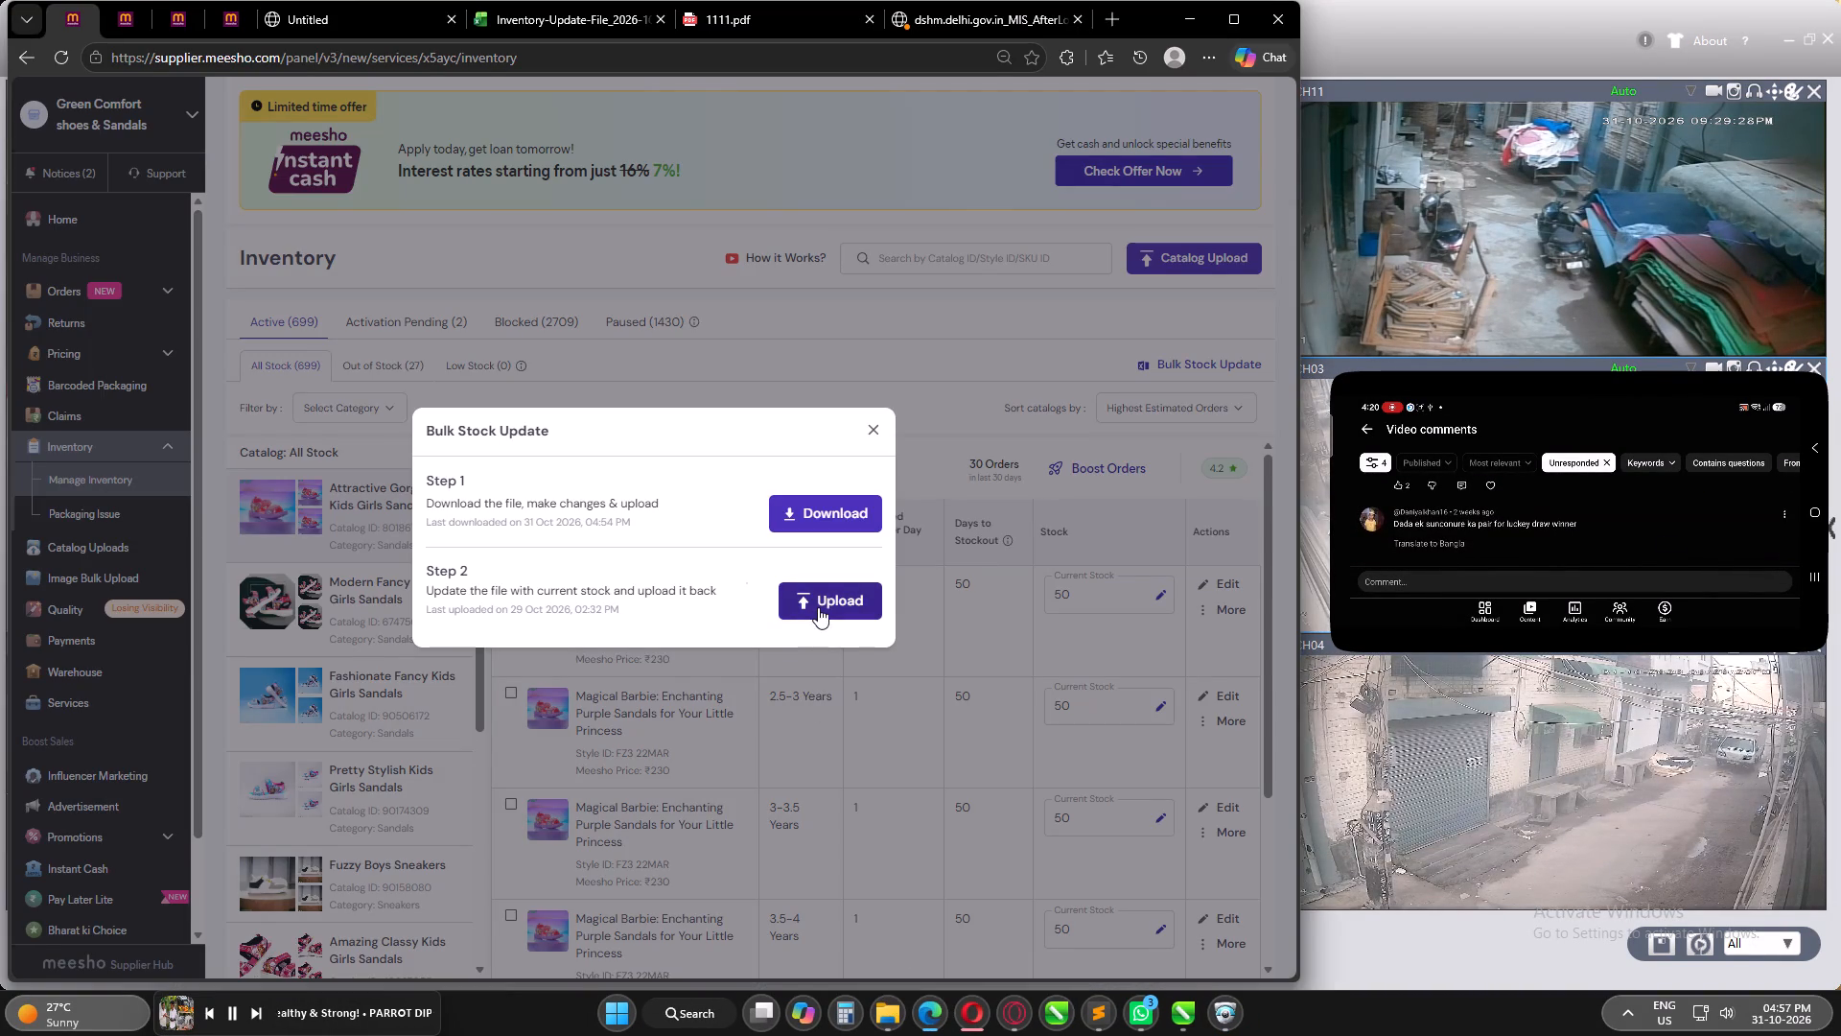
{"action": "left_click", "coordinate": [818, 607]}
{"action": "left_click", "coordinate": [88, 129]}
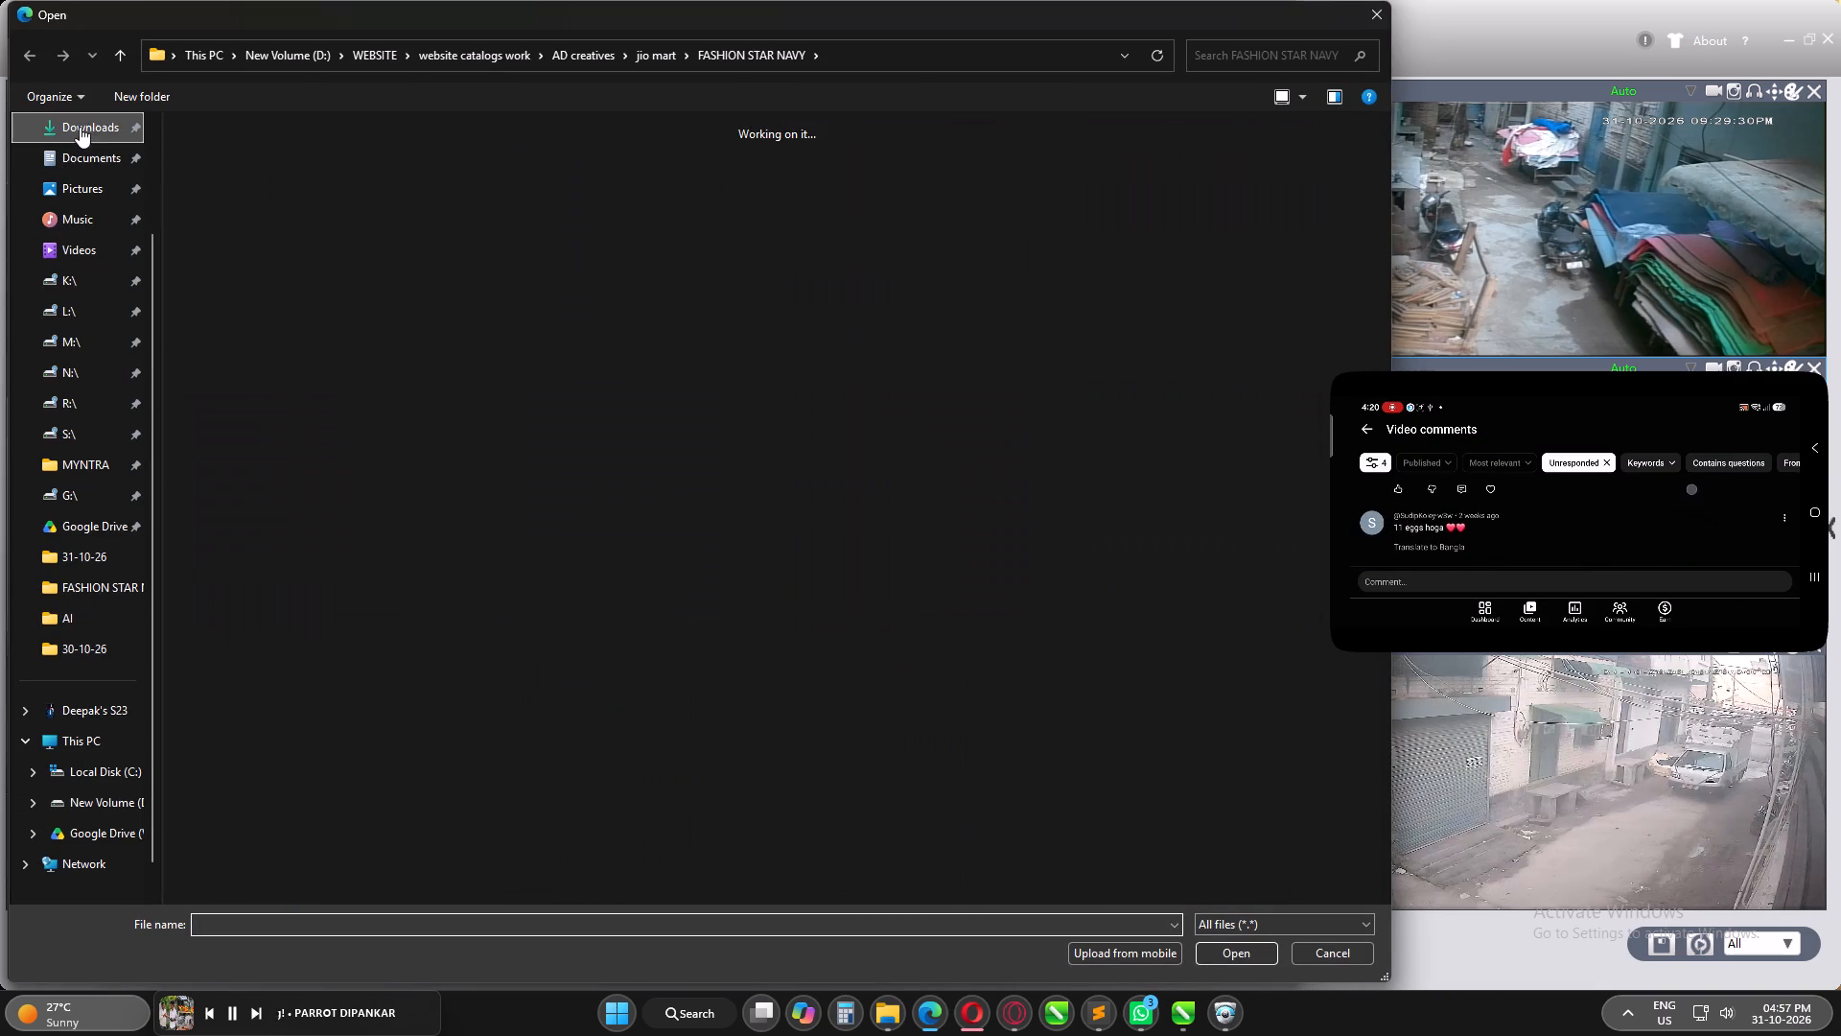
{"action": "left_click", "coordinate": [242, 254]}
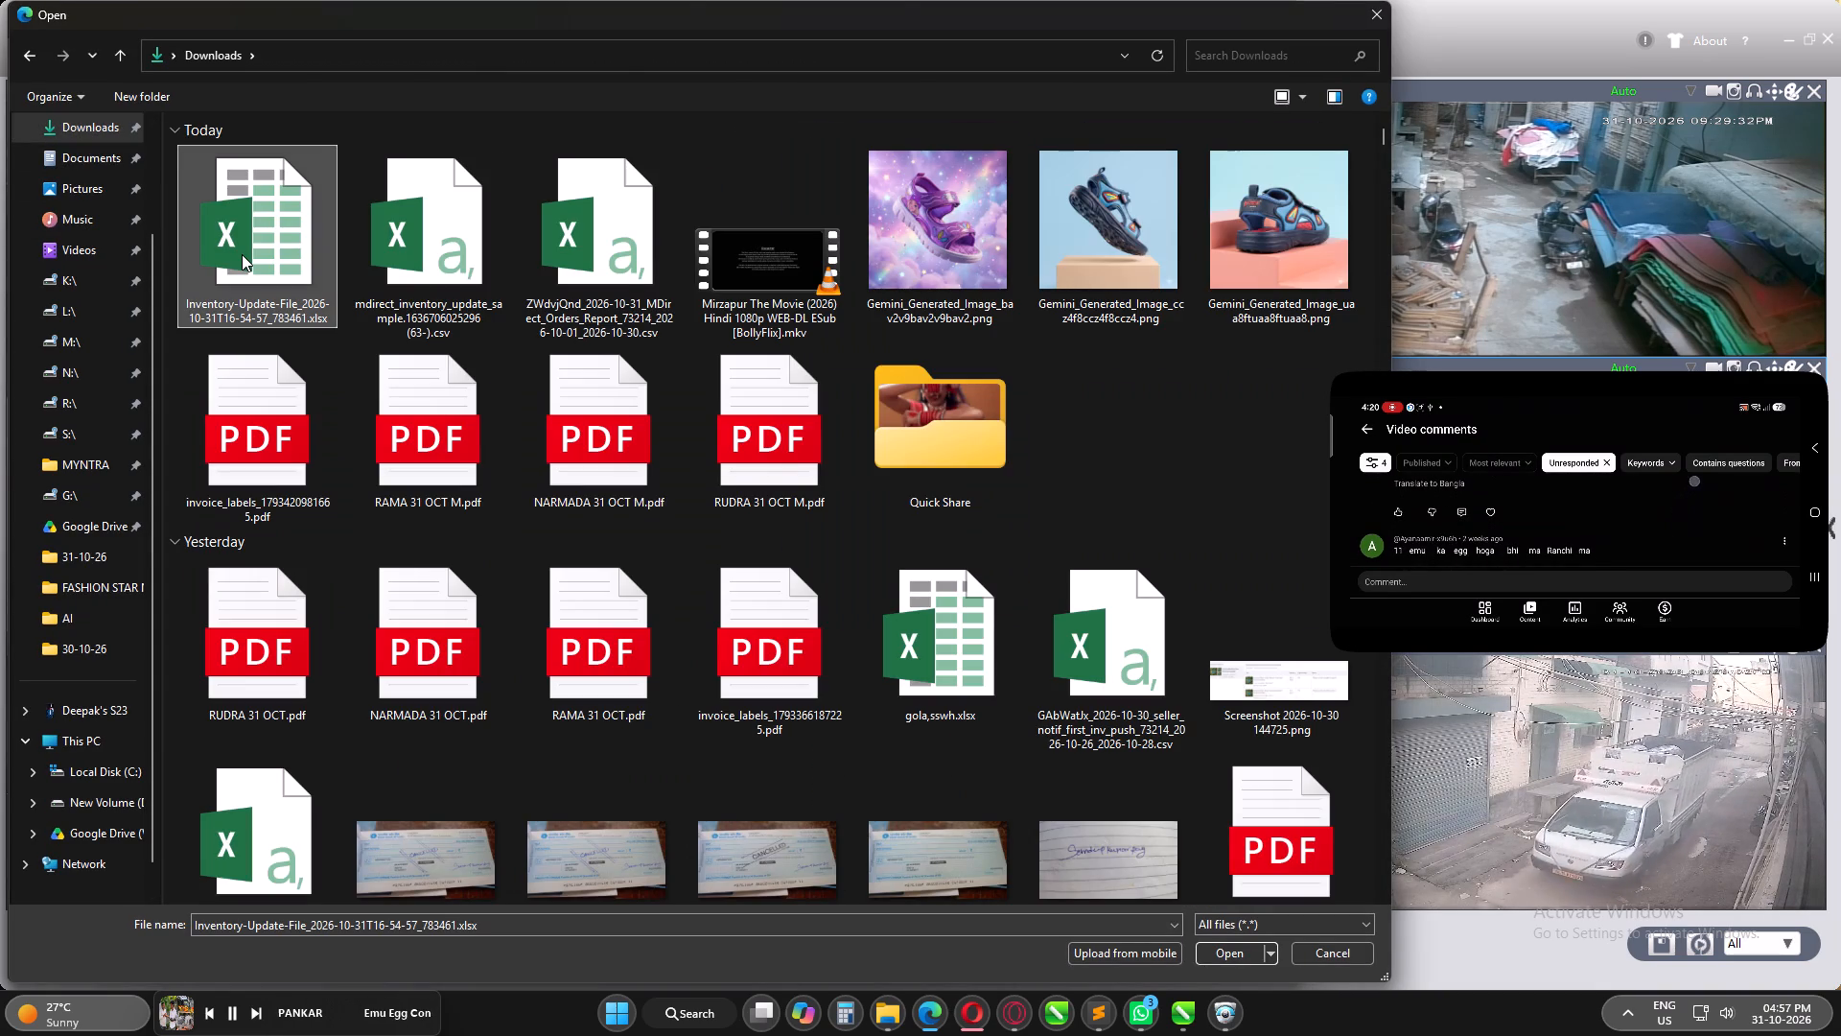
{"action": "key", "text": "Return"}
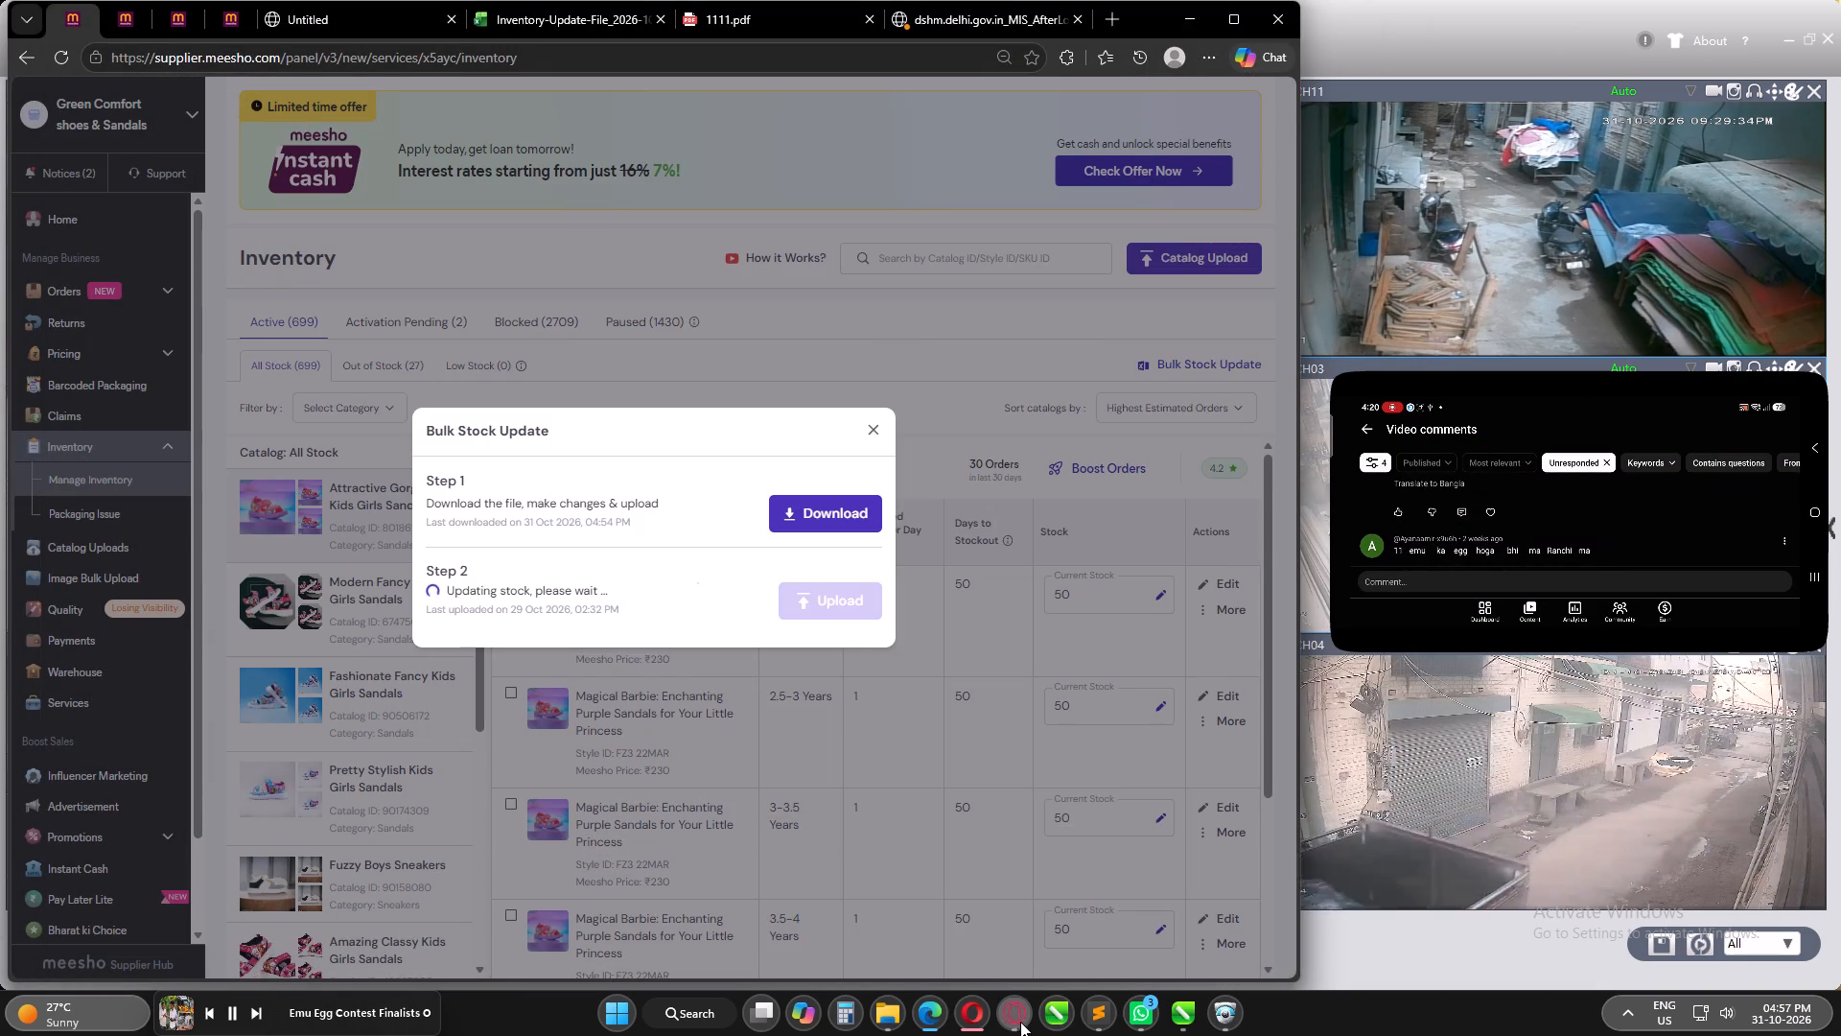
Switch to Opera and bring up the Green Comfort account's Inventory page.
{"action": "left_click", "coordinate": [978, 1008]}
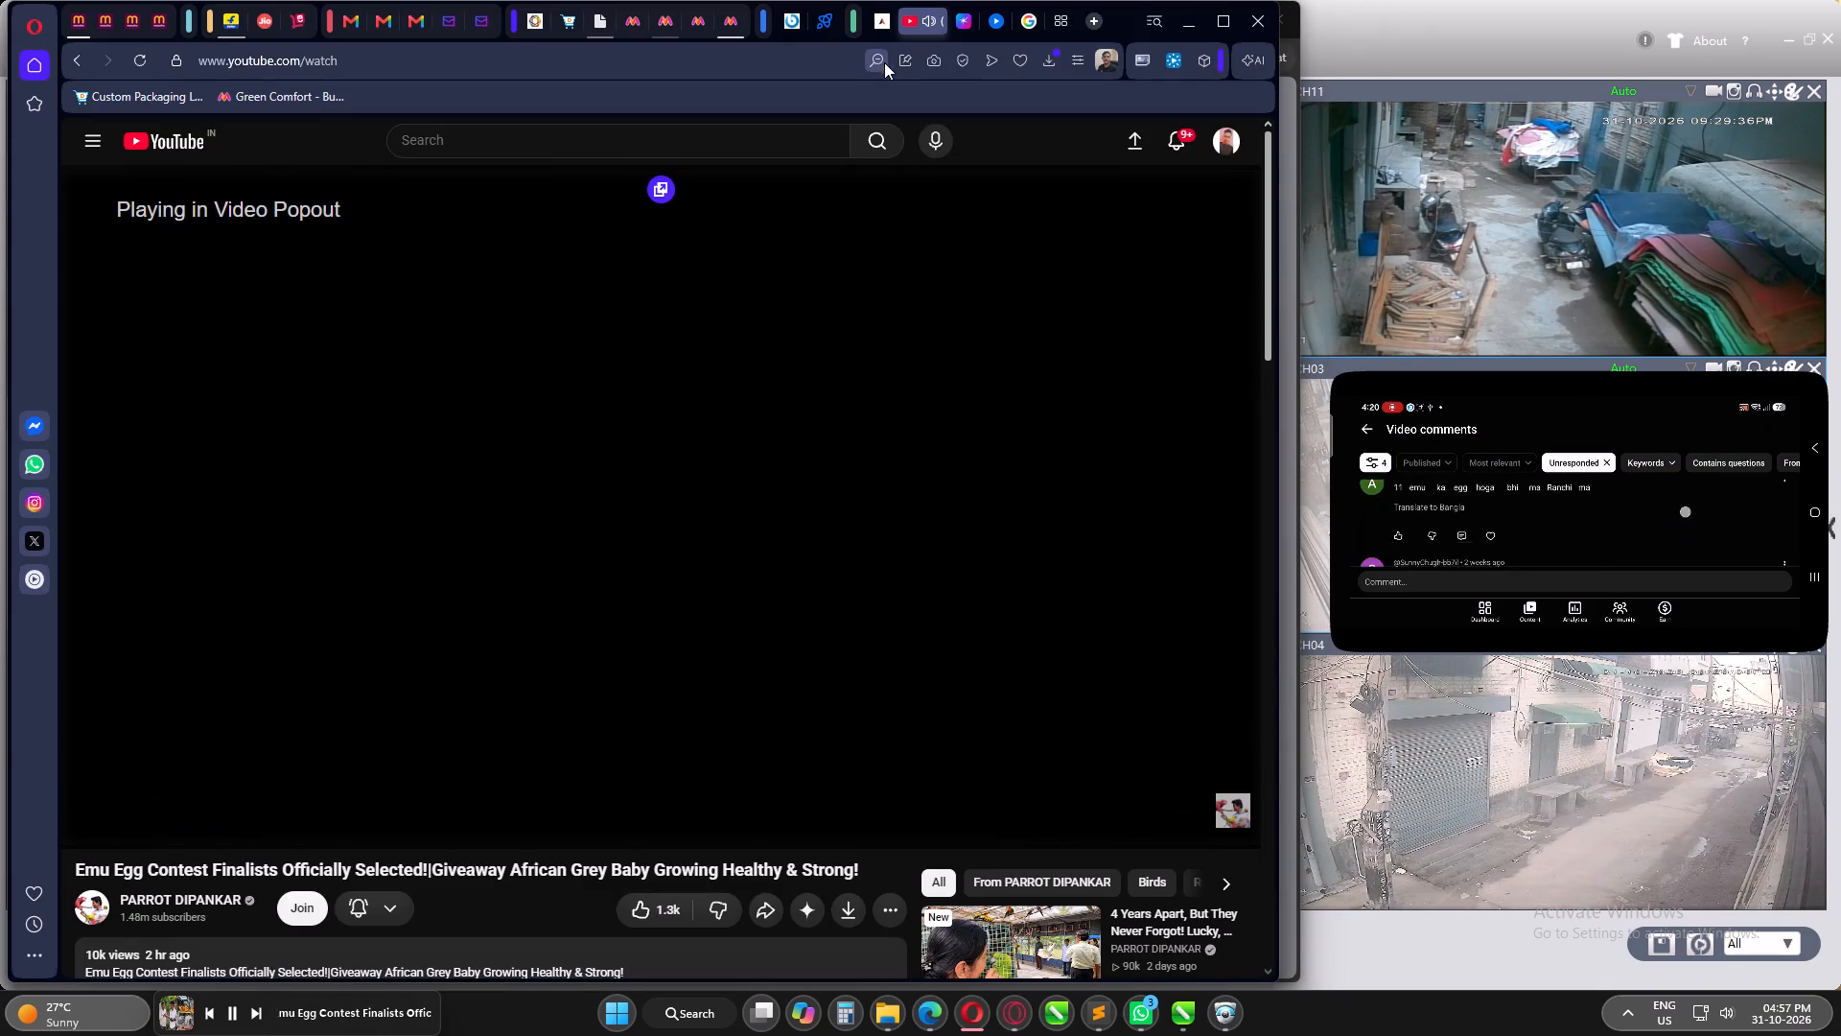
{"action": "left_click", "coordinate": [82, 19]}
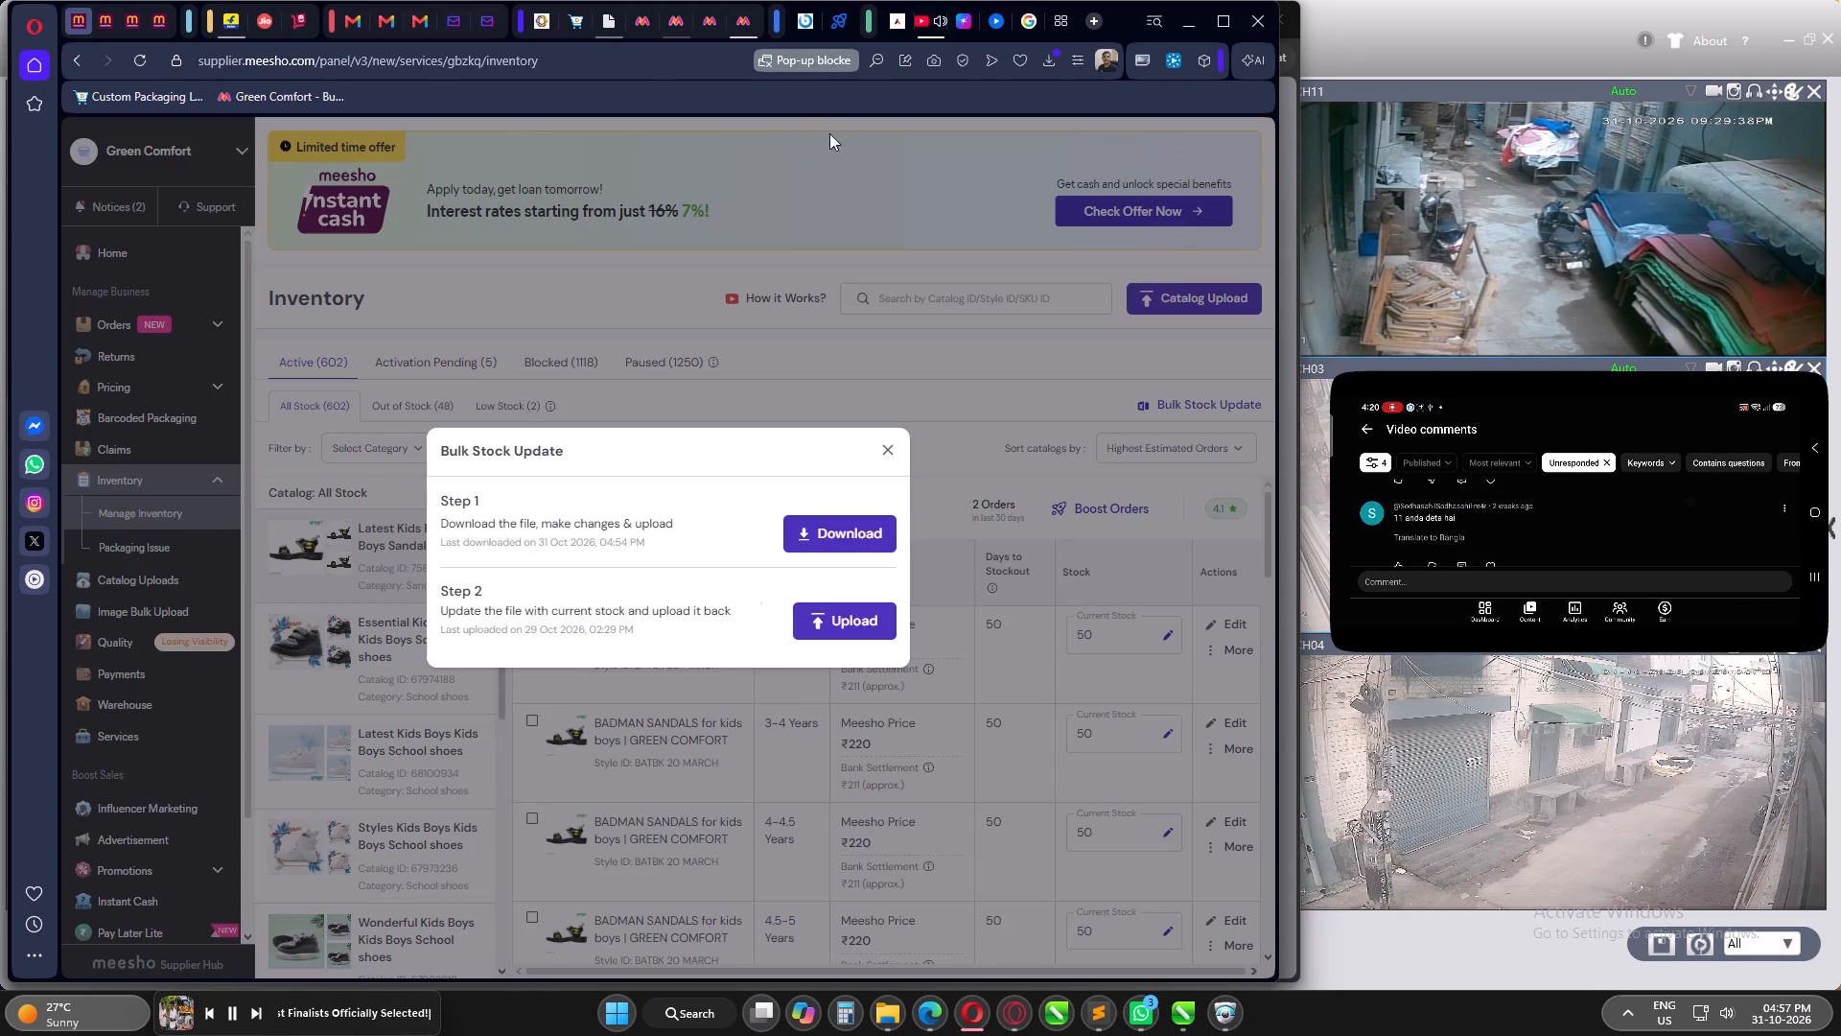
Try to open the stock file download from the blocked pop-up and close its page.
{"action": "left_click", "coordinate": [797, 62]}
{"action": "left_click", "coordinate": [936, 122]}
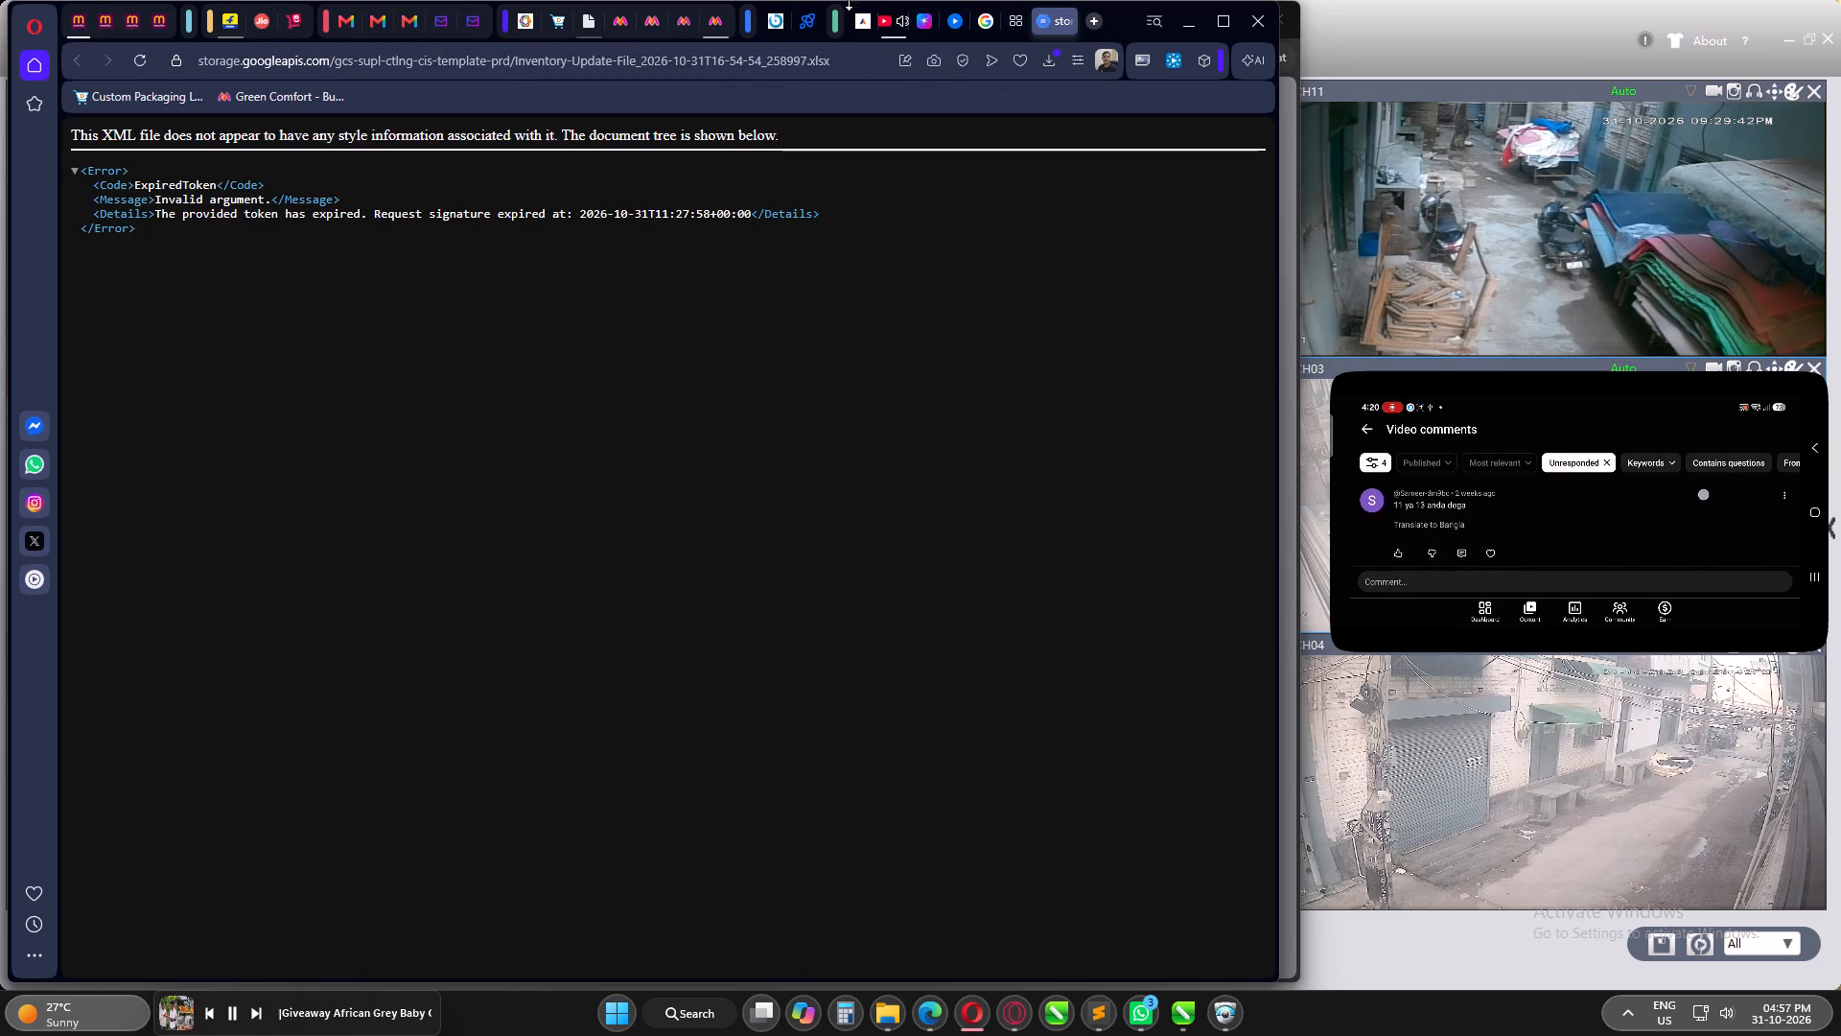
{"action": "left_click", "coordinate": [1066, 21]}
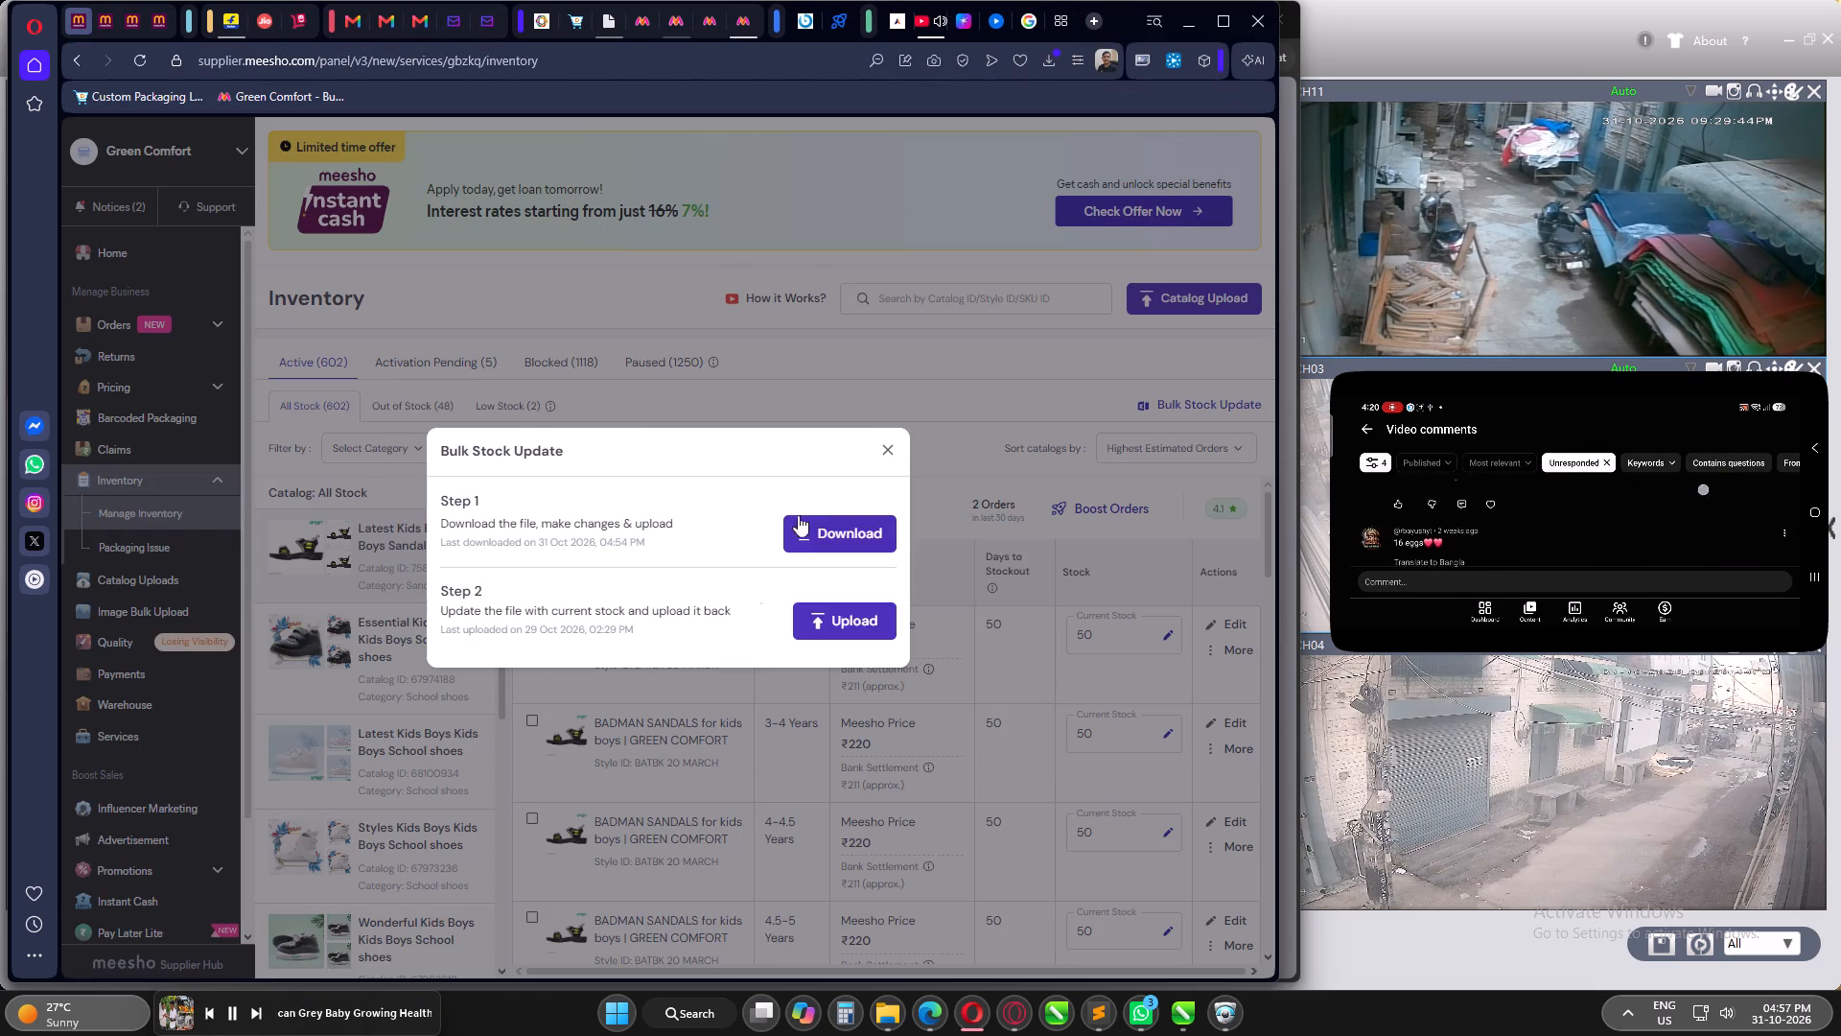
Reload the Green Comfort inventory page and download its bulk stock update file.
{"action": "key", "text": "F5"}
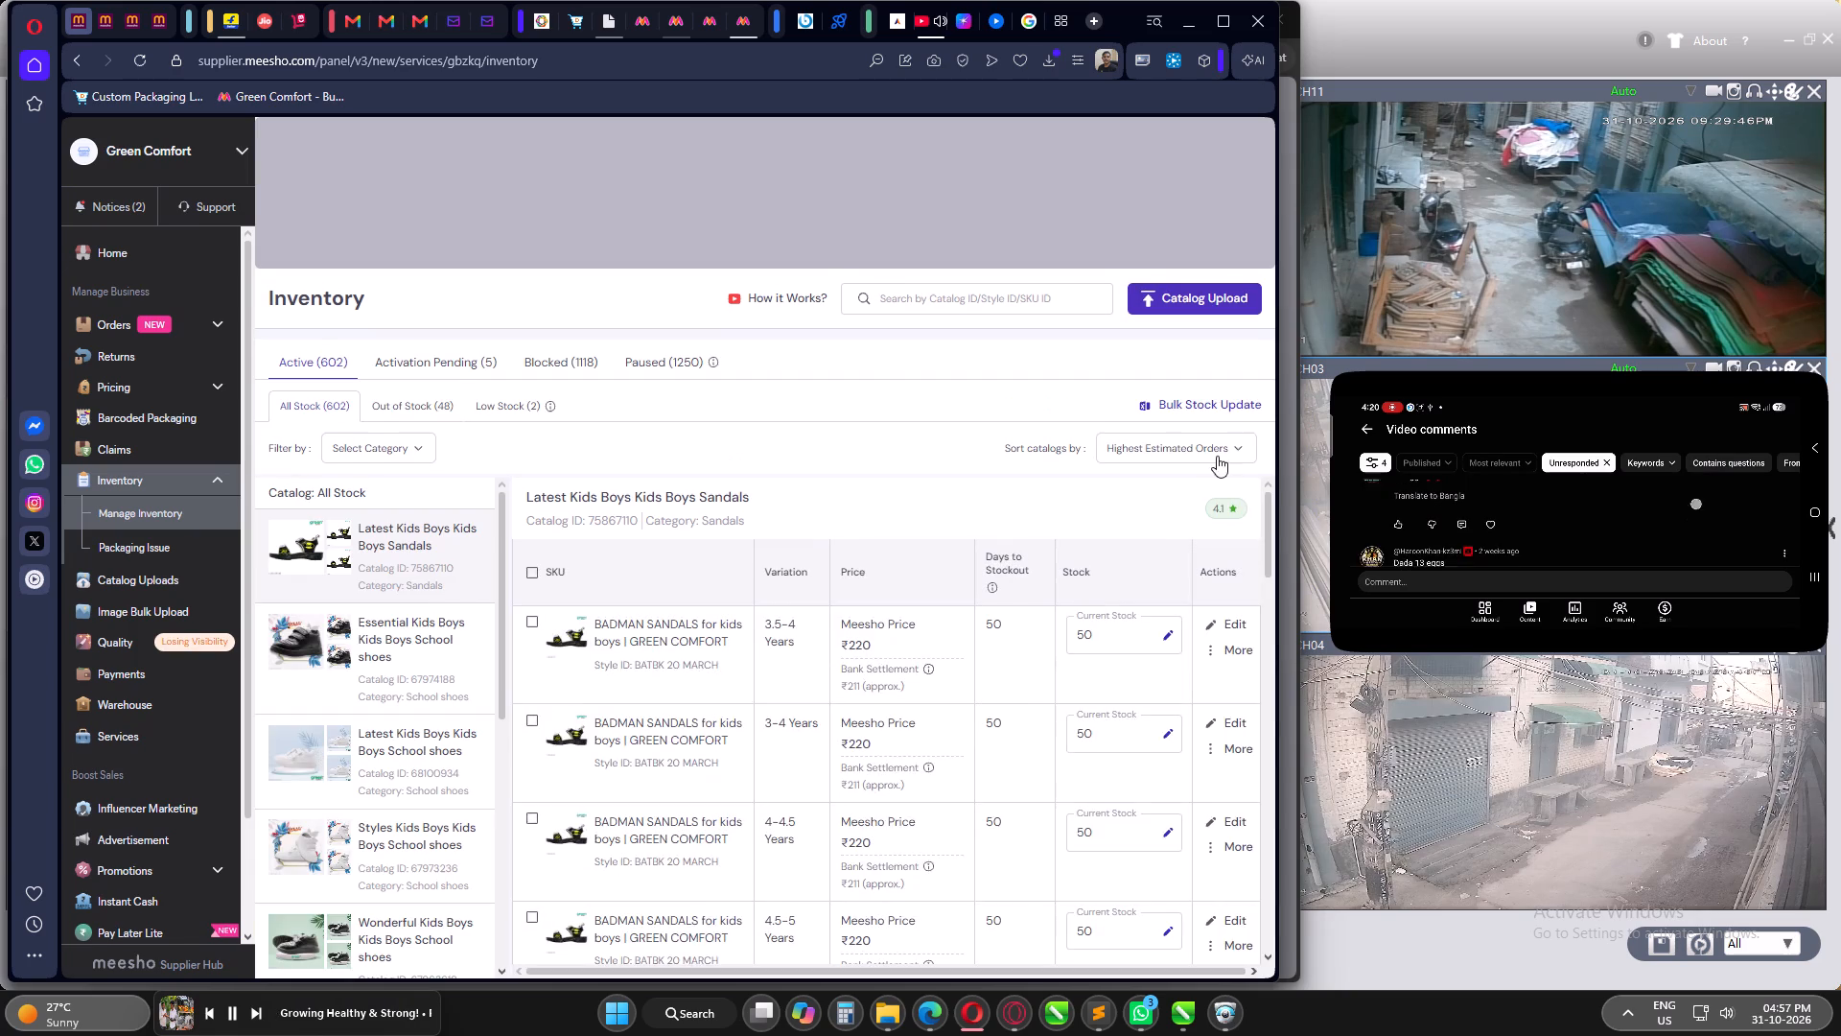
{"action": "left_click", "coordinate": [1222, 403]}
{"action": "left_click", "coordinate": [864, 537]}
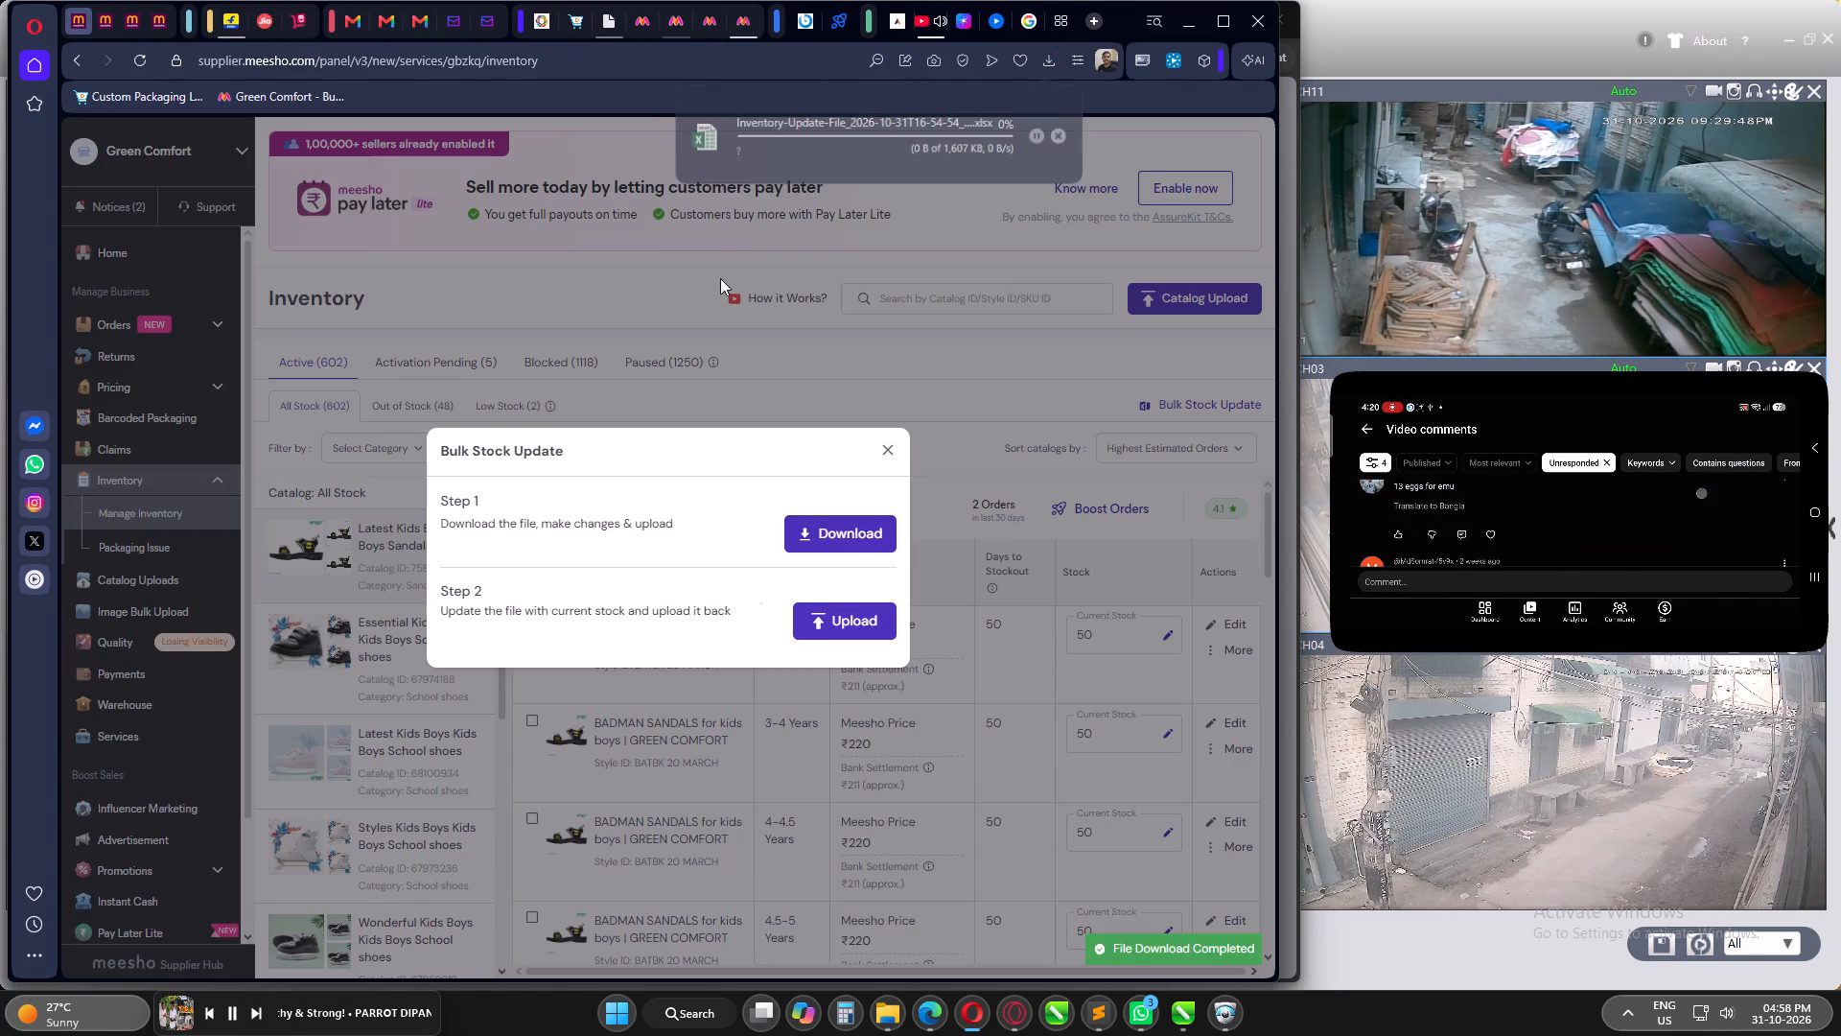
Open the downloaded Inventory-Update-File ending in 258997 in Excel and enable editing.
{"action": "double_click", "coordinate": [938, 139]}
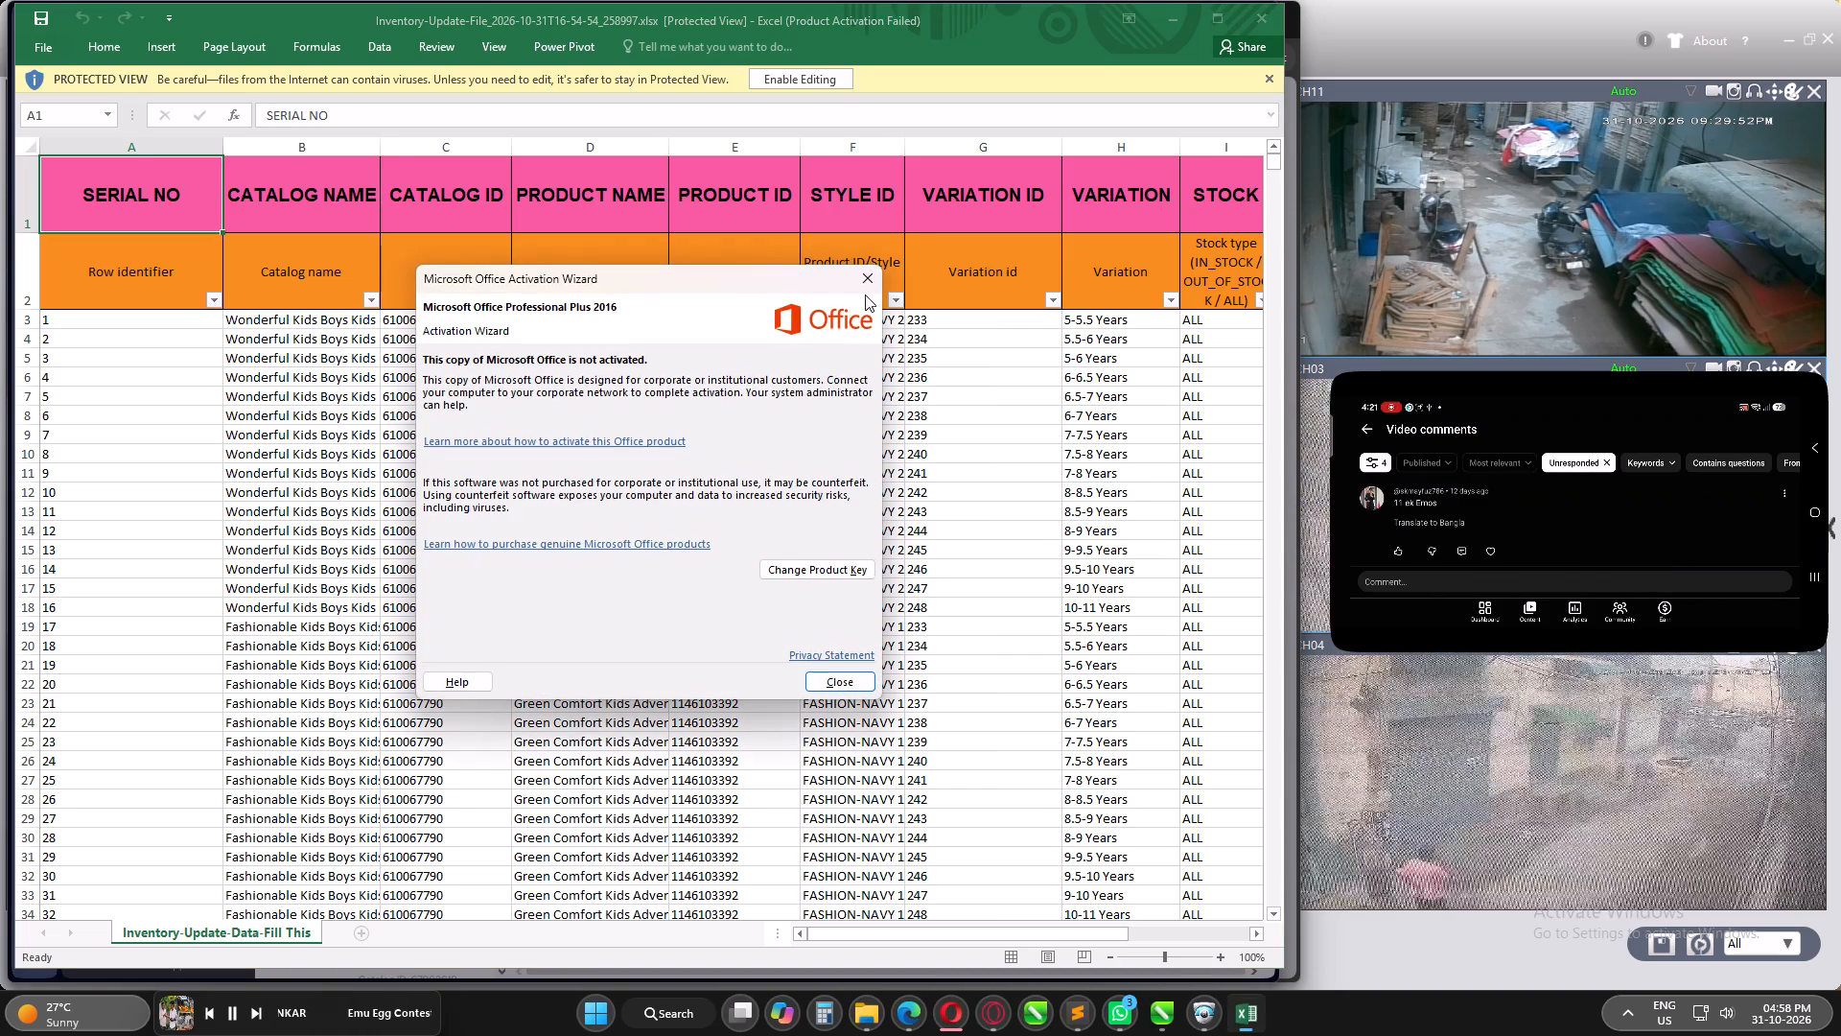
{"action": "left_click", "coordinate": [865, 276]}
{"action": "left_click", "coordinate": [809, 84]}
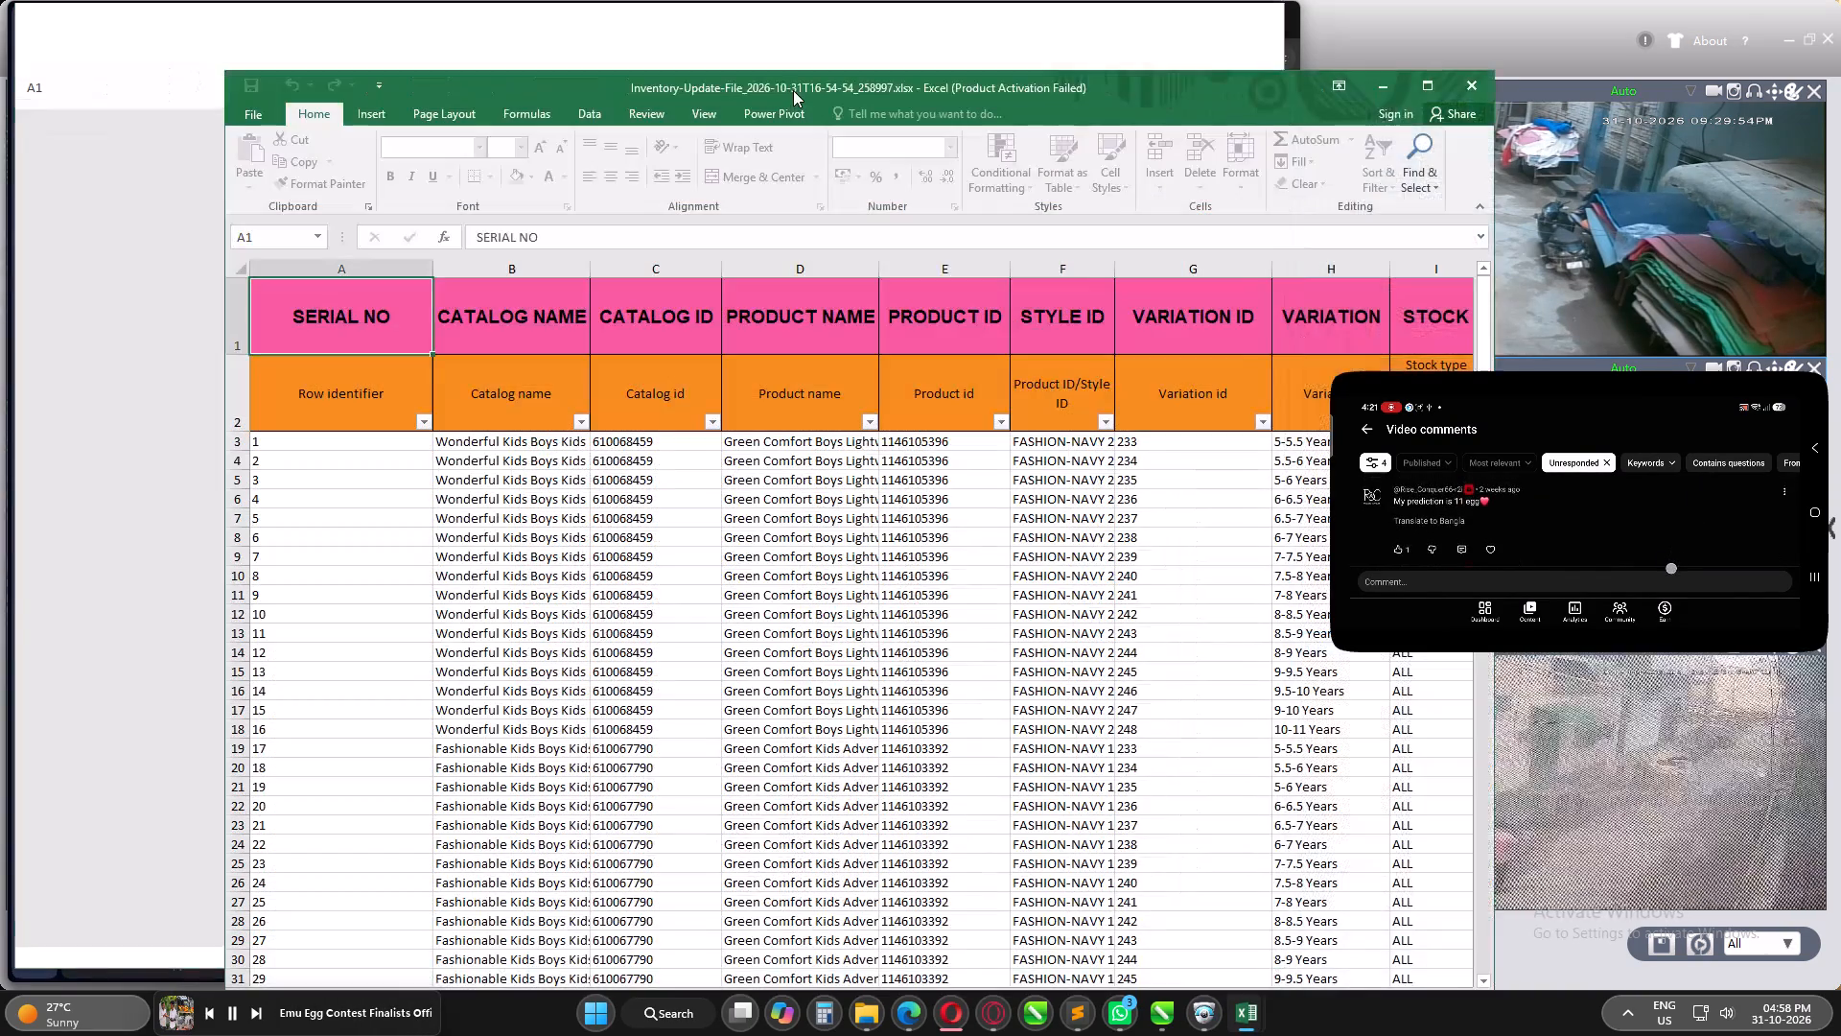
{"action": "left_click_drag", "start_coordinate": [789, 85], "coordinate": [578, 17]}
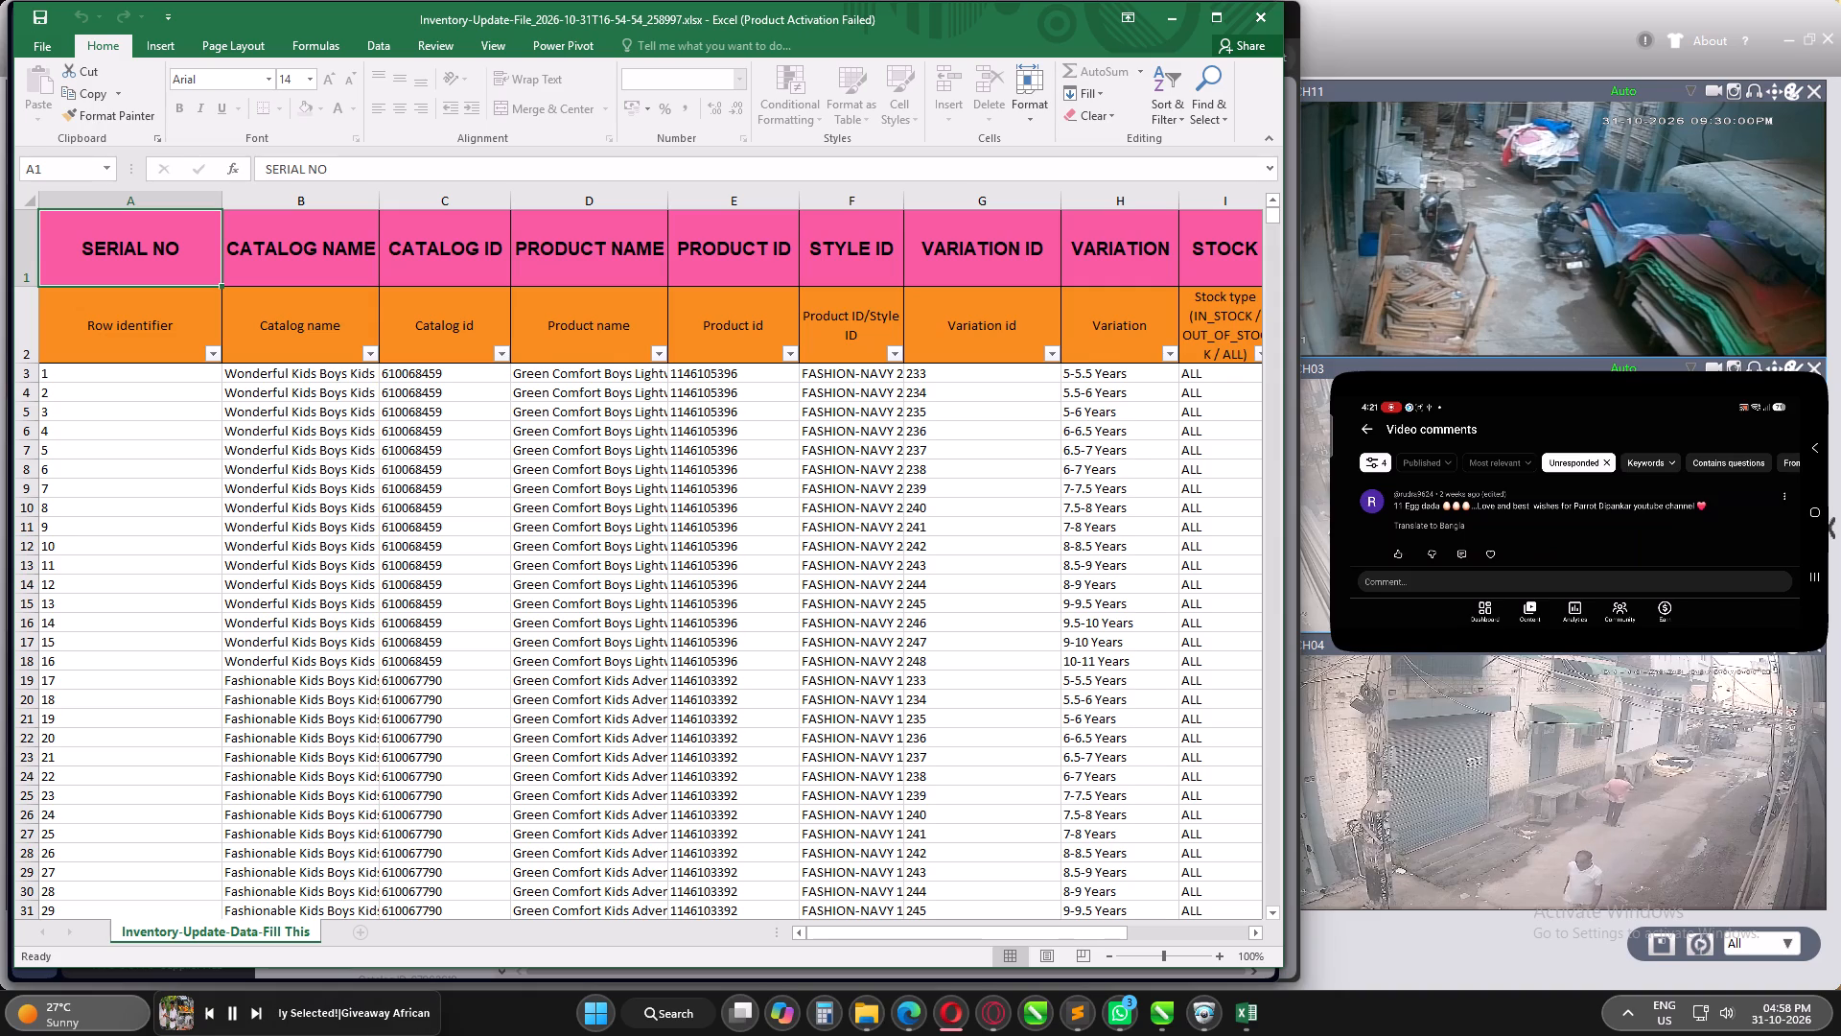
Filter the Style ID column to show only the SP1 styles.
{"action": "left_click", "coordinate": [891, 357]}
{"action": "left_click", "coordinate": [767, 518]}
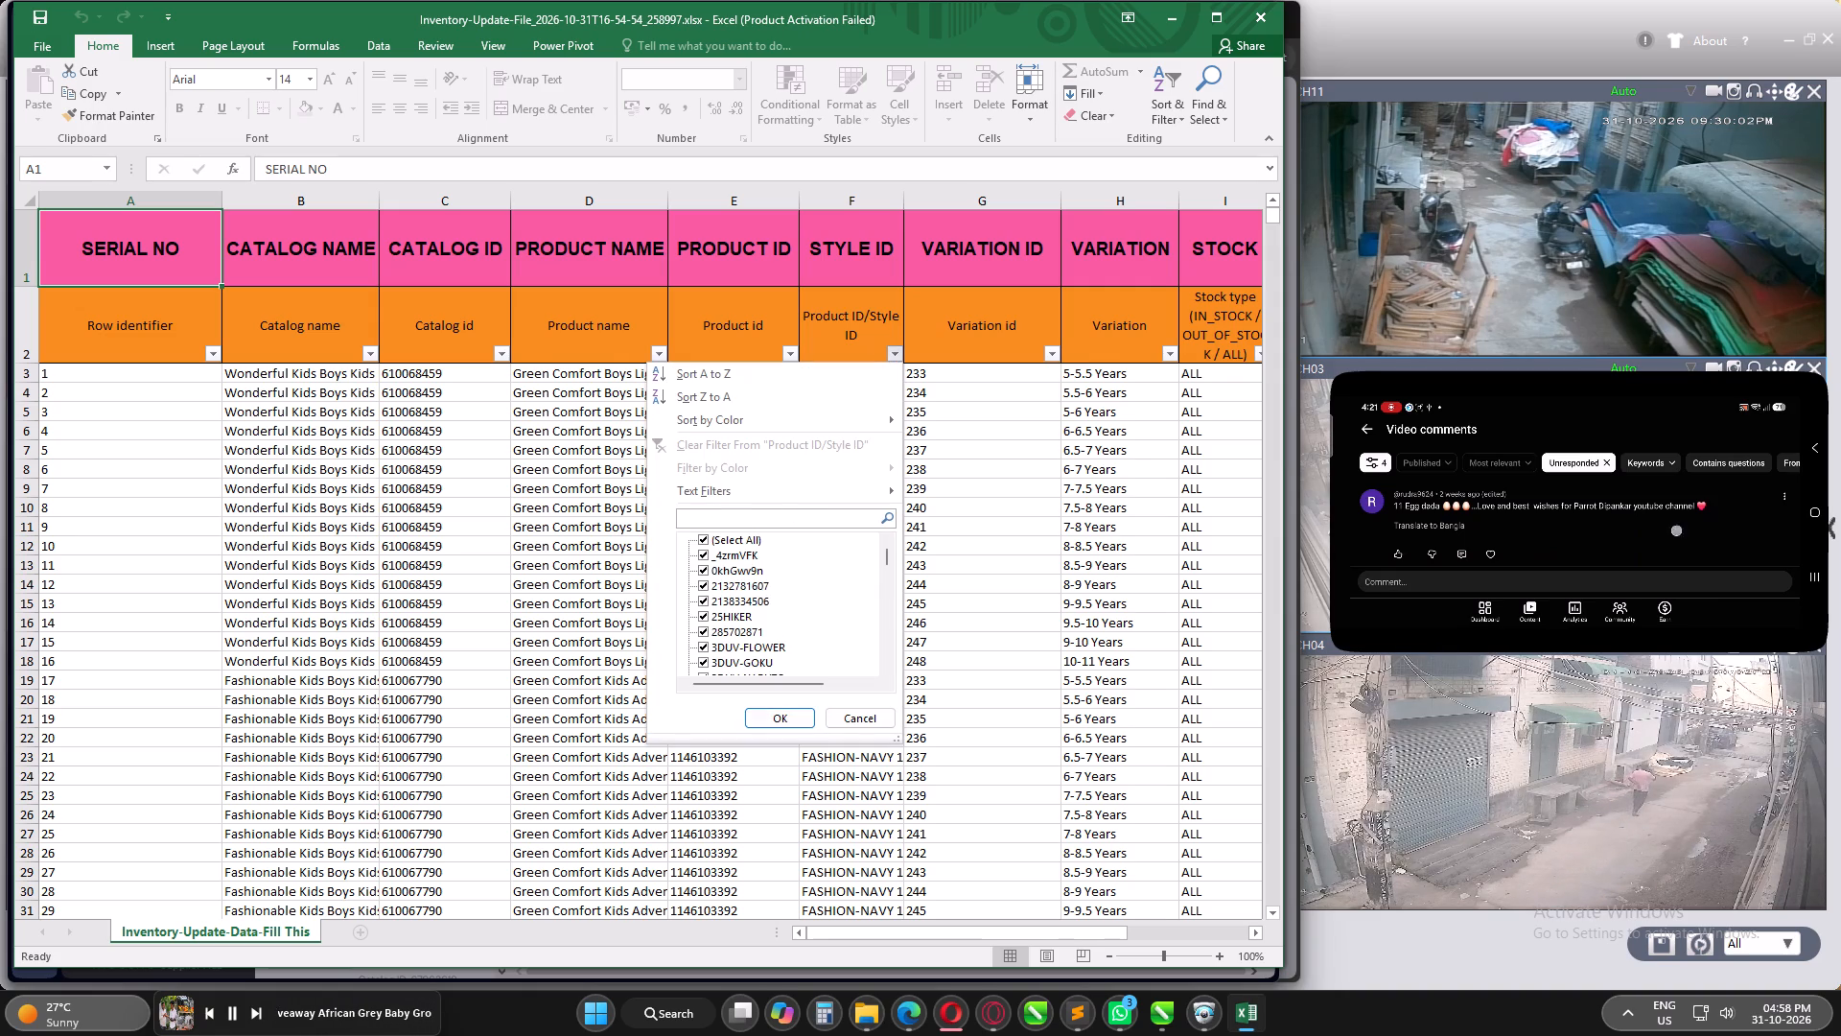
{"action": "type", "text": "SP1"}
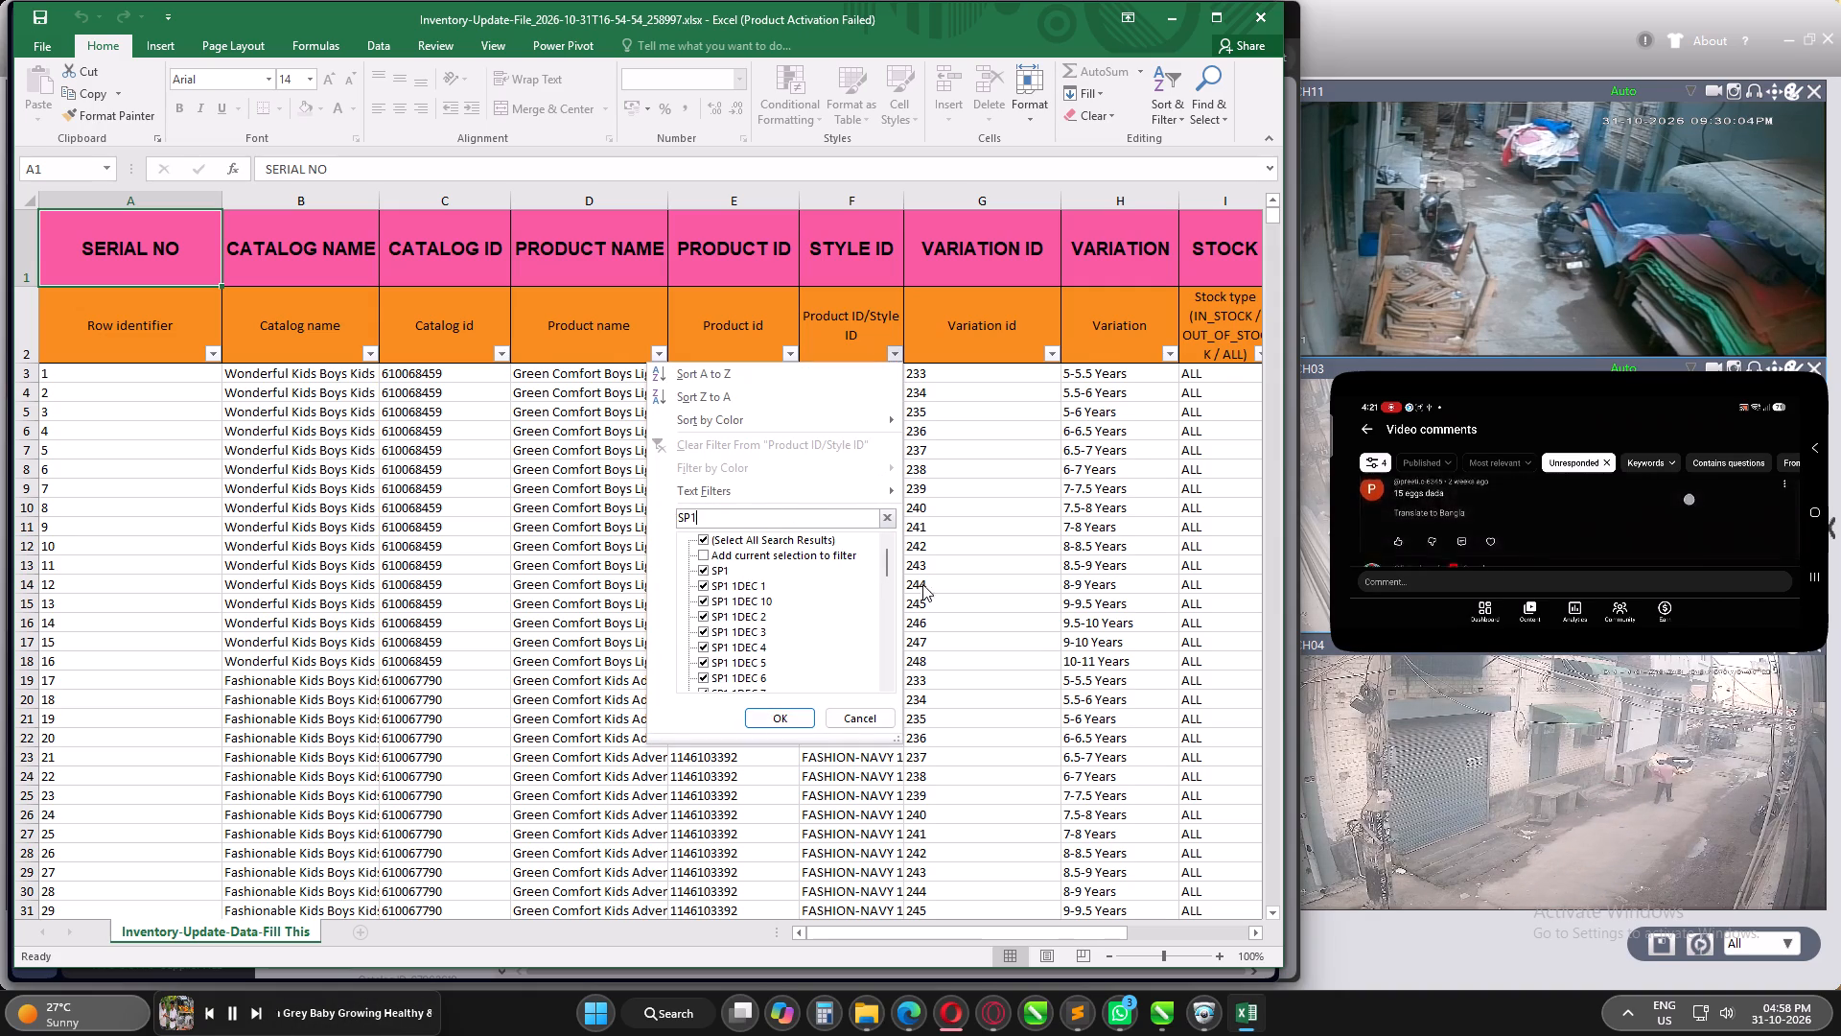
{"action": "left_click_drag", "start_coordinate": [890, 562], "coordinate": [885, 689]}
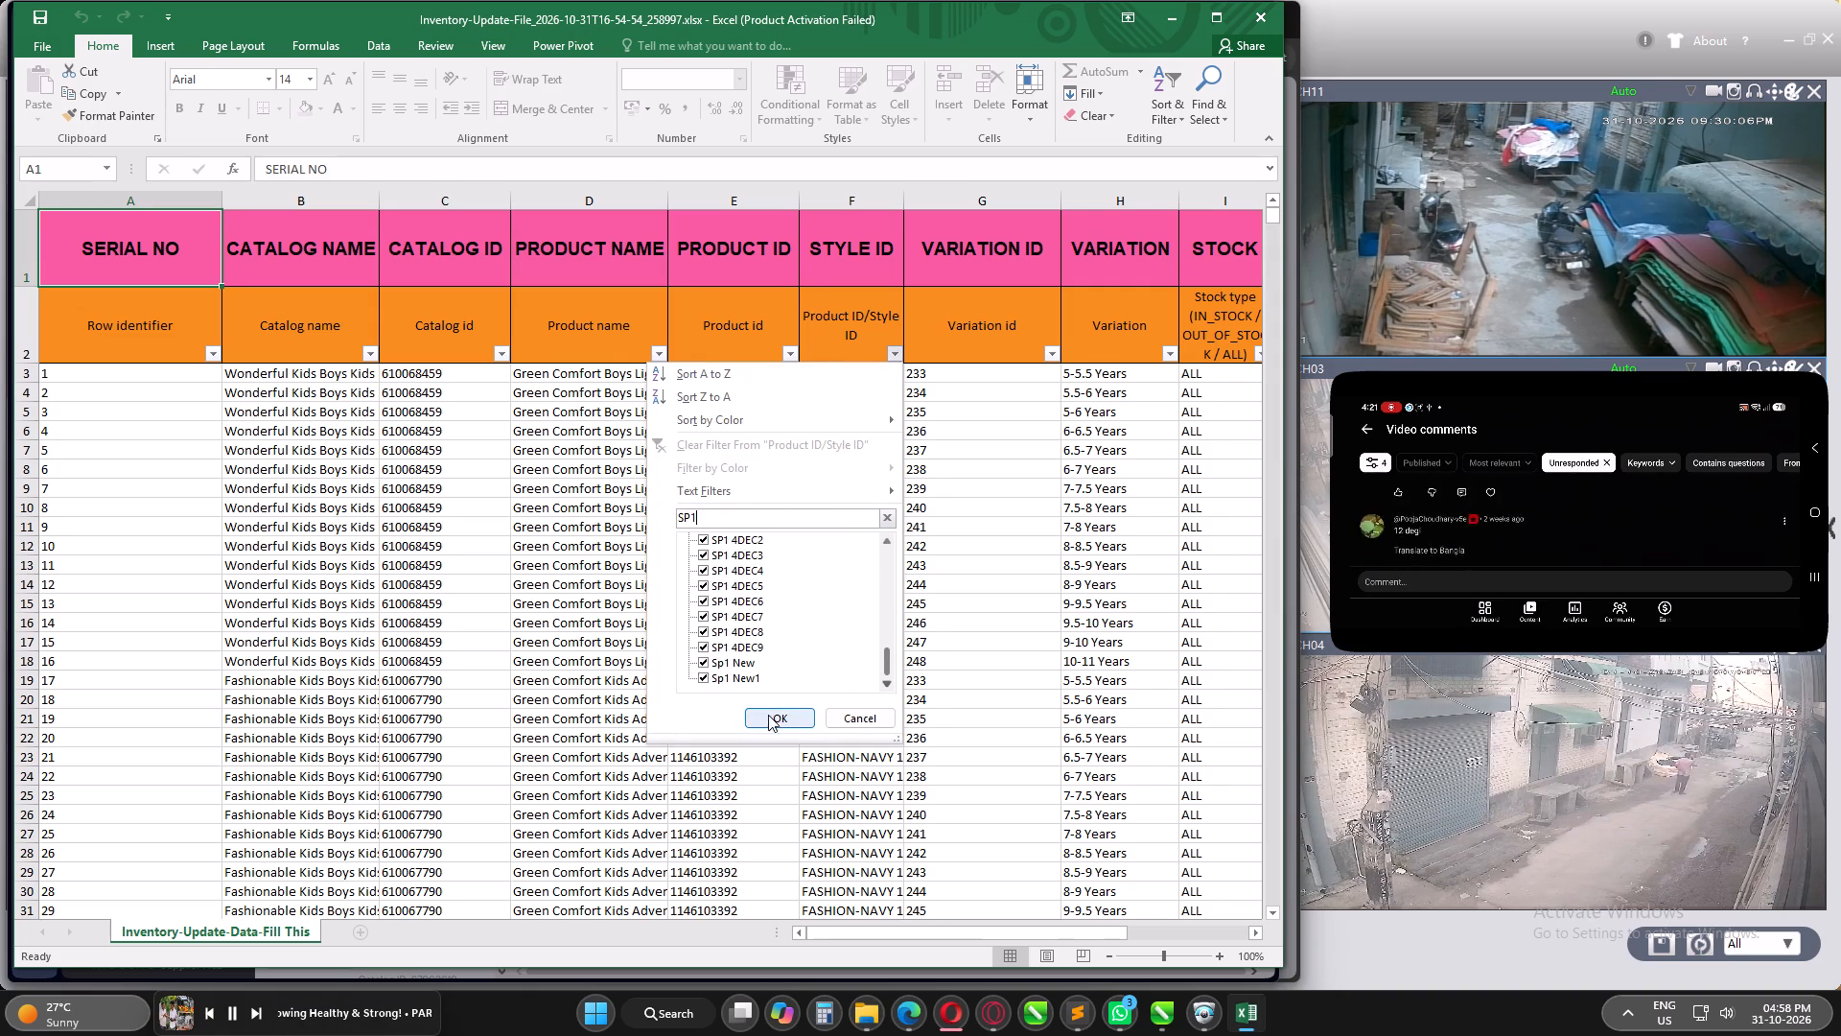
{"action": "left_click", "coordinate": [764, 718]}
Filter the Variation column to the nine child sizes within 2-5 Years, from 2-2.5 Years through 4.5-5 Years.
{"action": "left_click", "coordinate": [1179, 349]}
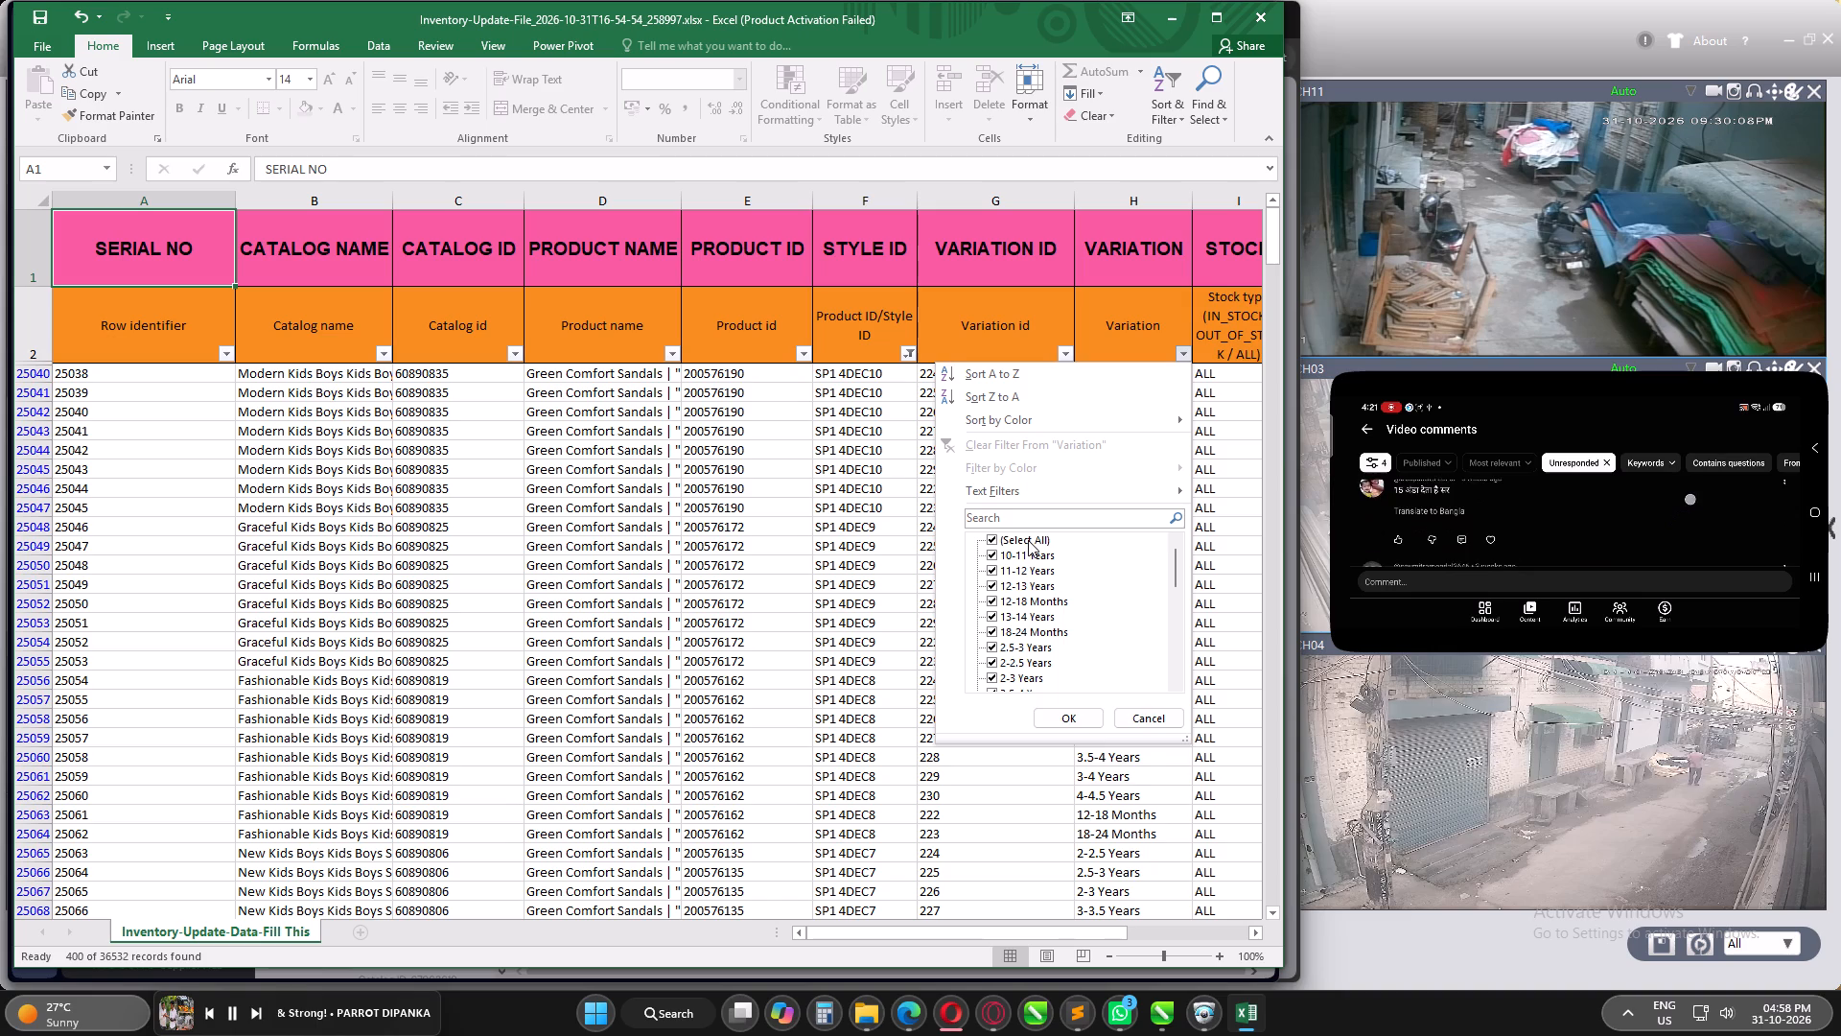
{"action": "left_click", "coordinate": [1028, 540]}
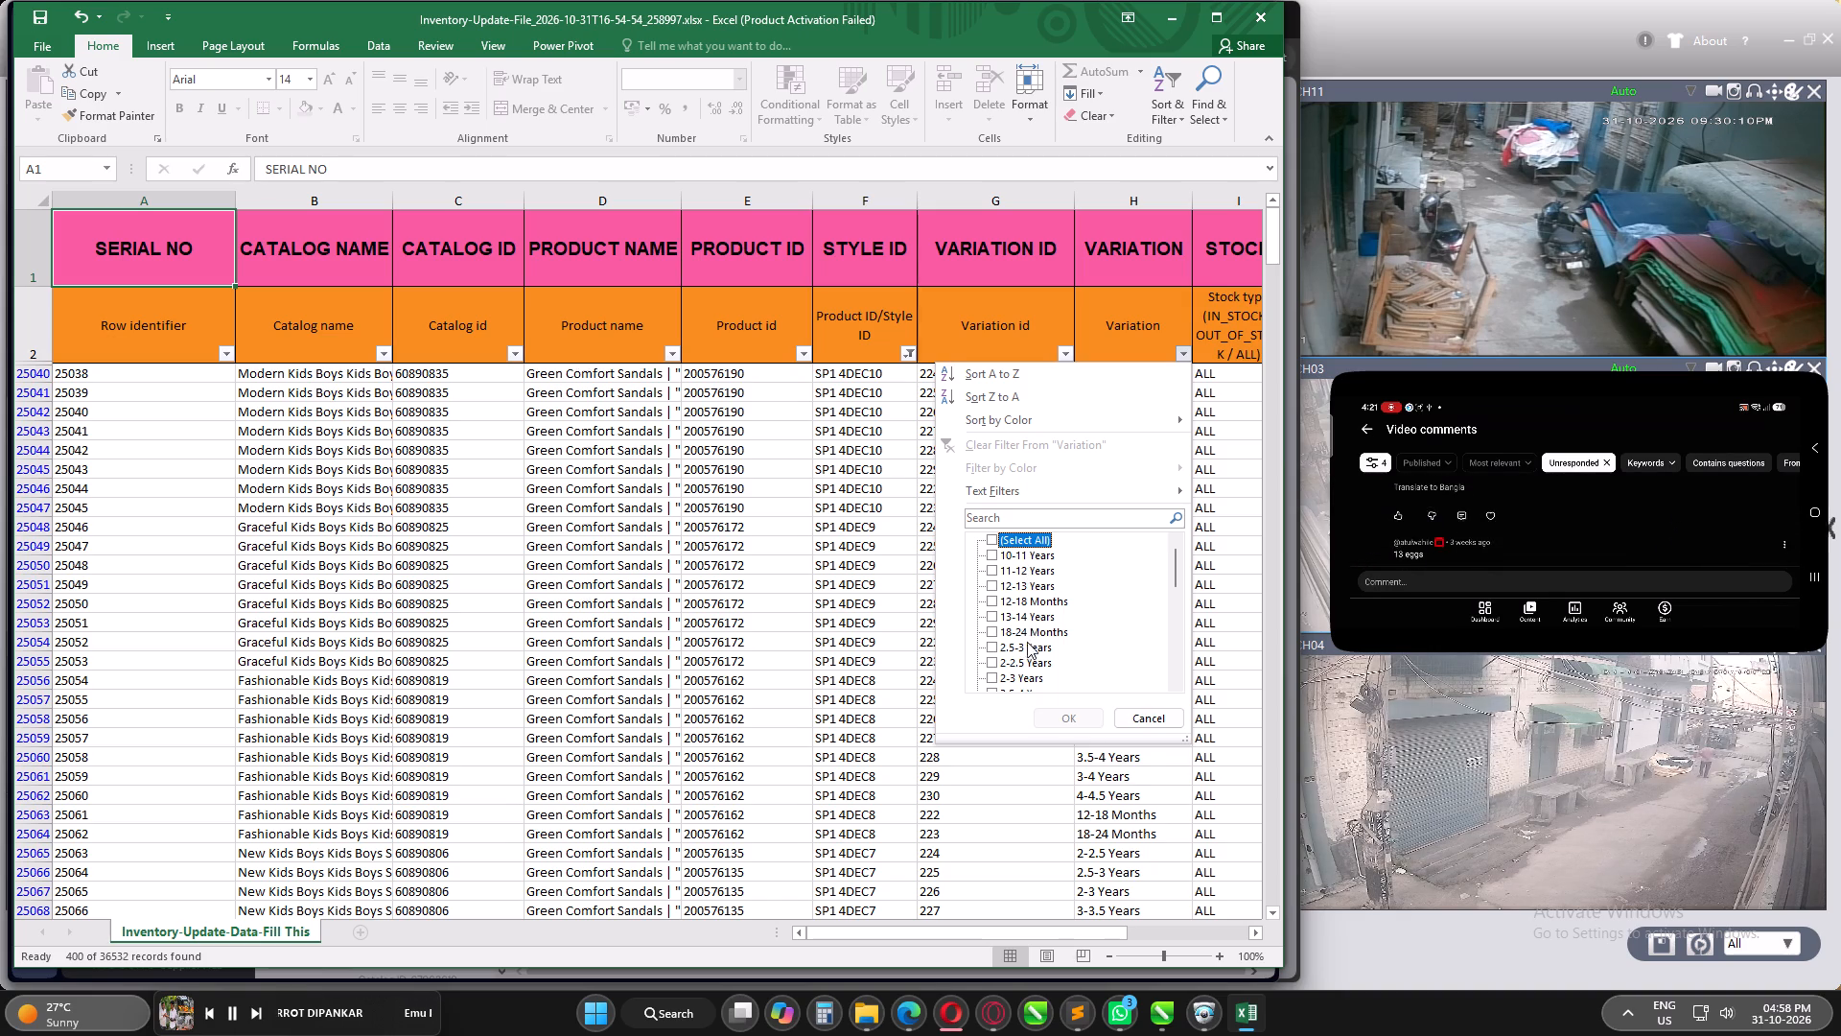
{"action": "left_click", "coordinate": [1024, 646]}
{"action": "left_click", "coordinate": [1018, 662]}
{"action": "scroll", "coordinate": [1023, 613], "scroll_direction": "down", "scroll_amount": 1}
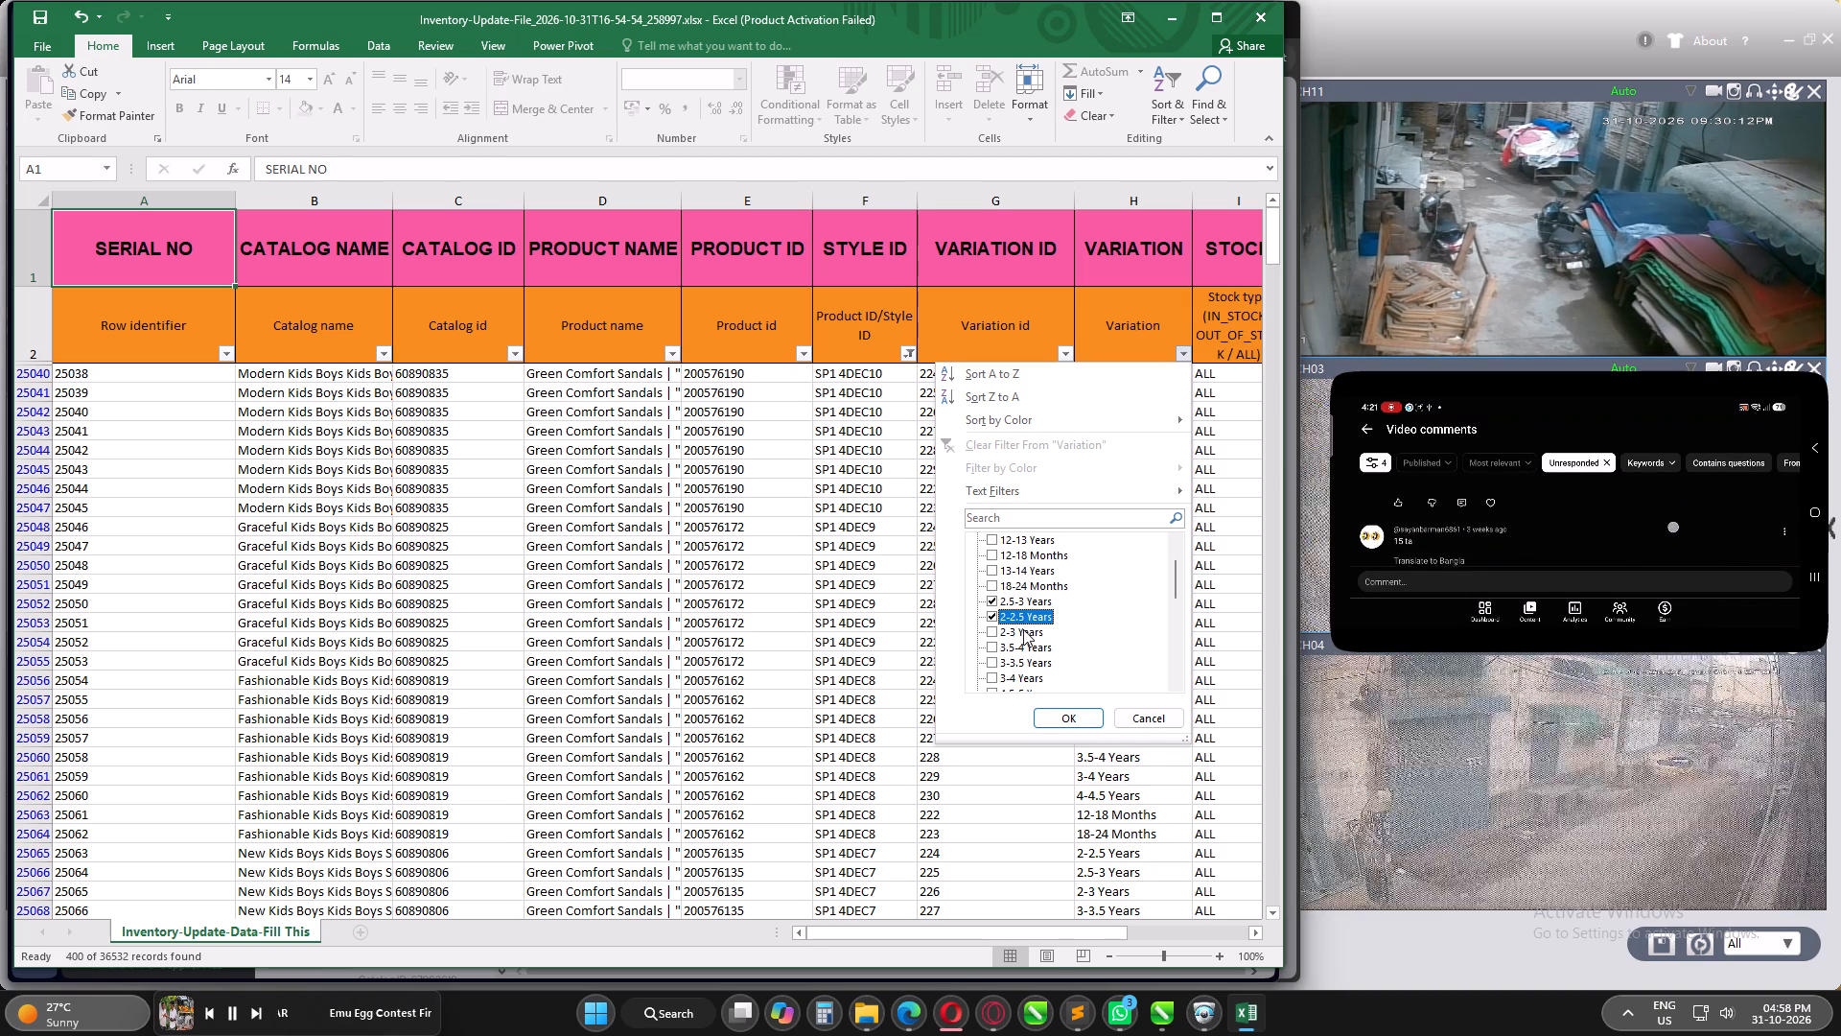
{"action": "left_click", "coordinate": [1023, 629]}
{"action": "left_click", "coordinate": [1024, 648]}
{"action": "left_click", "coordinate": [1024, 662]}
{"action": "left_click", "coordinate": [1025, 676]}
{"action": "scroll", "coordinate": [1020, 615], "scroll_direction": "down", "scroll_amount": 1}
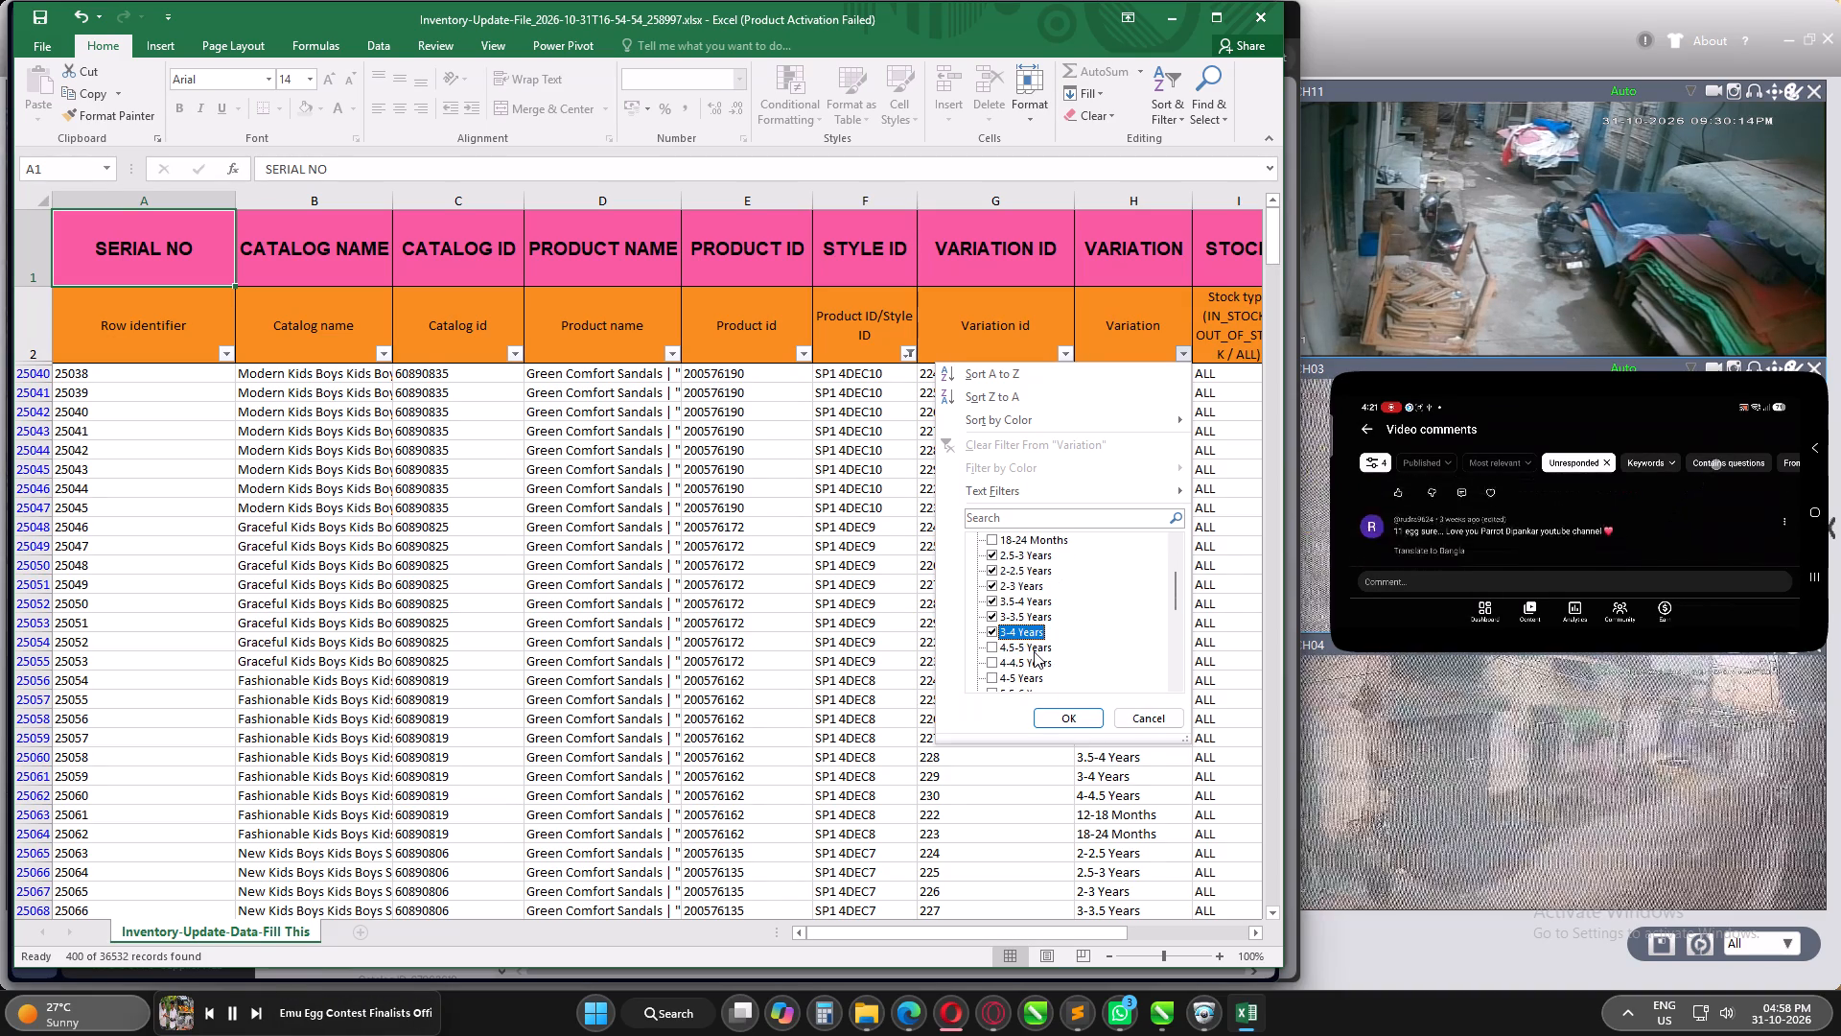
{"action": "left_click", "coordinate": [1030, 650]}
{"action": "left_click", "coordinate": [1029, 658]}
{"action": "left_click", "coordinate": [1027, 678]}
{"action": "scroll", "coordinate": [1038, 653], "scroll_direction": "down", "scroll_amount": 1}
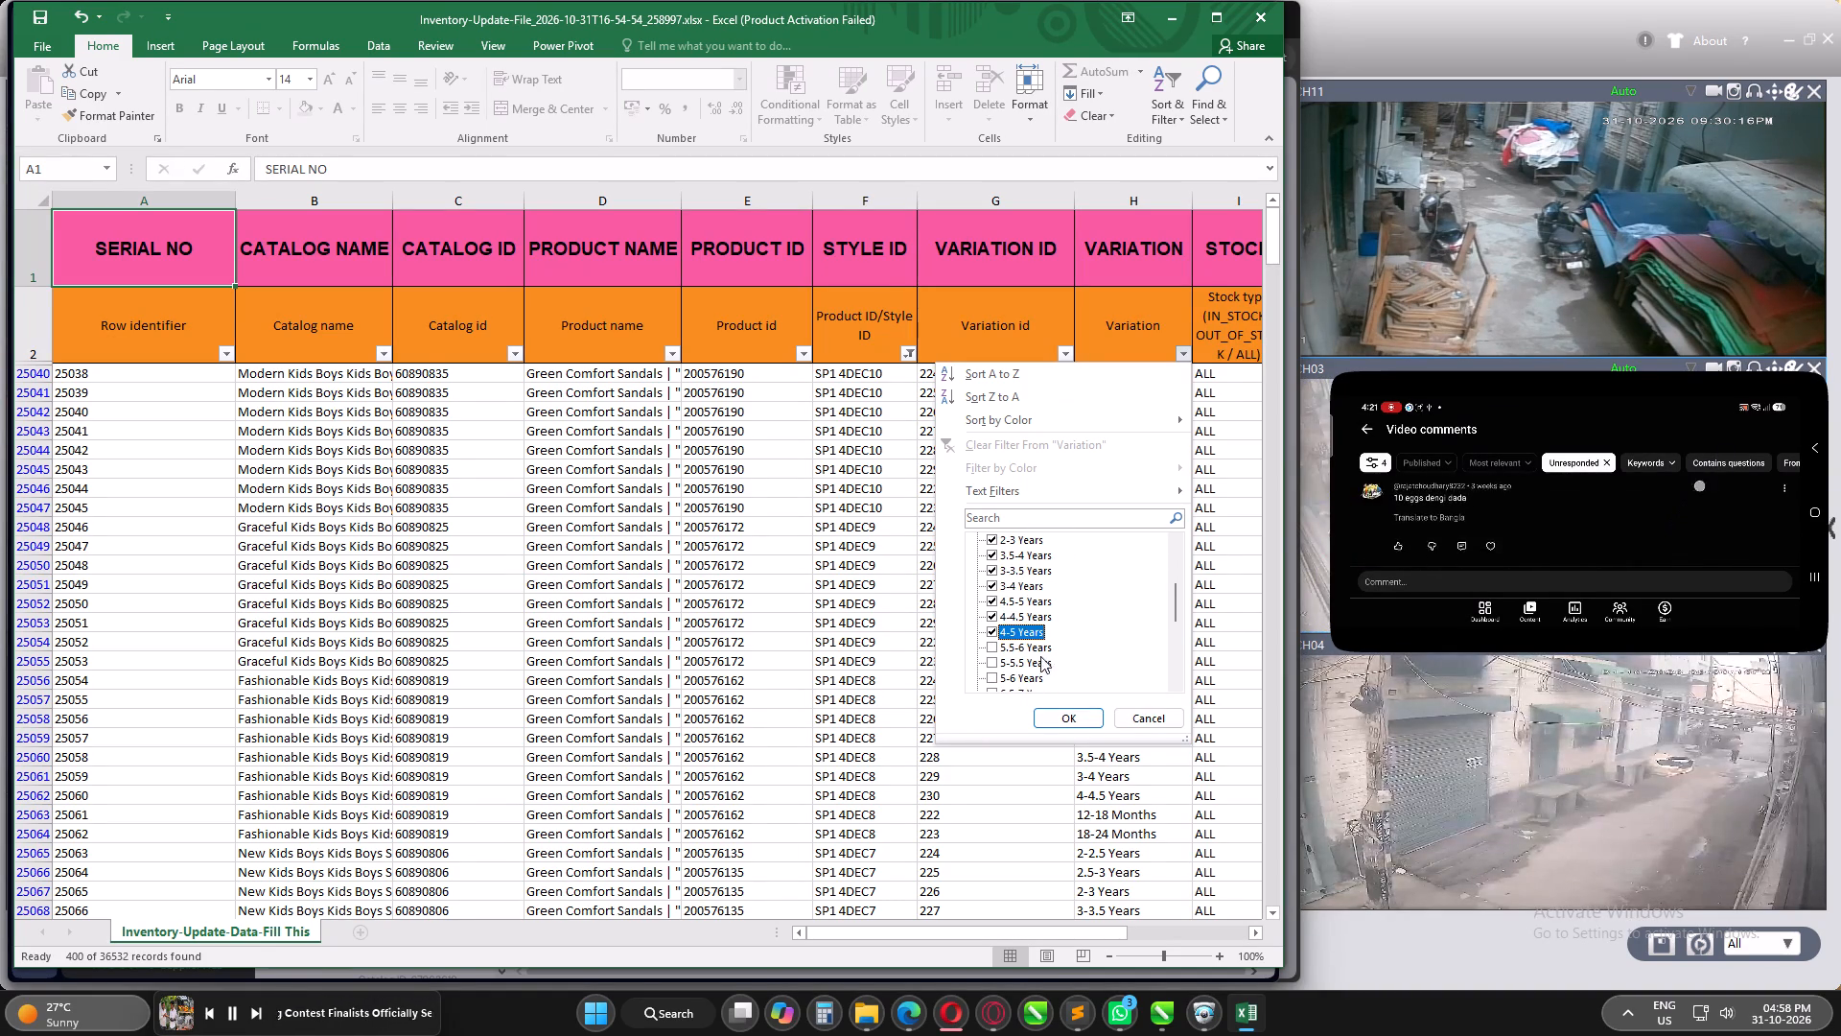
{"action": "left_click", "coordinate": [1072, 715]}
Filter the System Stock Count column to show only rows with a value of 0.
{"action": "left_click", "coordinate": [1124, 379]}
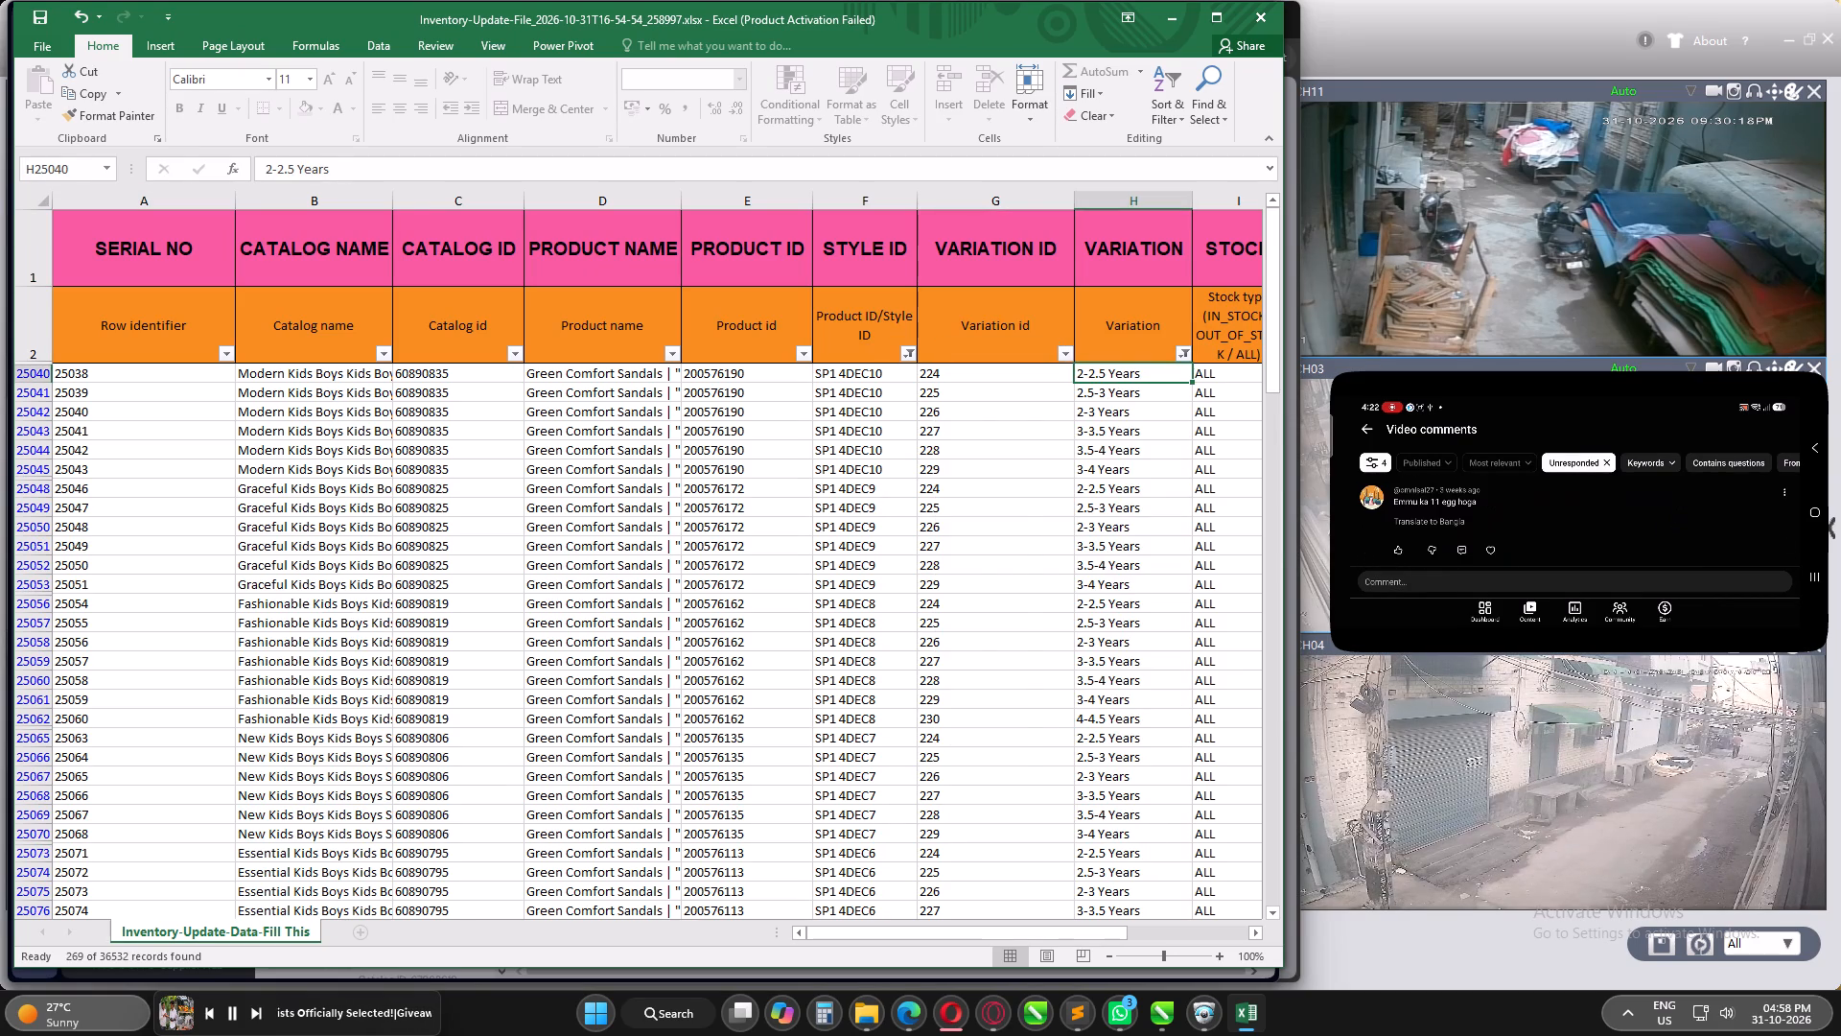
{"action": "key", "text": "Right"}
{"action": "key", "text": "Right"}
{"action": "key", "text": "Right"}
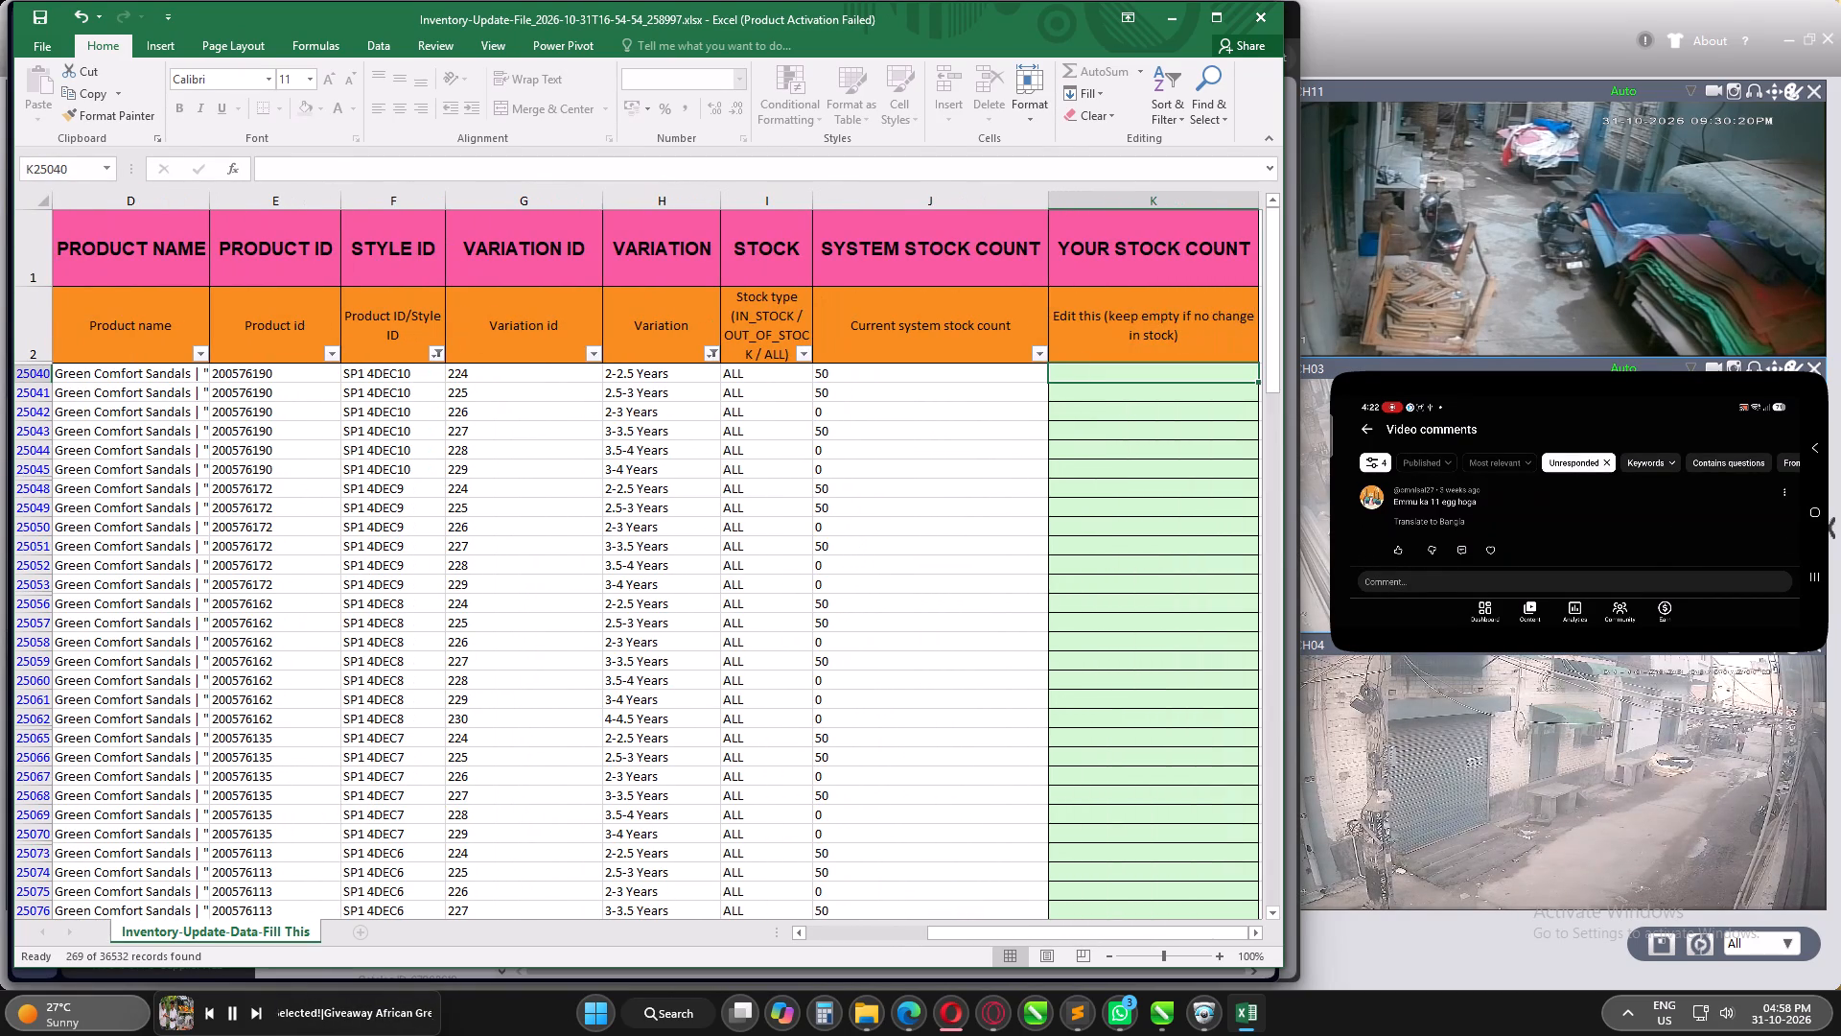
{"action": "left_click", "coordinate": [1039, 354]}
{"action": "left_click", "coordinate": [870, 543]}
{"action": "left_click", "coordinate": [860, 551]}
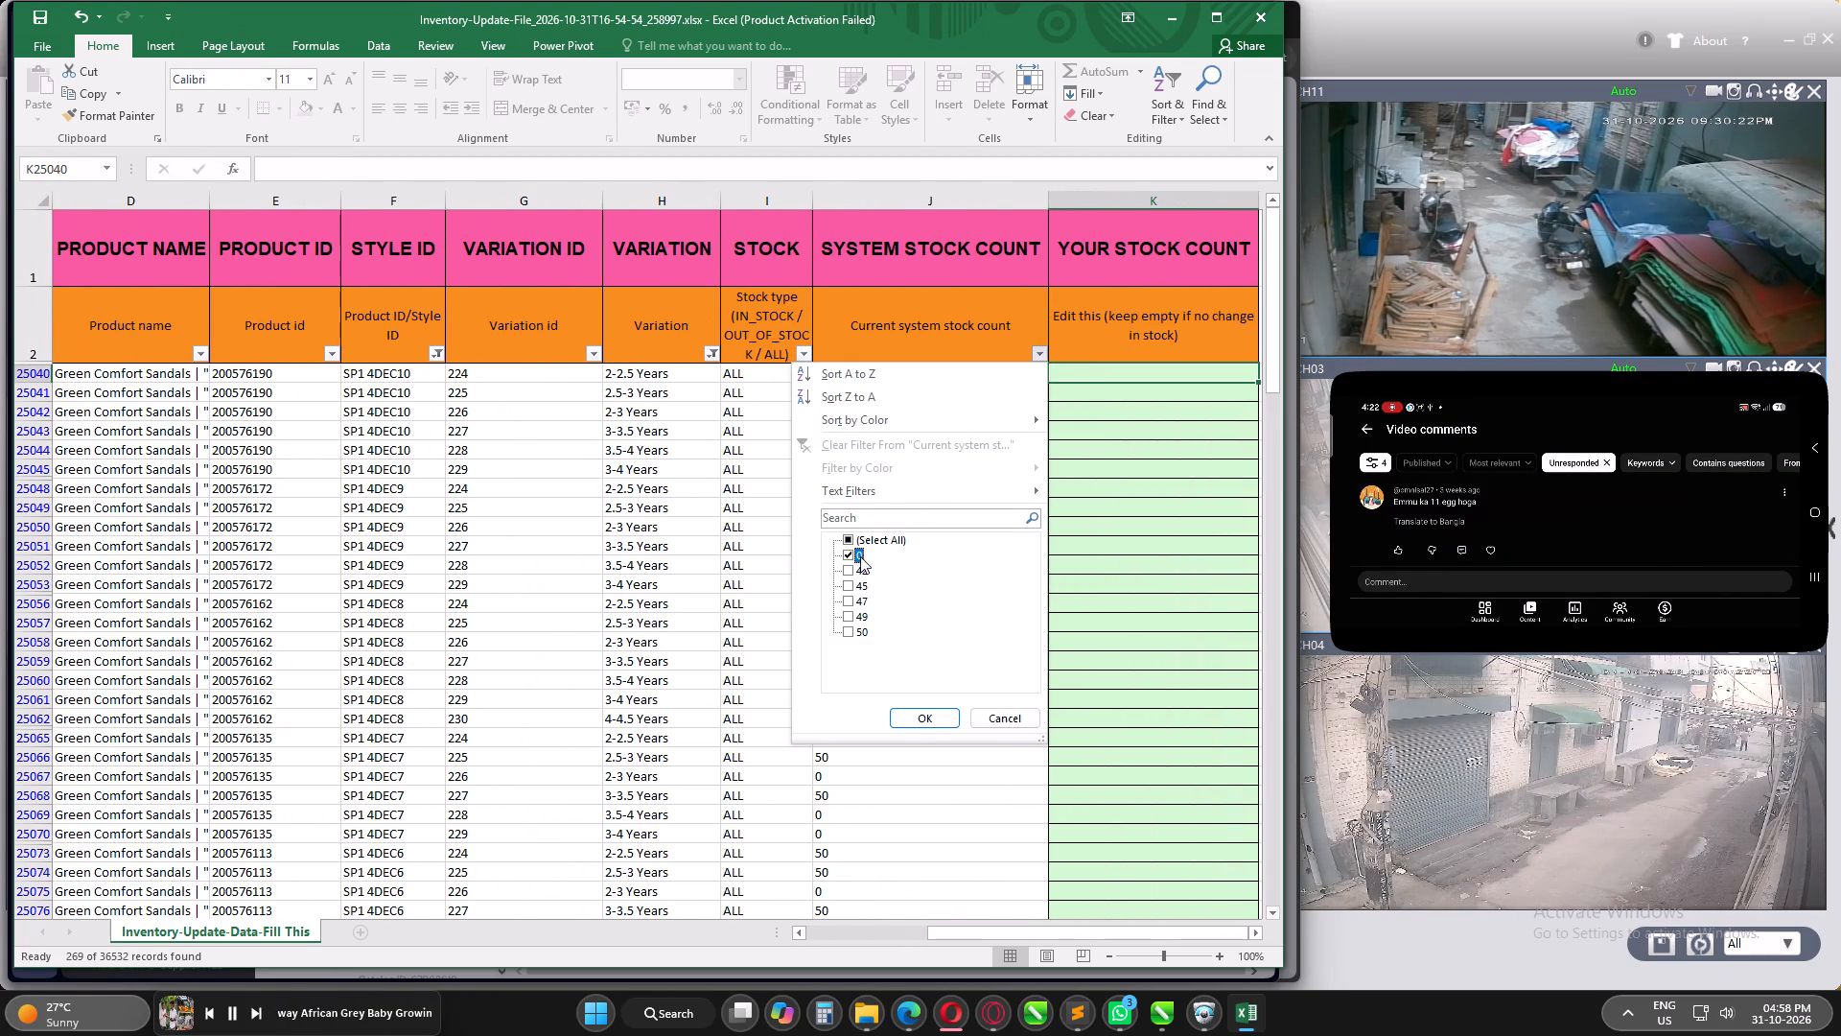
{"action": "left_click", "coordinate": [920, 712]}
Fill Your Stock Count with 100 for all filtered SP1 rows and save the workbook.
{"action": "left_click", "coordinate": [1122, 372]}
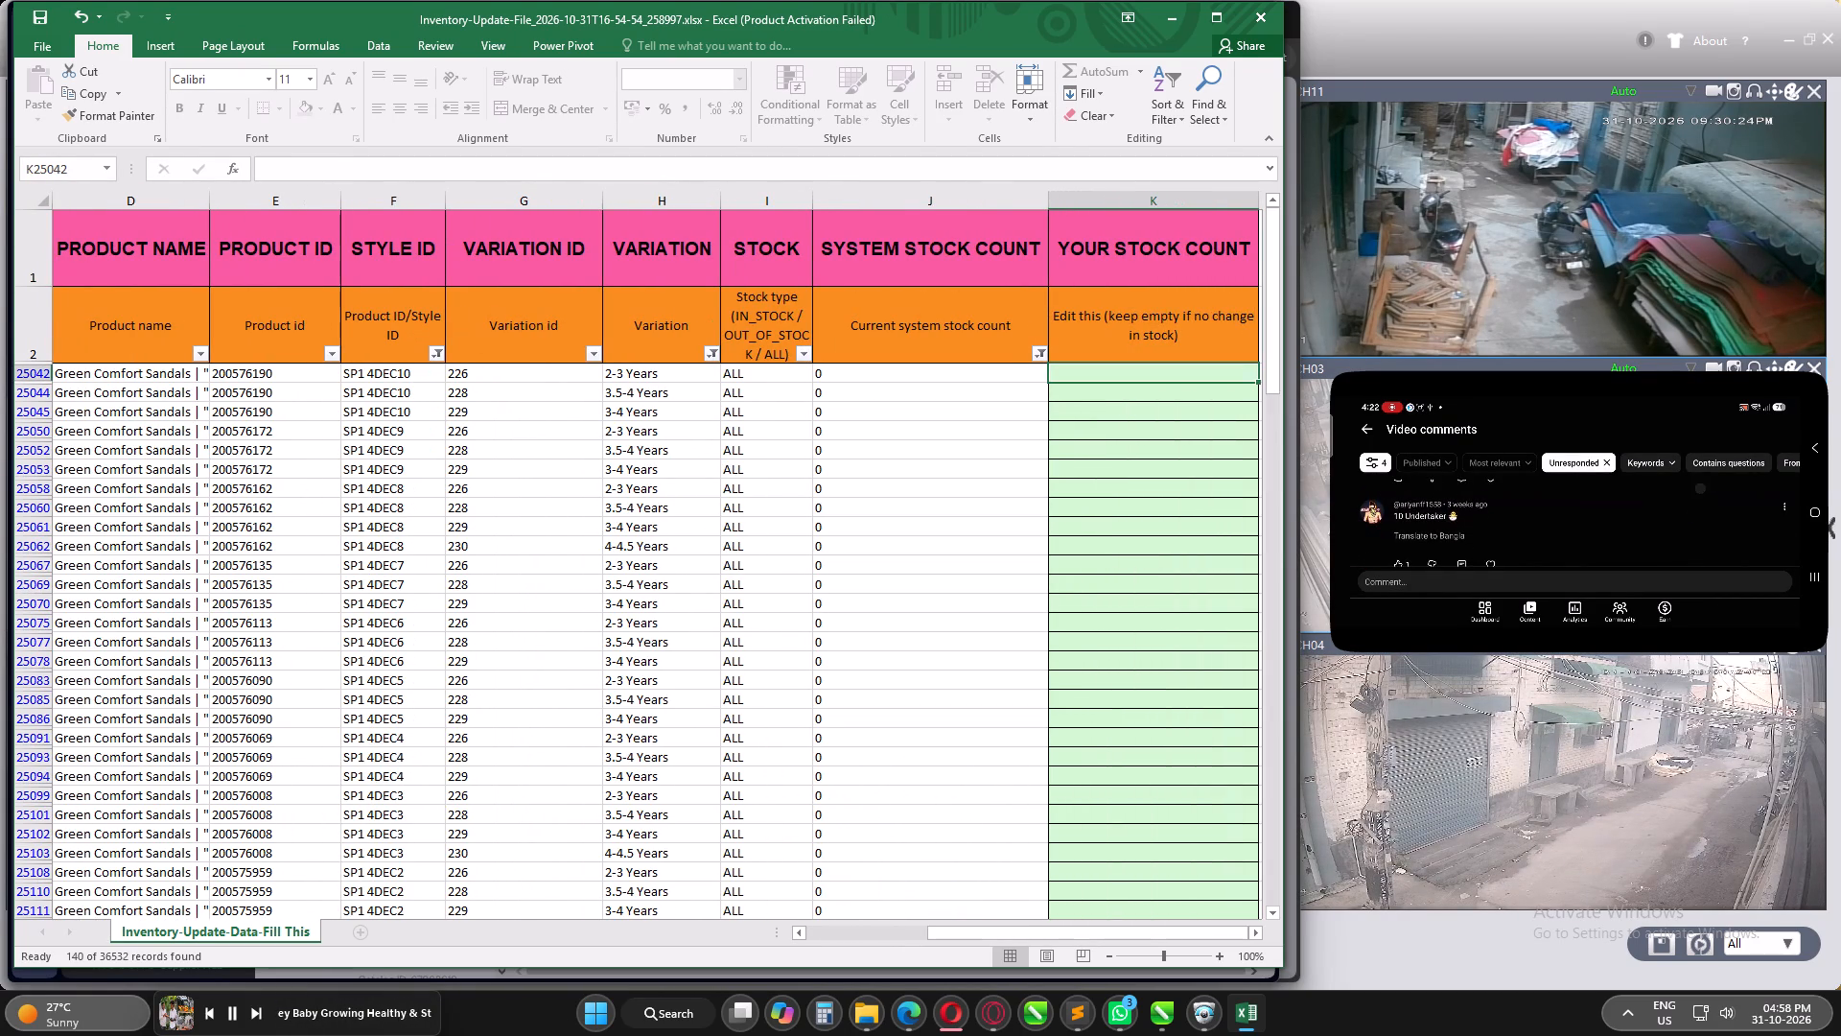
{"action": "type", "text": "100"}
{"action": "key", "text": "Return"}
{"action": "key", "text": "Up"}
{"action": "key", "text": "ctrl+c"}
{"action": "key", "text": "ctrl+shift+Down"}
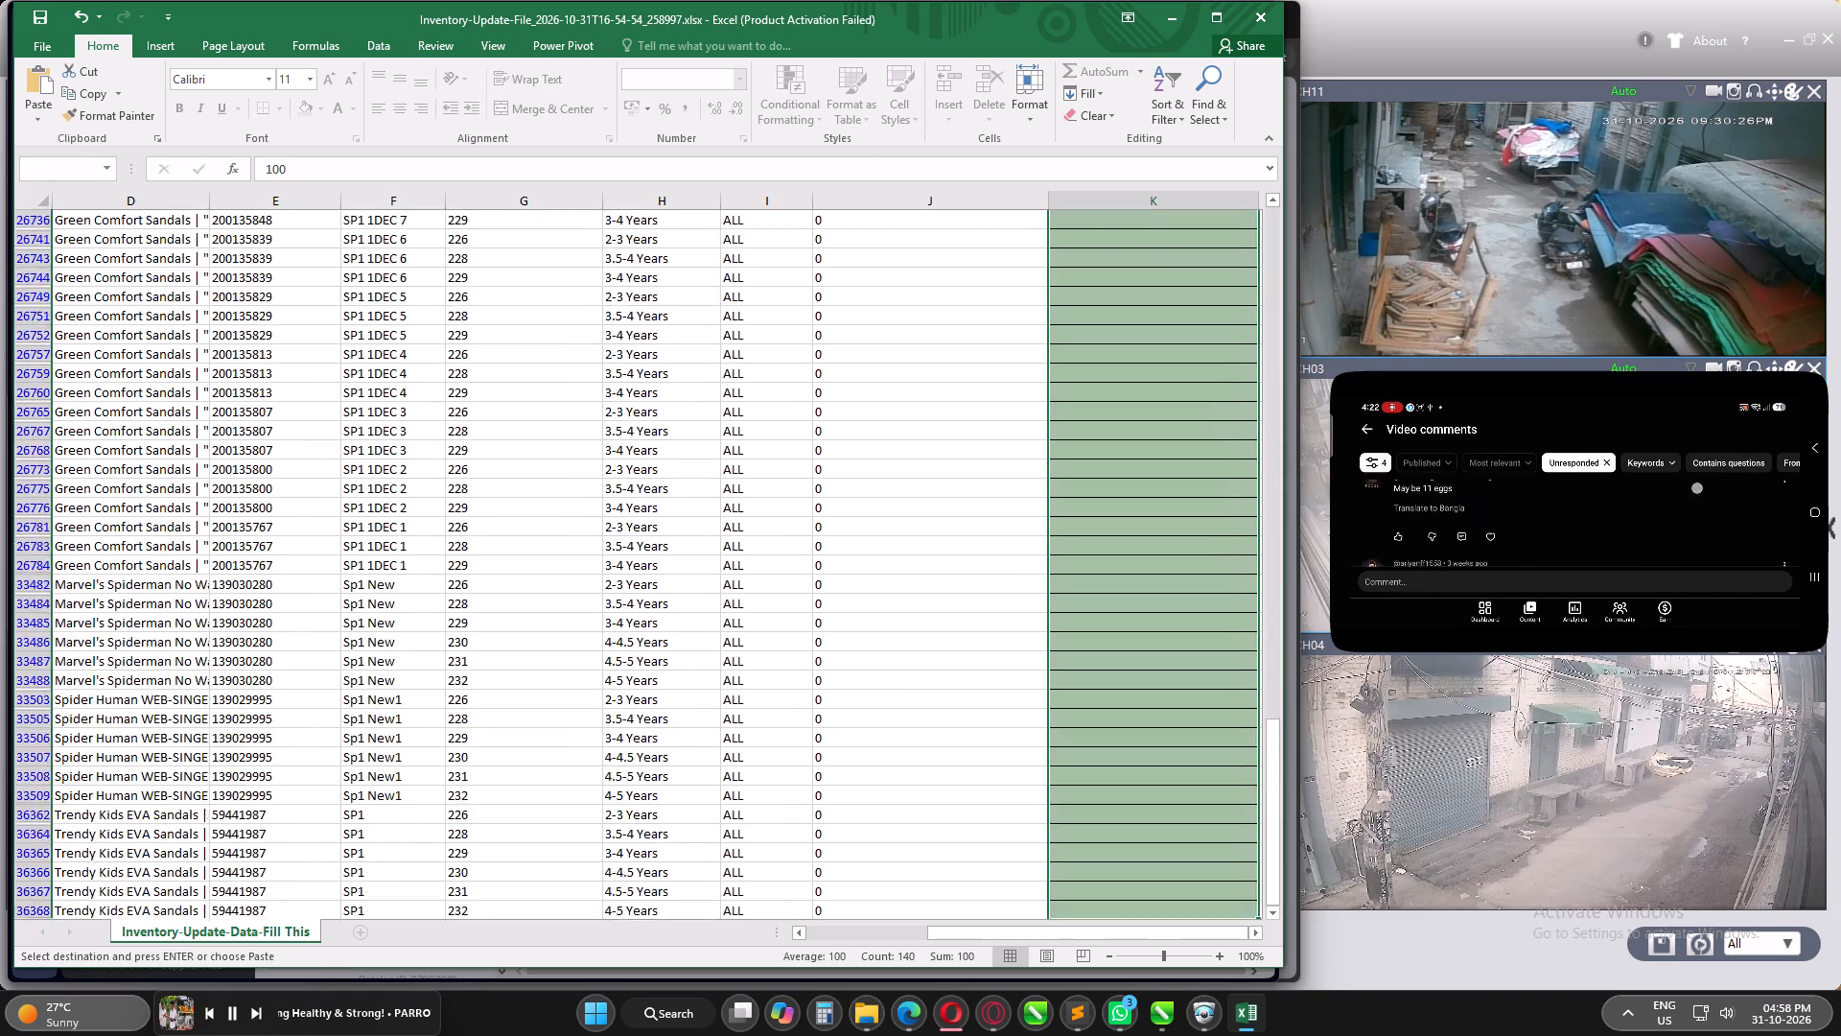
{"action": "key", "text": "ctrl+v"}
{"action": "key", "text": "ctrl+s"}
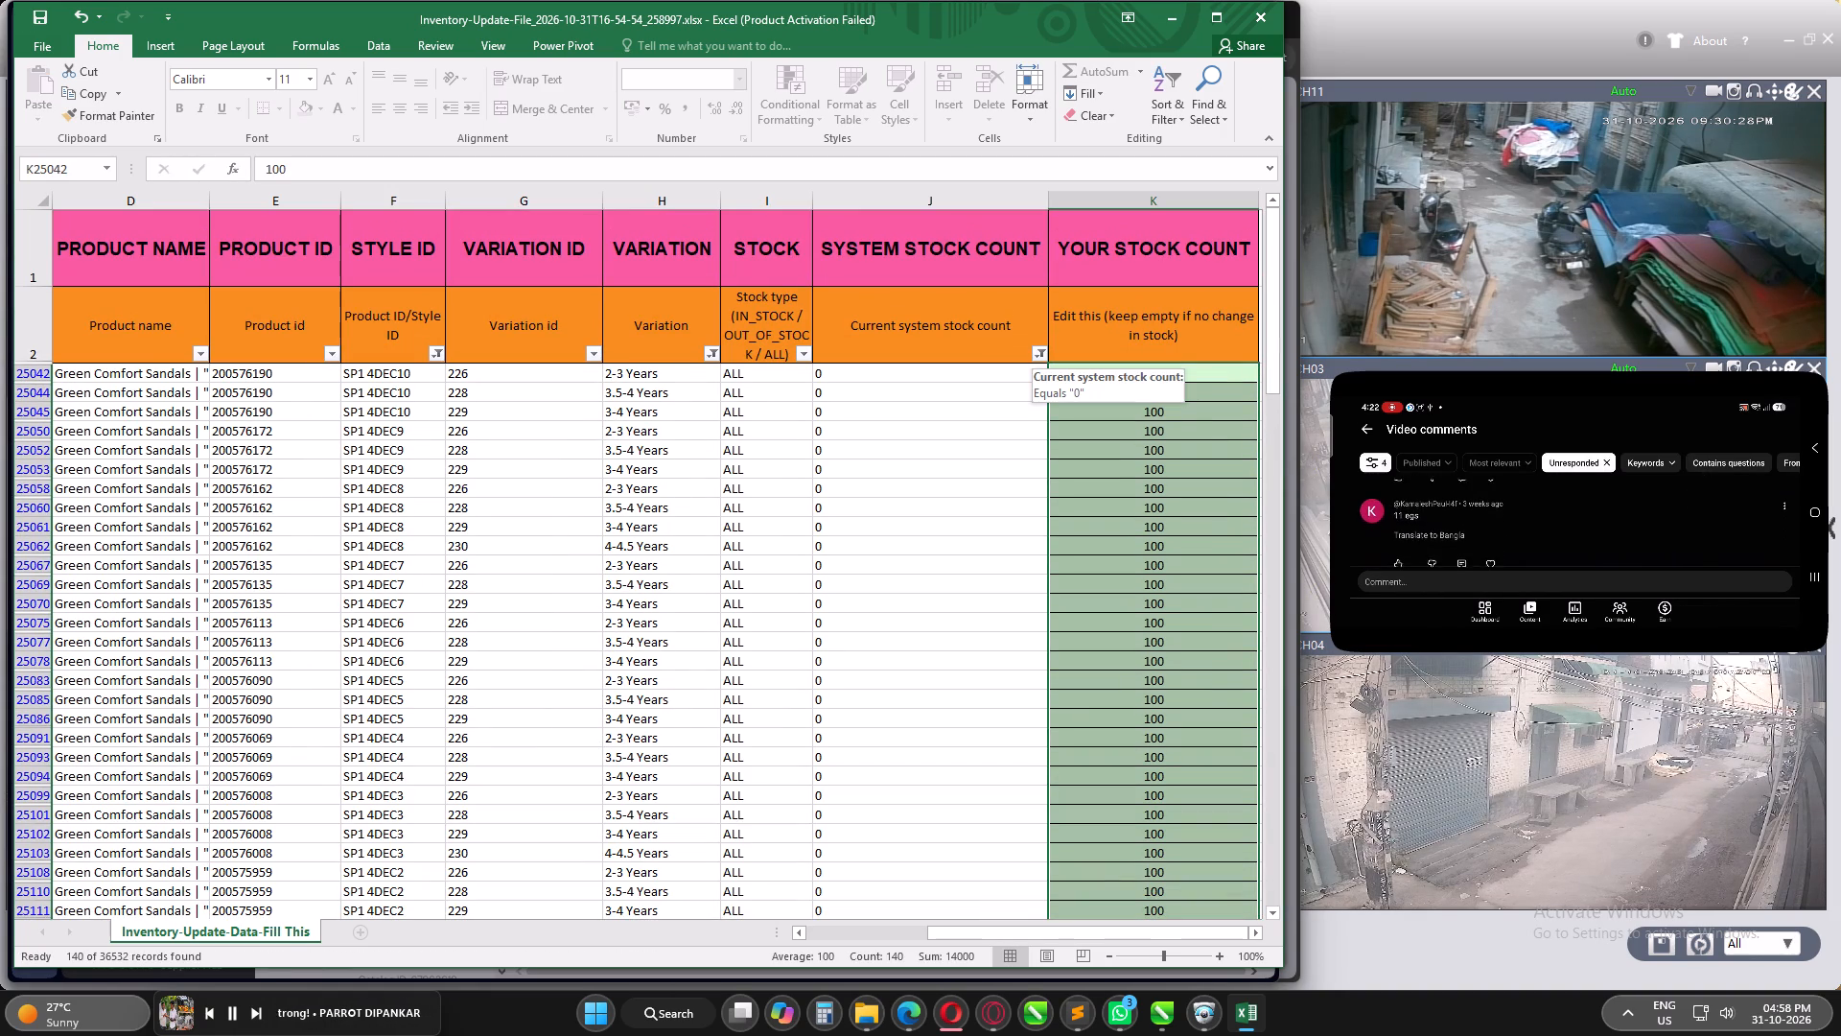
Clear the System Stock Count filter and change the Style ID filter to show only SP2 styles.
{"action": "left_click", "coordinate": [1038, 349]}
{"action": "left_click", "coordinate": [925, 451]}
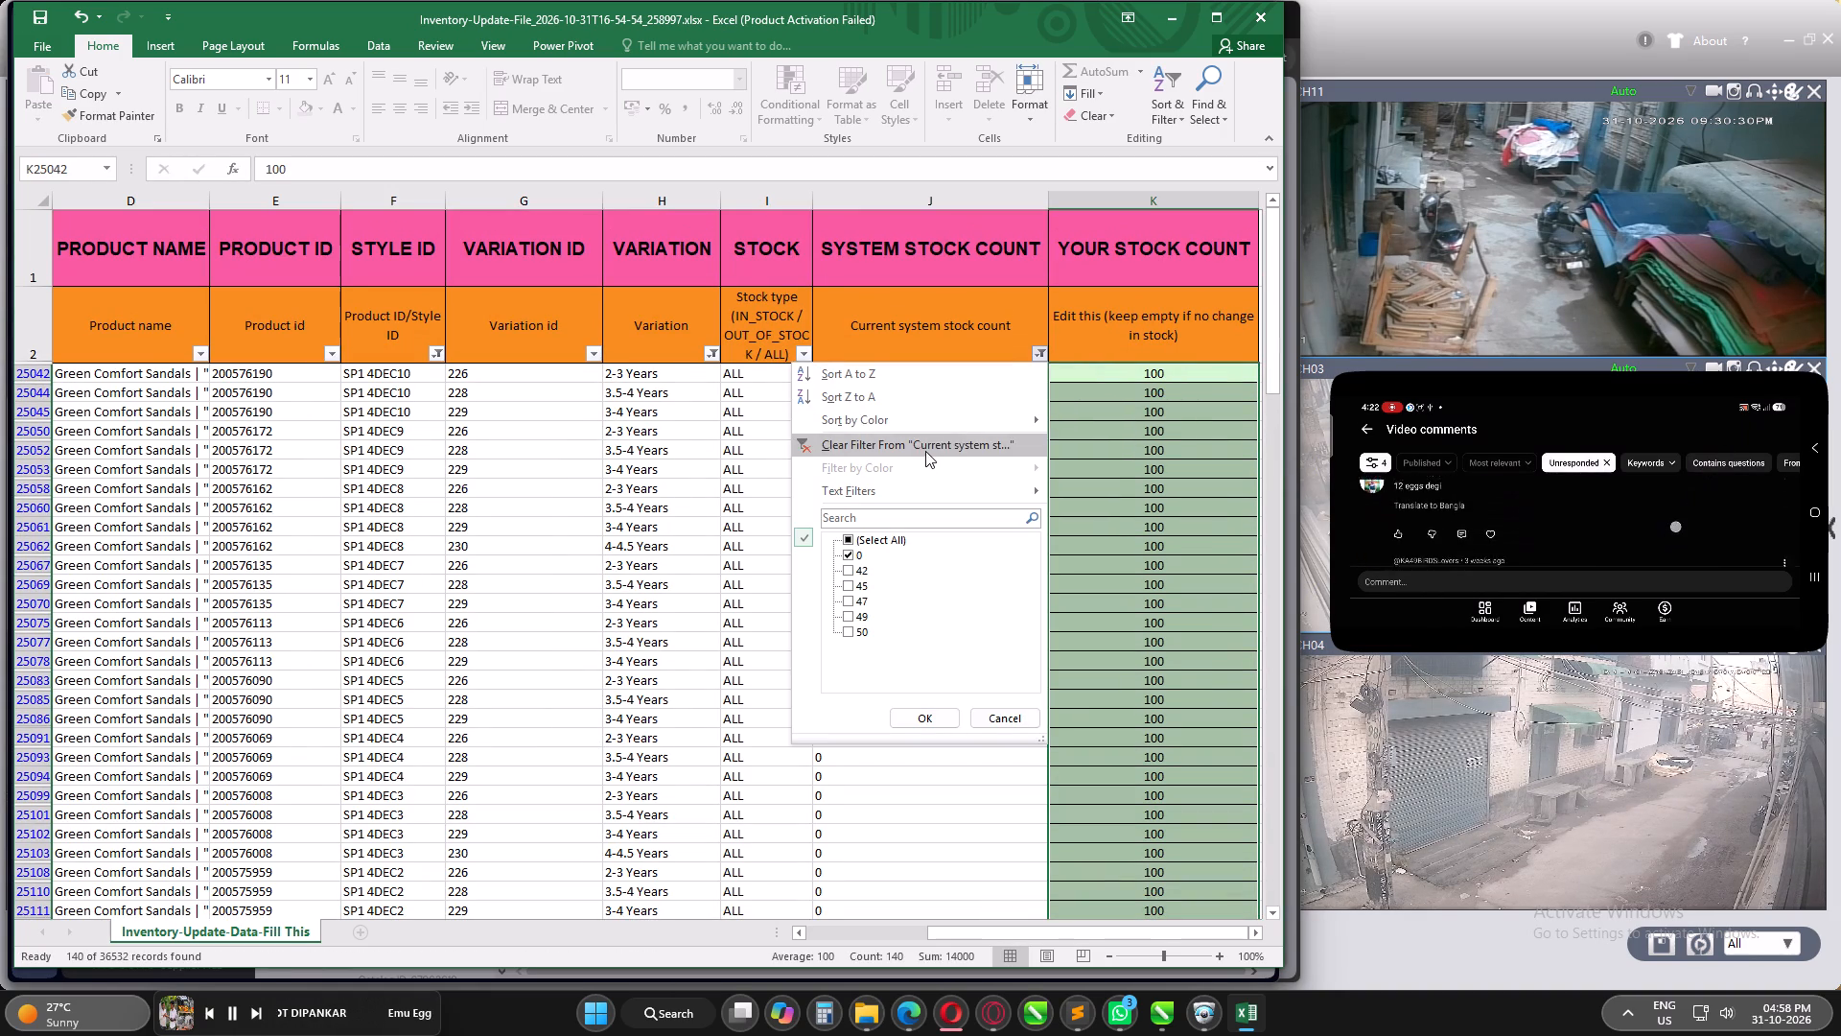
{"action": "left_click", "coordinate": [431, 361]}
{"action": "left_click", "coordinate": [389, 520]}
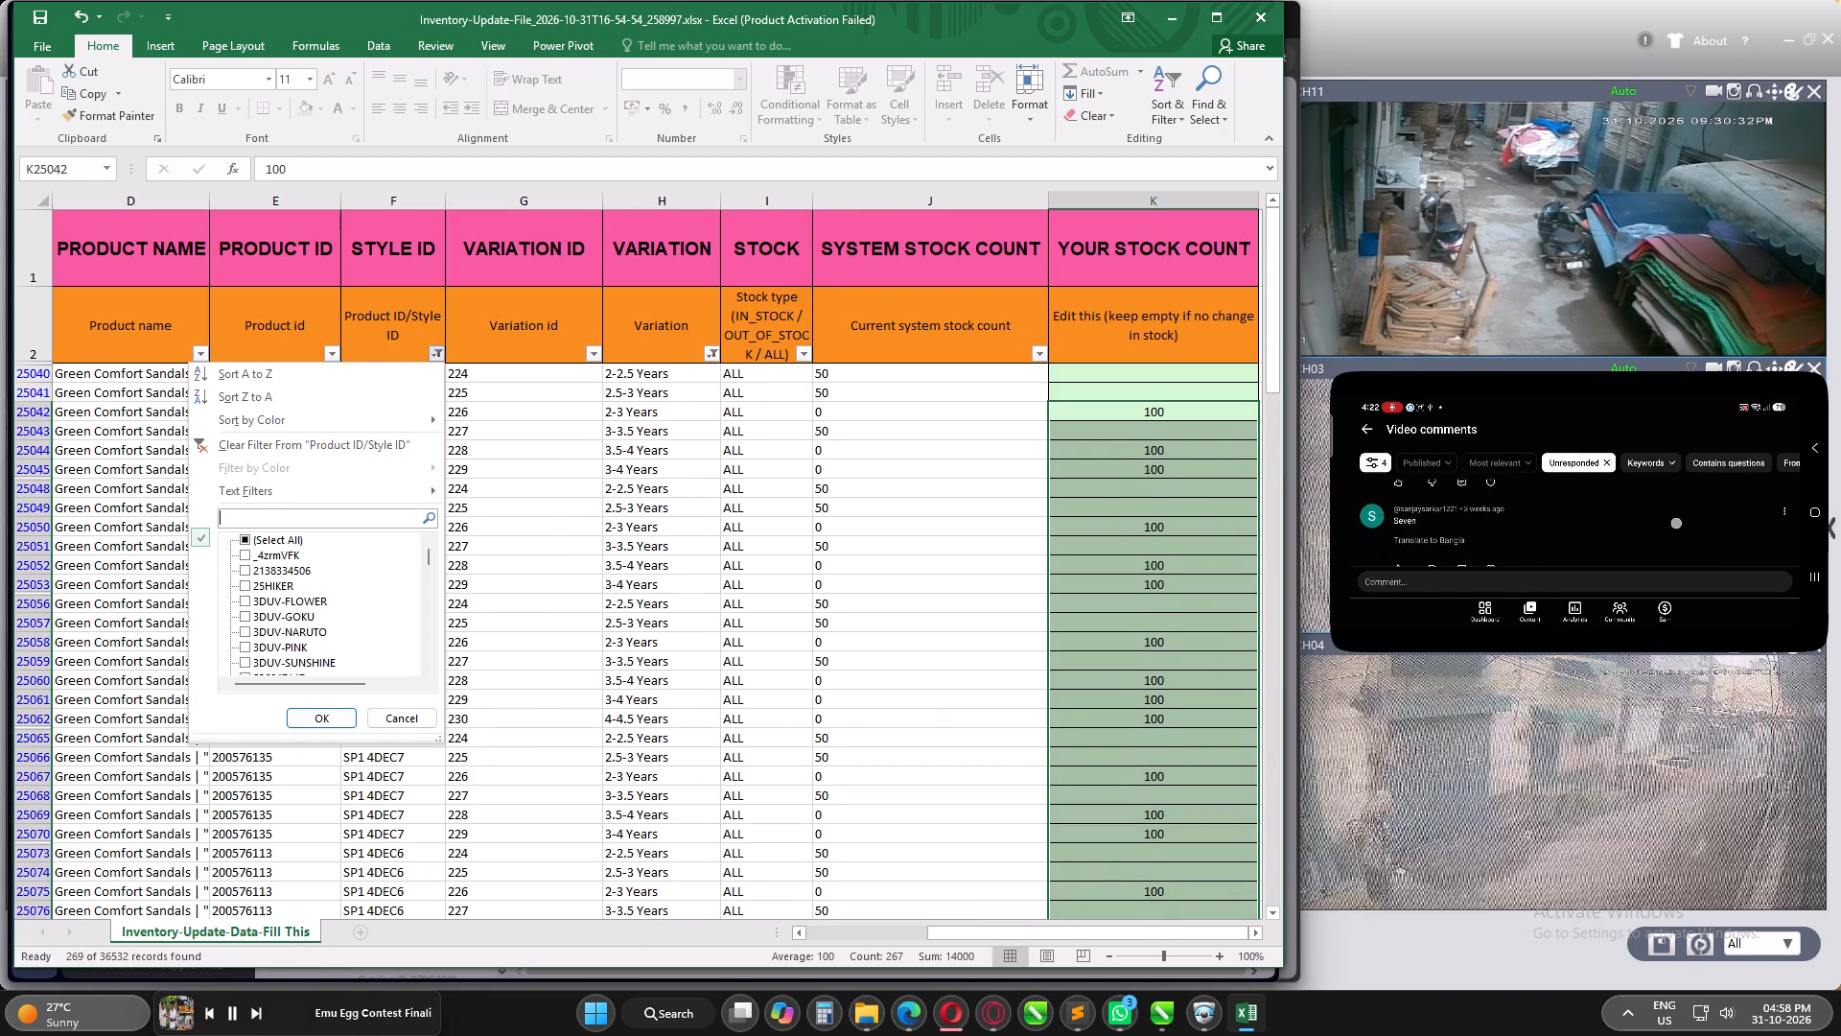
{"action": "type", "text": "SP2"}
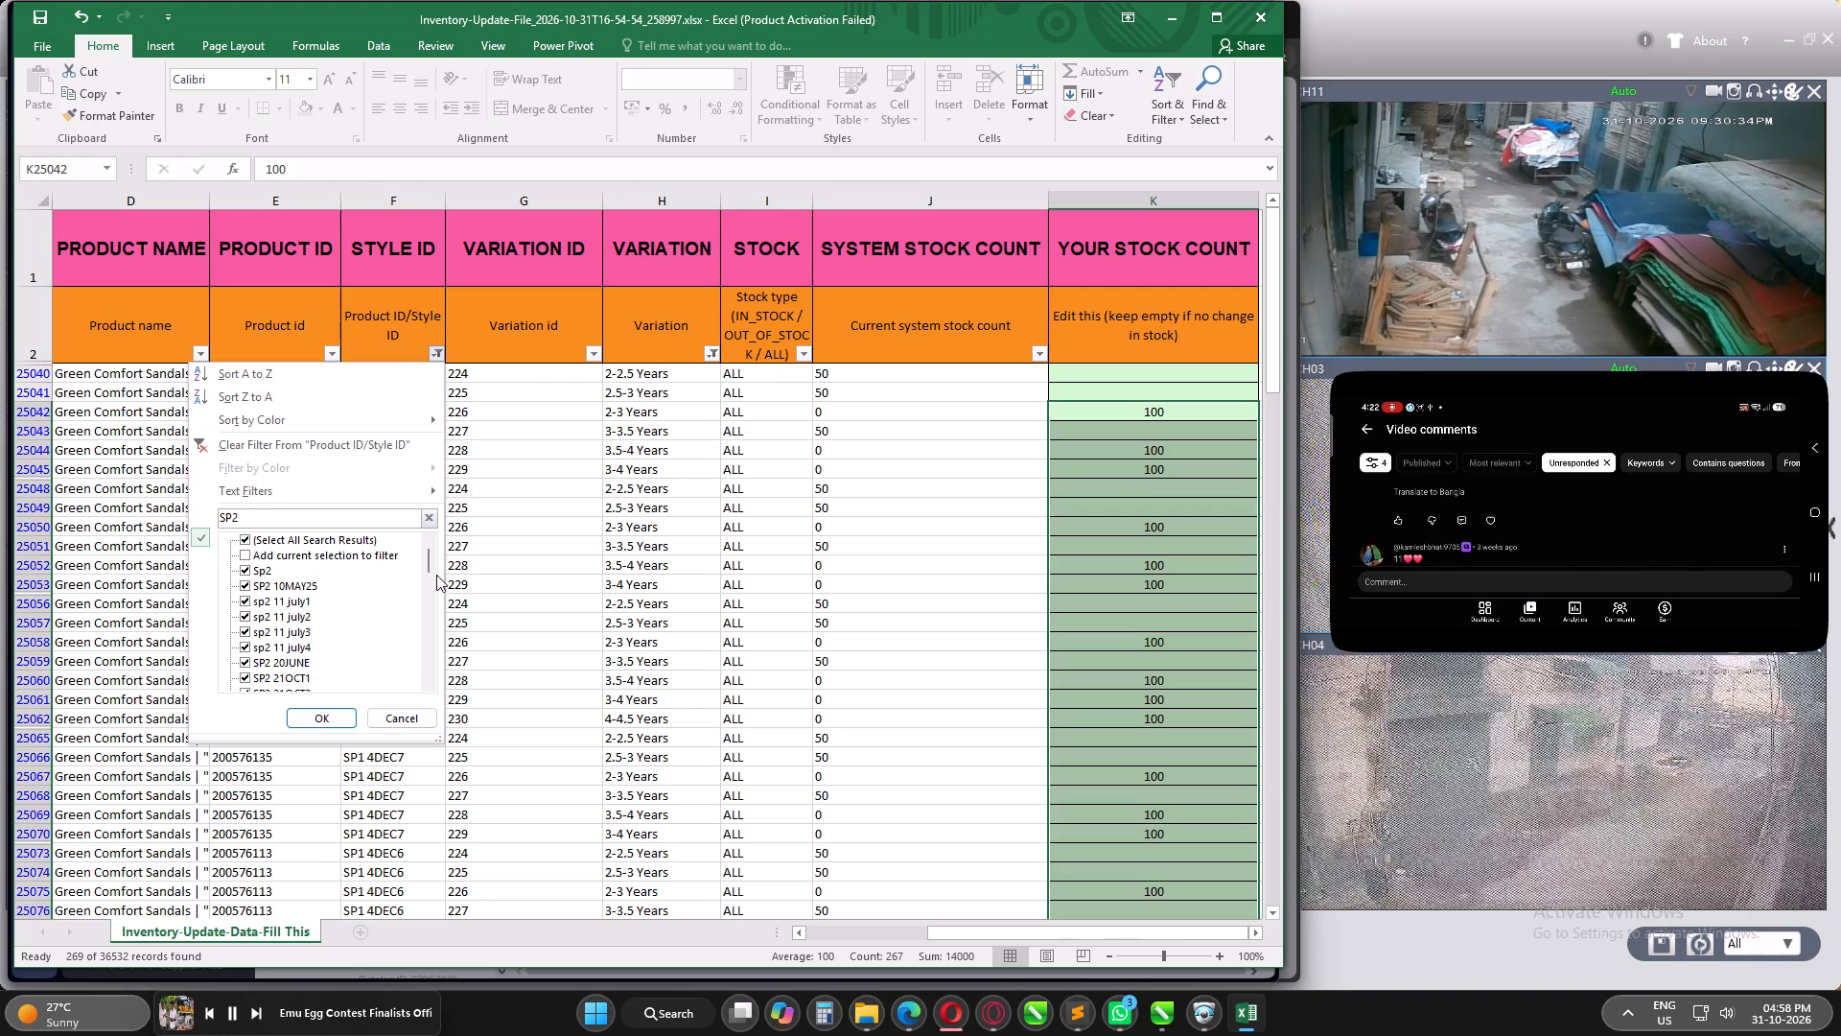
{"action": "left_click_drag", "start_coordinate": [427, 563], "coordinate": [417, 691]}
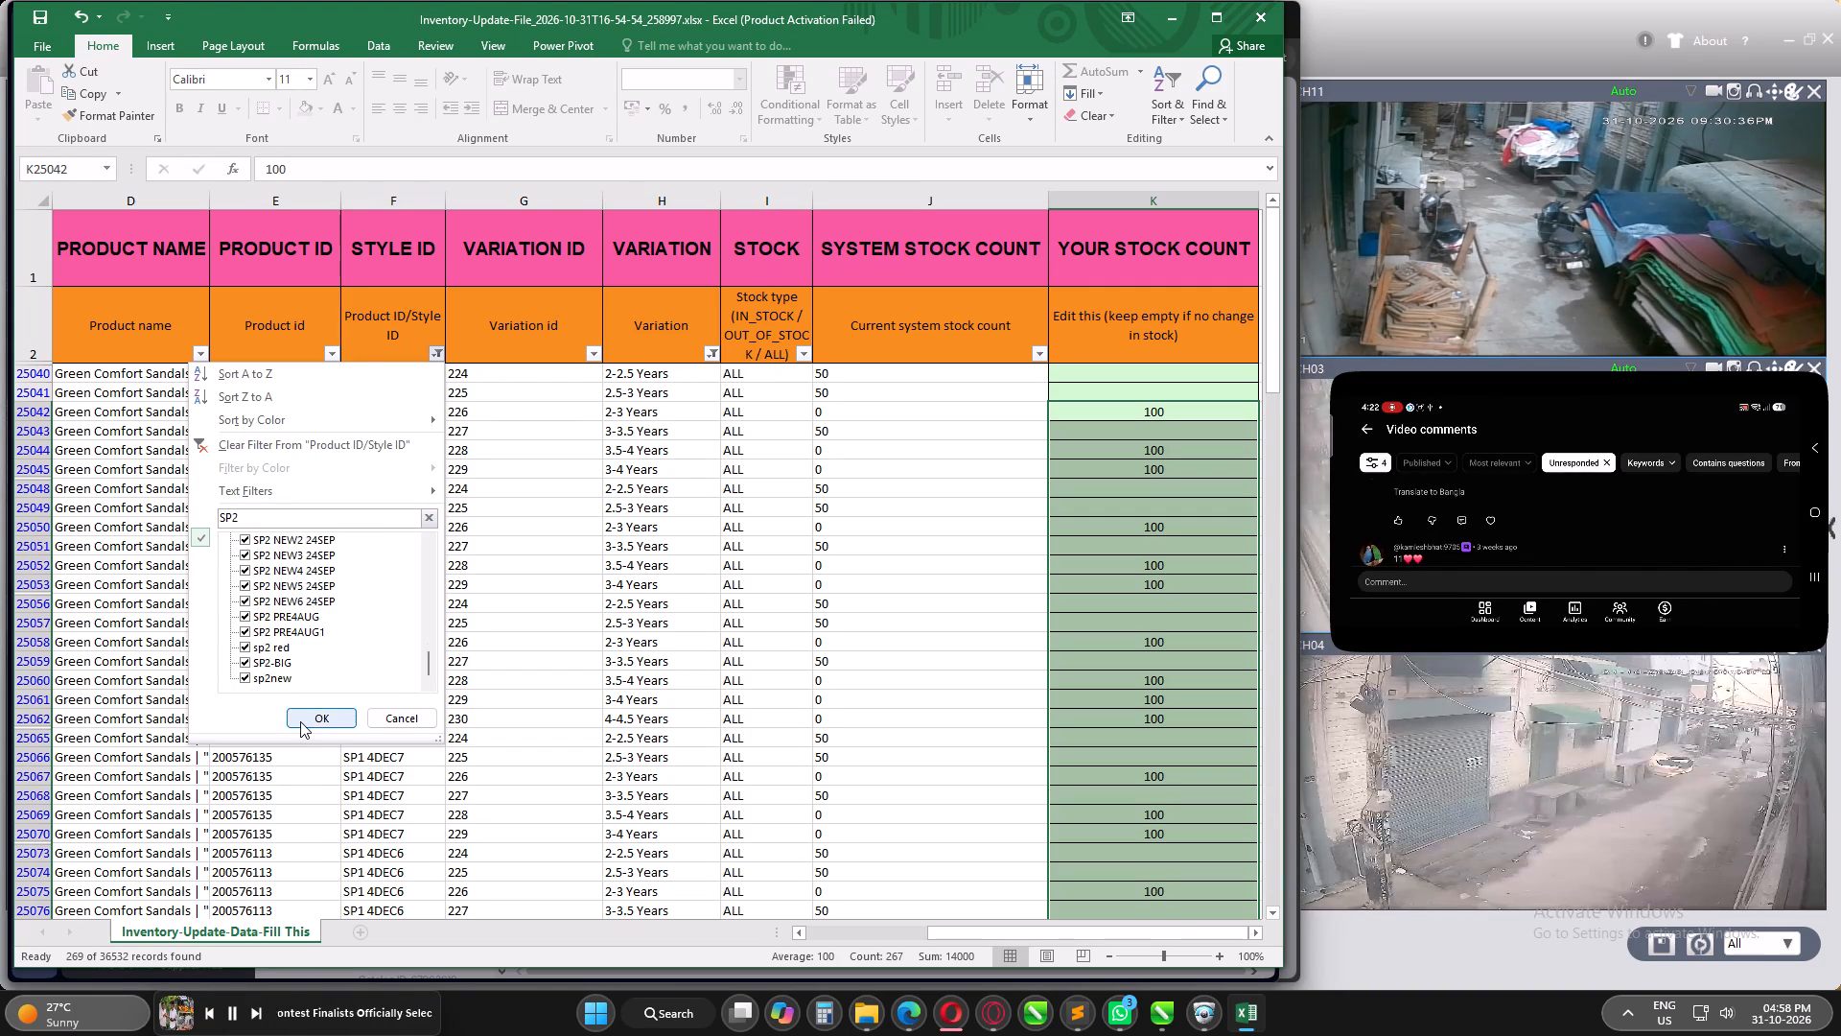
{"action": "left_click", "coordinate": [300, 721]}
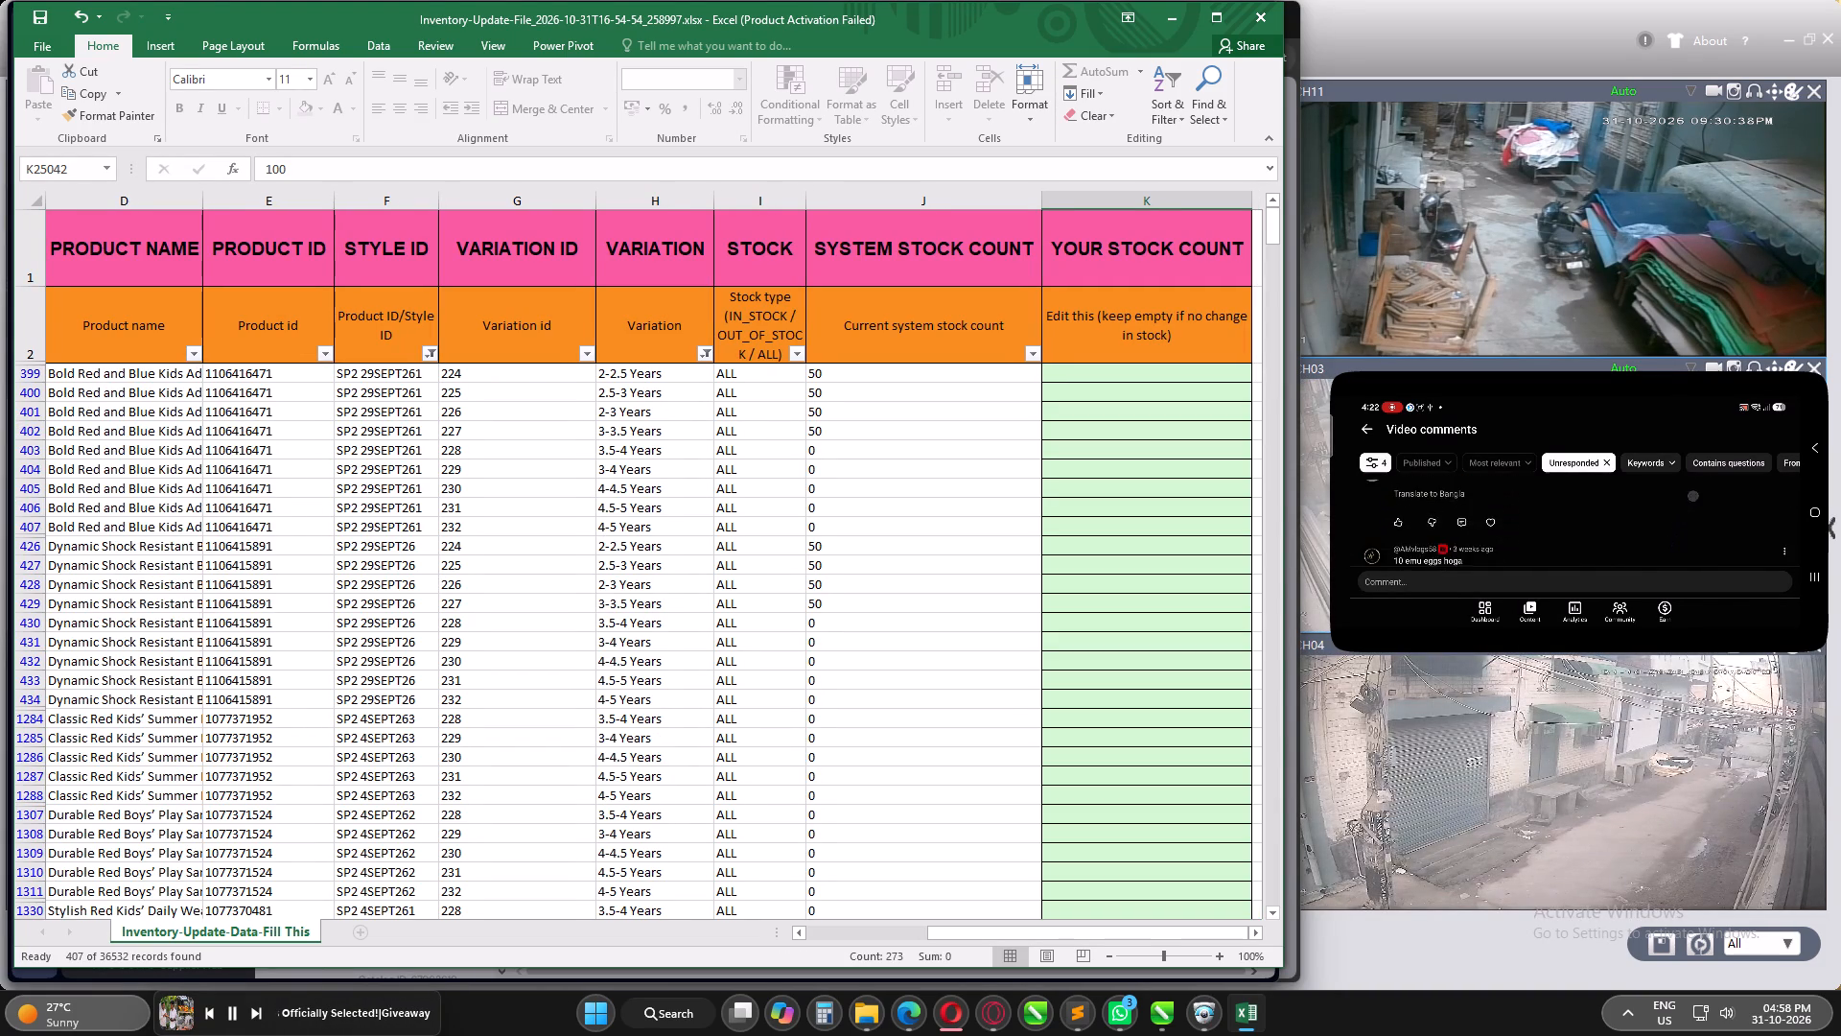
Filter the System Stock Count column to the values 0, 19, 31 and 38.
{"action": "left_click", "coordinate": [1036, 356]}
{"action": "left_click", "coordinate": [864, 538]}
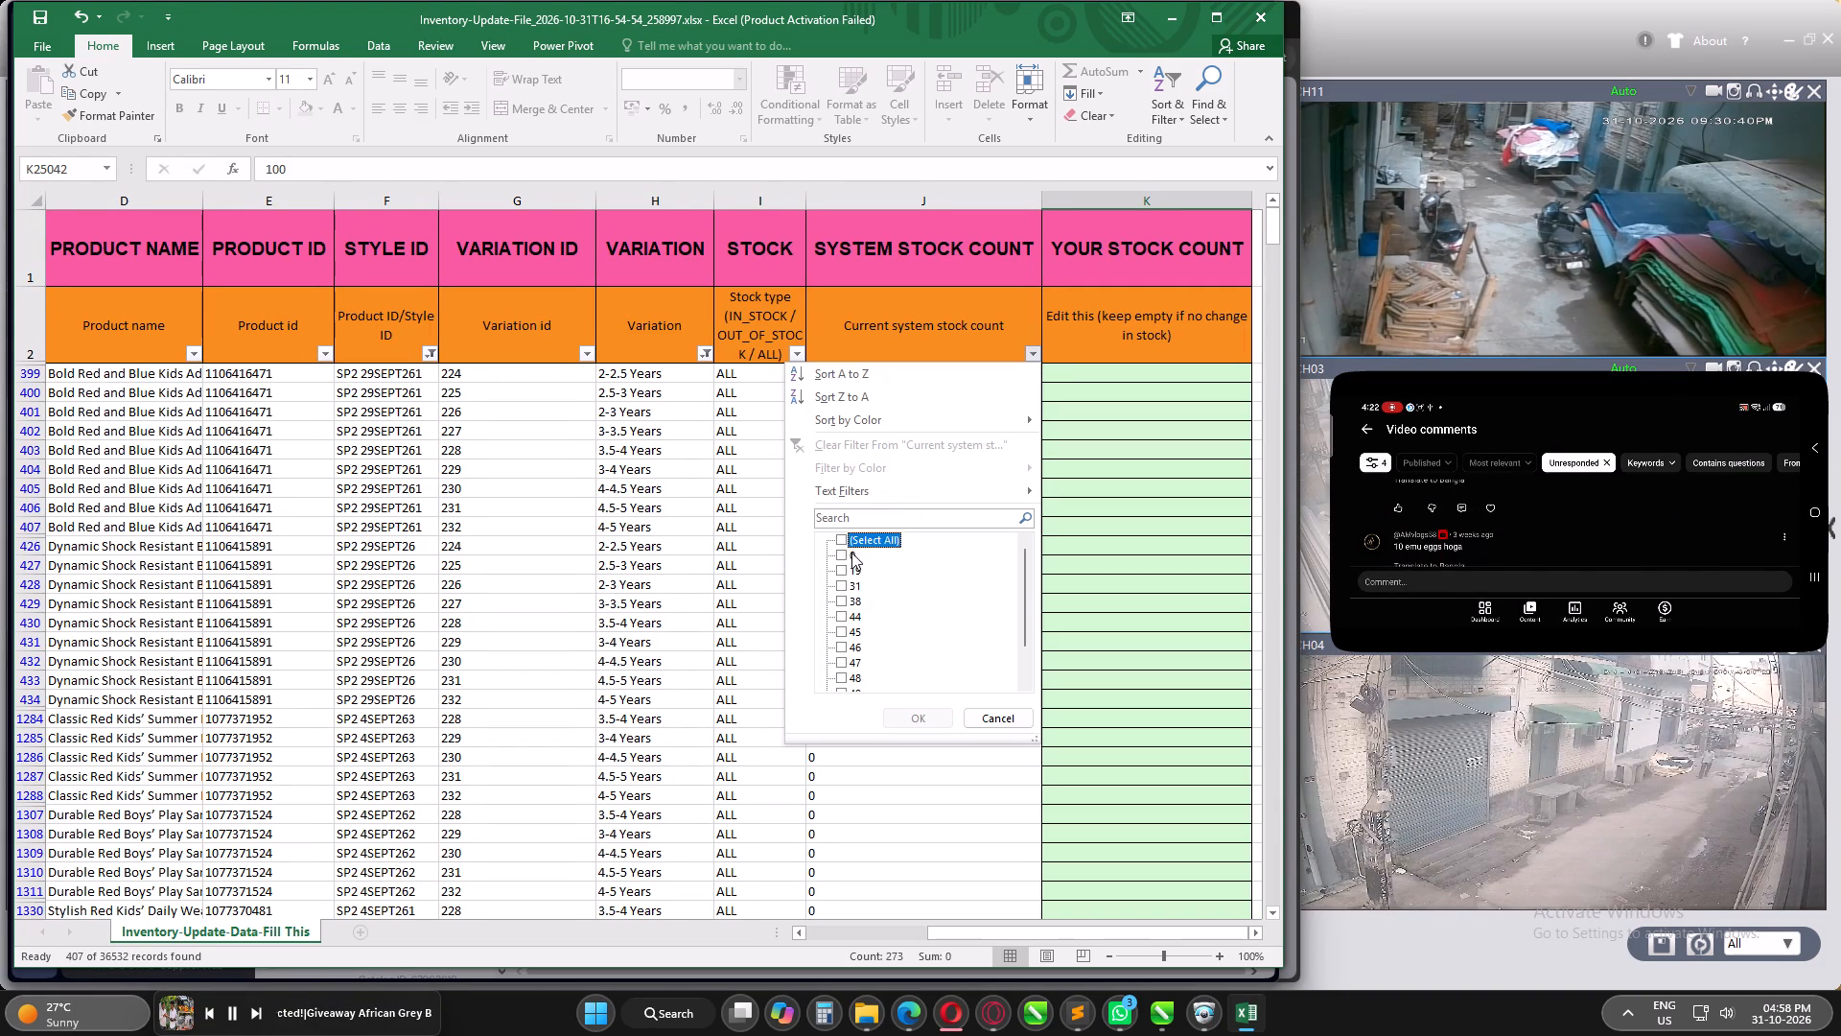
{"action": "left_click", "coordinate": [851, 553]}
{"action": "left_click", "coordinate": [856, 572]}
{"action": "left_click", "coordinate": [855, 586]}
{"action": "left_click", "coordinate": [856, 600]}
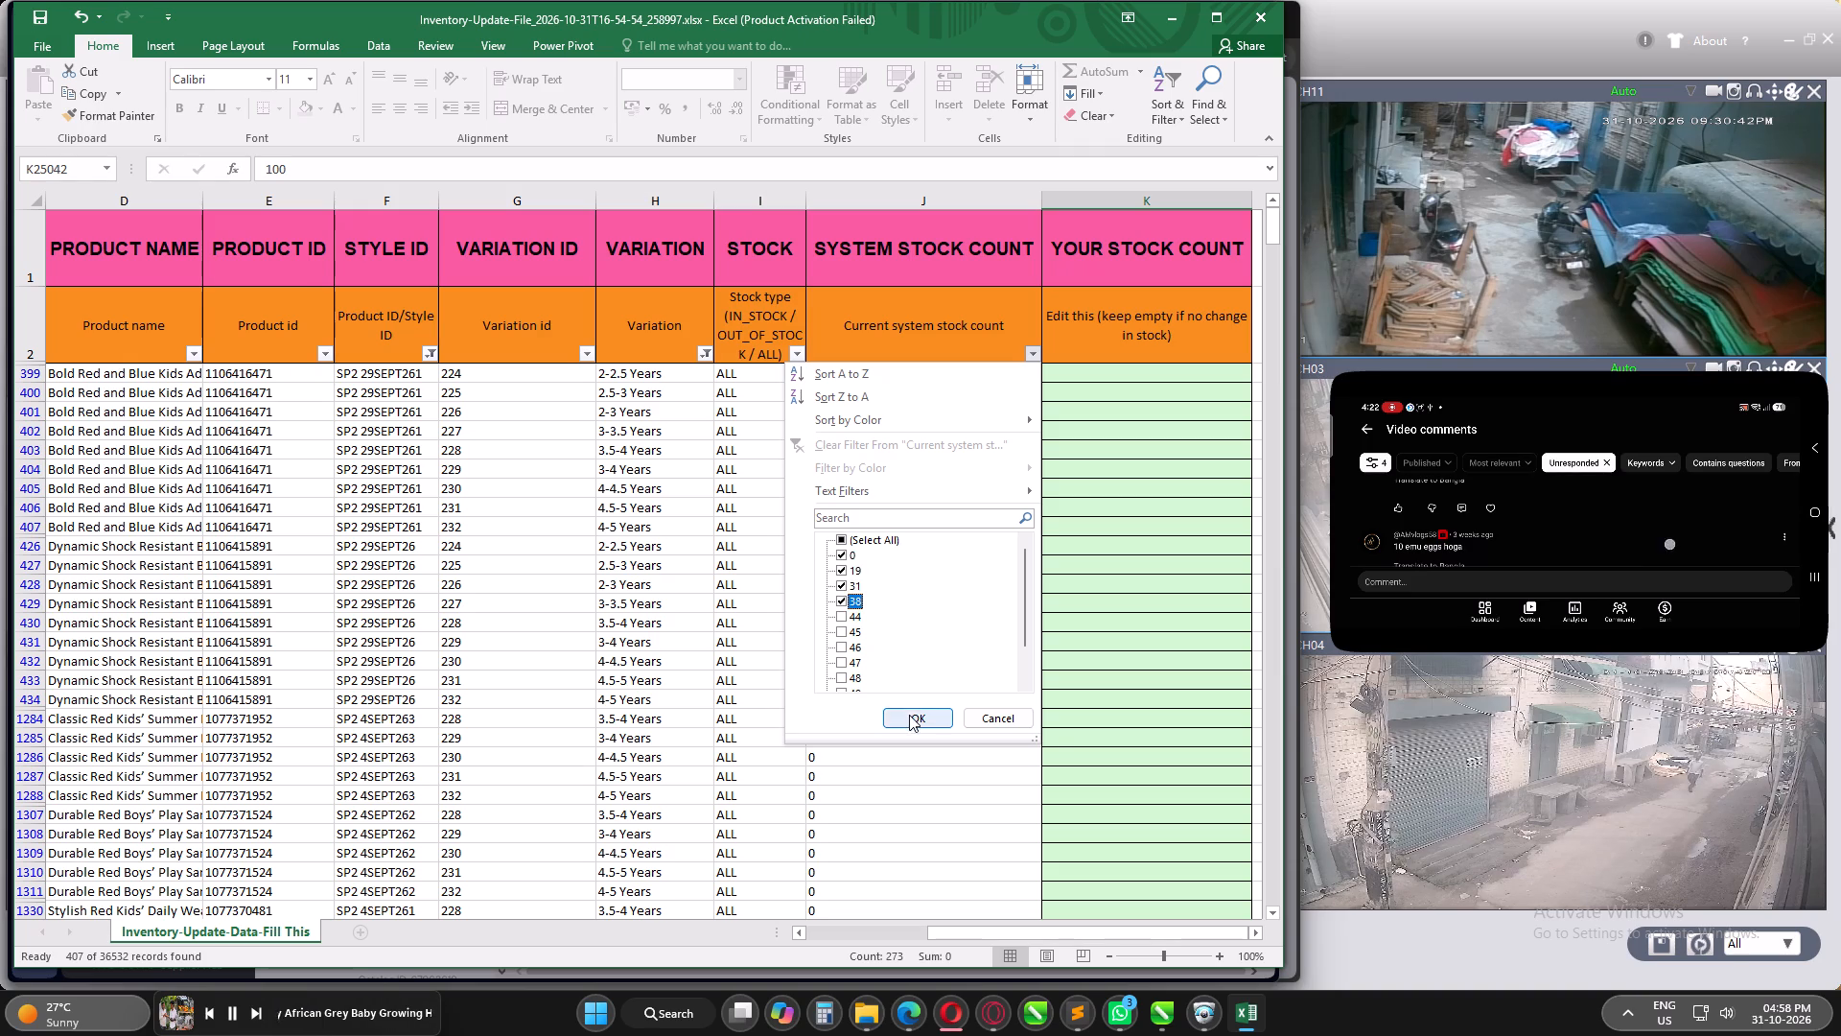
{"action": "left_click", "coordinate": [909, 715]}
Fill Your Stock Count with 100 for all filtered SP2 rows and save the workbook.
{"action": "left_click", "coordinate": [1132, 381]}
{"action": "type", "text": "100"}
{"action": "key", "text": "Return"}
{"action": "key", "text": "Up"}
{"action": "key", "text": "ctrl+c"}
{"action": "key", "text": "ctrl+shift+Down"}
{"action": "key", "text": "ctrl+v"}
{"action": "key", "text": "ctrl+s"}
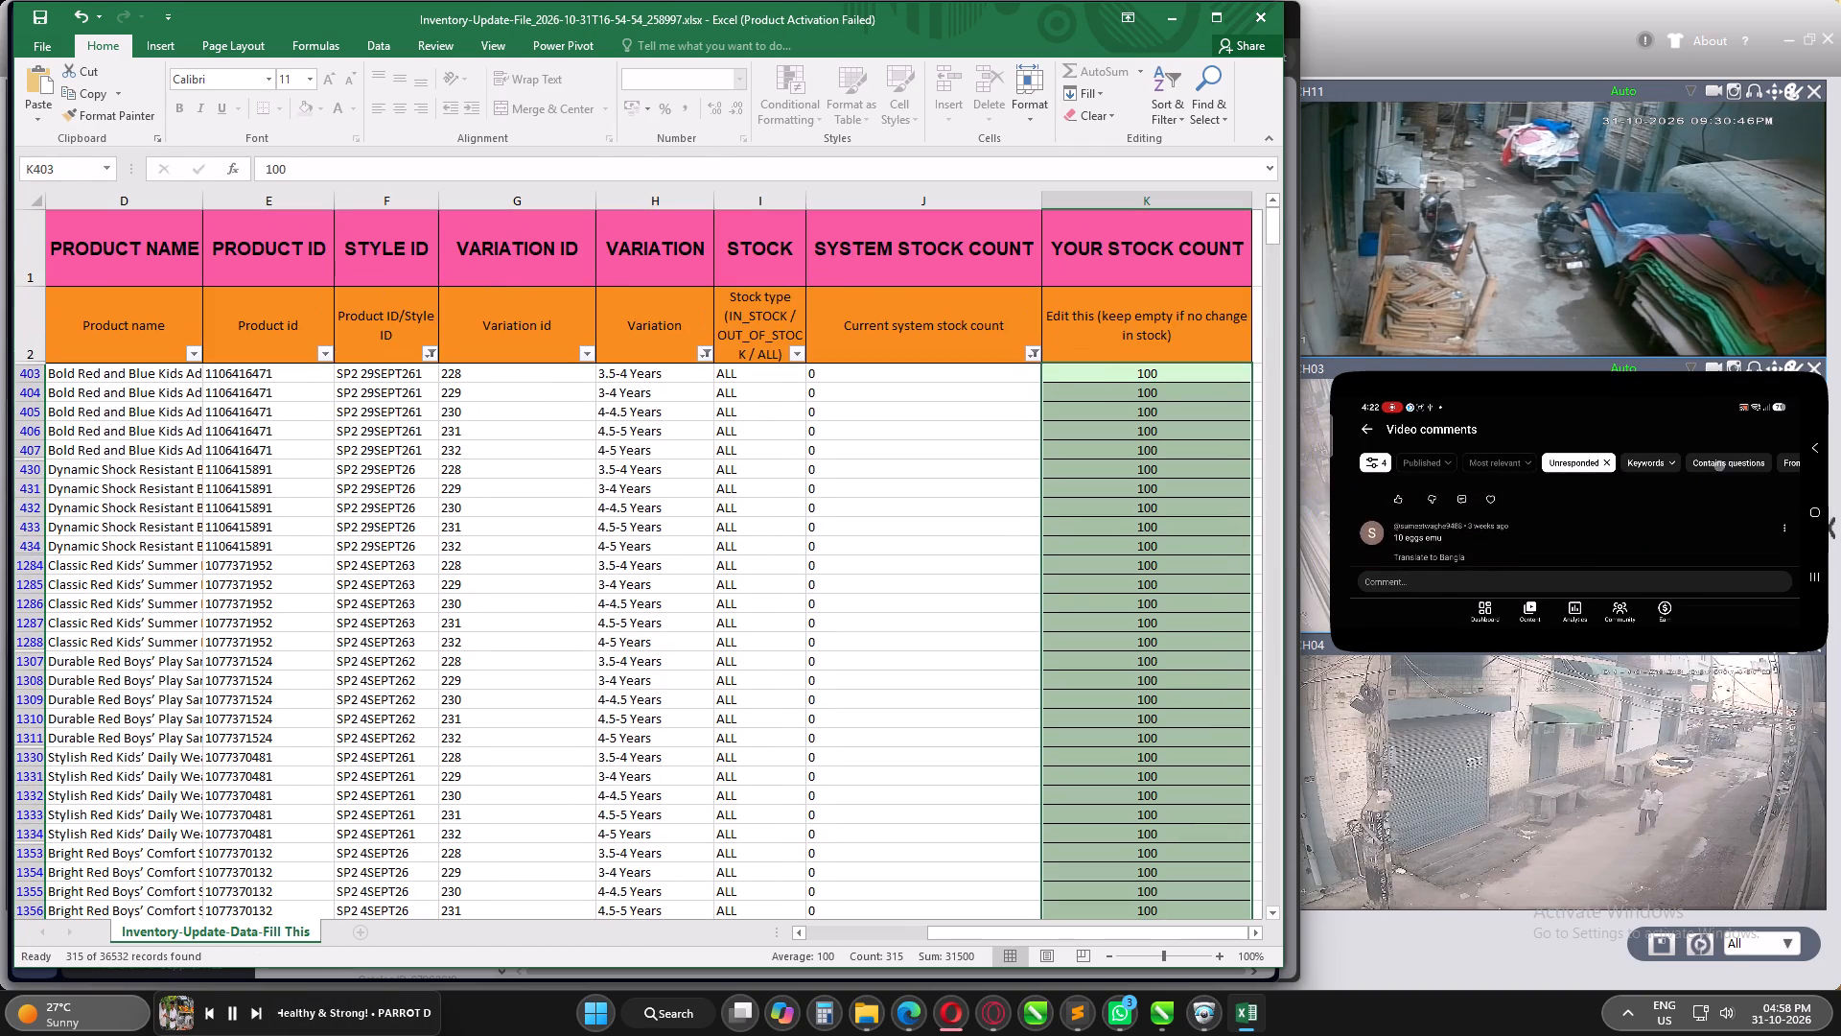
Clear the System Stock Count, Variation and Style ID filters, save the inventory workbook, and close it.
{"action": "left_click", "coordinate": [1032, 353]}
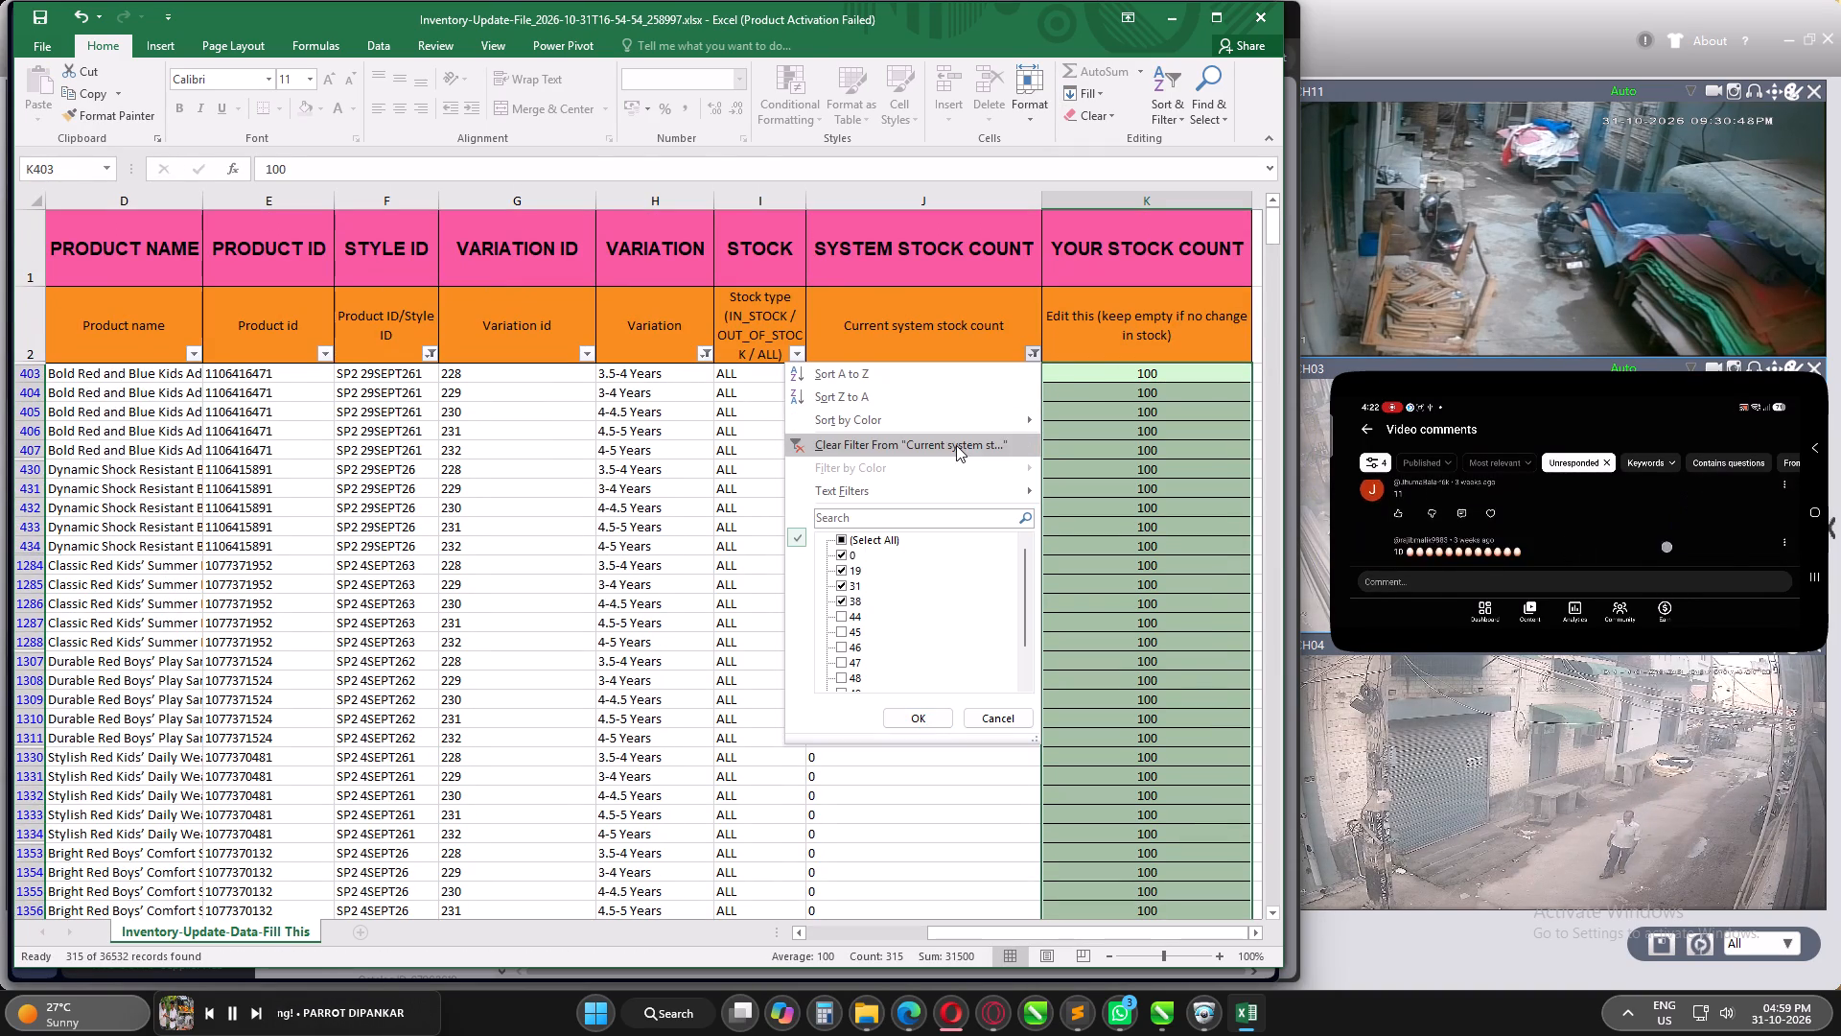
{"action": "left_click", "coordinate": [956, 445]}
{"action": "left_click", "coordinate": [705, 354]}
{"action": "left_click", "coordinate": [625, 449]}
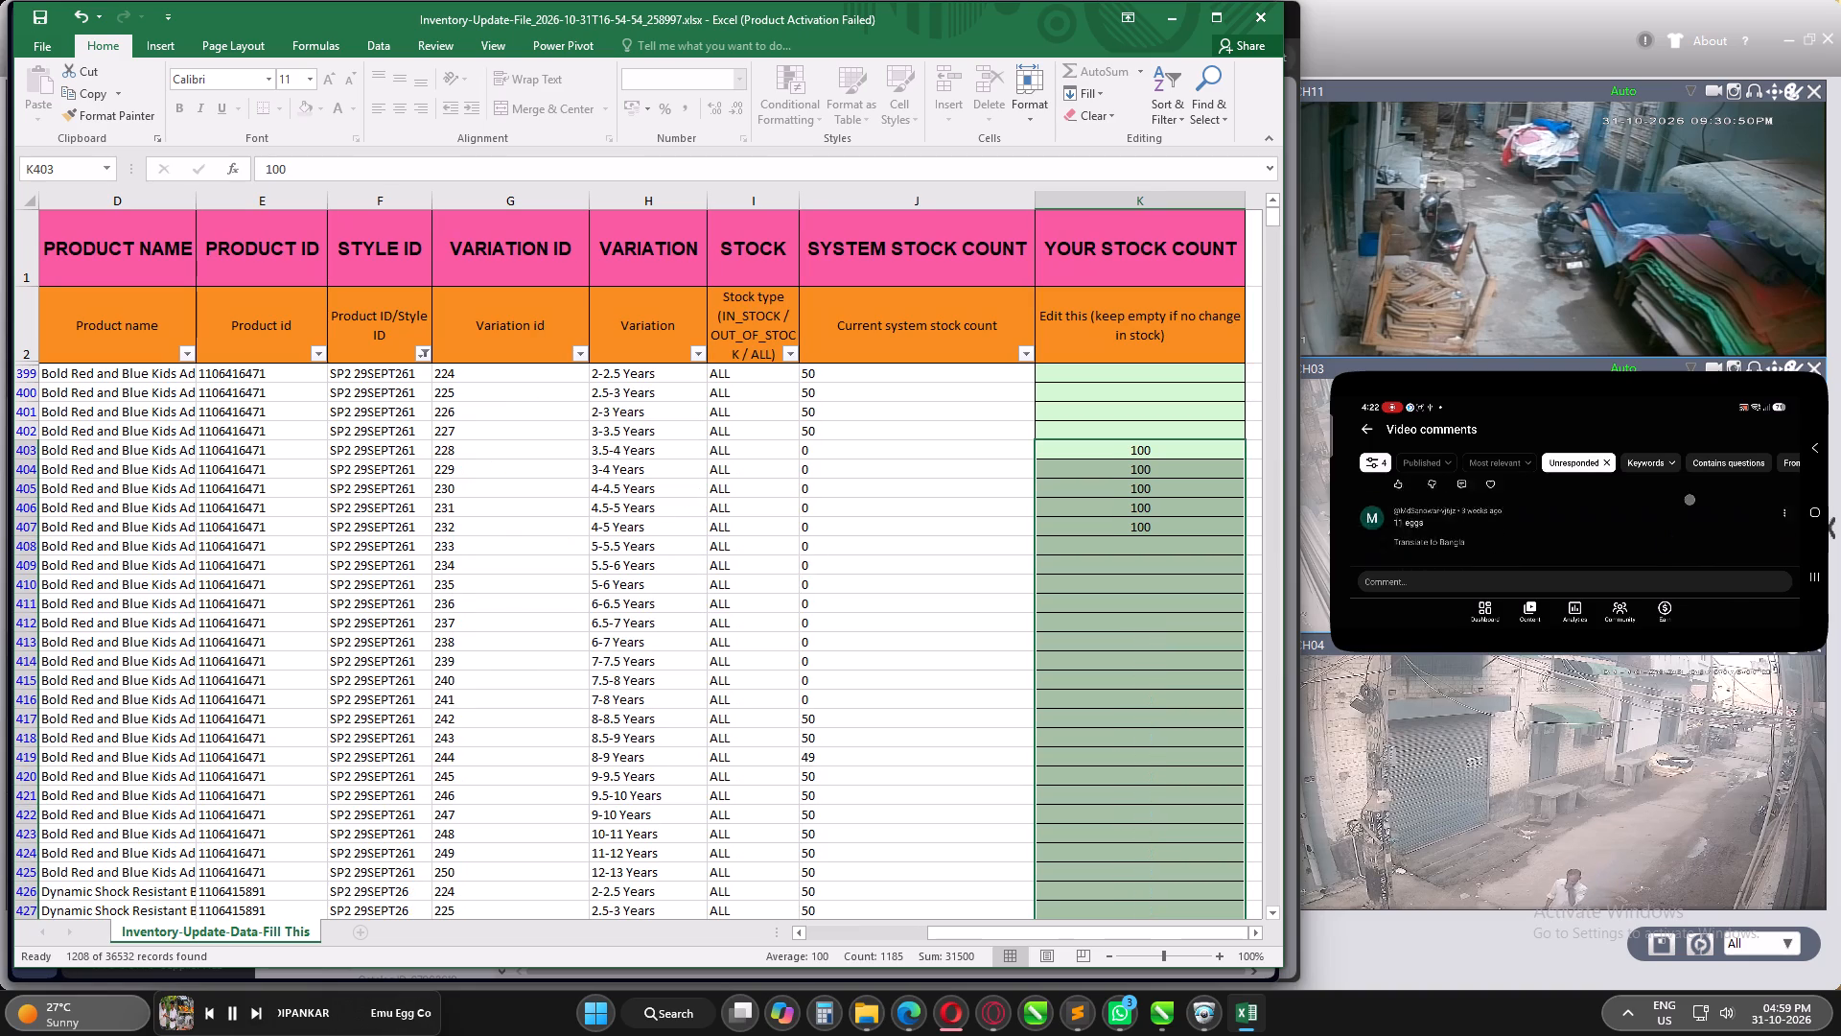
{"action": "left_click", "coordinate": [425, 352]}
{"action": "left_click", "coordinate": [357, 448]}
{"action": "left_click", "coordinate": [423, 514]}
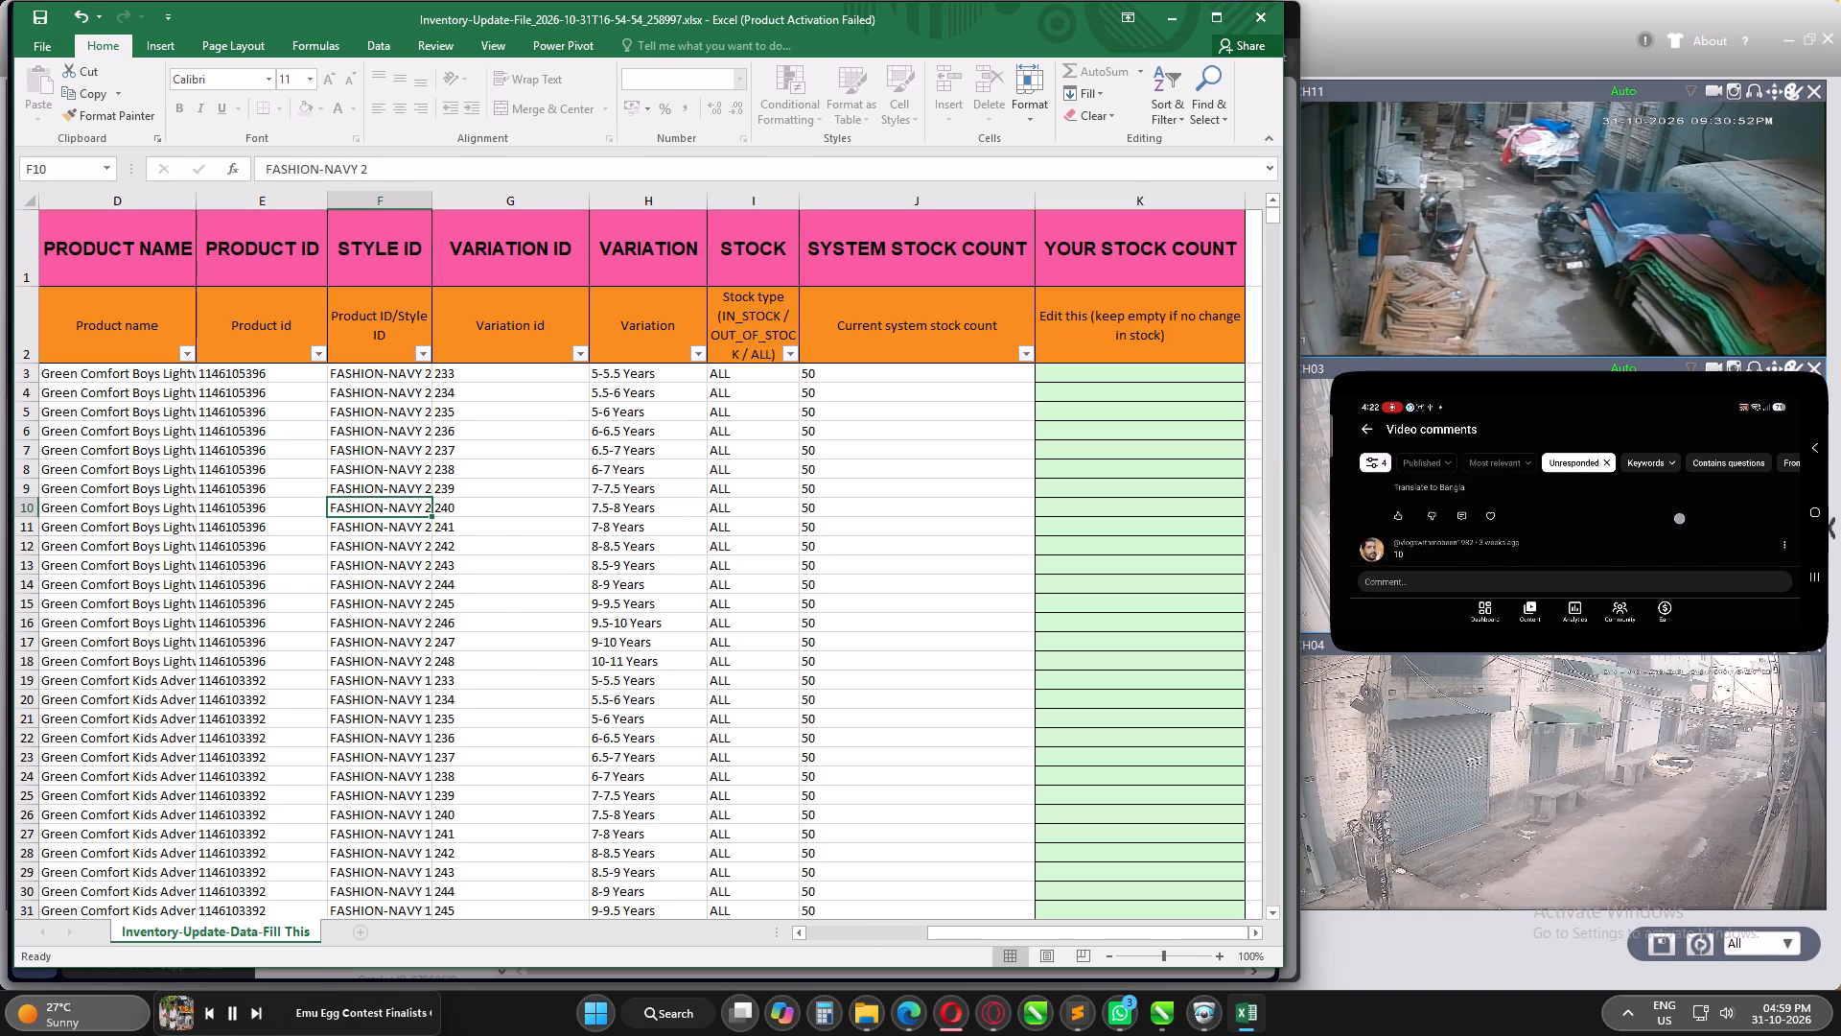
{"action": "key", "text": "ctrl+s"}
{"action": "left_click", "coordinate": [1262, 24]}
Upload the saved inventory file from Downloads as the bulk stock update for the Green Comfort account.
{"action": "left_click", "coordinate": [840, 624]}
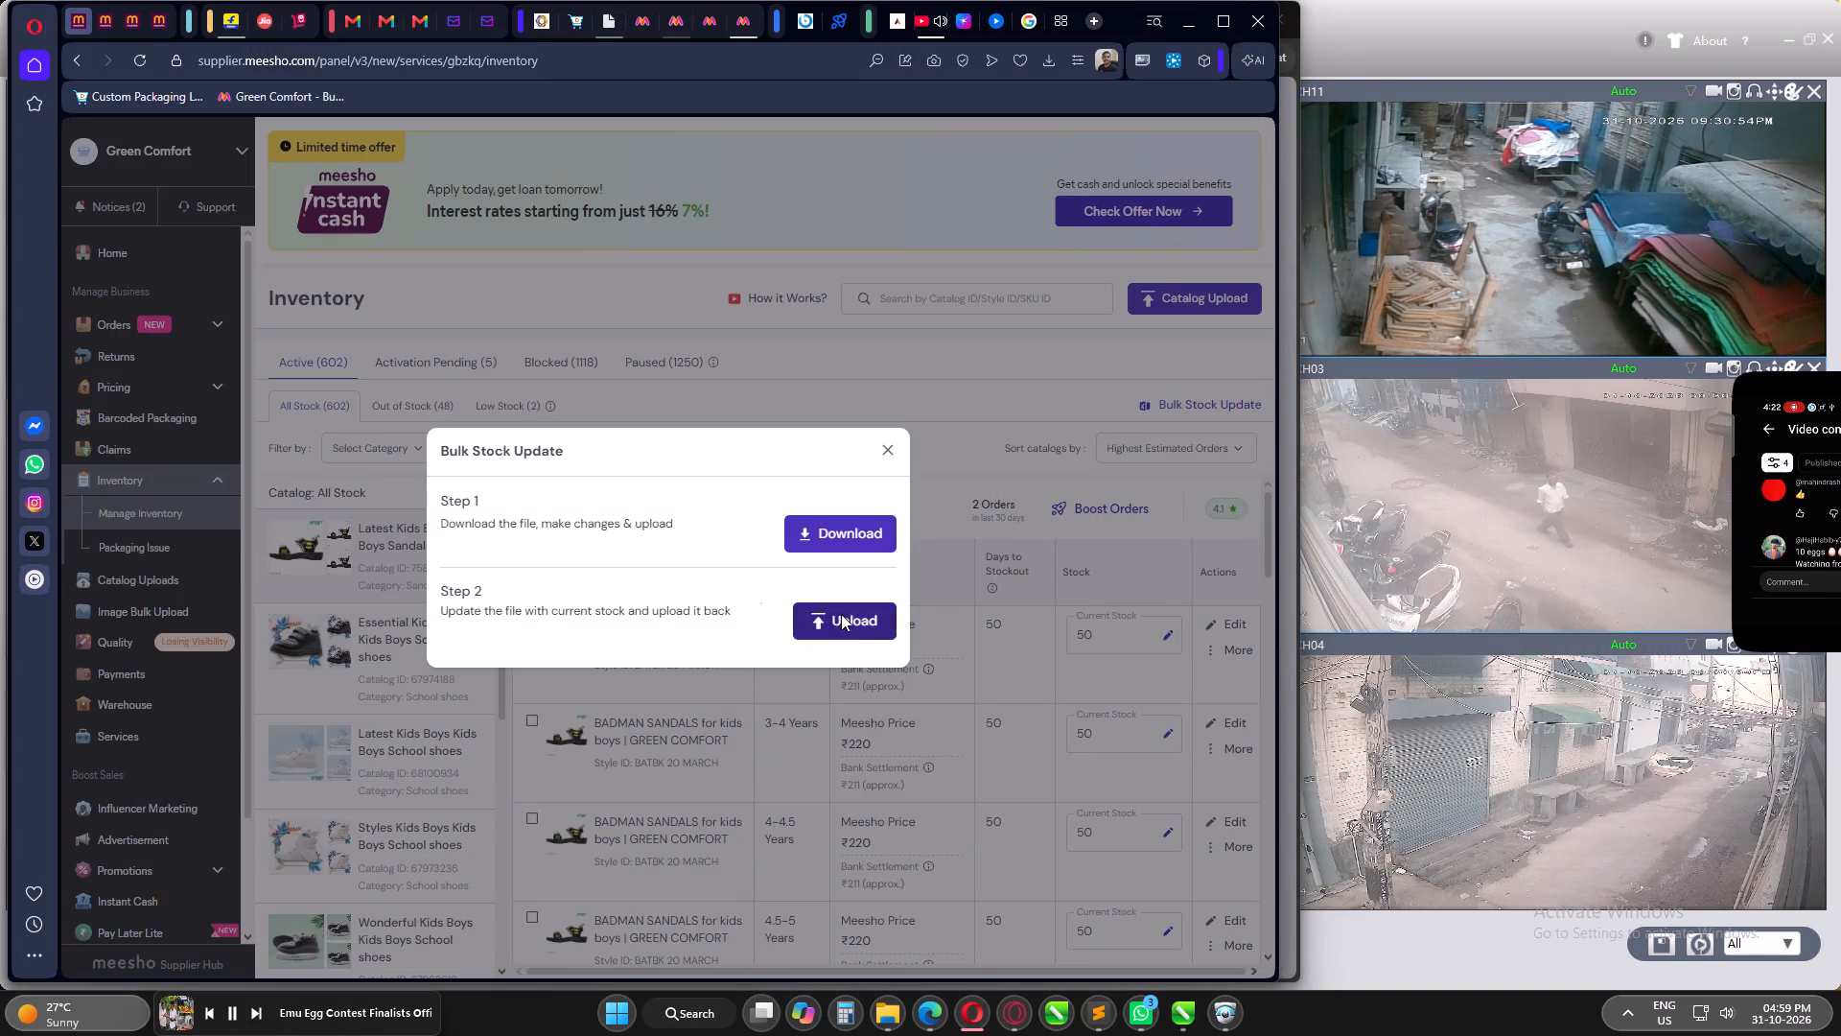
{"action": "left_click", "coordinate": [114, 271]}
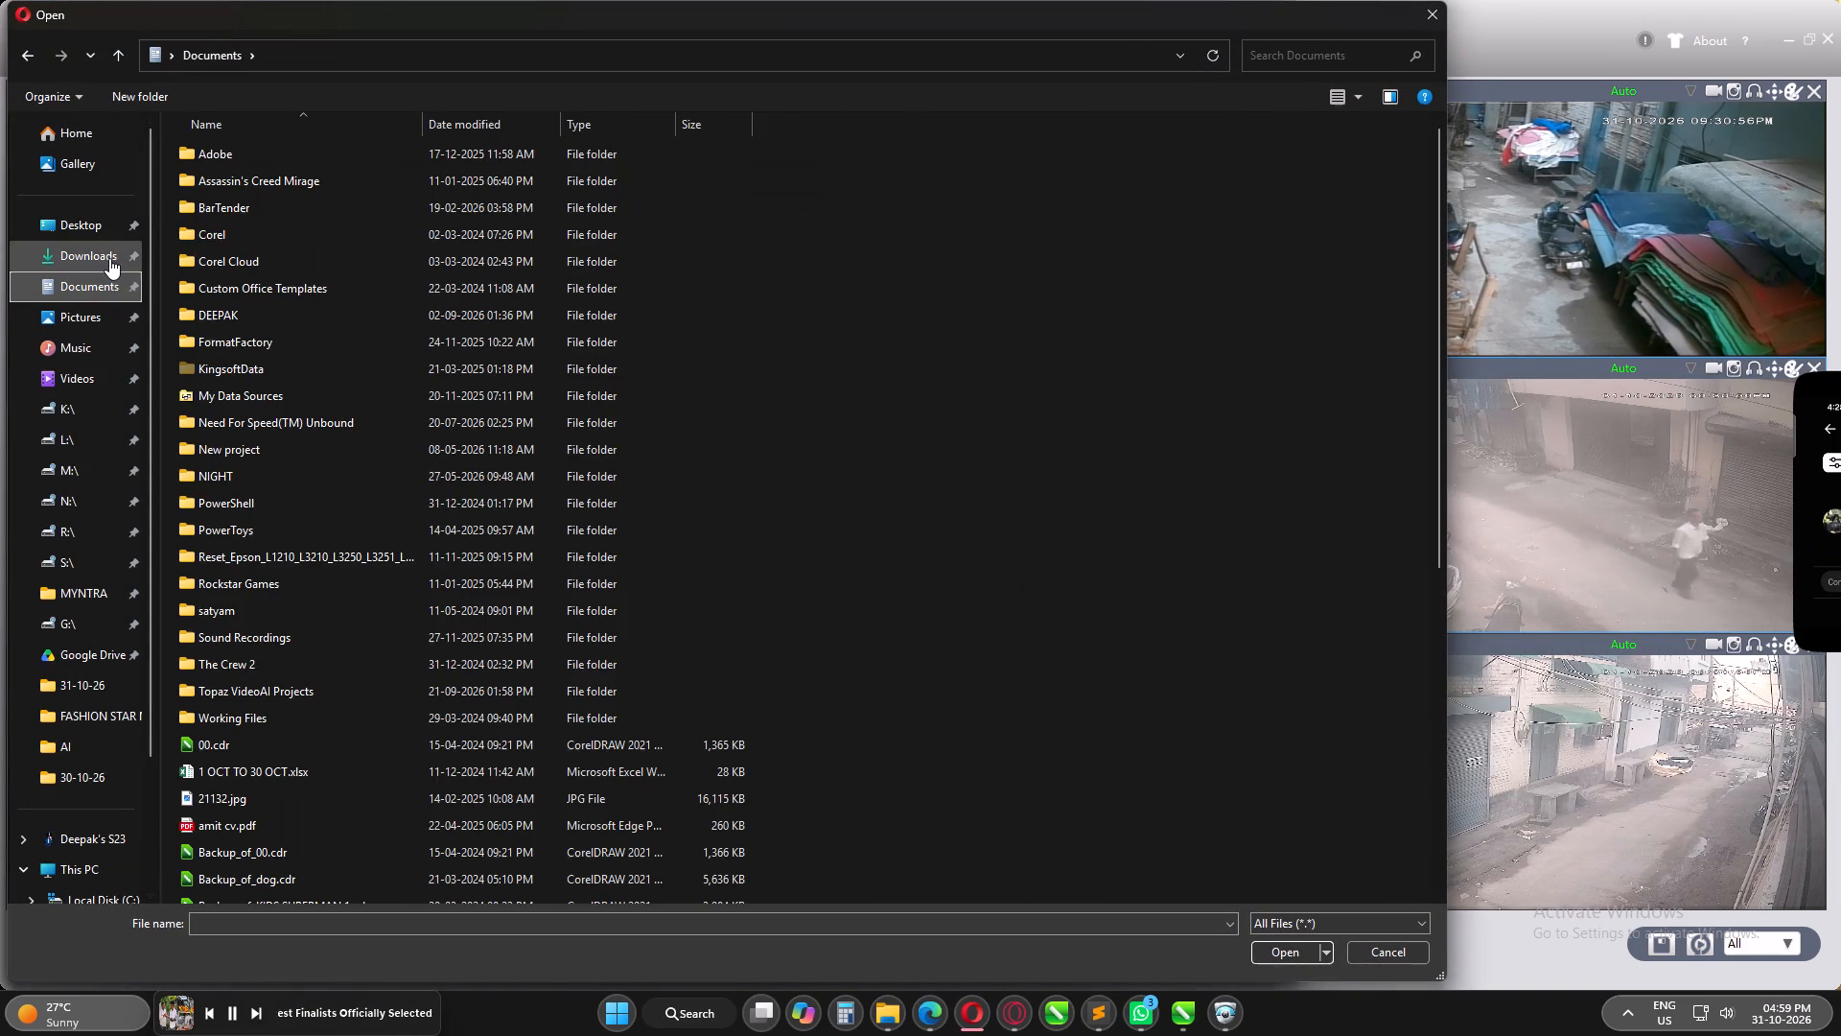
{"action": "left_click", "coordinate": [109, 258]}
{"action": "left_click", "coordinate": [233, 218]}
{"action": "key", "text": "Return"}
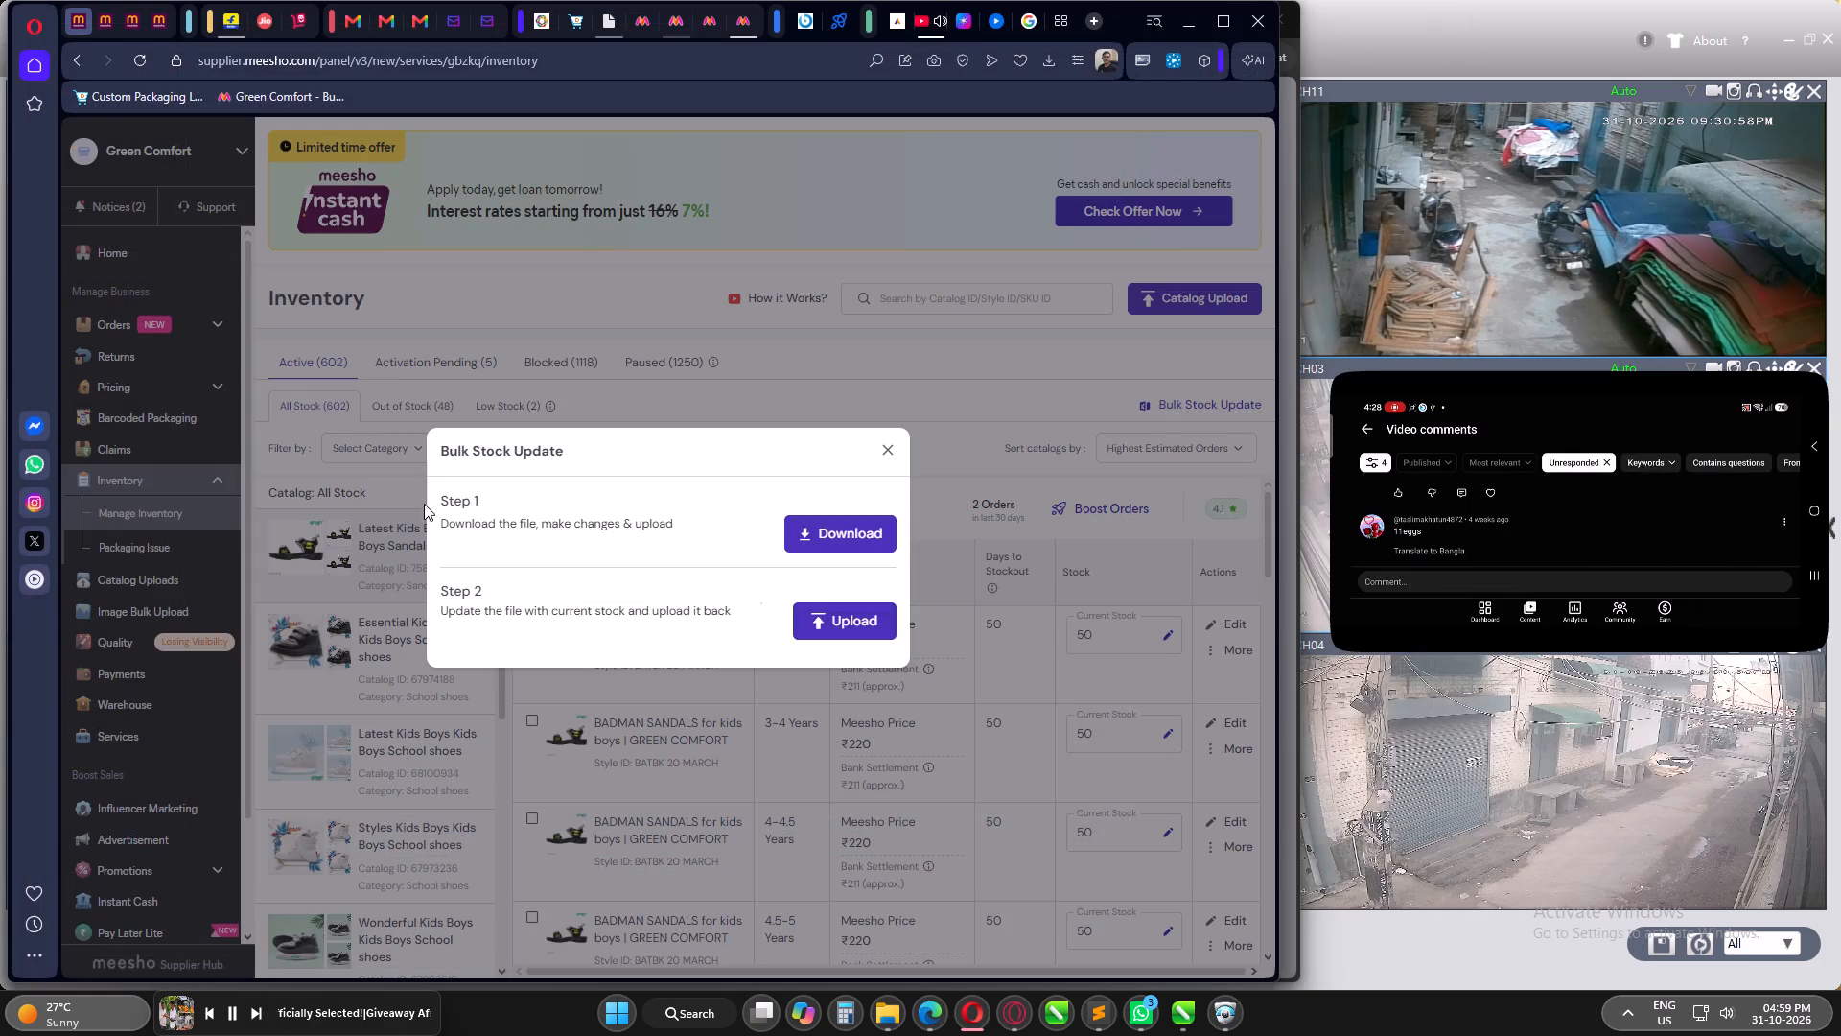
Switch to Opera GX and download the bulk stock update file for the Green Comfort Footwear Collection account.
{"action": "left_click", "coordinate": [1005, 1020]}
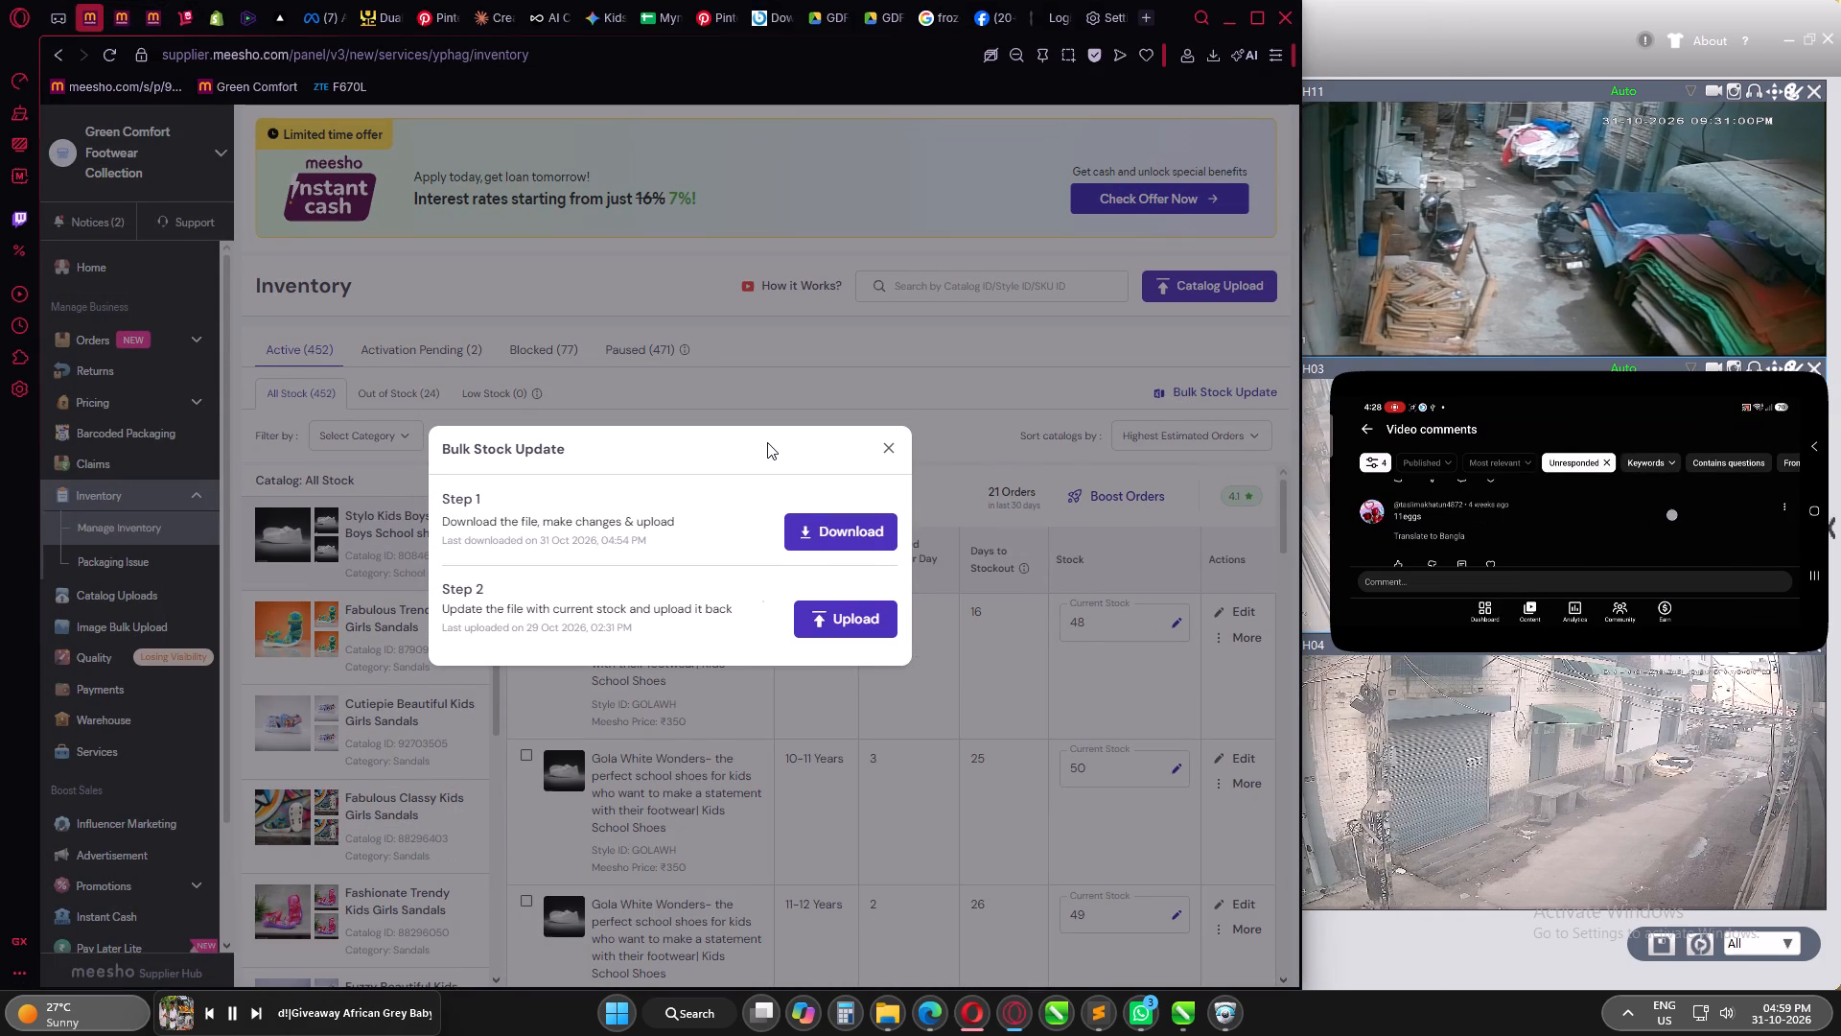
{"action": "left_click", "coordinate": [981, 49]}
{"action": "left_click", "coordinate": [1095, 121]}
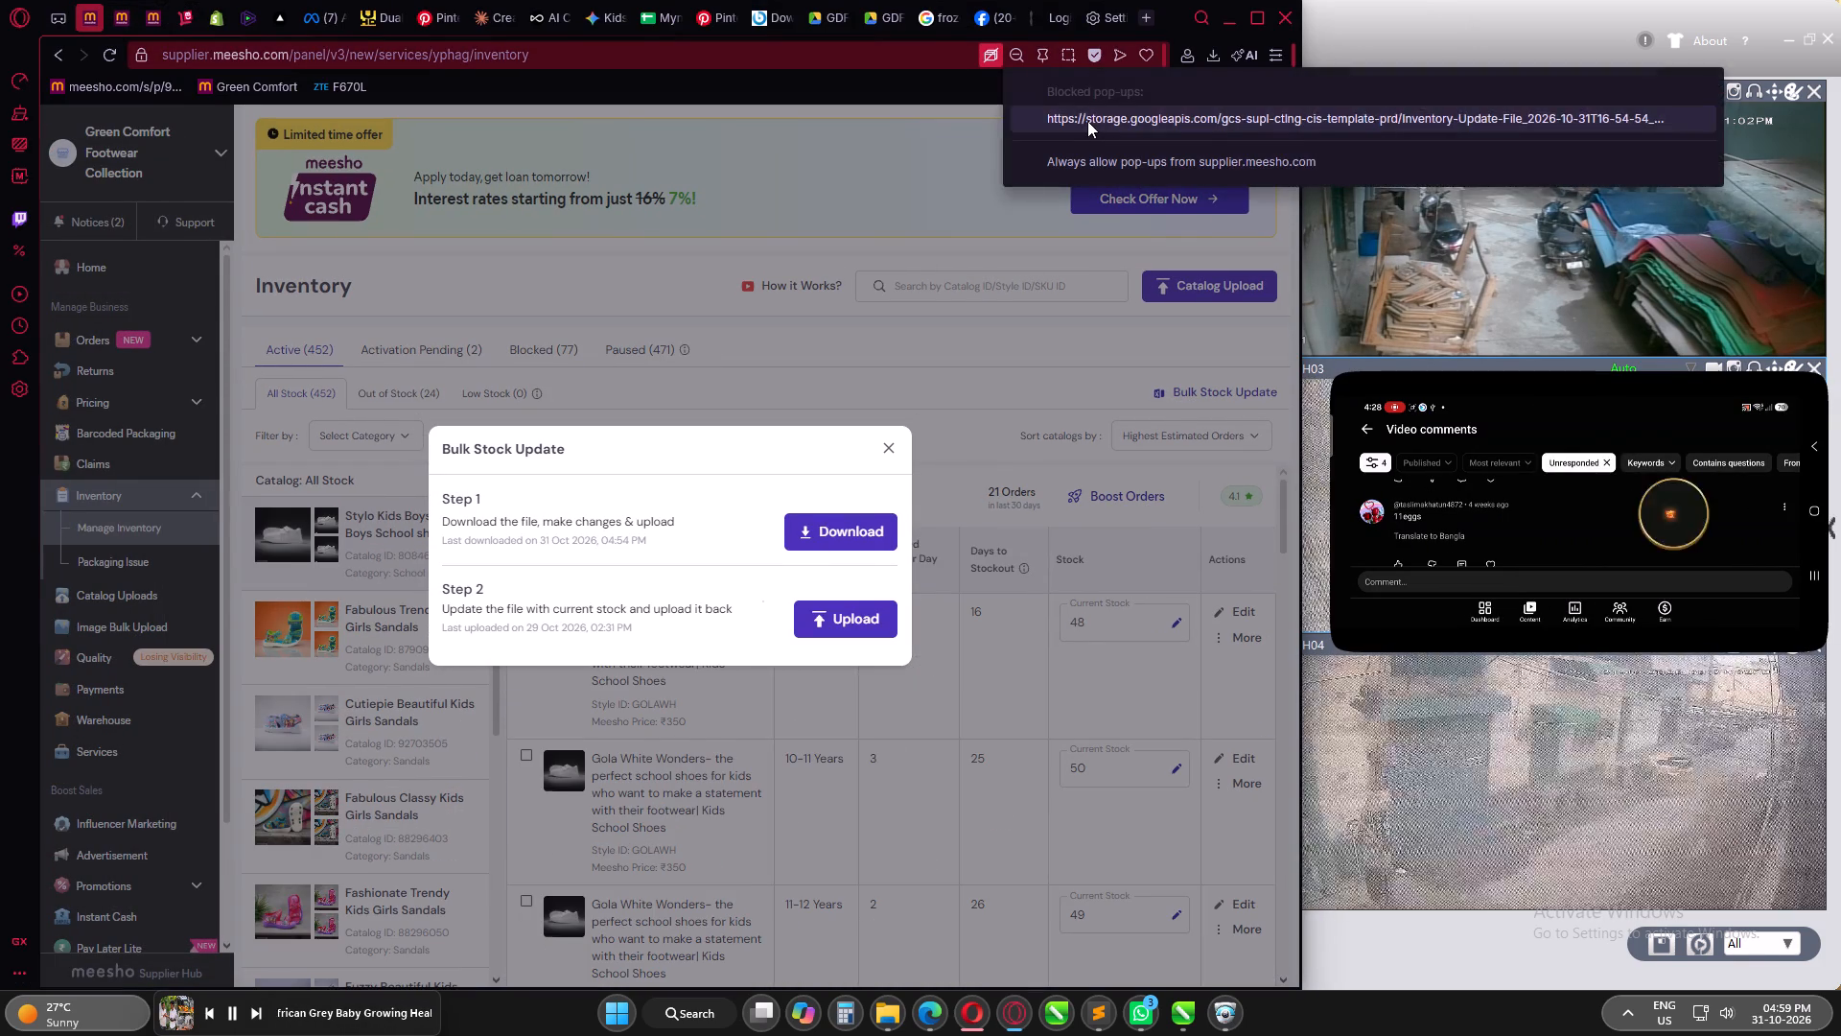
{"action": "left_click", "coordinate": [1125, 17]}
{"action": "key", "text": "F5"}
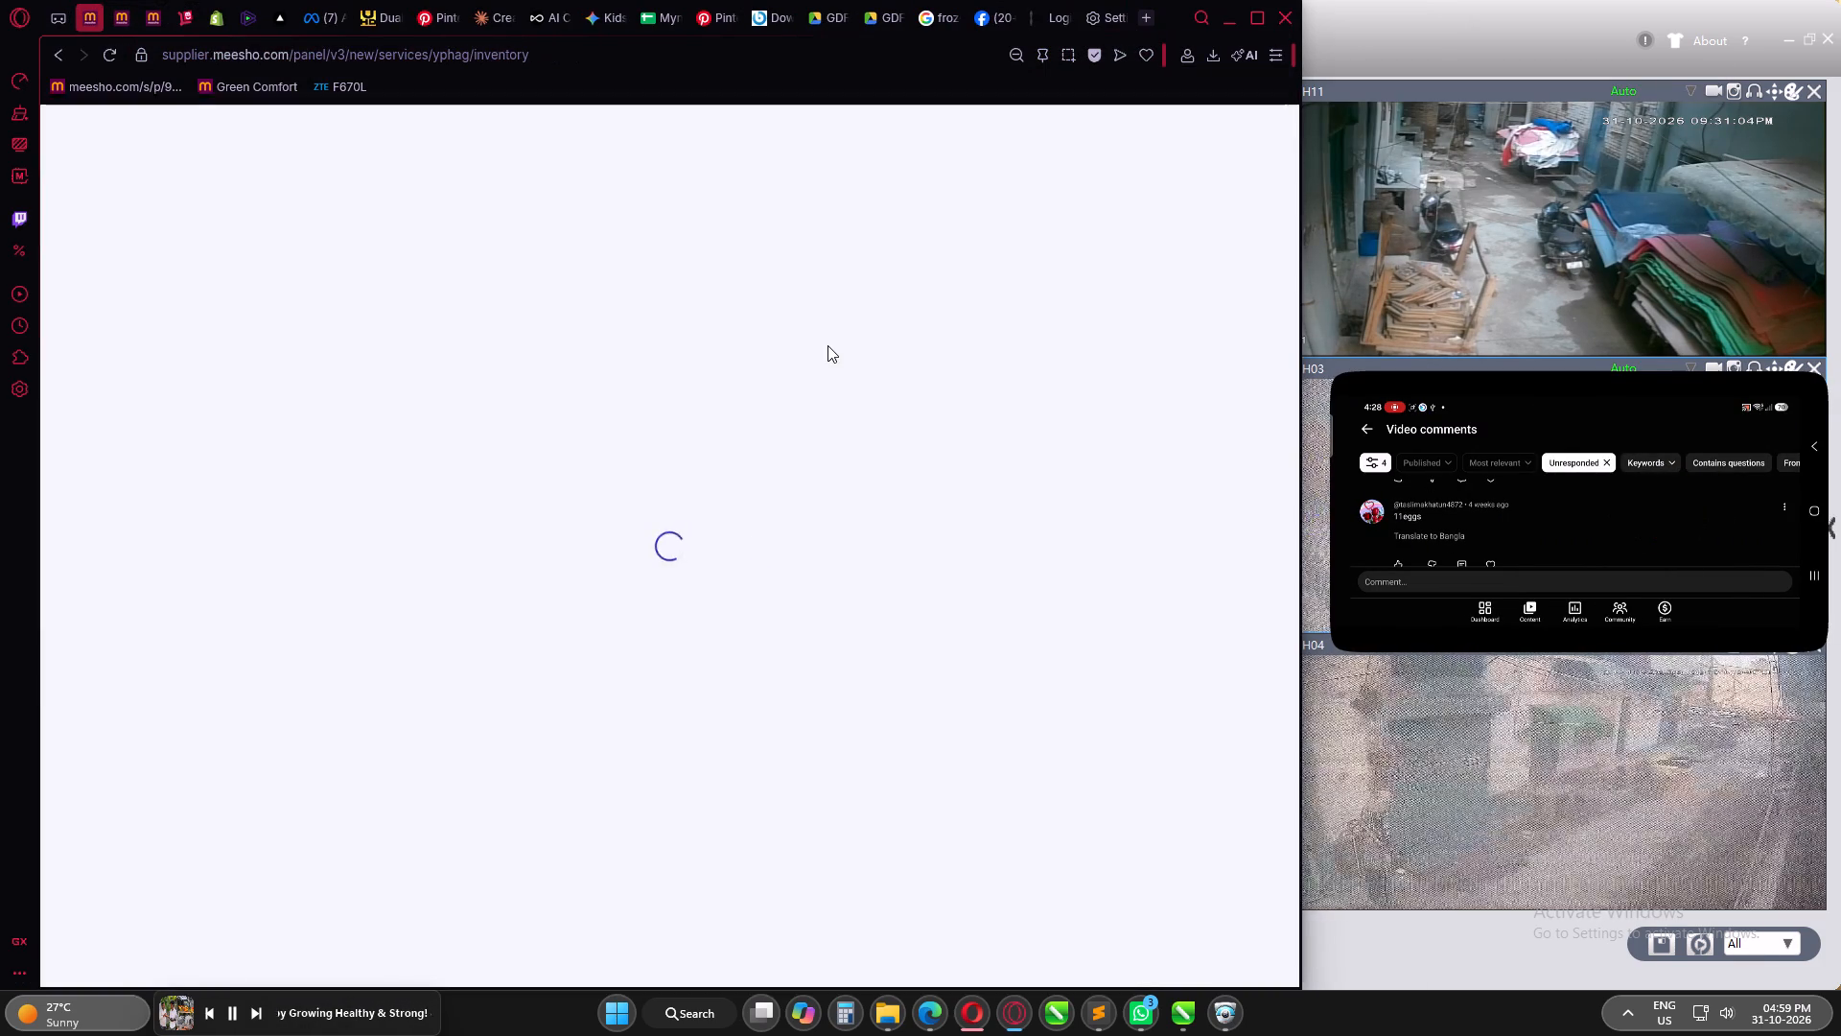
{"action": "left_click", "coordinate": [1195, 402]}
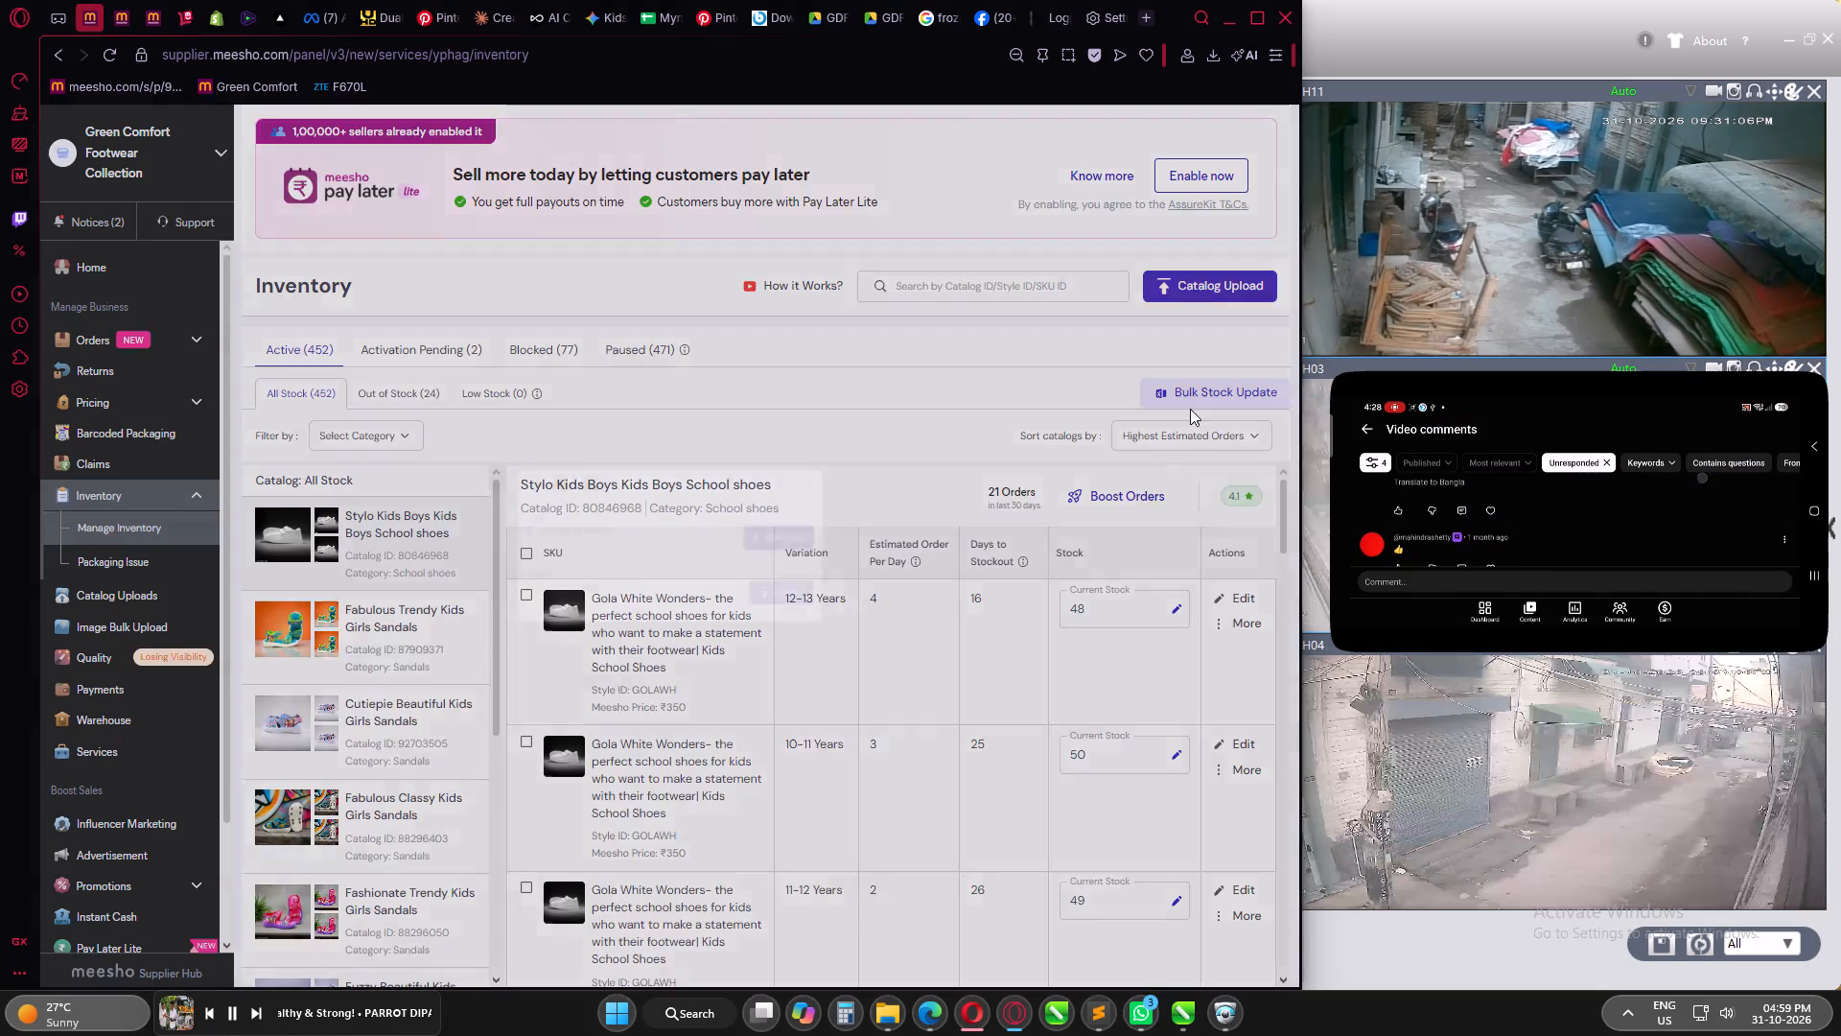
{"action": "left_click", "coordinate": [880, 530]}
Open the downloaded inventory file in Excel and enable editing.
{"action": "double_click", "coordinate": [948, 127]}
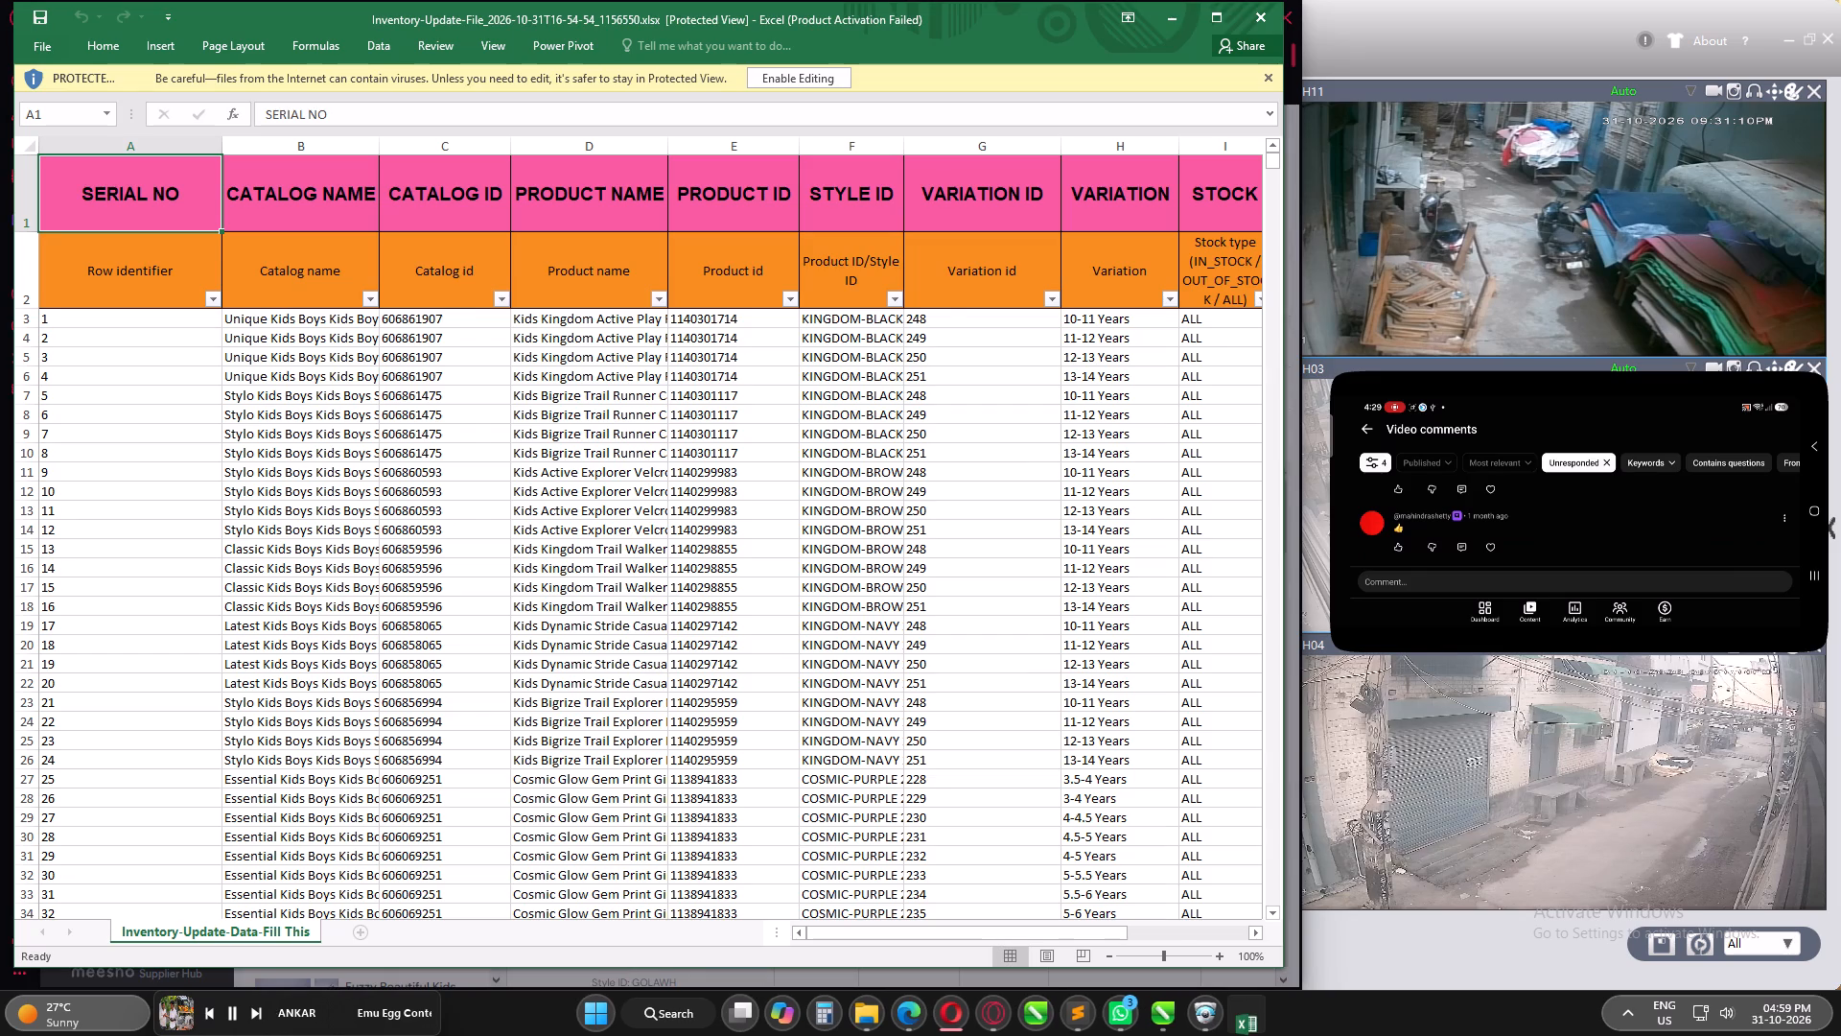
{"action": "left_click", "coordinate": [865, 281]}
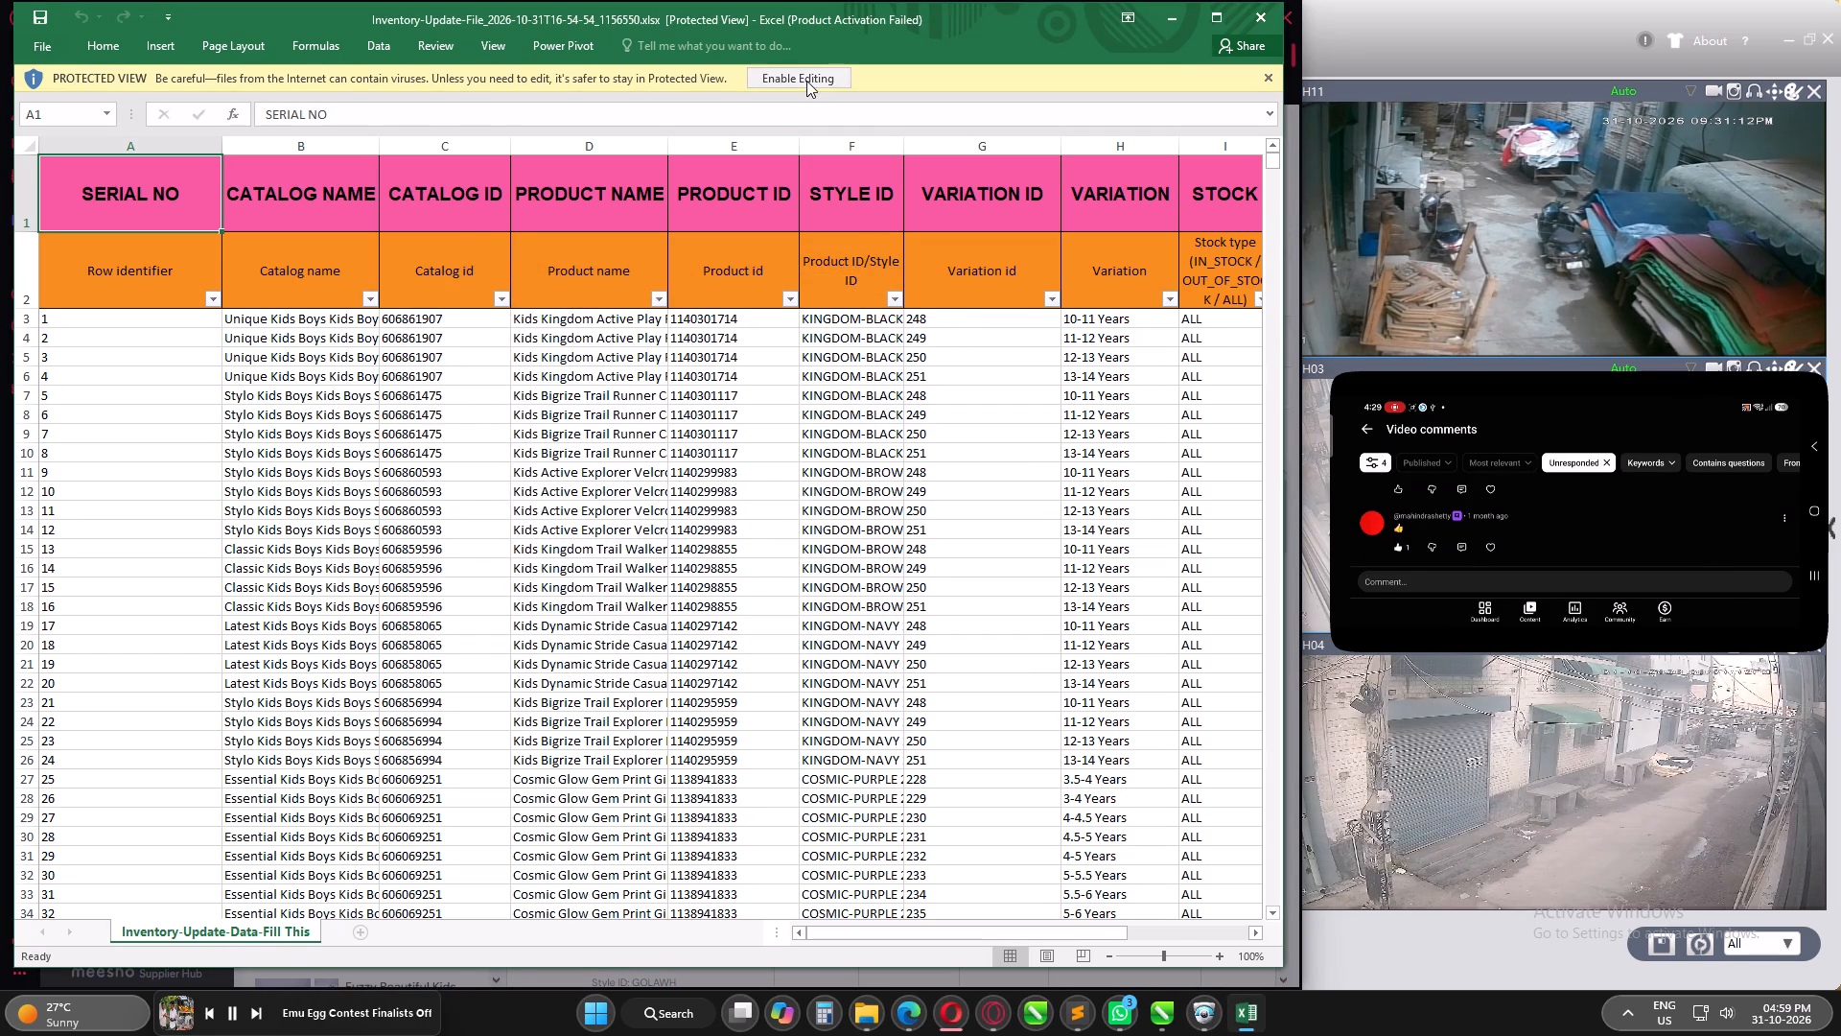
{"action": "left_click", "coordinate": [806, 81]}
{"action": "left_click_drag", "start_coordinate": [850, 58], "coordinate": [839, 43]}
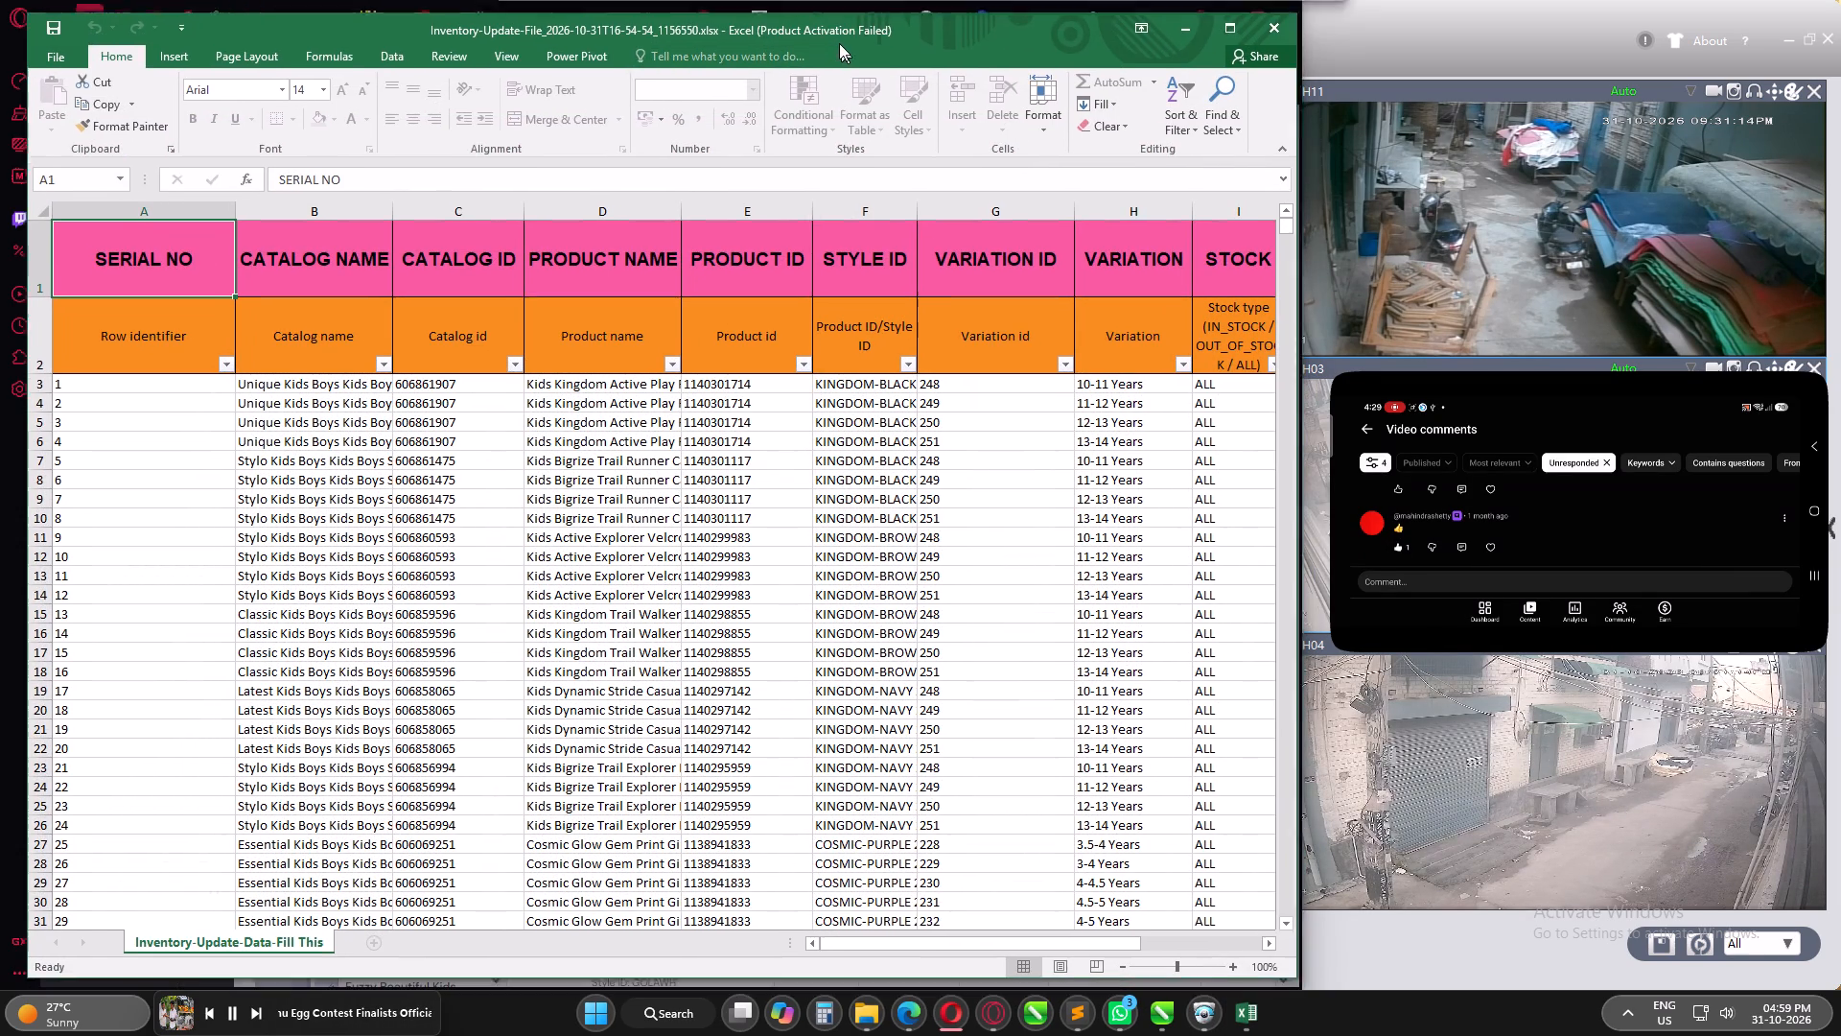
{"action": "left_click_drag", "start_coordinate": [839, 43], "coordinate": [827, 39]}
Filter the Style ID column to show only SP2 styles.
{"action": "left_click", "coordinate": [891, 360]}
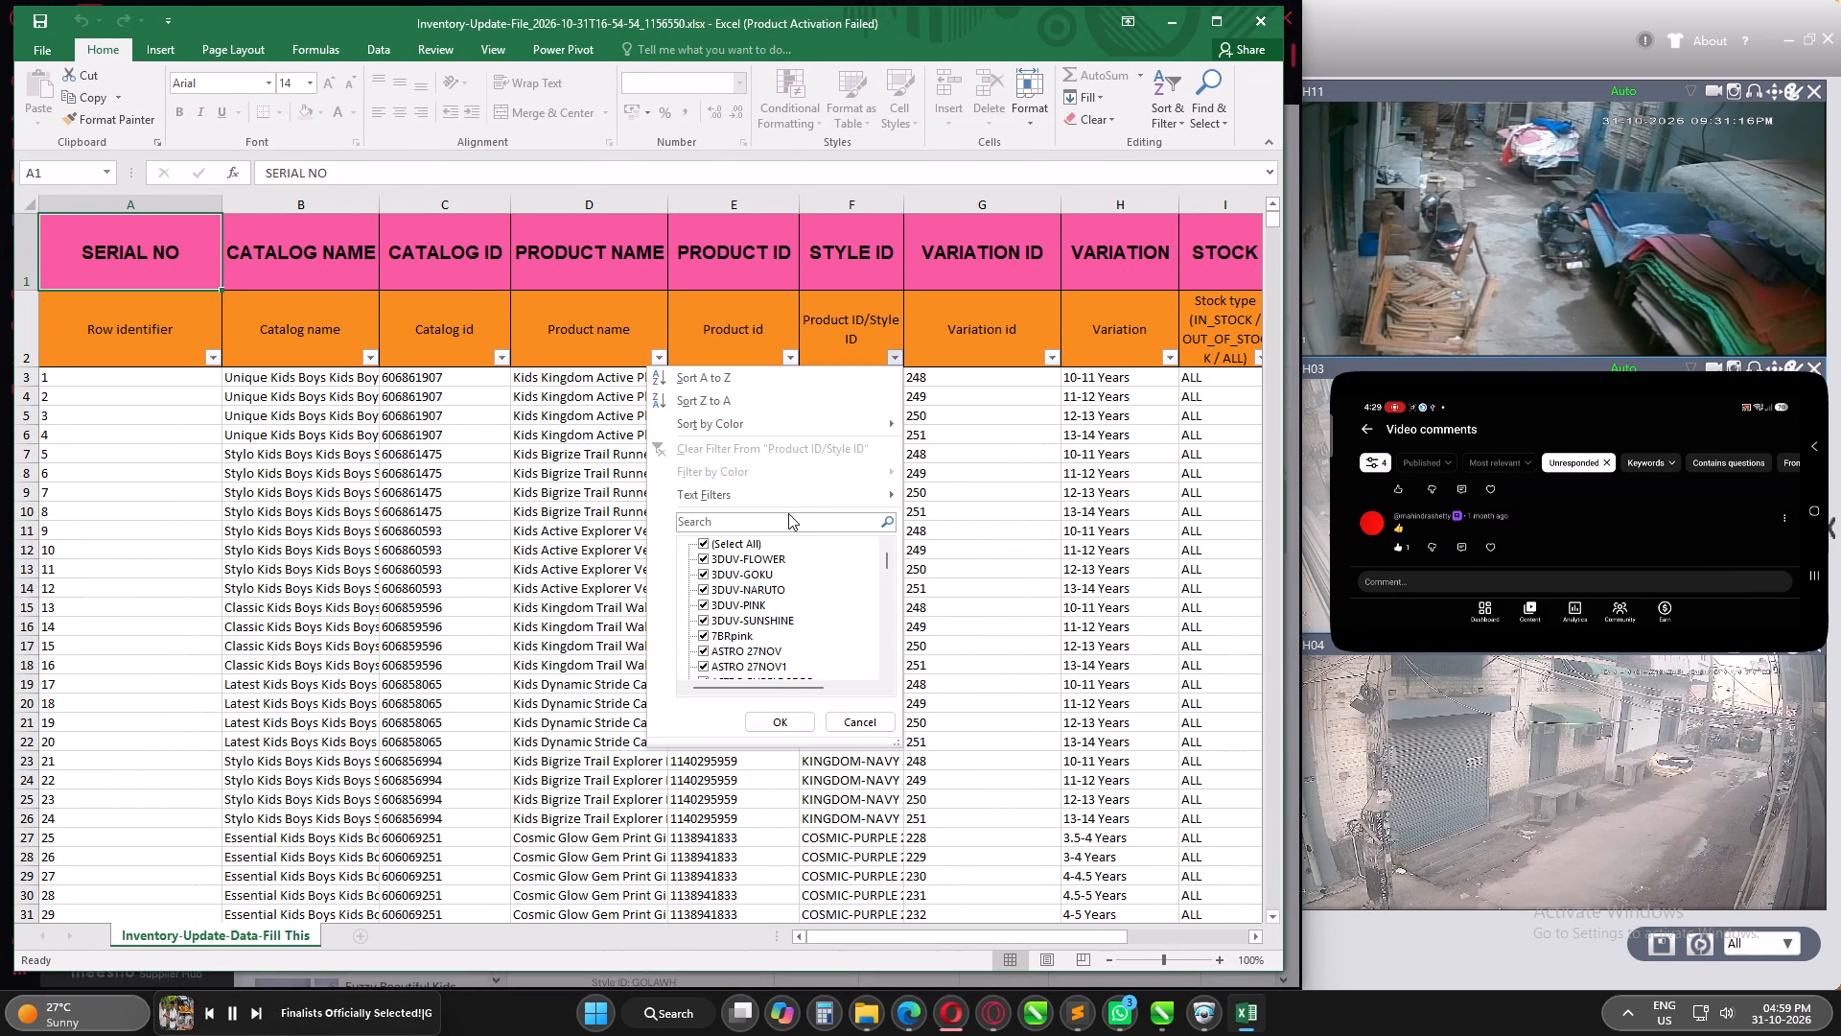
{"action": "left_click", "coordinate": [784, 521]}
{"action": "type", "text": "SP1"}
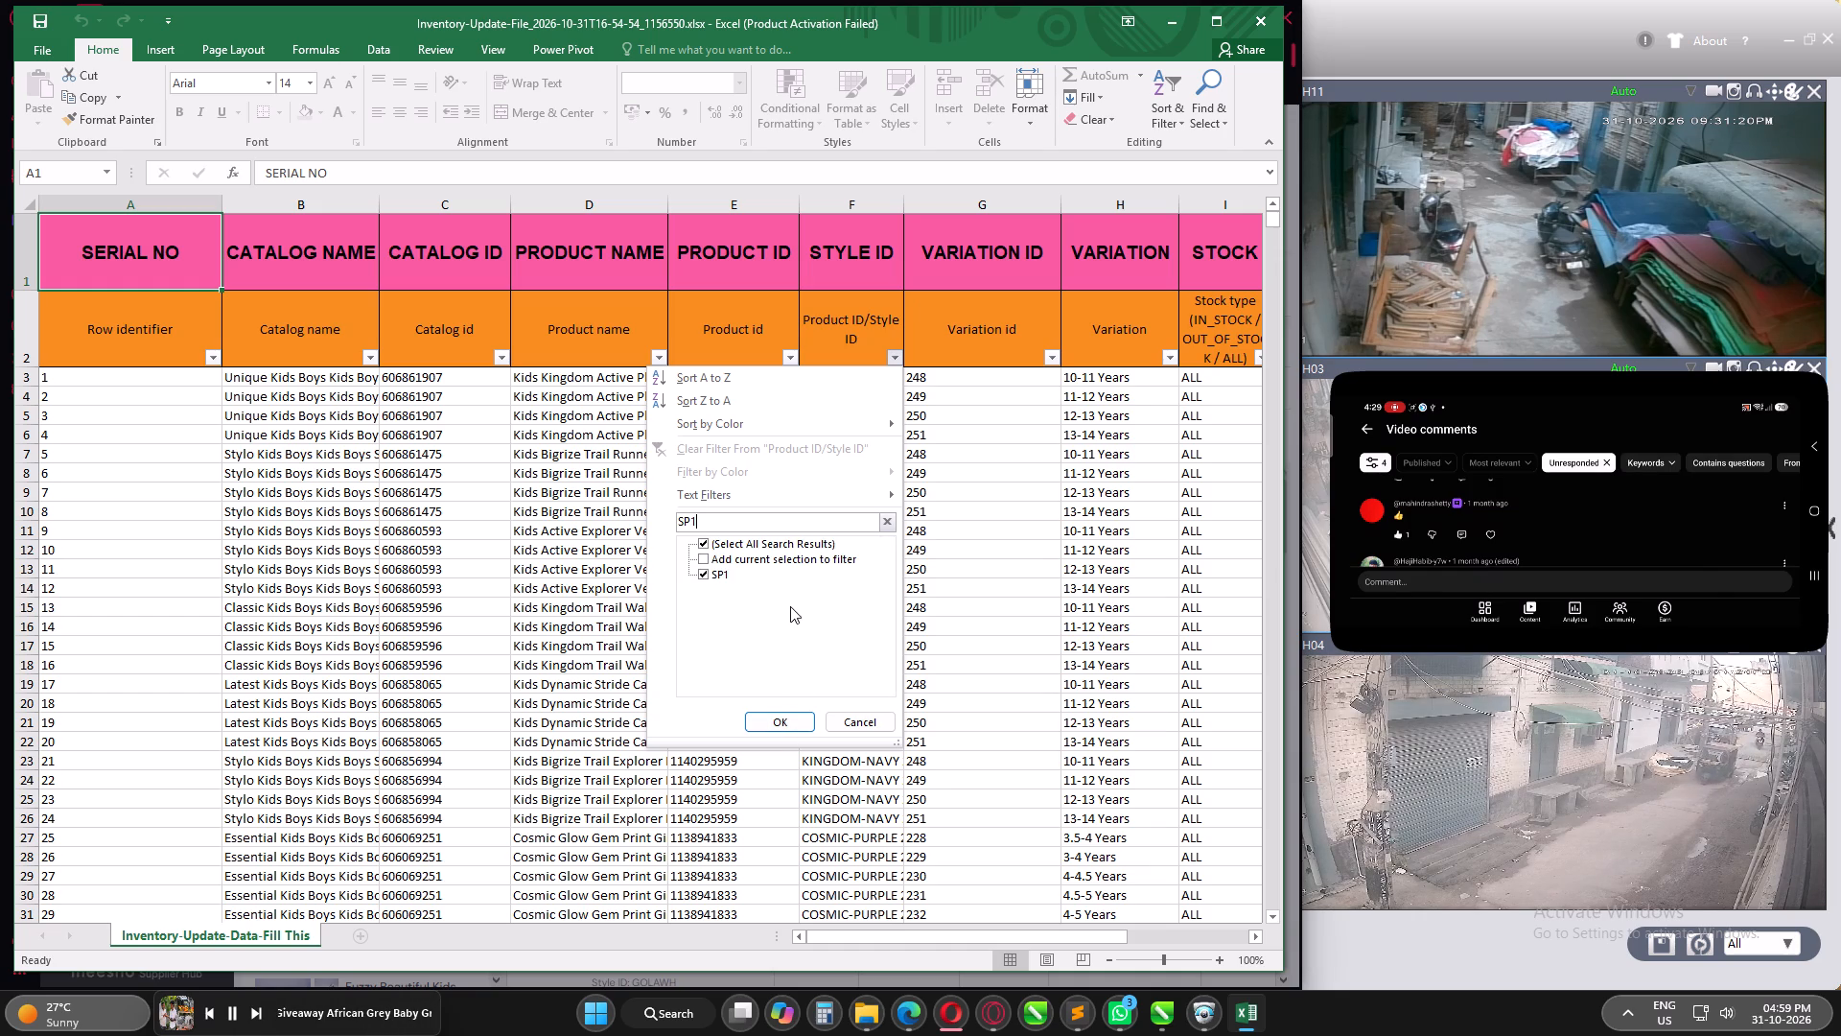
{"action": "key", "text": "BackSpace"}
{"action": "key", "text": "2"}
{"action": "key", "text": "Return"}
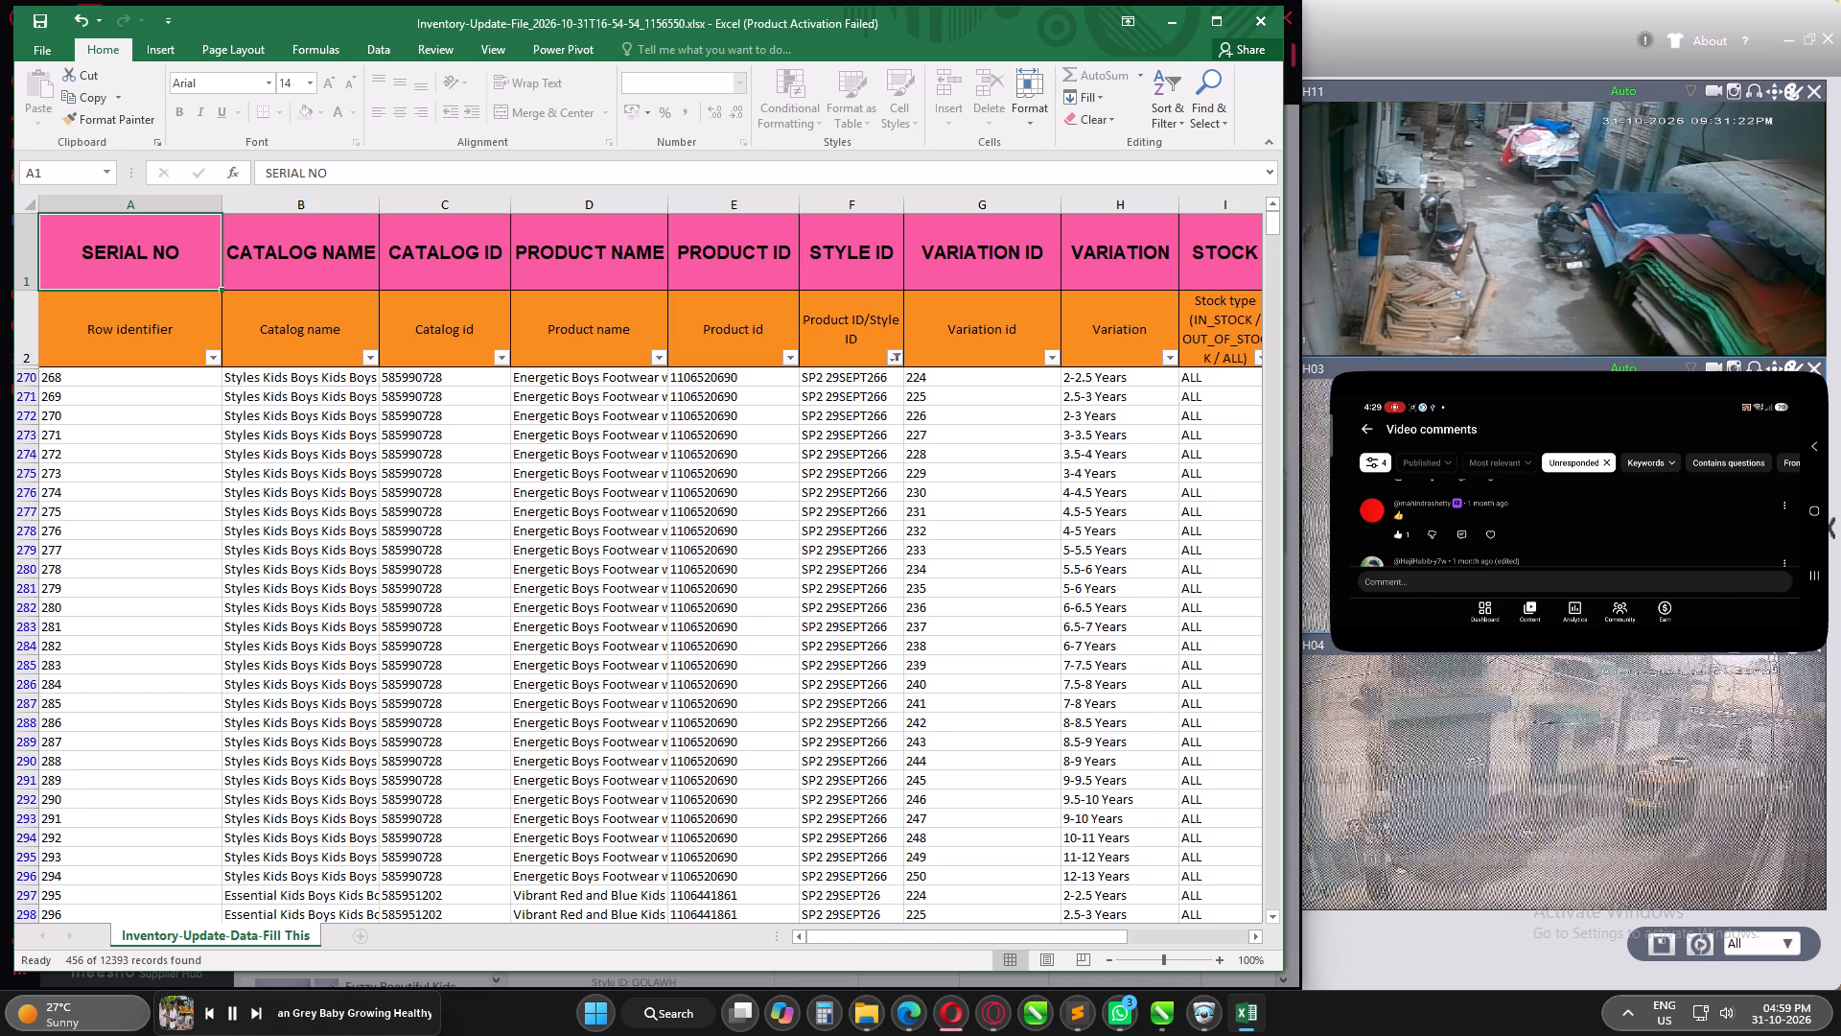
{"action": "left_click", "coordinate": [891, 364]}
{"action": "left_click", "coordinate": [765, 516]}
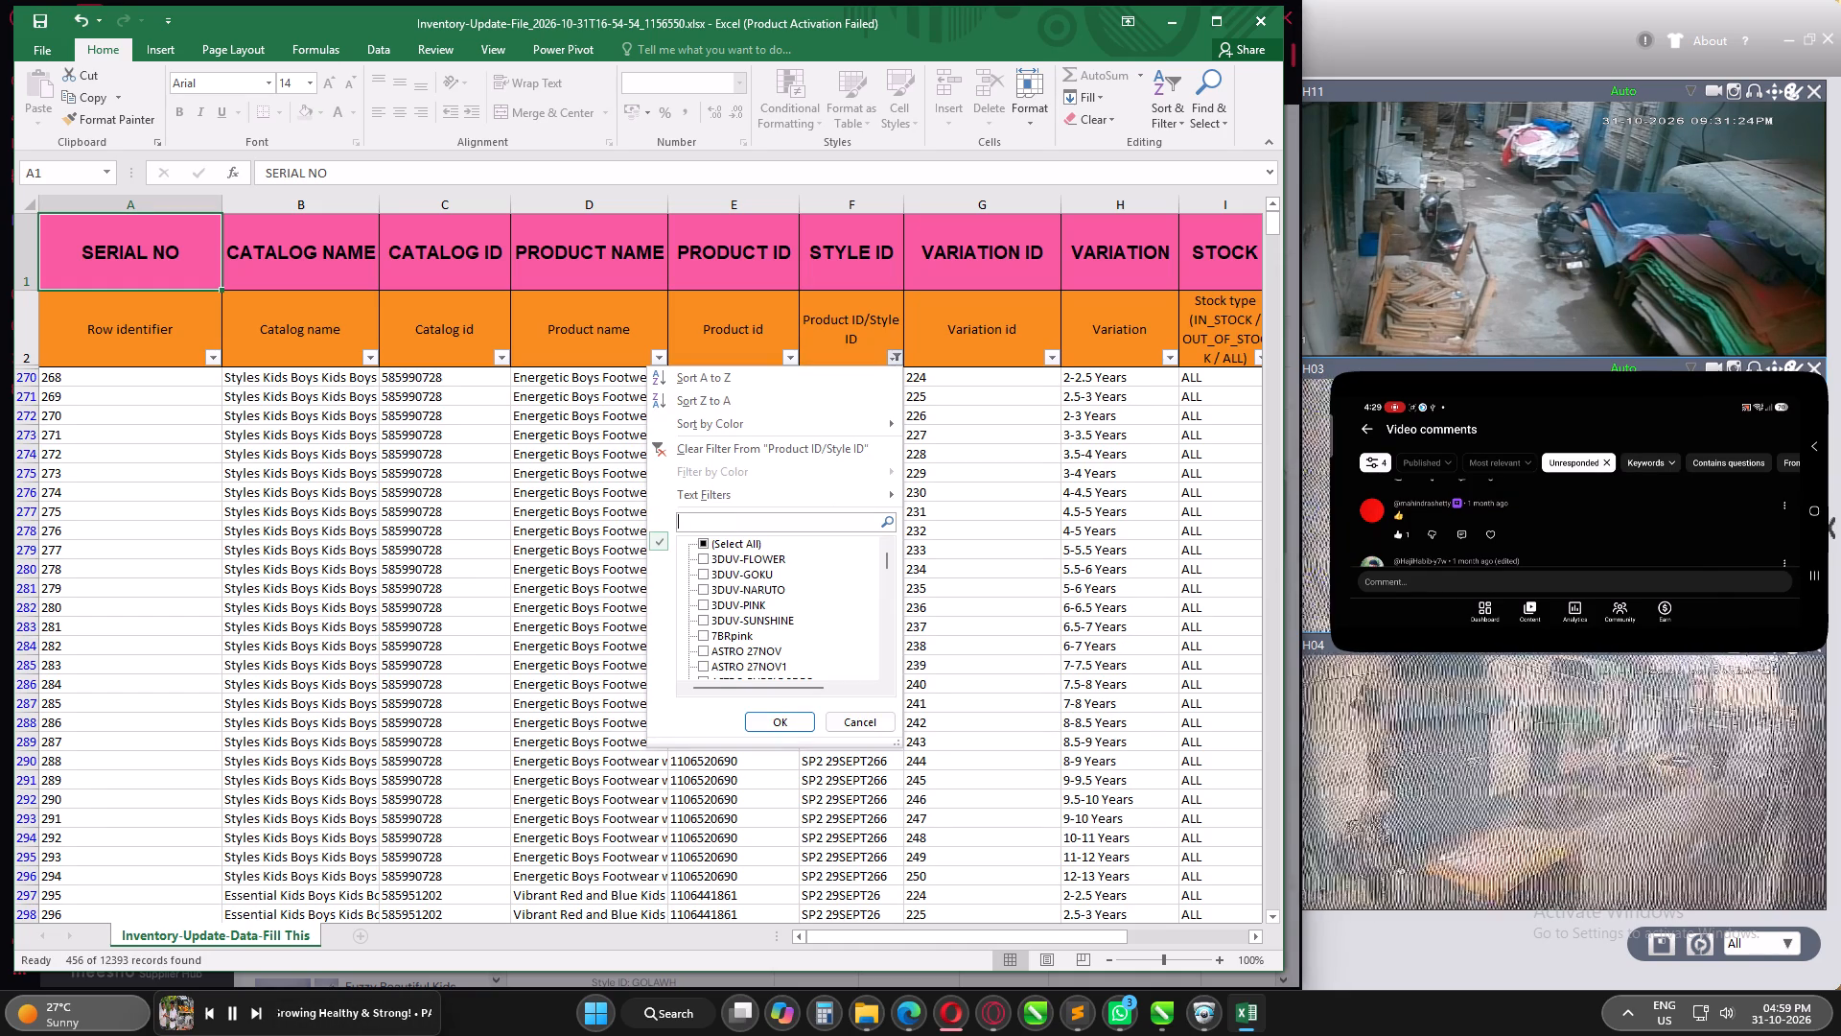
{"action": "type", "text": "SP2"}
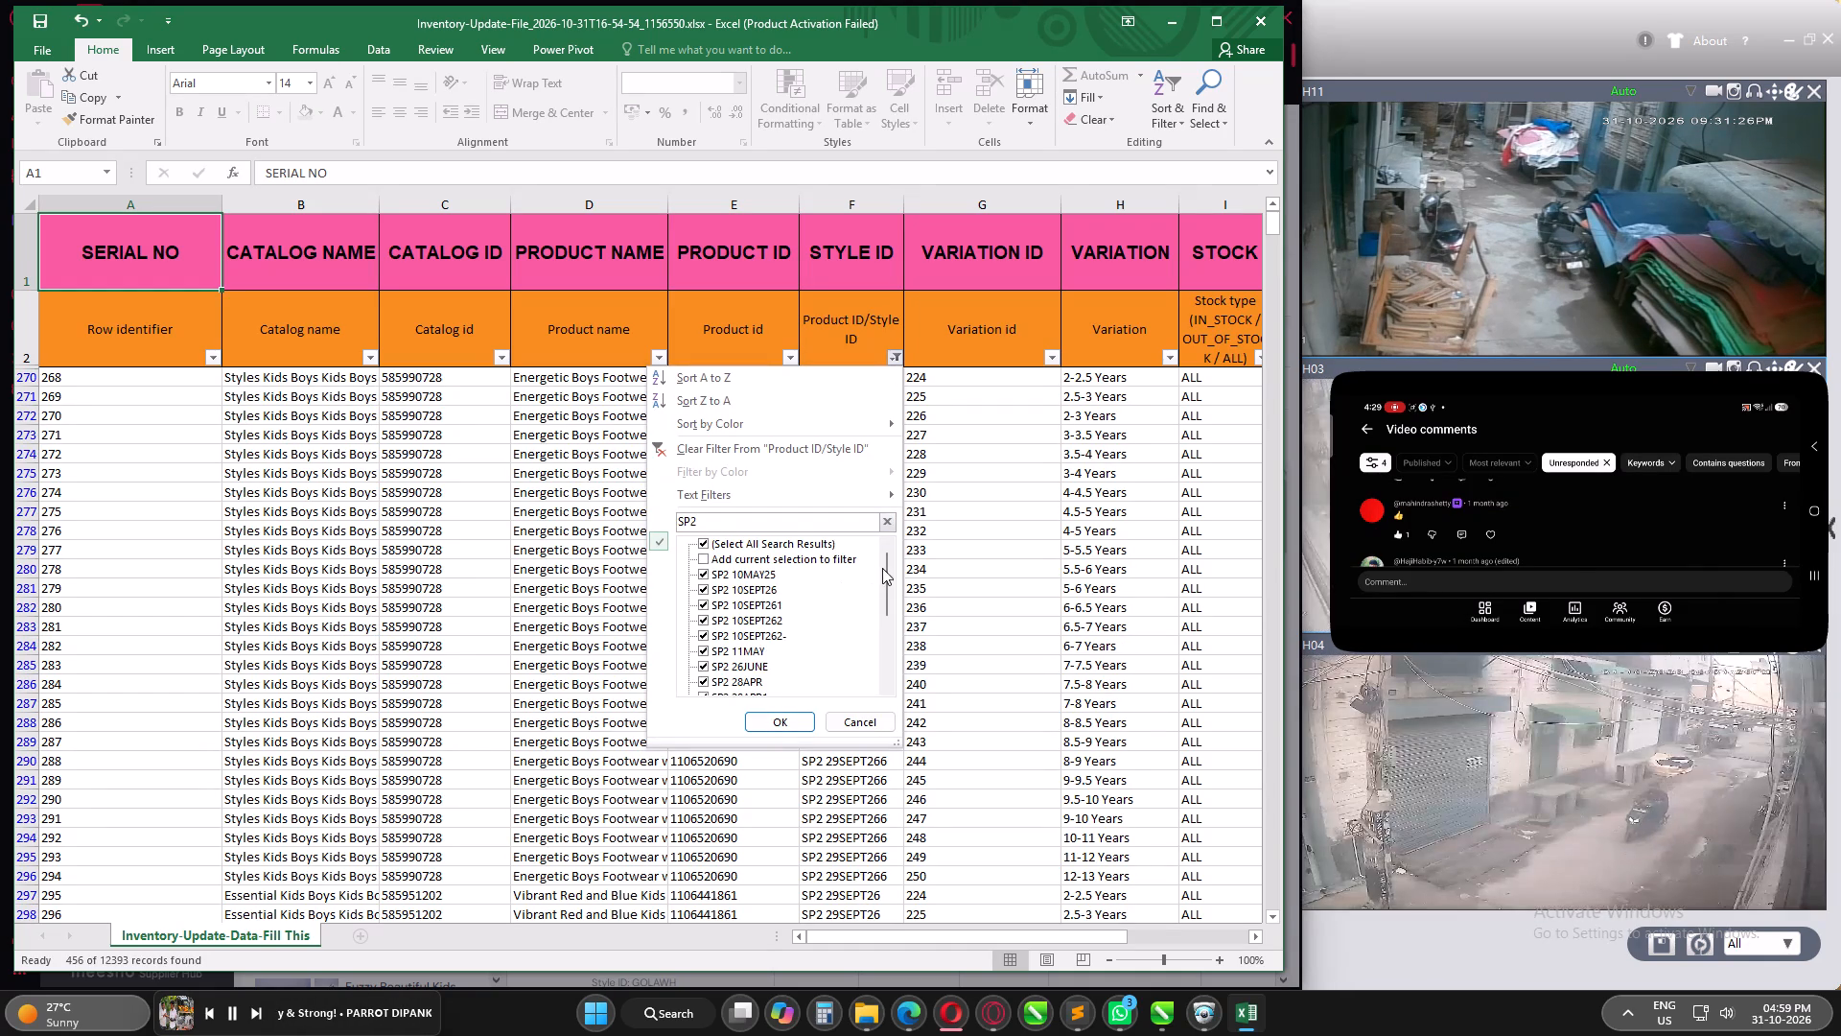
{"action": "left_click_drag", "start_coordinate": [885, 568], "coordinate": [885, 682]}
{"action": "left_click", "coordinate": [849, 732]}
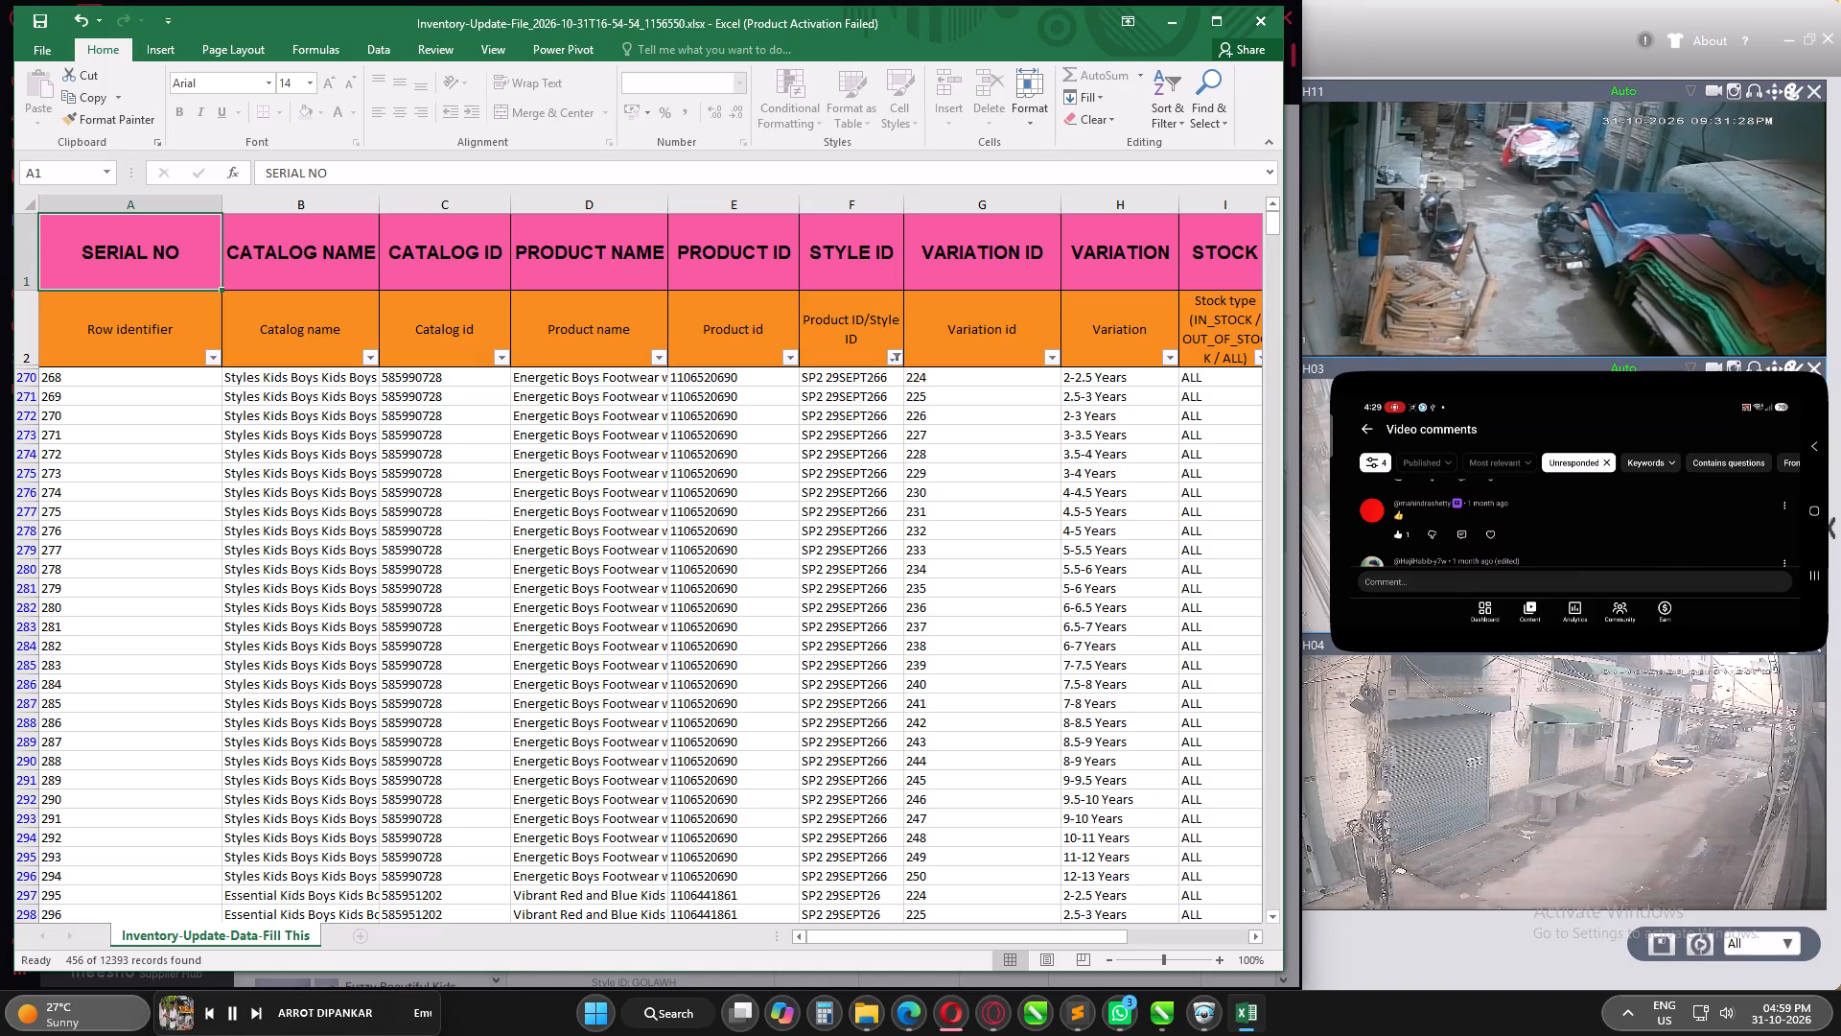
Filter the Variation column to 2-2.5, 2.5-3, 2-3, 3-3.5, 3.5-4, 3-4, 4-4.5, 4.5-5 and 4-5 Years.
{"action": "left_click", "coordinate": [1170, 358]}
{"action": "left_click", "coordinate": [1019, 538]}
{"action": "scroll", "coordinate": [1033, 628], "scroll_direction": "down", "scroll_amount": 1}
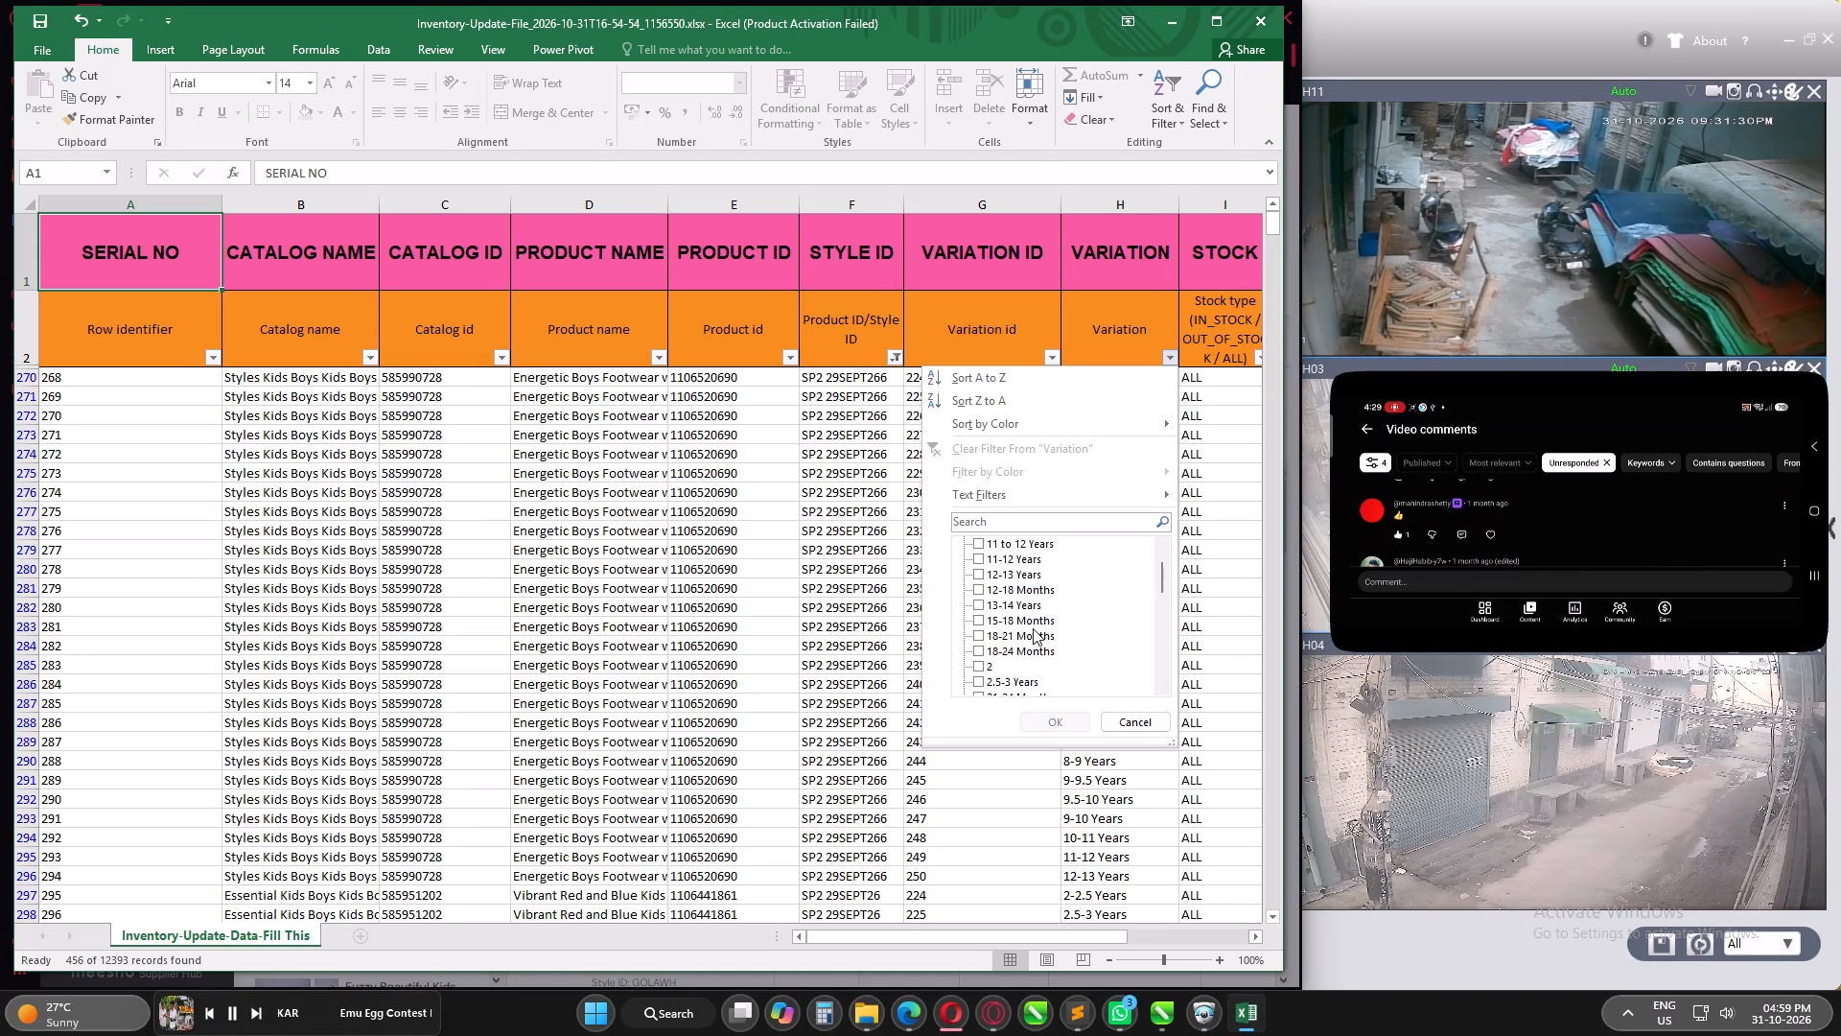
{"action": "scroll", "coordinate": [1033, 628], "scroll_direction": "down", "scroll_amount": 3}
{"action": "left_click", "coordinate": [1013, 591]}
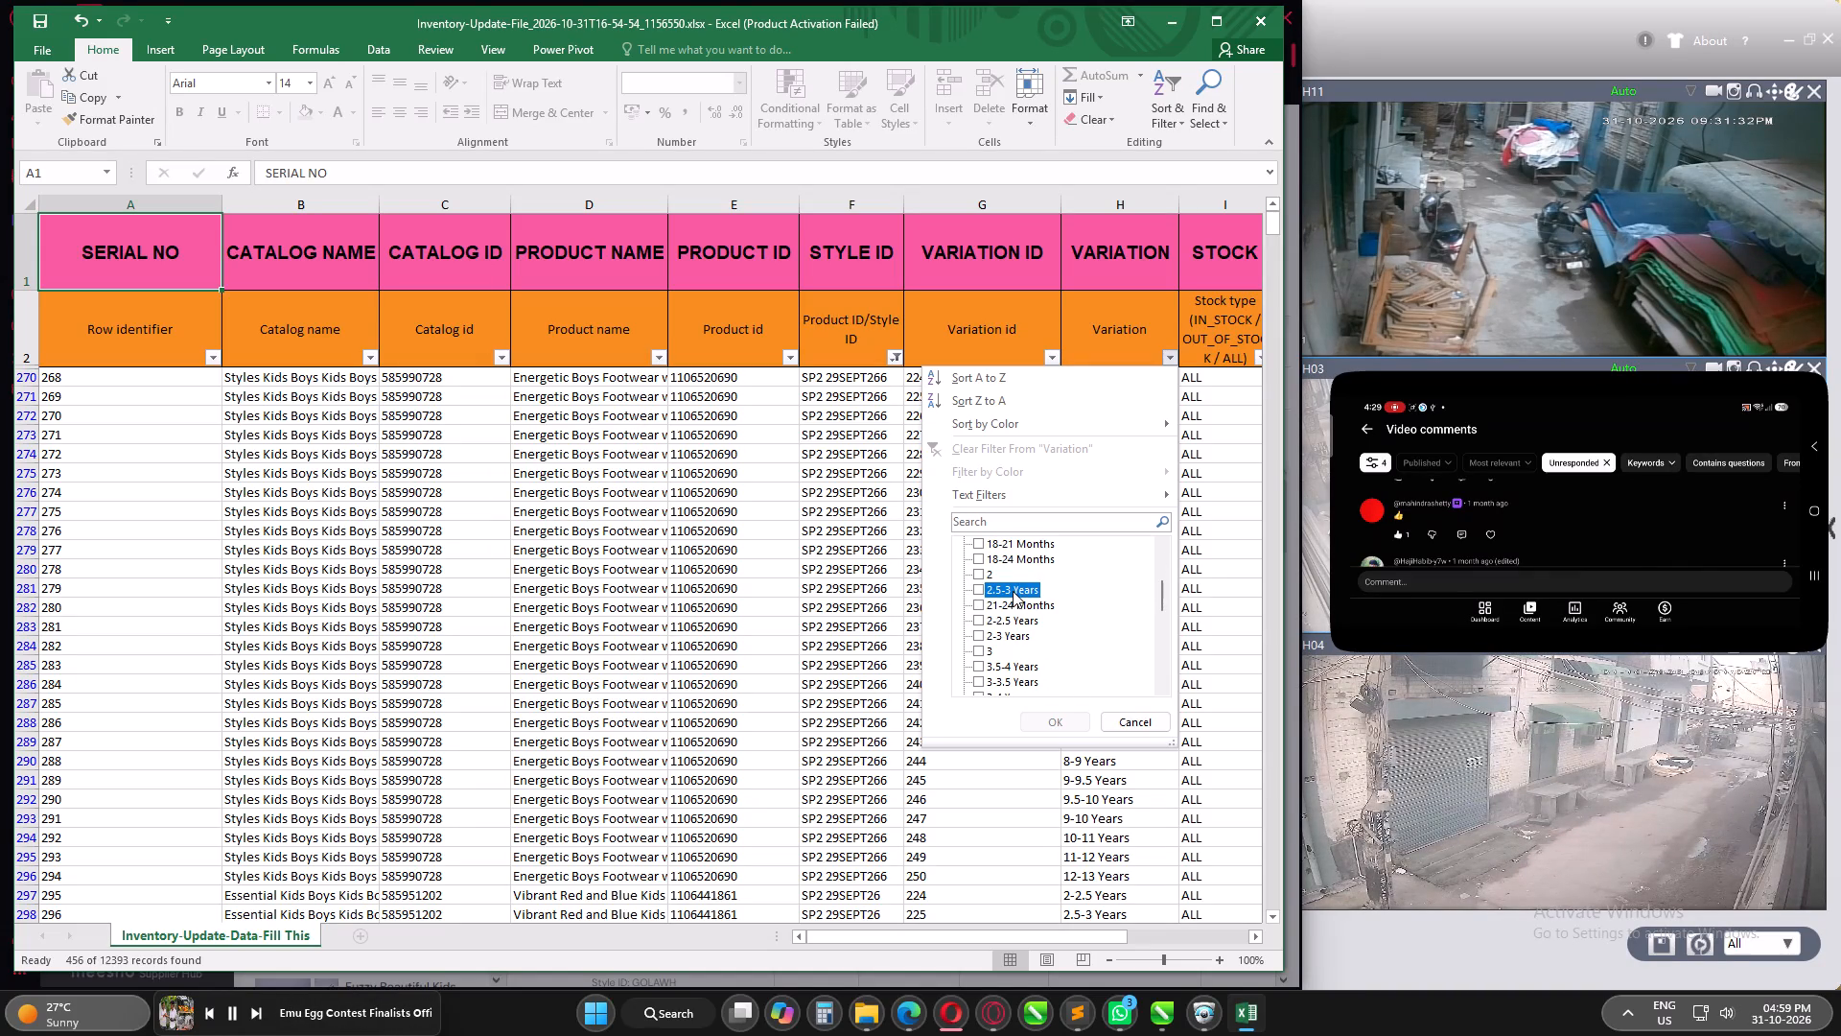
{"action": "left_click", "coordinate": [1008, 621]}
{"action": "left_click", "coordinate": [1008, 633]}
{"action": "left_click", "coordinate": [1009, 666]}
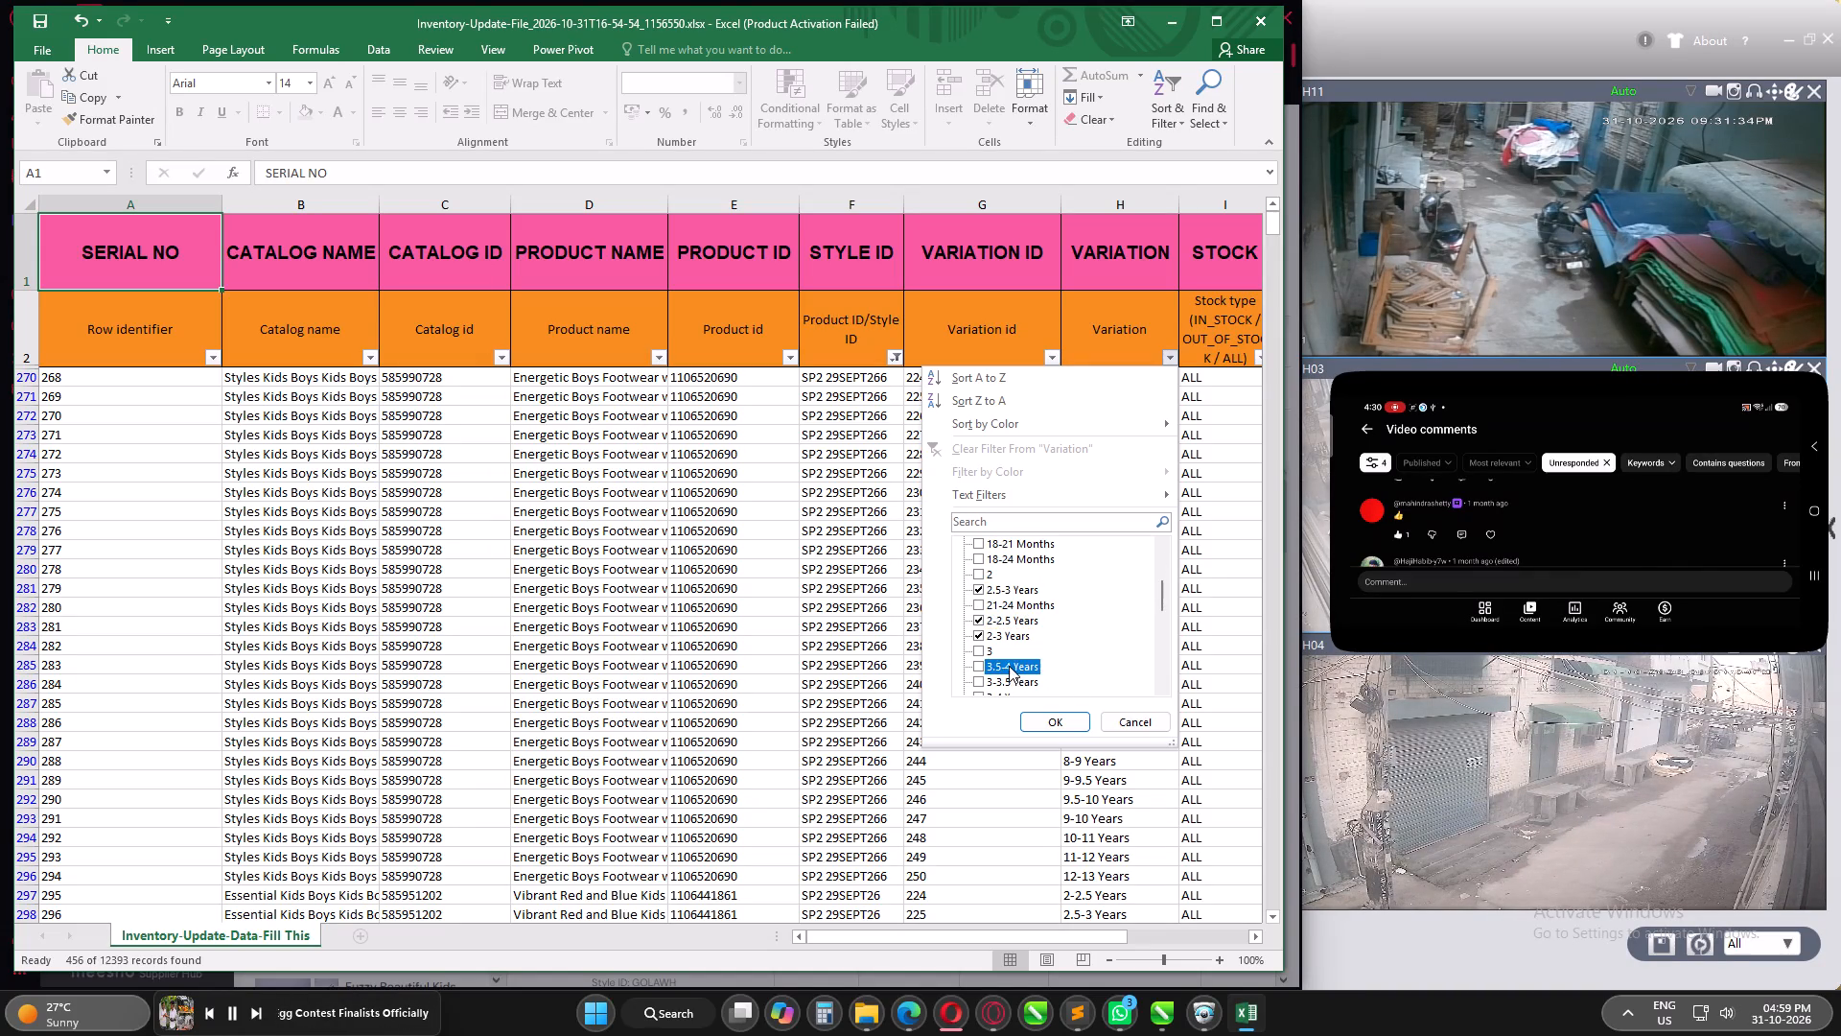
{"action": "scroll", "coordinate": [1021, 630], "scroll_direction": "down", "scroll_amount": 1}
{"action": "left_click", "coordinate": [1018, 637]}
{"action": "left_click", "coordinate": [1015, 651]}
{"action": "scroll", "coordinate": [1019, 642], "scroll_direction": "down", "scroll_amount": 1}
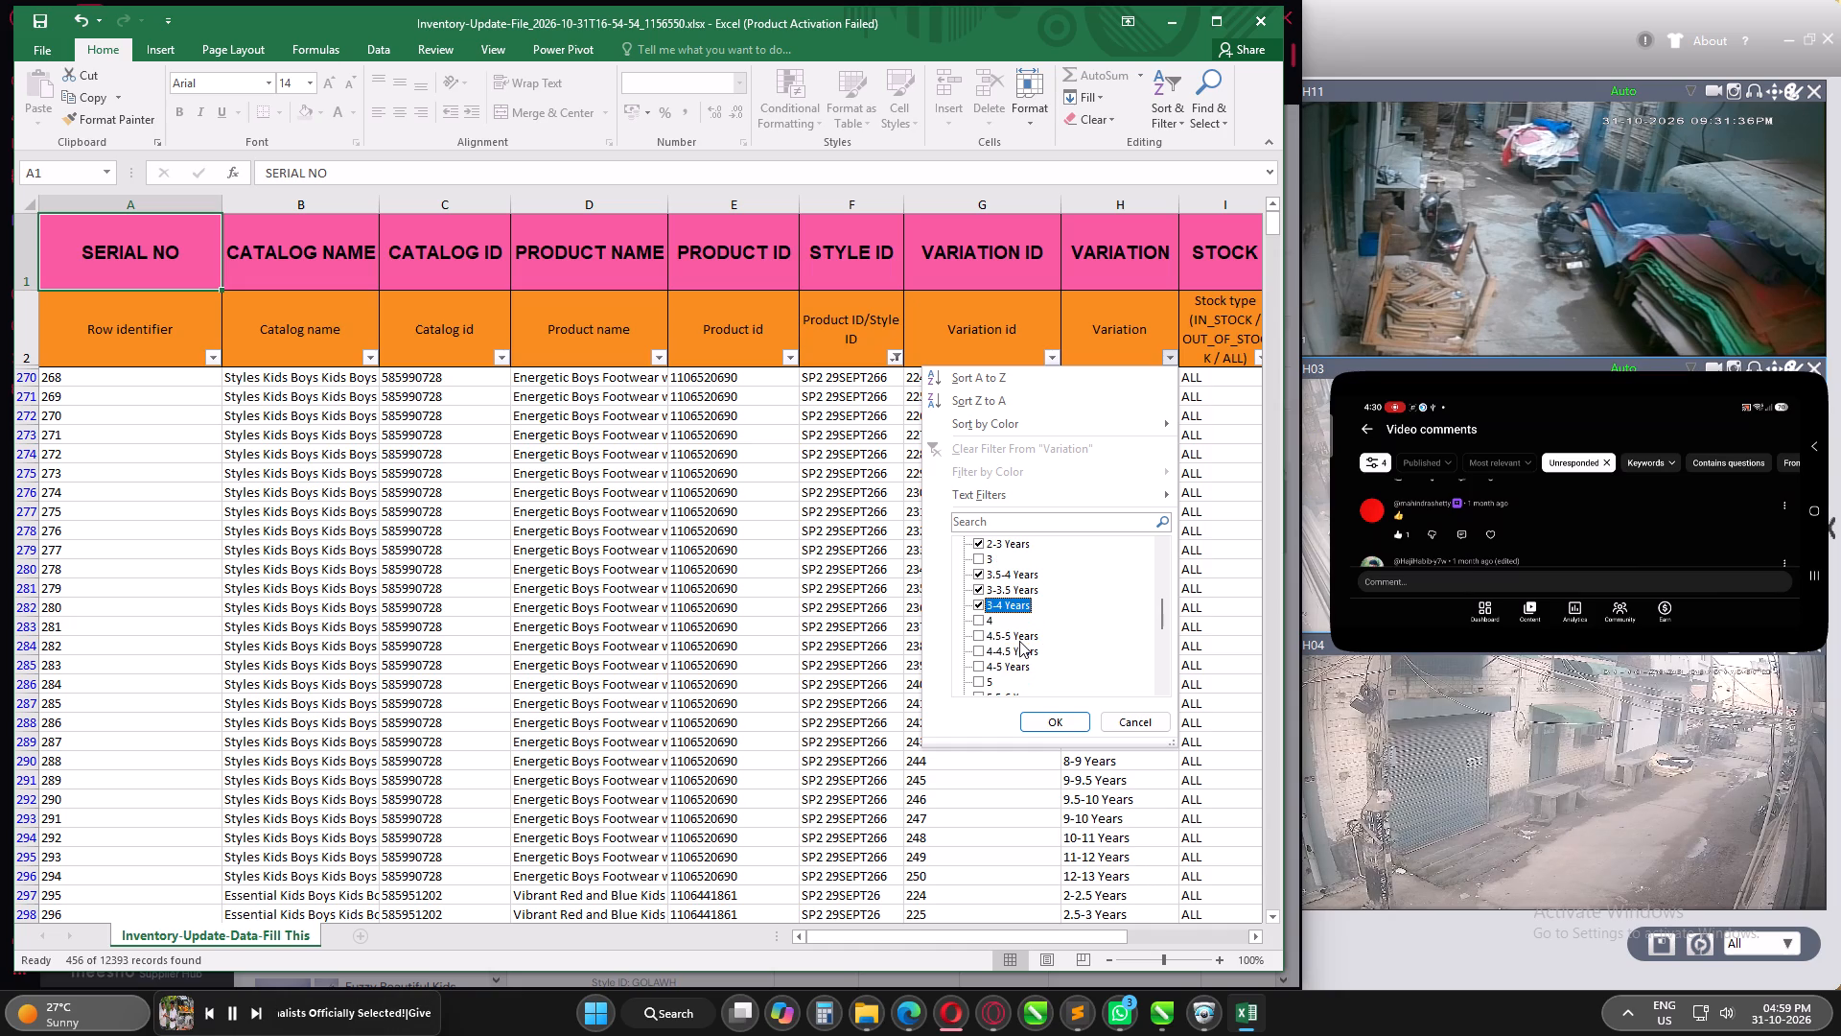
{"action": "left_click", "coordinate": [1017, 640]}
{"action": "left_click", "coordinate": [1014, 648]}
{"action": "left_click", "coordinate": [1014, 663]}
{"action": "scroll", "coordinate": [1026, 647], "scroll_direction": "down", "scroll_amount": 1}
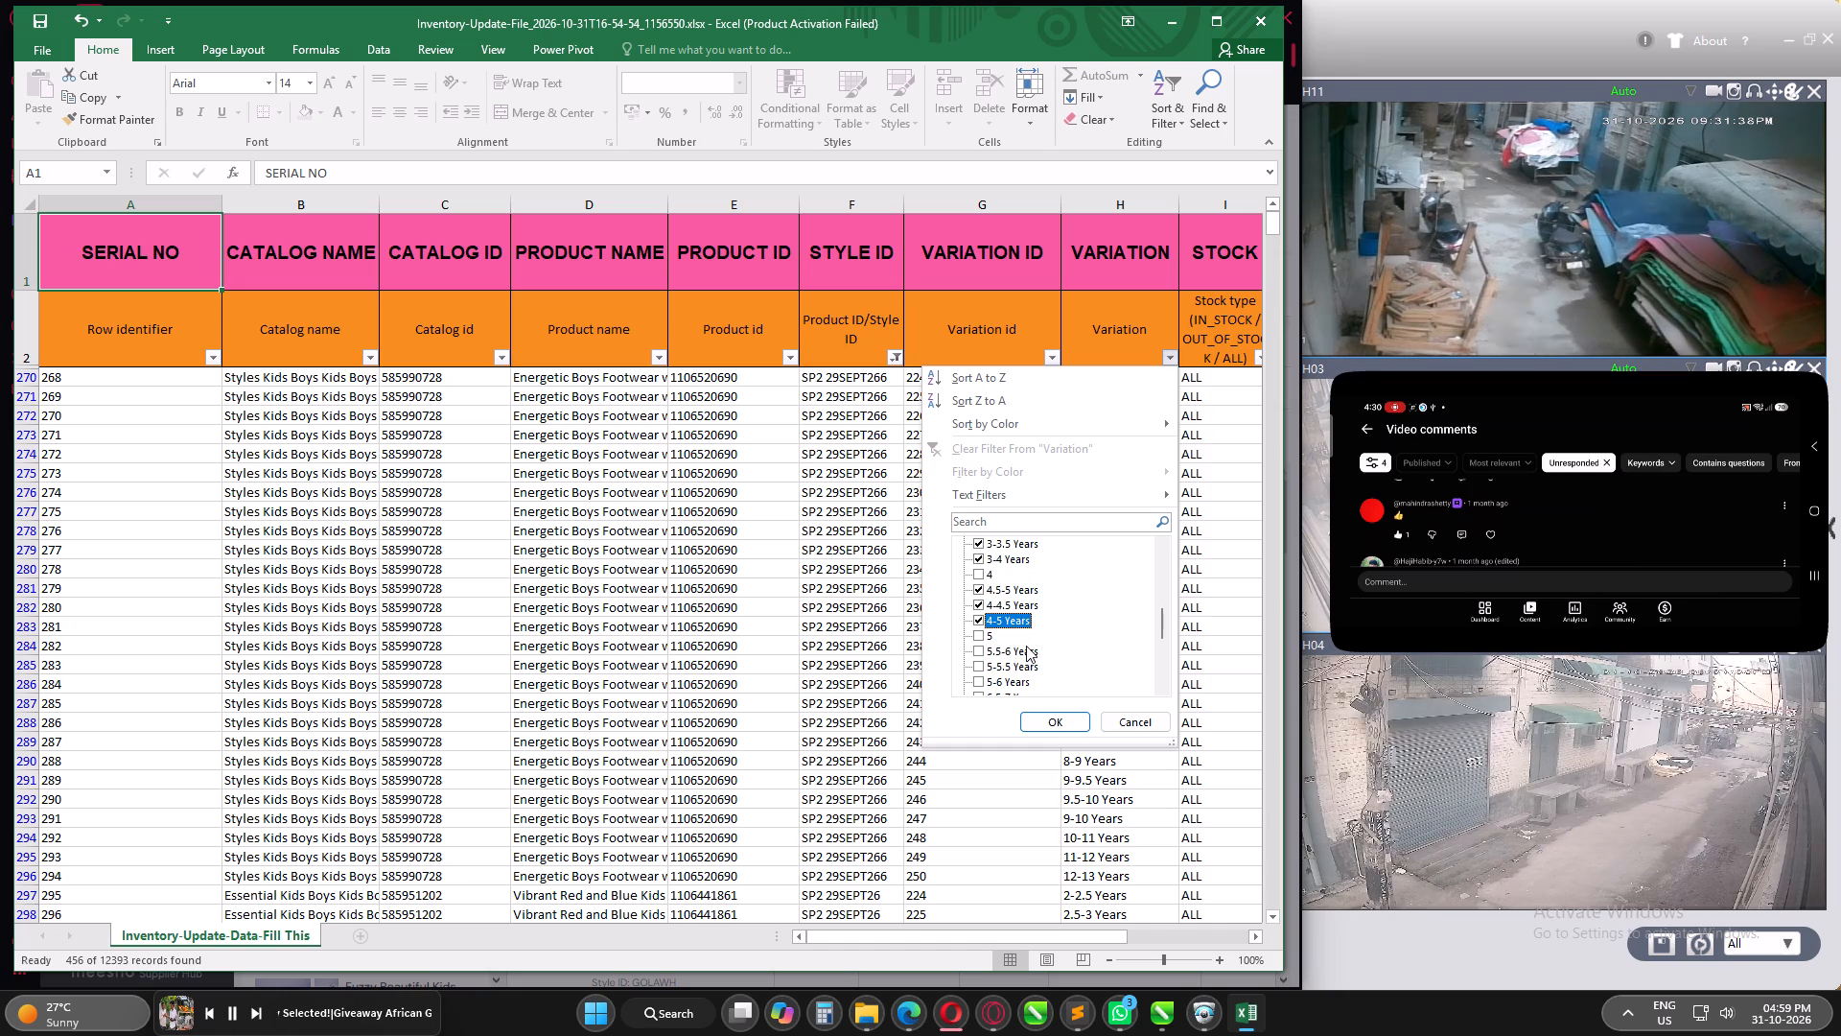
{"action": "scroll", "coordinate": [1041, 633], "scroll_direction": "down", "scroll_amount": 1}
{"action": "scroll", "coordinate": [1041, 632], "scroll_direction": "up", "scroll_amount": 4}
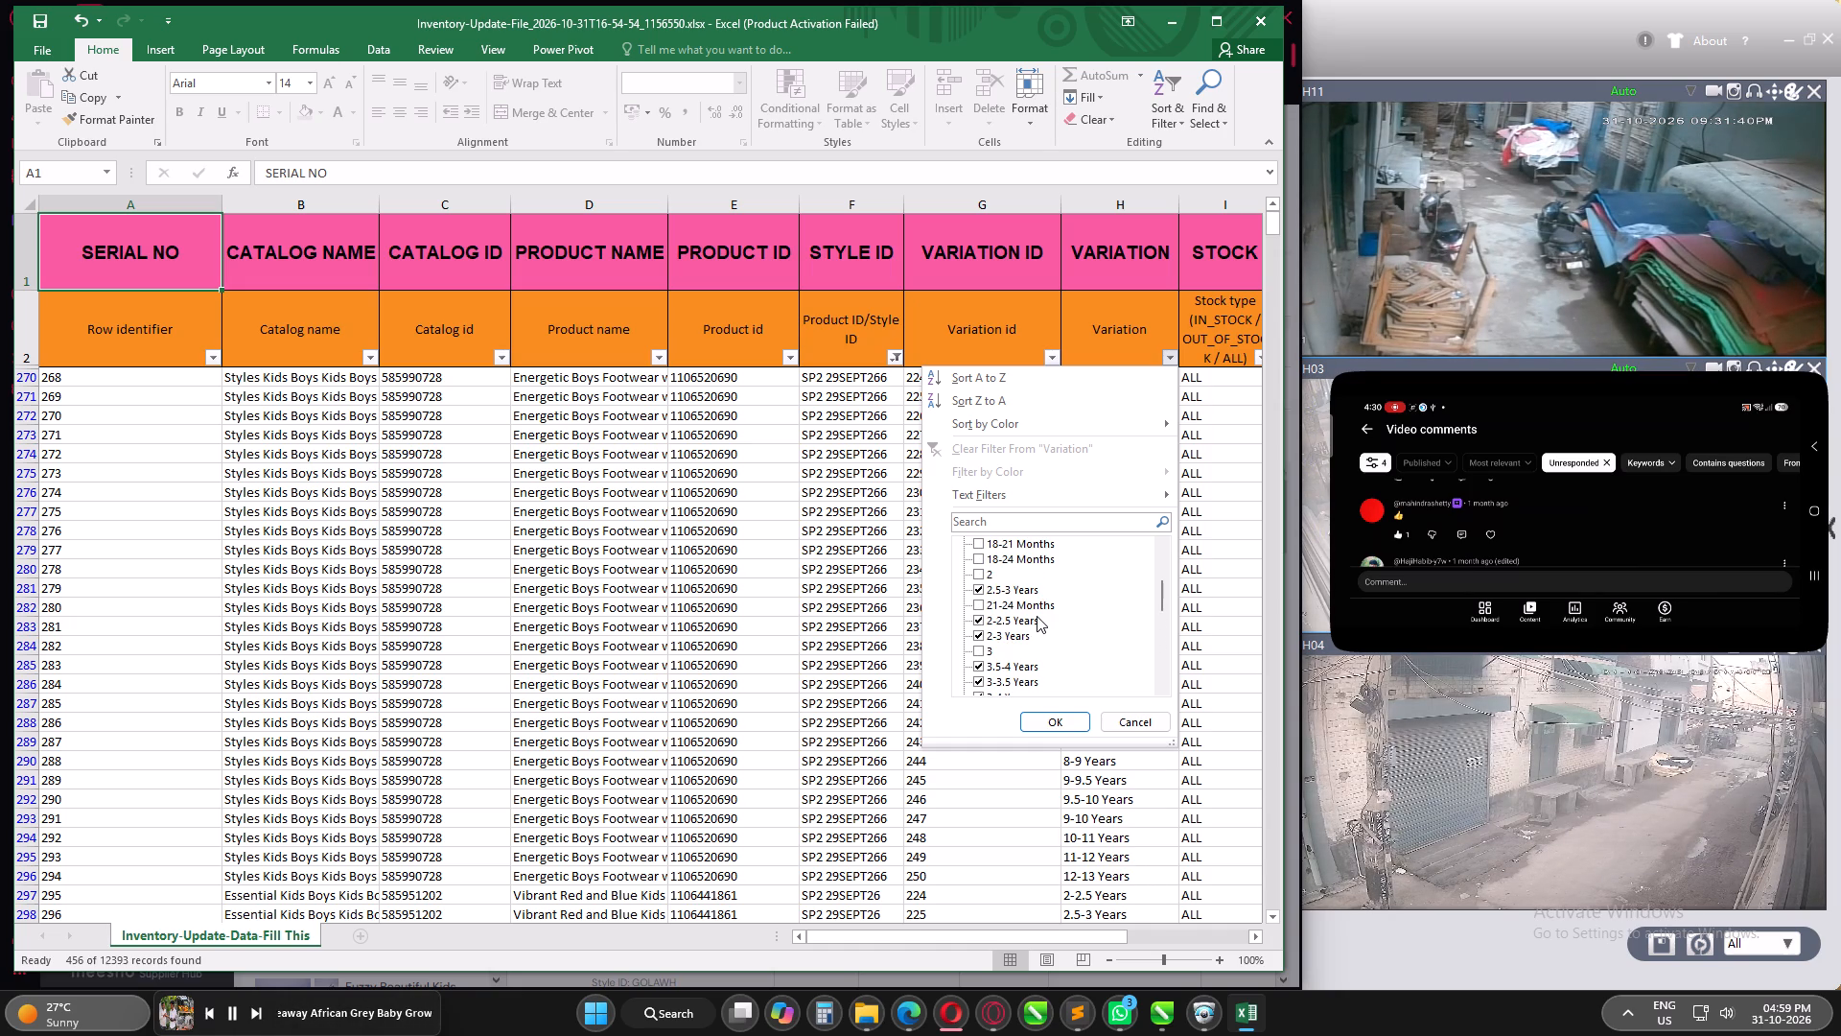
{"action": "scroll", "coordinate": [1037, 616], "scroll_direction": "up", "scroll_amount": 1}
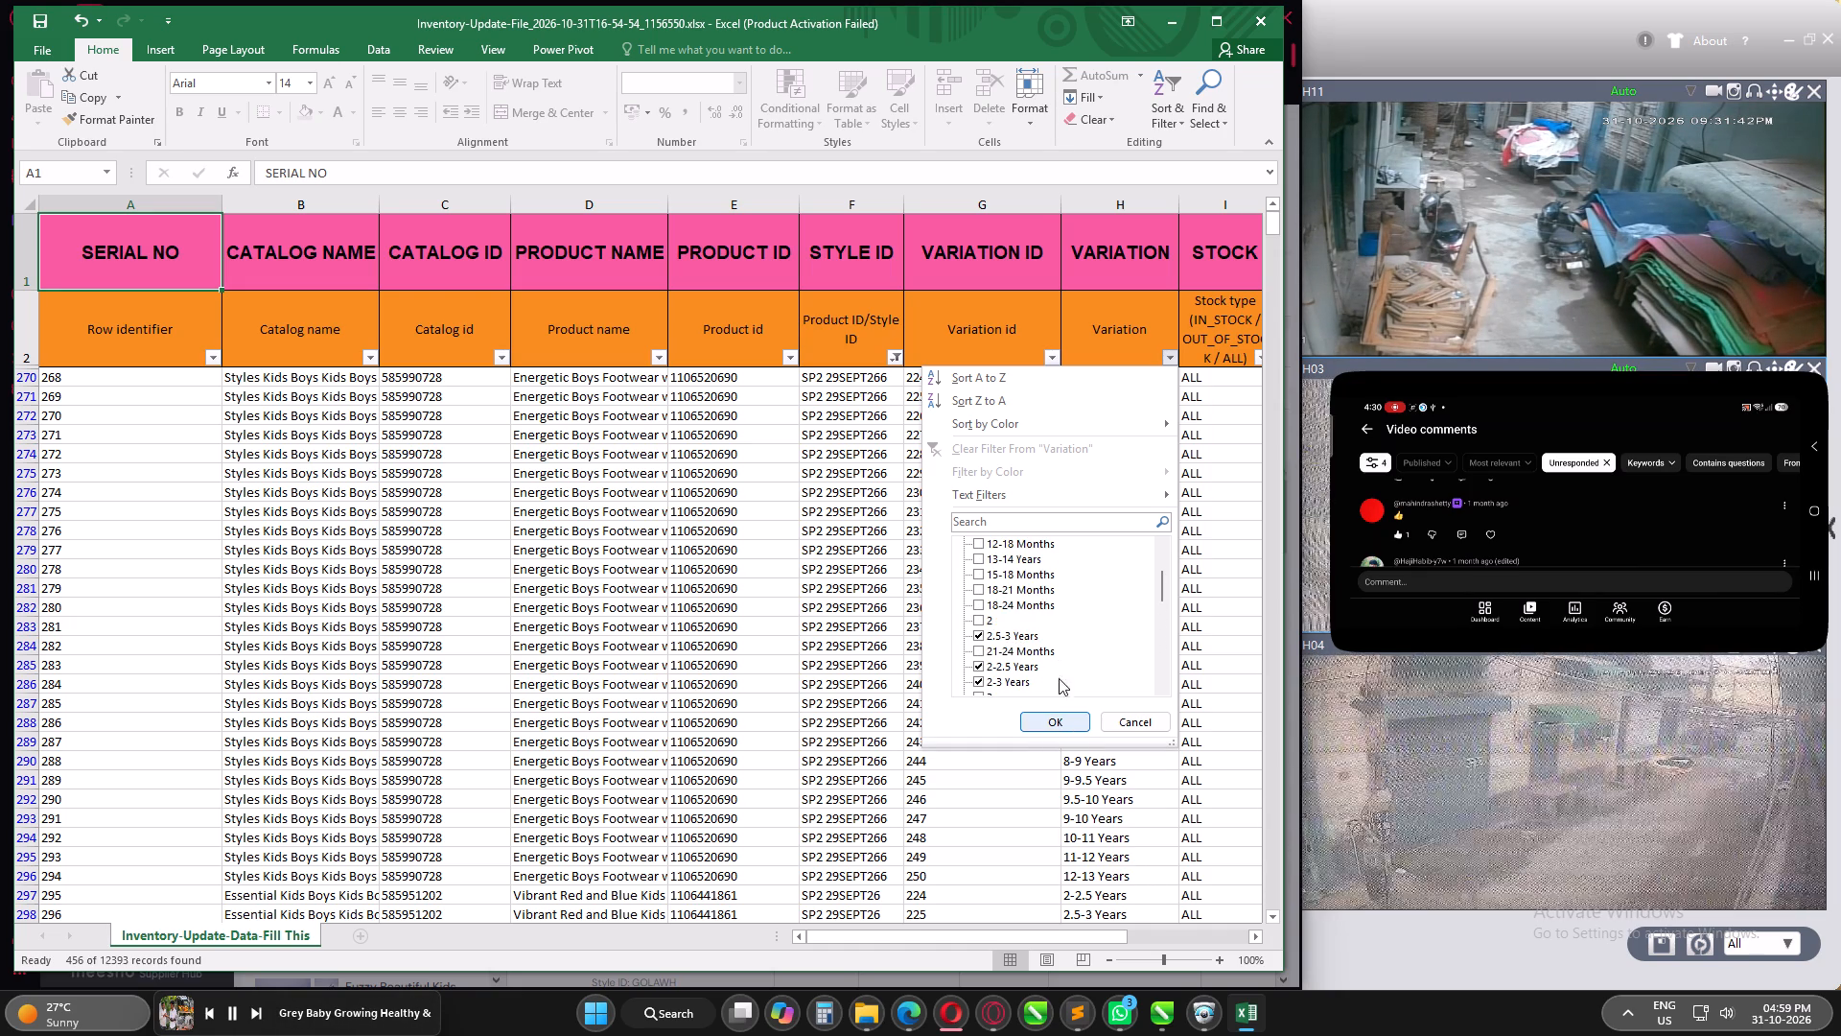
{"action": "scroll", "coordinate": [1054, 647], "scroll_direction": "up", "scroll_amount": 1}
{"action": "left_click", "coordinate": [1054, 718]}
Filter the System Stock Count column to the value 0 only.
{"action": "left_click", "coordinate": [1140, 385]}
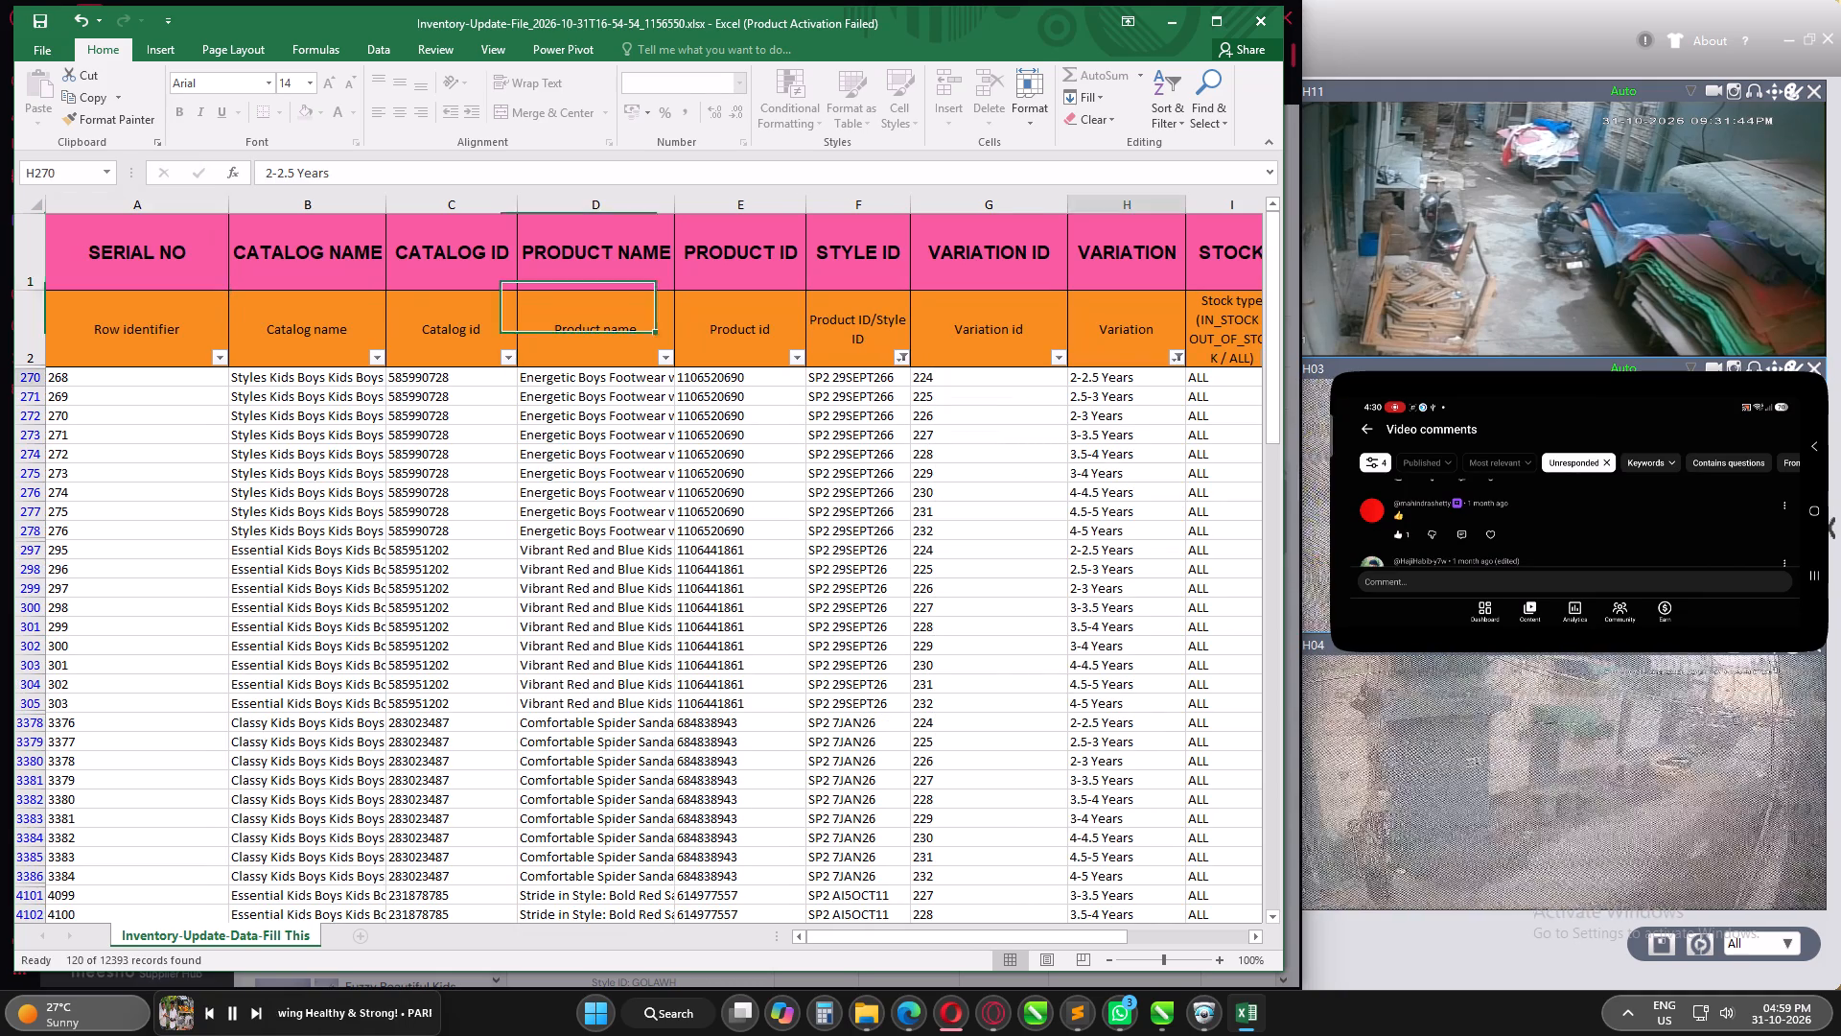
{"action": "key", "text": "Right"}
{"action": "key", "text": "Right"}
{"action": "left_click", "coordinate": [1172, 353]}
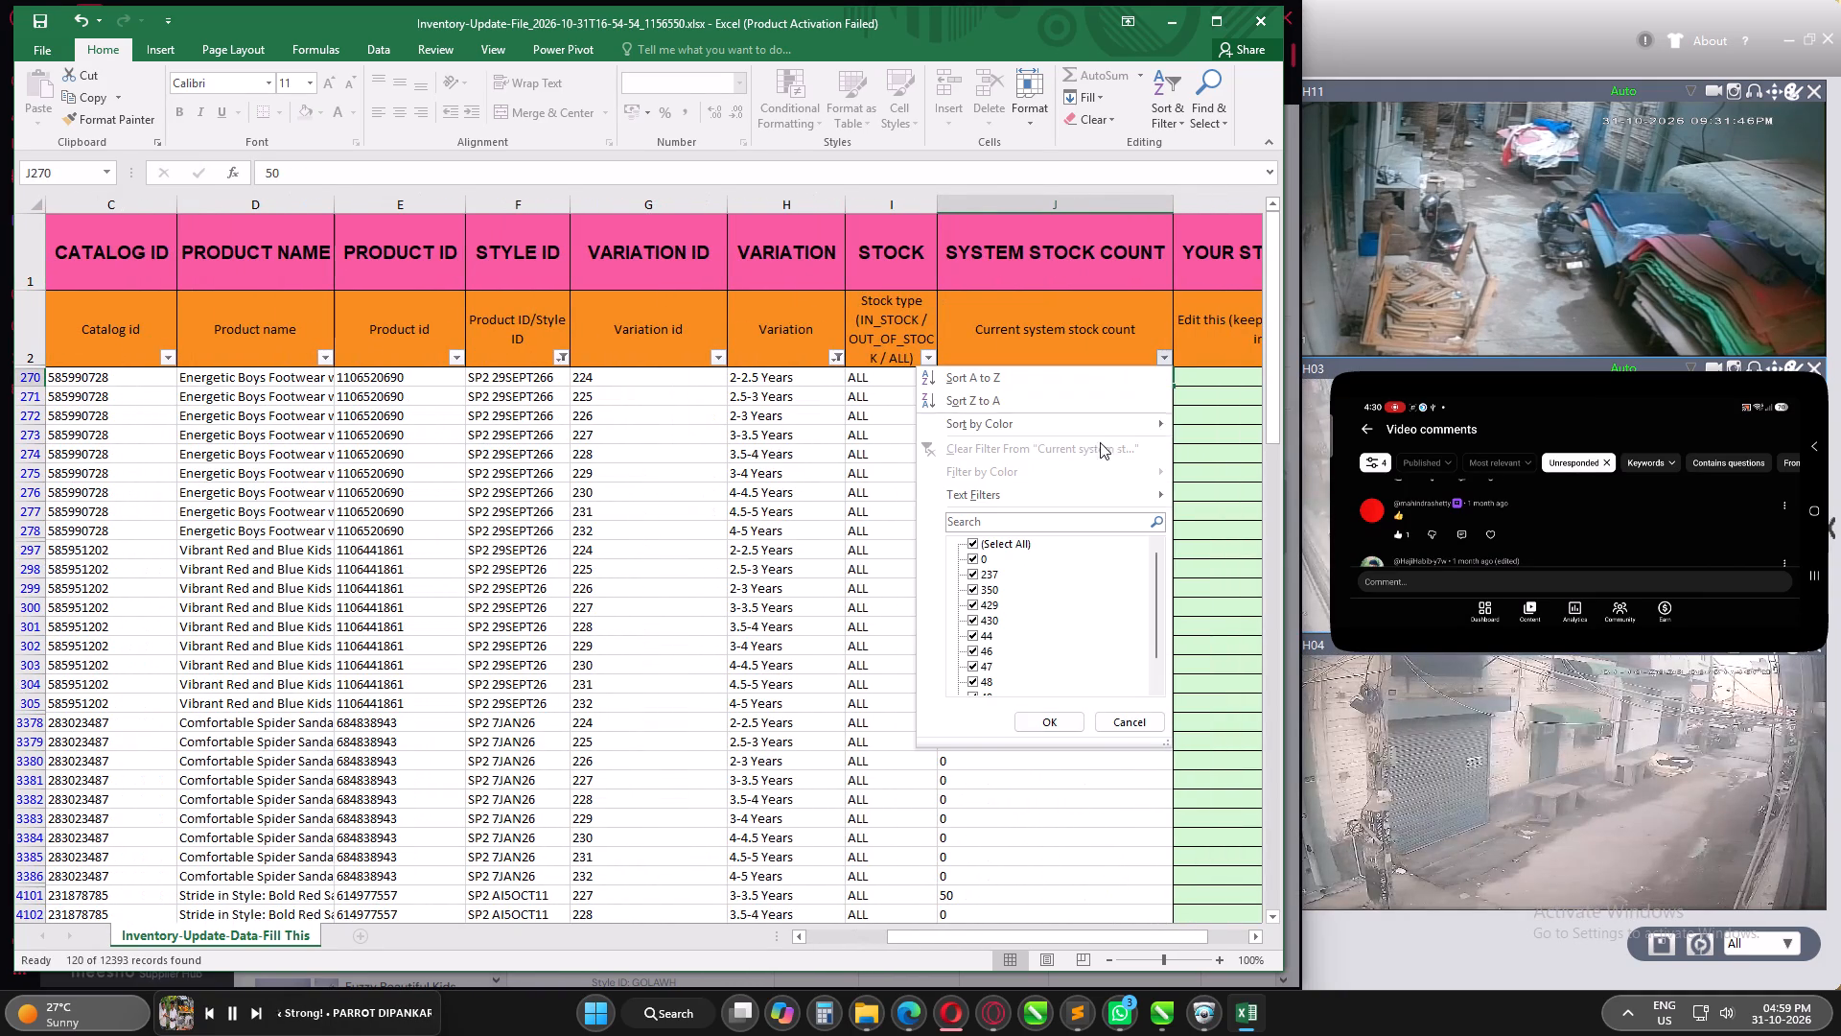
{"action": "left_click", "coordinate": [1015, 545]}
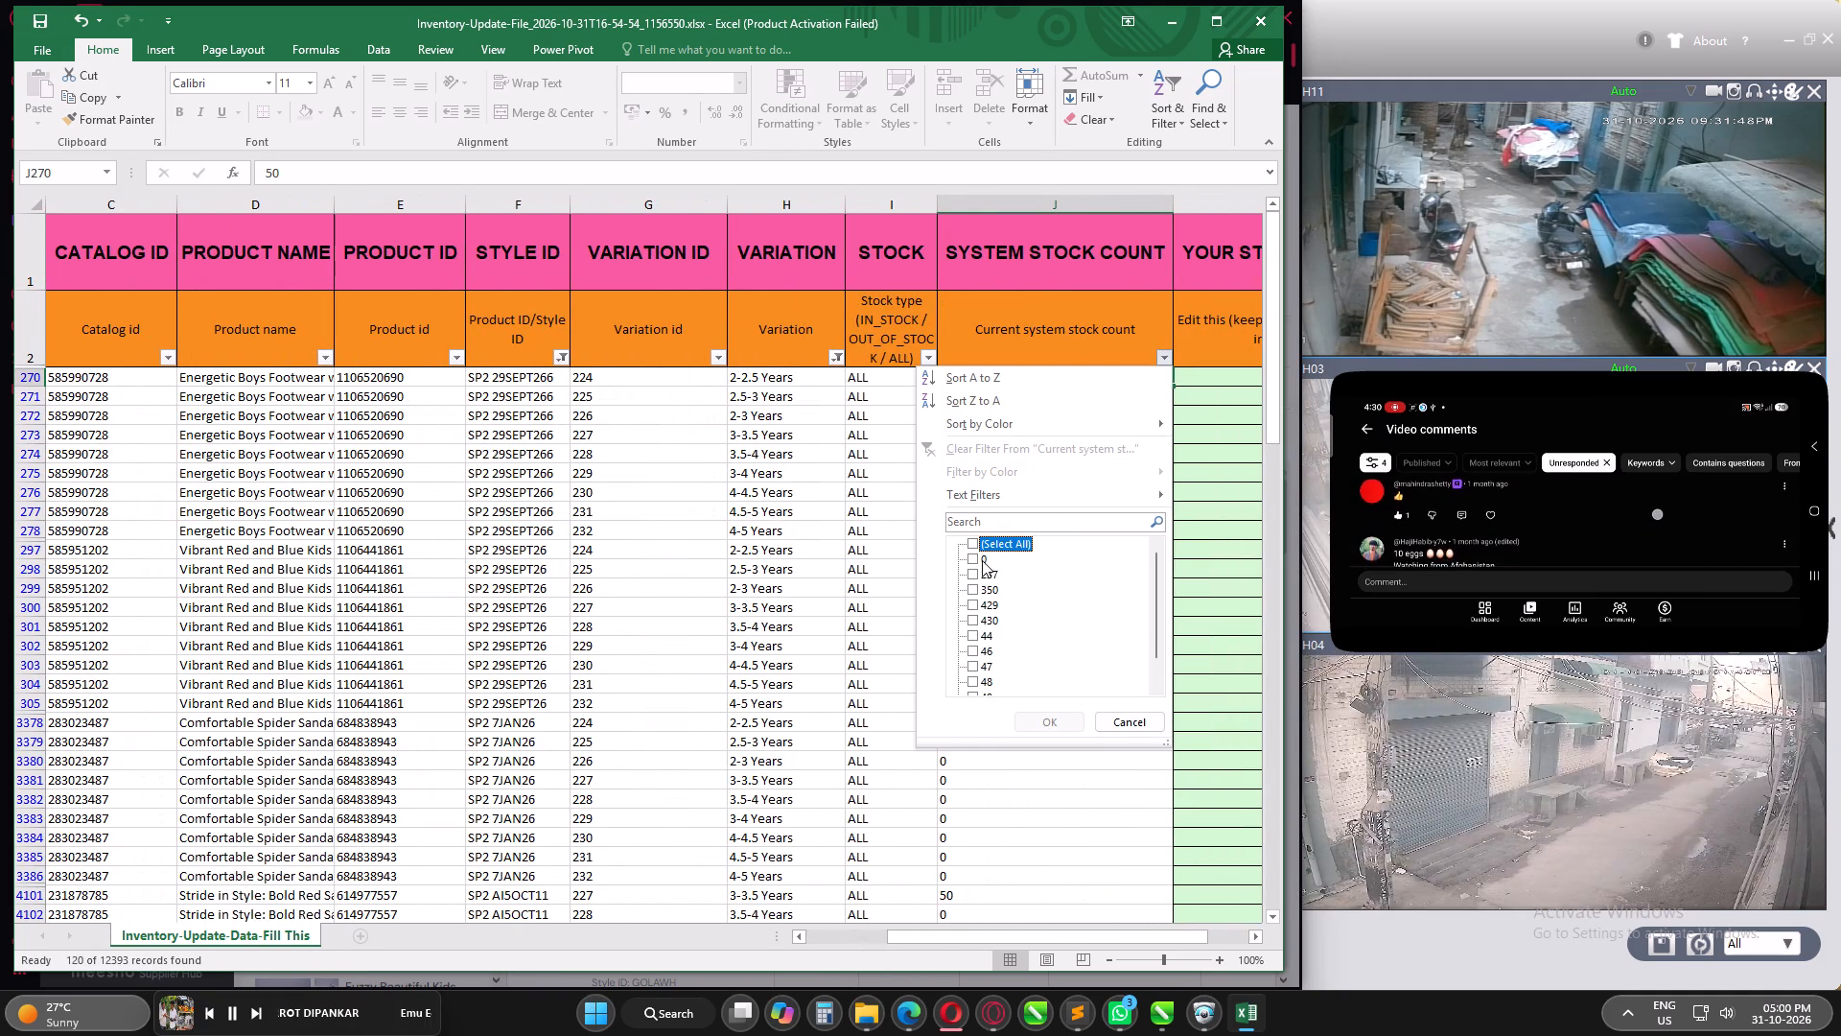
{"action": "left_click", "coordinate": [982, 560]}
{"action": "left_click", "coordinate": [1044, 718]}
Fill Your Stock Count with 100 for all filtered SP2 rows and save the workbook.
{"action": "left_click", "coordinate": [1249, 380]}
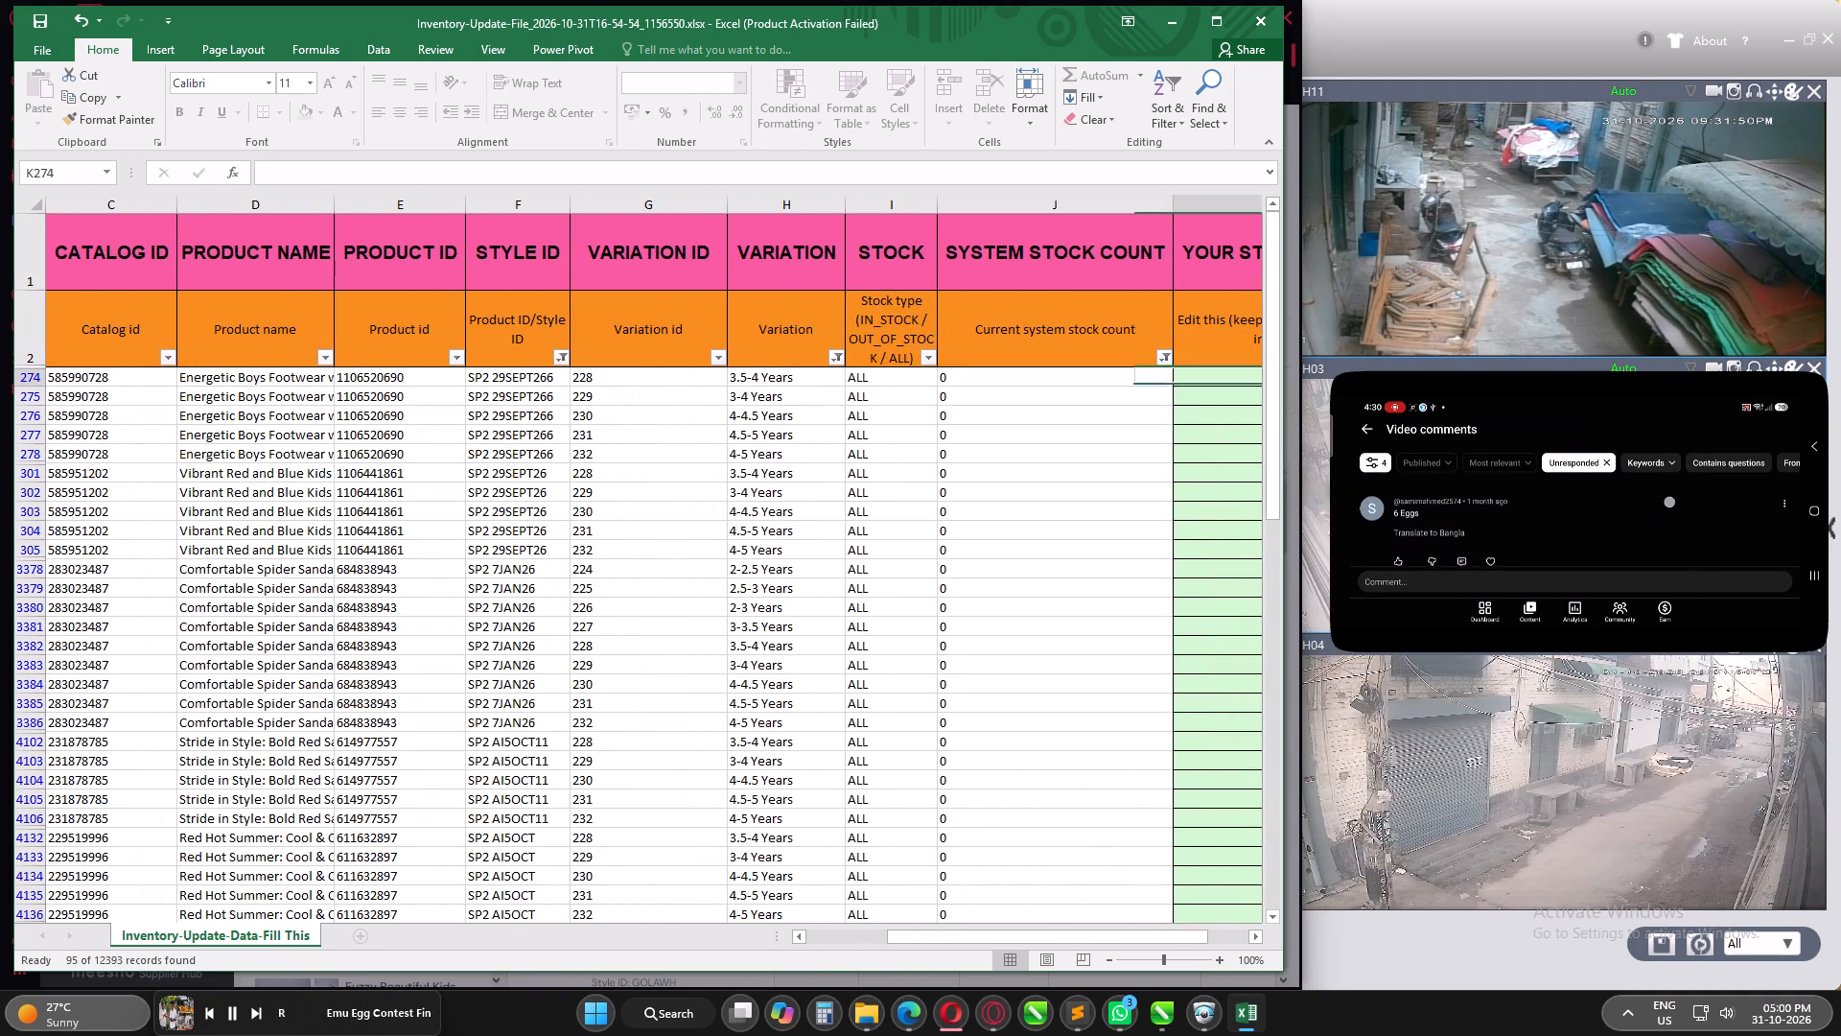
{"action": "type", "text": "100"}
{"action": "key", "text": "Return"}
{"action": "key", "text": "Up"}
{"action": "key", "text": "ctrl+c"}
{"action": "key", "text": "ctrl+shift+Down"}
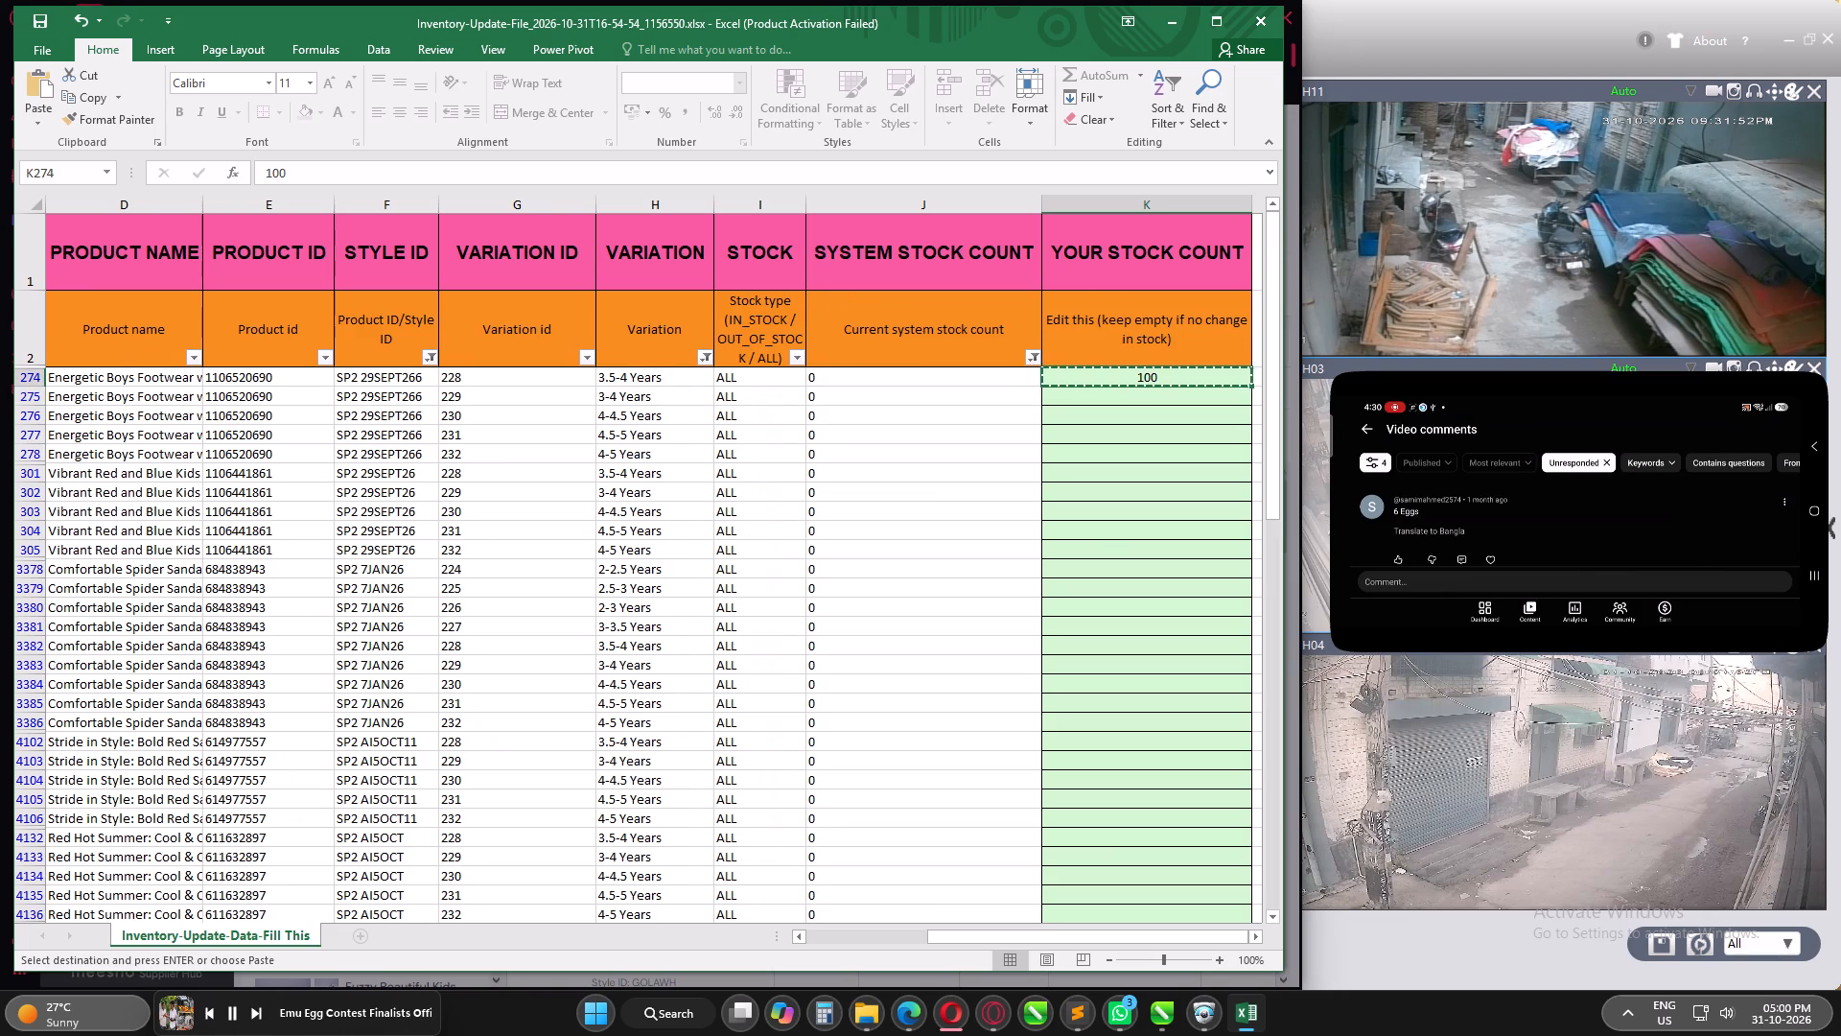
{"action": "key", "text": "ctrl+v"}
{"action": "key", "text": "ctrl+s"}
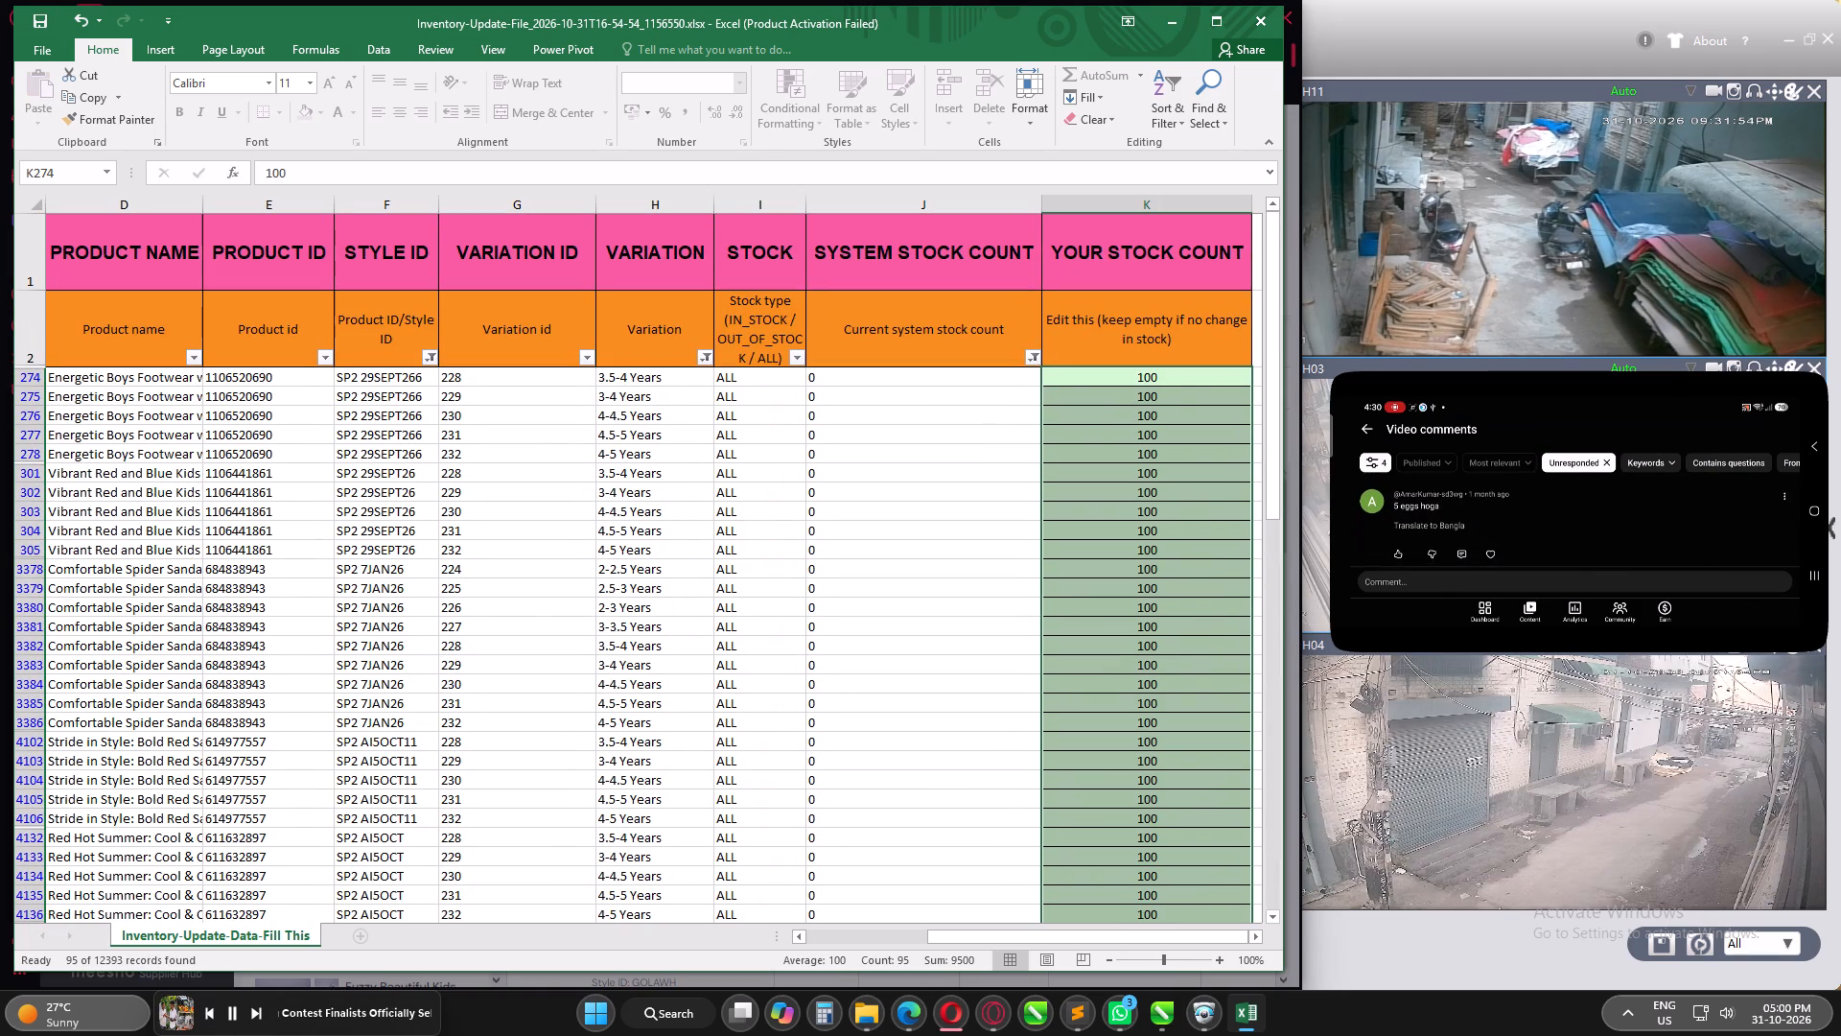
Change the Style ID filter to show only SP1.
{"action": "left_click", "coordinate": [423, 357]}
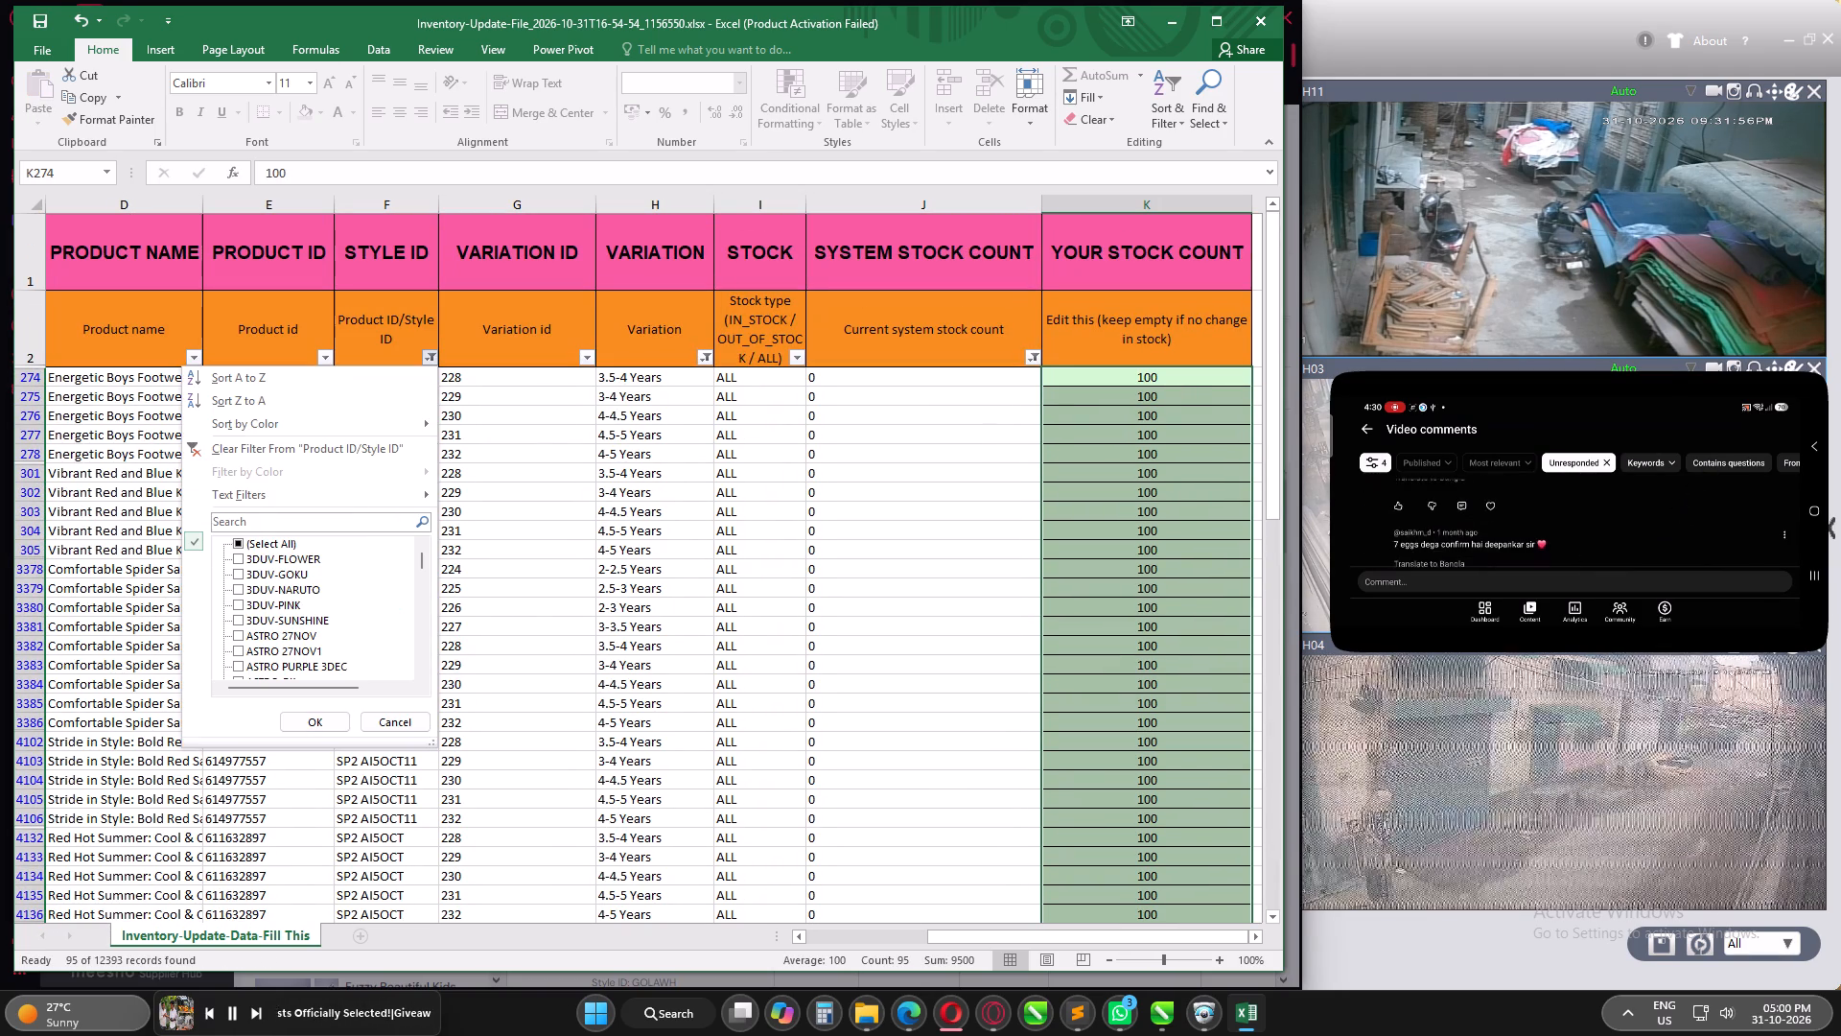
{"action": "left_click", "coordinate": [361, 527]}
{"action": "type", "text": "SP1"}
{"action": "key", "text": "Return"}
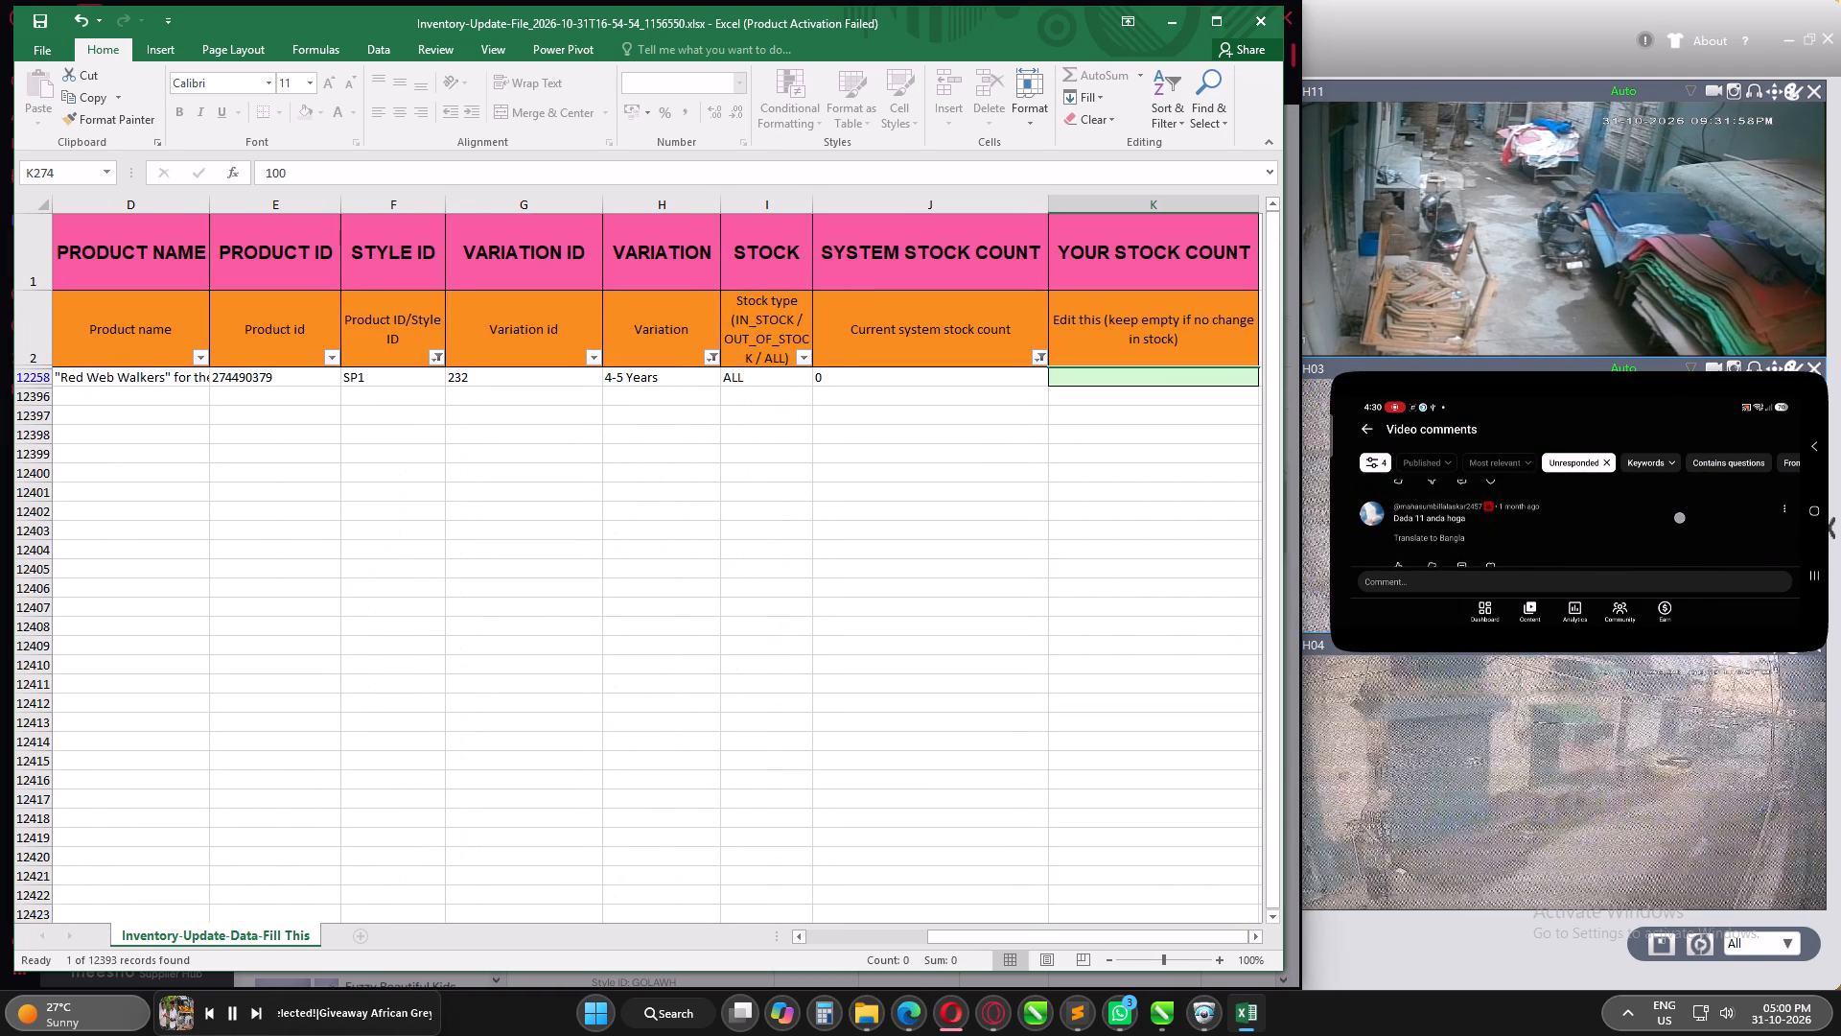
Enter 100 as Your Stock Count for the filtered SP1 row in 4-5 Years.
{"action": "scroll", "coordinate": [870, 546], "scroll_direction": "up", "scroll_amount": 5}
{"action": "left_click", "coordinate": [1042, 359]}
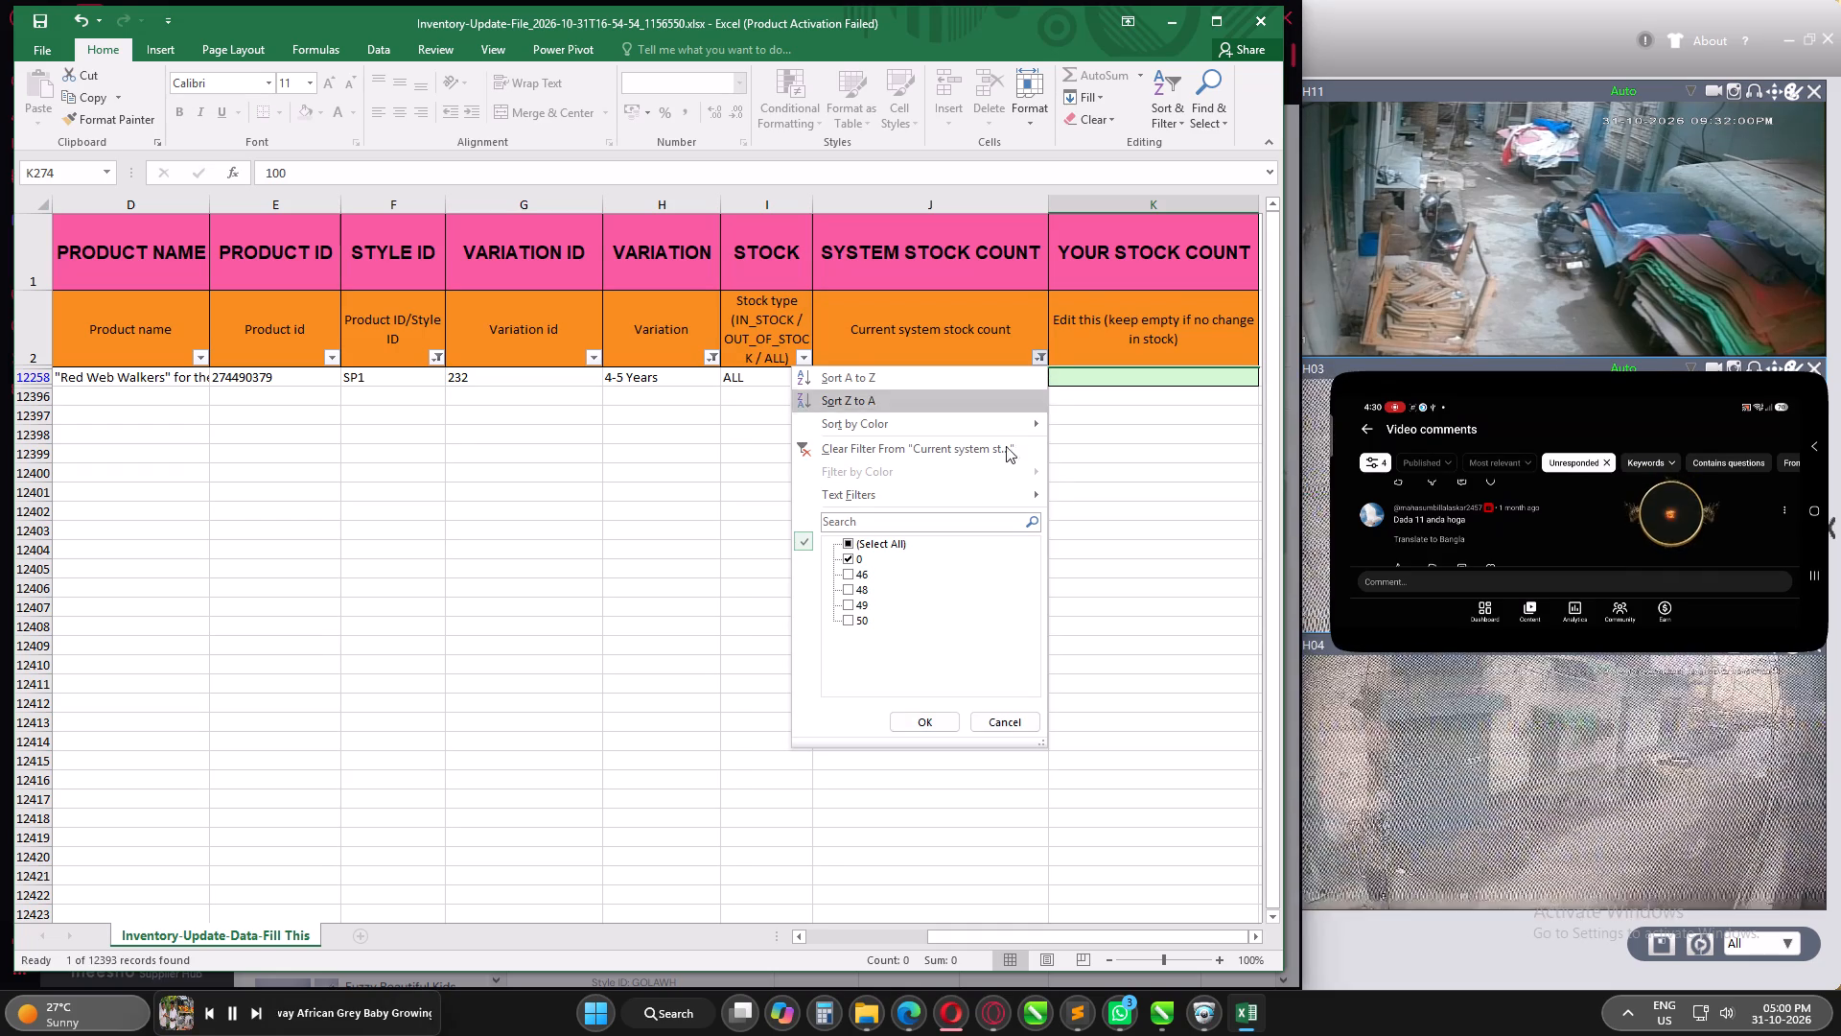
{"action": "left_click", "coordinate": [1113, 380]}
{"action": "left_click", "coordinate": [1137, 376]}
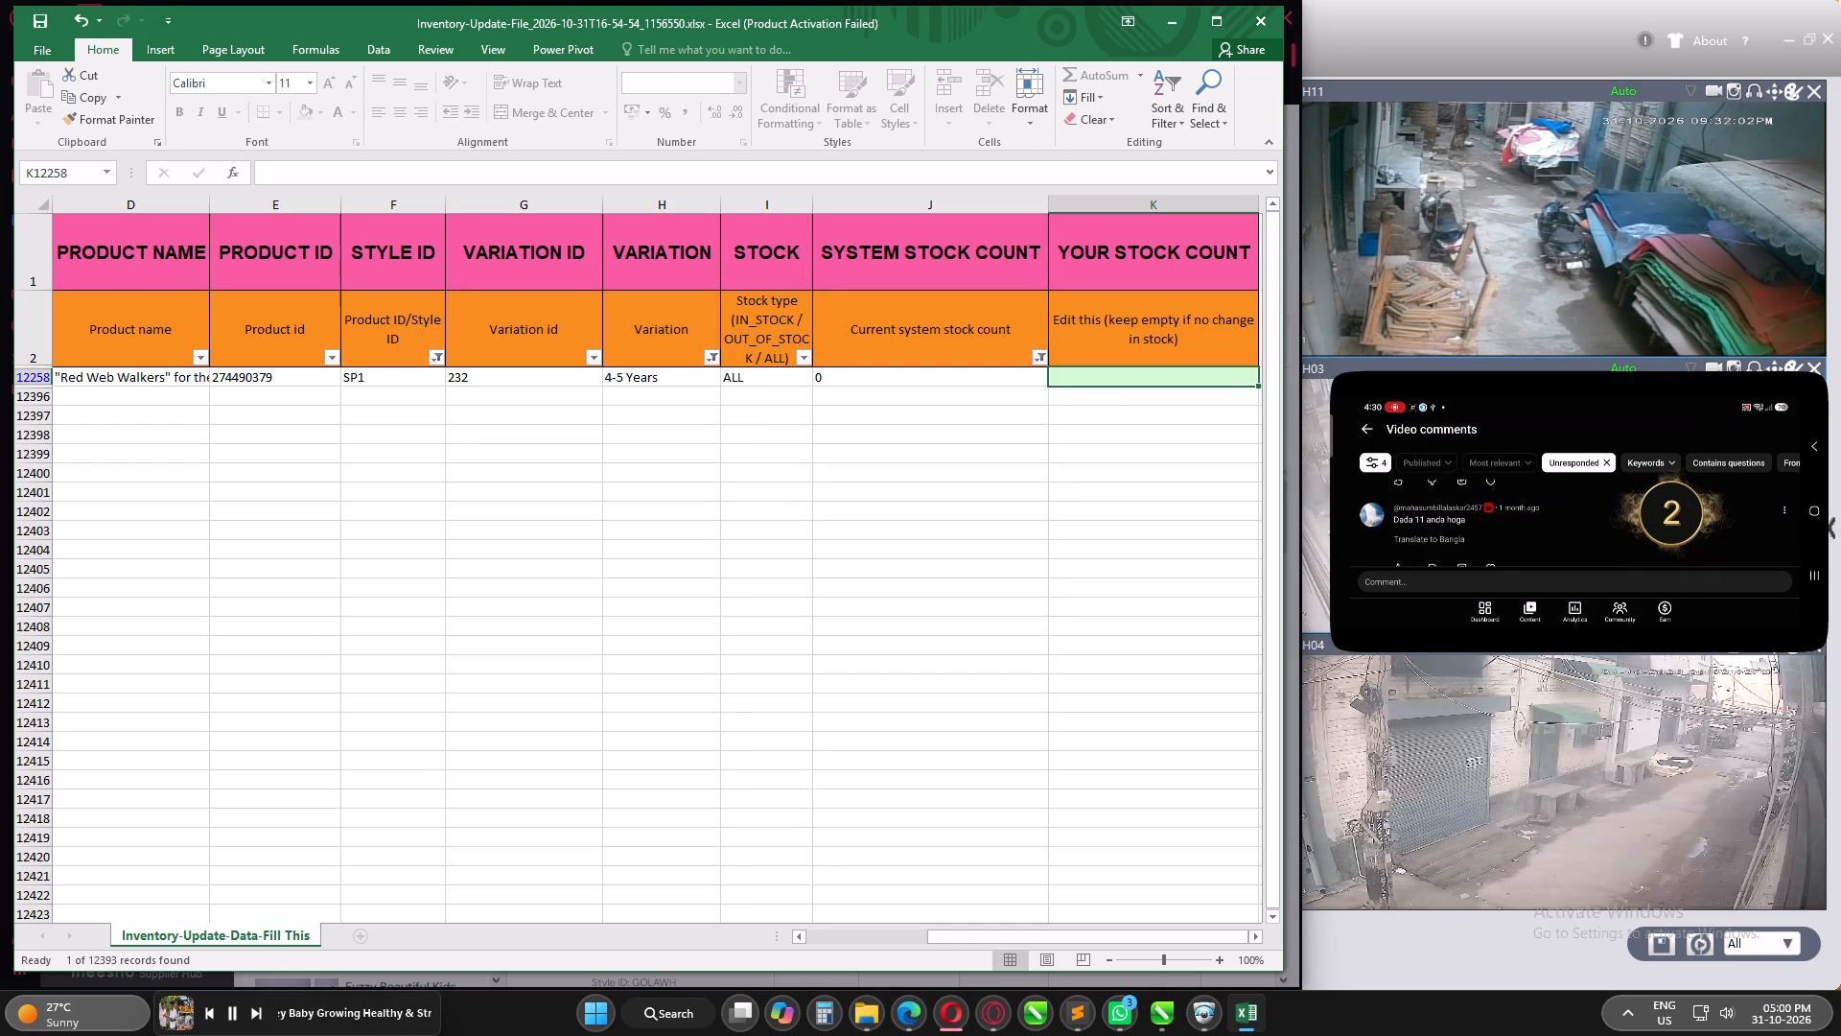
{"action": "key", "text": "0"}
{"action": "key", "text": "BackSpace"}
{"action": "type", "text": "100"}
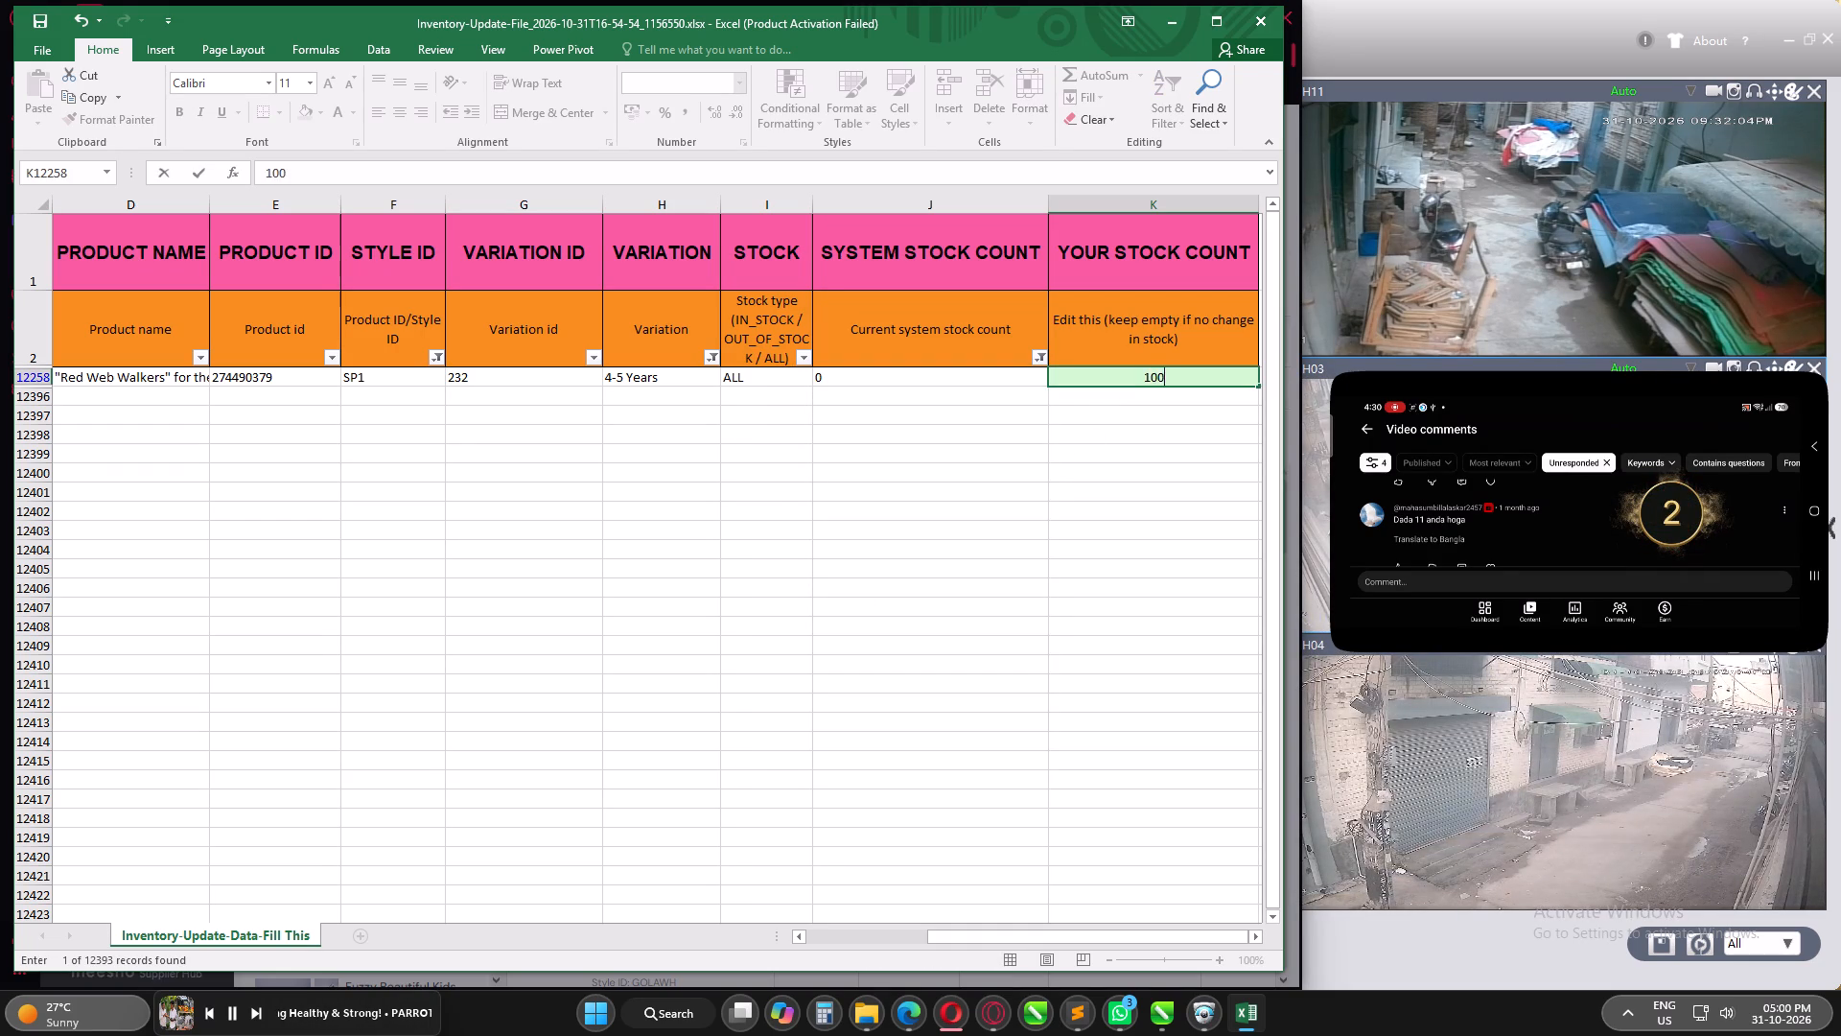
{"action": "key", "text": "Return"}
Clear the System Stock Count filter.
{"action": "left_click", "coordinate": [1043, 358]}
{"action": "left_click", "coordinate": [944, 441]}
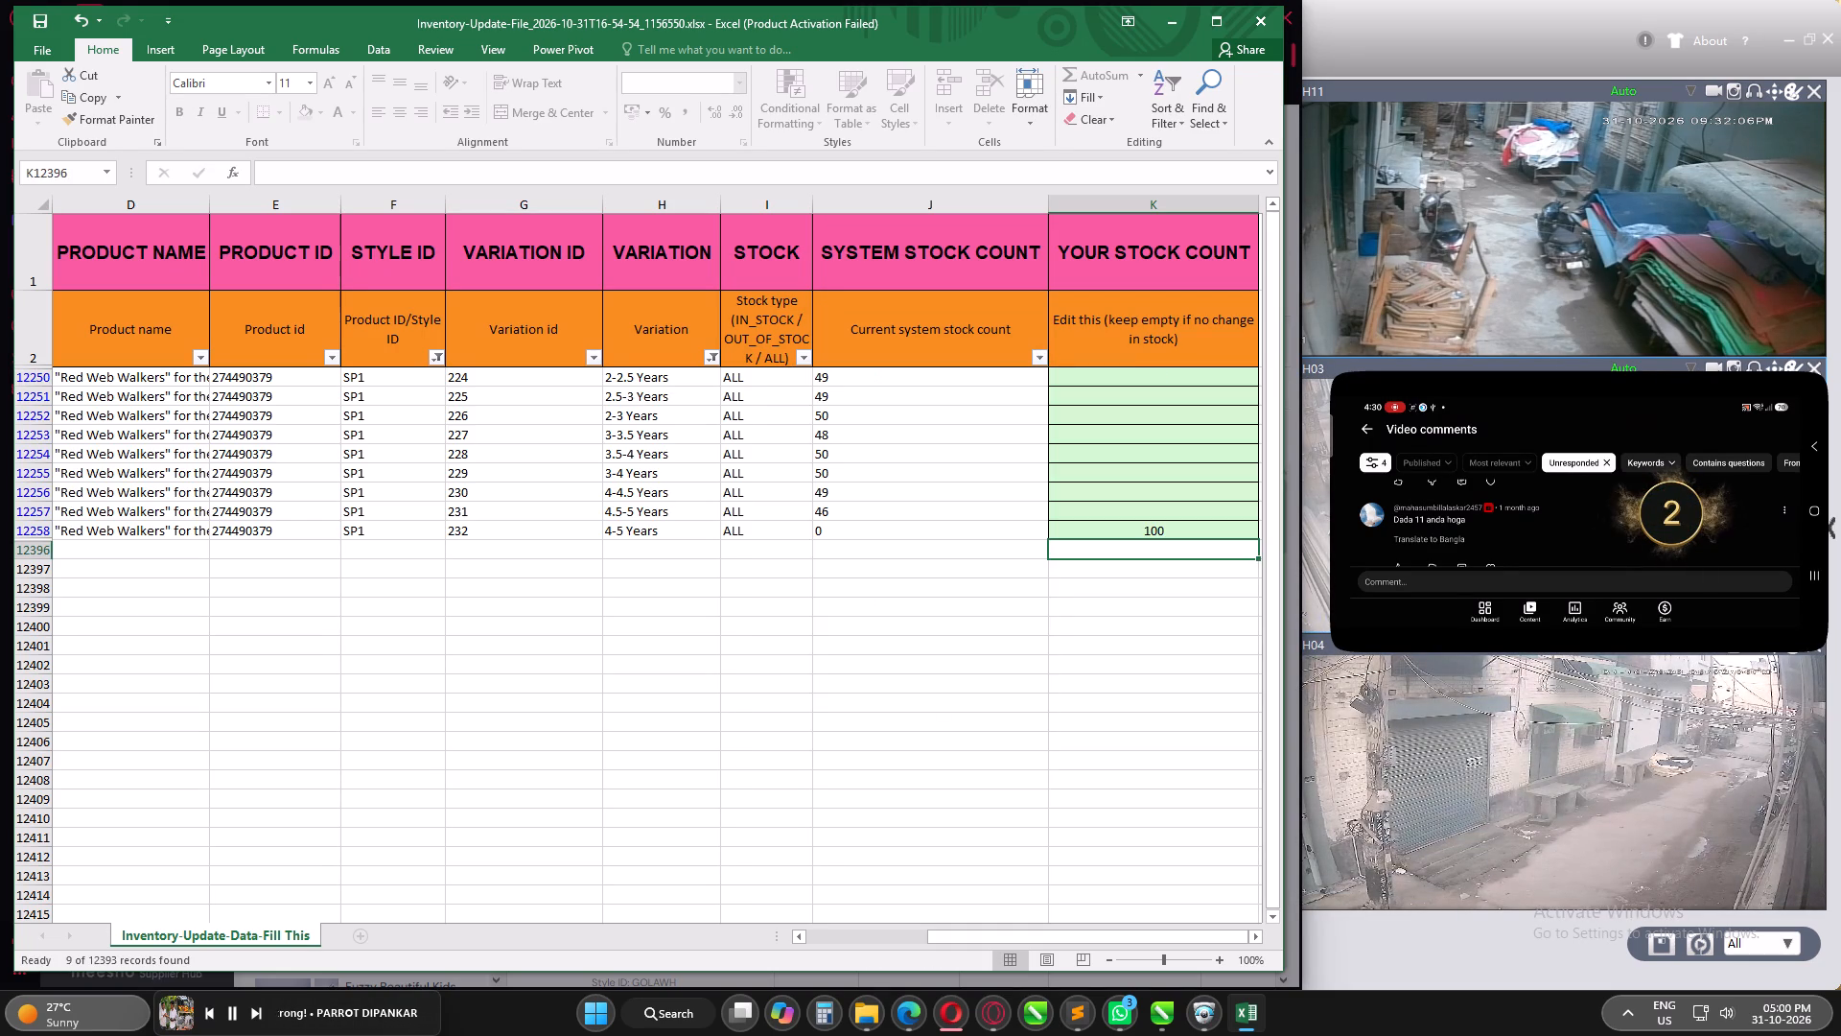
Clear the Variation filter and the Style ID filter so the stock sheet is unfiltered.
{"action": "left_click", "coordinate": [711, 361]}
{"action": "left_click", "coordinate": [604, 449]}
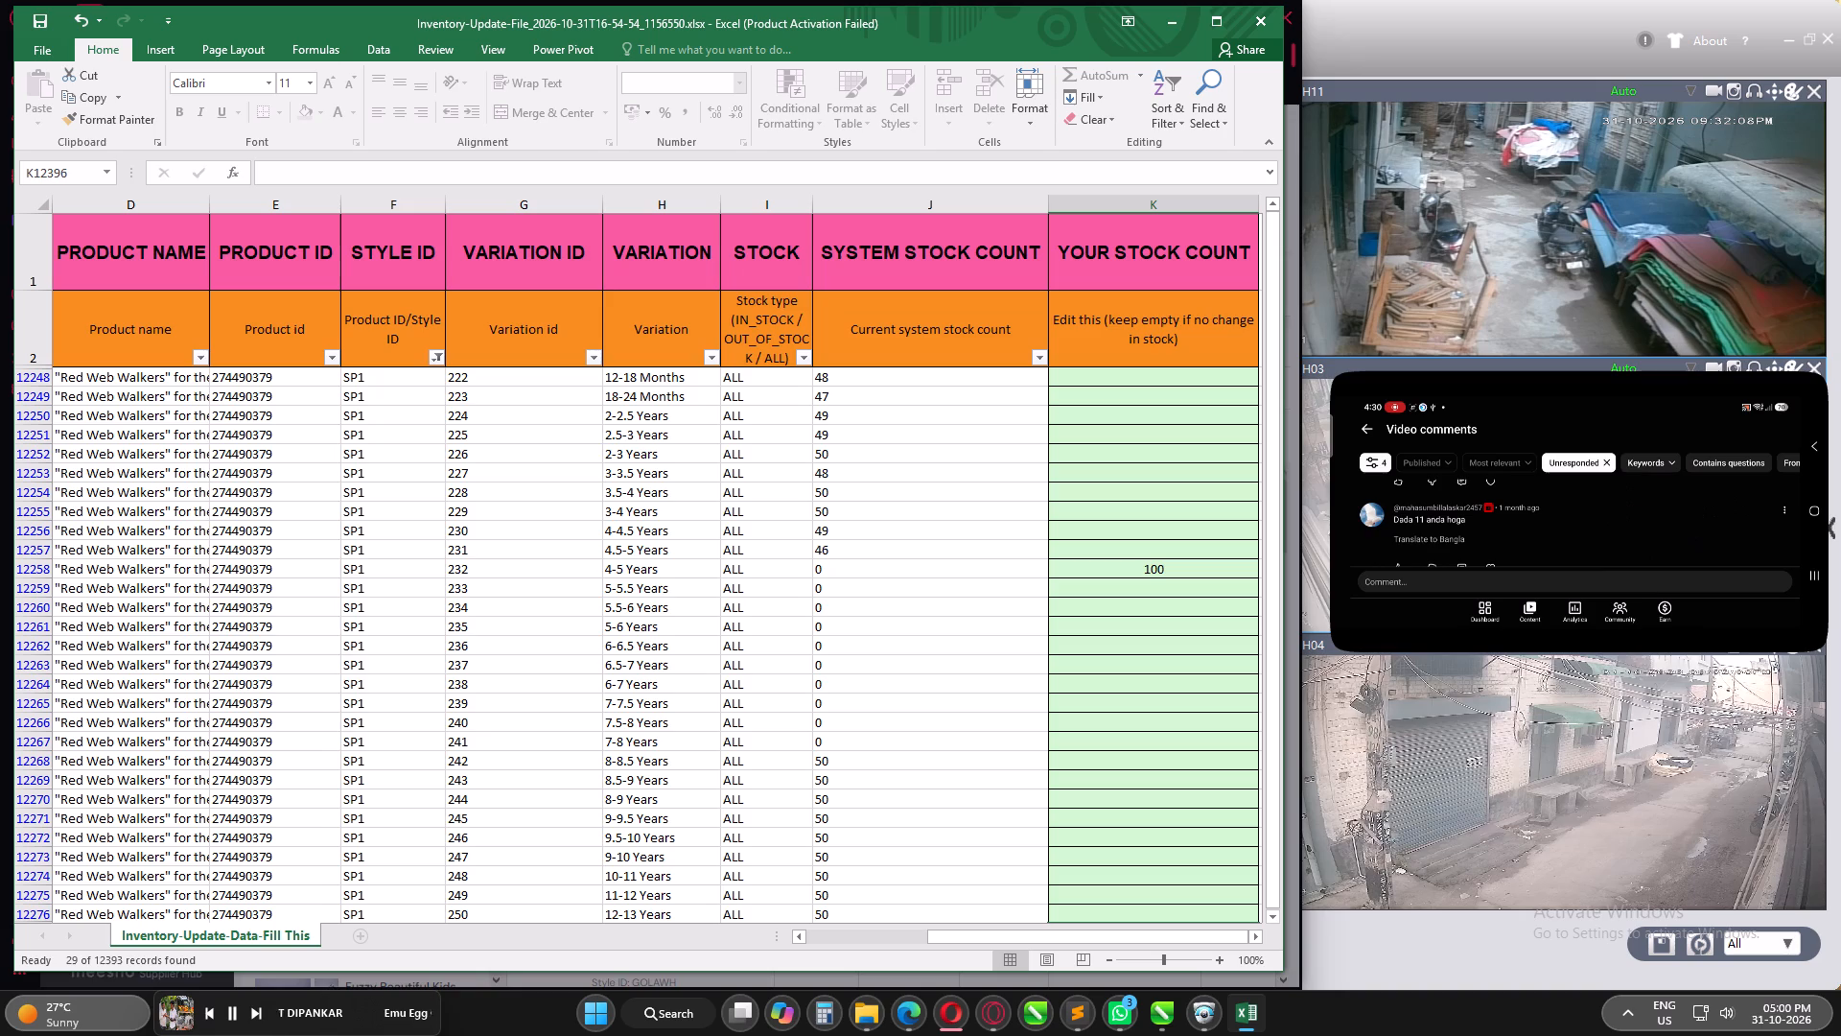
{"action": "left_click", "coordinate": [435, 360]}
{"action": "left_click", "coordinate": [388, 451]}
{"action": "left_click", "coordinate": [678, 577]}
Save the inventory update workbook and close it.
{"action": "key", "text": "ctrl+s"}
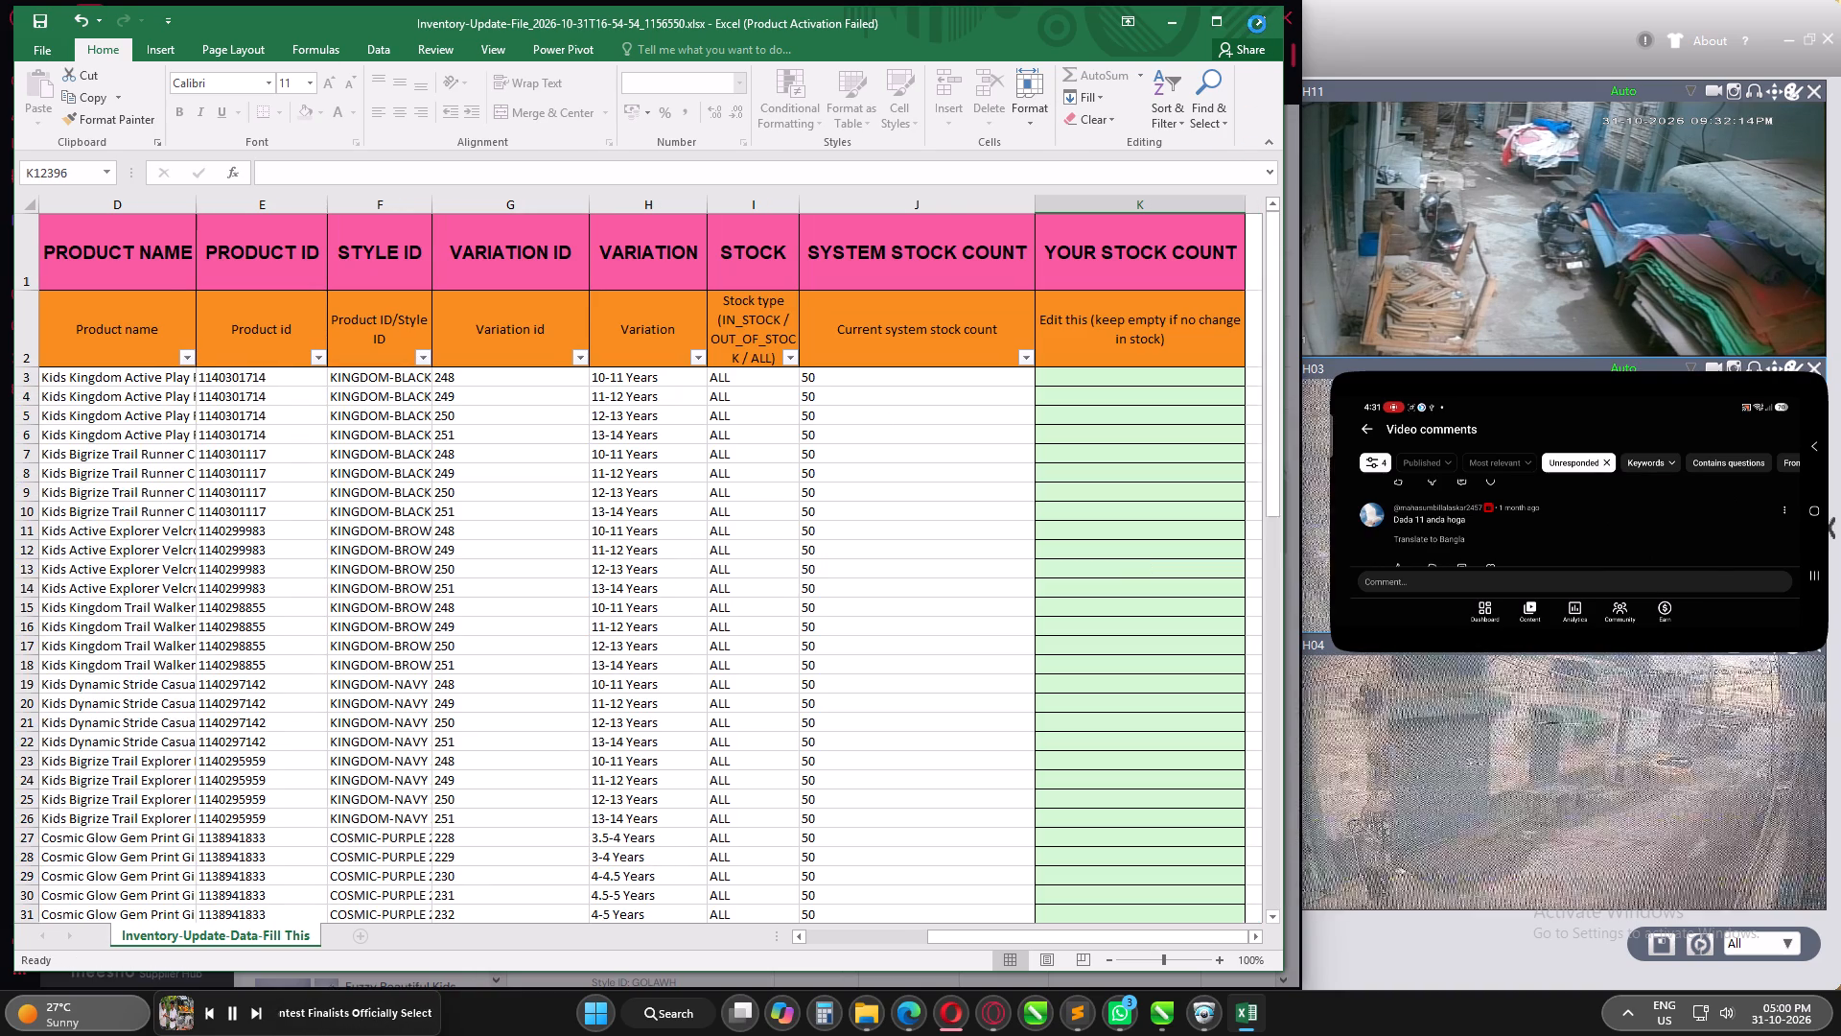
{"action": "left_click", "coordinate": [1257, 23]}
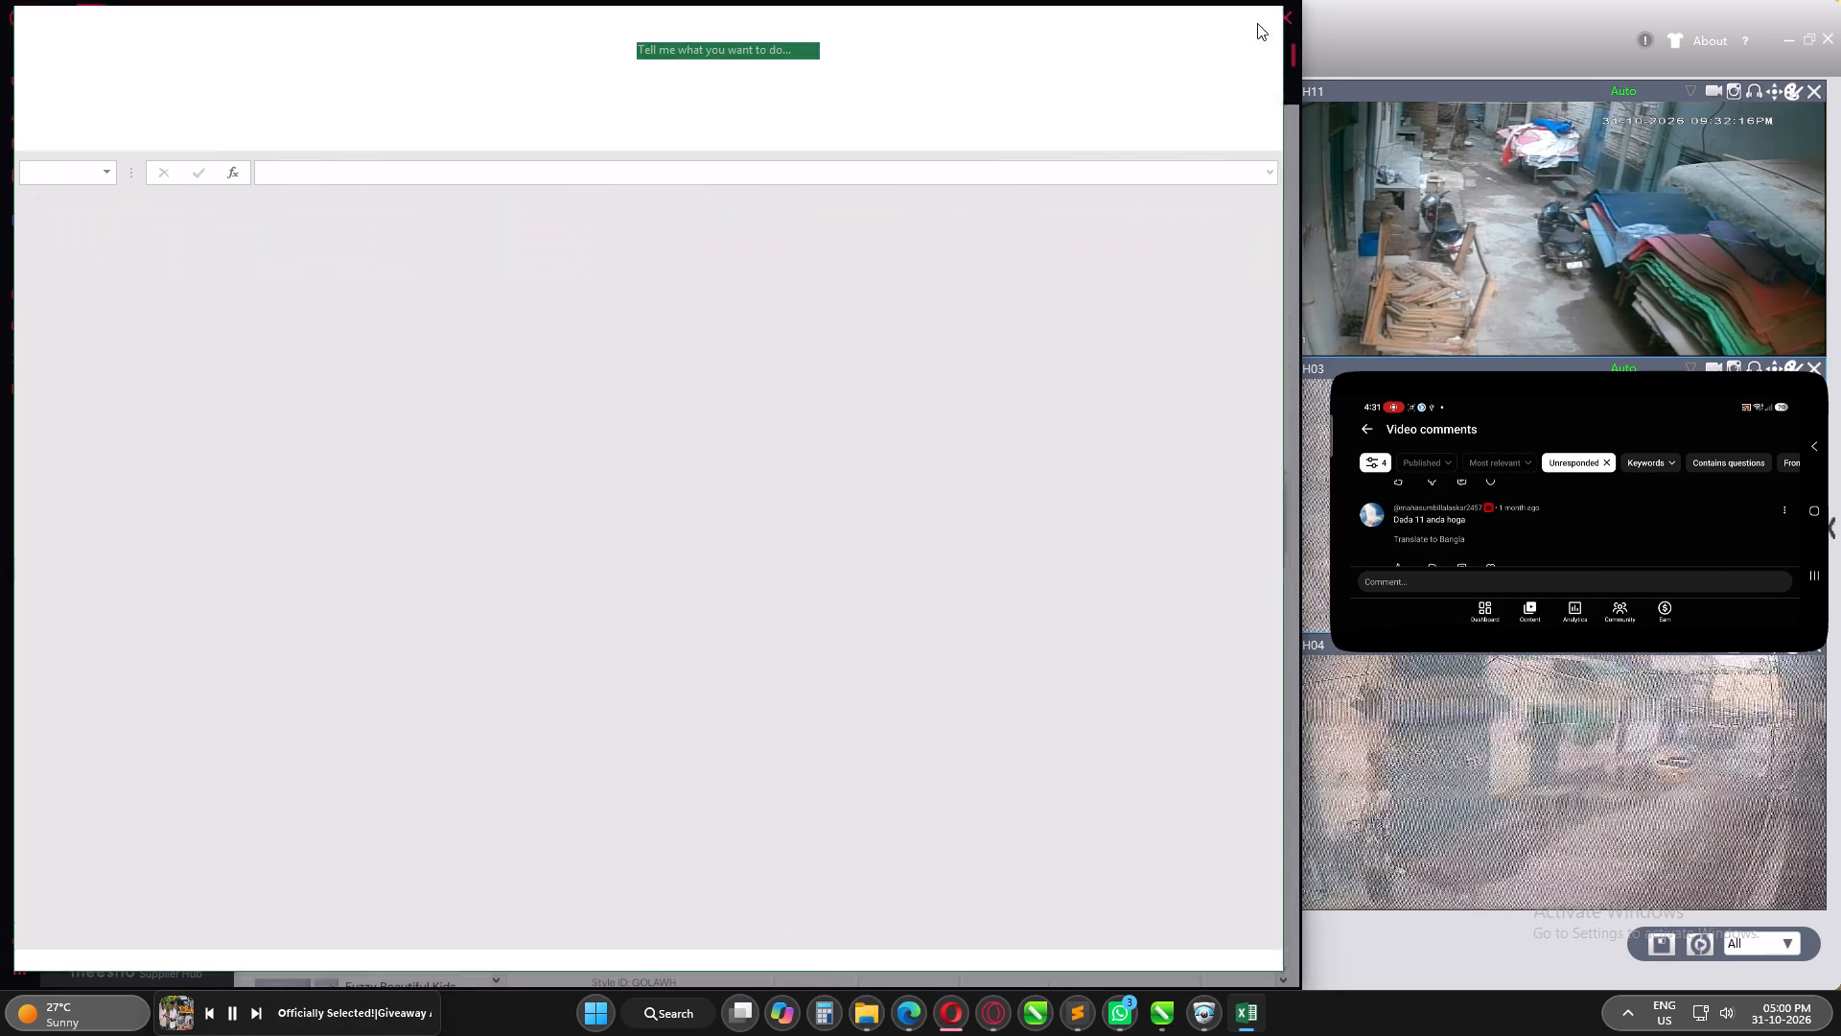
Upload the edited inventory update file from Downloads to the Green Comfort Footwear Collection account's Bulk Stock Update.
{"action": "left_click", "coordinate": [880, 632]}
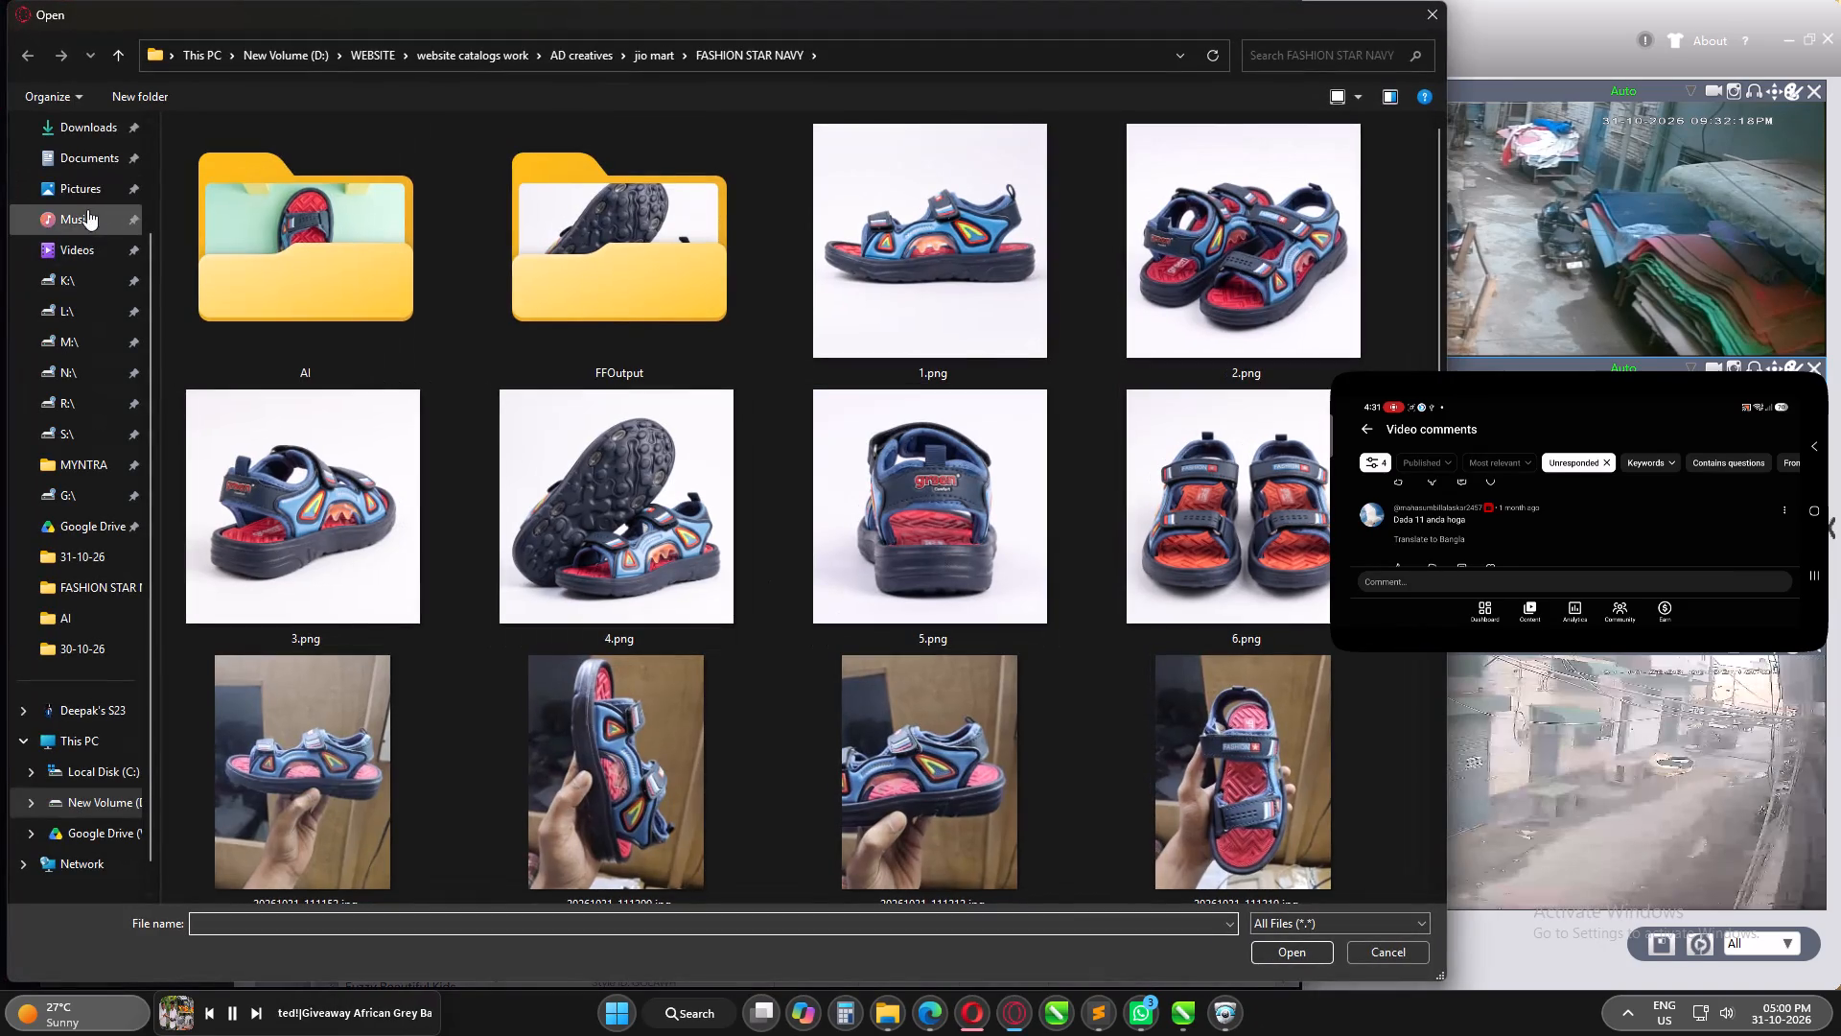
{"action": "left_click", "coordinate": [91, 132]}
{"action": "left_click", "coordinate": [256, 224]}
{"action": "key", "text": "Return"}
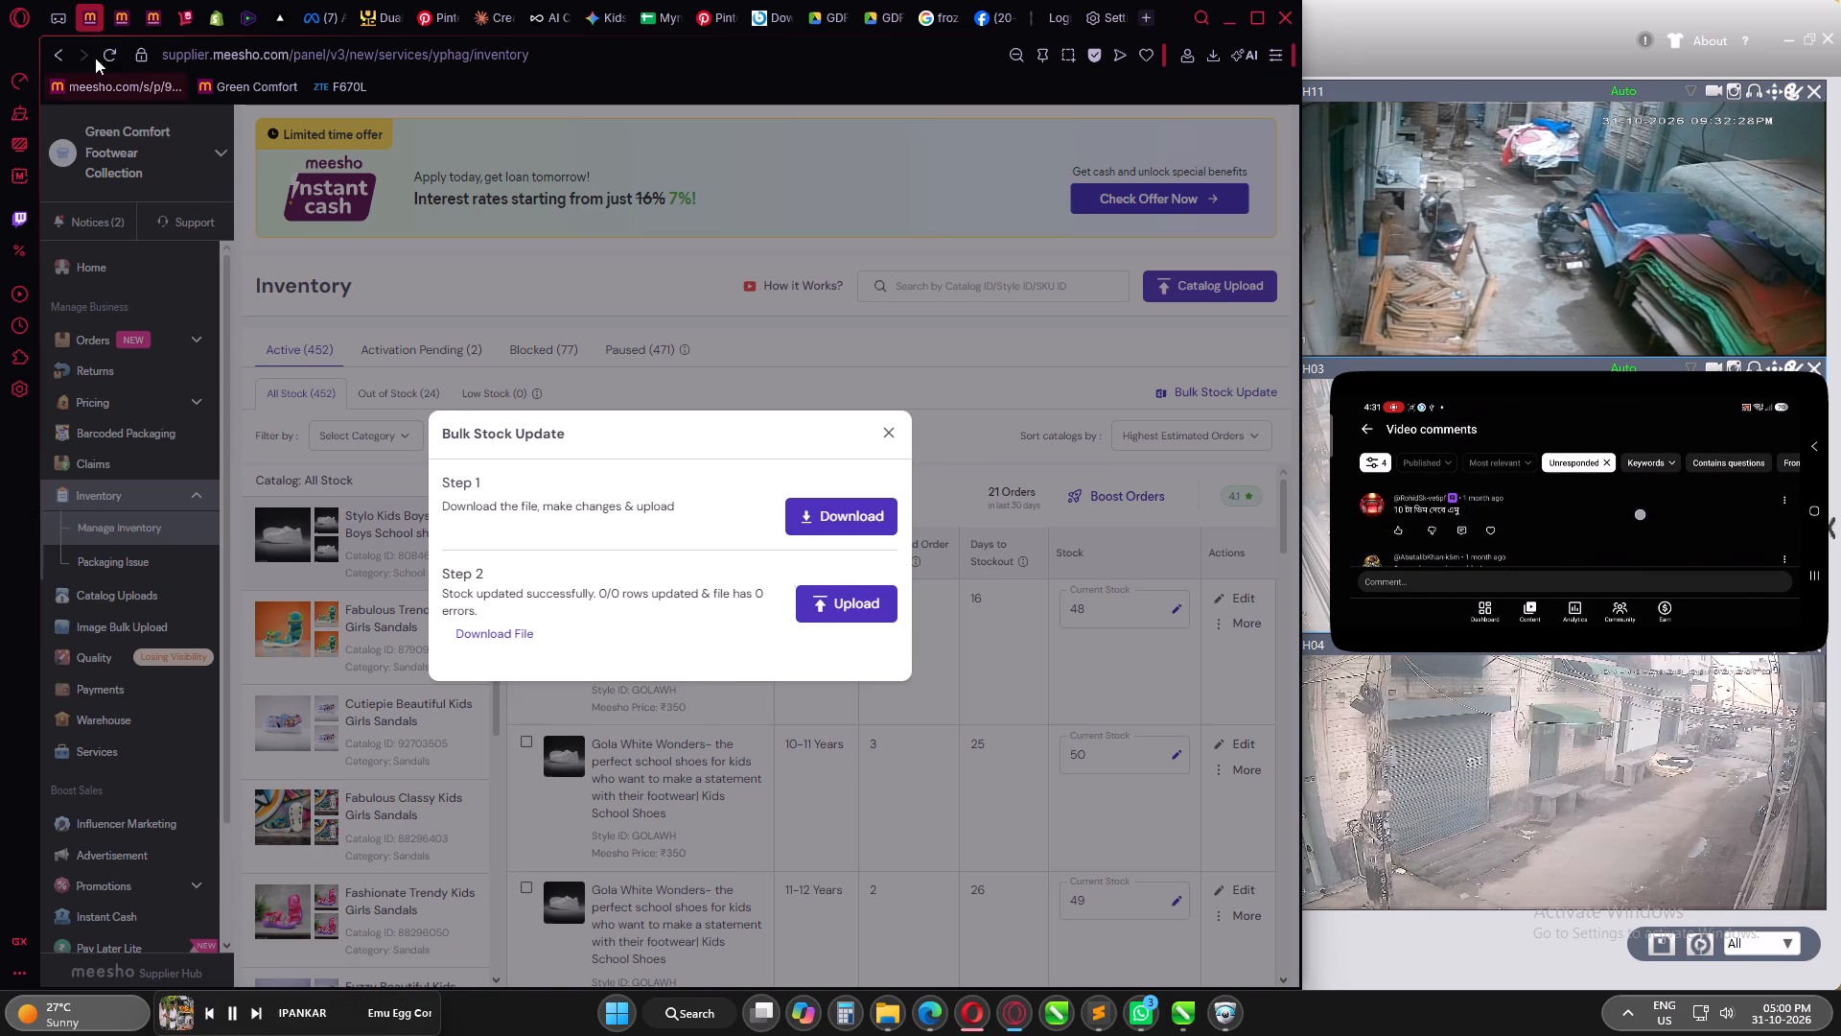
Check the paused catalogs of the Green Comfort Footwear Collection account and open its pending orders.
{"action": "left_click", "coordinate": [128, 16]}
{"action": "left_click", "coordinate": [122, 492]}
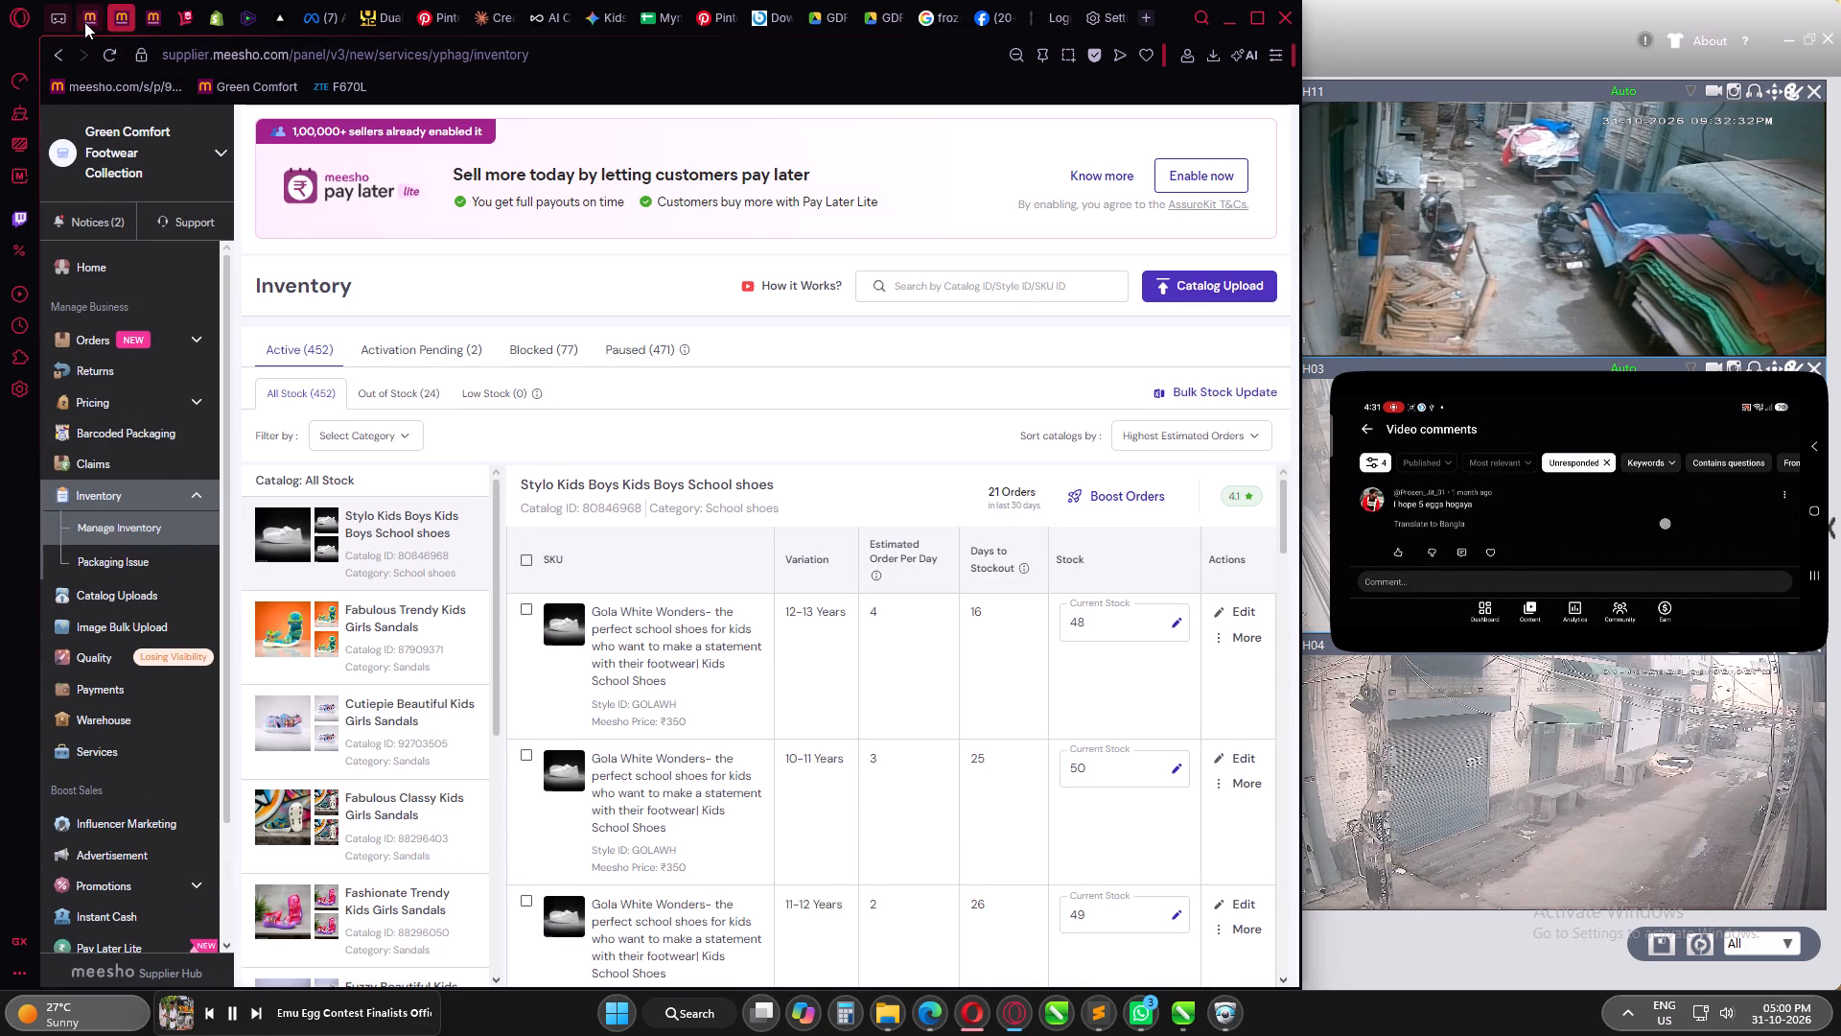
{"action": "left_click", "coordinate": [85, 22]}
{"action": "left_click", "coordinate": [128, 17]}
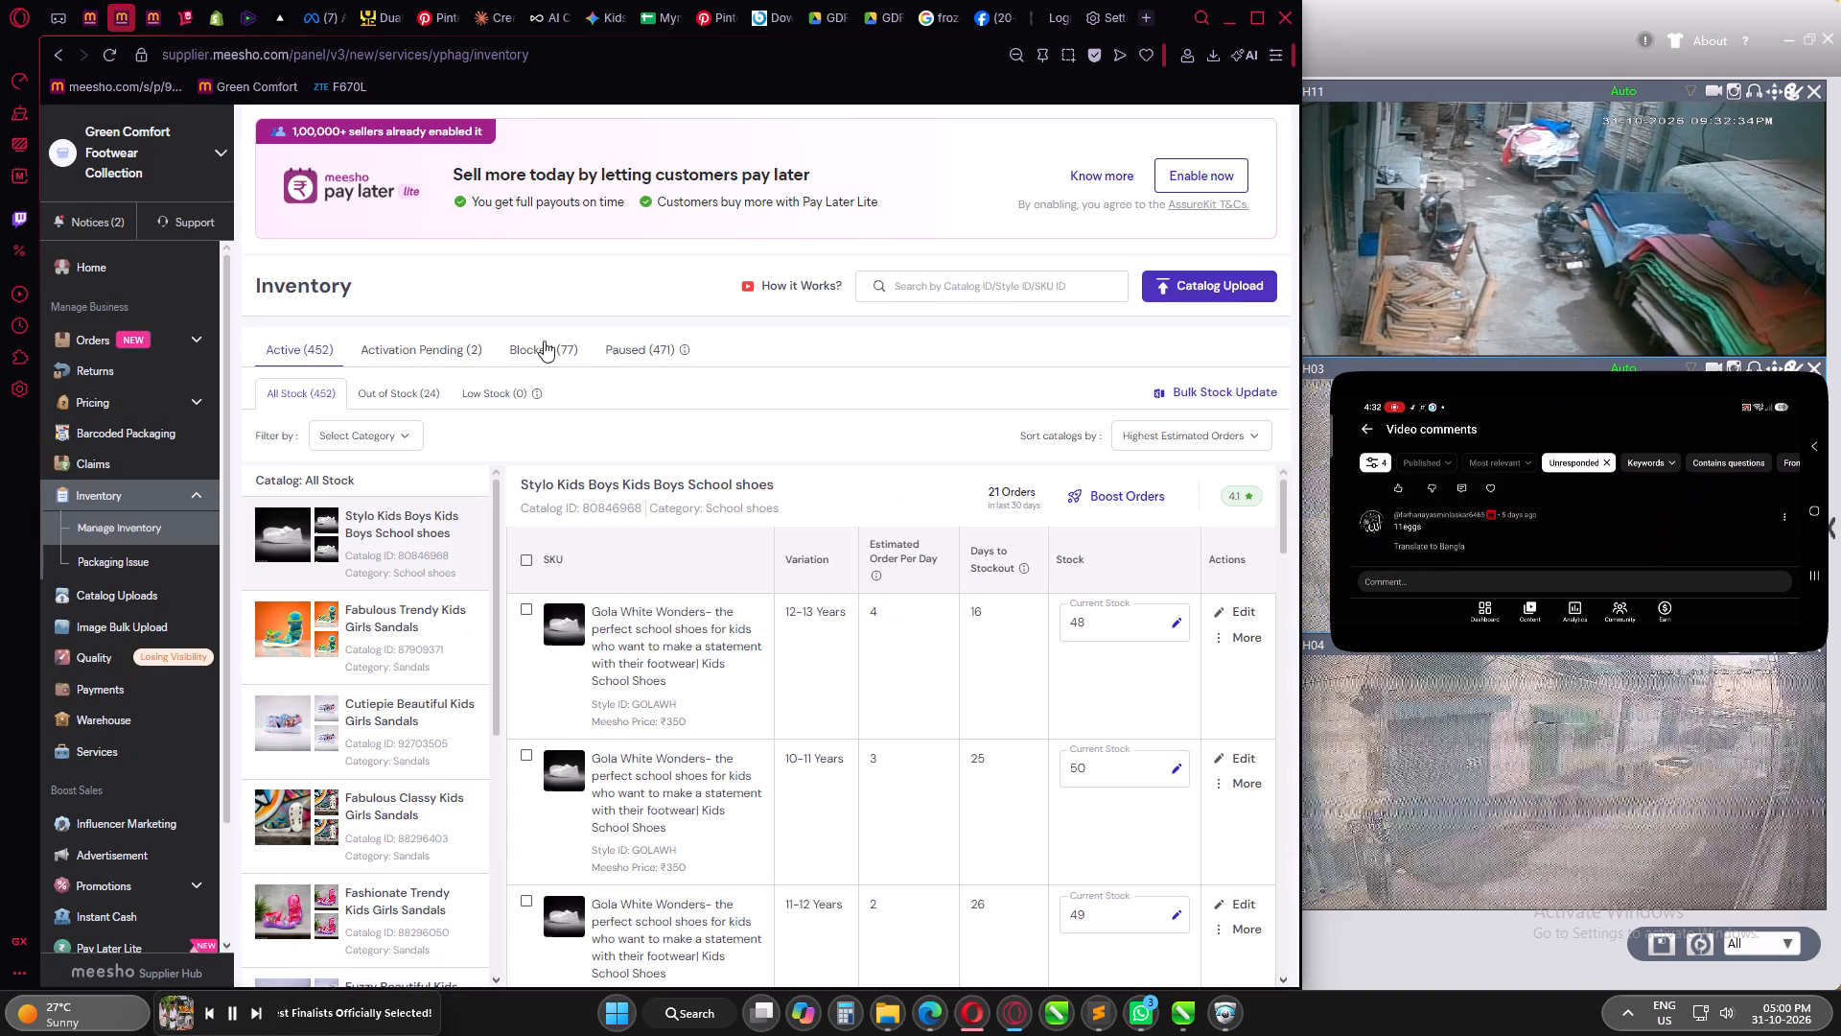
{"action": "left_click", "coordinate": [654, 348]}
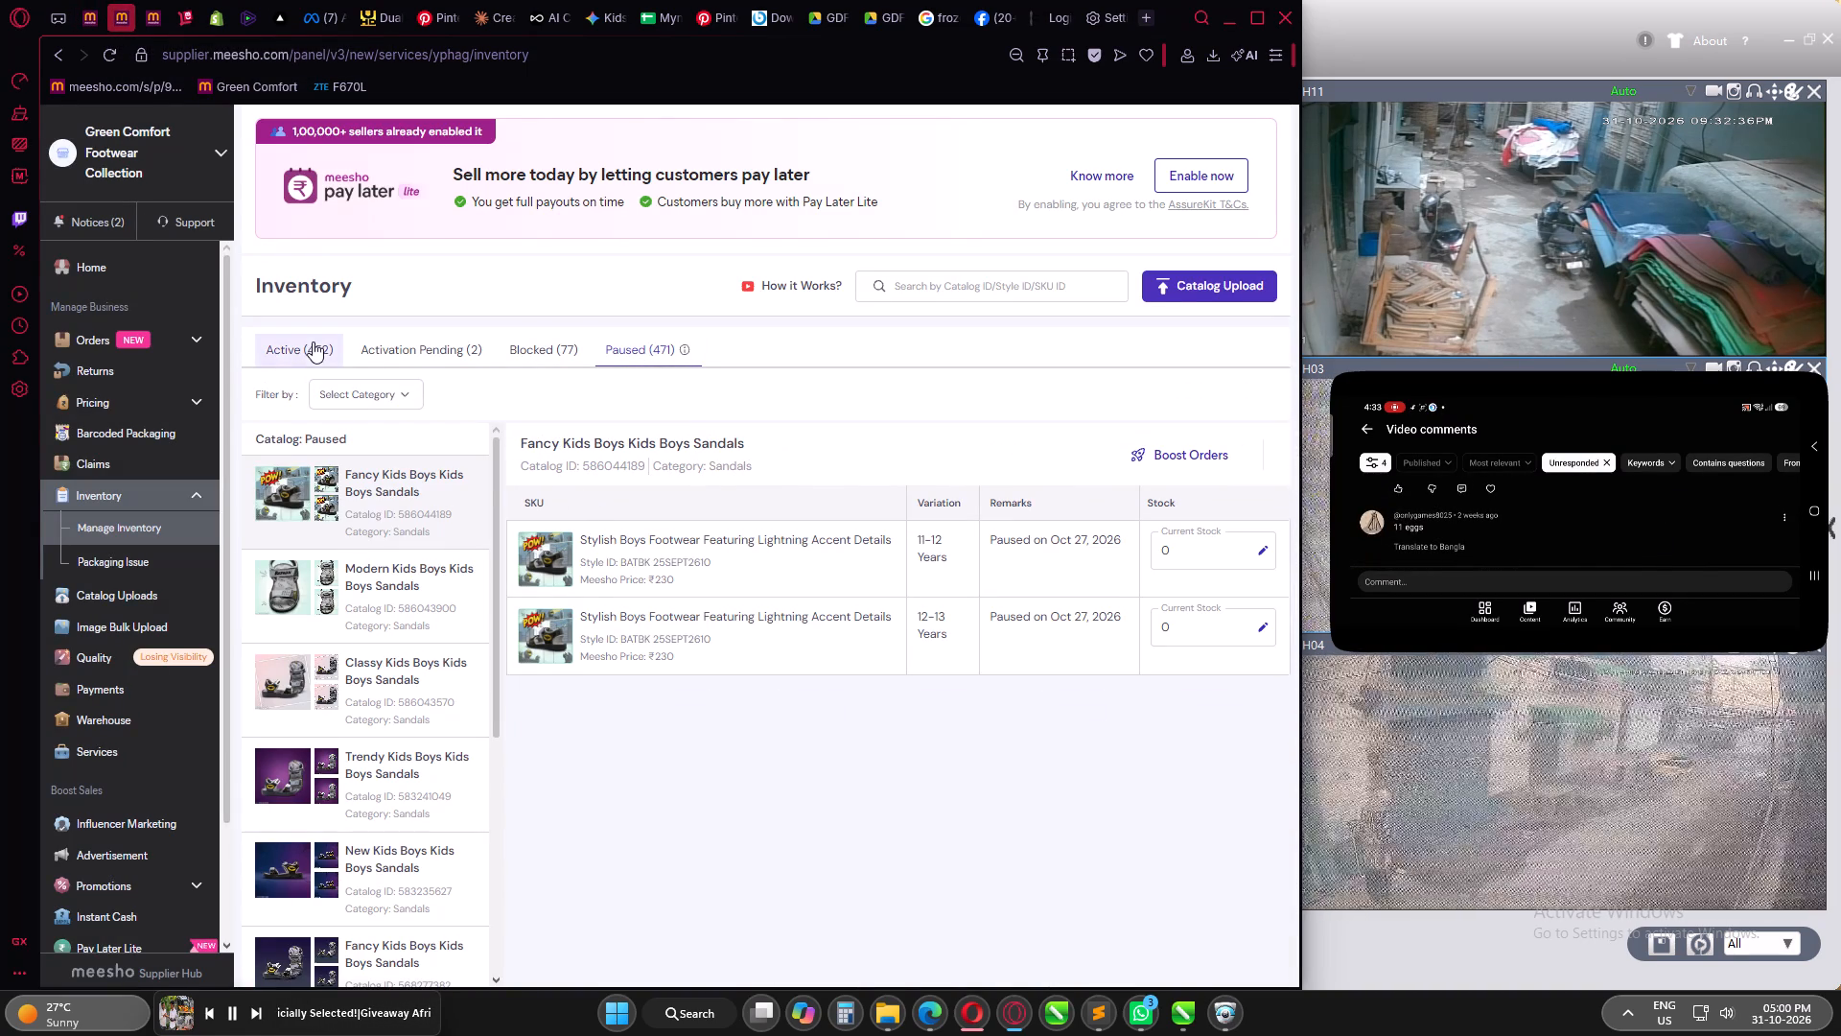
{"action": "left_click", "coordinate": [140, 324]}
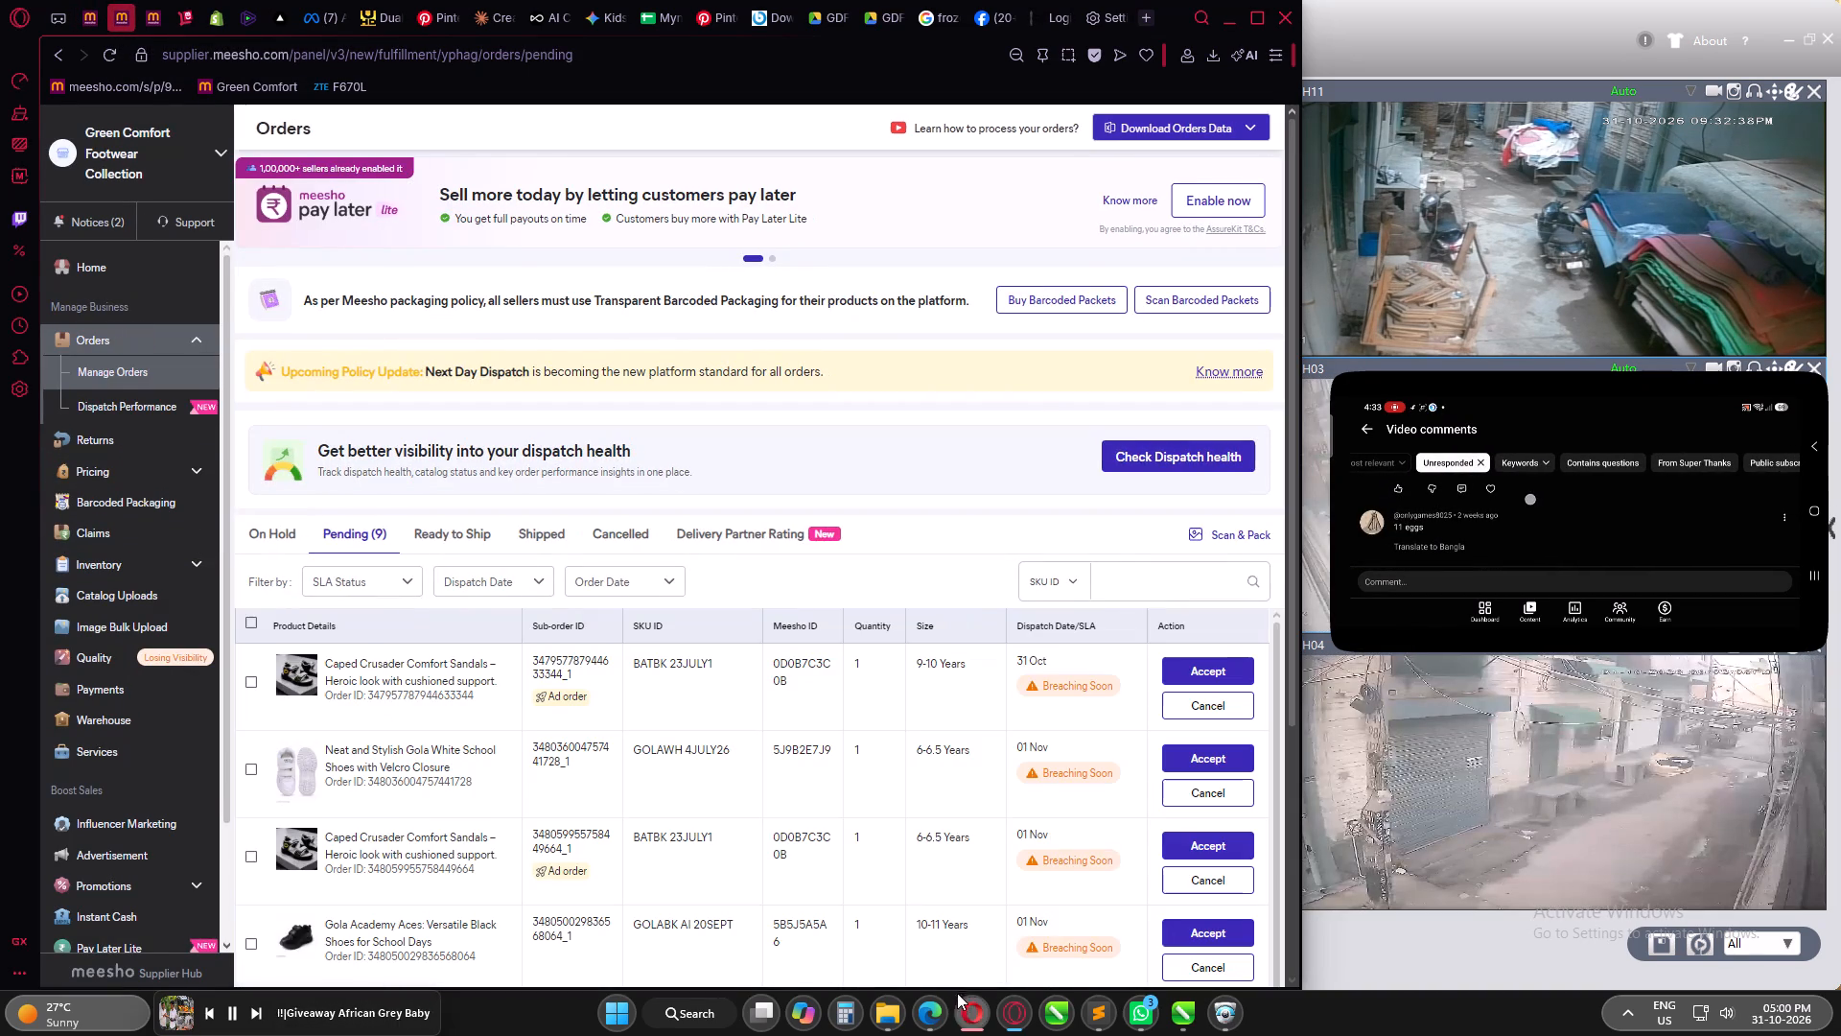
Switch to the Opera browser and browse the Green Comfort account's paused catalogs through to page 2.
{"action": "left_click", "coordinate": [966, 1007]}
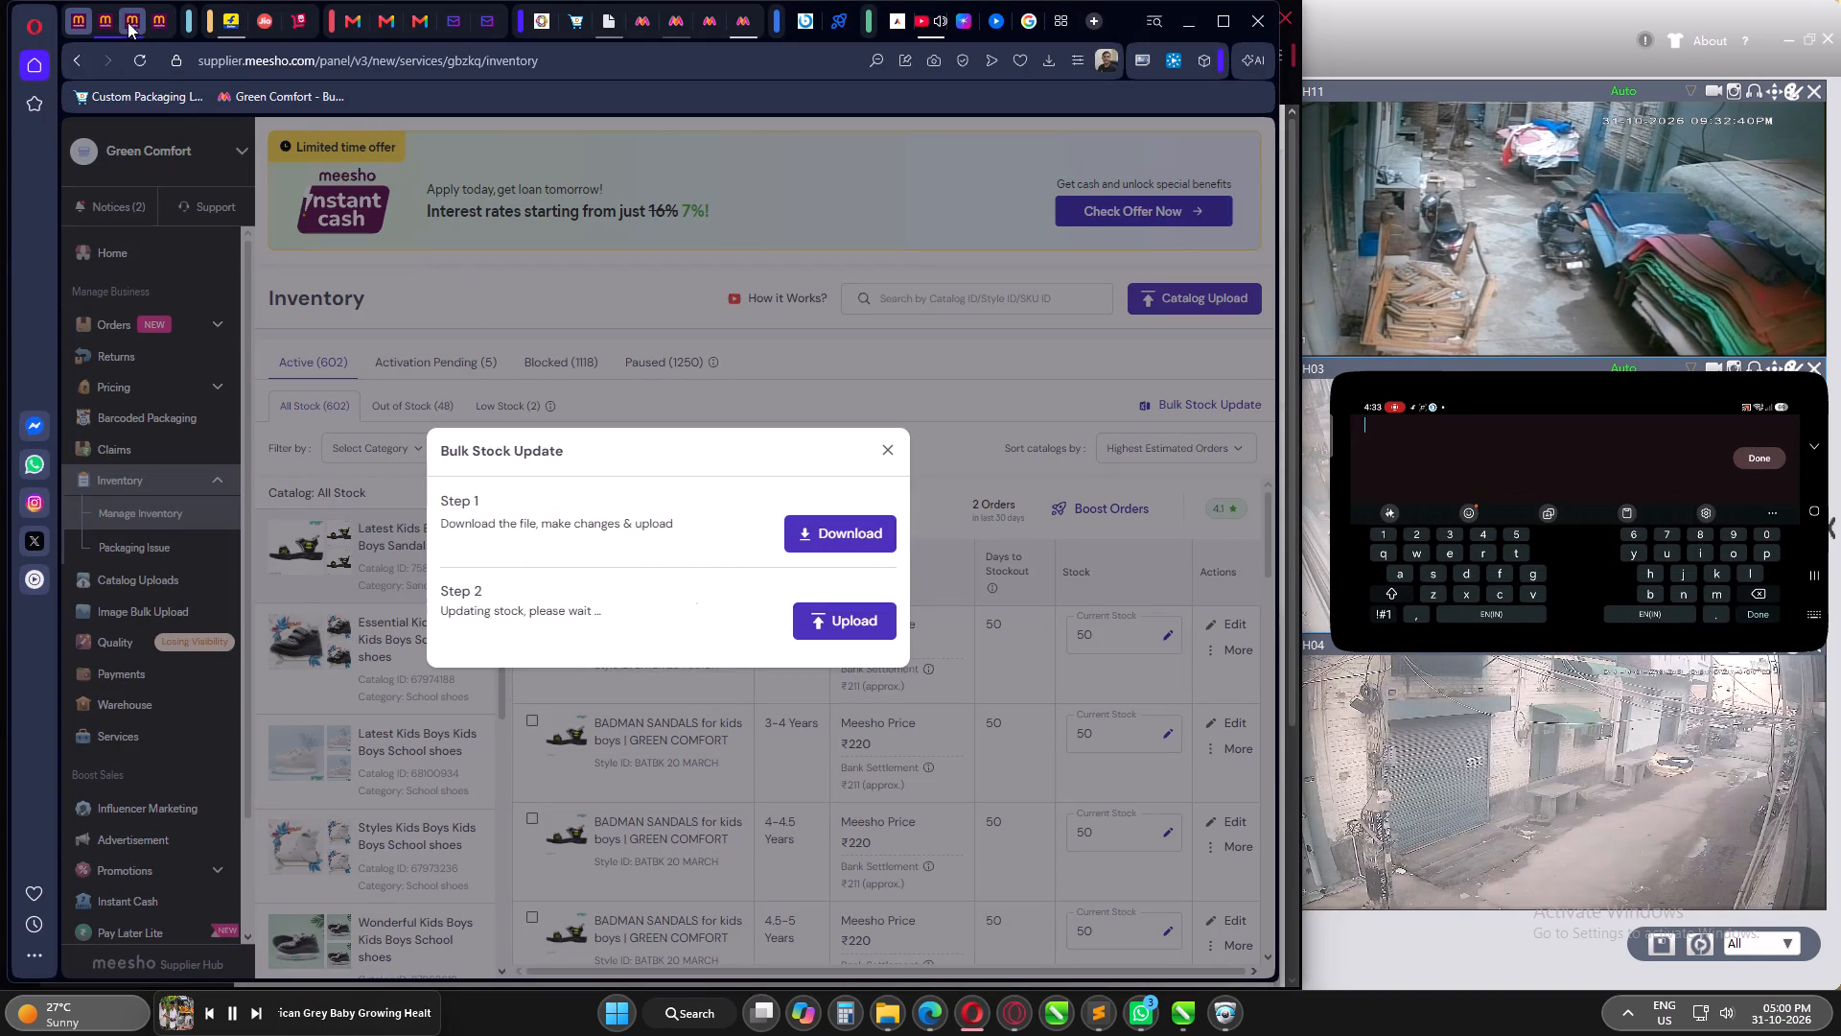
{"action": "left_click", "coordinate": [108, 16]}
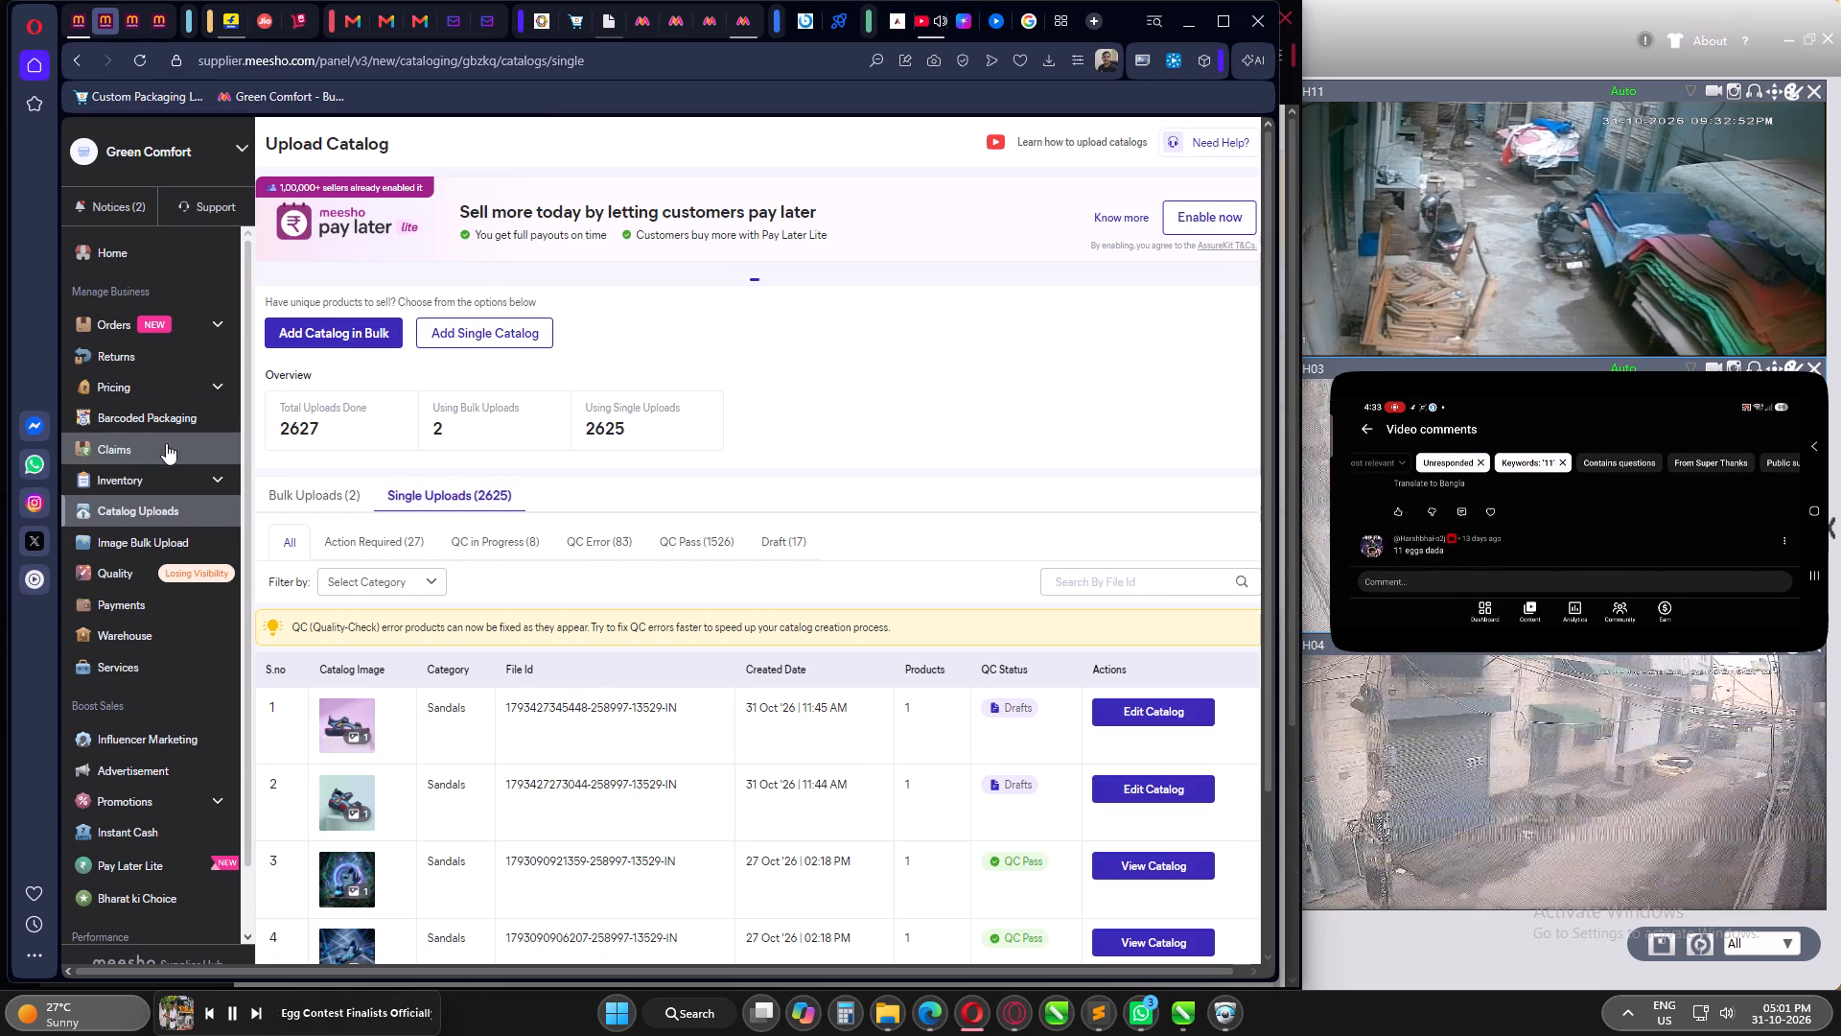
{"action": "left_click", "coordinate": [169, 473]}
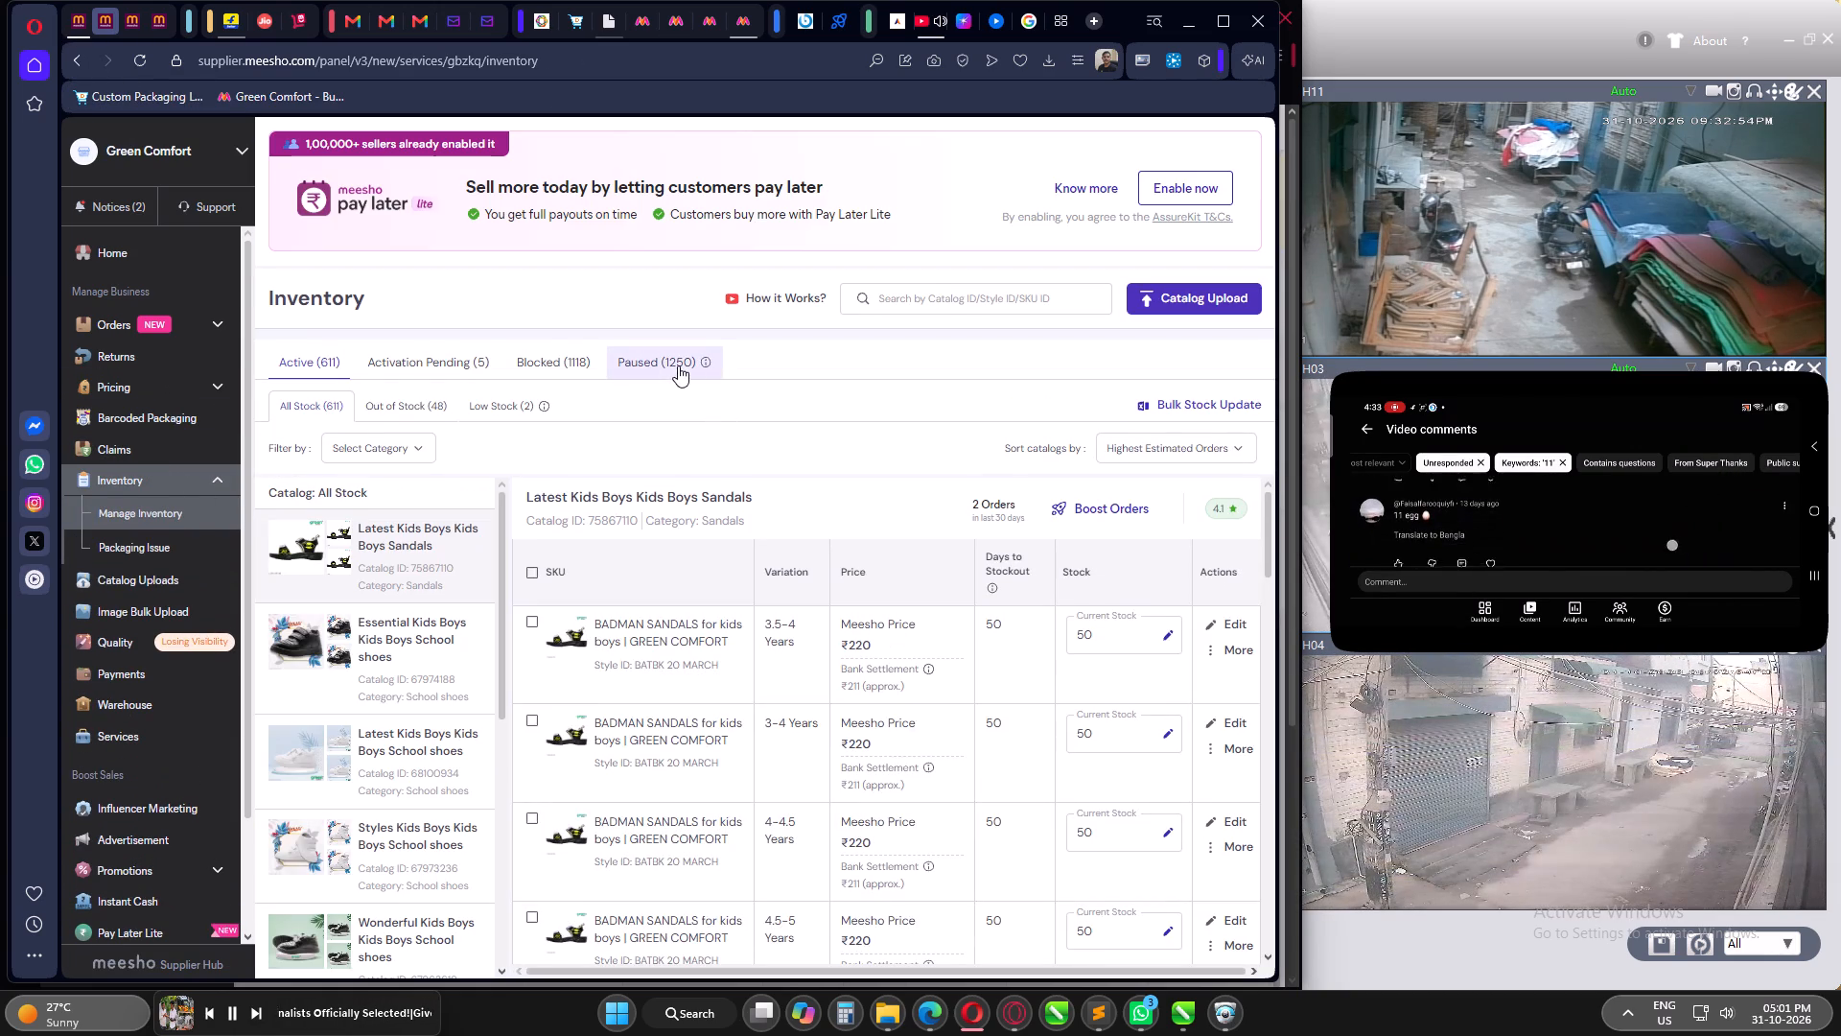
{"action": "left_click", "coordinate": [678, 365]}
{"action": "scroll", "coordinate": [361, 720], "scroll_direction": "down", "scroll_amount": 13}
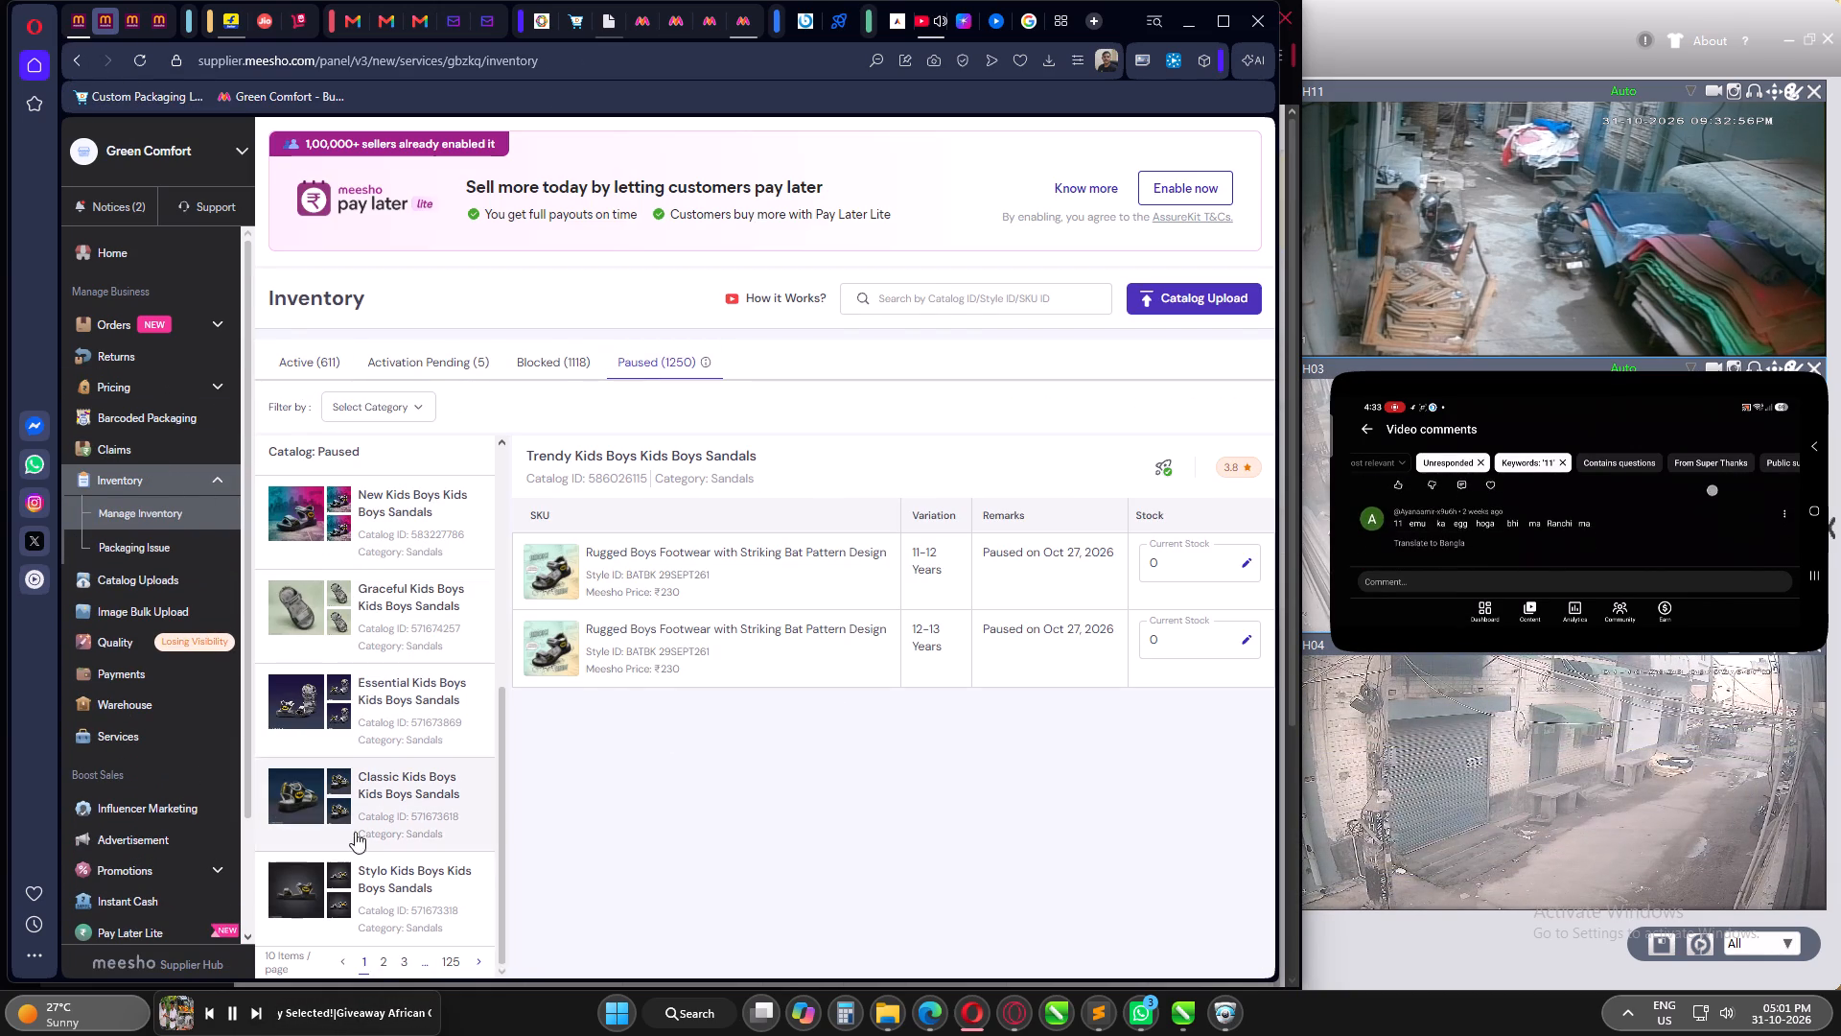
{"action": "left_click", "coordinate": [386, 963]}
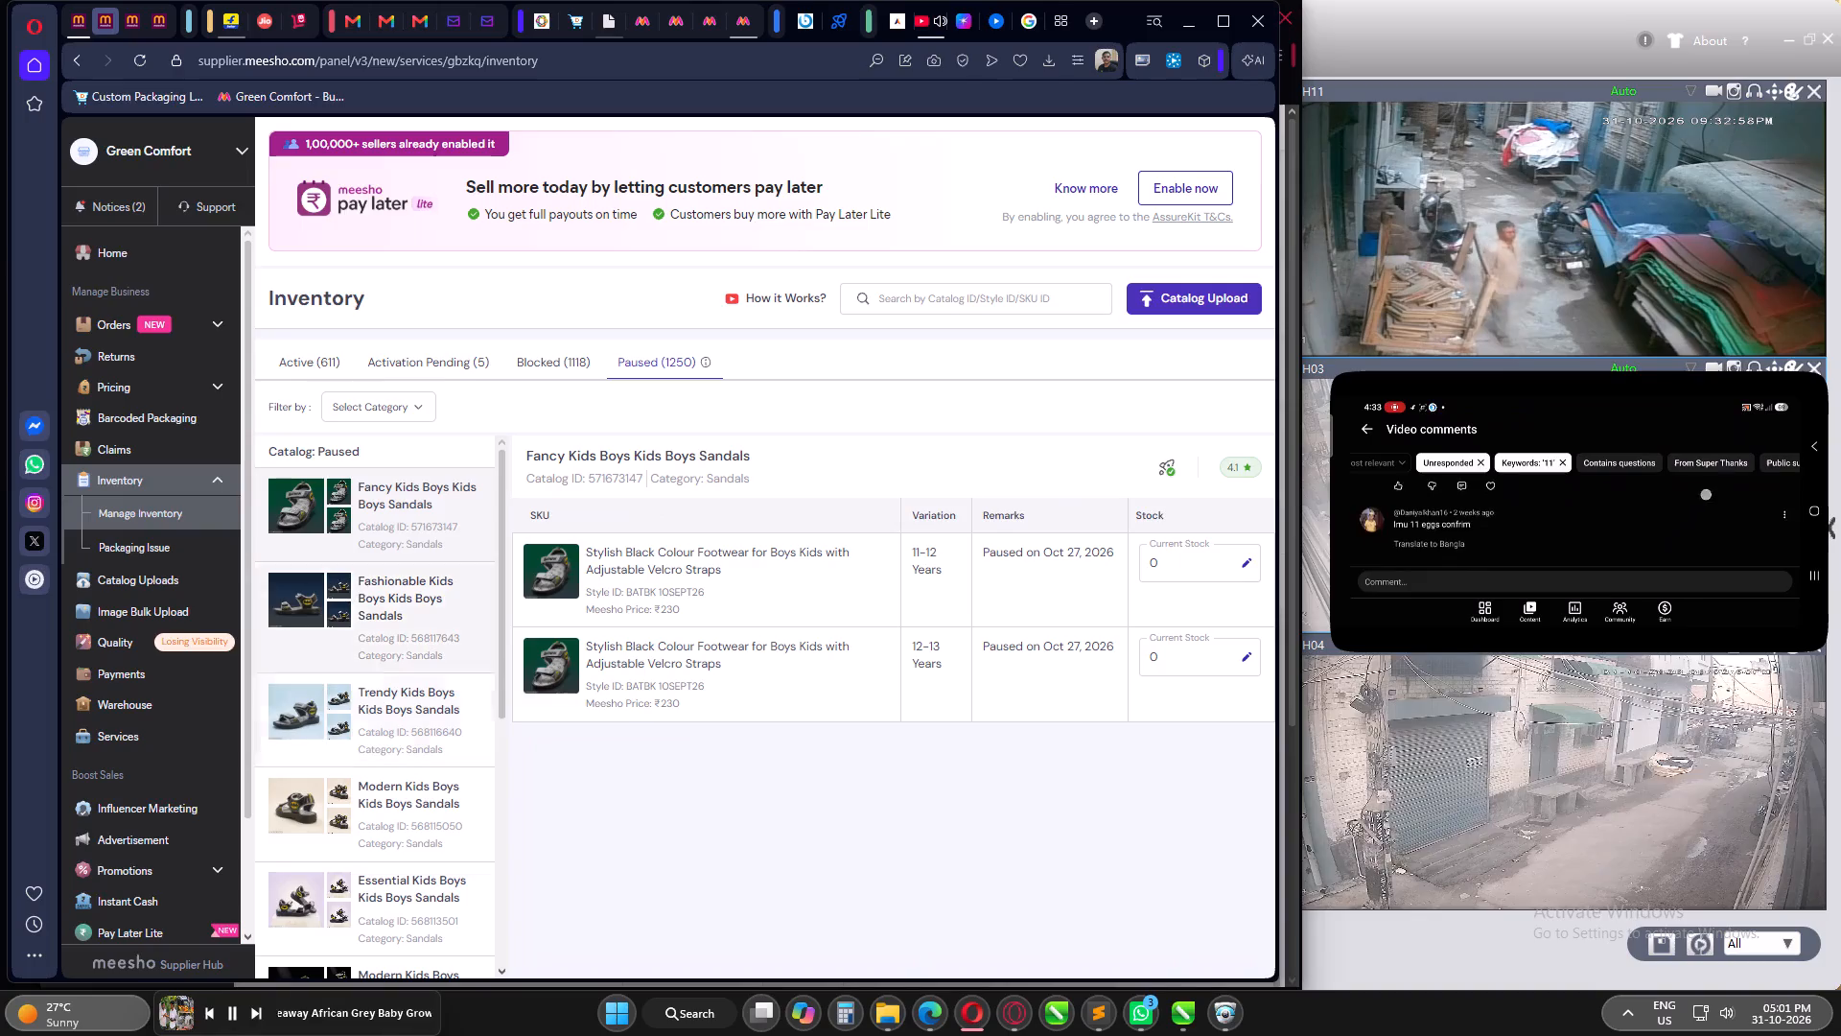
Close Myntra Mdirect's Update Inventory dialog and check its priority and open orders.
{"action": "left_click", "coordinate": [612, 20]}
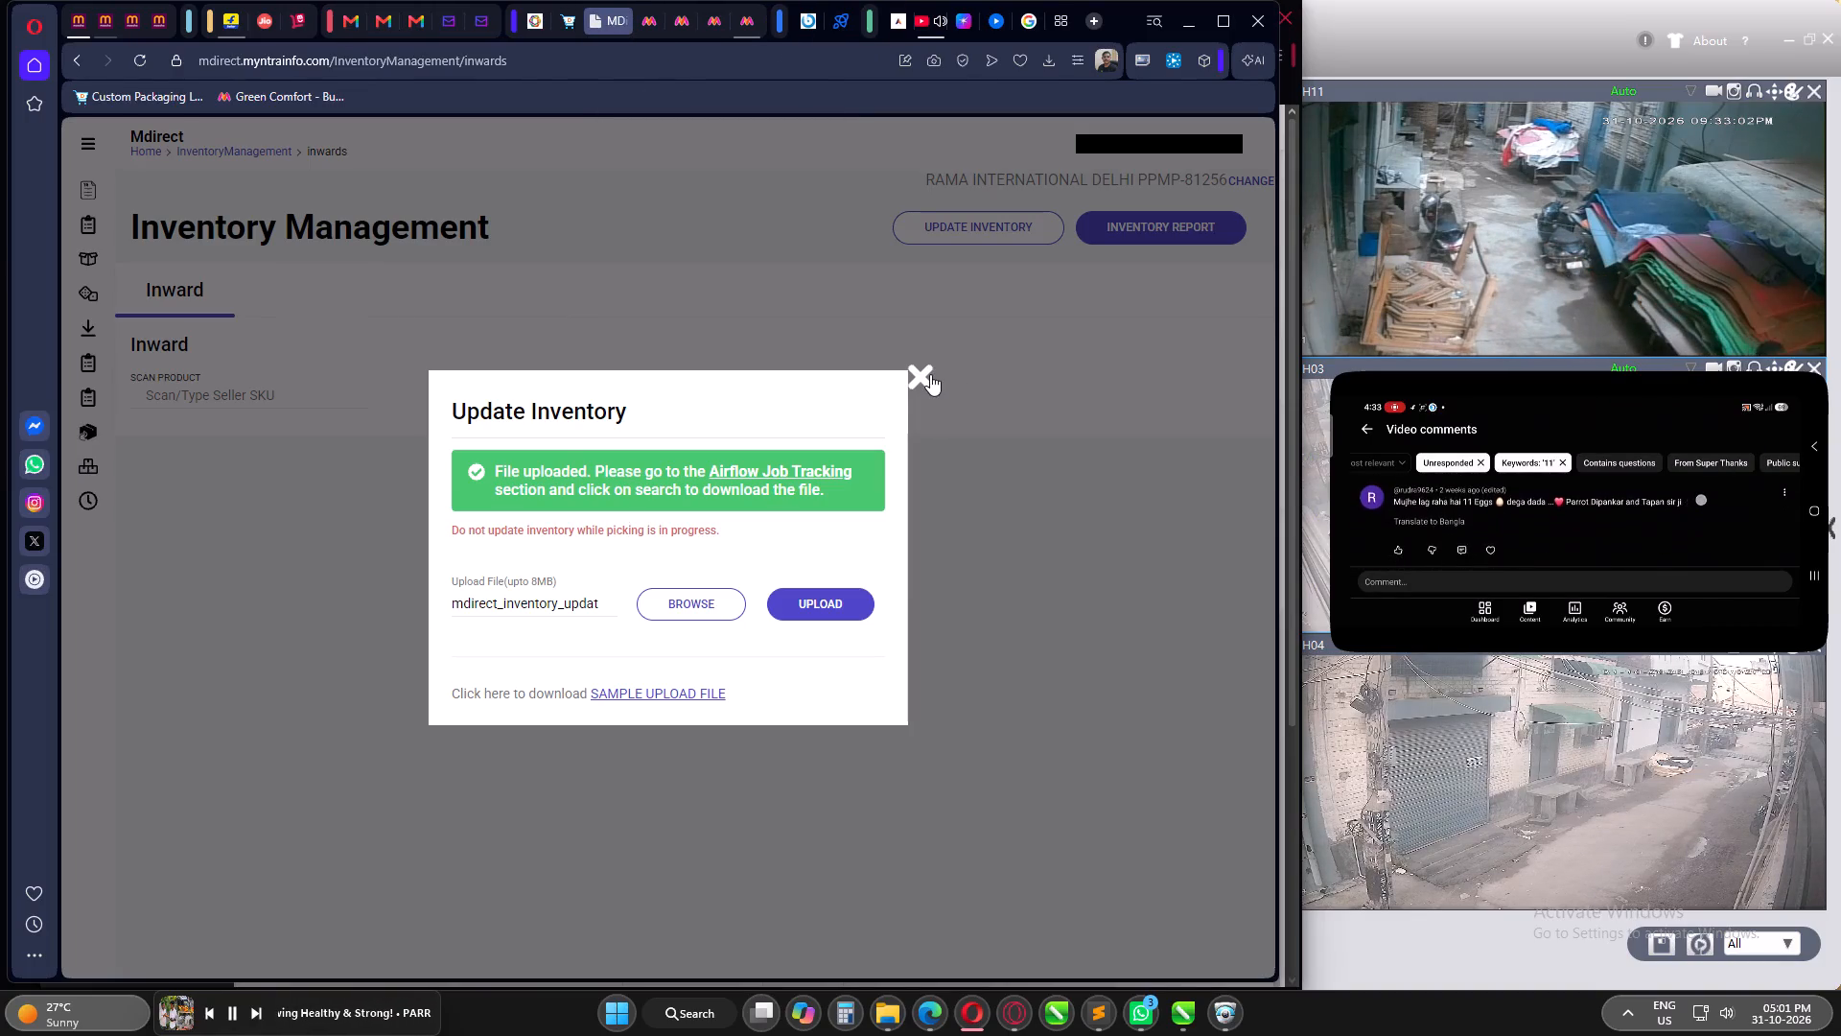
{"action": "left_click", "coordinate": [930, 374]}
{"action": "left_click", "coordinate": [123, 261]}
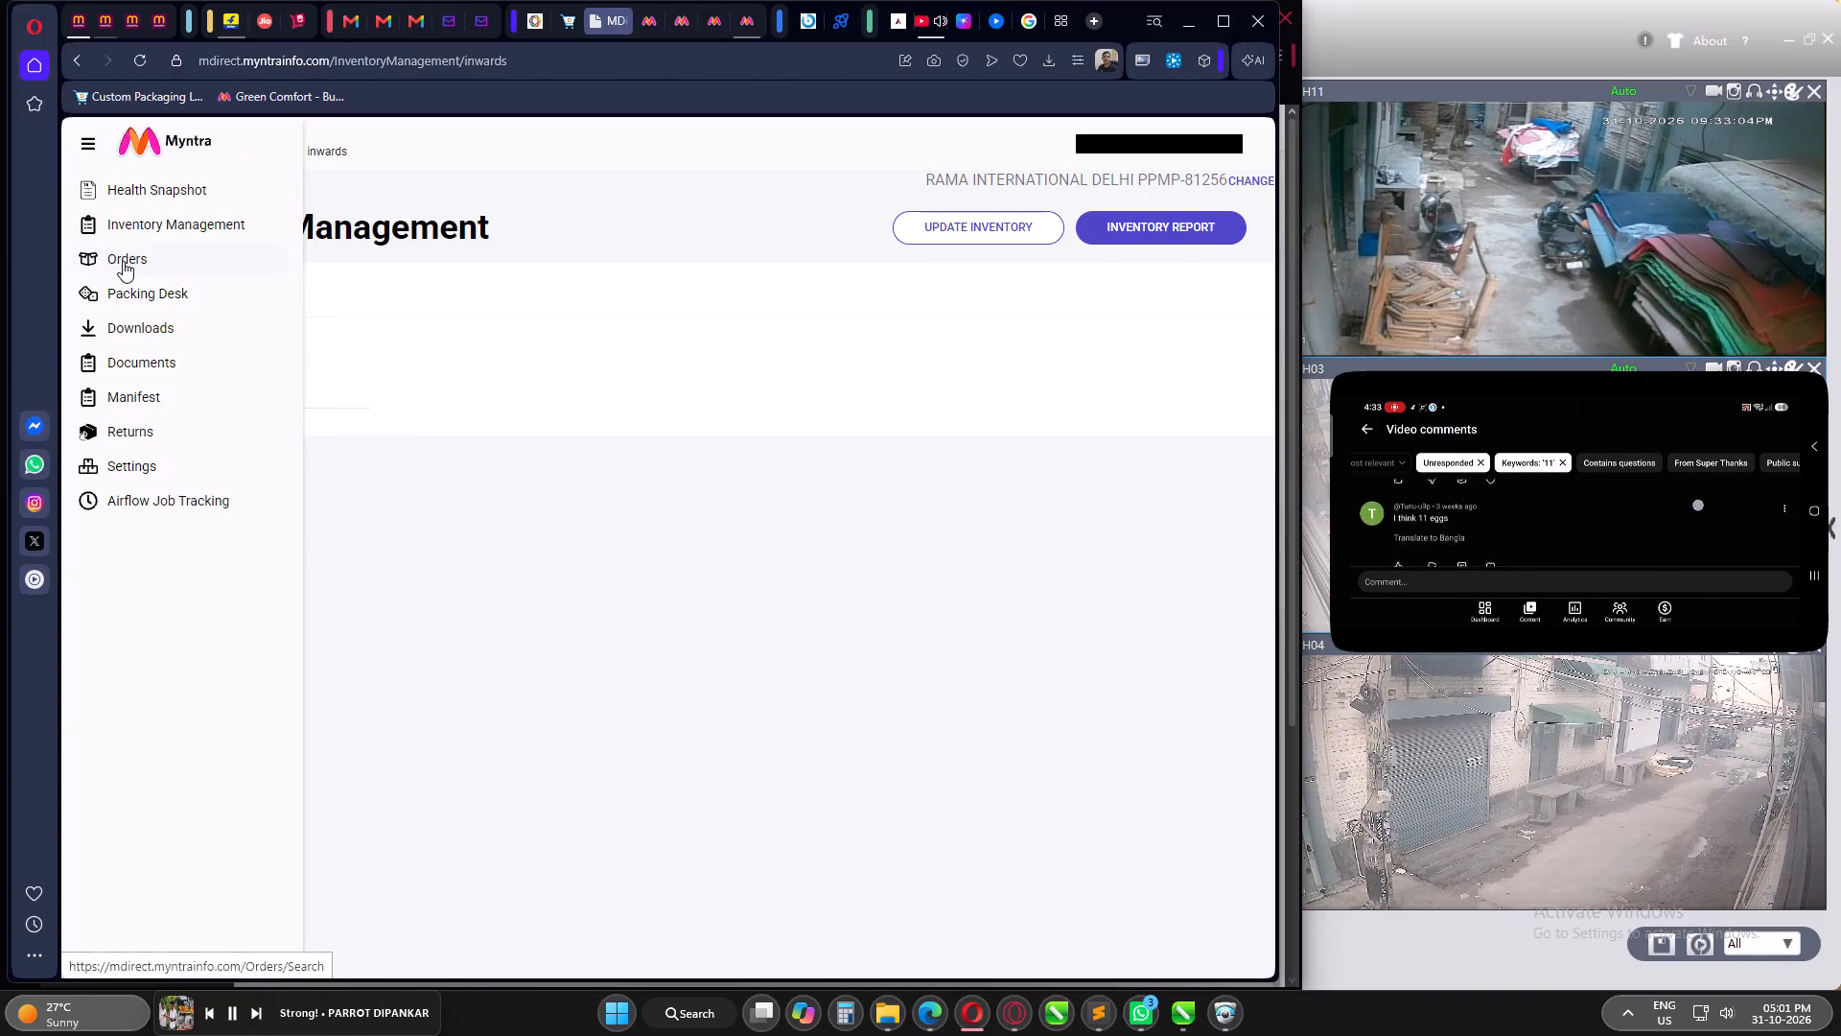
{"action": "left_click", "coordinate": [410, 369]}
{"action": "left_click", "coordinate": [243, 341]}
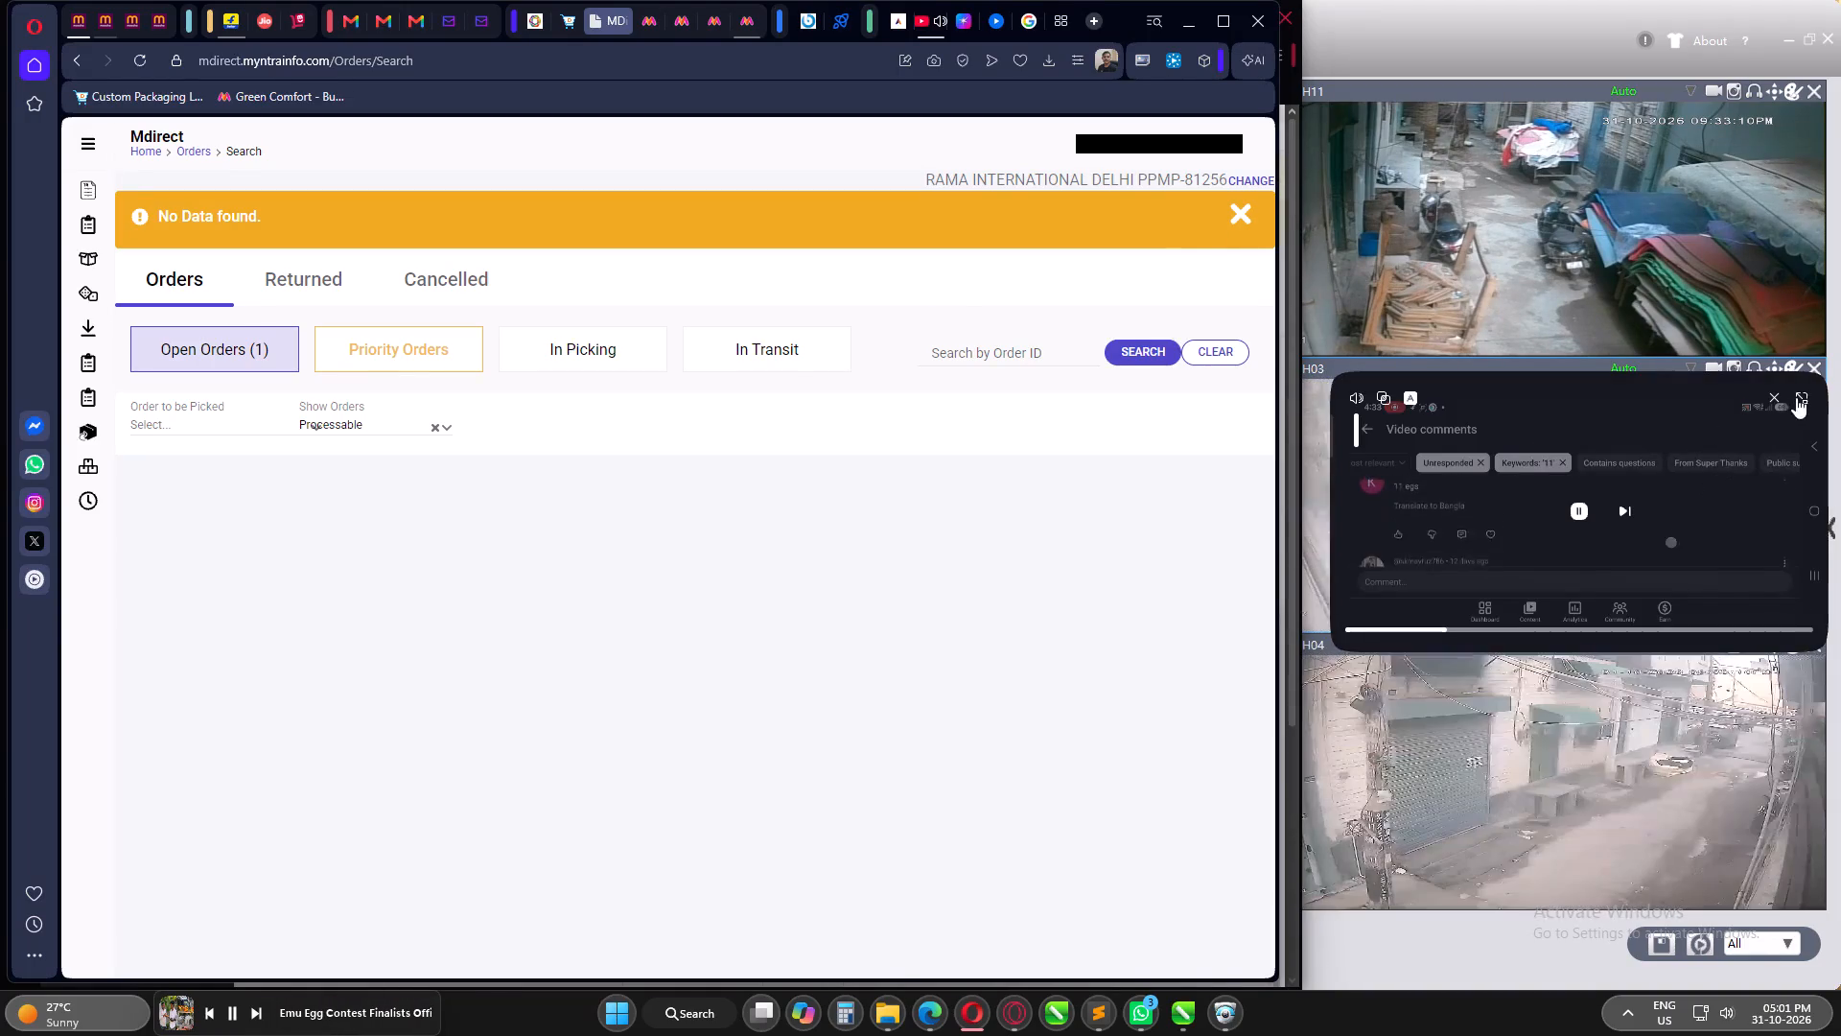
Return to the playing YouTube video, skip ahead 30 seconds and look through its comments.
{"action": "left_click", "coordinate": [1796, 397]}
{"action": "key", "text": "Right"}
{"action": "key", "text": "Right"}
{"action": "key", "text": "Right"}
{"action": "key", "text": "Right"}
{"action": "key", "text": "Right"}
{"action": "key", "text": "Right"}
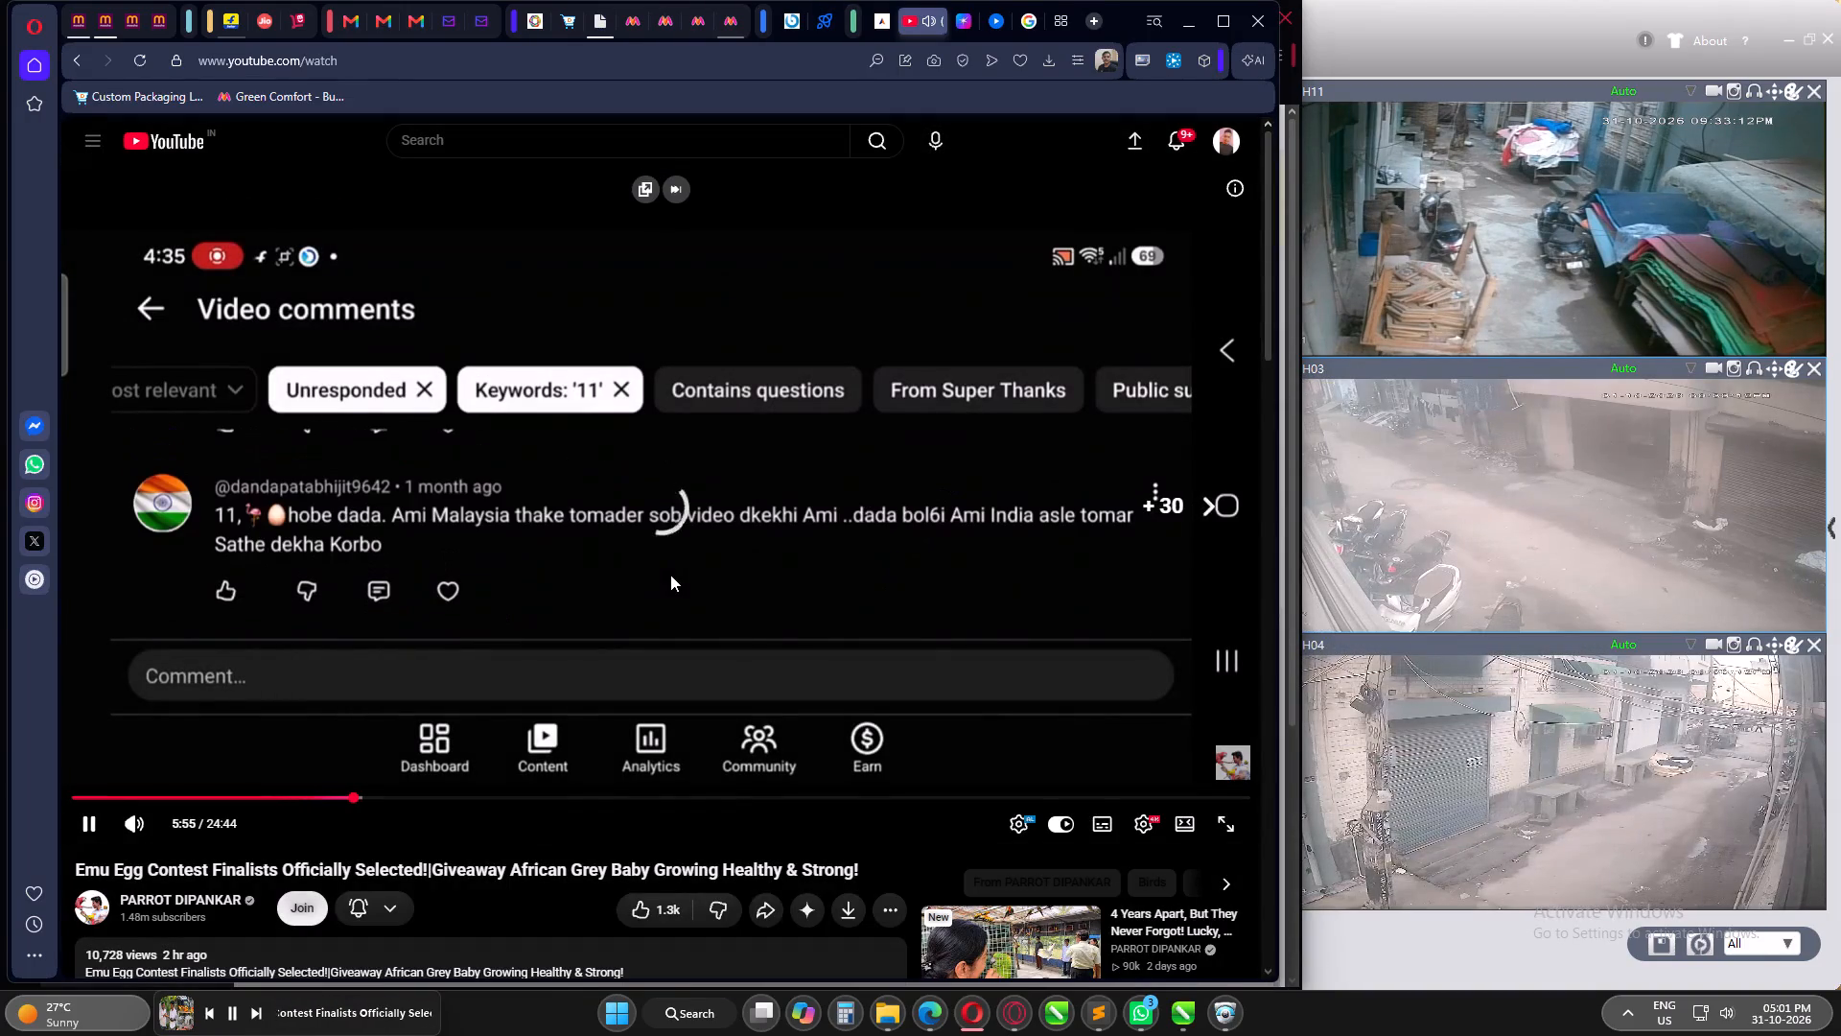
{"action": "scroll", "coordinate": [515, 654], "scroll_direction": "down", "scroll_amount": 6}
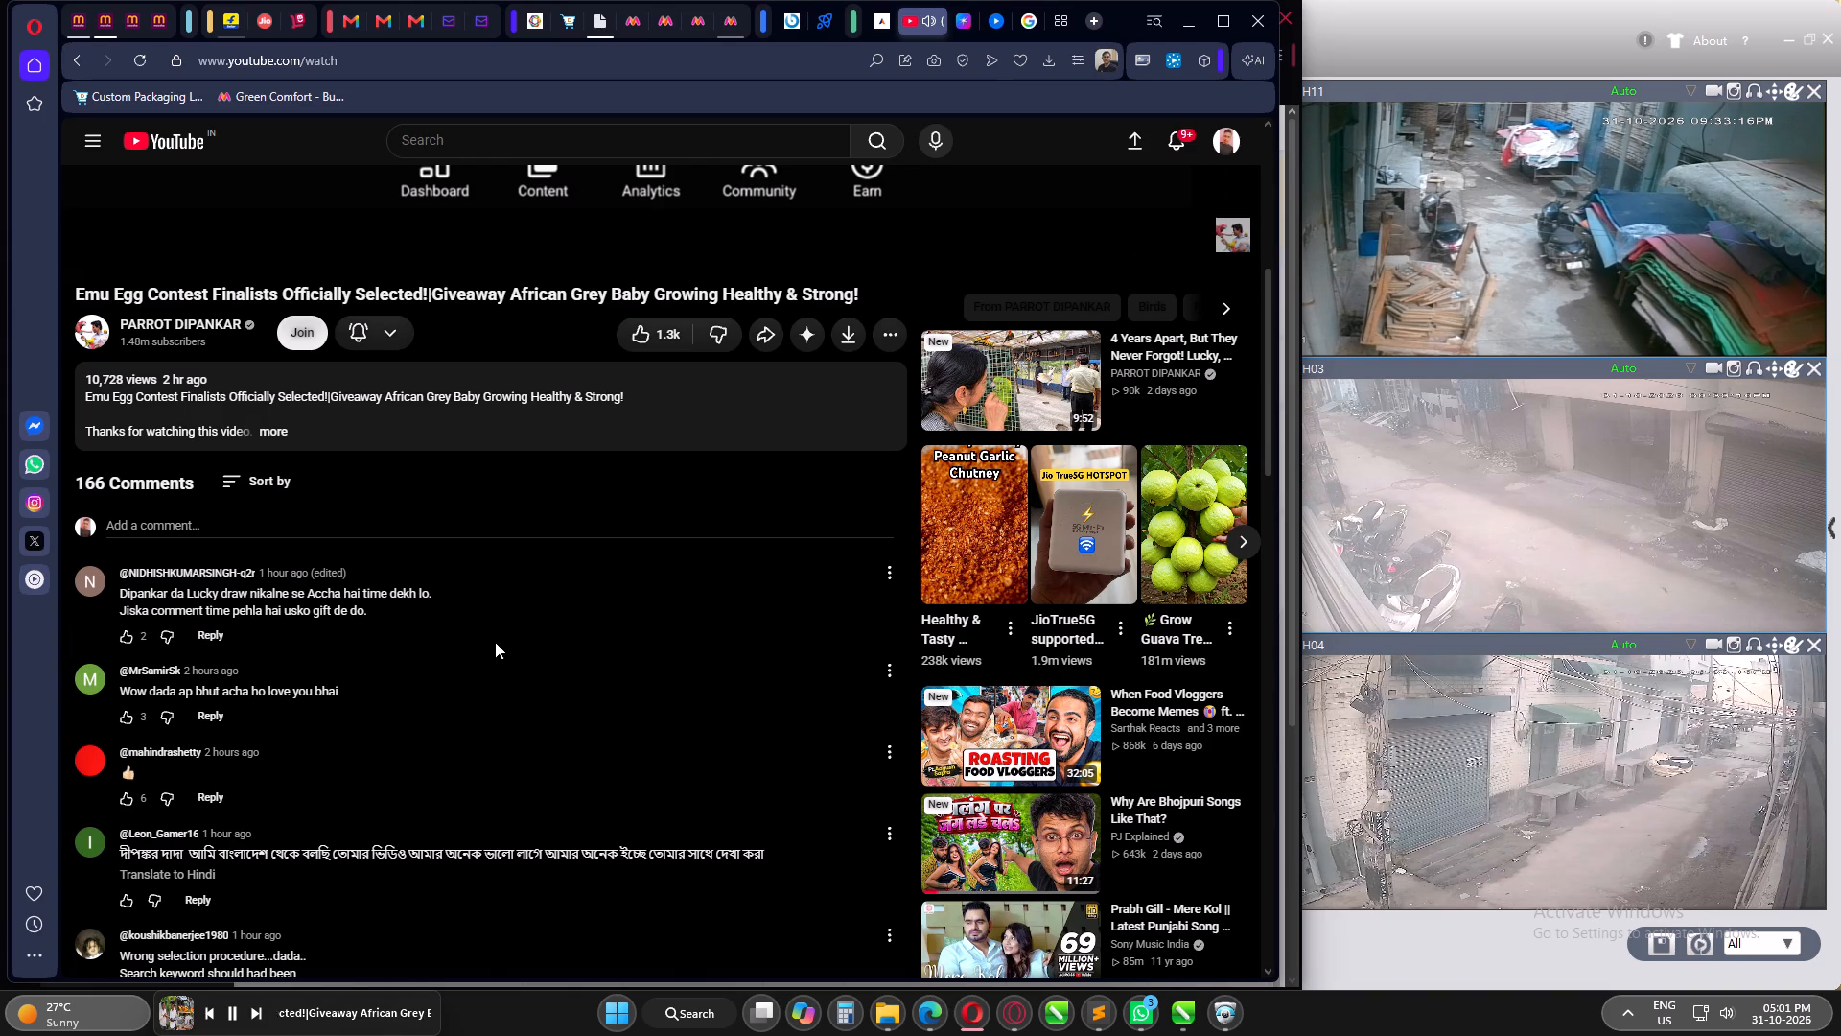
{"action": "scroll", "coordinate": [495, 642], "scroll_direction": "down", "scroll_amount": 1}
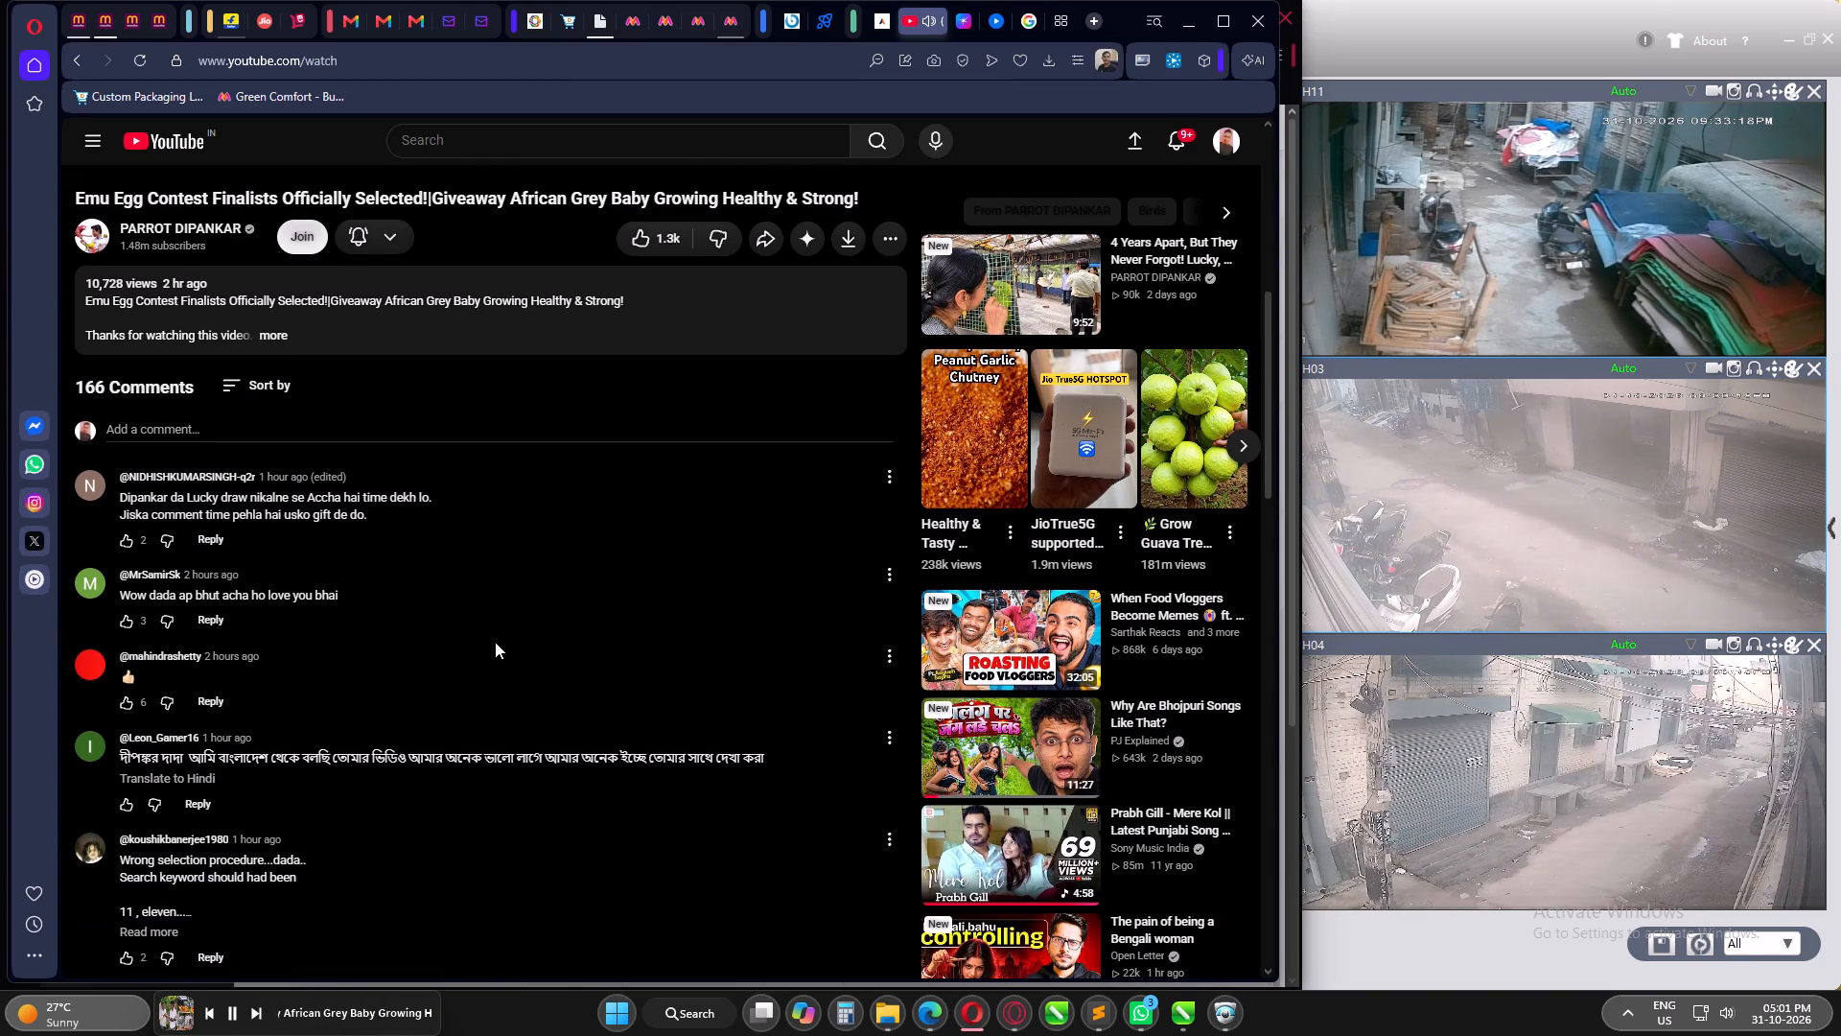
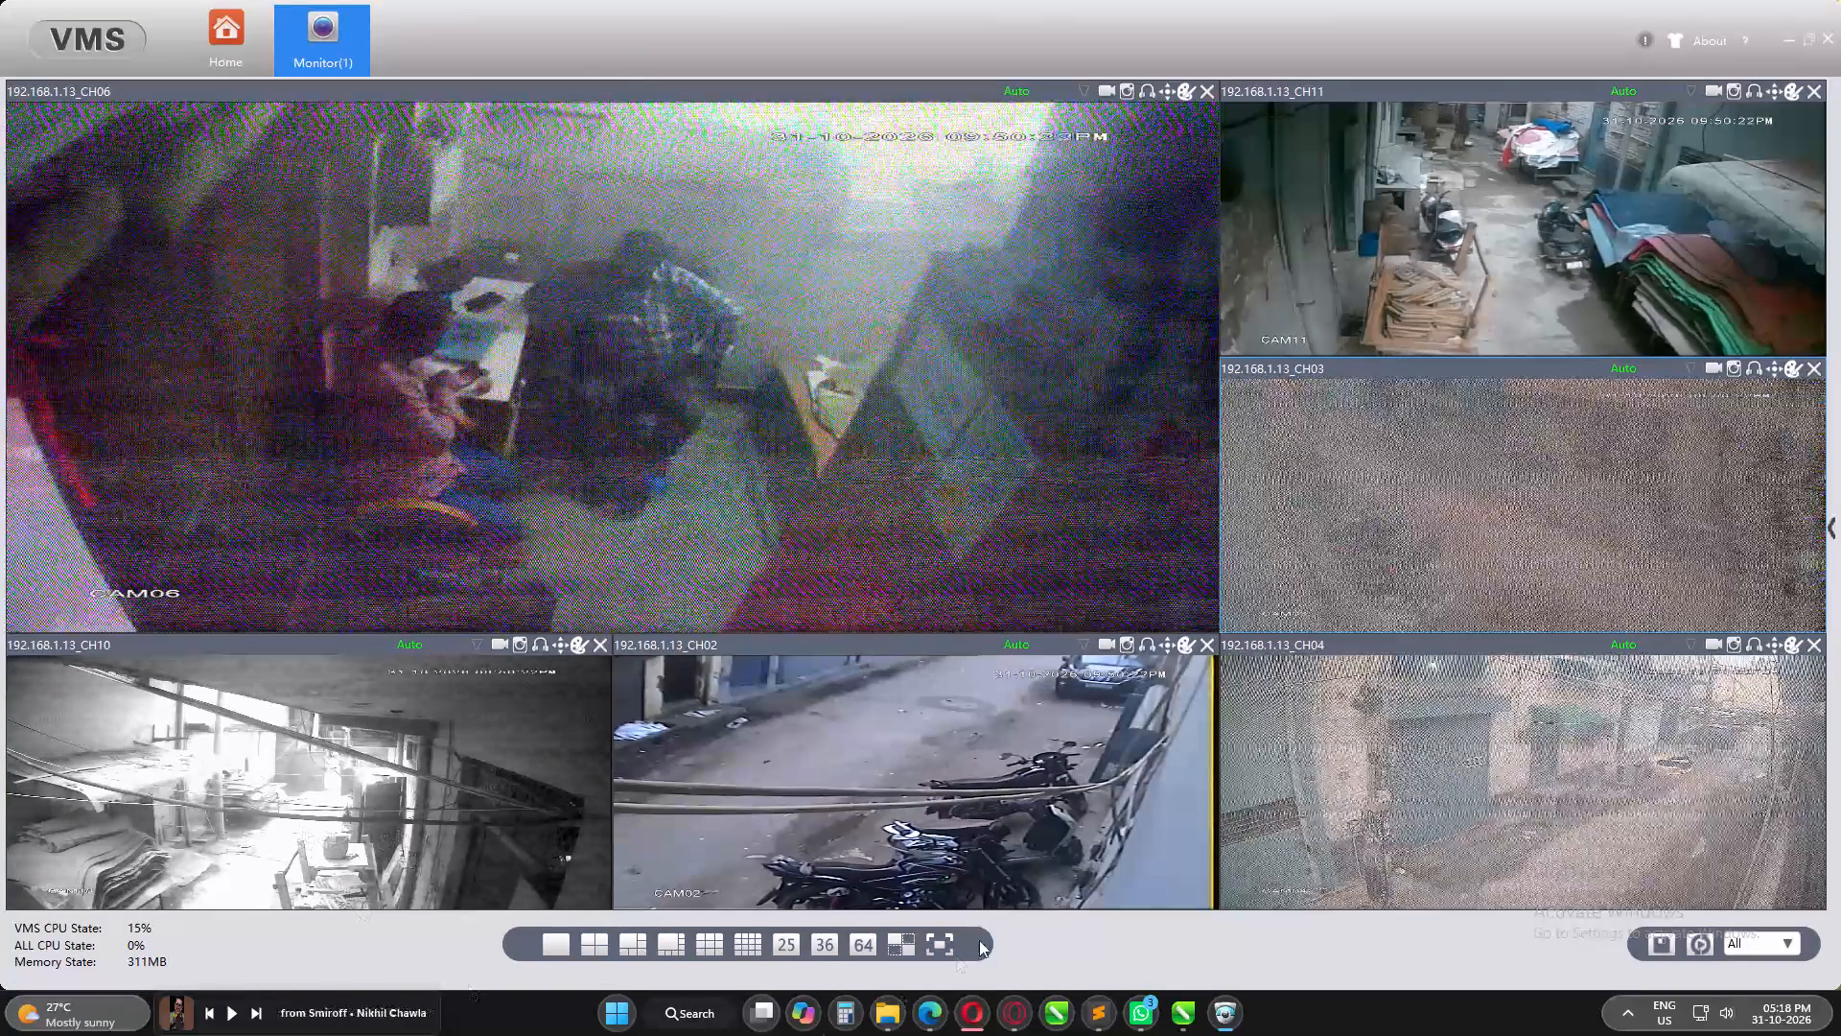
Switch to the Opera browser and check the priority and open orders in Myntra Mdirect.
{"action": "left_click", "coordinate": [972, 1014]}
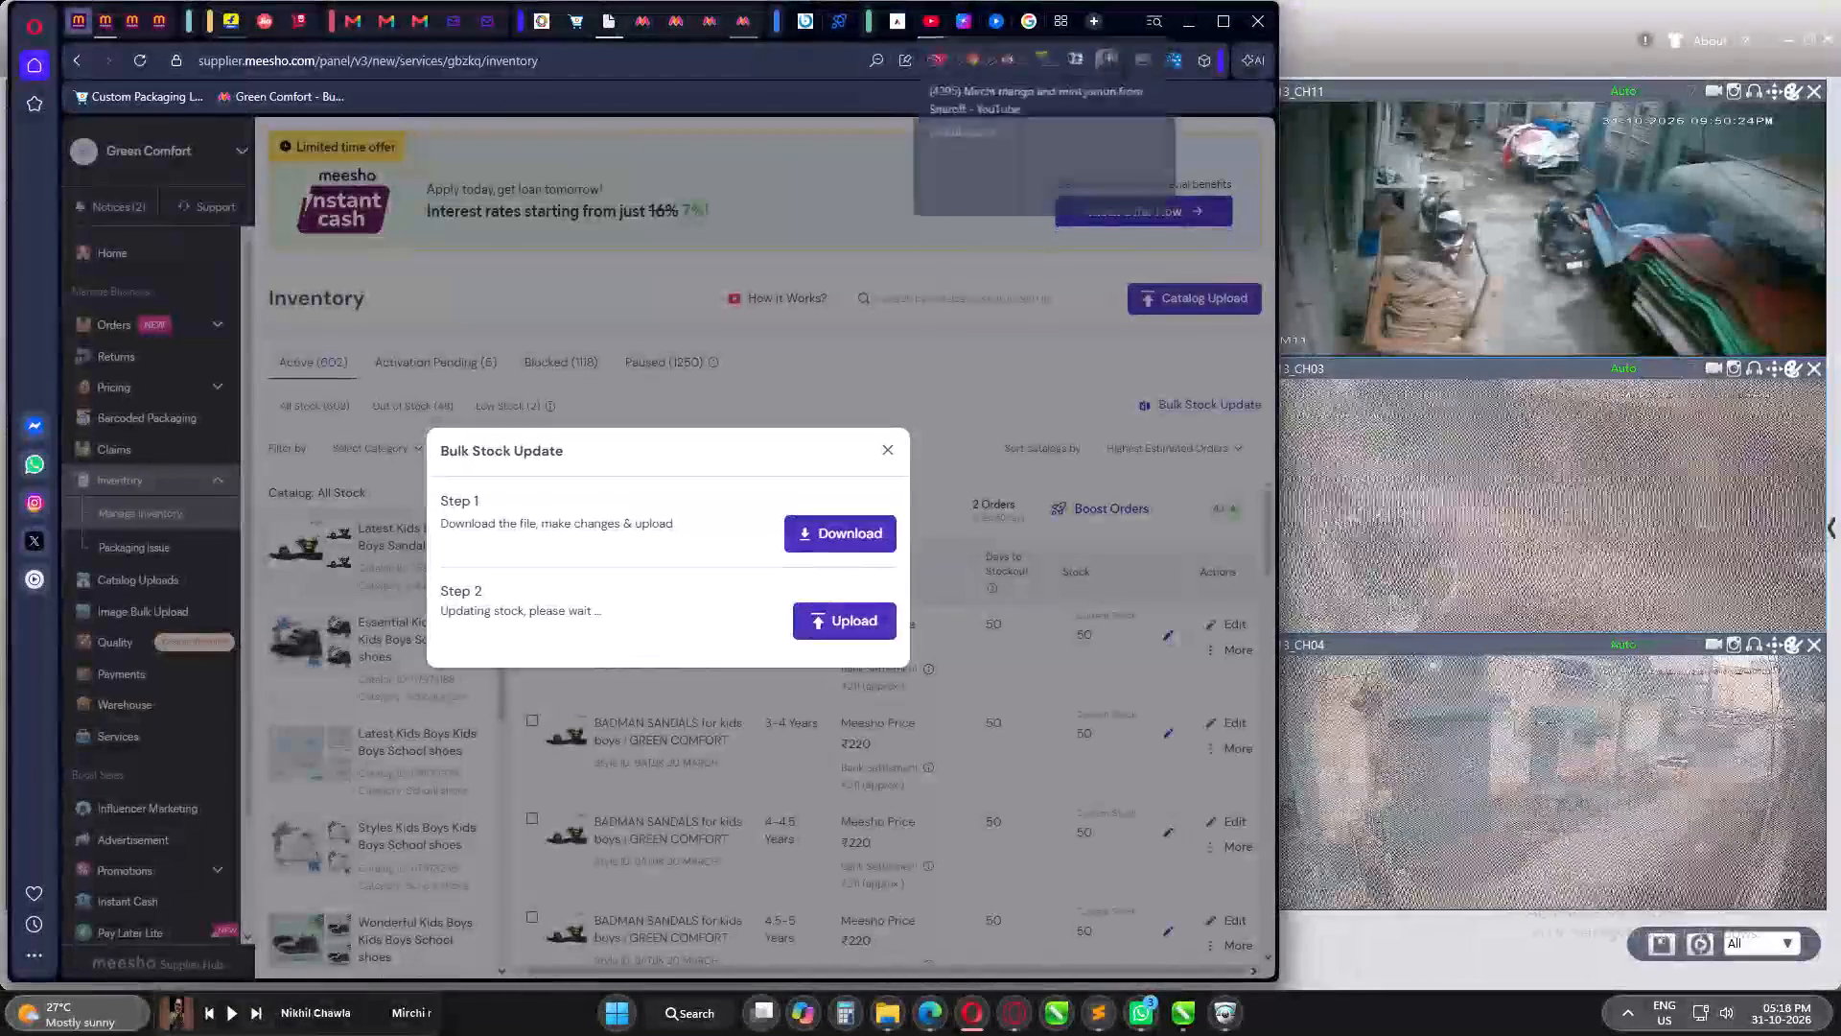
{"action": "left_click", "coordinate": [599, 22]}
{"action": "left_click", "coordinate": [363, 339]}
{"action": "left_click", "coordinate": [242, 348]}
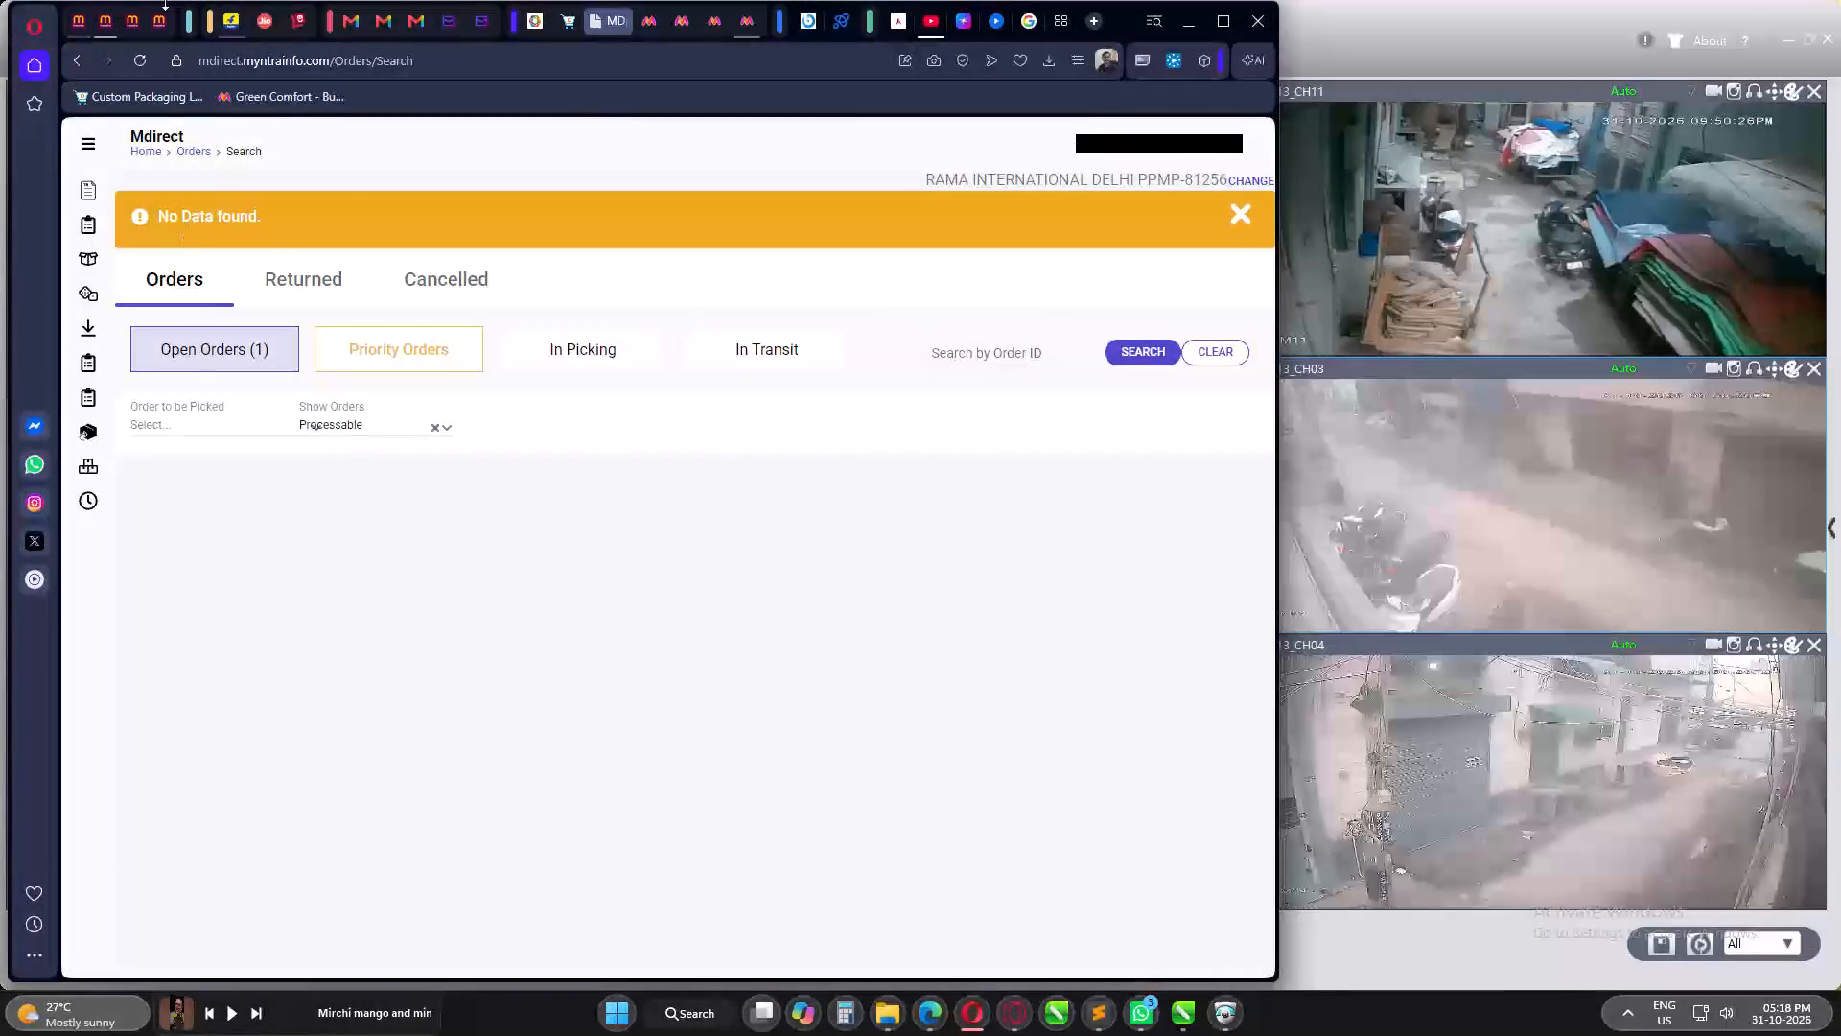
Return to the Green Comfort account's paused catalogs and page ahead through page 4 to page 5.
{"action": "left_click", "coordinate": [95, 24]}
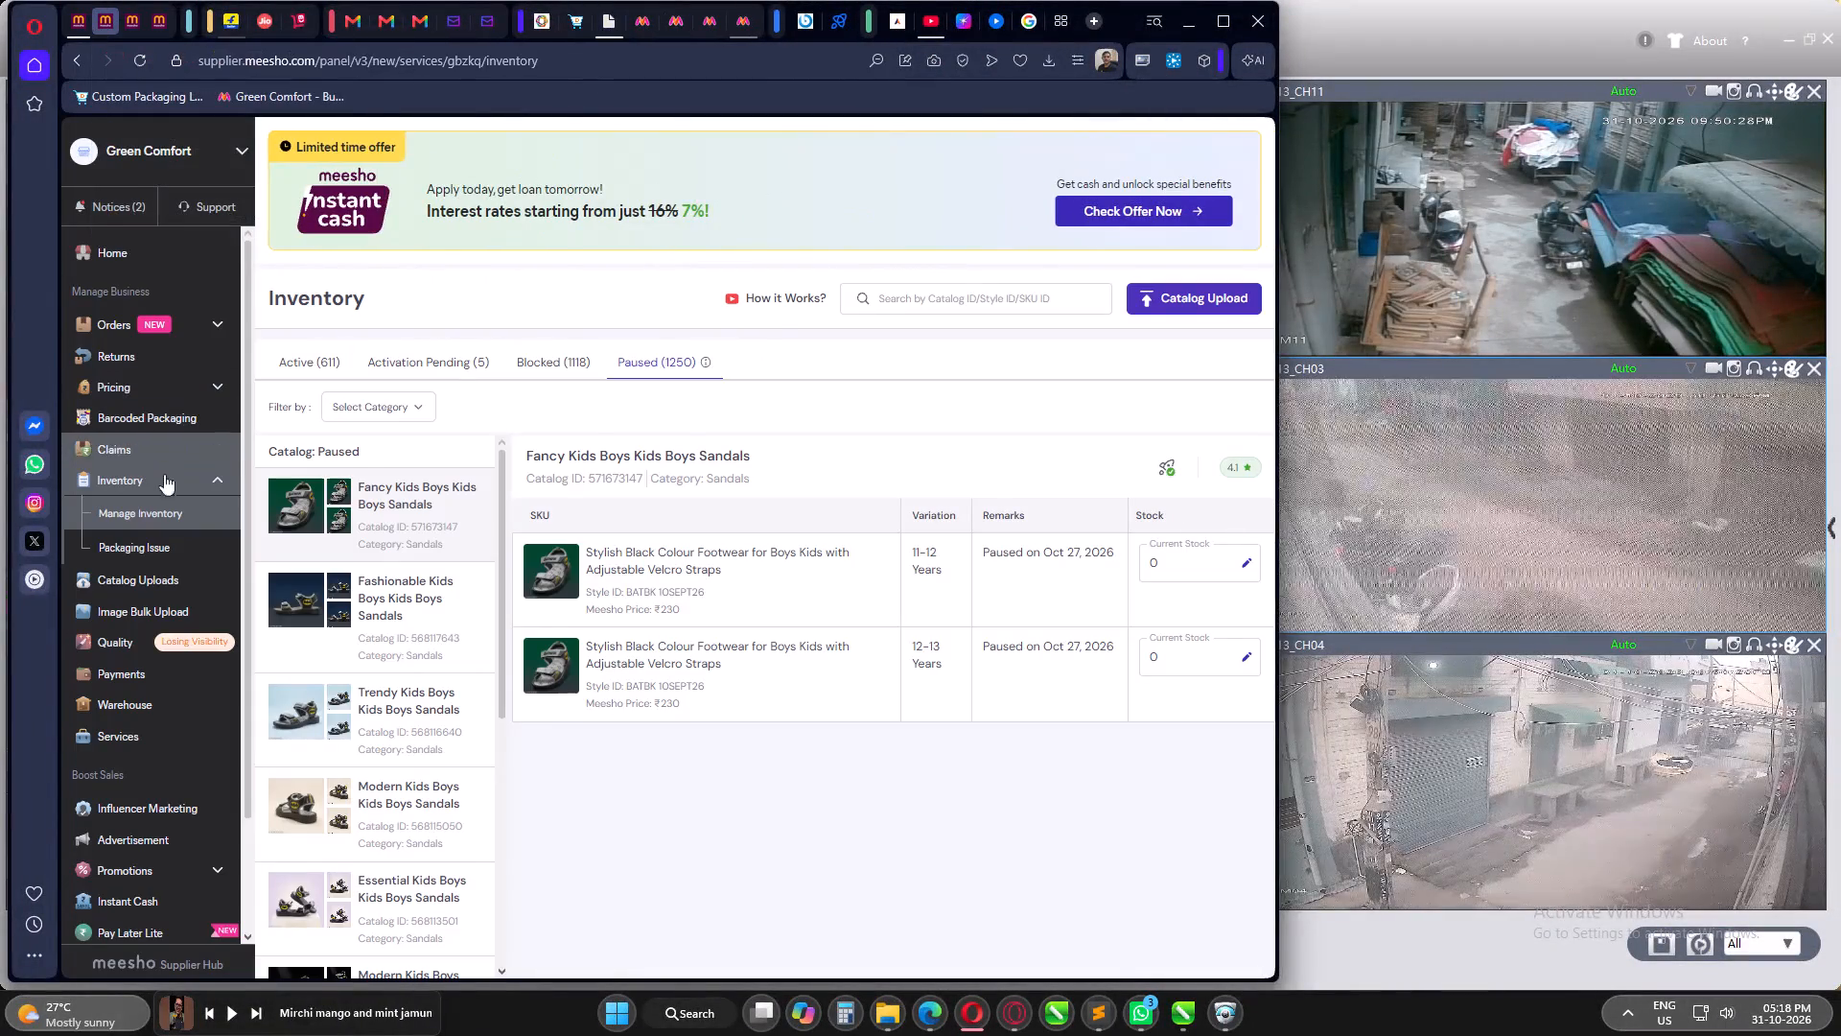
{"action": "scroll", "coordinate": [375, 773], "scroll_direction": "down", "scroll_amount": 12}
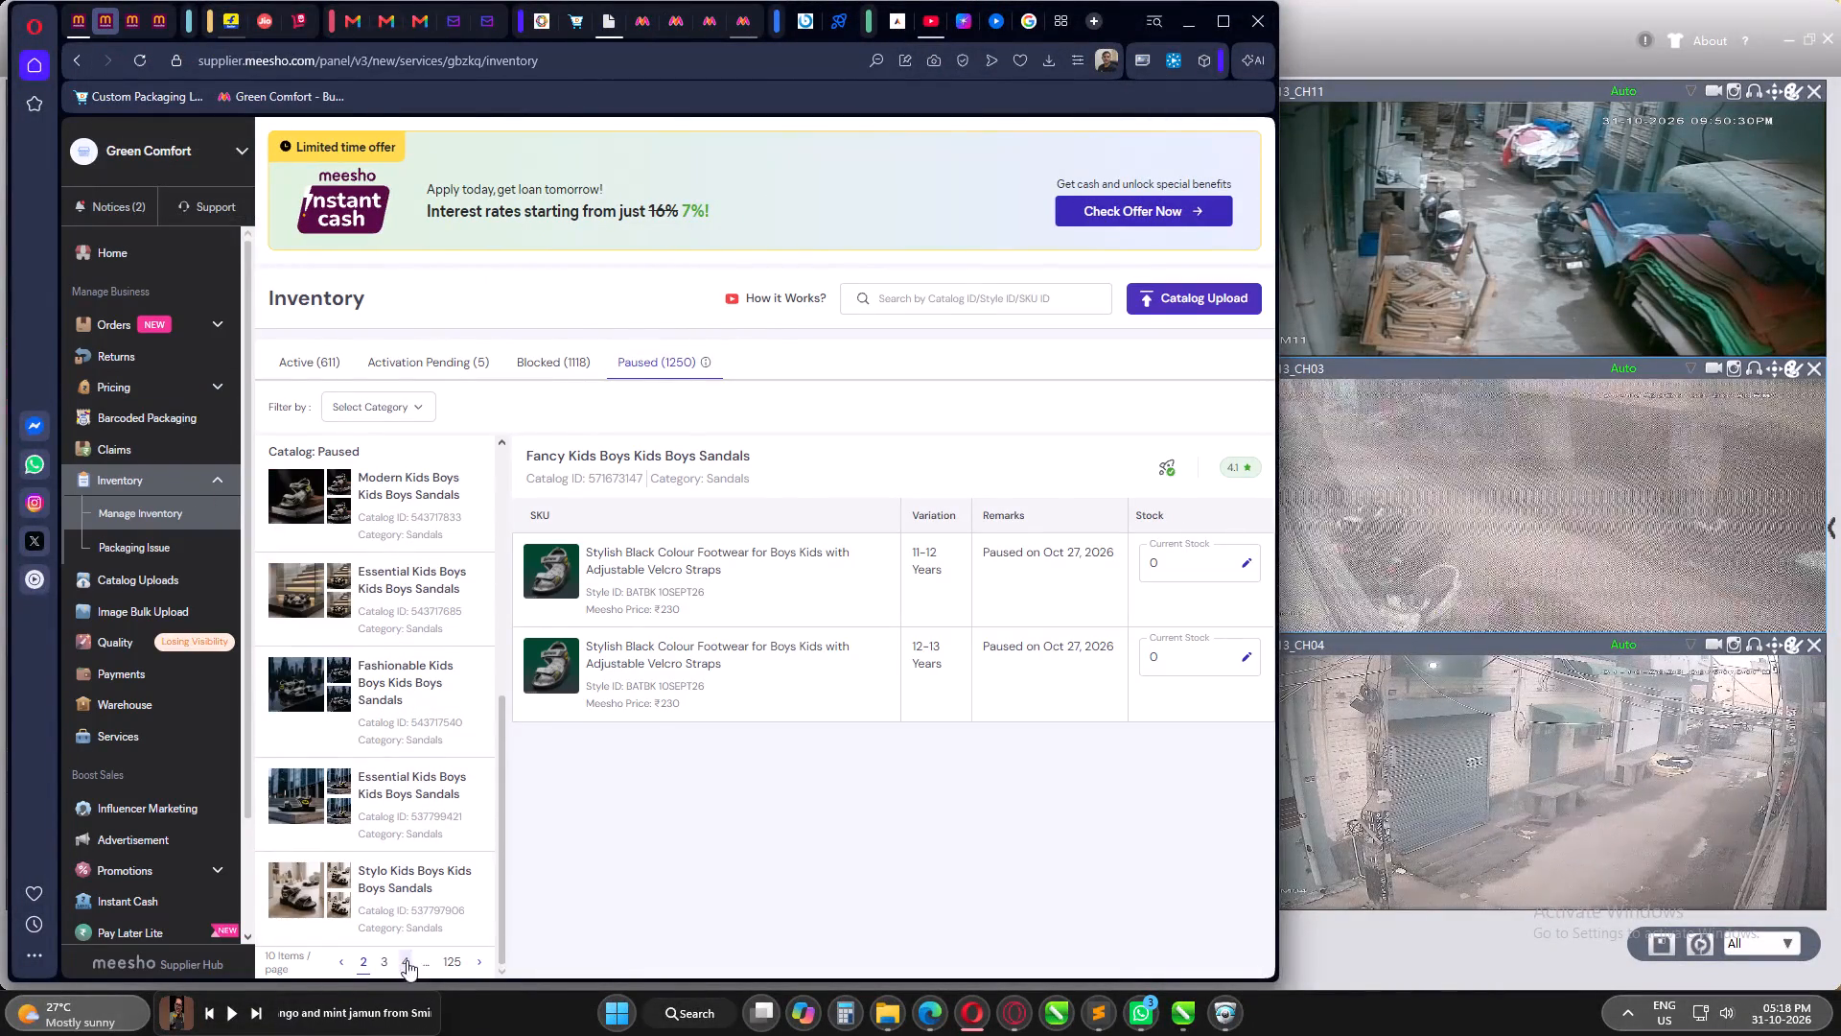
{"action": "left_click", "coordinate": [407, 960]}
{"action": "scroll", "coordinate": [376, 780], "scroll_direction": "down", "scroll_amount": 13}
{"action": "left_click", "coordinate": [385, 965]}
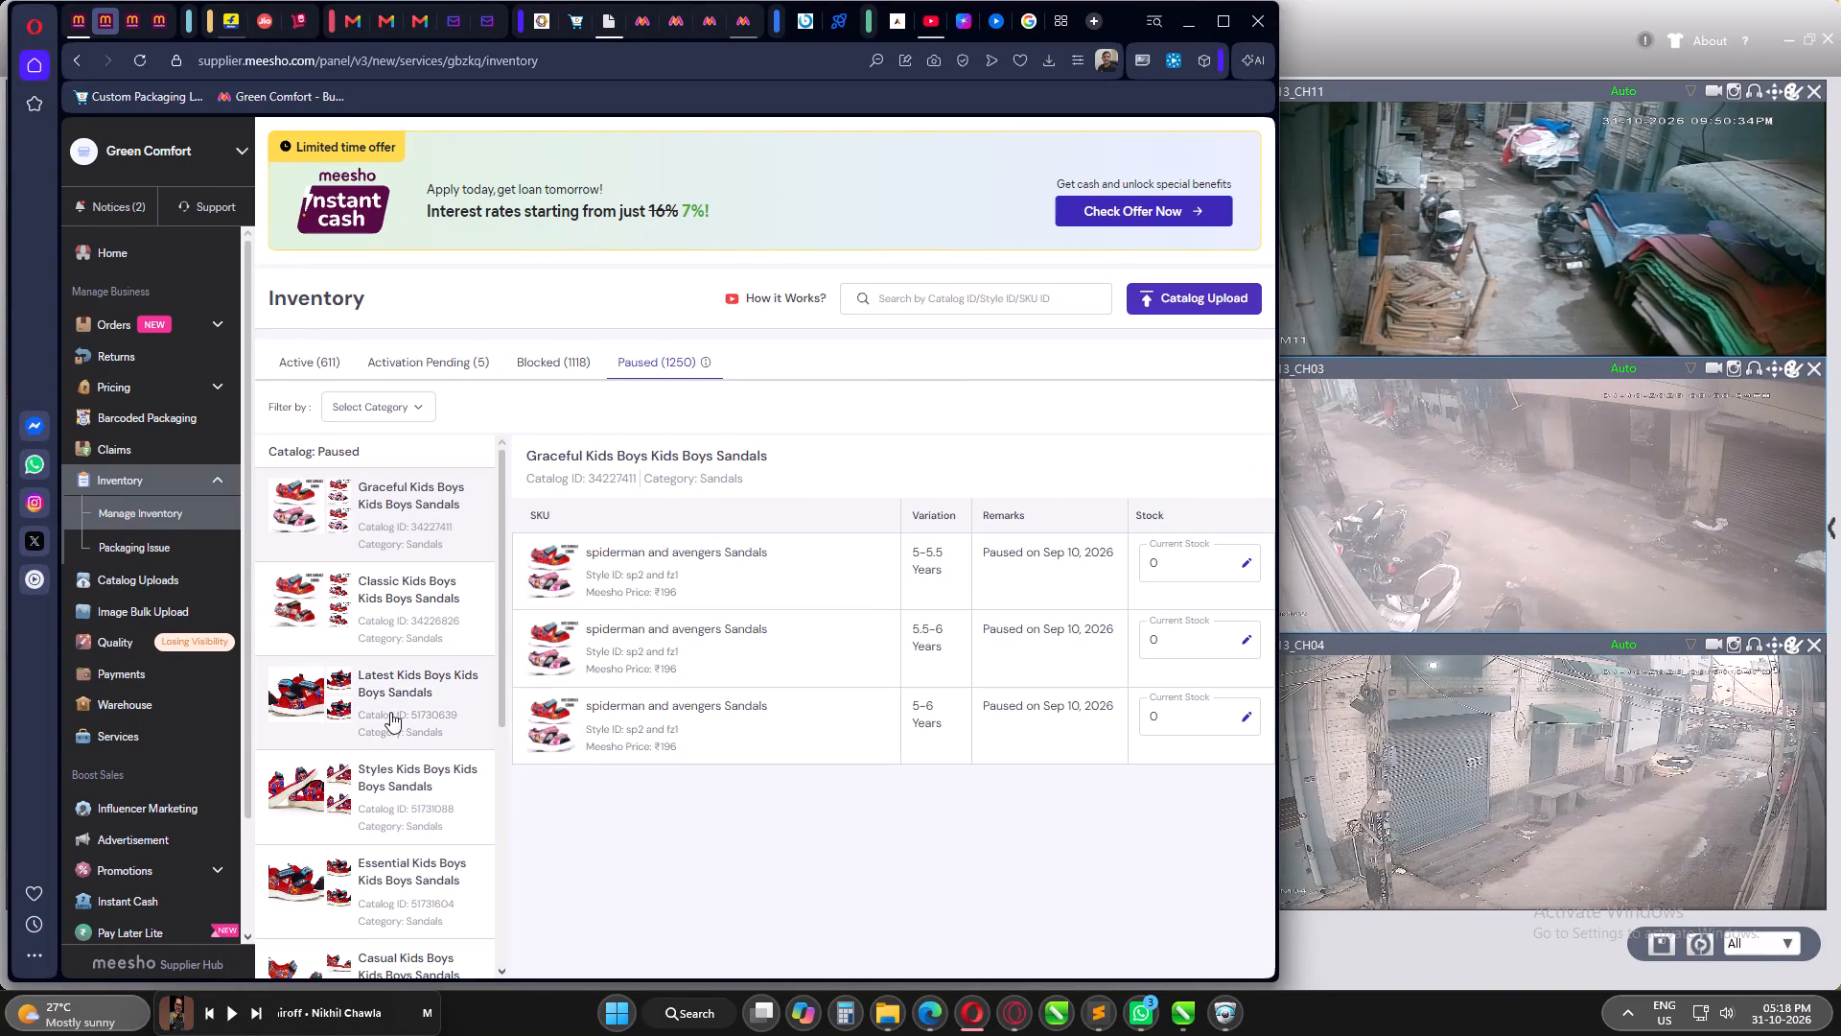
Examine the paused variations of the Latest (51730639), Styles (51731088) and Unique (55352800) Kids Boys Sandals catalogs on page 5.
{"action": "left_click", "coordinate": [367, 715]}
{"action": "scroll", "coordinate": [882, 794], "scroll_direction": "down", "scroll_amount": 12}
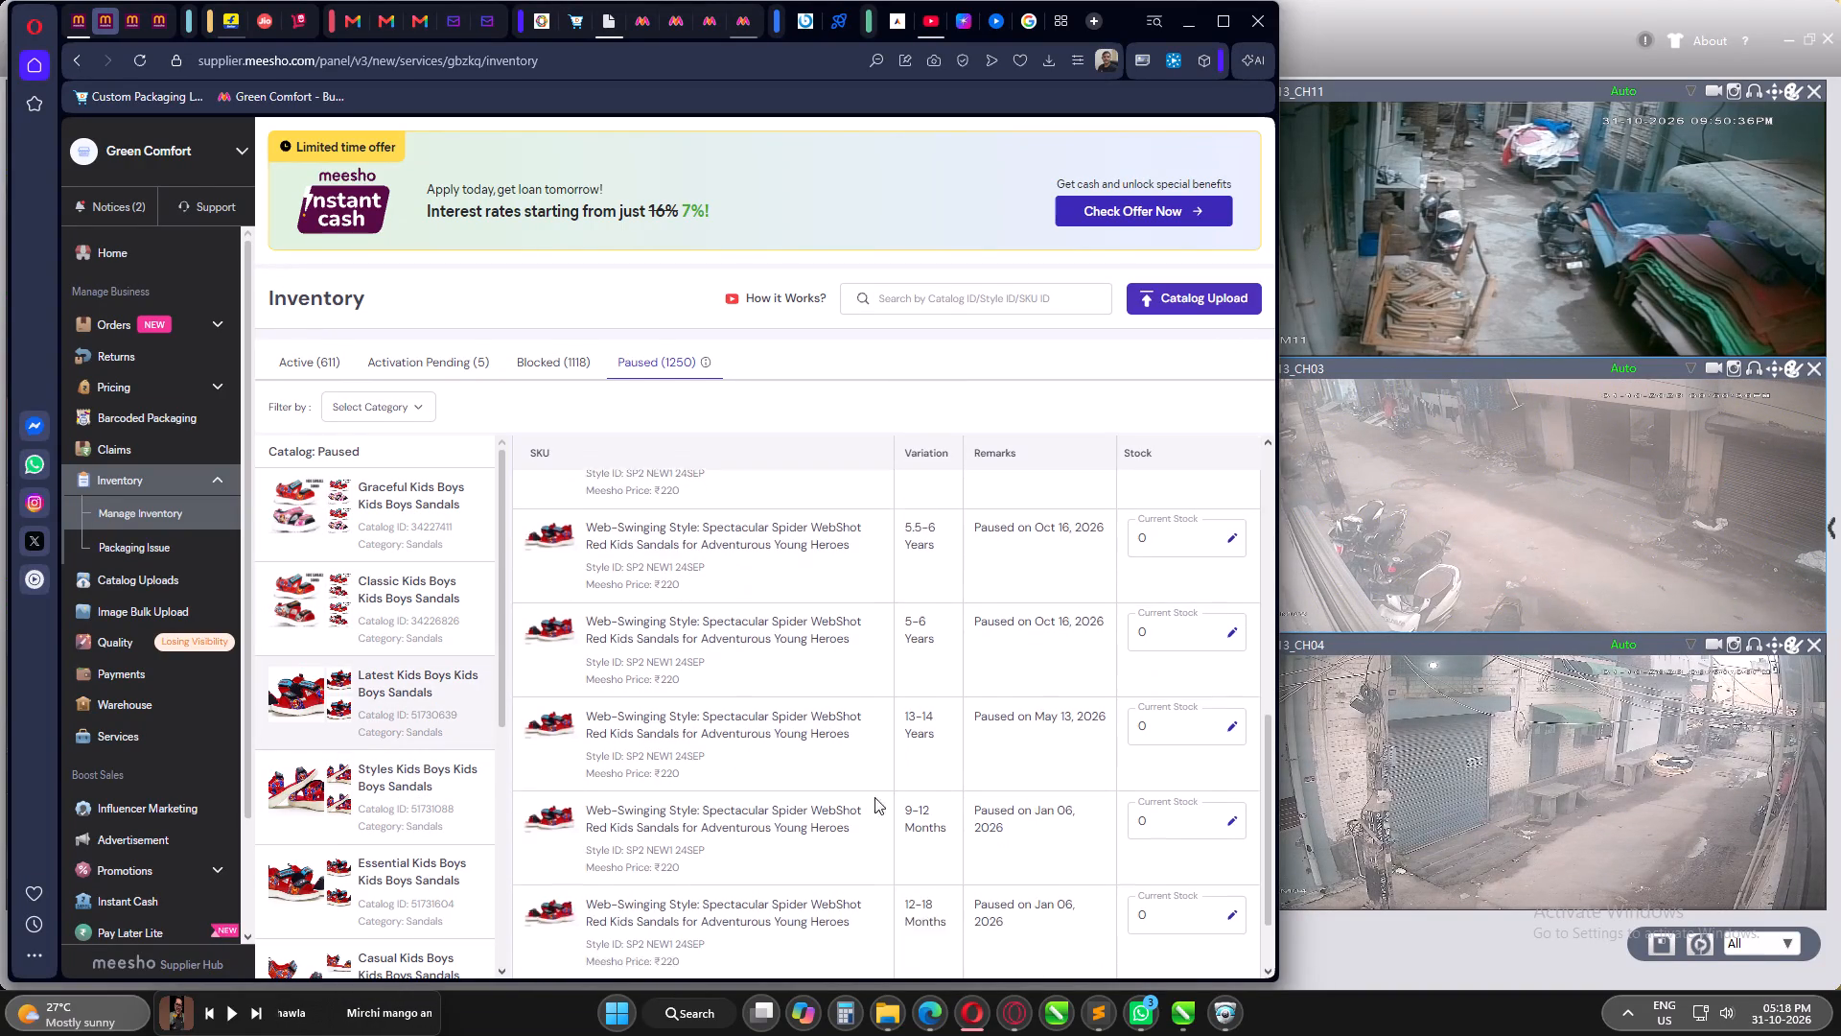
{"action": "scroll", "coordinate": [874, 797], "scroll_direction": "down", "scroll_amount": 1}
{"action": "left_click", "coordinate": [366, 768]}
{"action": "scroll", "coordinate": [365, 768], "scroll_direction": "down", "scroll_amount": 7}
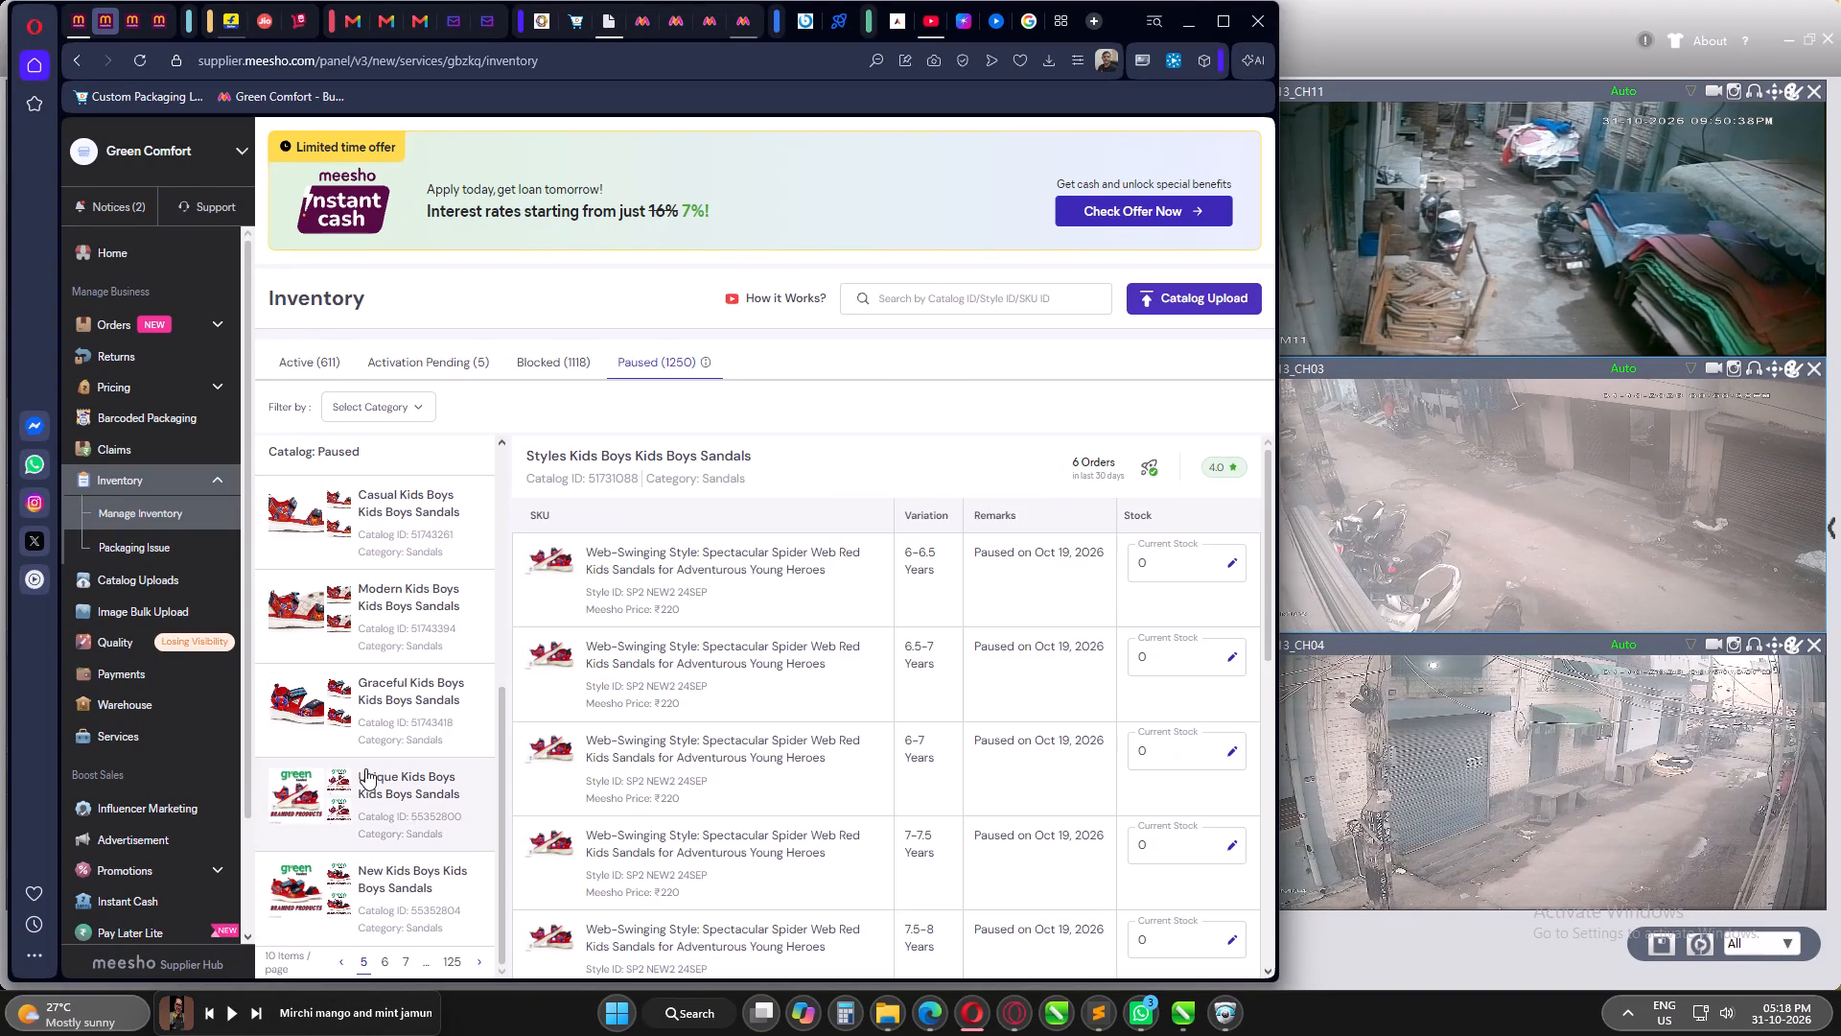
{"action": "scroll", "coordinate": [365, 768], "scroll_direction": "down", "scroll_amount": 6}
{"action": "left_click", "coordinate": [372, 820]}
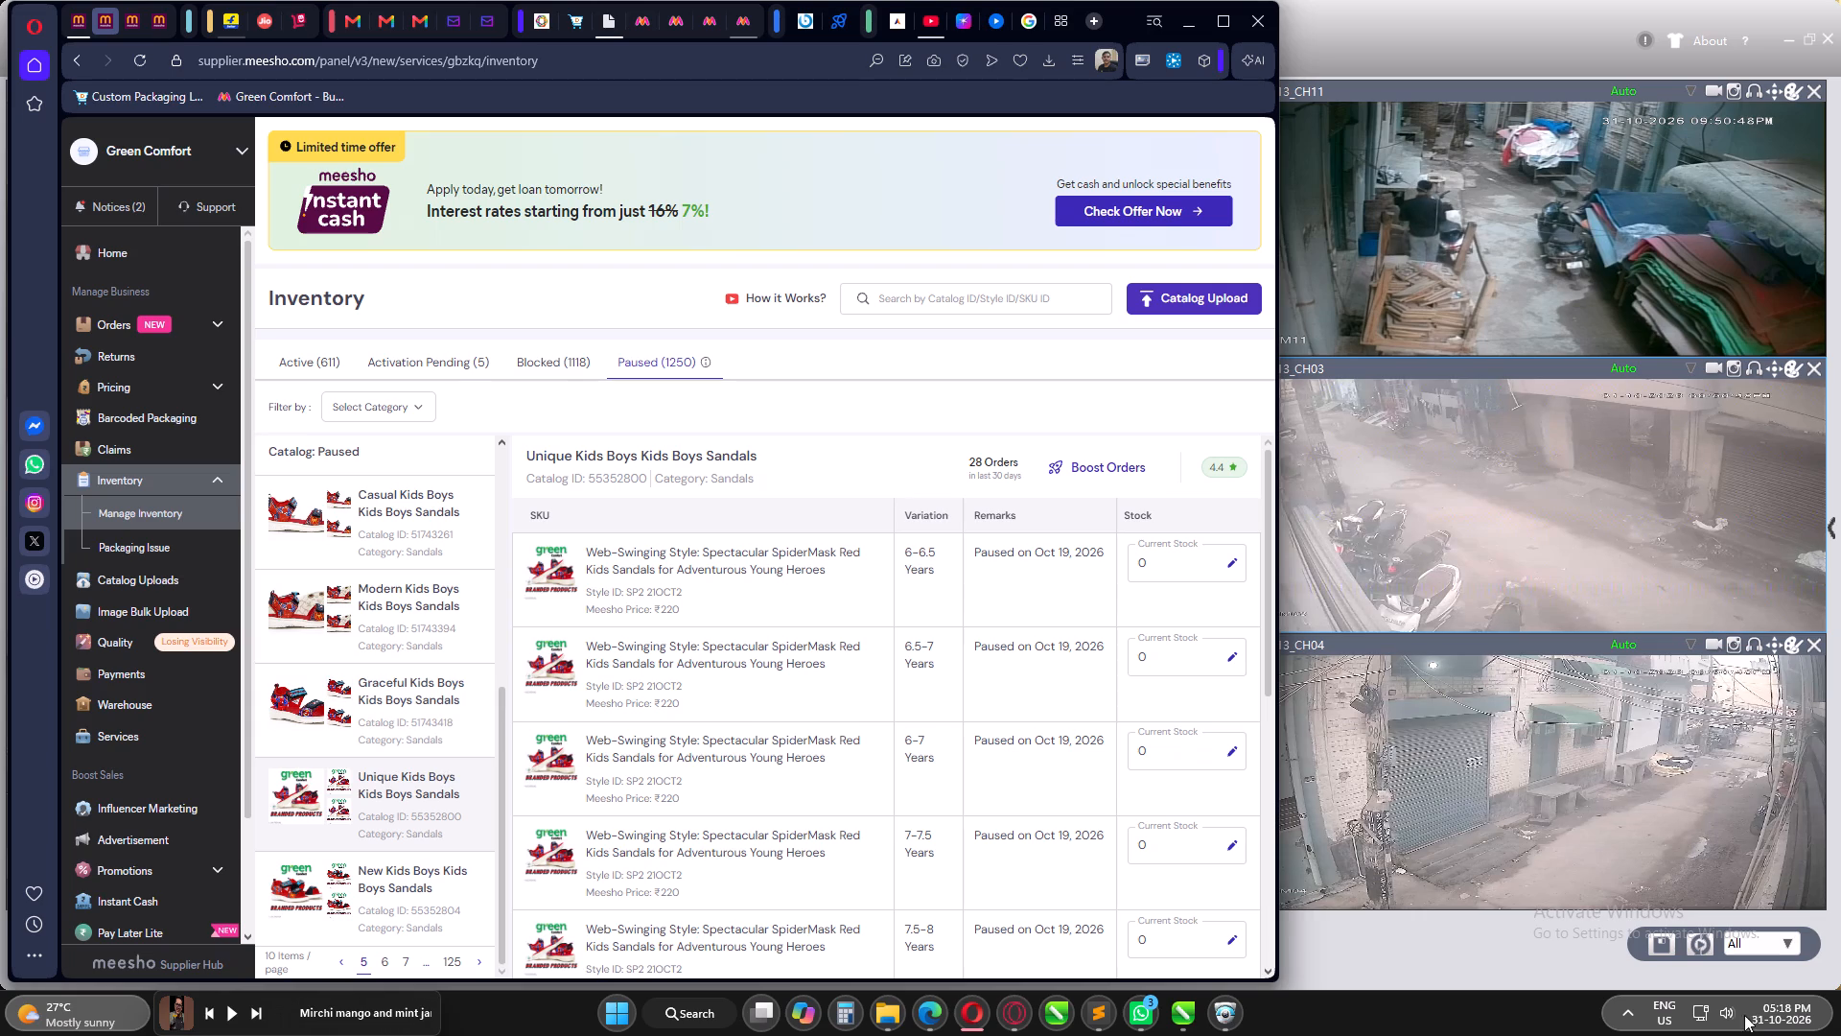
Show the hidden background apps in the system tray.
{"action": "left_click", "coordinate": [1623, 1016]}
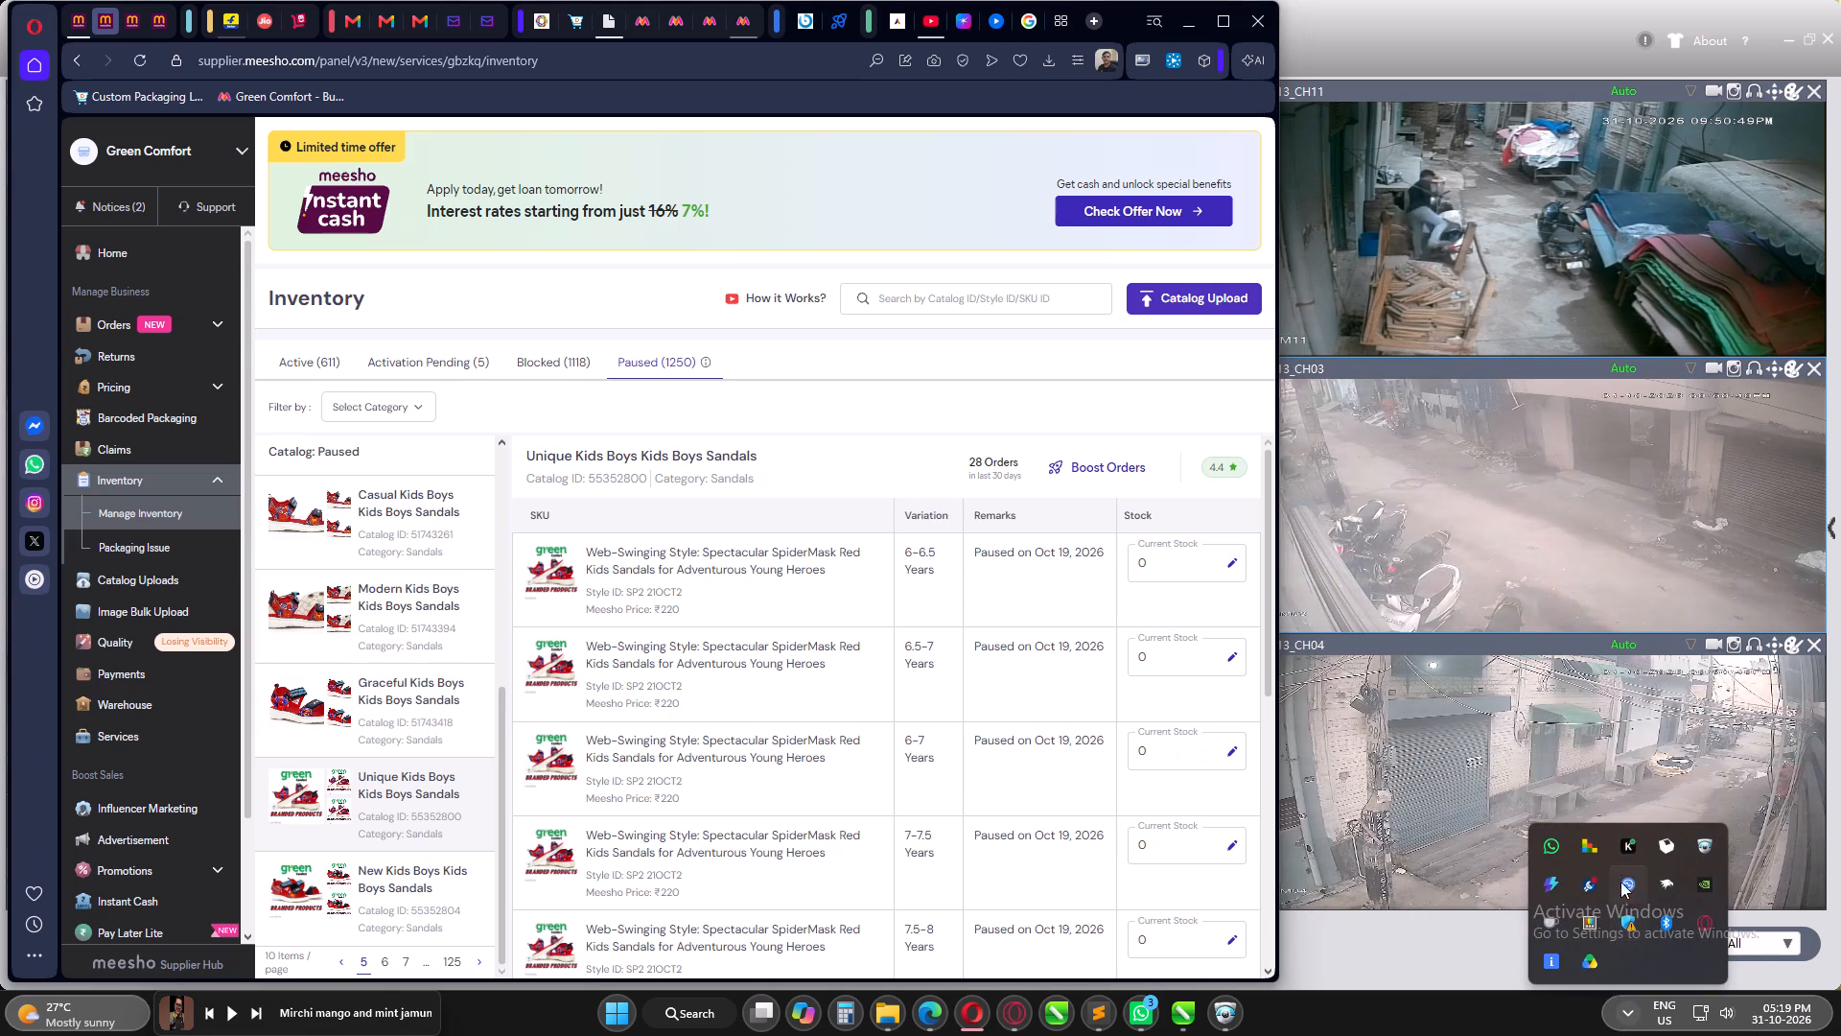
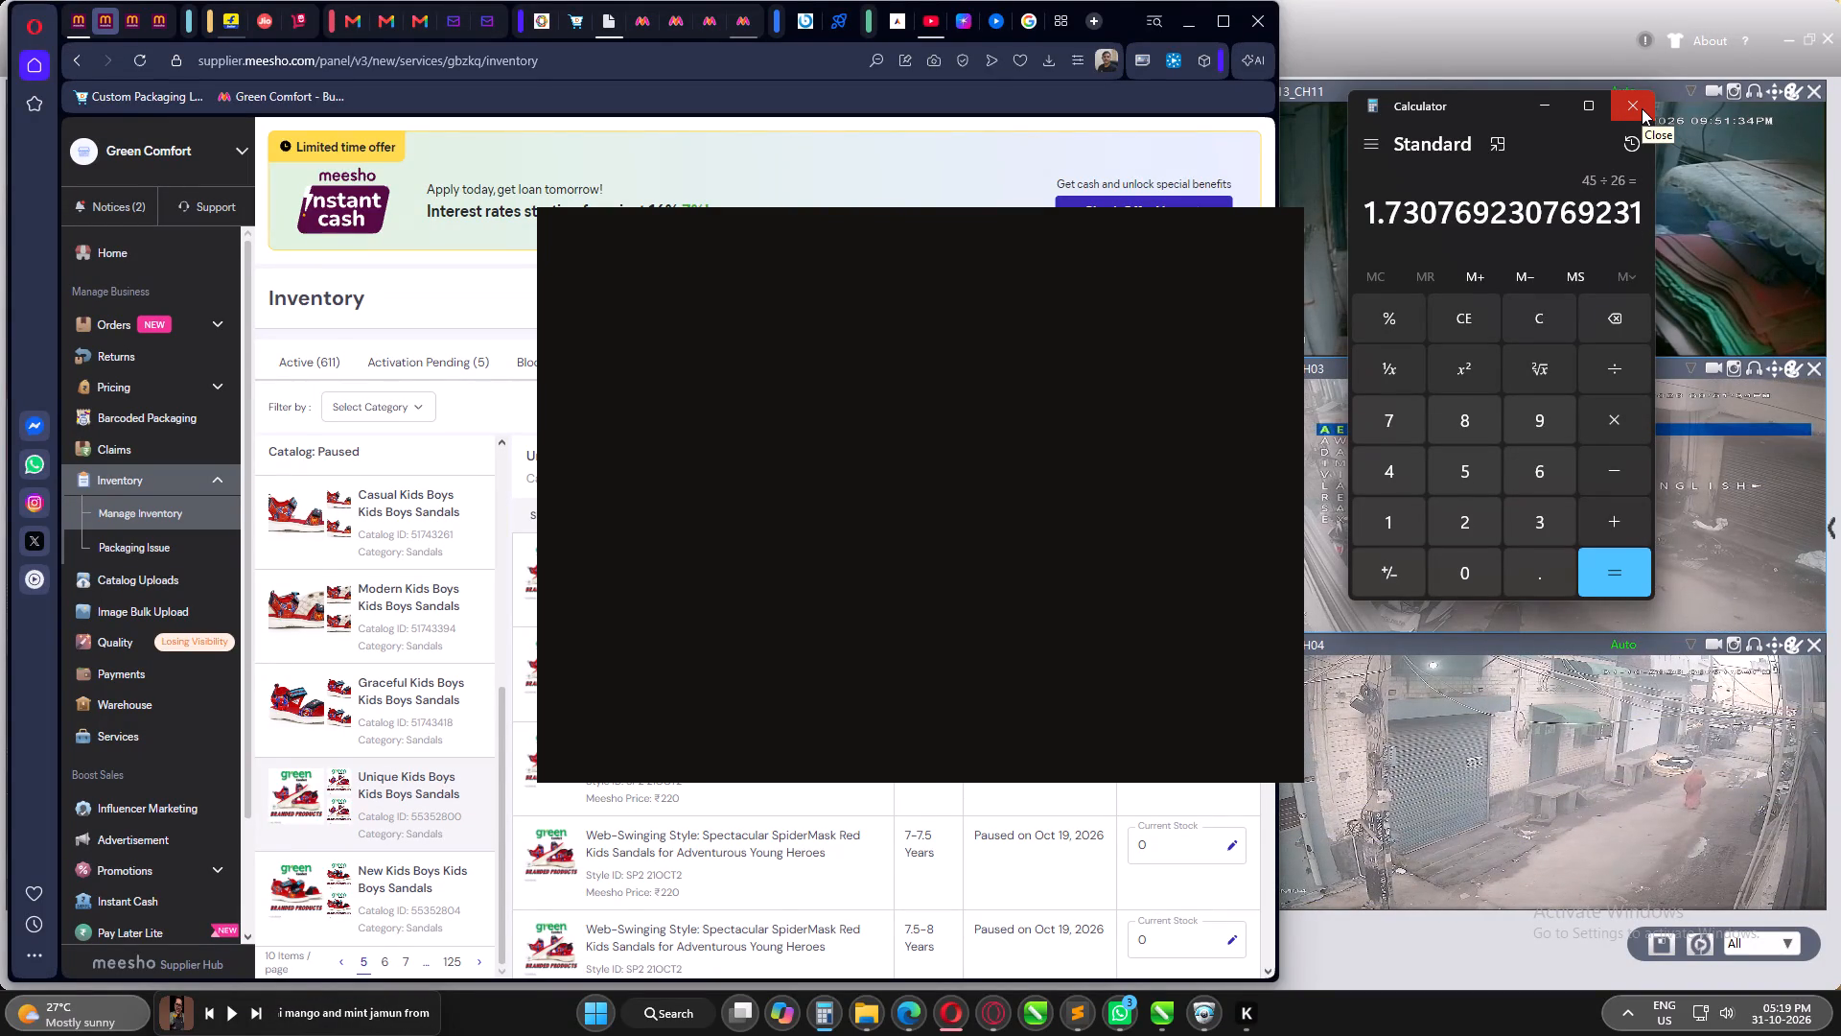
Calculate 26 divided by 45 in the Calculator, clear it, and calculate the reverse ratio, 45 divided by 26.
{"action": "left_click", "coordinate": [1555, 322]}
{"action": "type", "text": "26/45"}
{"action": "key", "text": "Return"}
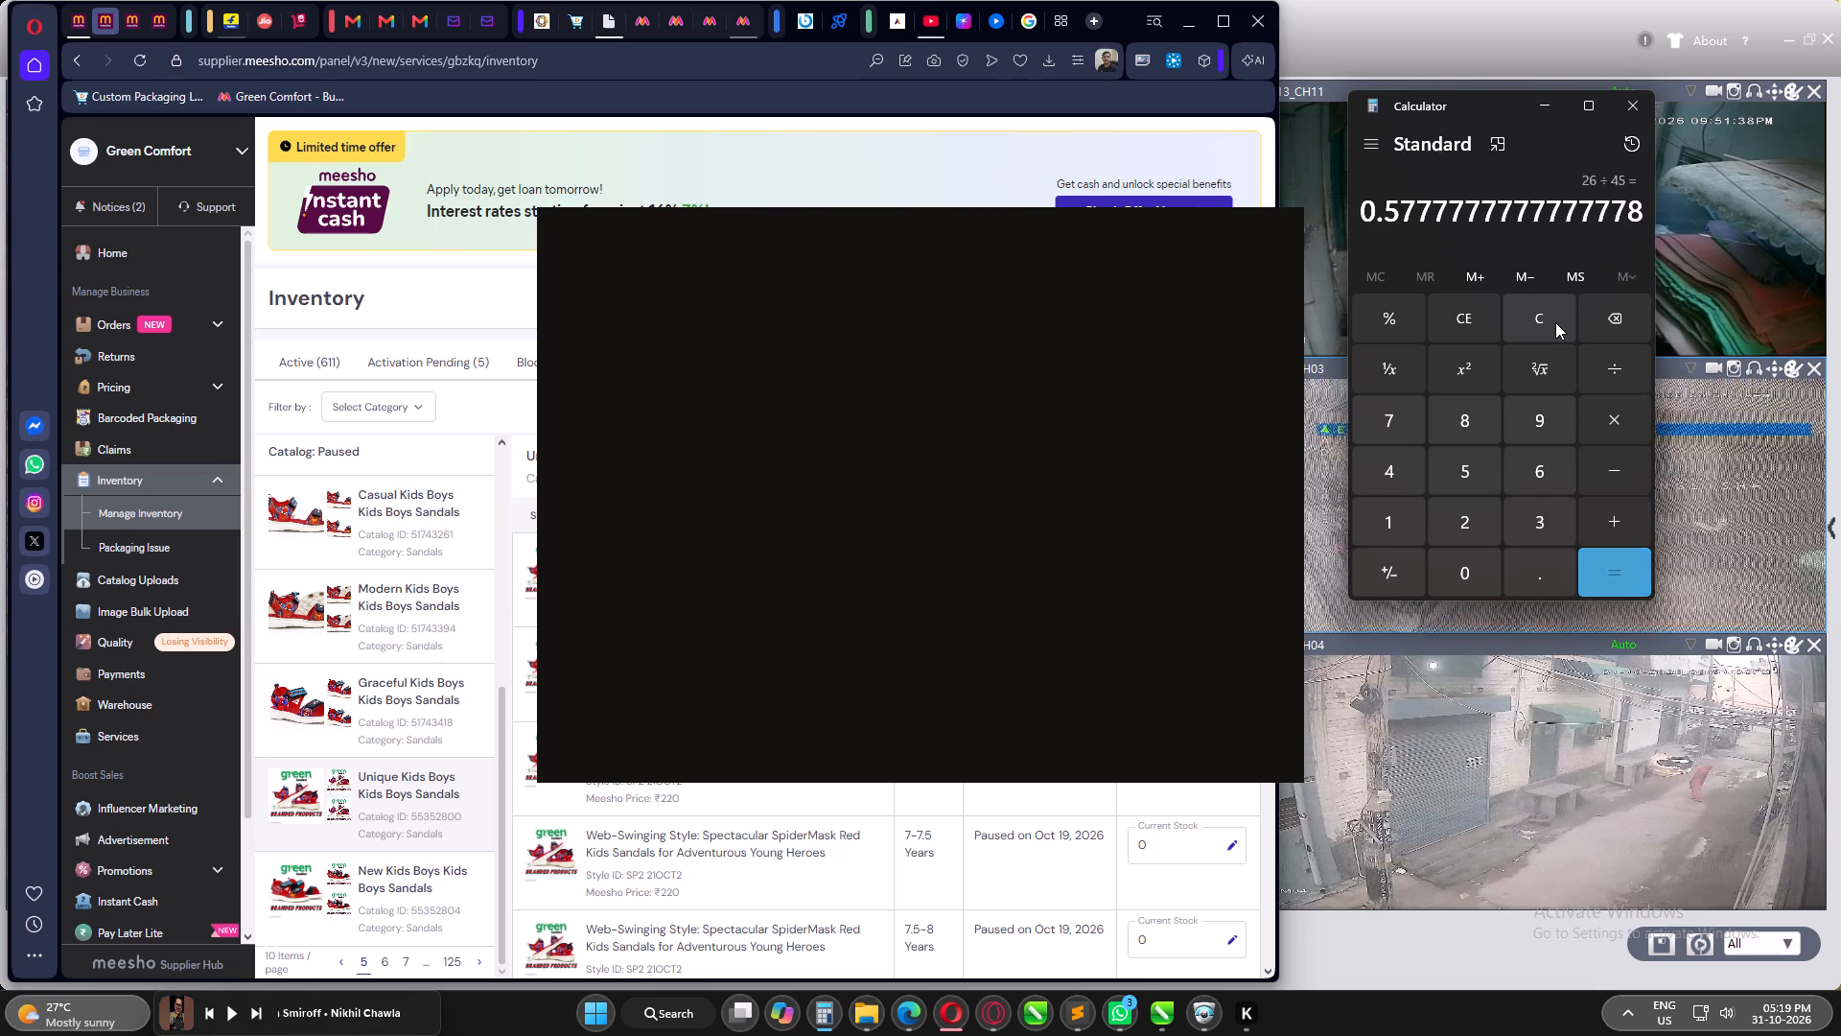
{"action": "left_click", "coordinate": [1543, 327]}
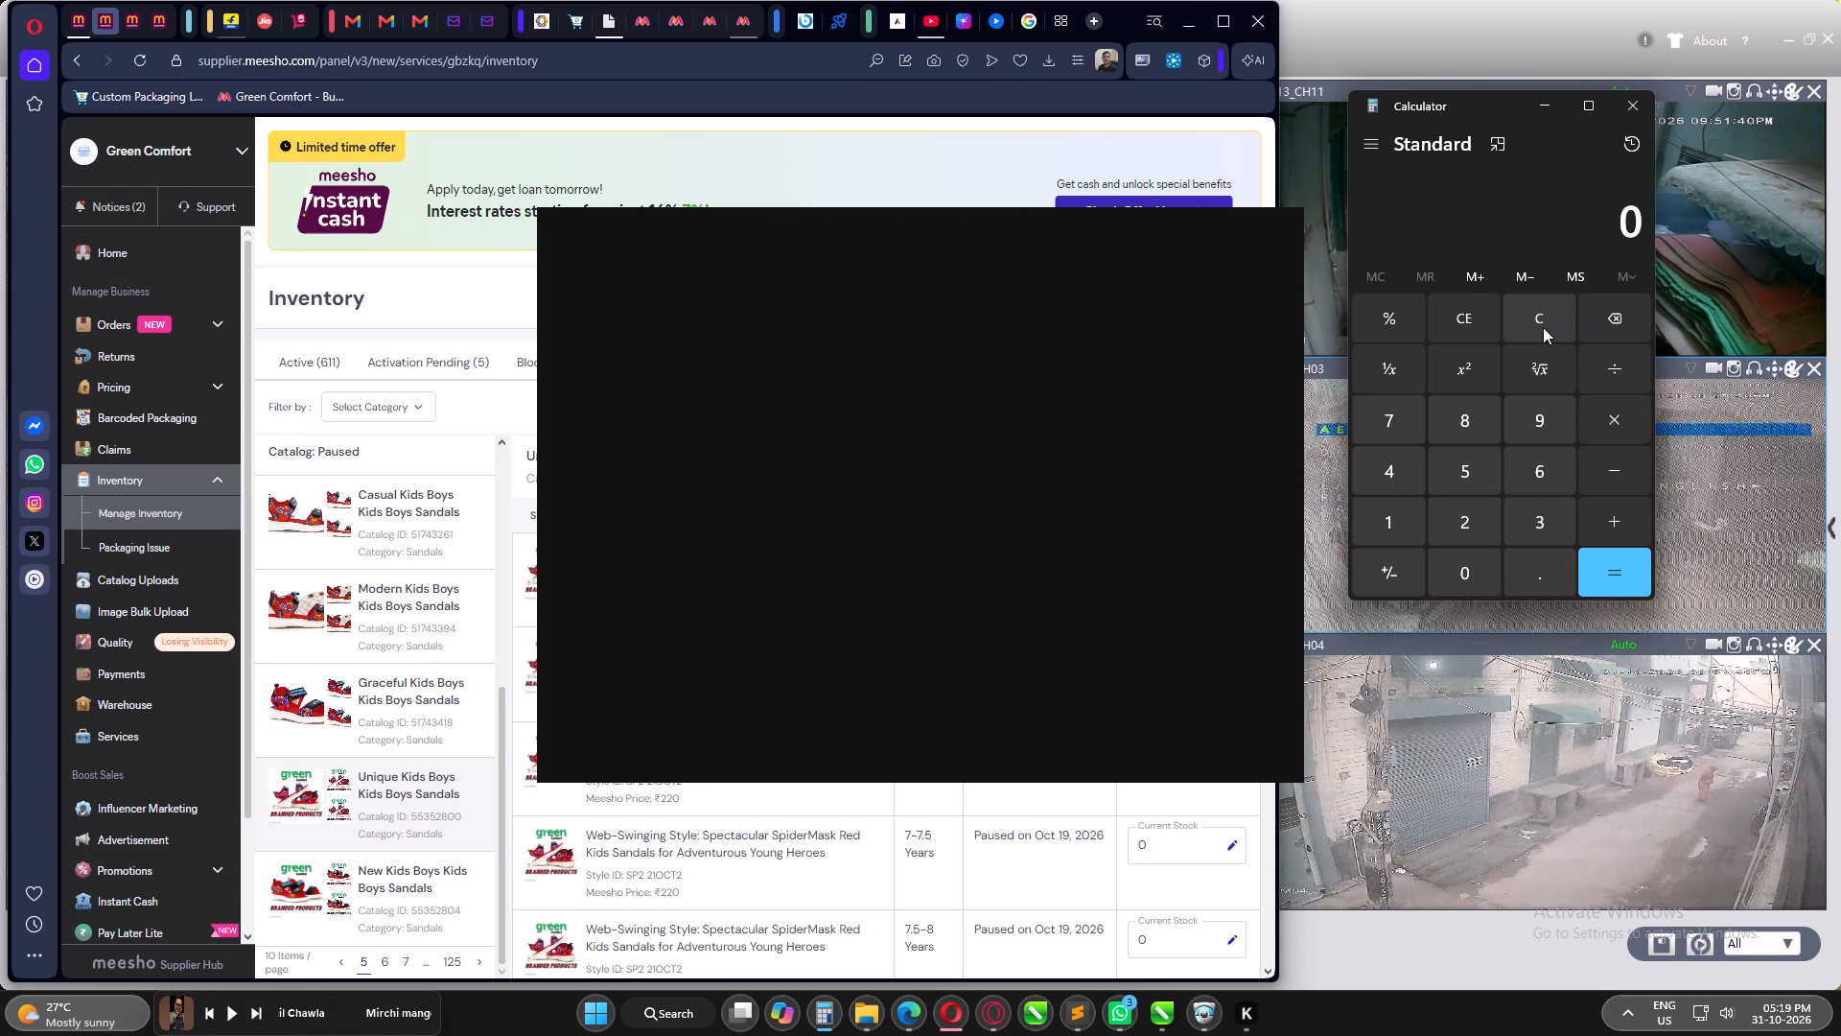
{"action": "type", "text": "45/26"}
{"action": "key", "text": "Return"}
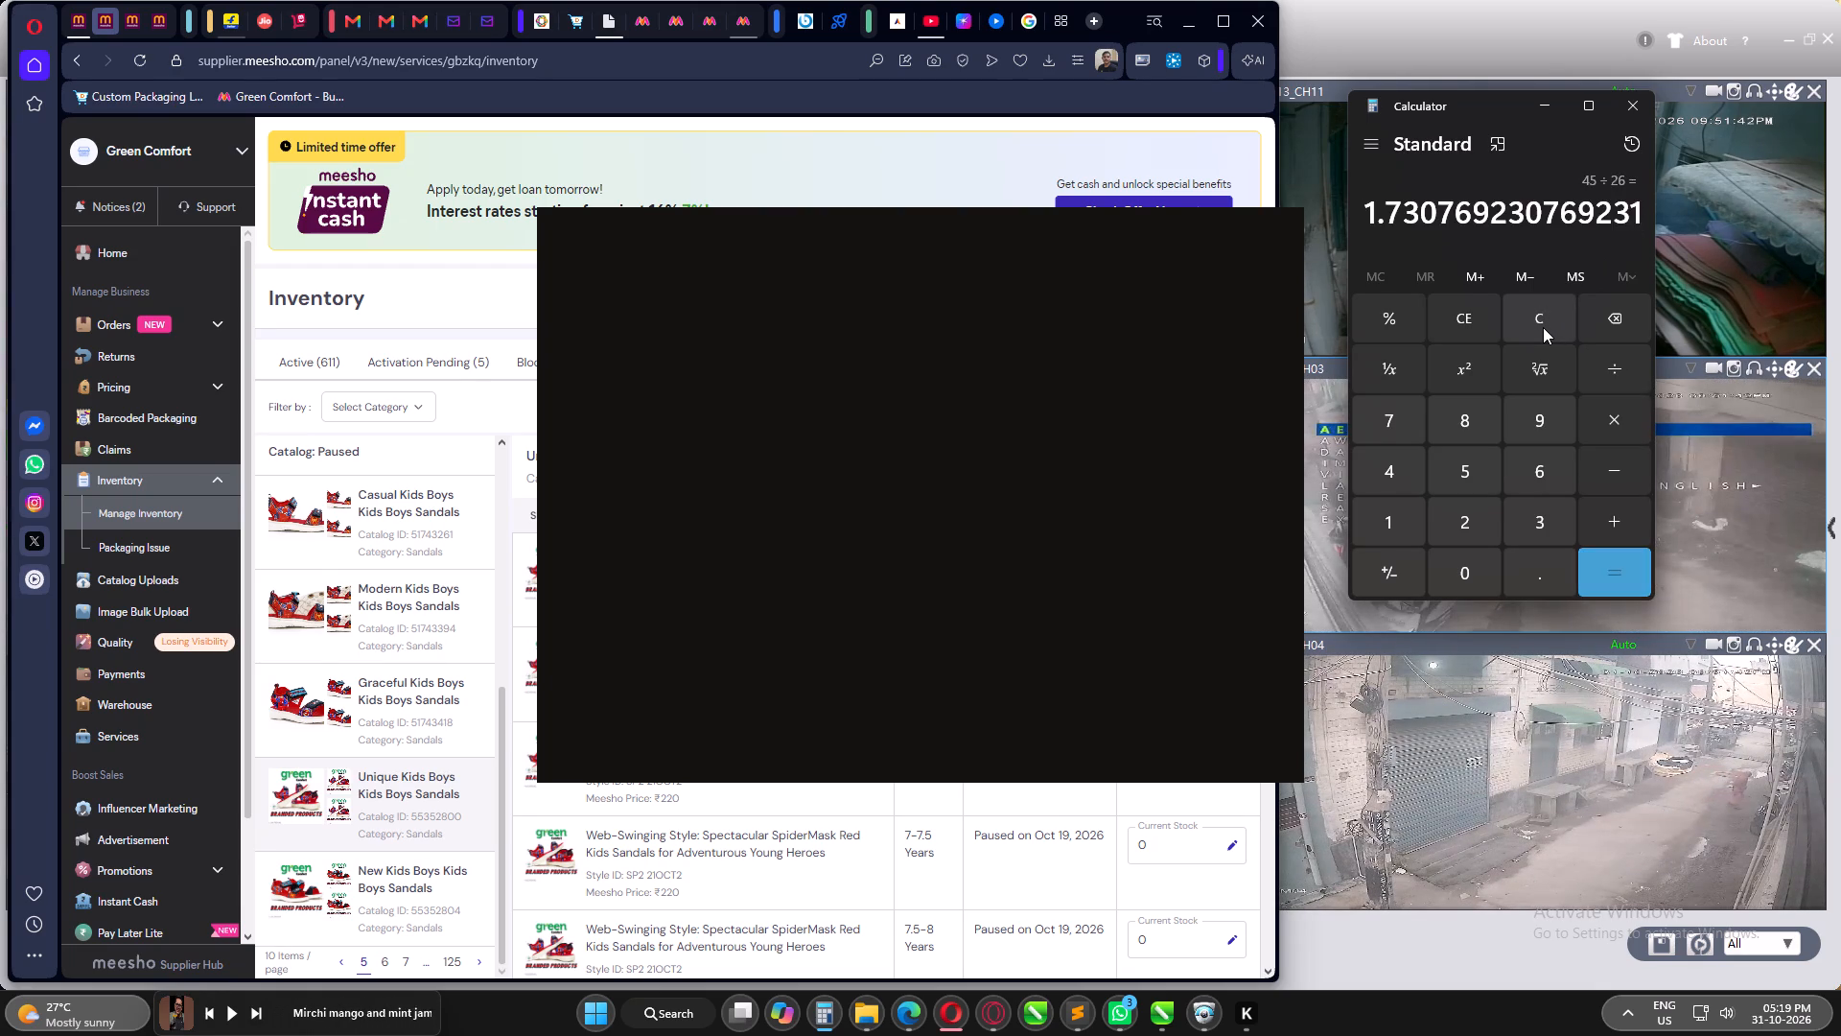